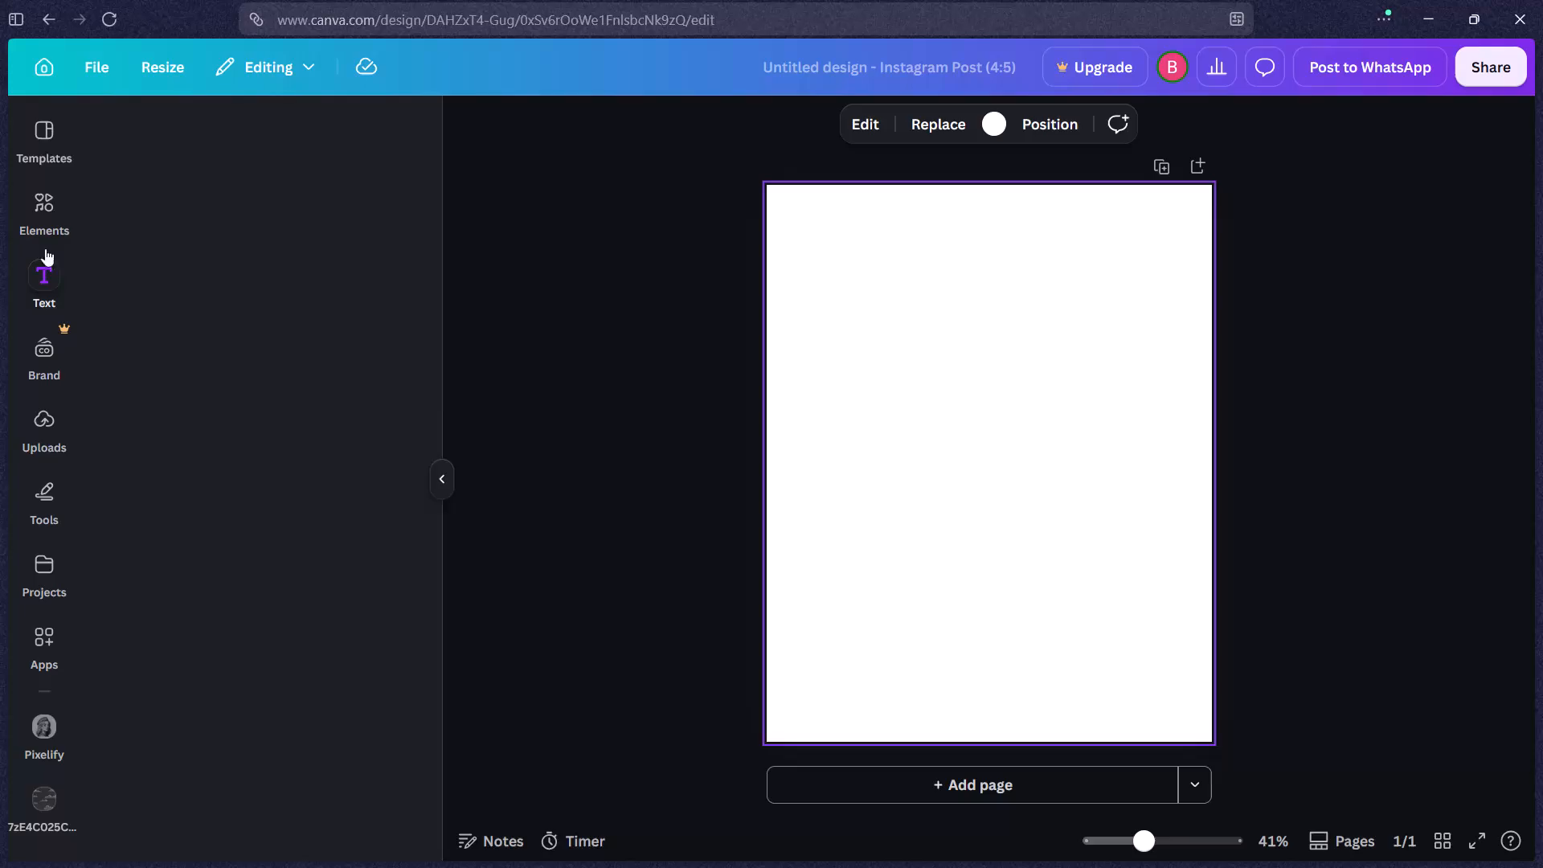
Search the design elements for "pink".
click(57, 192)
click(46, 242)
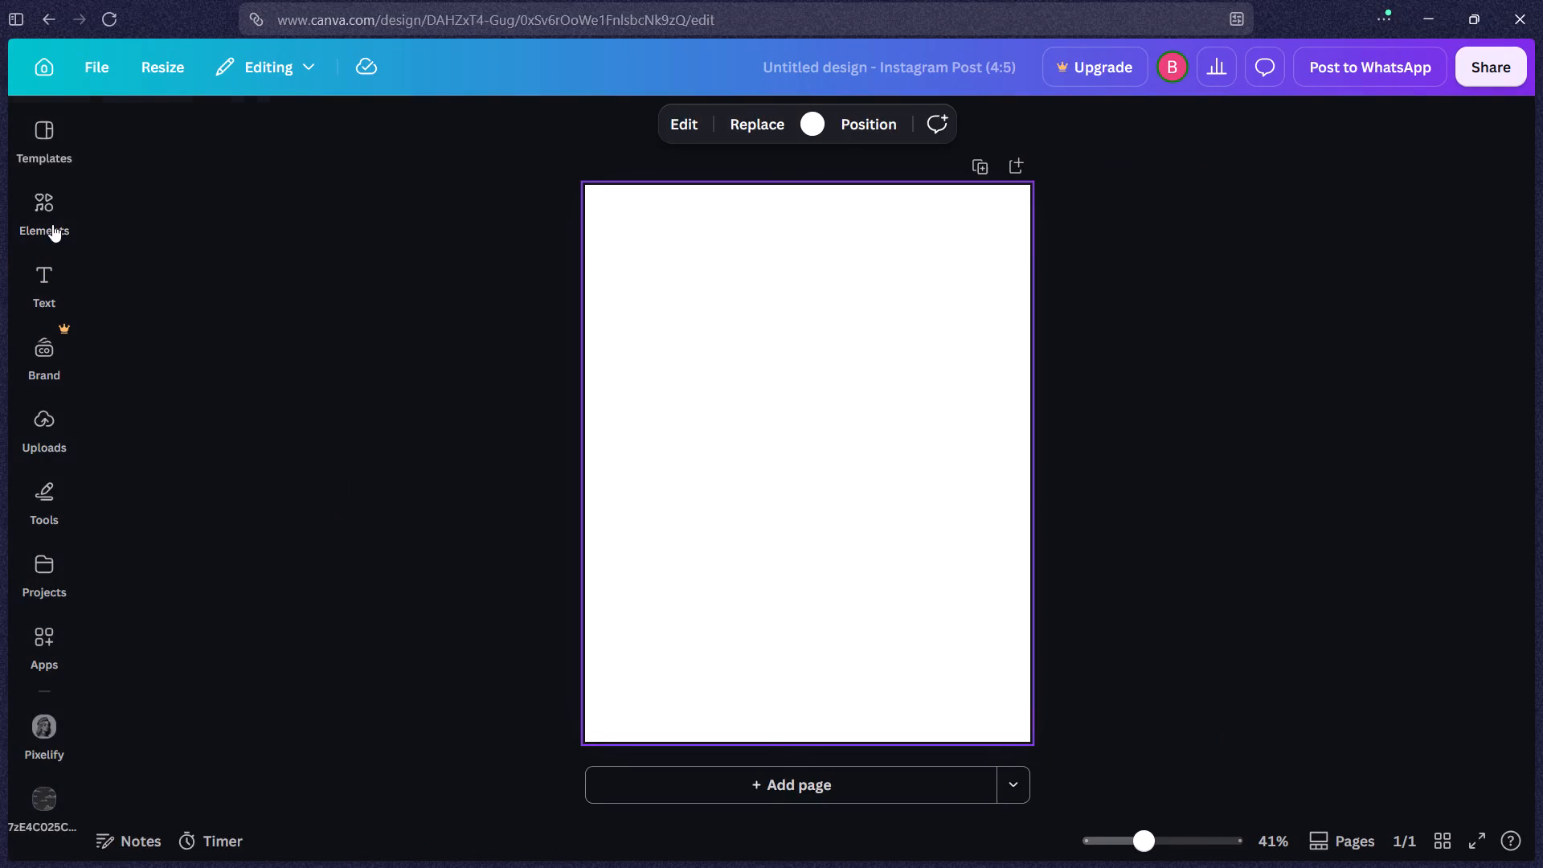
click(53, 222)
click(165, 127)
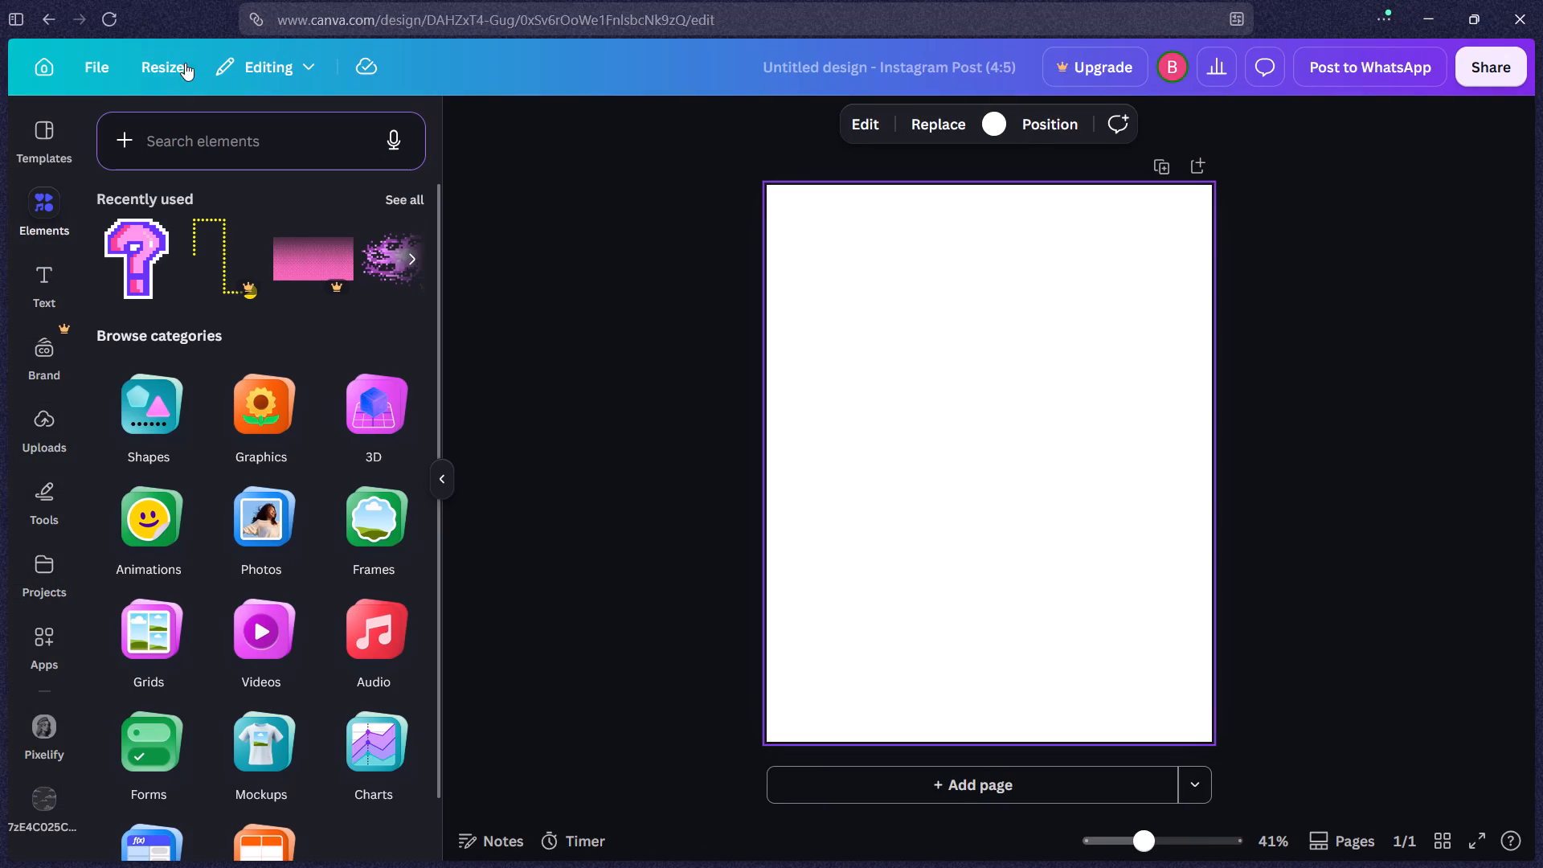
click(199, 141)
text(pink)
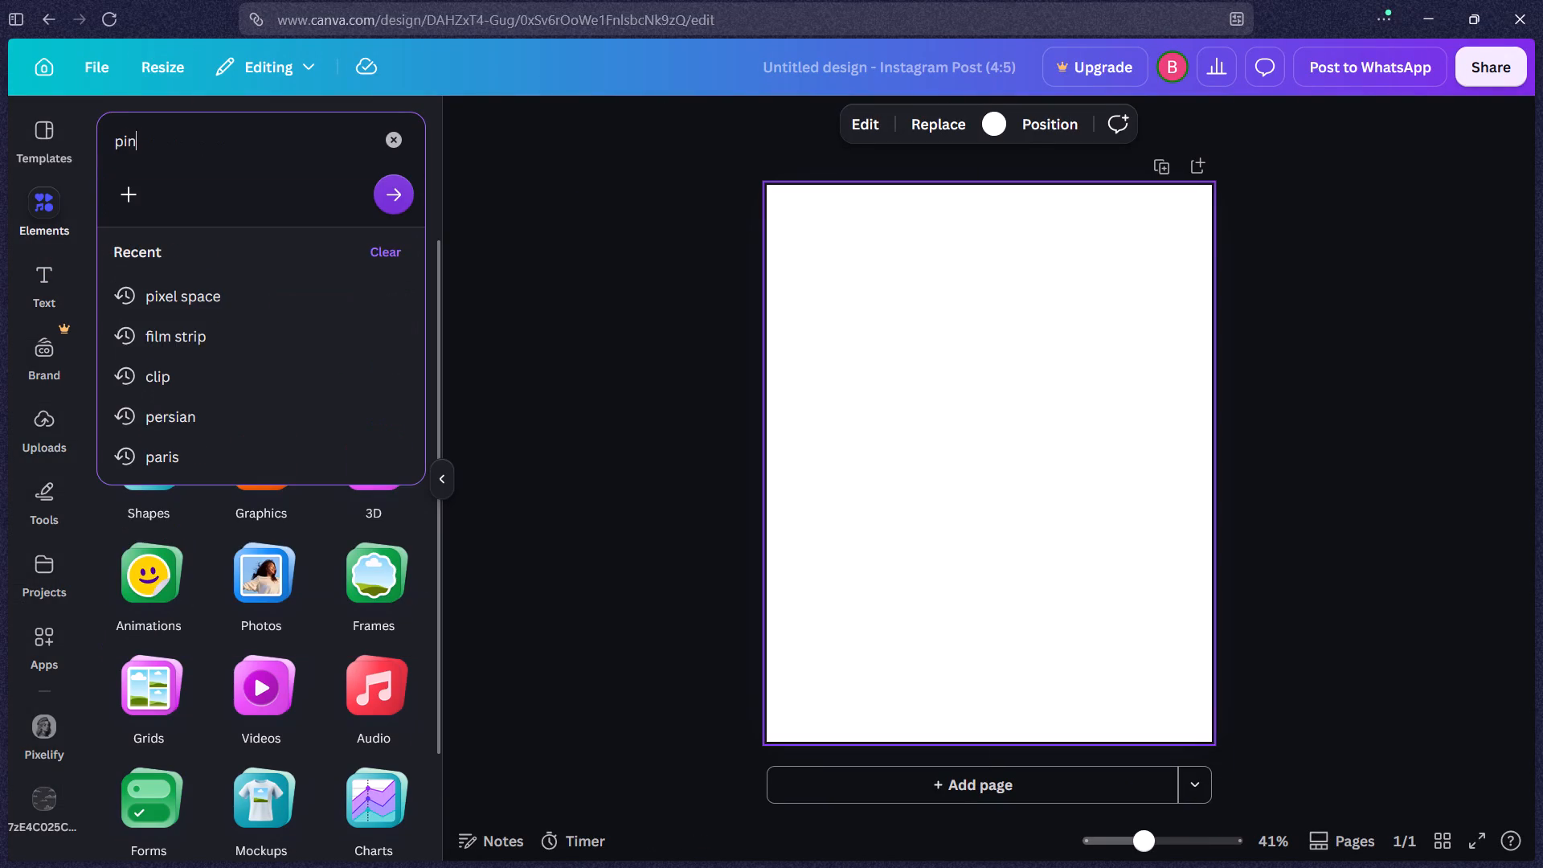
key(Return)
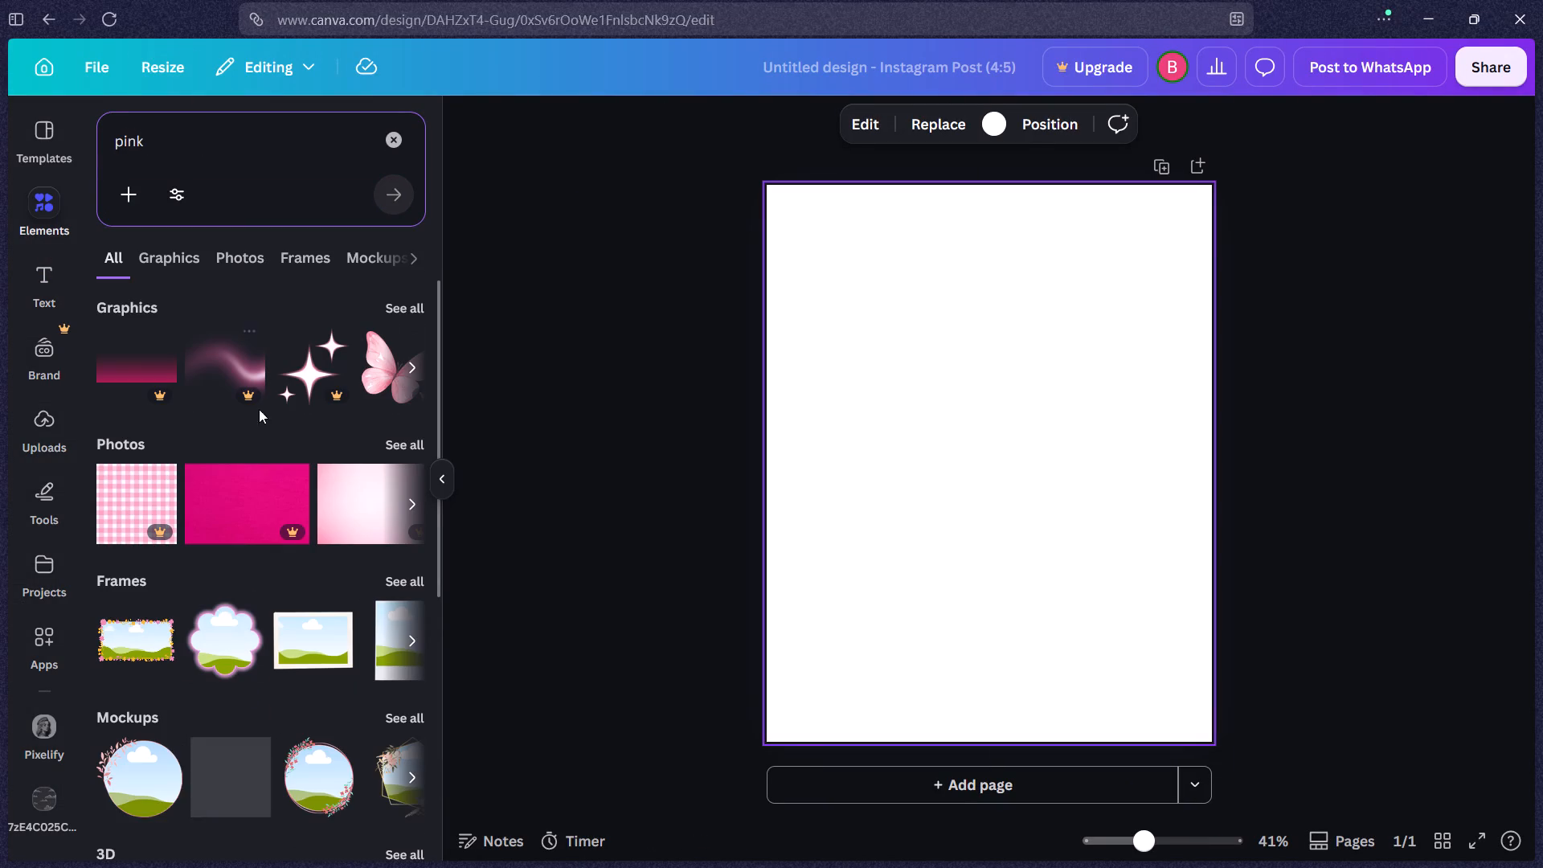
Add the blotchy pink watercolour-style photo from the photo results to the blank page and shift it slightly off centre.
scroll(268, 477, down, 1)
scroll(268, 477, up, 1)
click(407, 442)
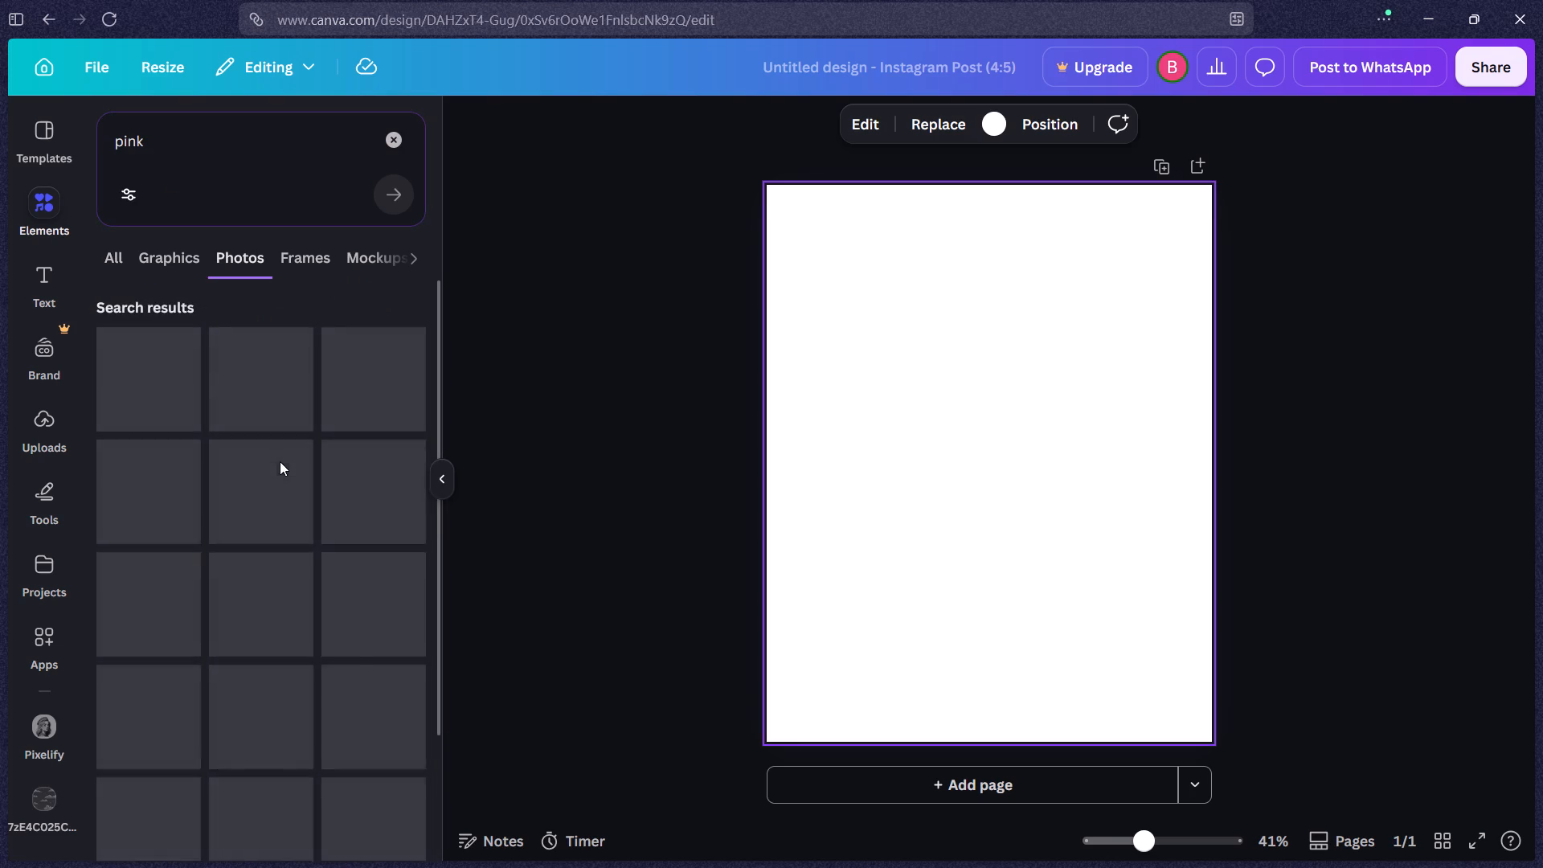
scroll(280, 461, down, 2)
click(280, 461)
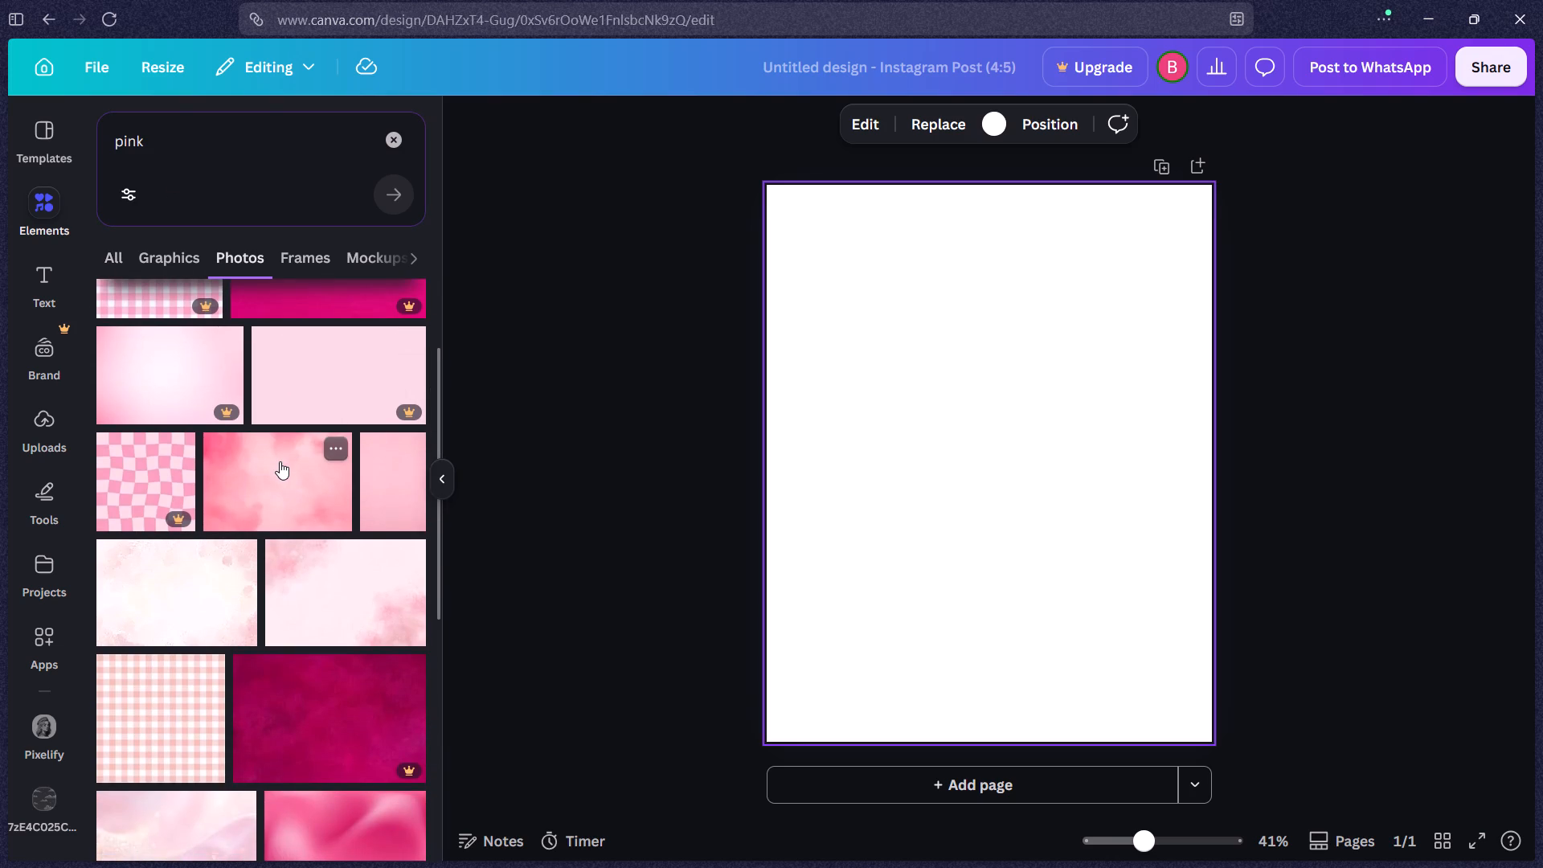
drag(953, 450, 927, 477)
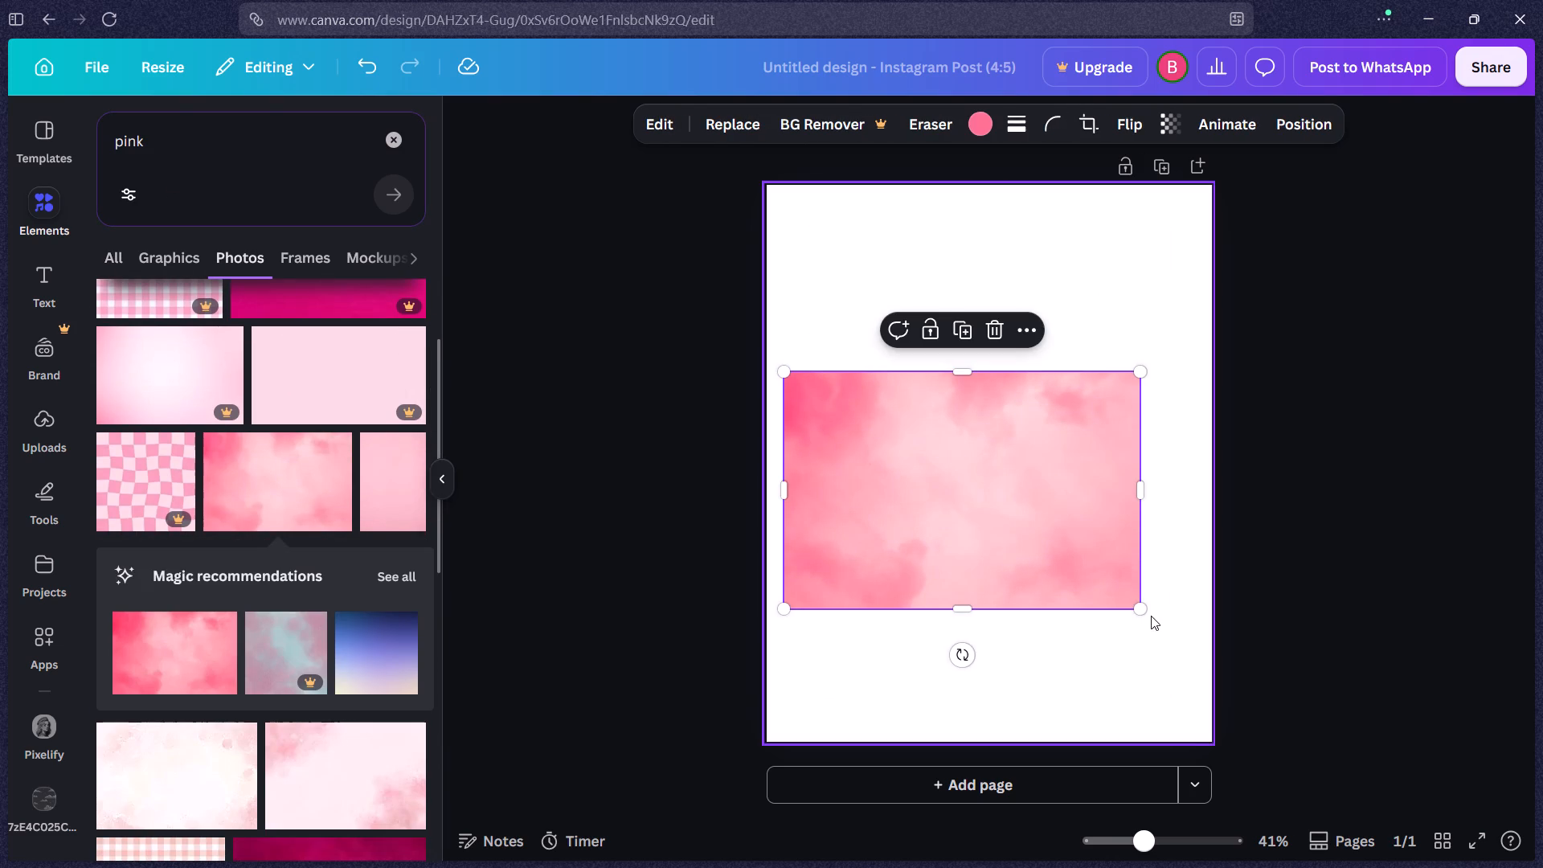
Enlarge the pink photo from its opposite corners past the page edges as a full-page background, at least 1,778 by 1,182.
drag(1144, 613, 1295, 778)
drag(784, 362, 750, 329)
click(972, 388)
click(1051, 380)
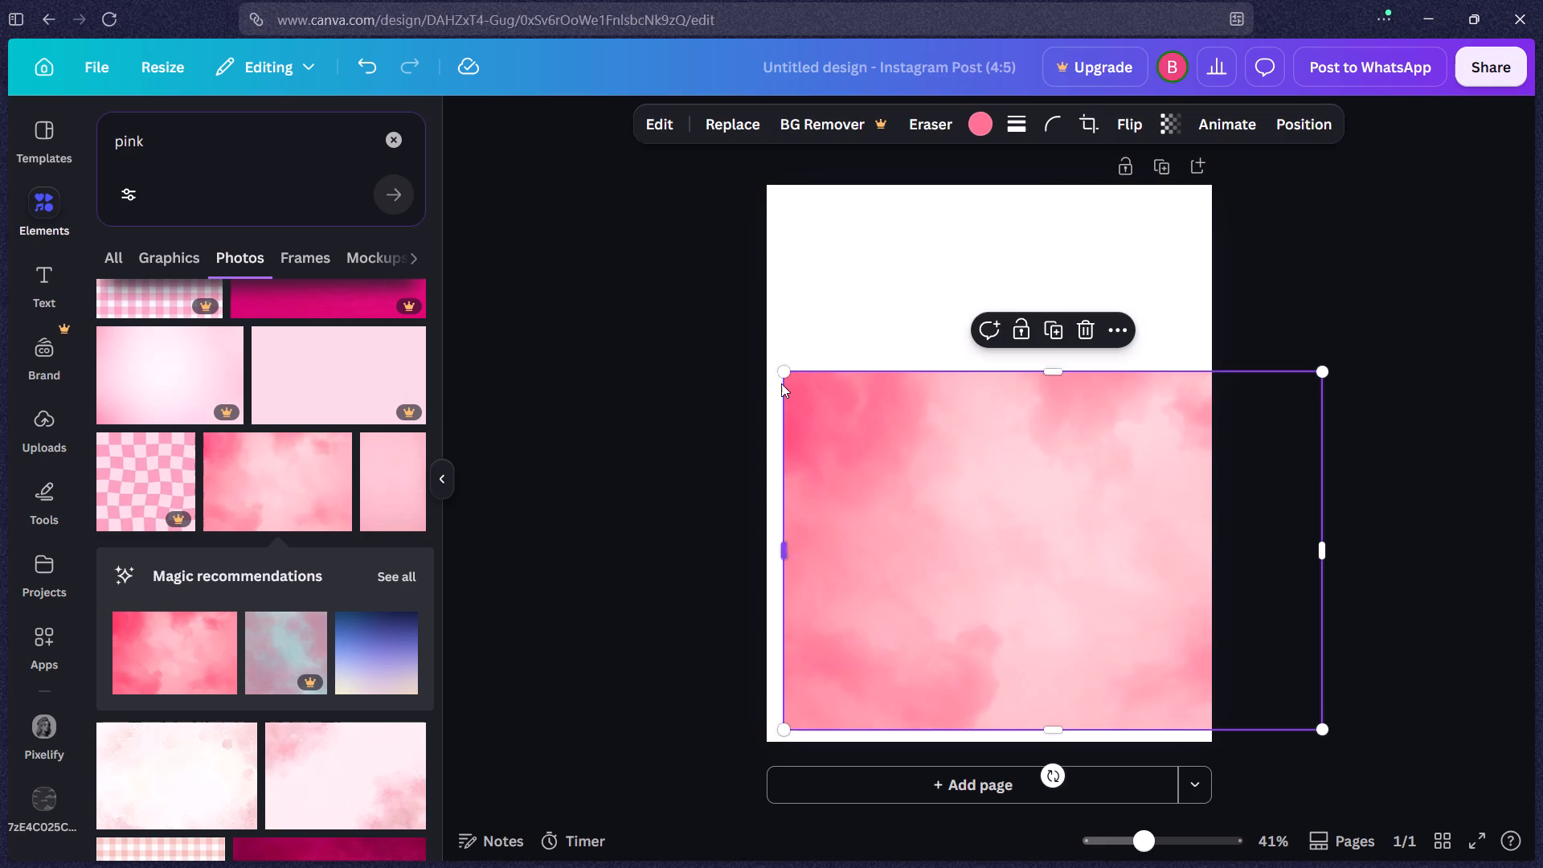
click(806, 433)
drag(780, 376, 624, 174)
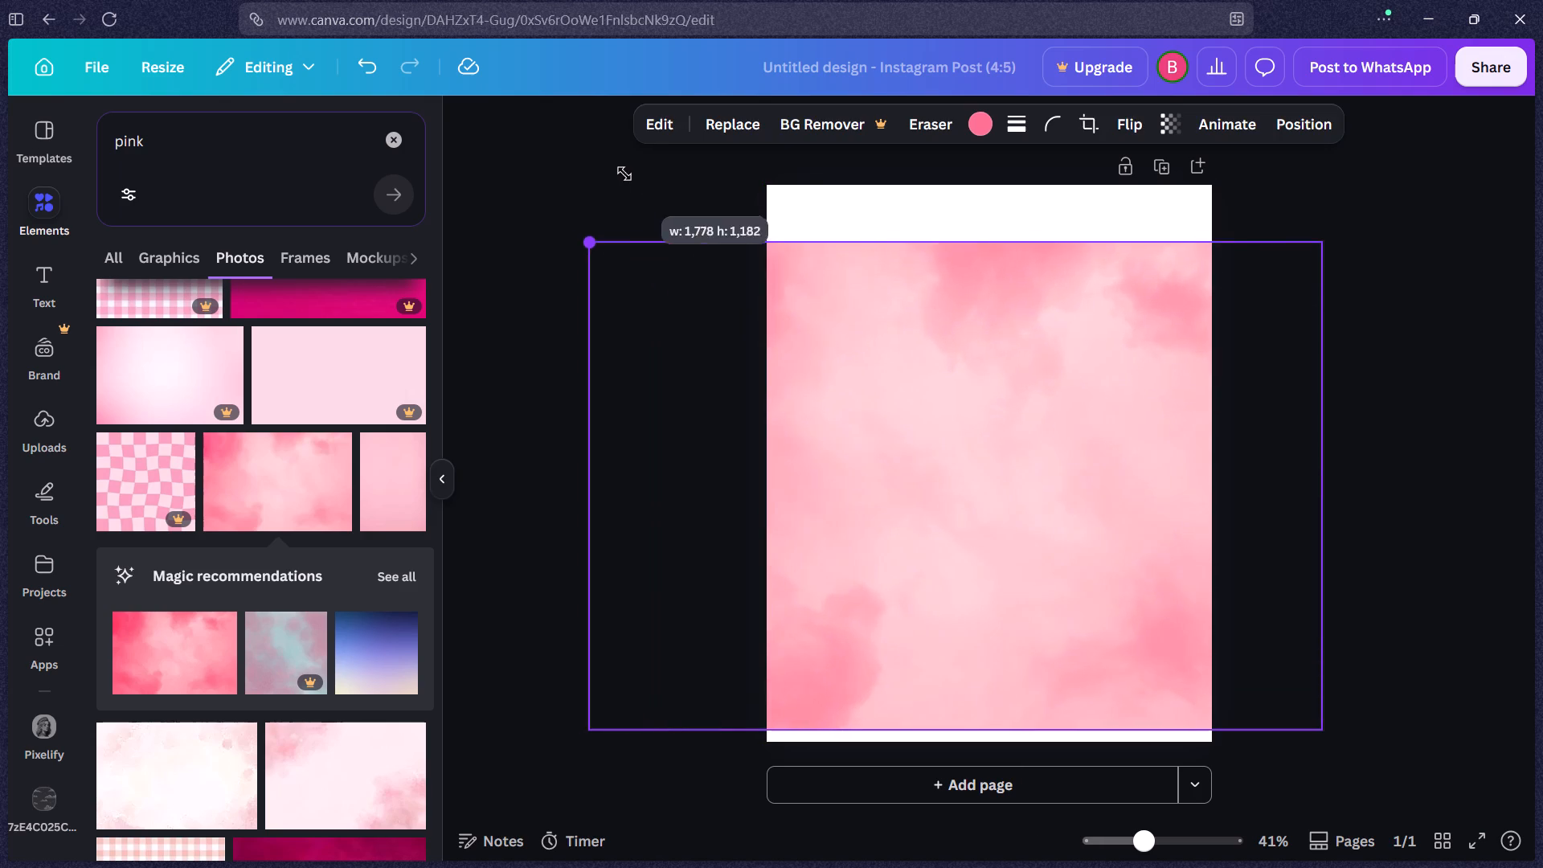
Enlarge the pink watercolour photo and reposition it so it covers the whole page as the background.
drag(624, 174, 493, 95)
drag(926, 361, 986, 381)
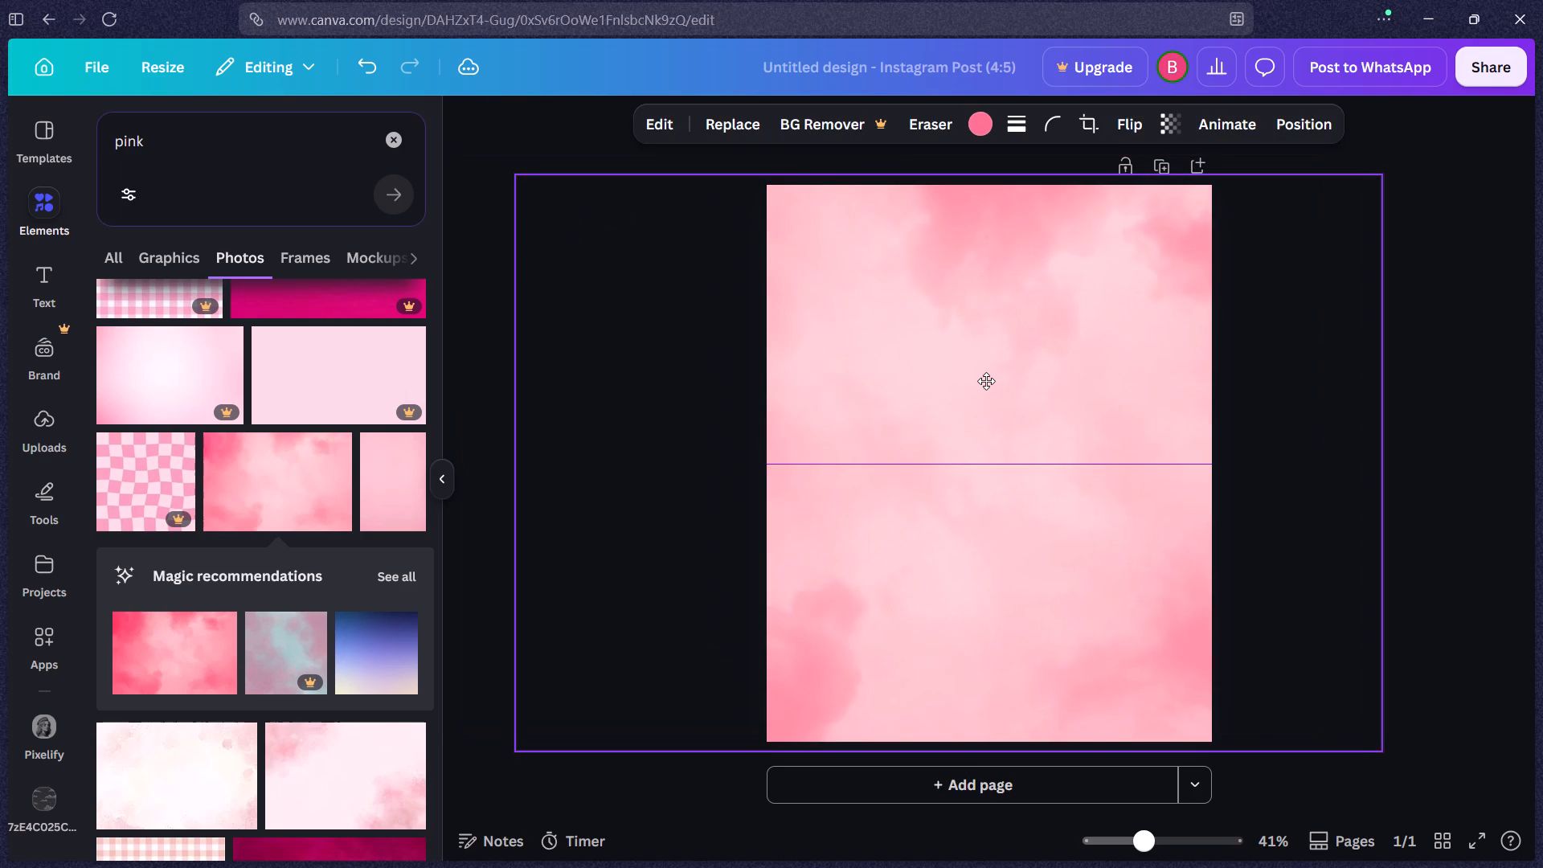
drag(986, 381, 998, 384)
click(1433, 312)
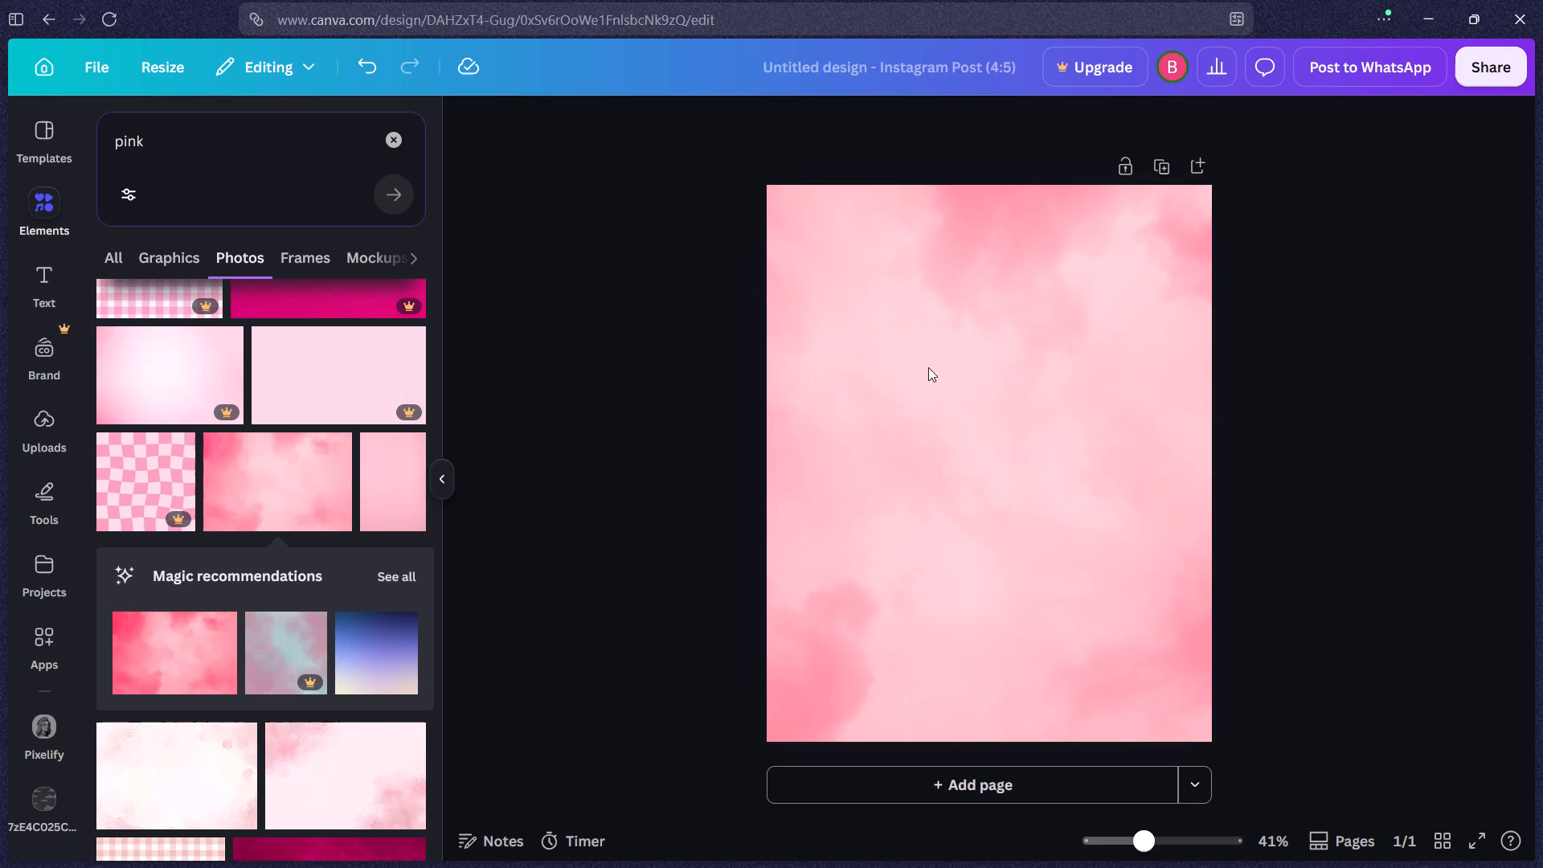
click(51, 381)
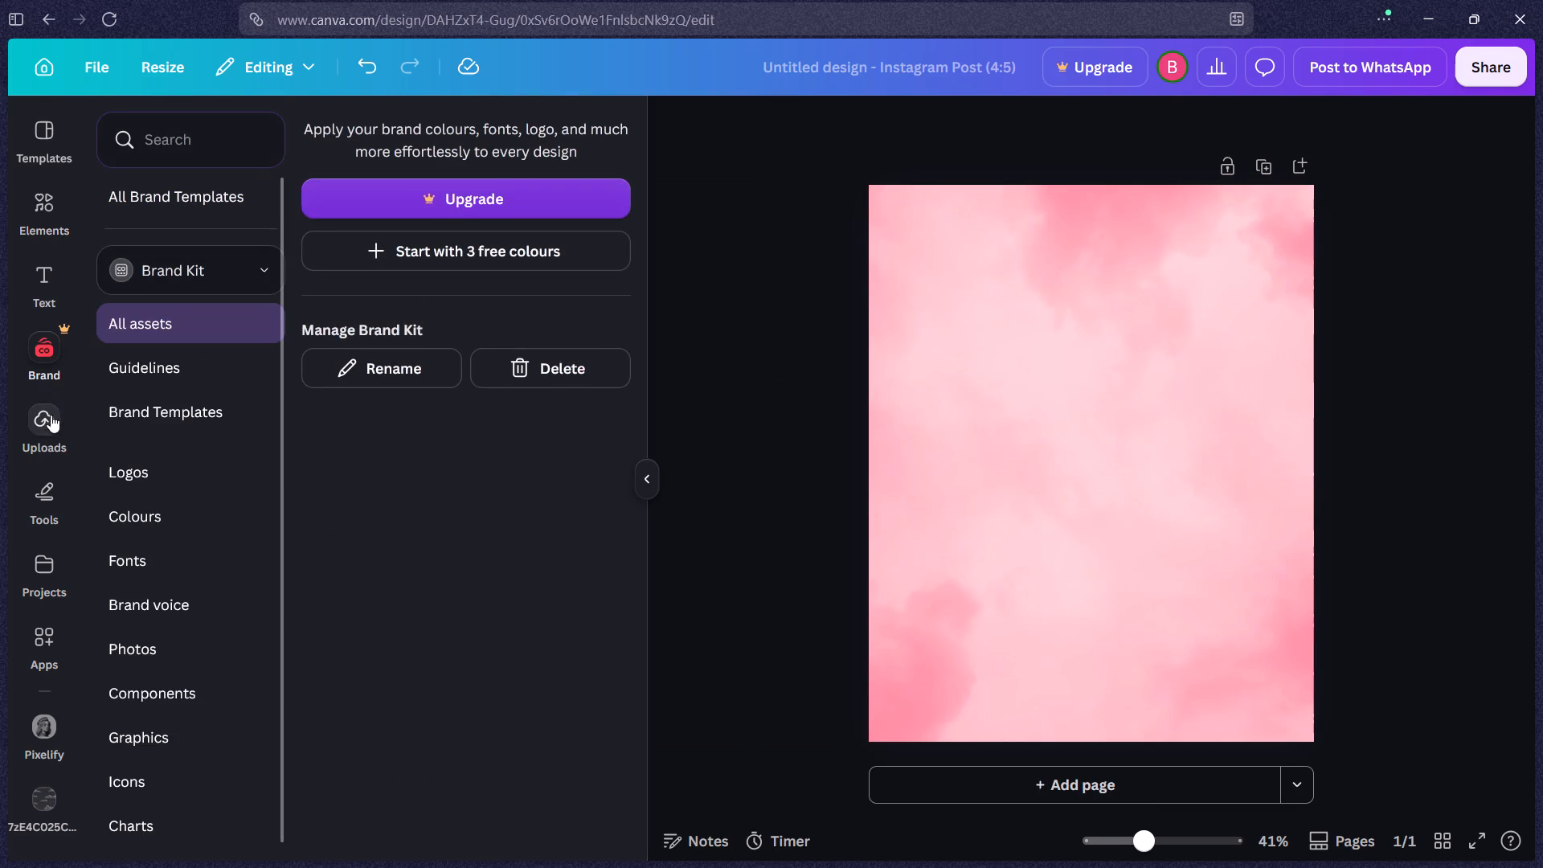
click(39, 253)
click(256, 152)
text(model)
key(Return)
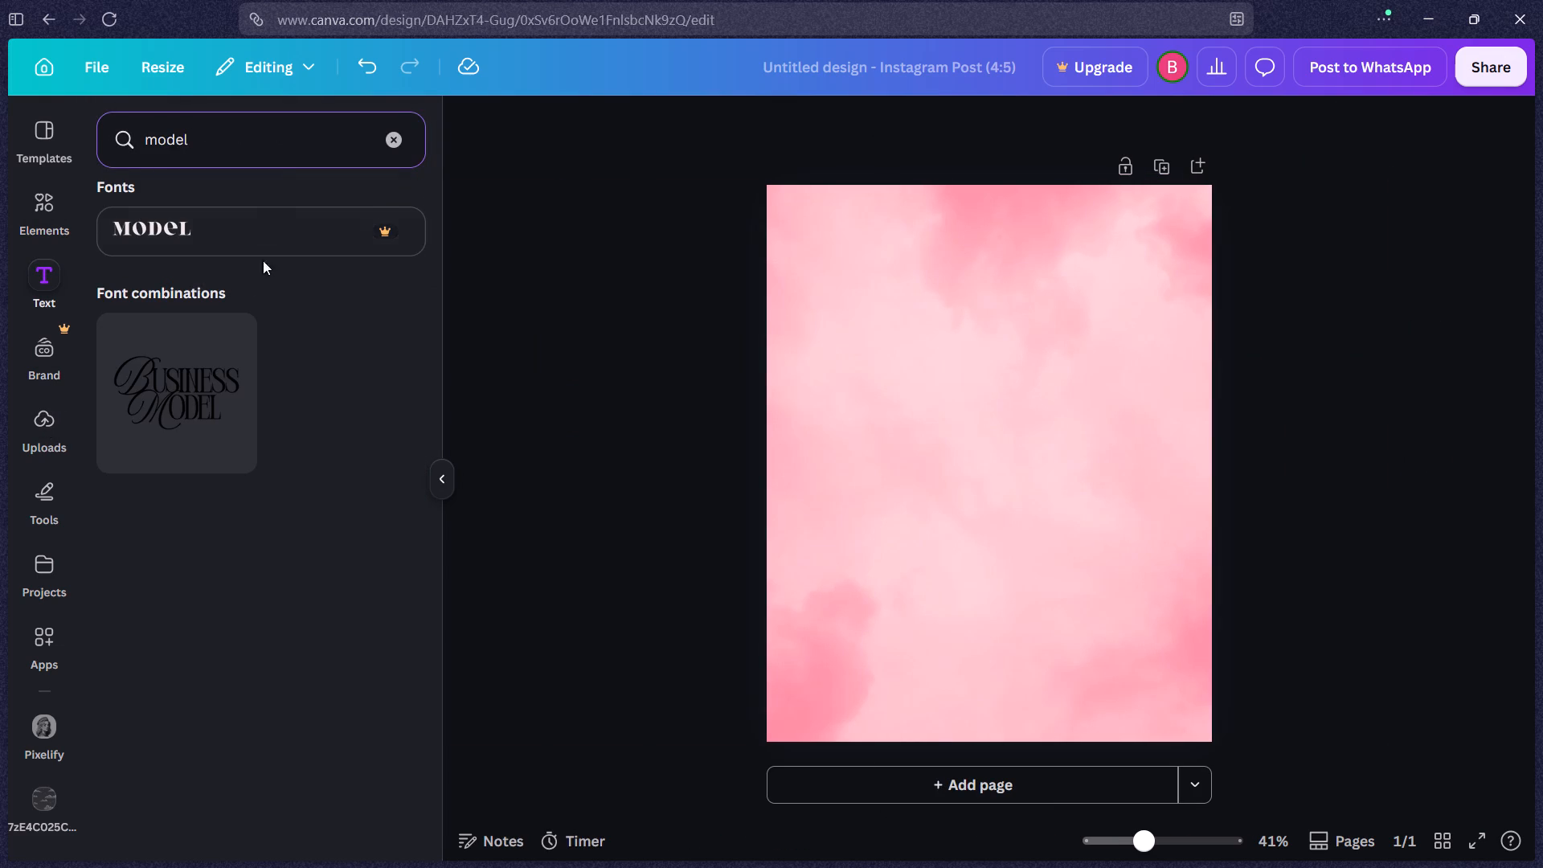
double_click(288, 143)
Search the element photos for "model", replacing the "pink" search term.
click(52, 219)
click(174, 152)
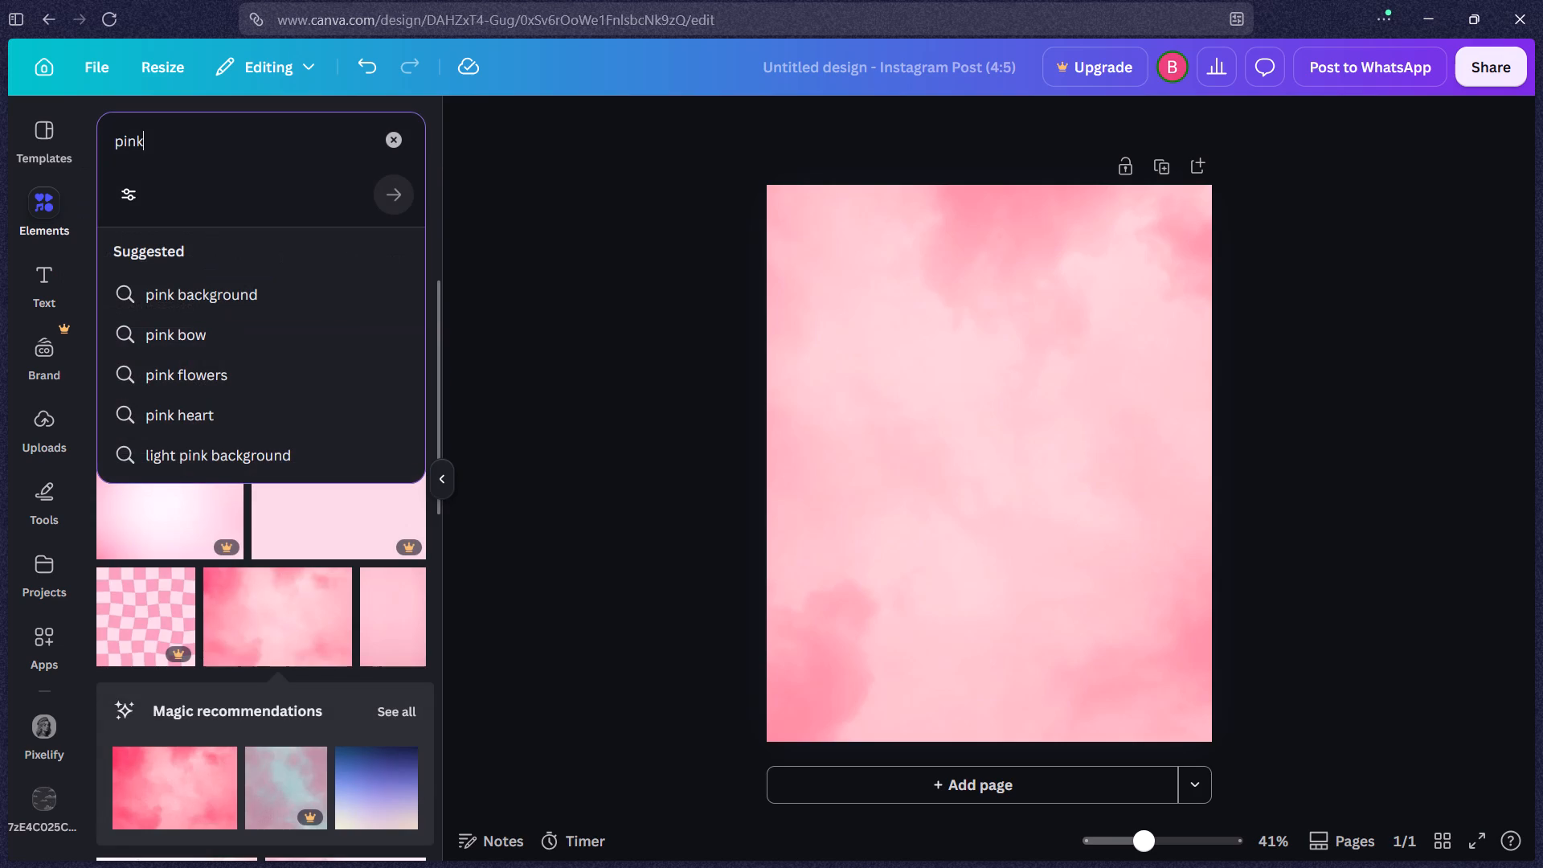
key(ctrl+BackSpace)
text(model)
key(Return)
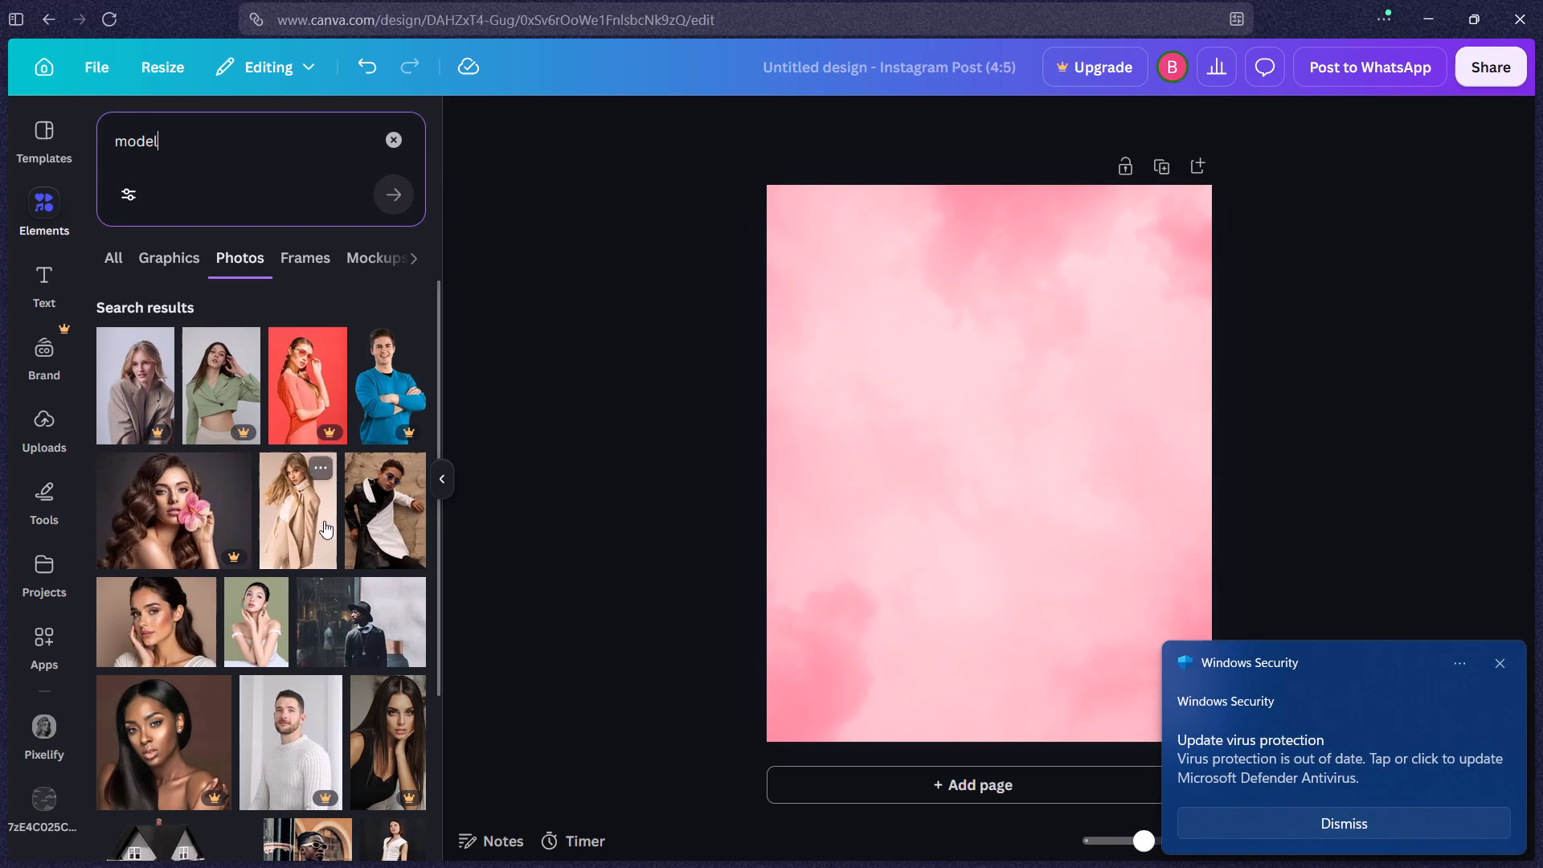
click(1497, 667)
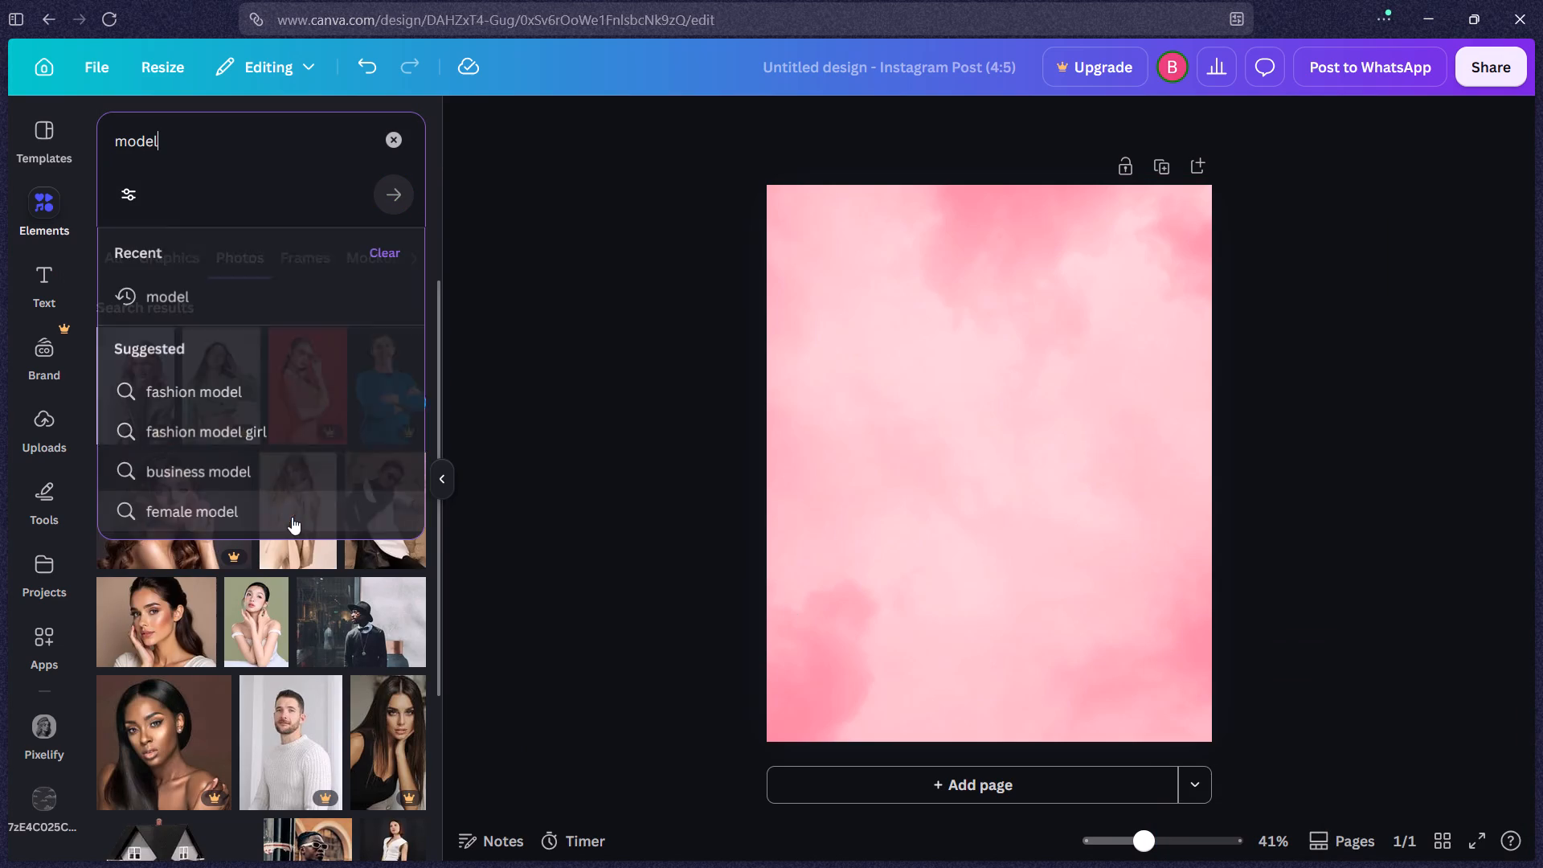
click(564, 280)
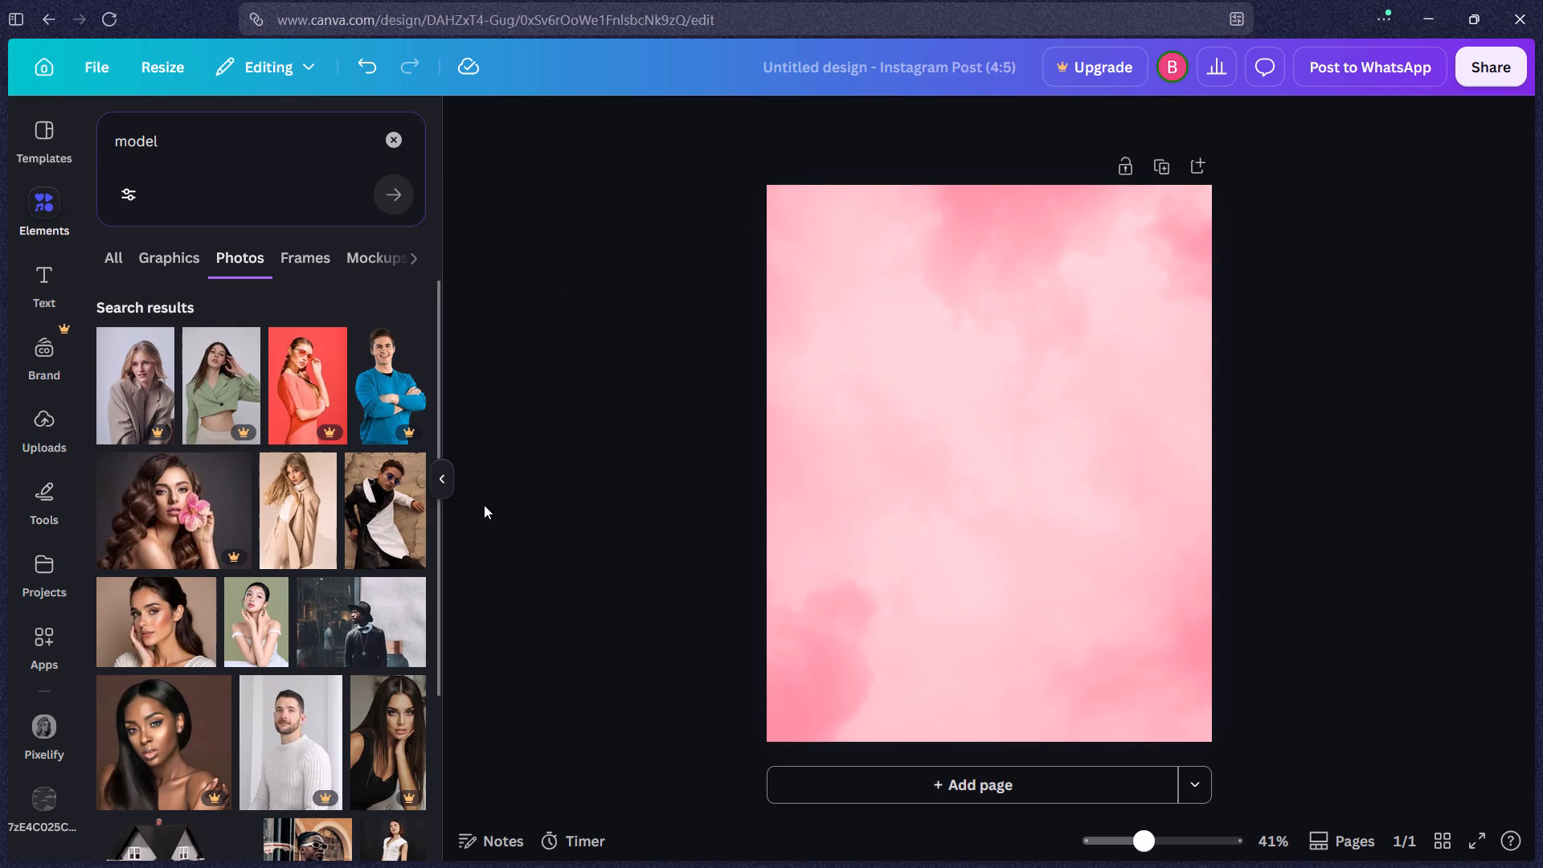
Look through the model photos for a suitable picture for the post.
scroll(358, 495, down, 5)
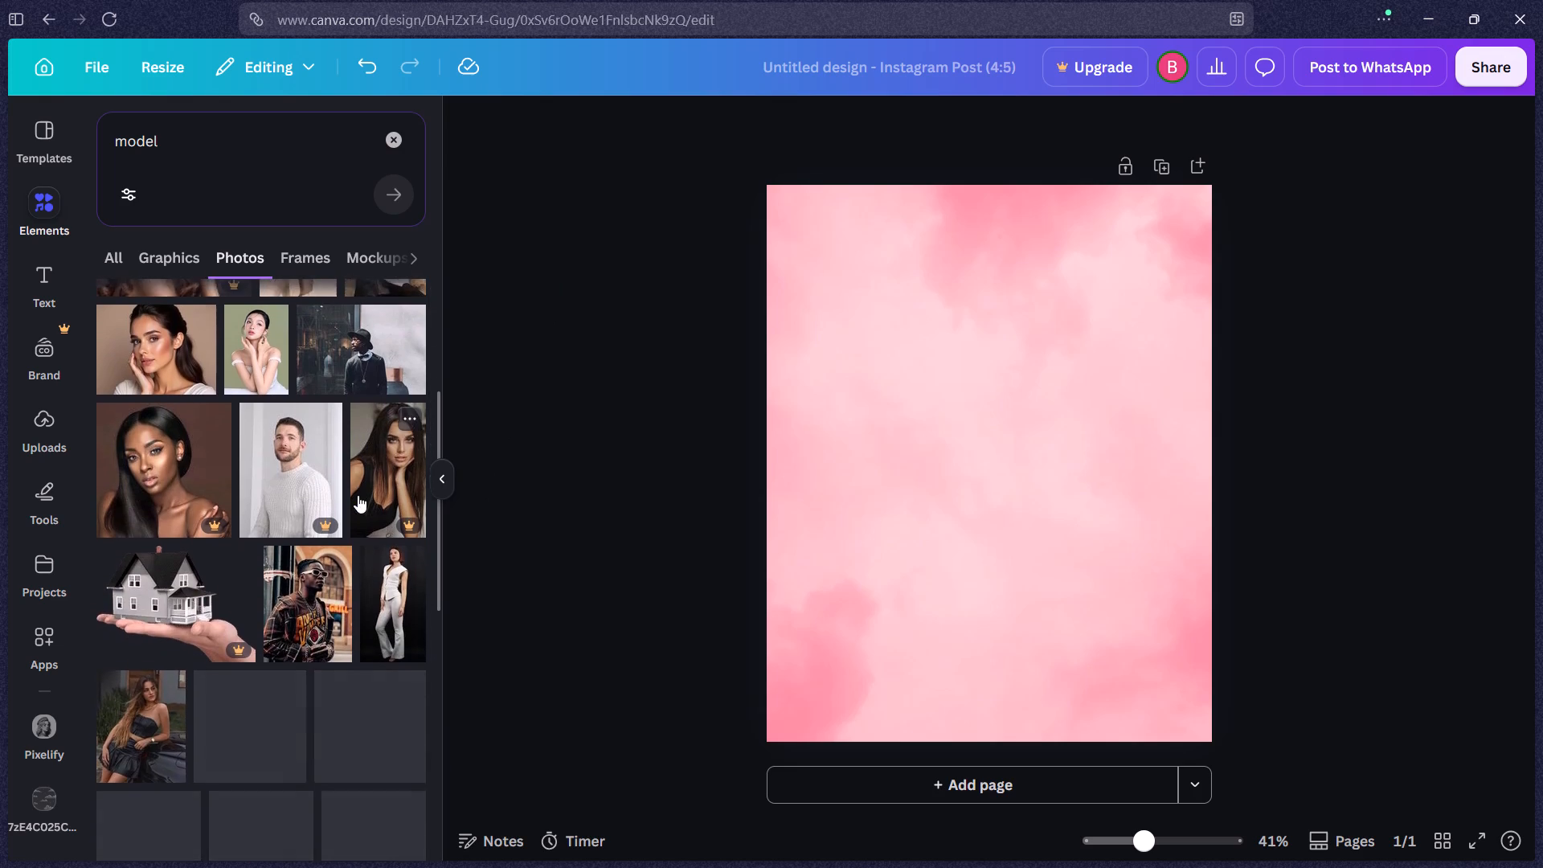
scroll(358, 495, down, 4)
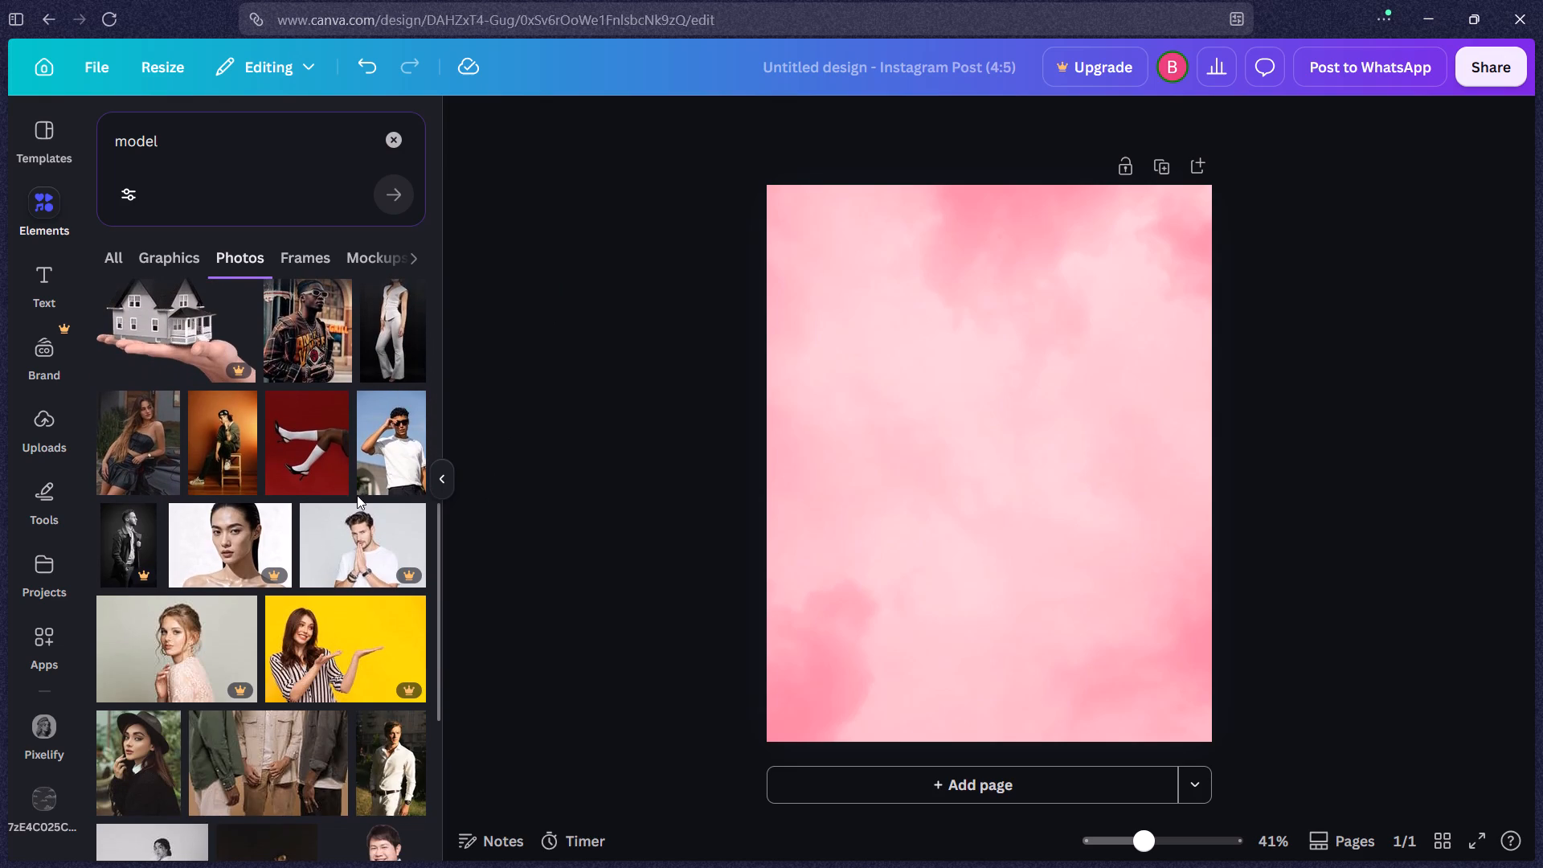
scroll(357, 495, down, 1)
scroll(357, 495, up, 1)
scroll(279, 483, up, 5)
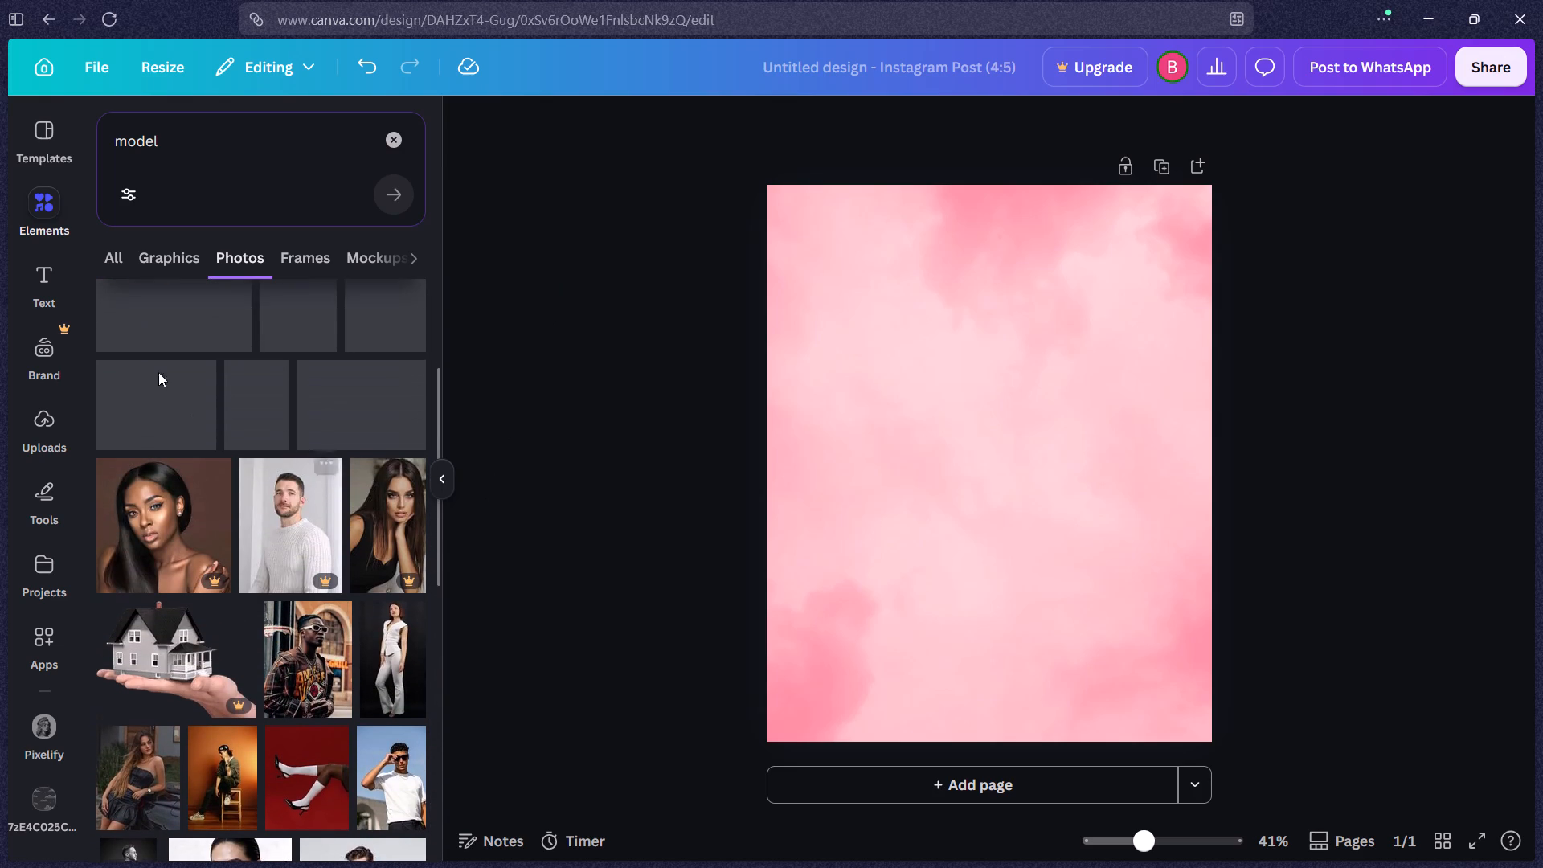
Add the single-image grid from the Grids element category to the page.
click(31, 214)
click(88, 193)
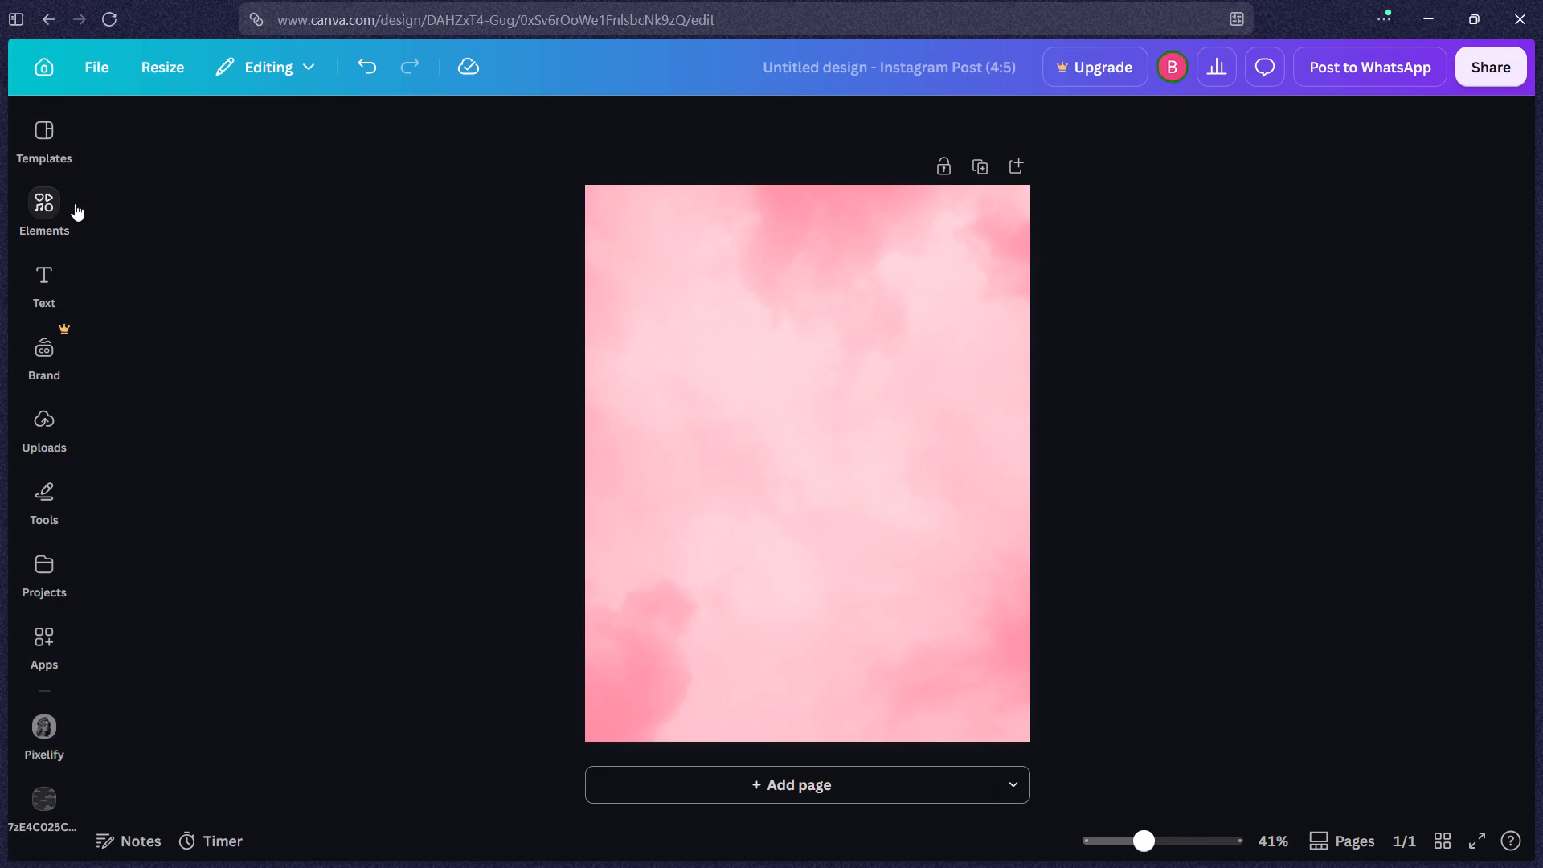
click(75, 203)
click(384, 148)
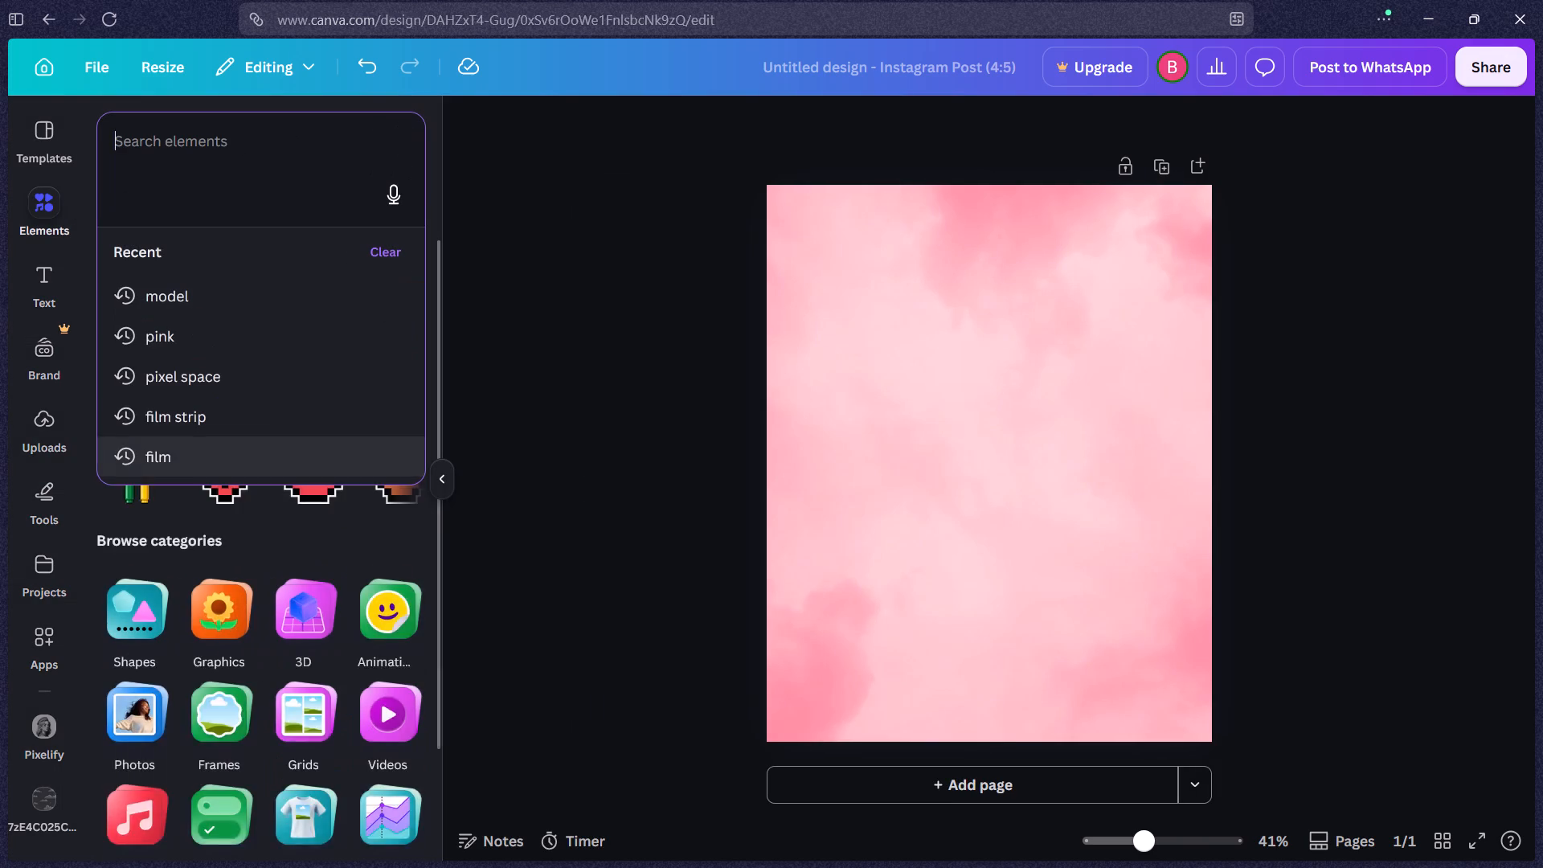
scroll(332, 649, down, 1)
scroll(346, 562, down, 1)
click(432, 116)
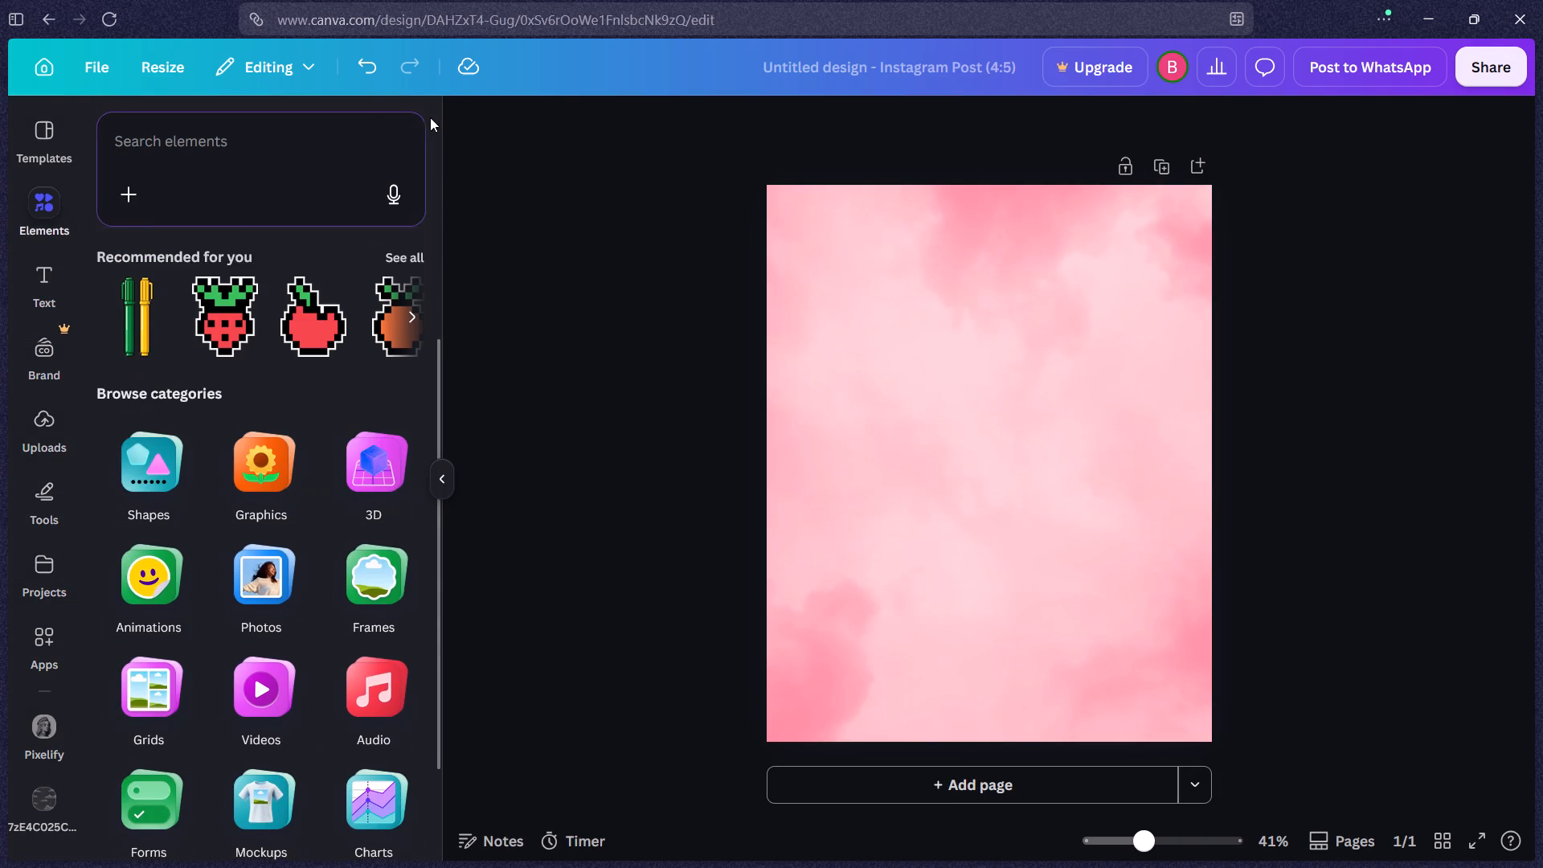
scroll(384, 330, up, 2)
scroll(384, 330, down, 6)
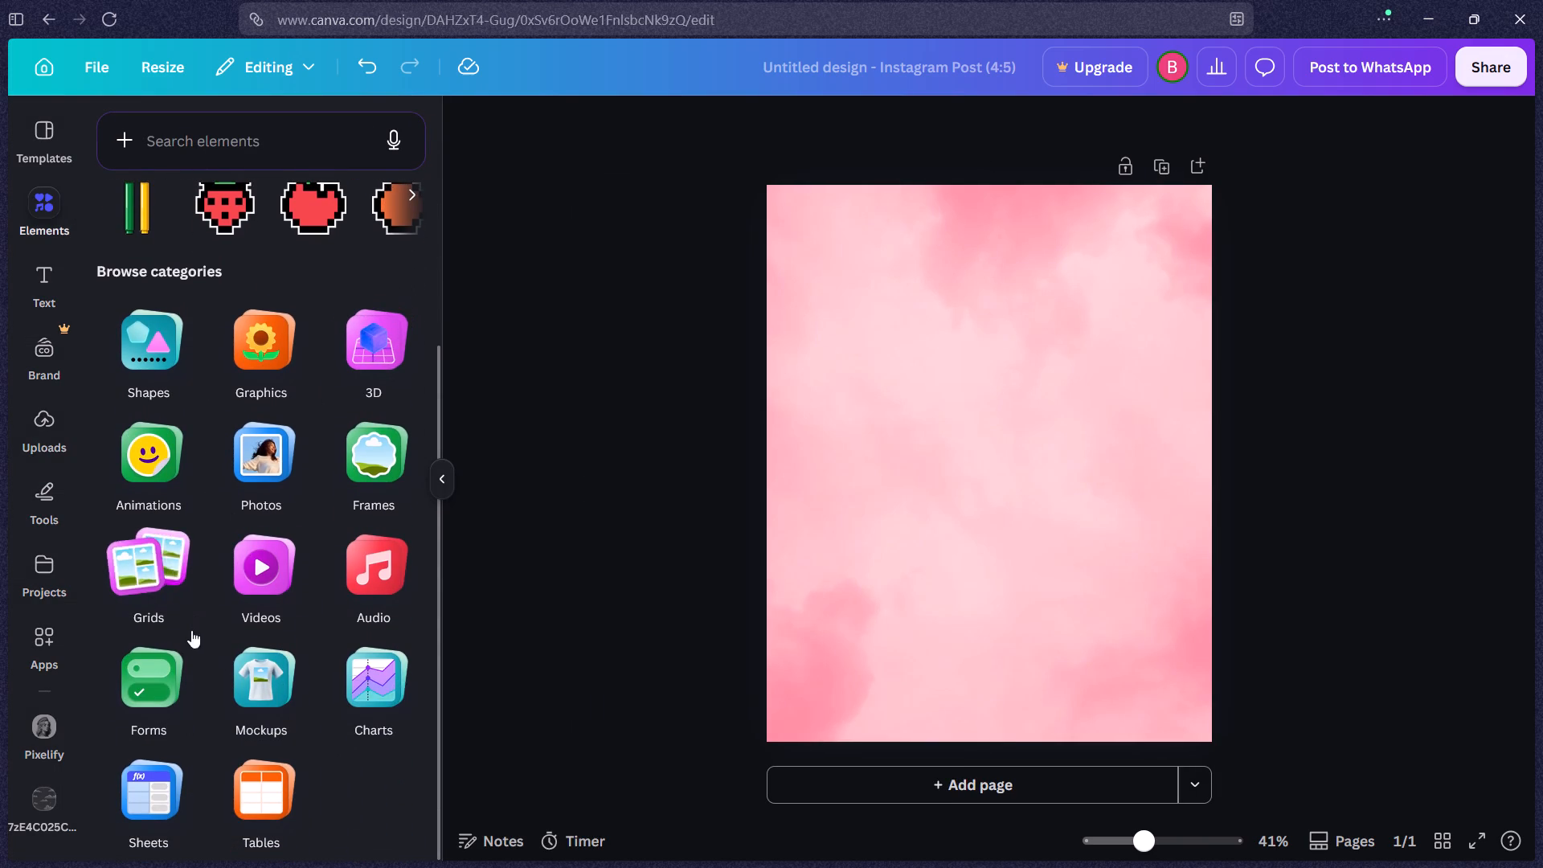
click(182, 606)
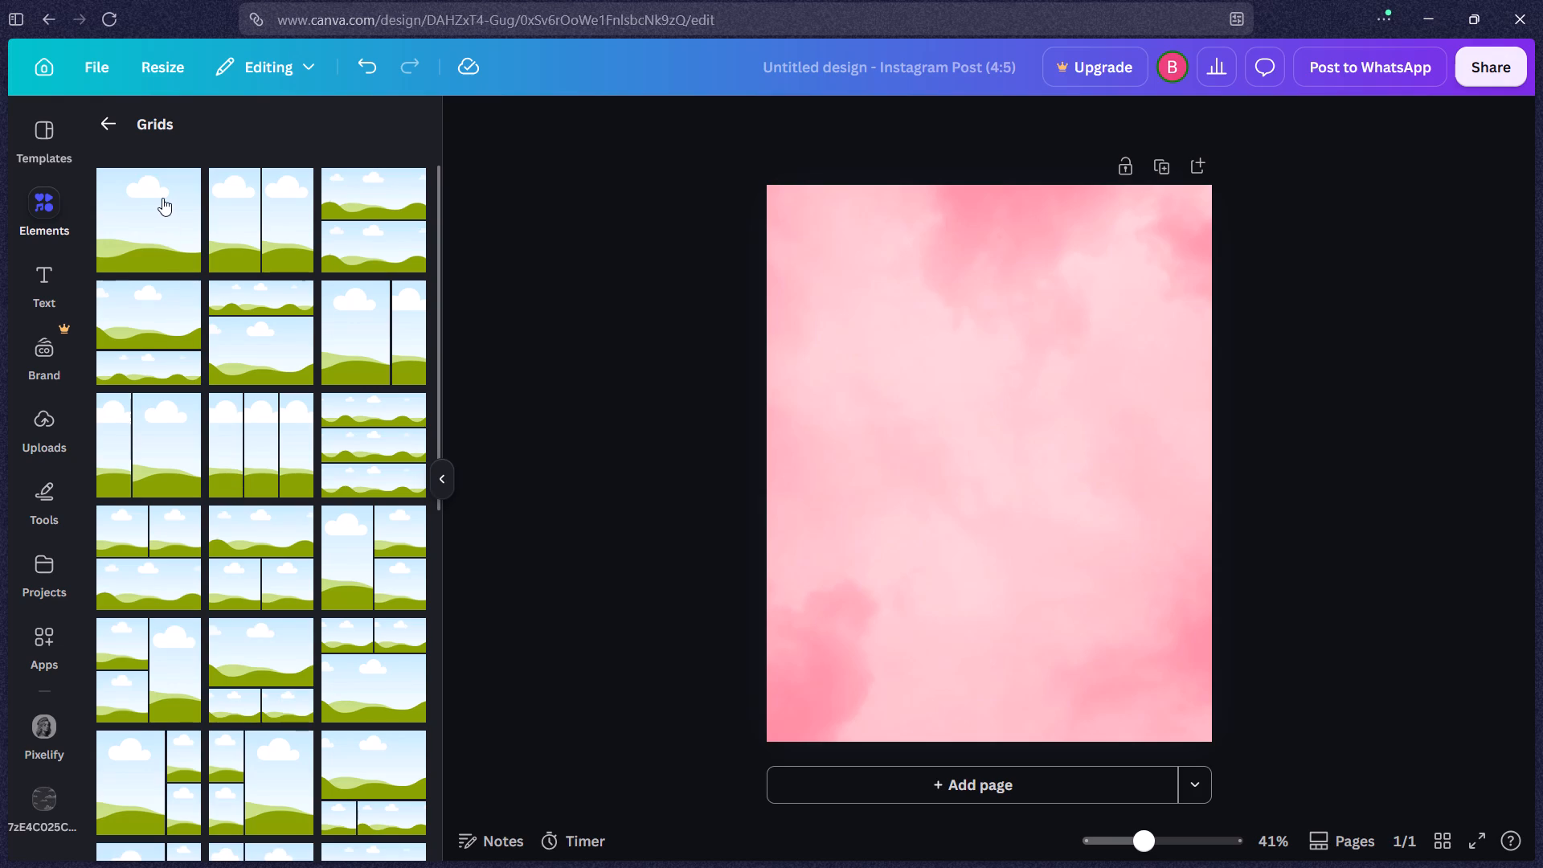
click(162, 198)
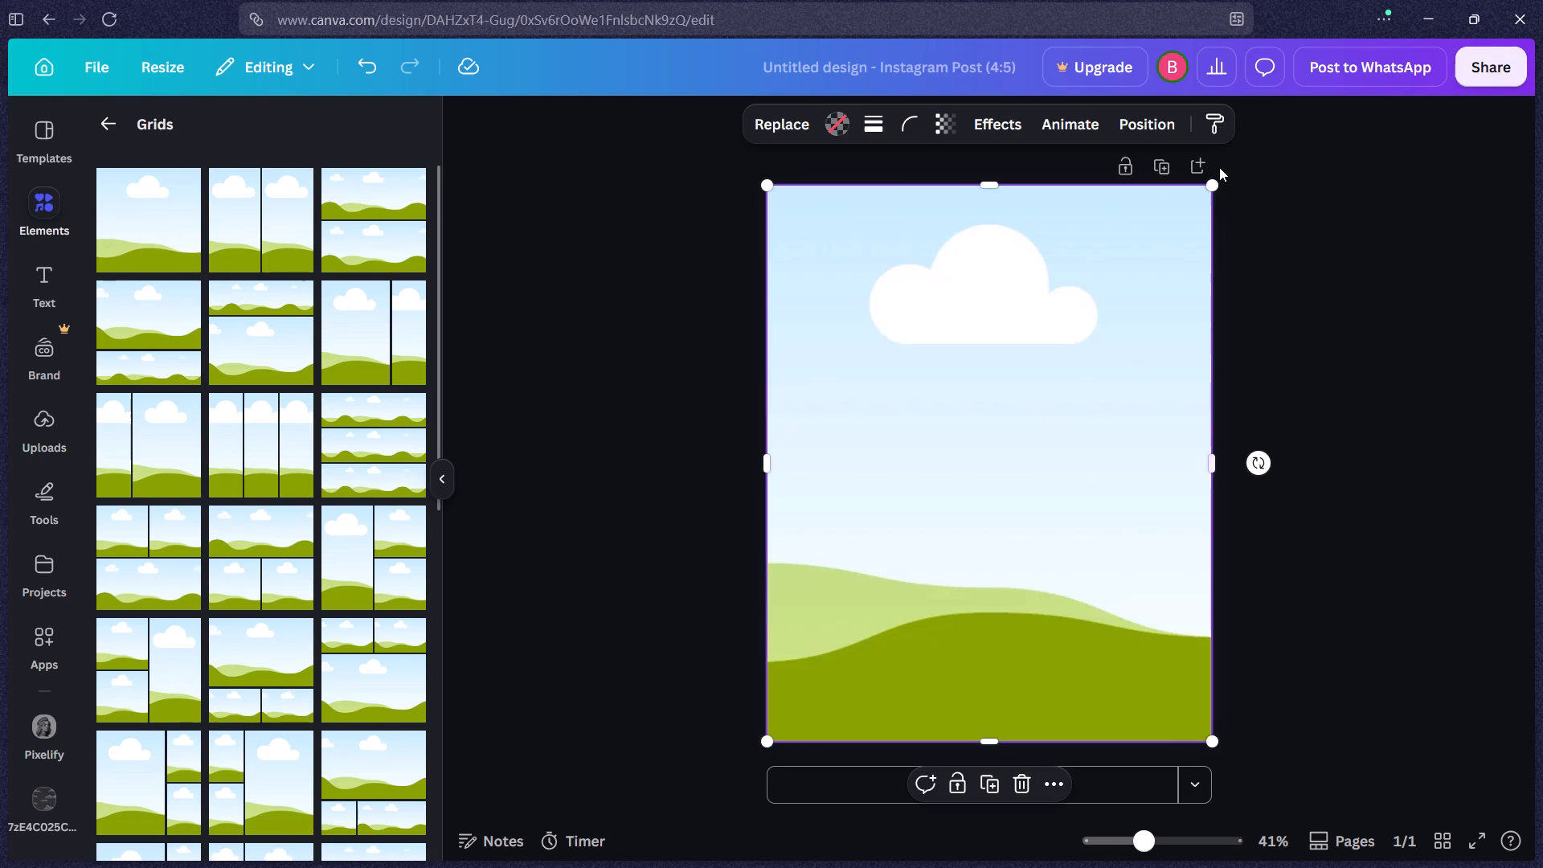
Shrink the grid and place it in the page's lower middle, slightly right of centre and extending past the bottom edge.
drag(1207, 186, 1021, 447)
drag(939, 492, 1018, 510)
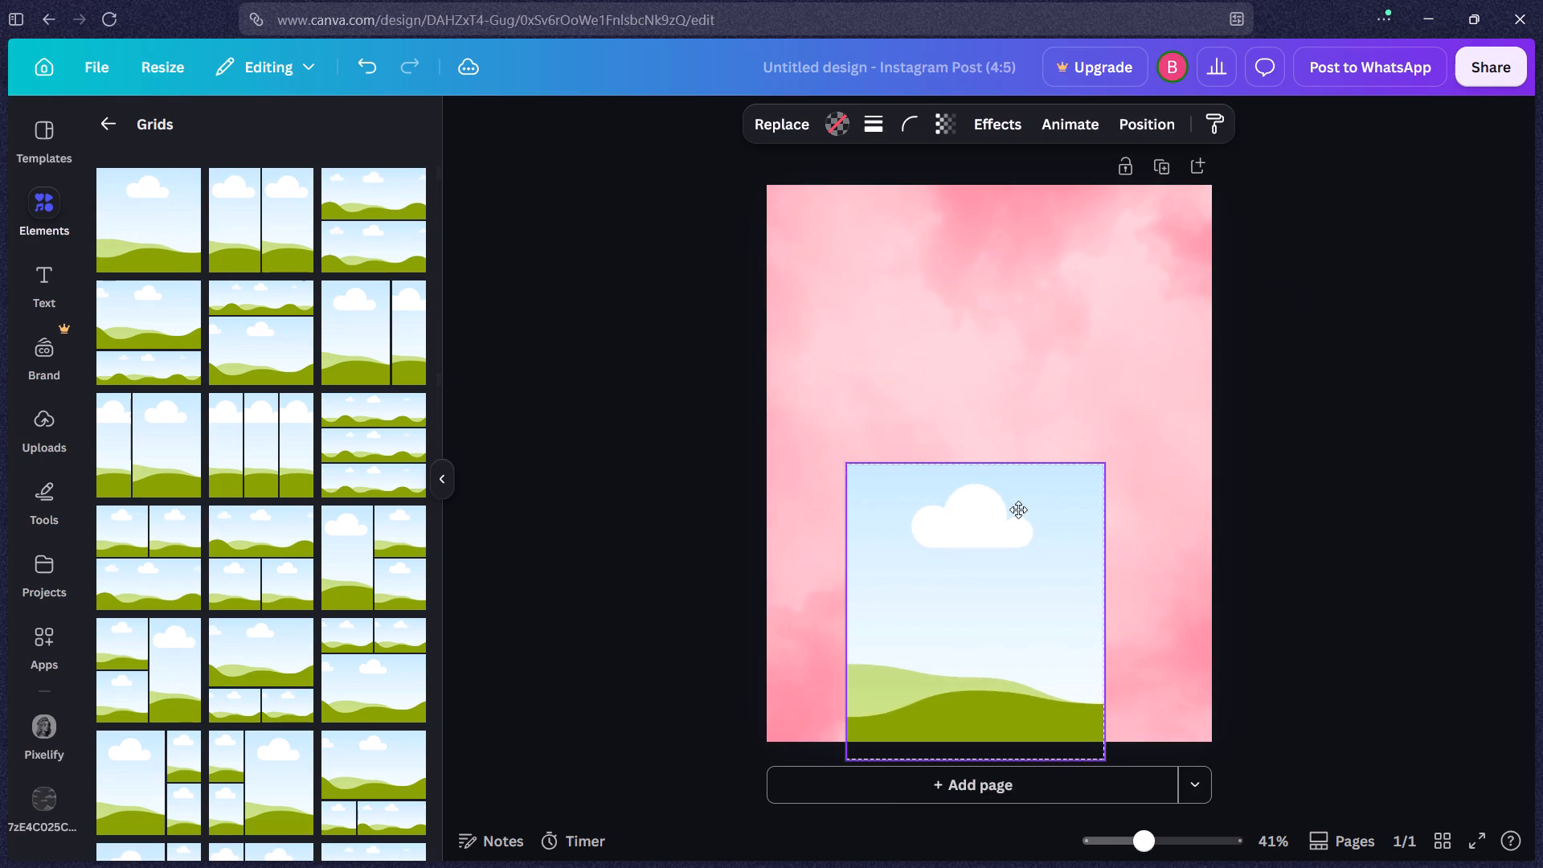
drag(1018, 510, 1053, 521)
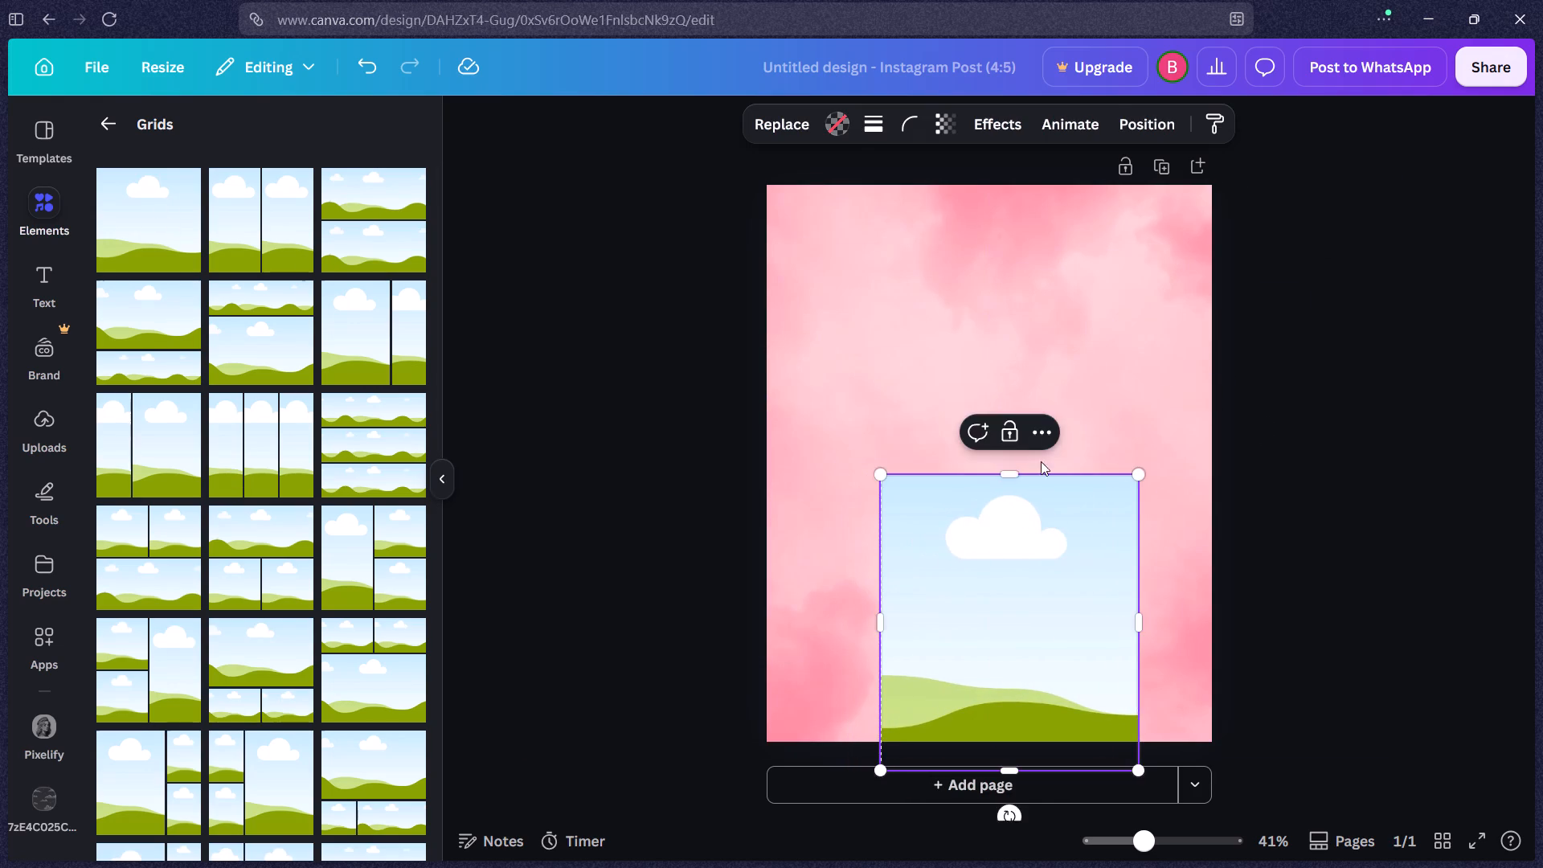
click(1021, 361)
Search the elements library for "hearts".
click(114, 131)
click(251, 140)
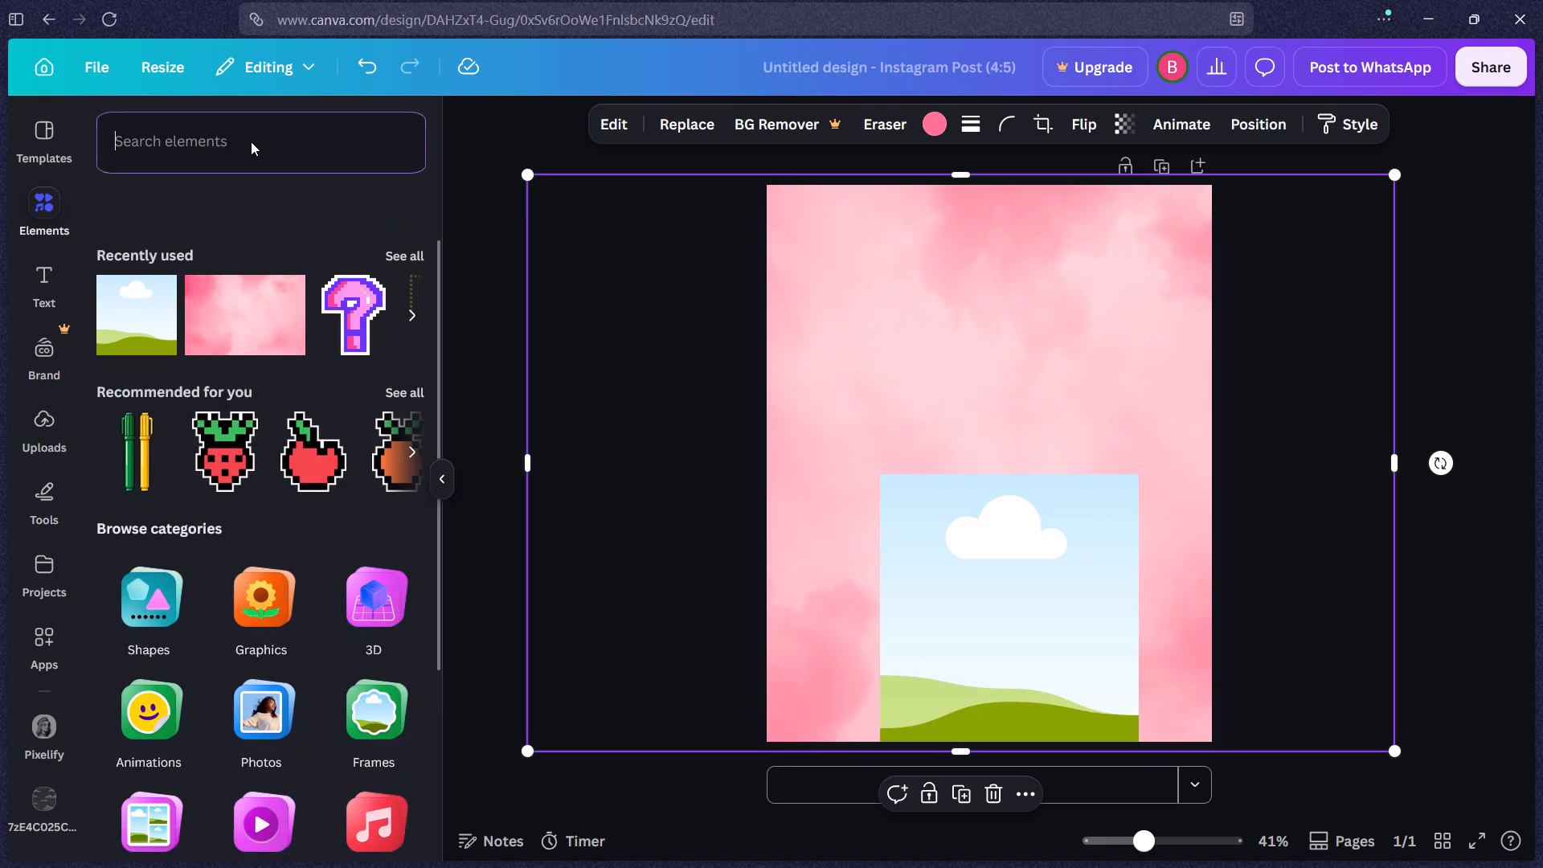
text(haerts)
key(BackSpace)
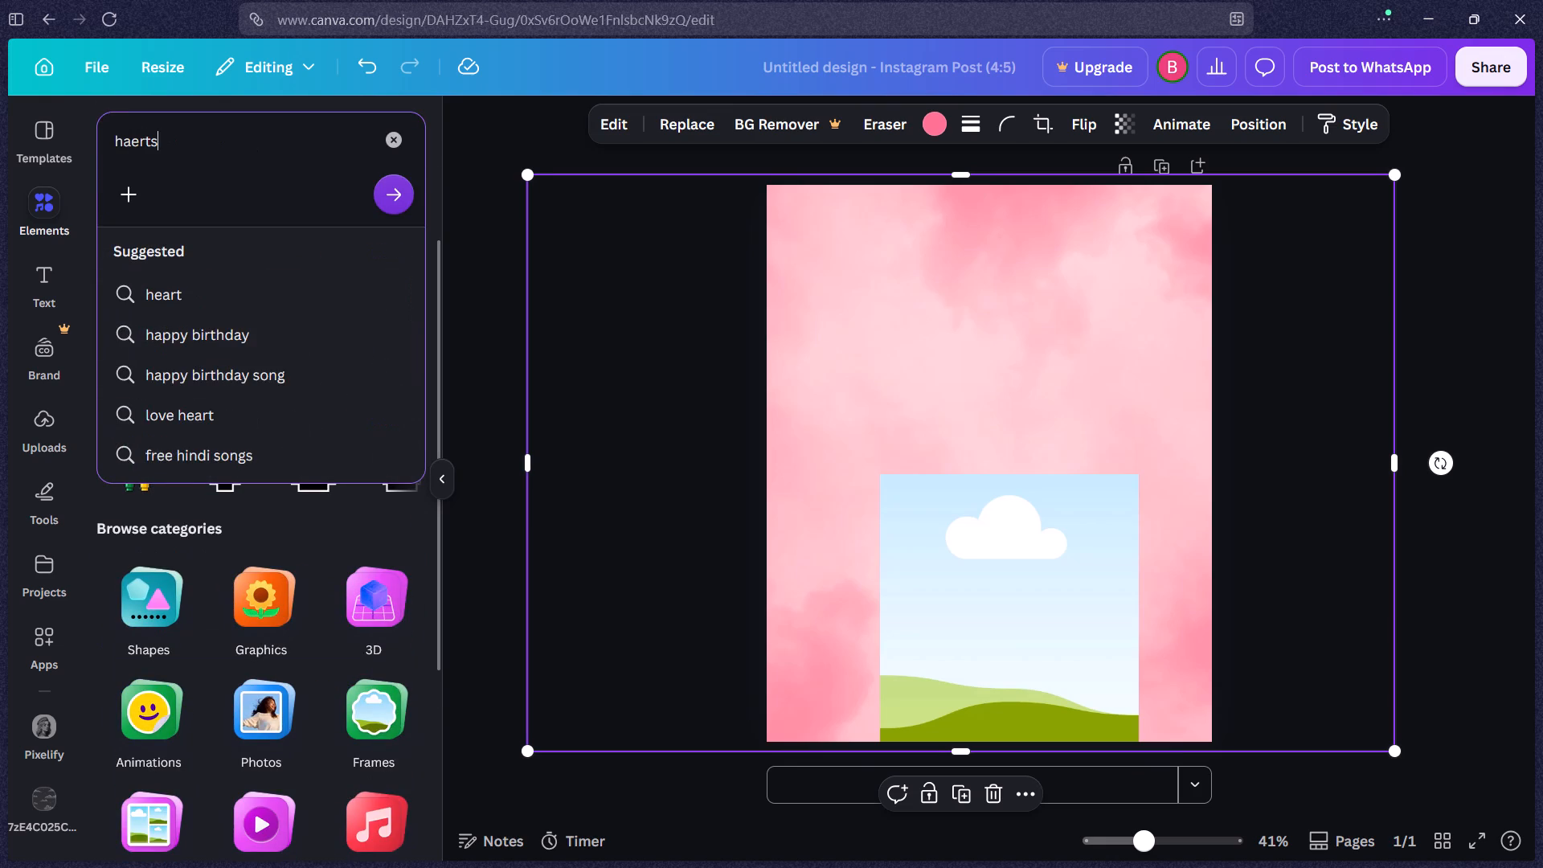
key(BackSpace)
key(BackSpace)
key(BackSpace)
key(BackSpace)
text(eatr)
key(BackSpace)
key(BackSpace)
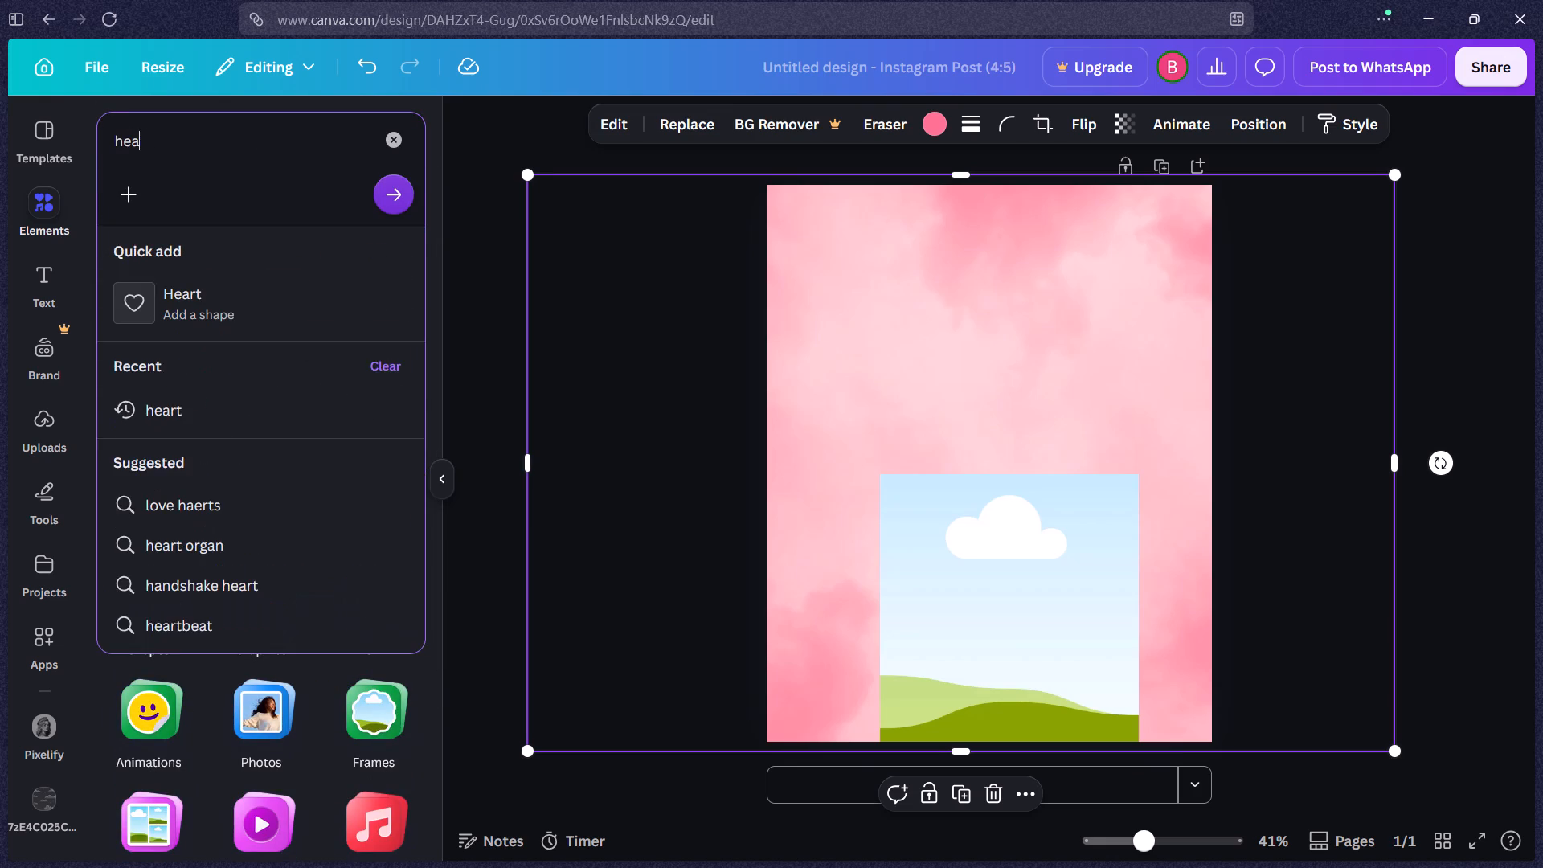
key(BackSpace)
text(arts)
key(Return)
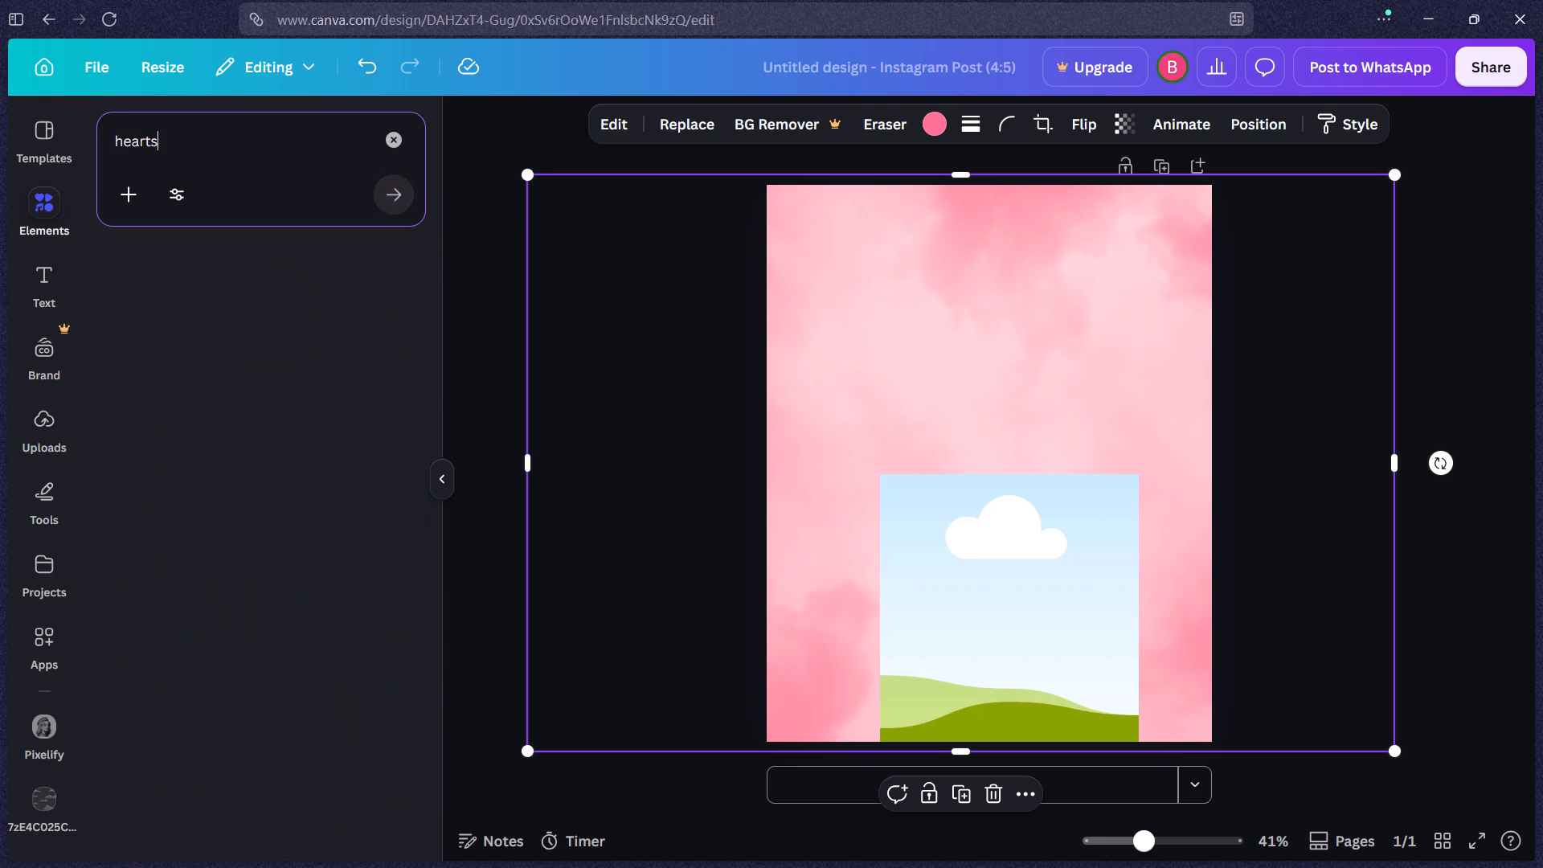
Show all heart graphics and examine them for a suitable decoration for the post.
click(392, 438)
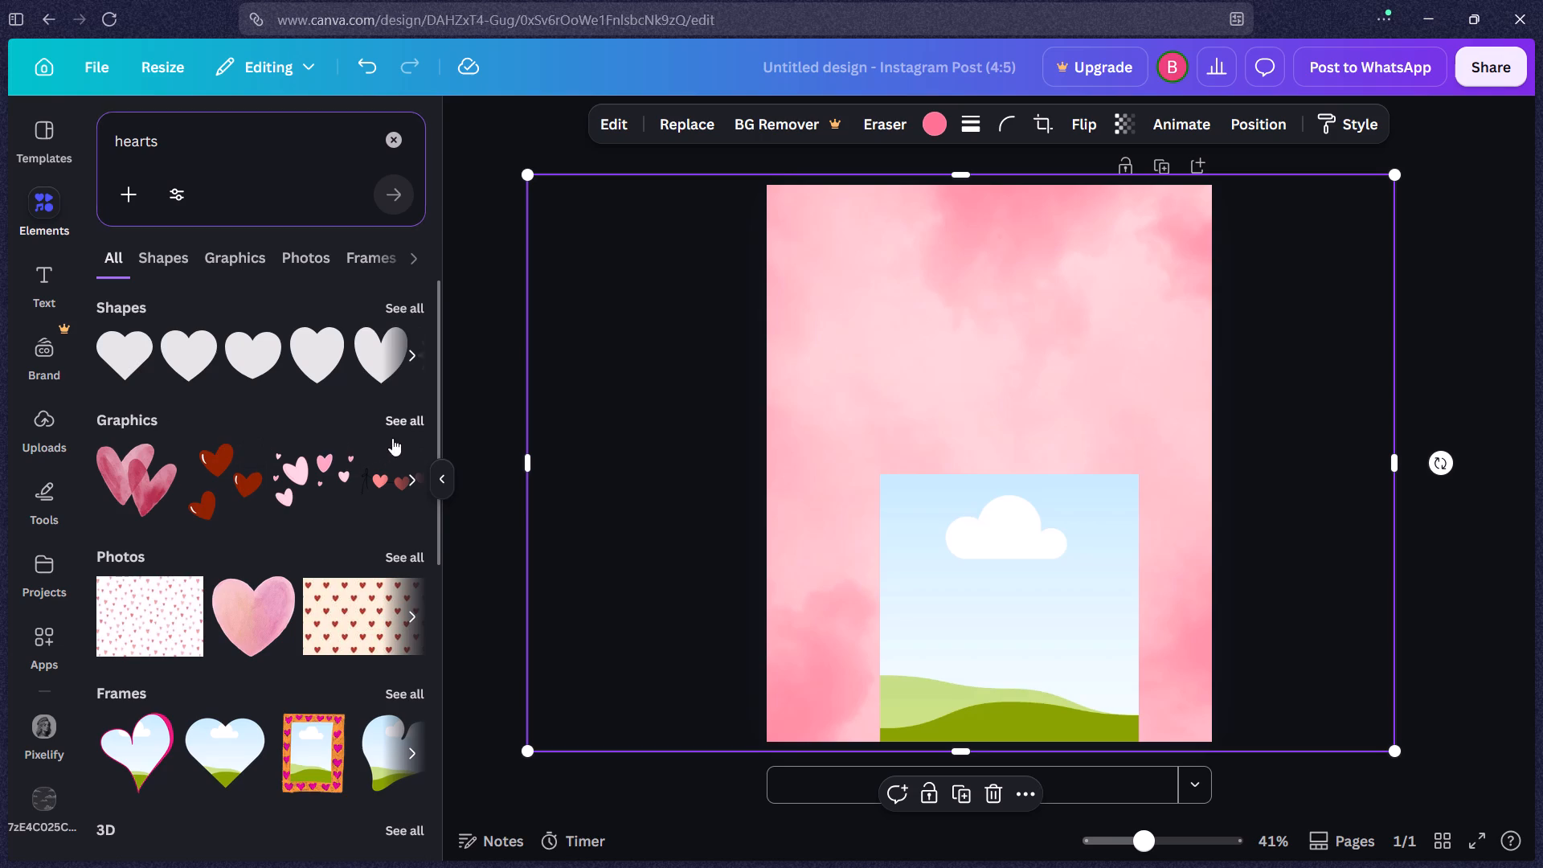
scroll(387, 440, down, 9)
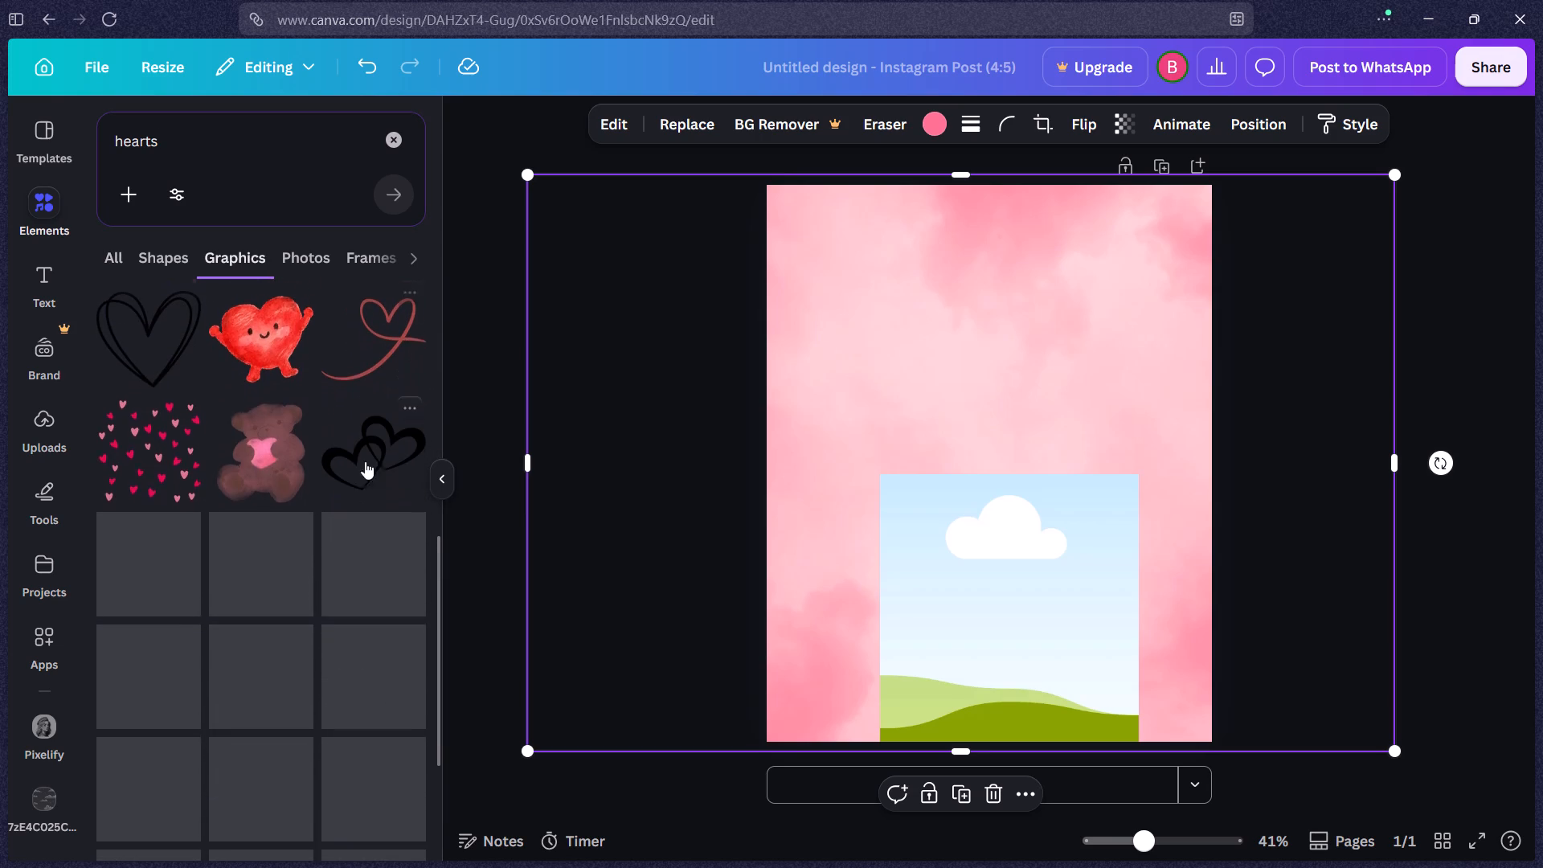
scroll(338, 510, down, 6)
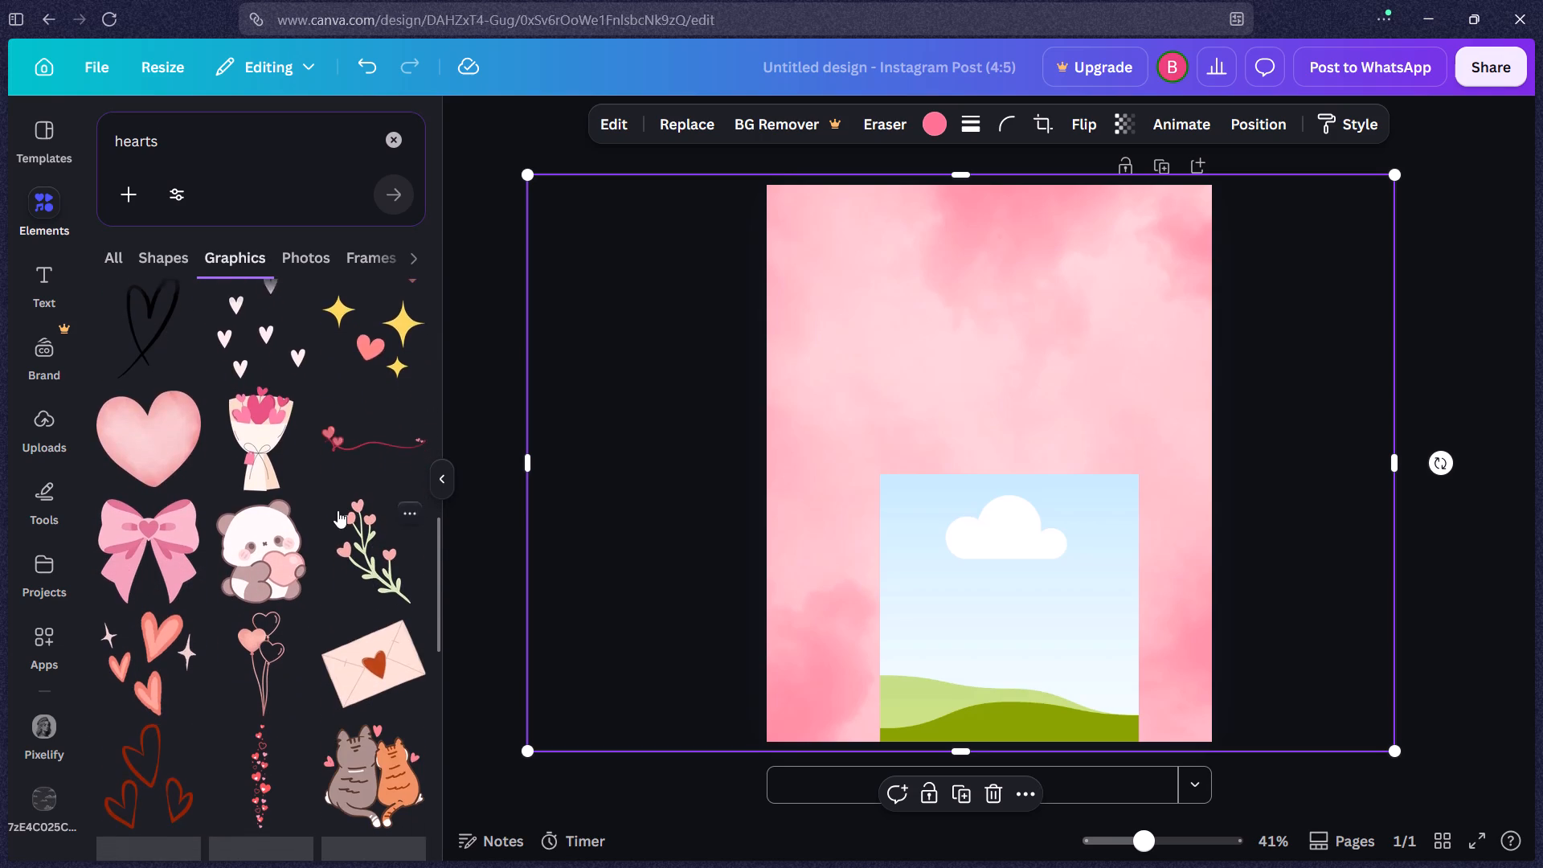
scroll(338, 510, down, 5)
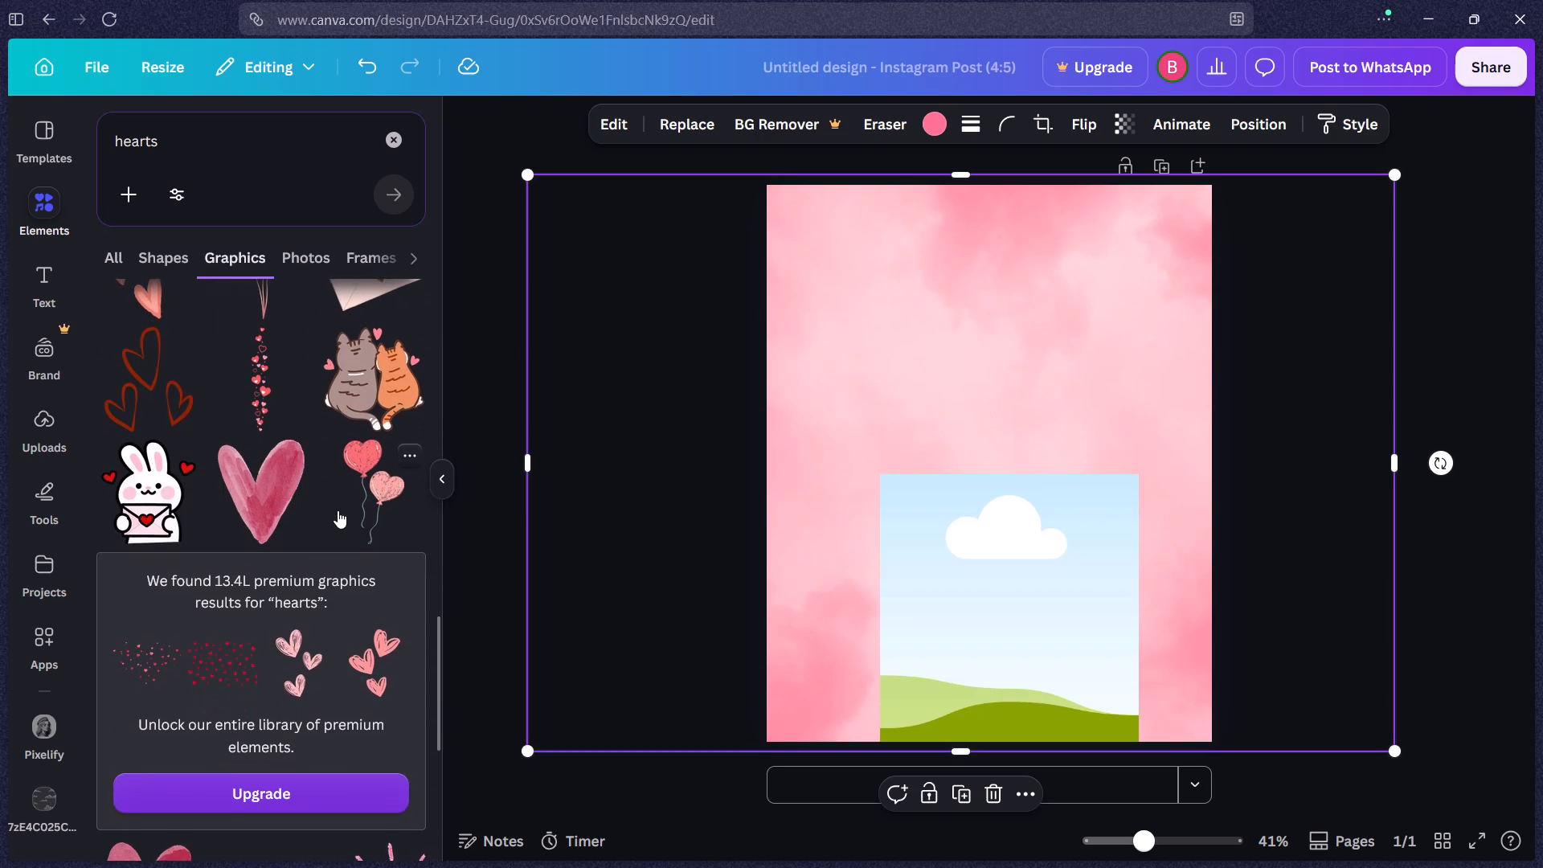
scroll(338, 510, down, 2)
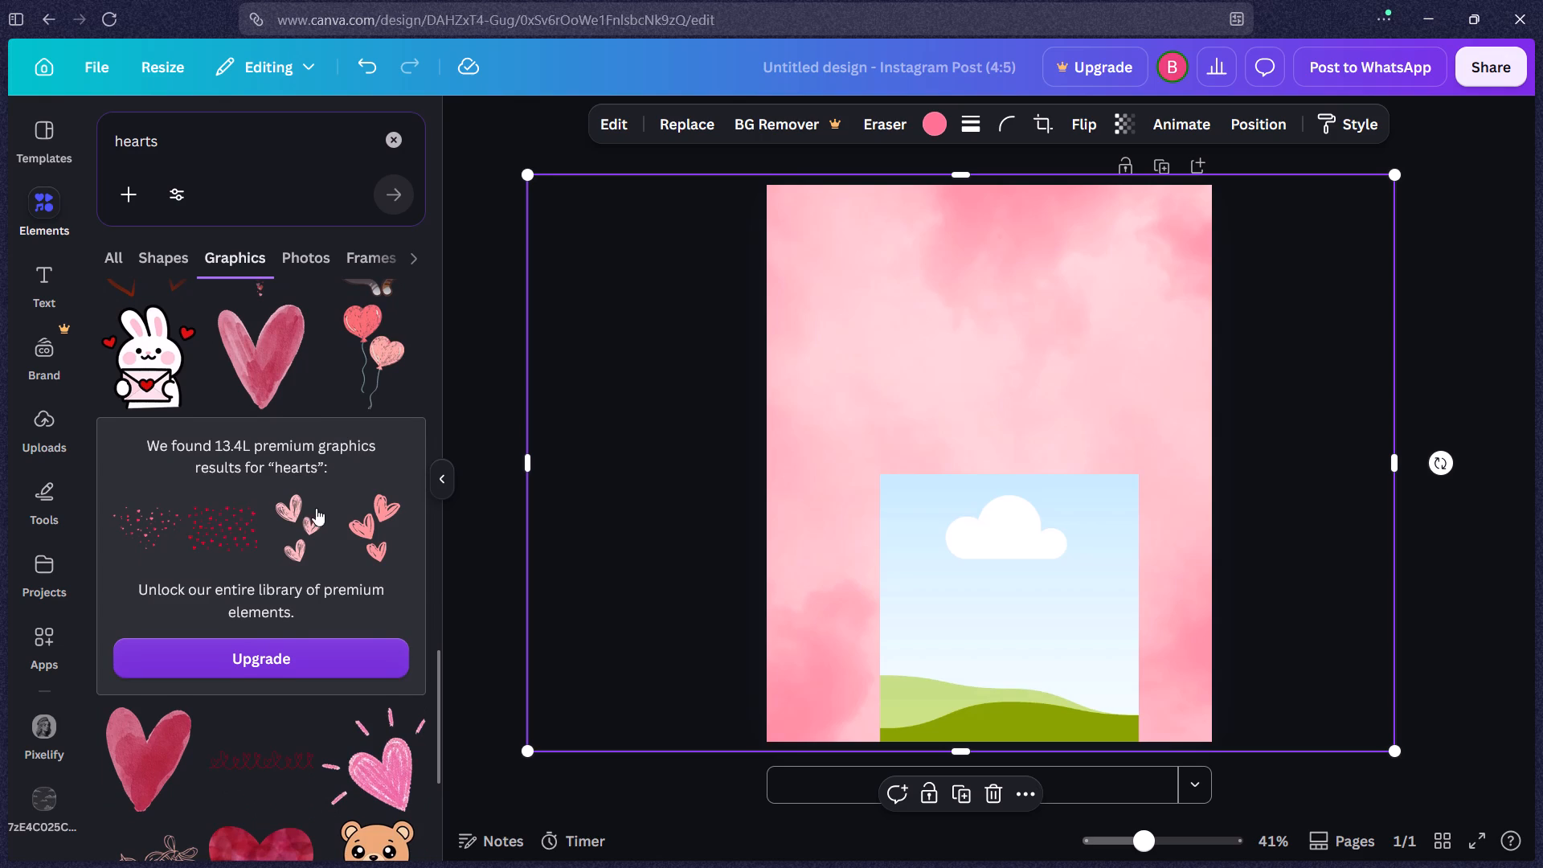
scroll(316, 508, down, 7)
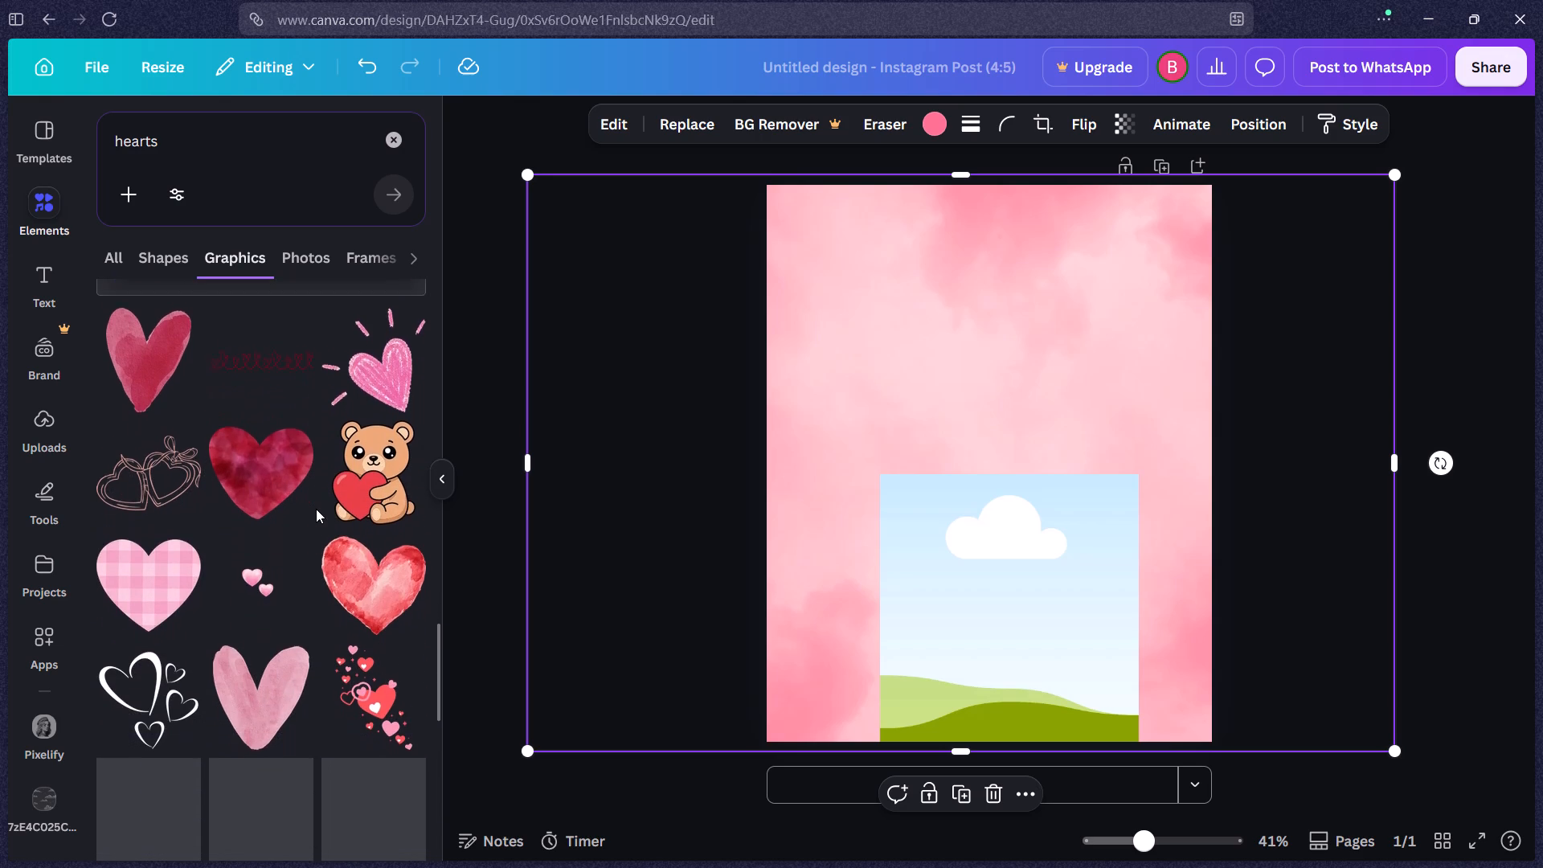
scroll(316, 509, down, 7)
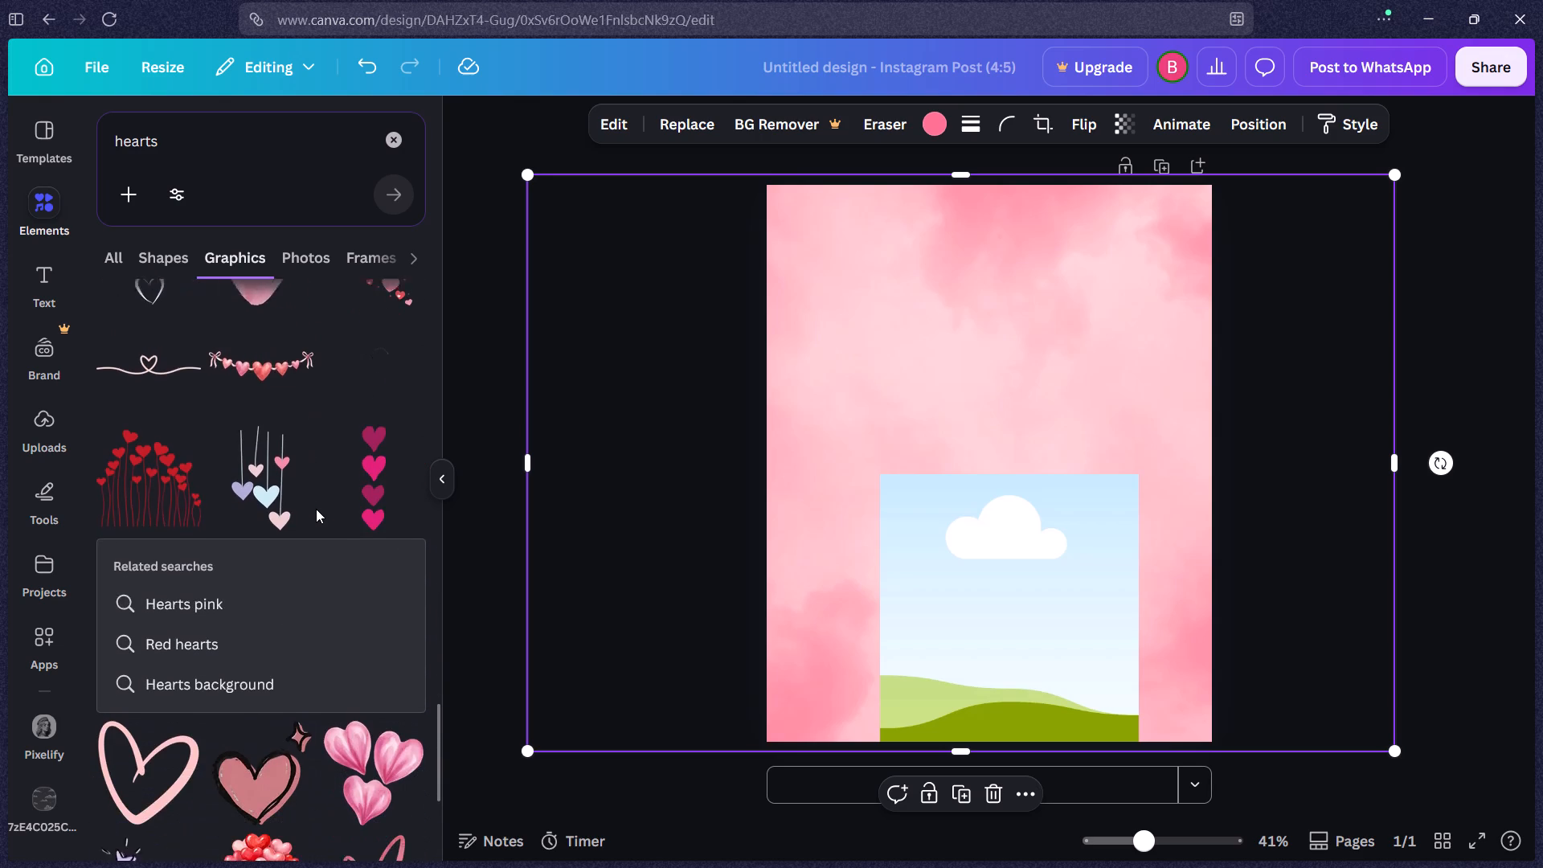
scroll(316, 509, down, 6)
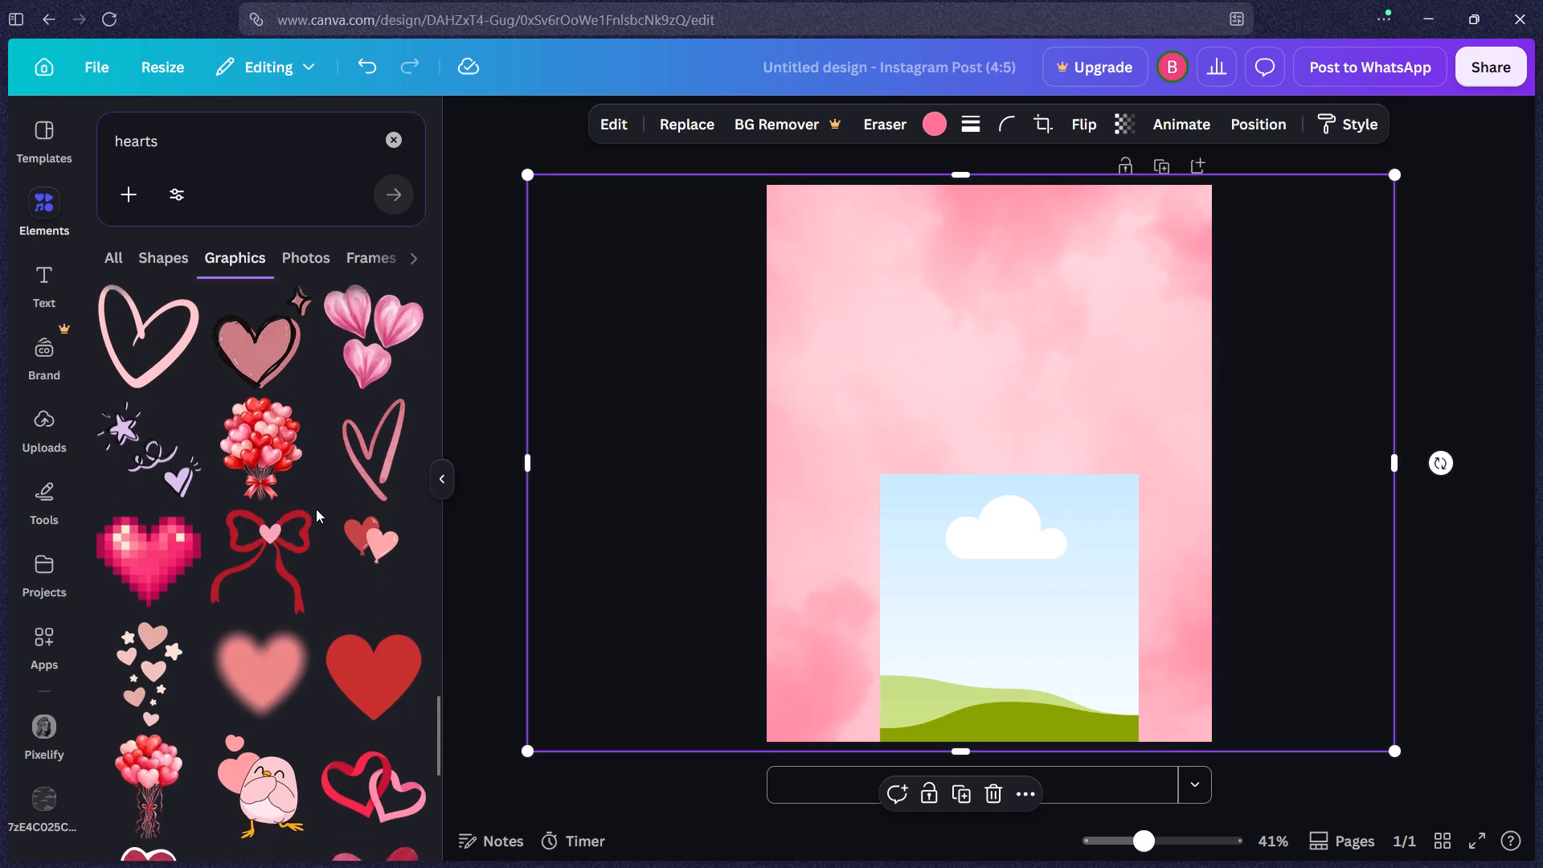
Change the elements search to "blue hearts".
click(219, 109)
click(216, 120)
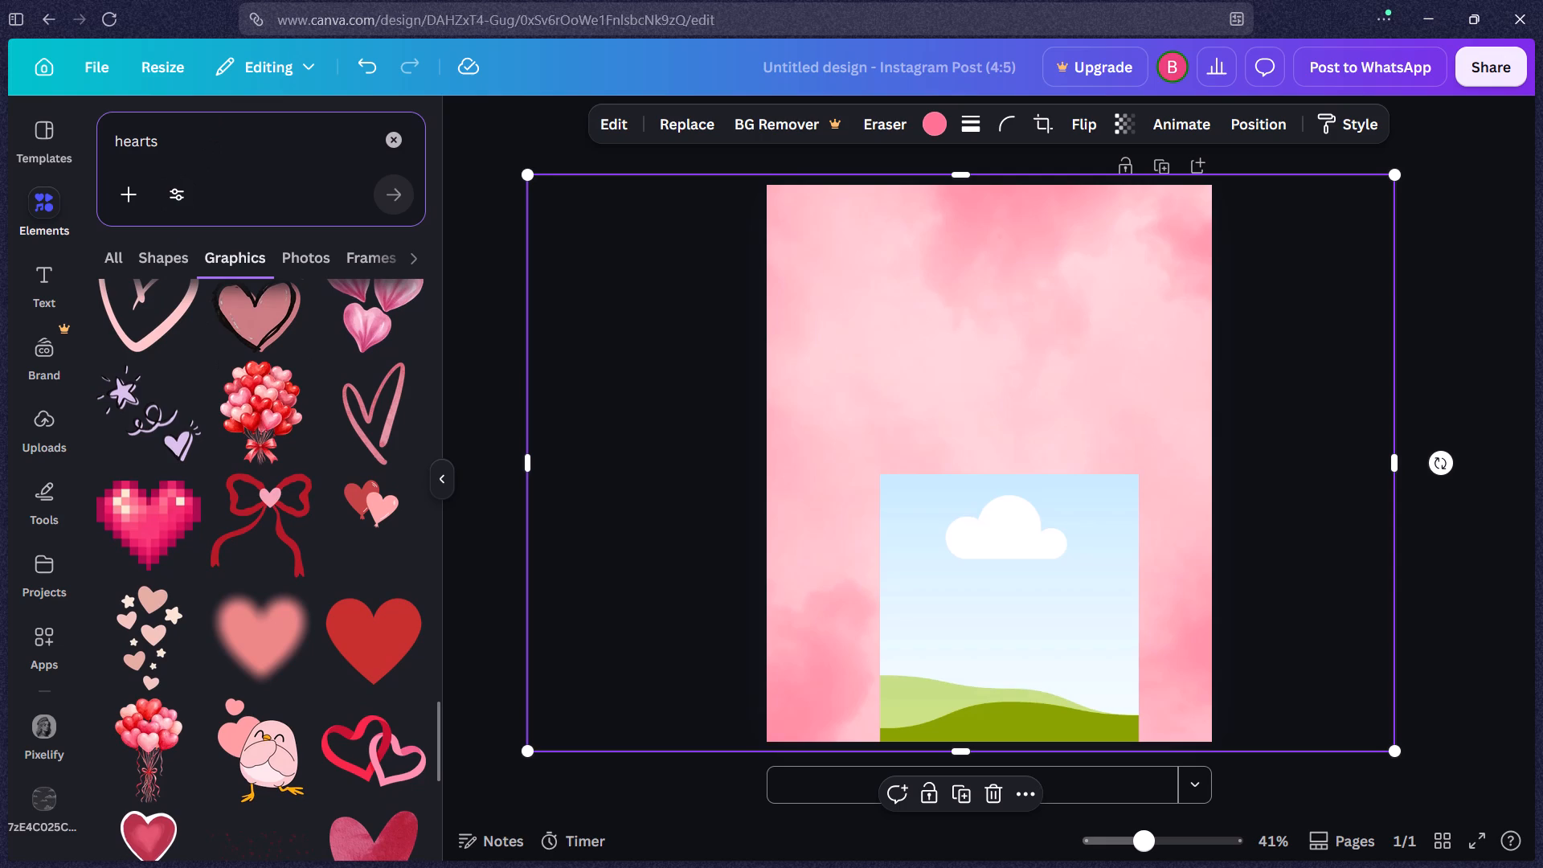
click(216, 121)
click(207, 144)
key(ctrl+Left)
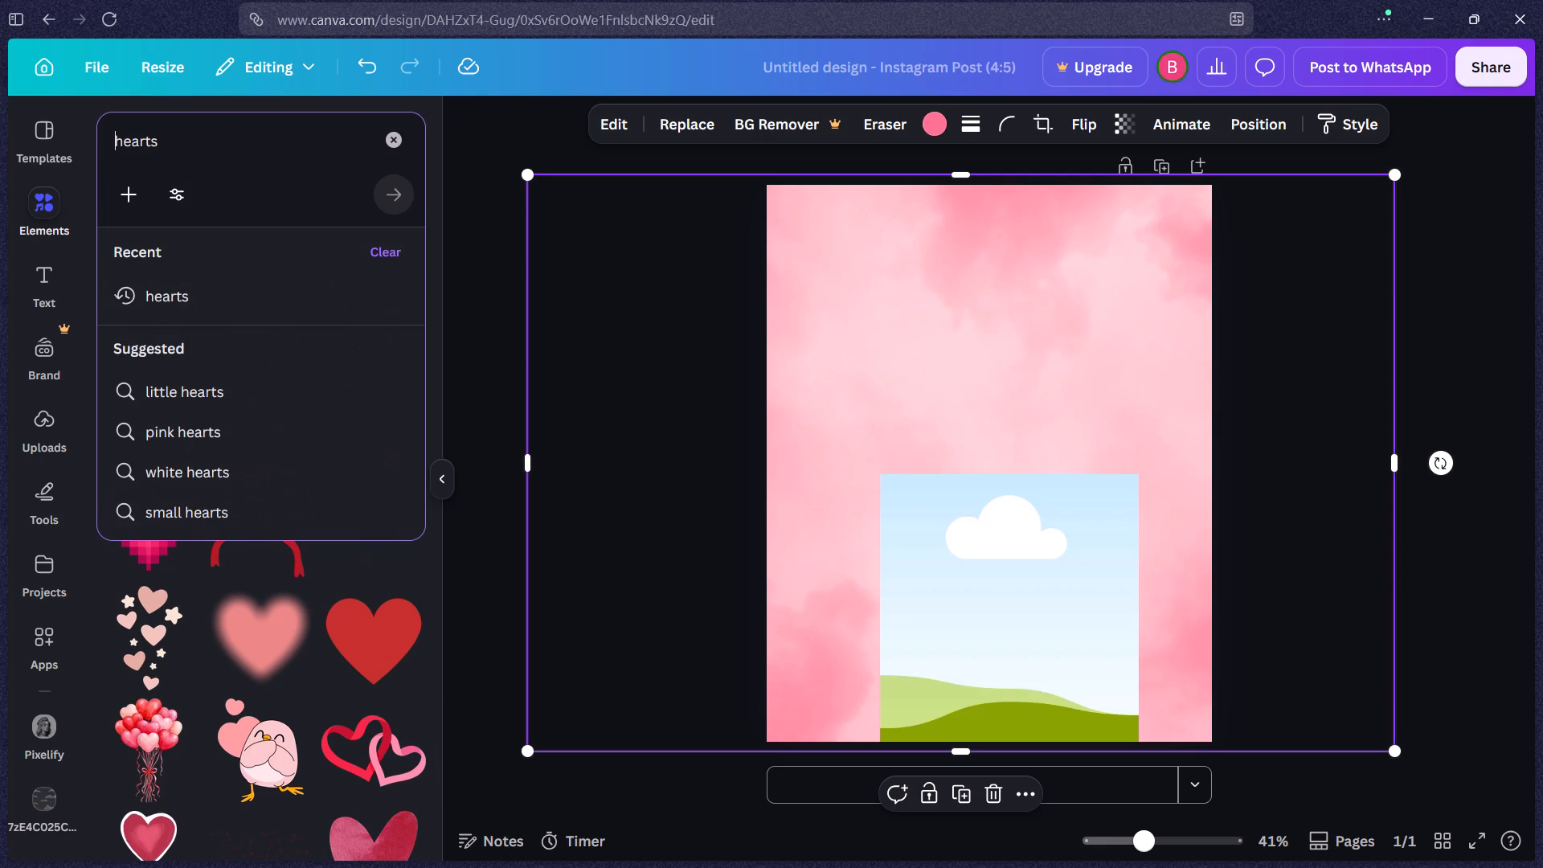
text(blue)
key(space)
key(Return)
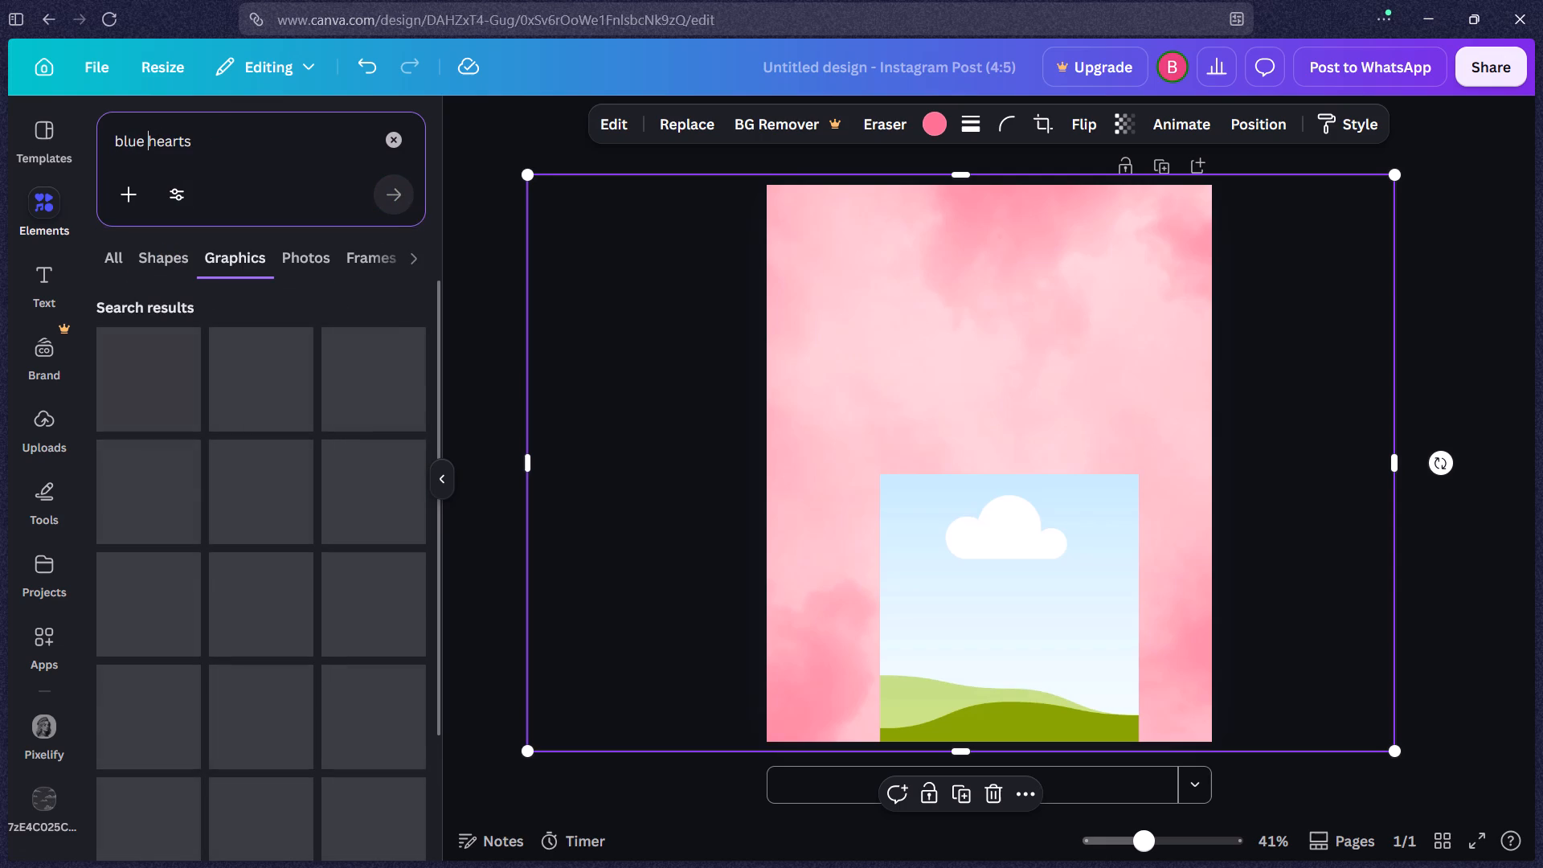
Examine the blue heart graphics for a decoration that suits the pink background.
scroll(212, 375, down, 4)
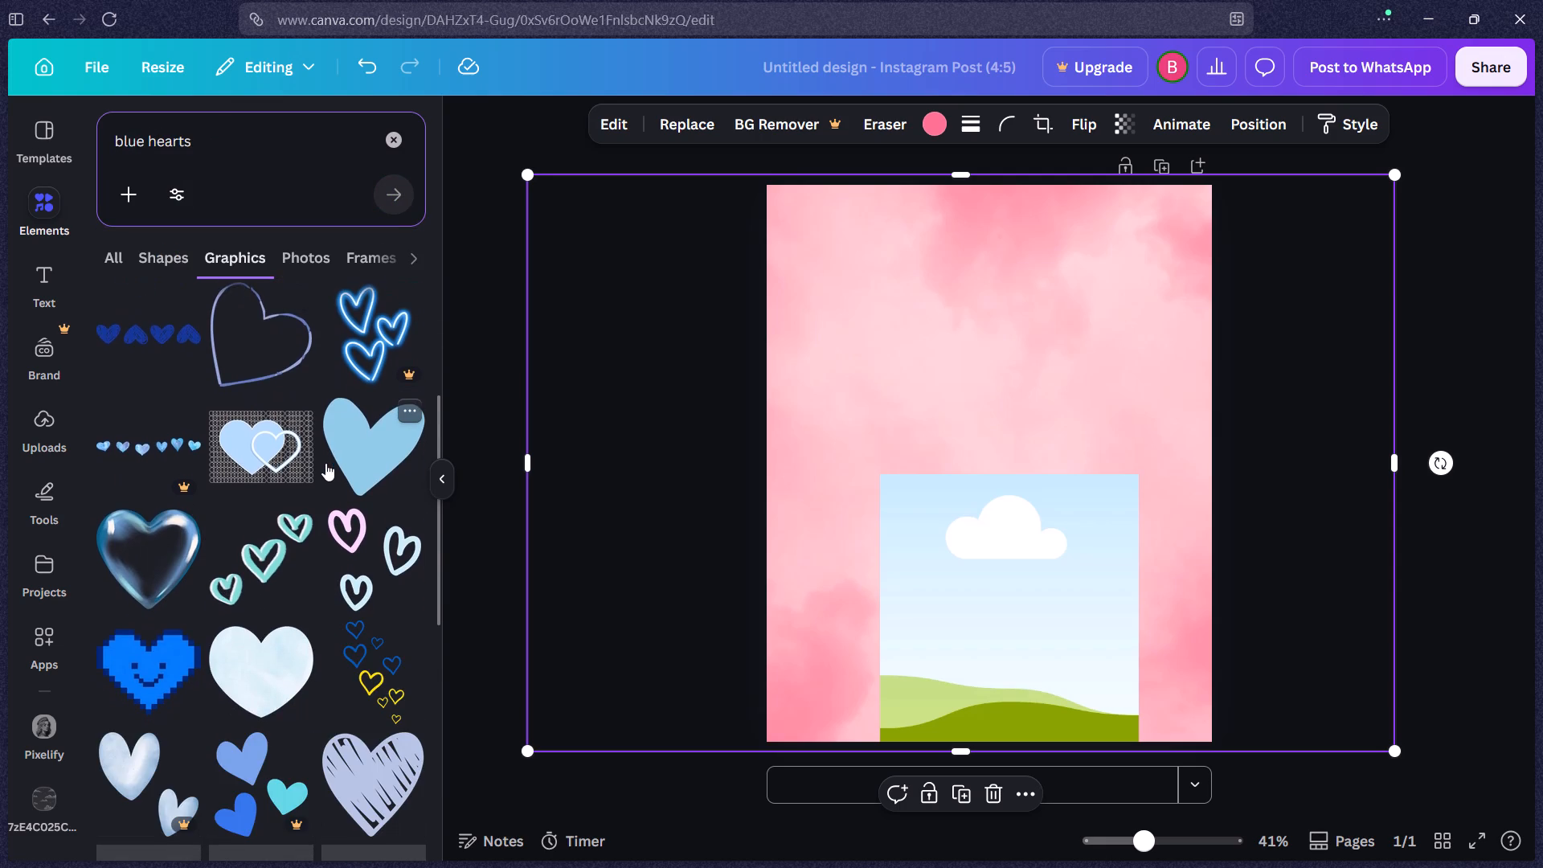
scroll(325, 464, down, 6)
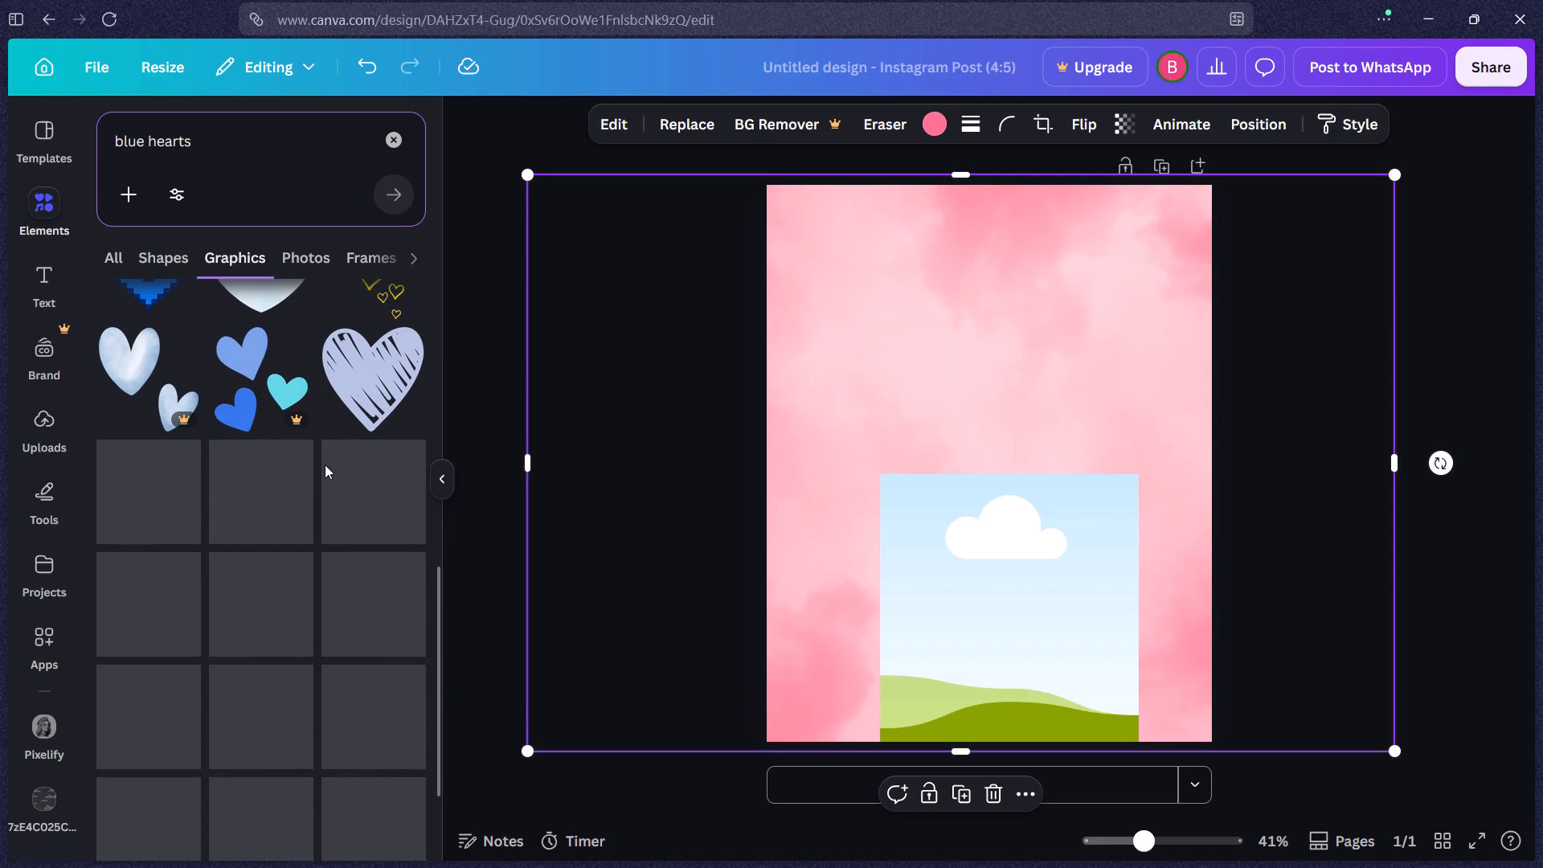
scroll(325, 465, down, 6)
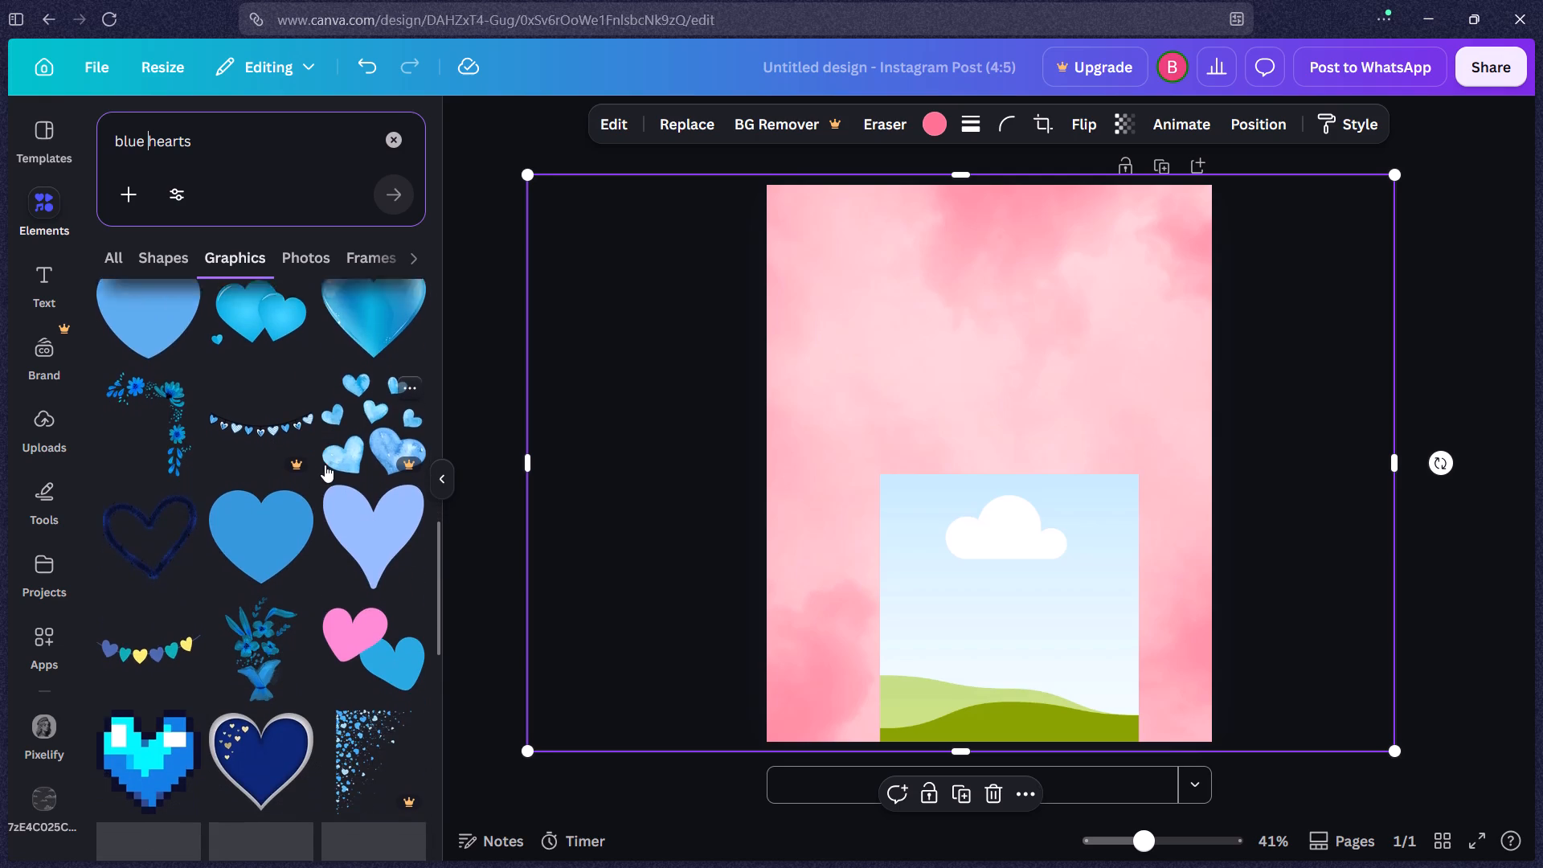
scroll(325, 465, down, 9)
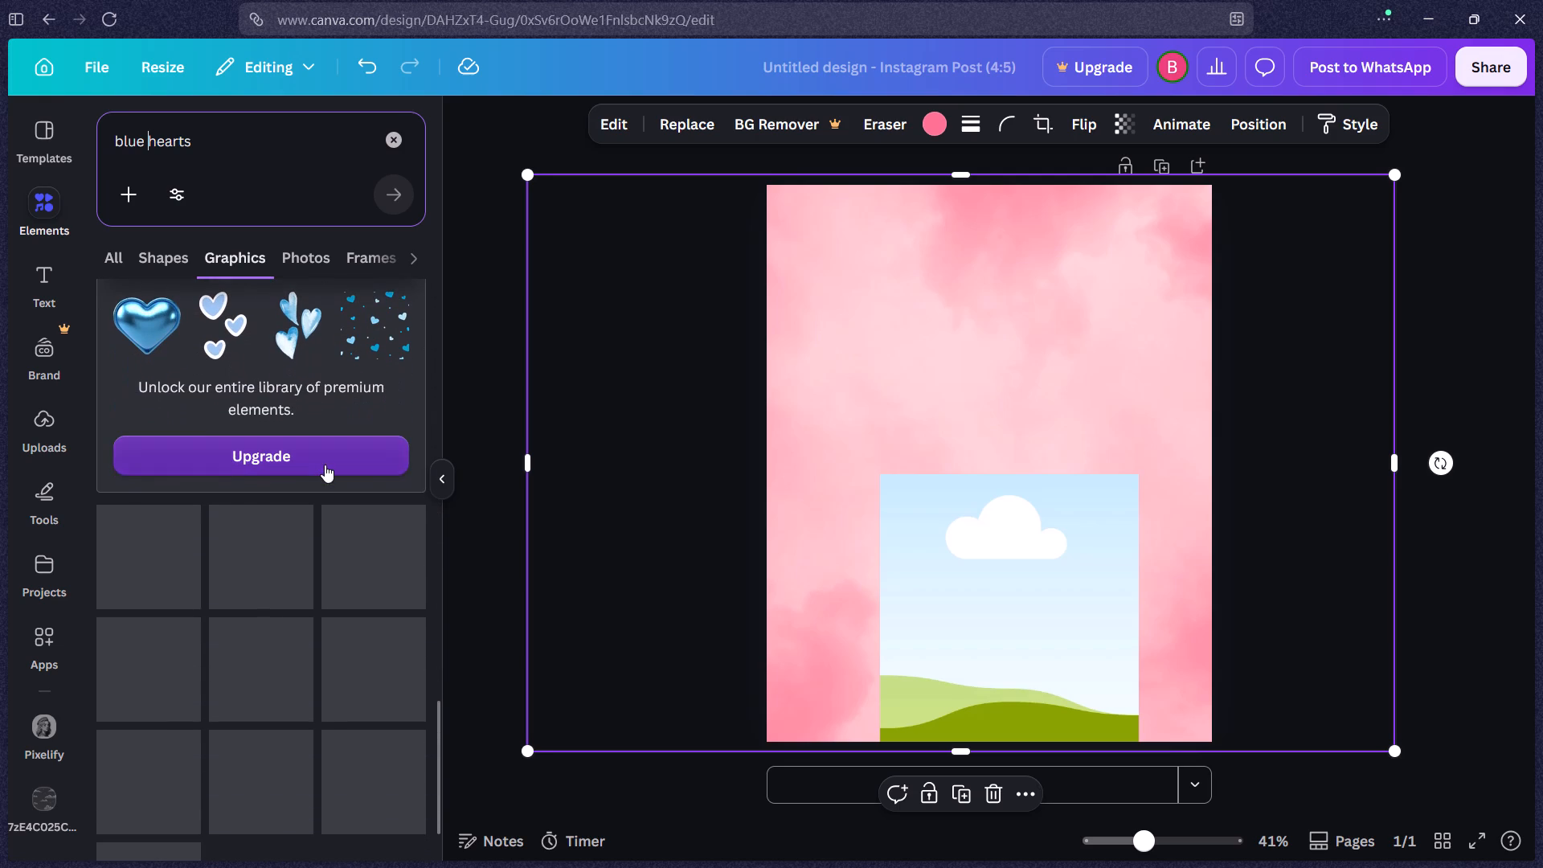
Search the graphics for "paint hearts" and look through the painted heart designs for a suitable decoration.
click(214, 149)
key(ctrl+BackSpace)
key(ctrl+BackSpace)
key(ctrl+BackSpace)
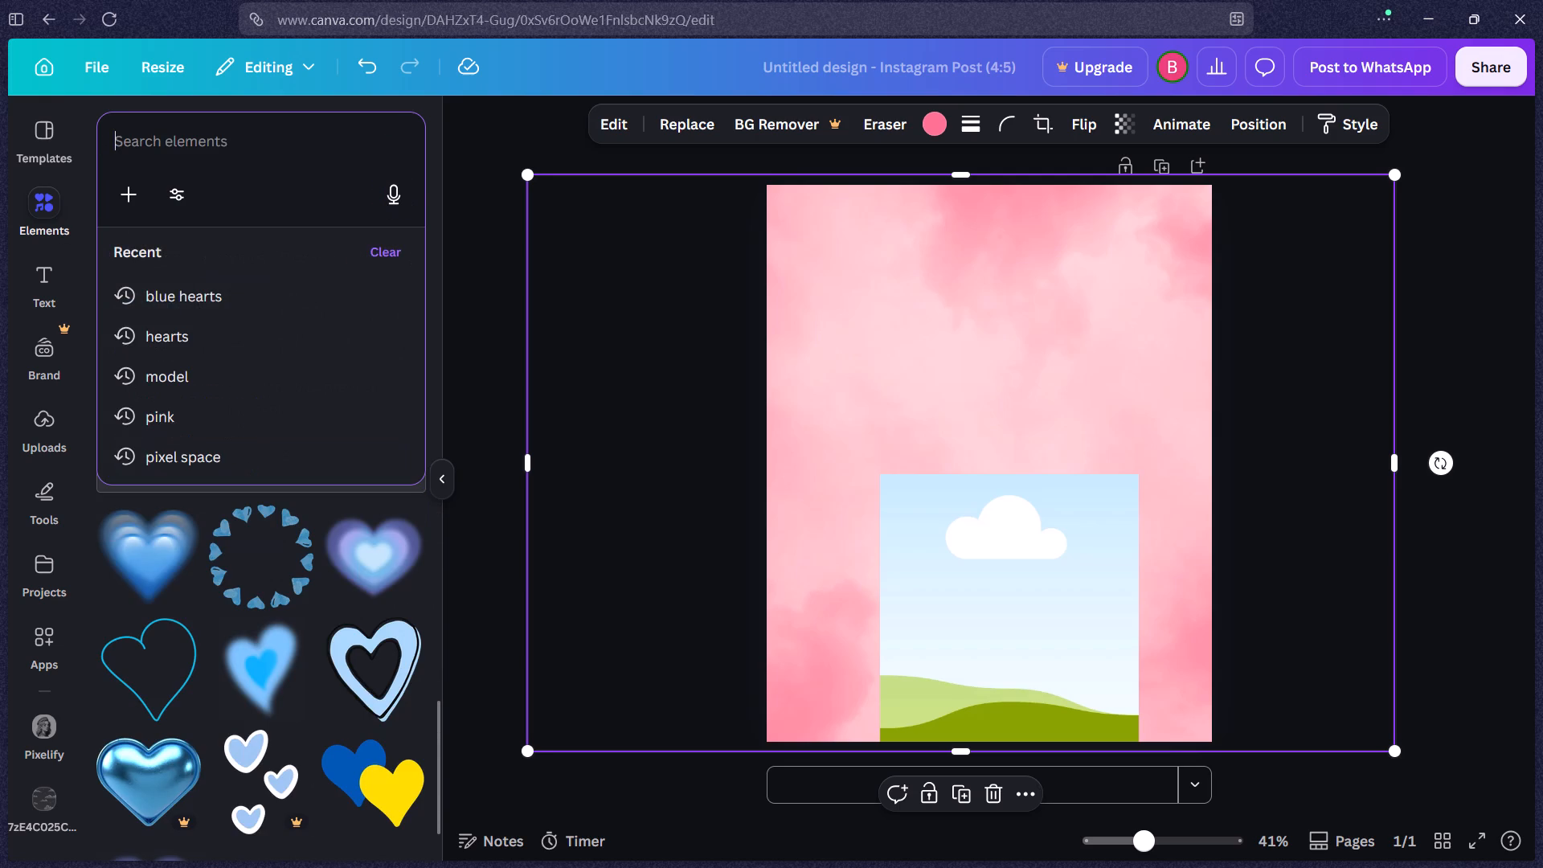
text(paint hearts)
key(Return)
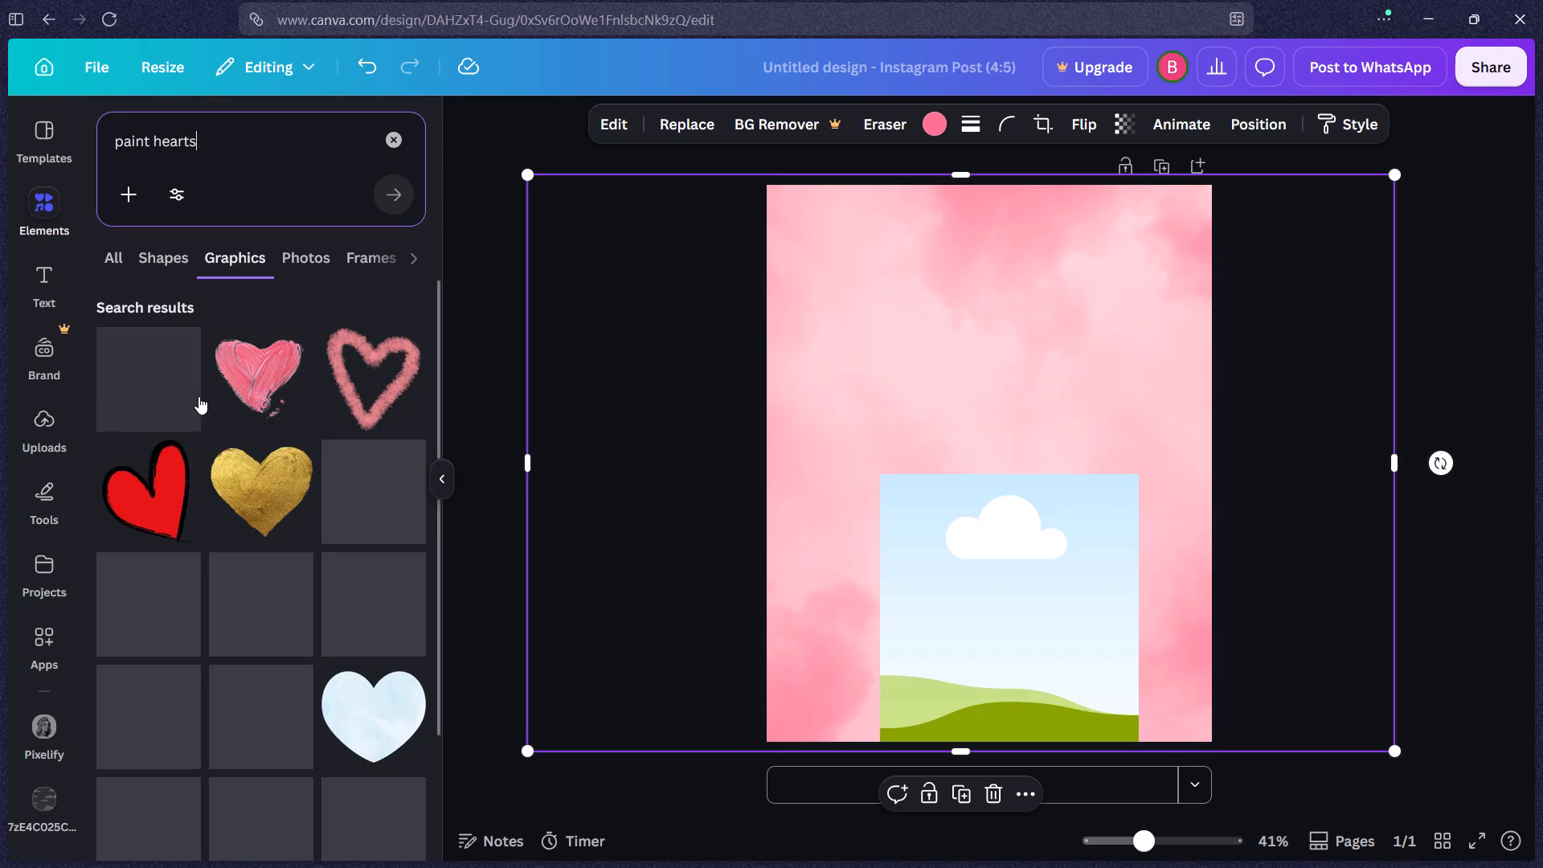
scroll(248, 419, down, 5)
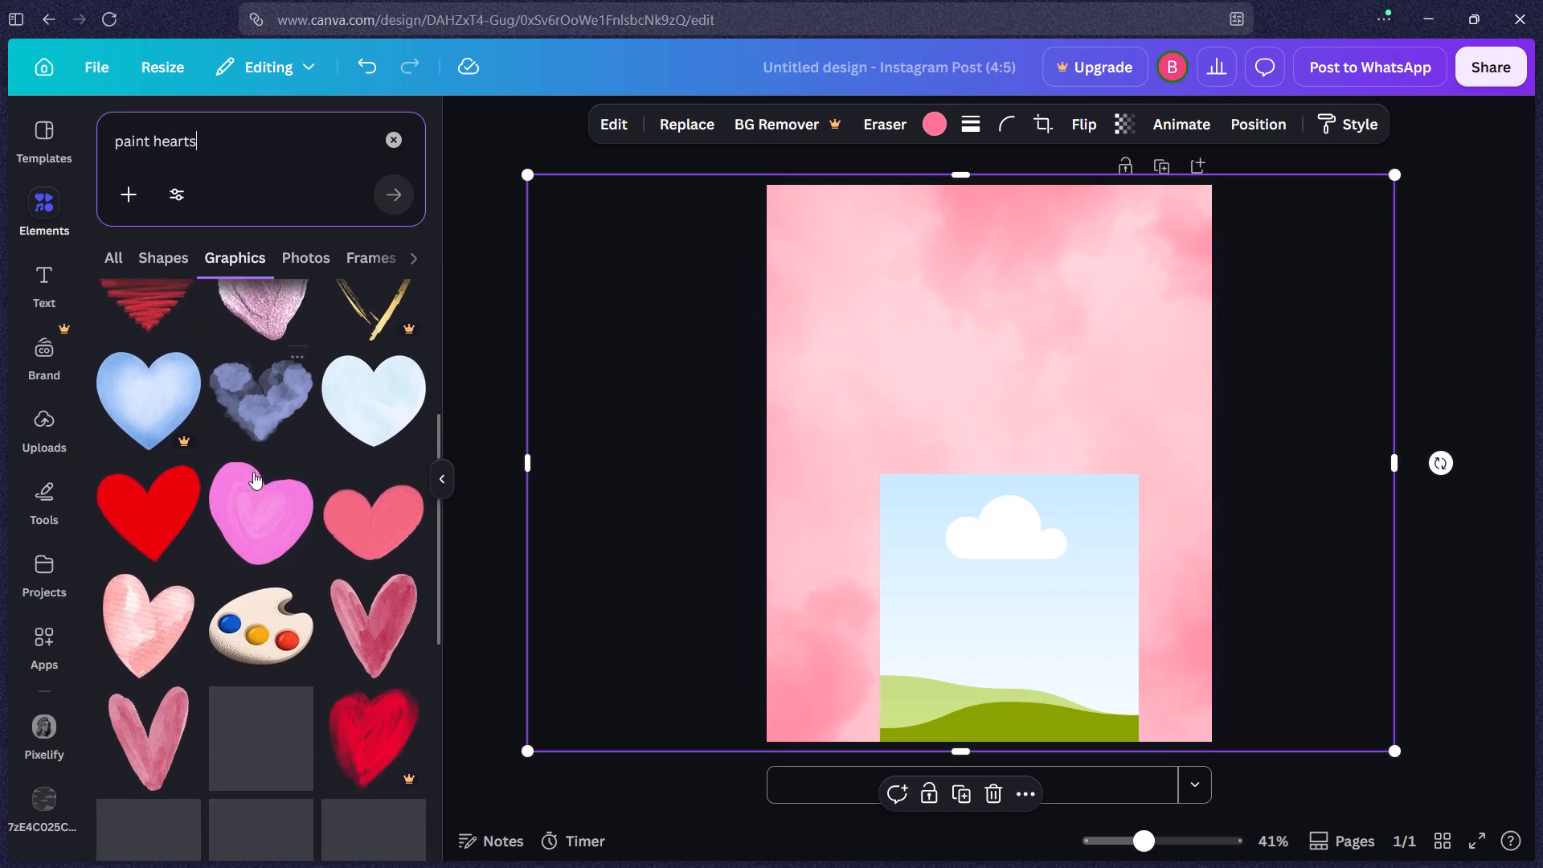
scroll(253, 472, down, 1)
scroll(190, 622, down, 2)
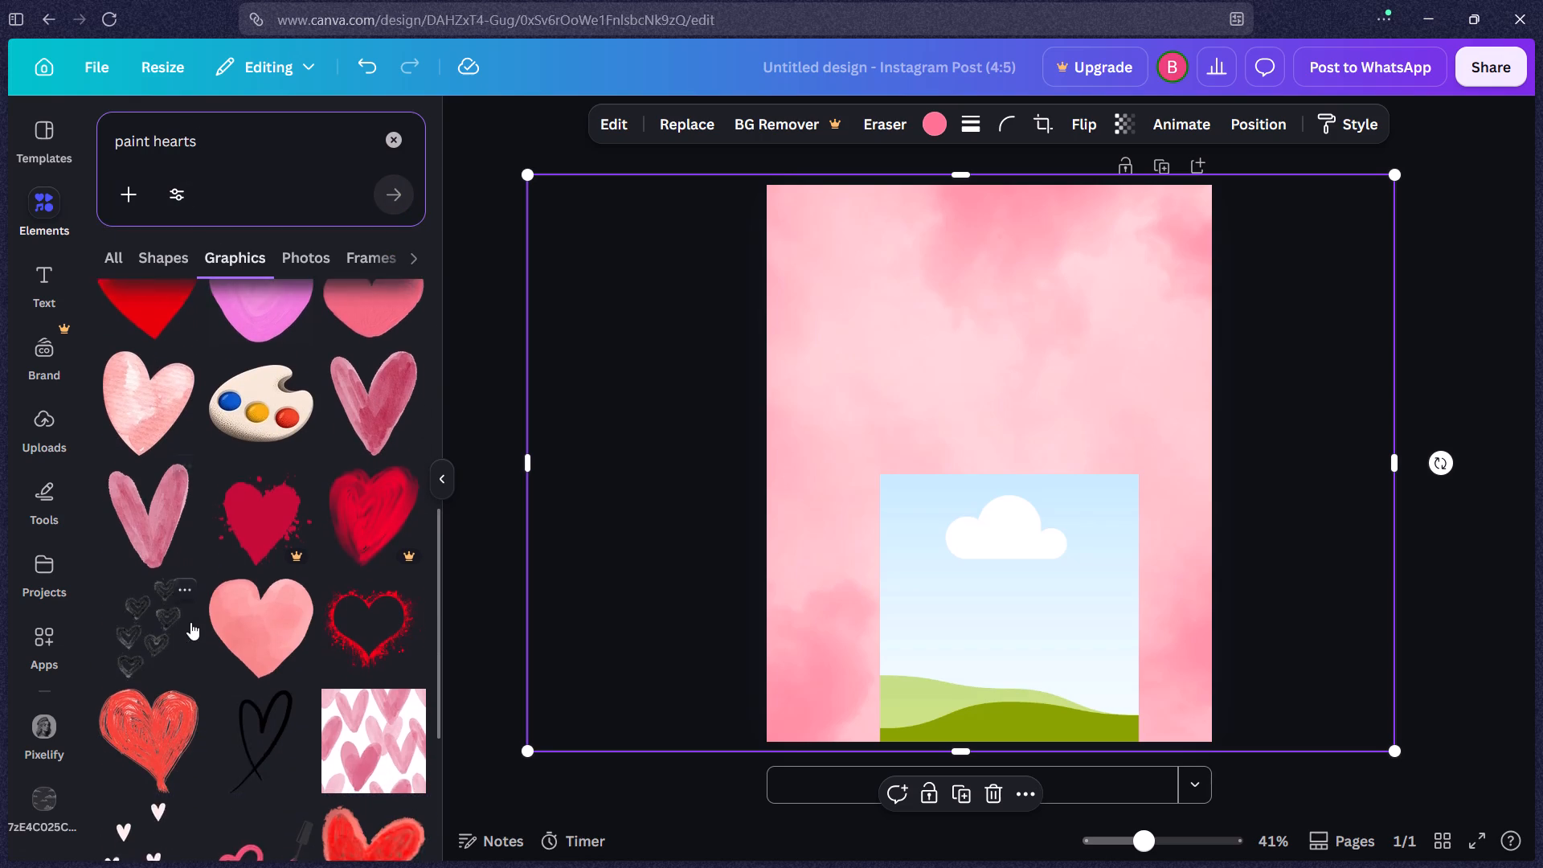
scroll(190, 622, down, 8)
Restore the earlier "blue hearts" search and look over its graphics again.
key(ctrl+z)
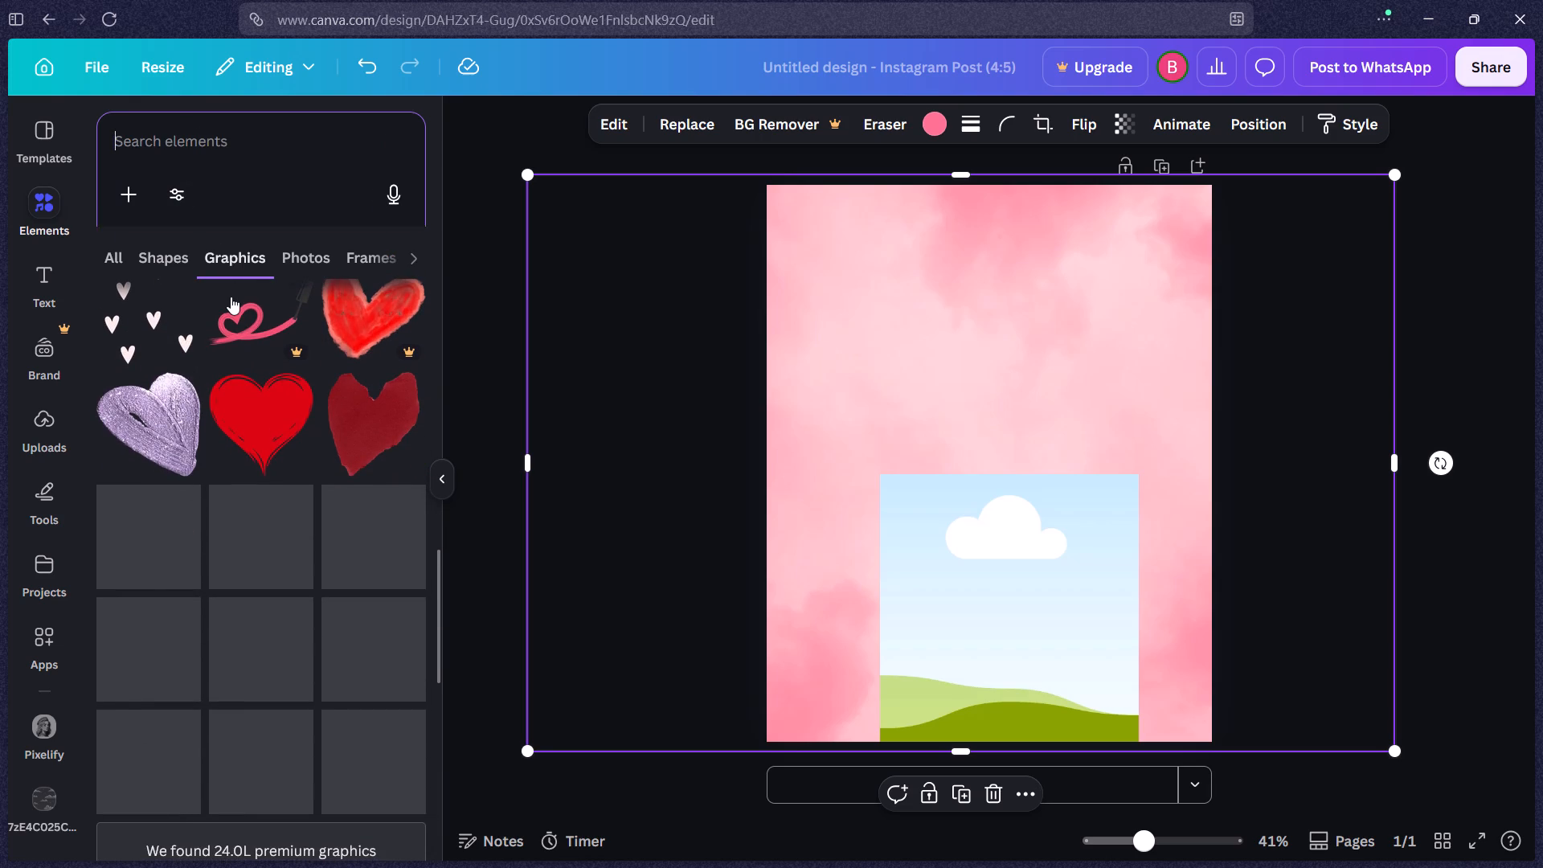
key(ctrl+z)
key(Return)
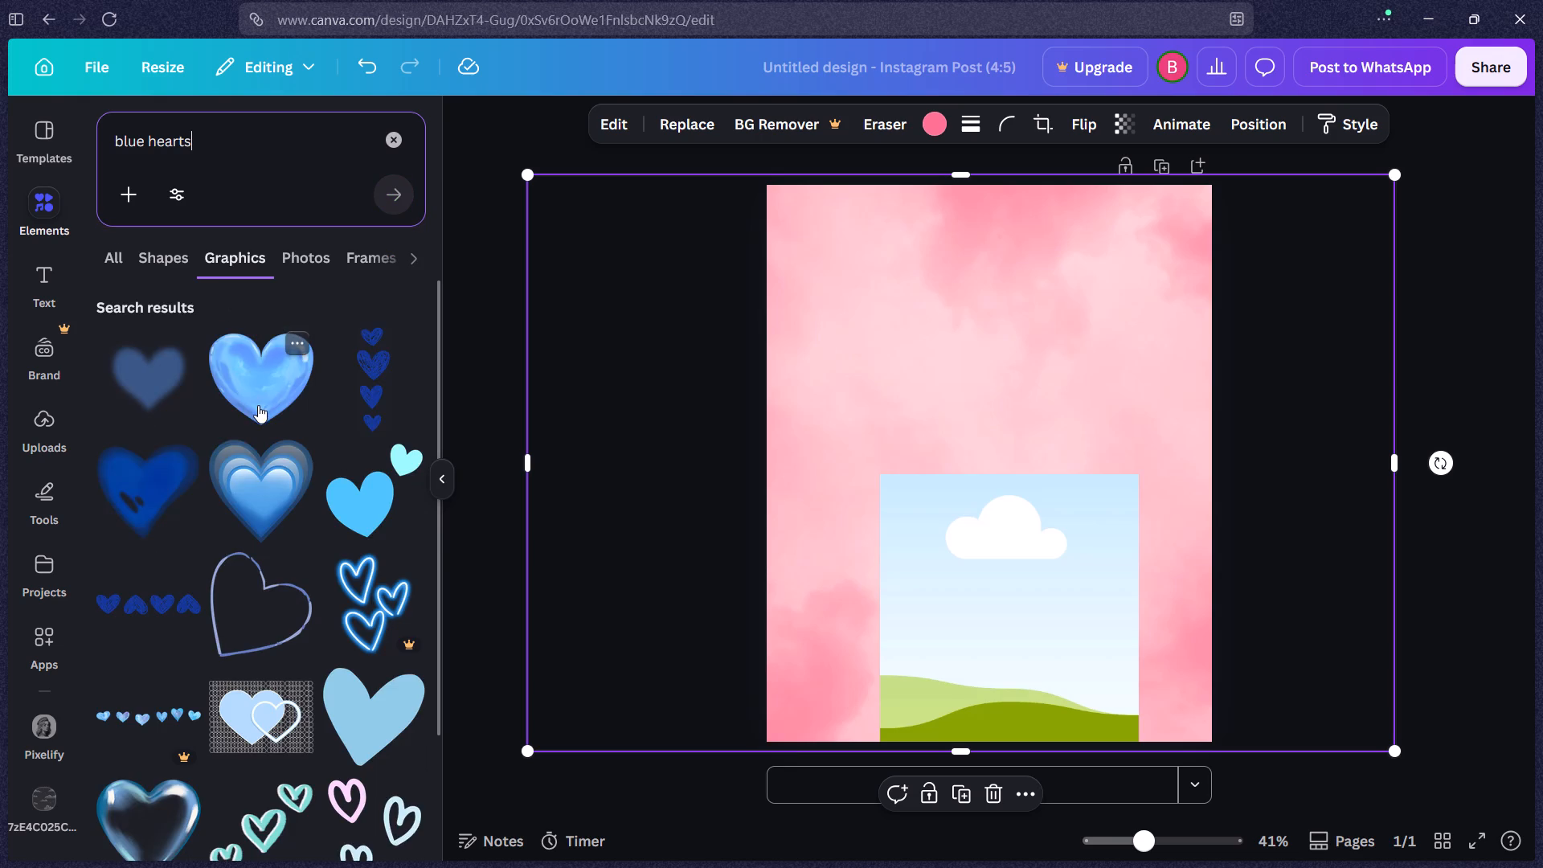
scroll(258, 408, down, 8)
Change the elements search back to "hearts".
key(ctrl+z)
key(ctrl+z)
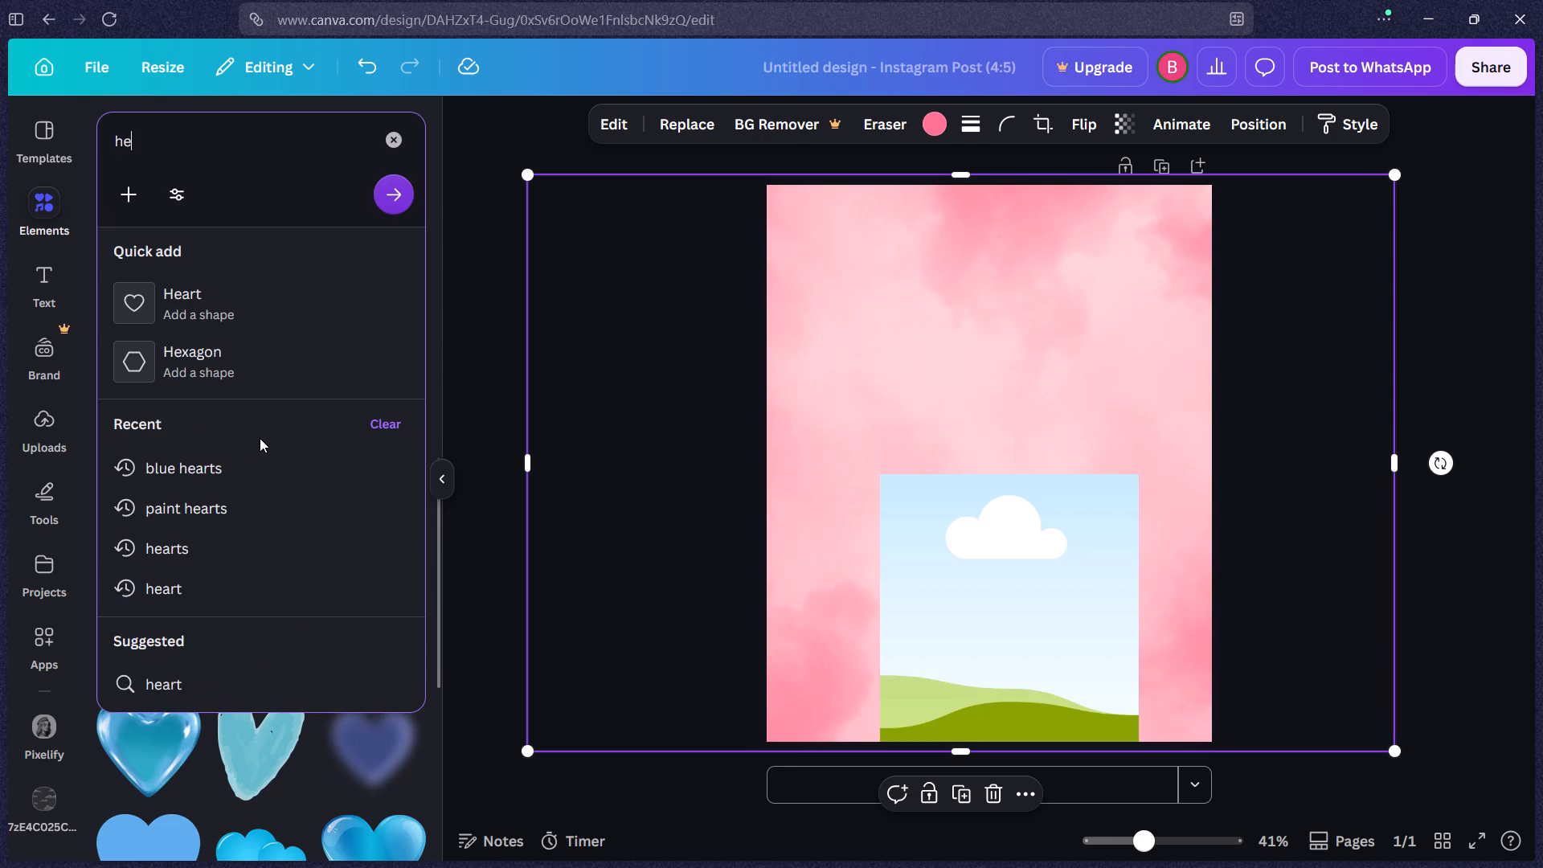
text(arts)
key(Return)
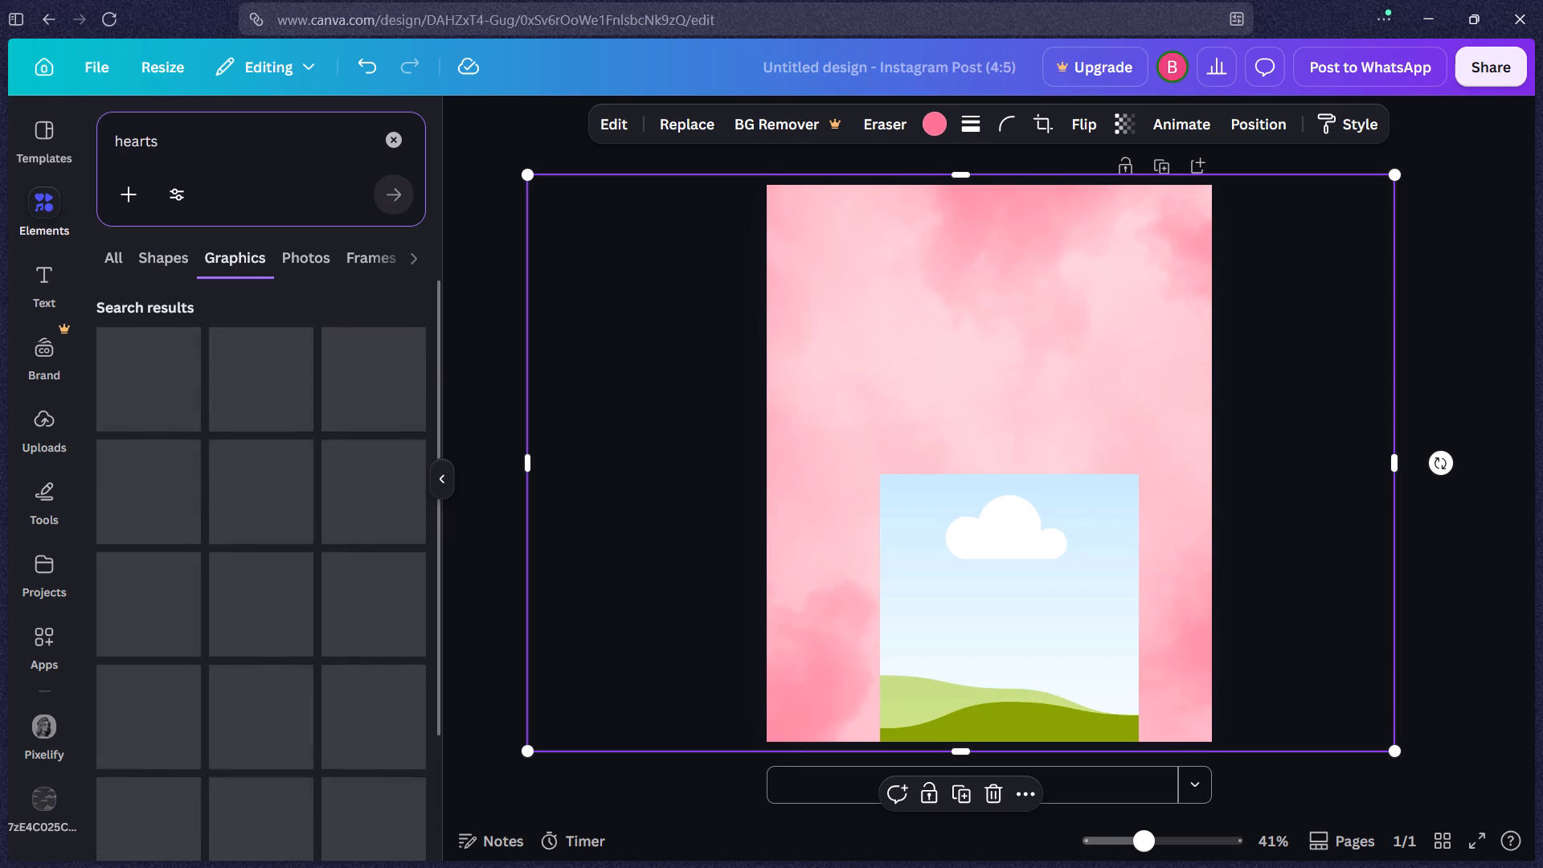
Examine the general heart graphics again for a decoration that fits the post.
scroll(239, 429, down, 8)
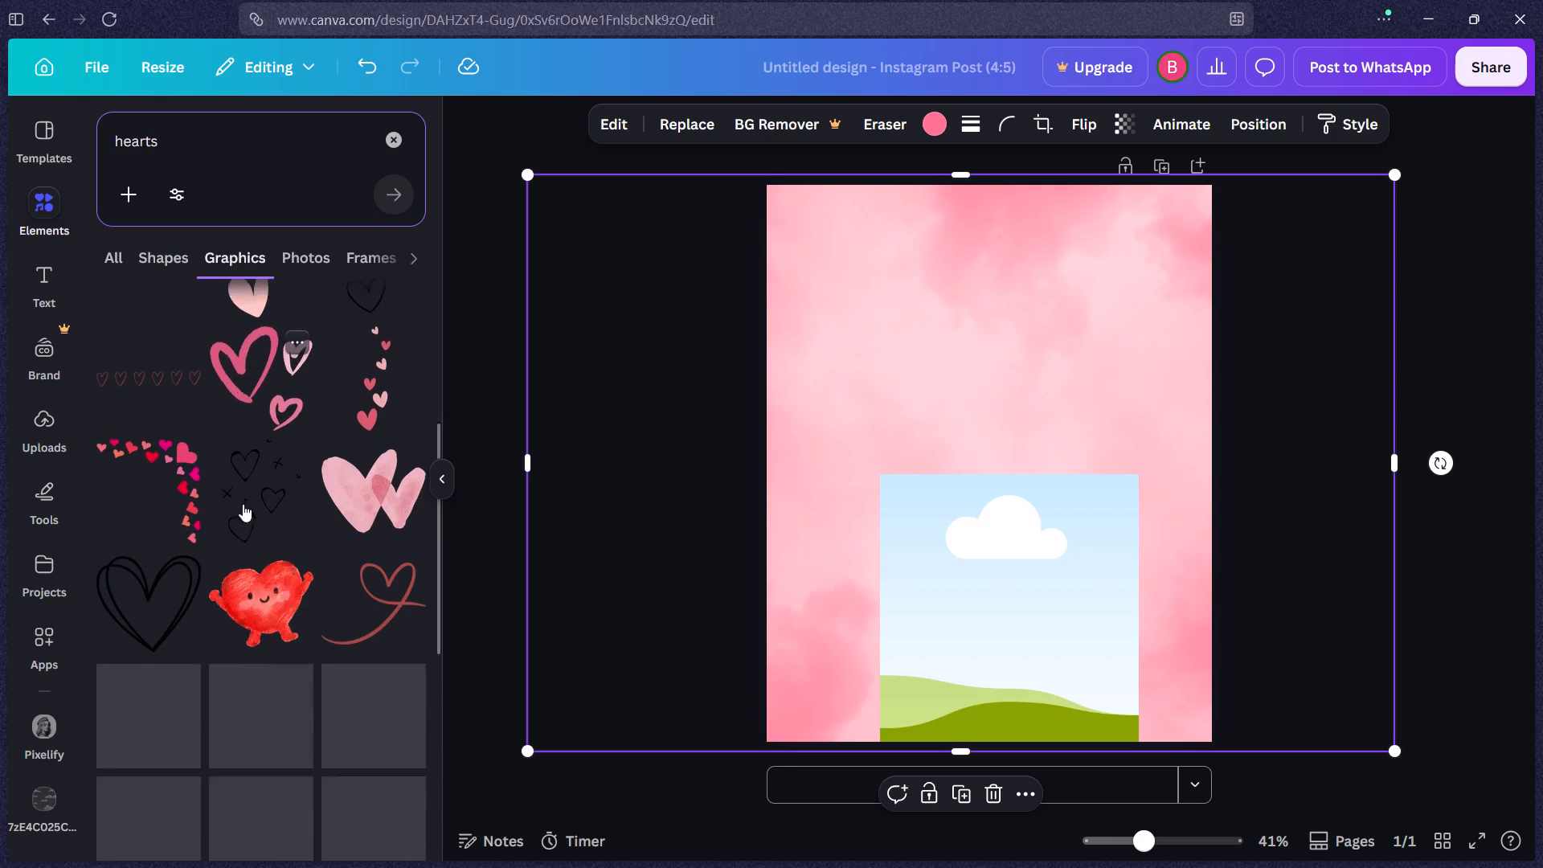
scroll(243, 504, down, 4)
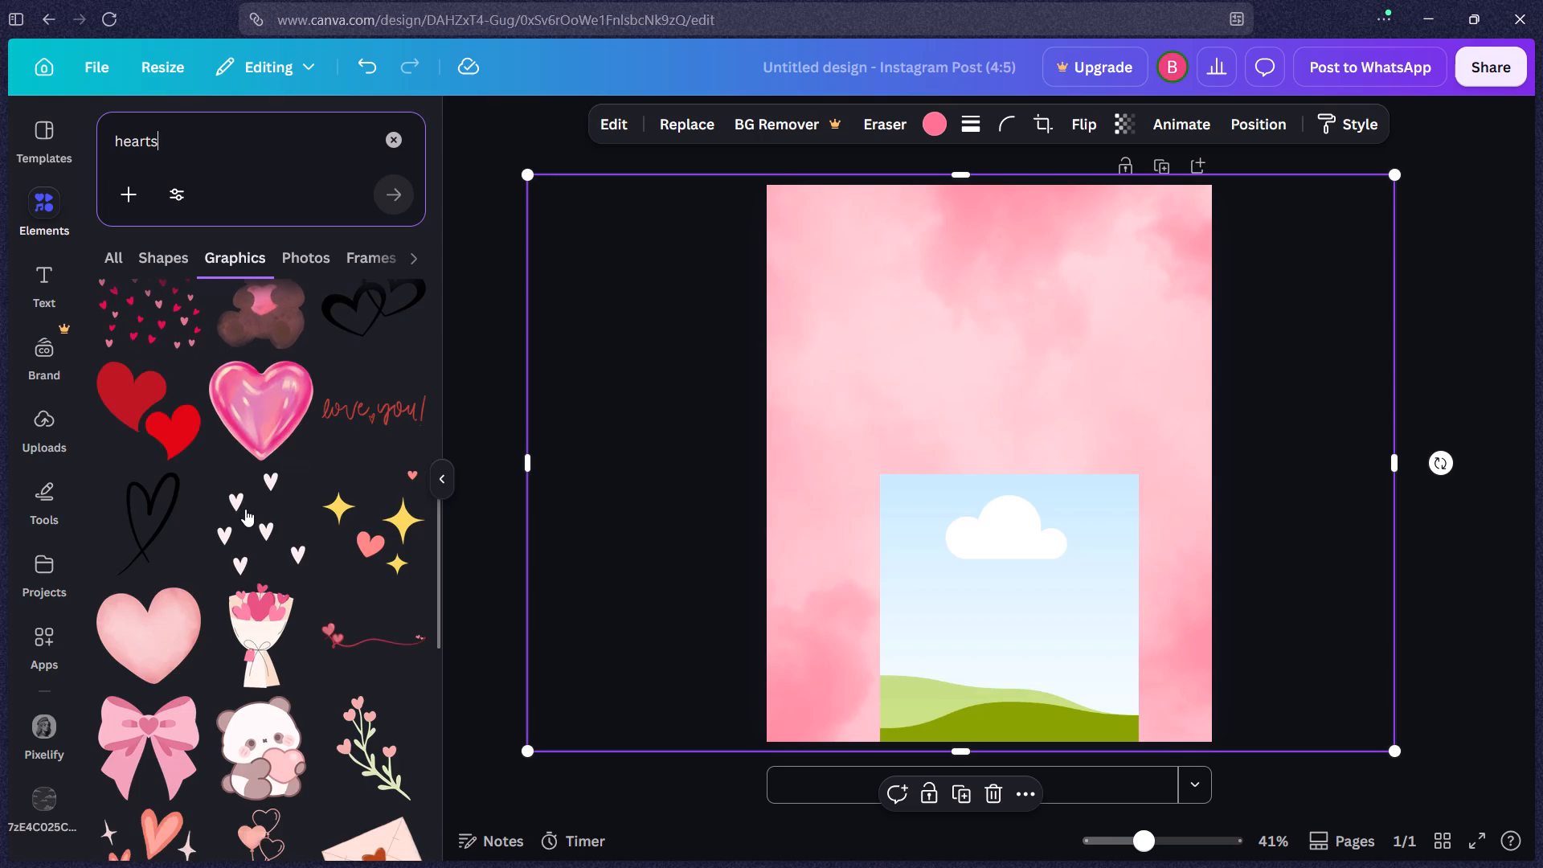
scroll(245, 509, down, 5)
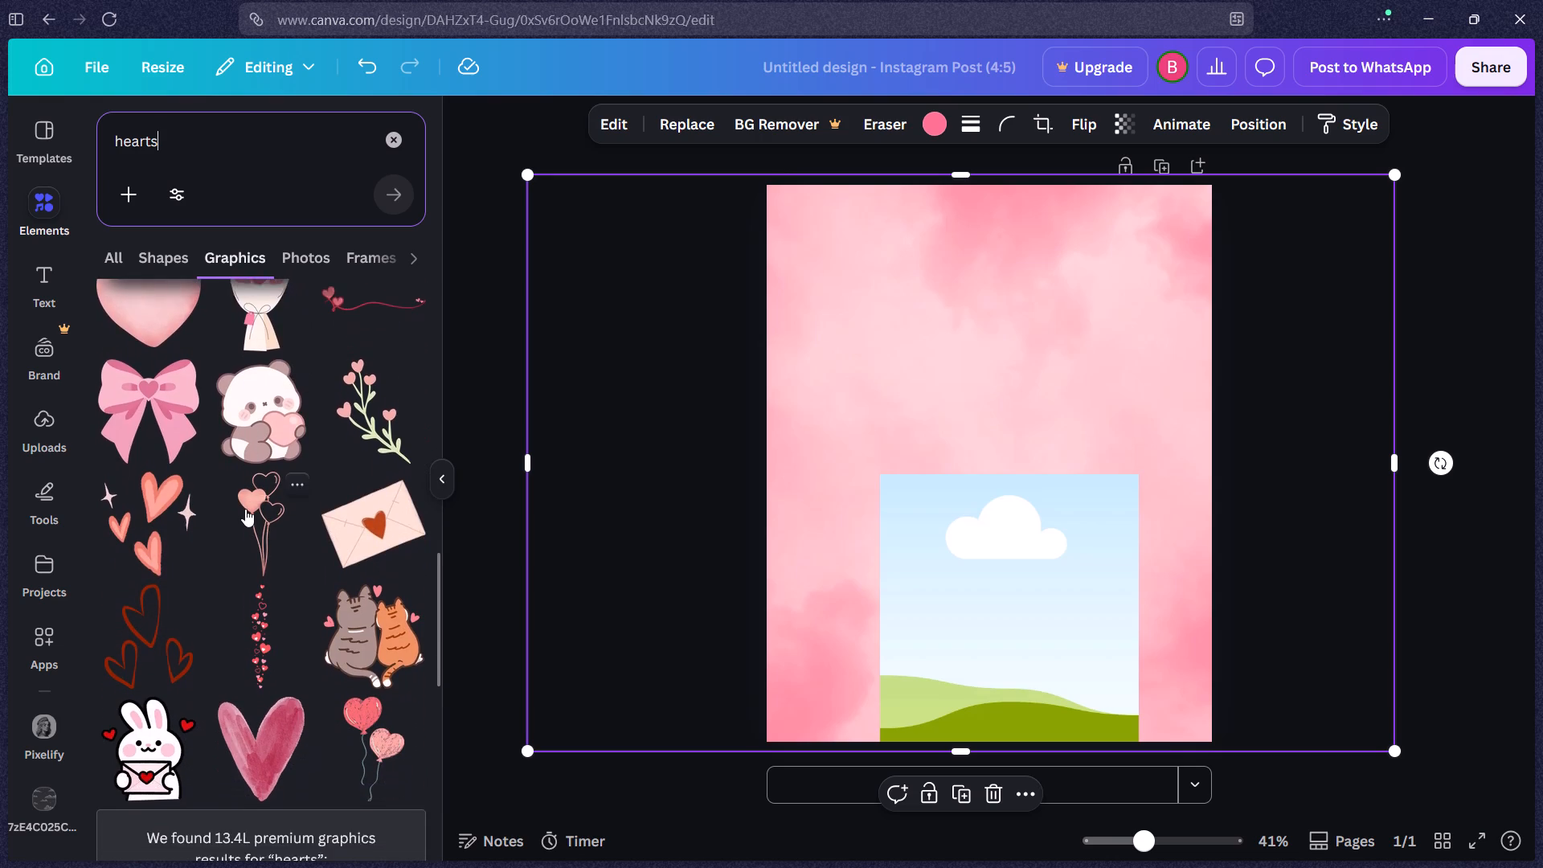
scroll(245, 509, down, 5)
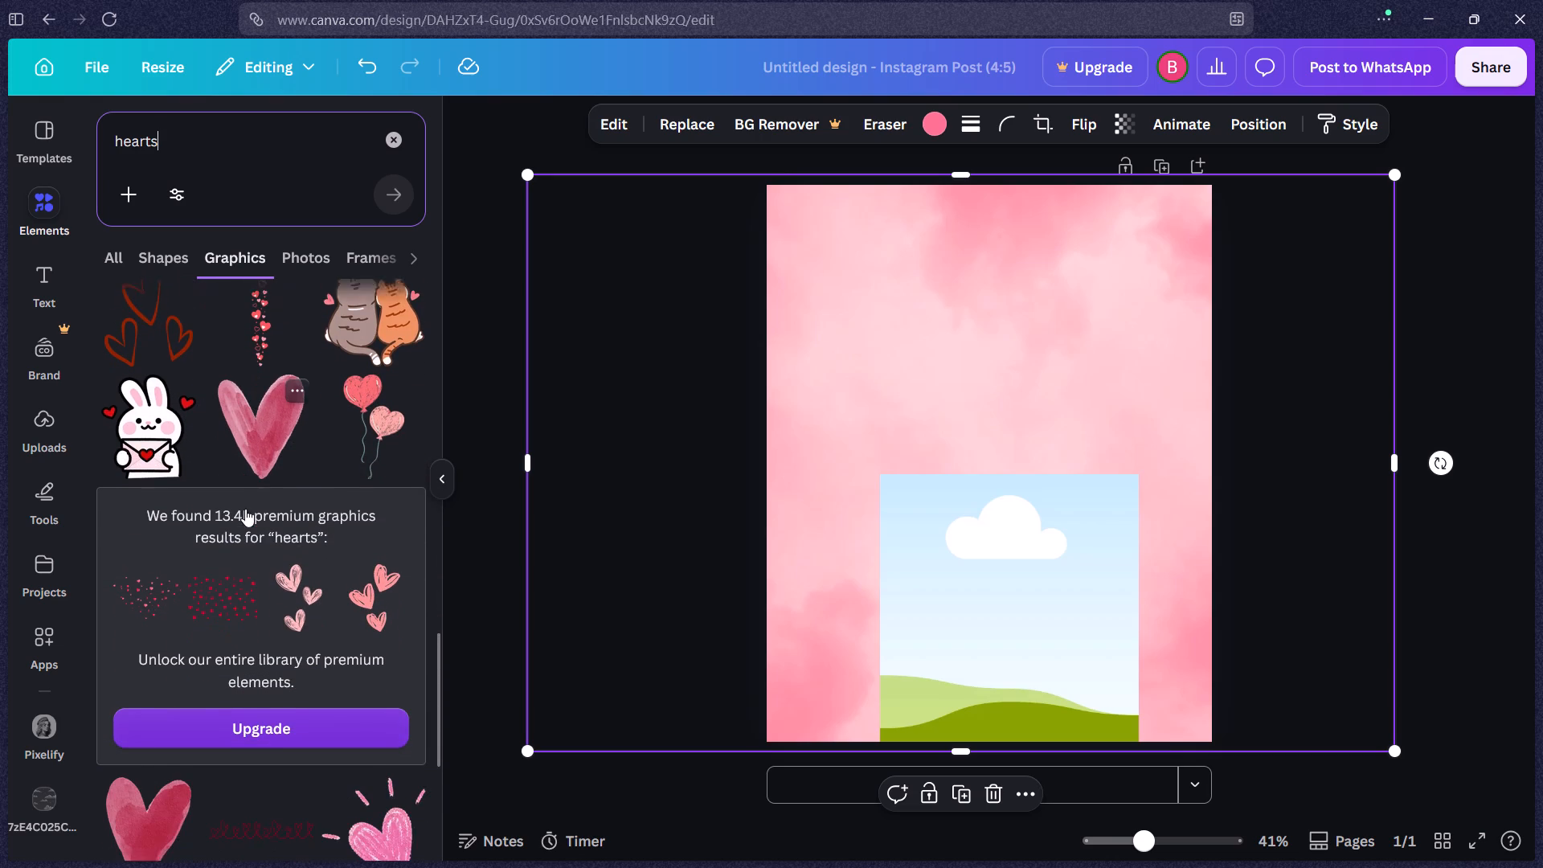
scroll(245, 509, down, 9)
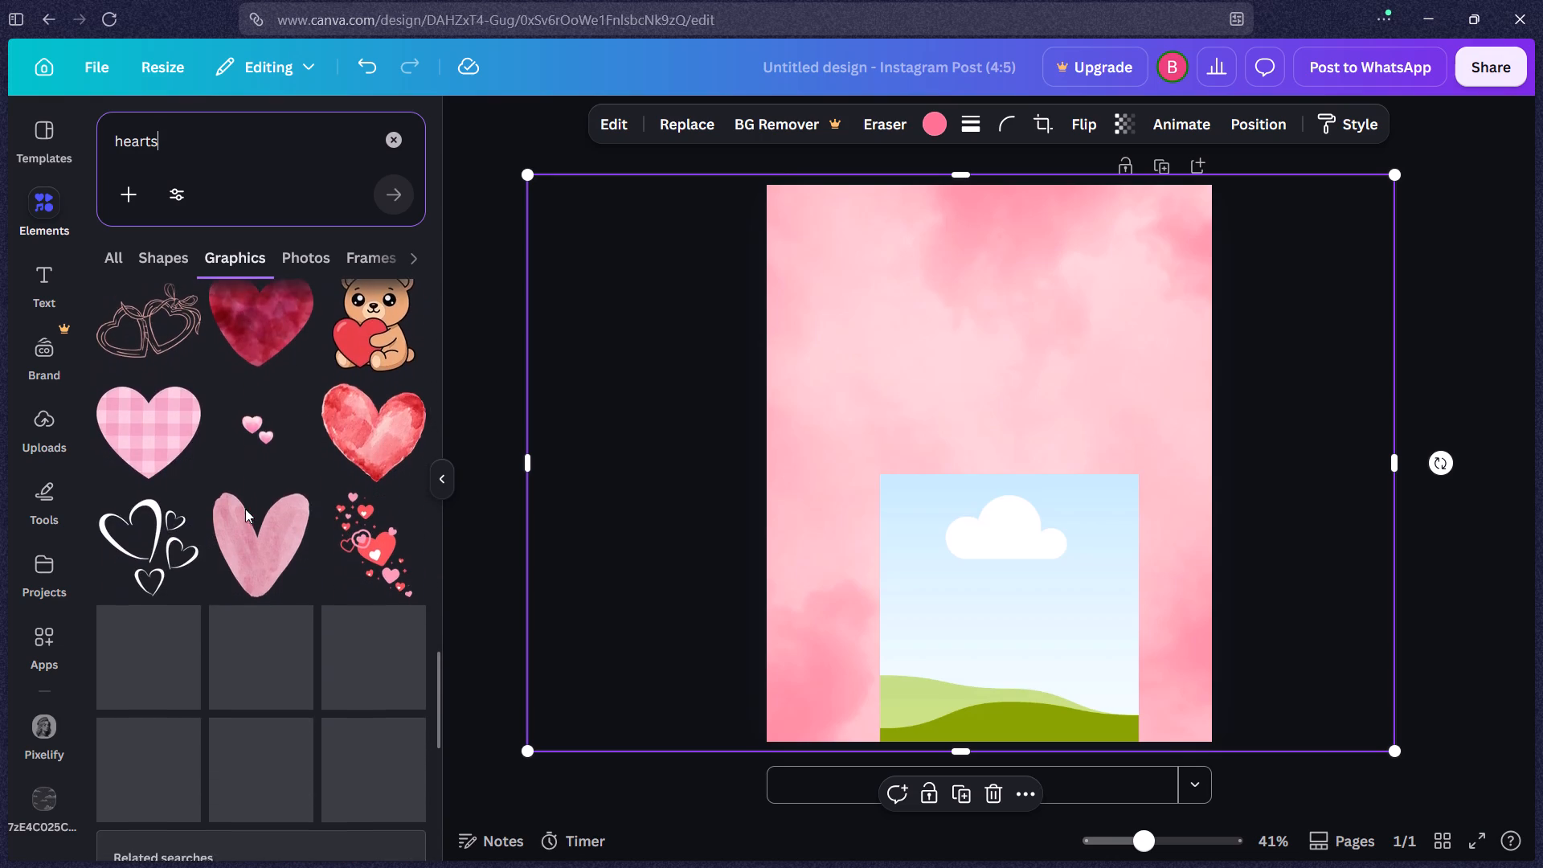
scroll(245, 509, down, 7)
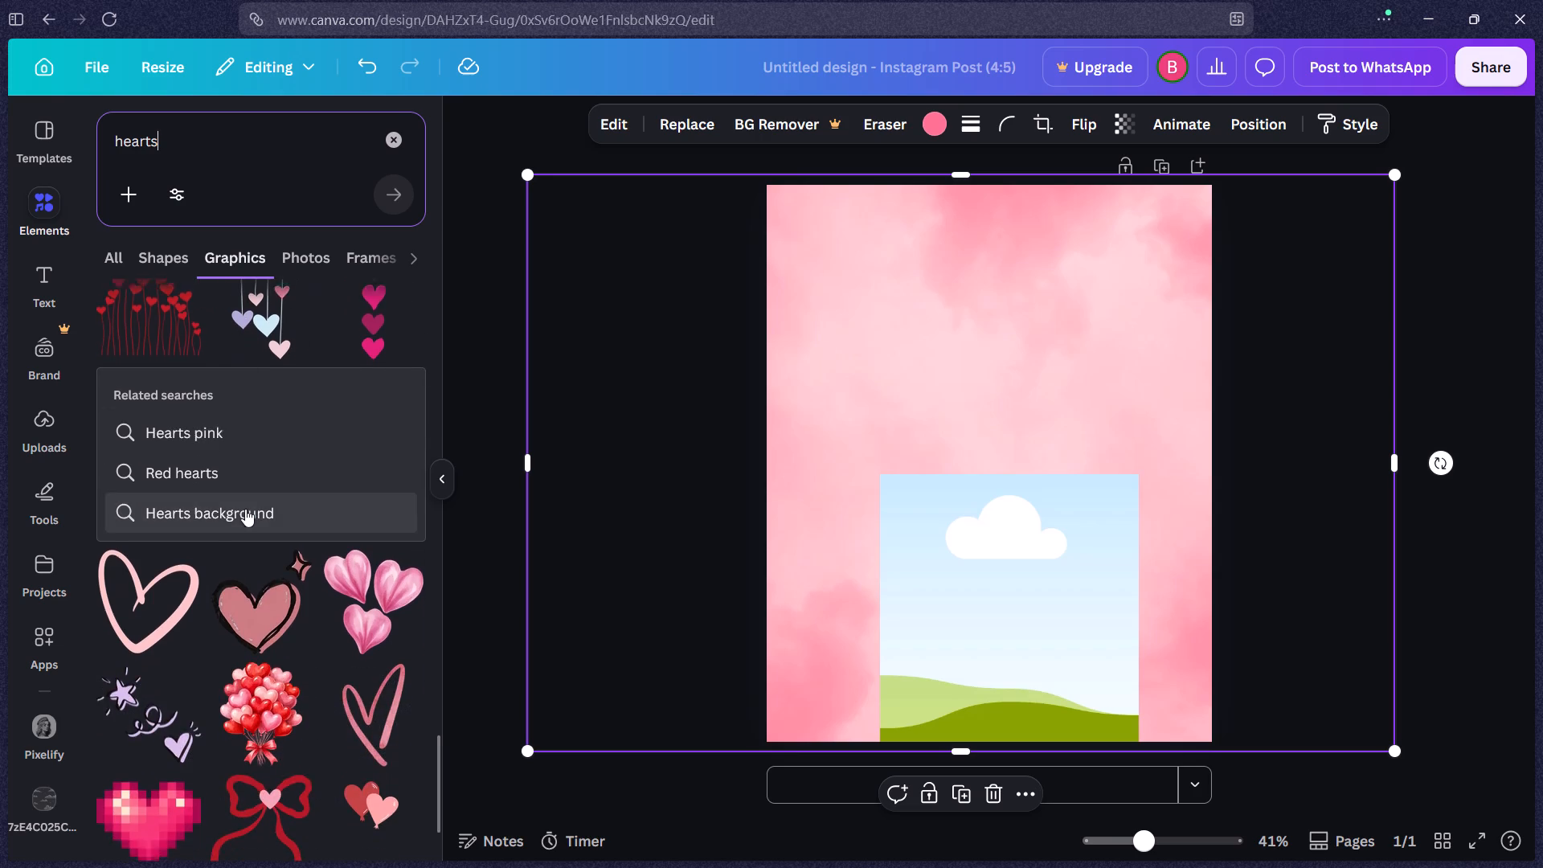
scroll(245, 509, down, 4)
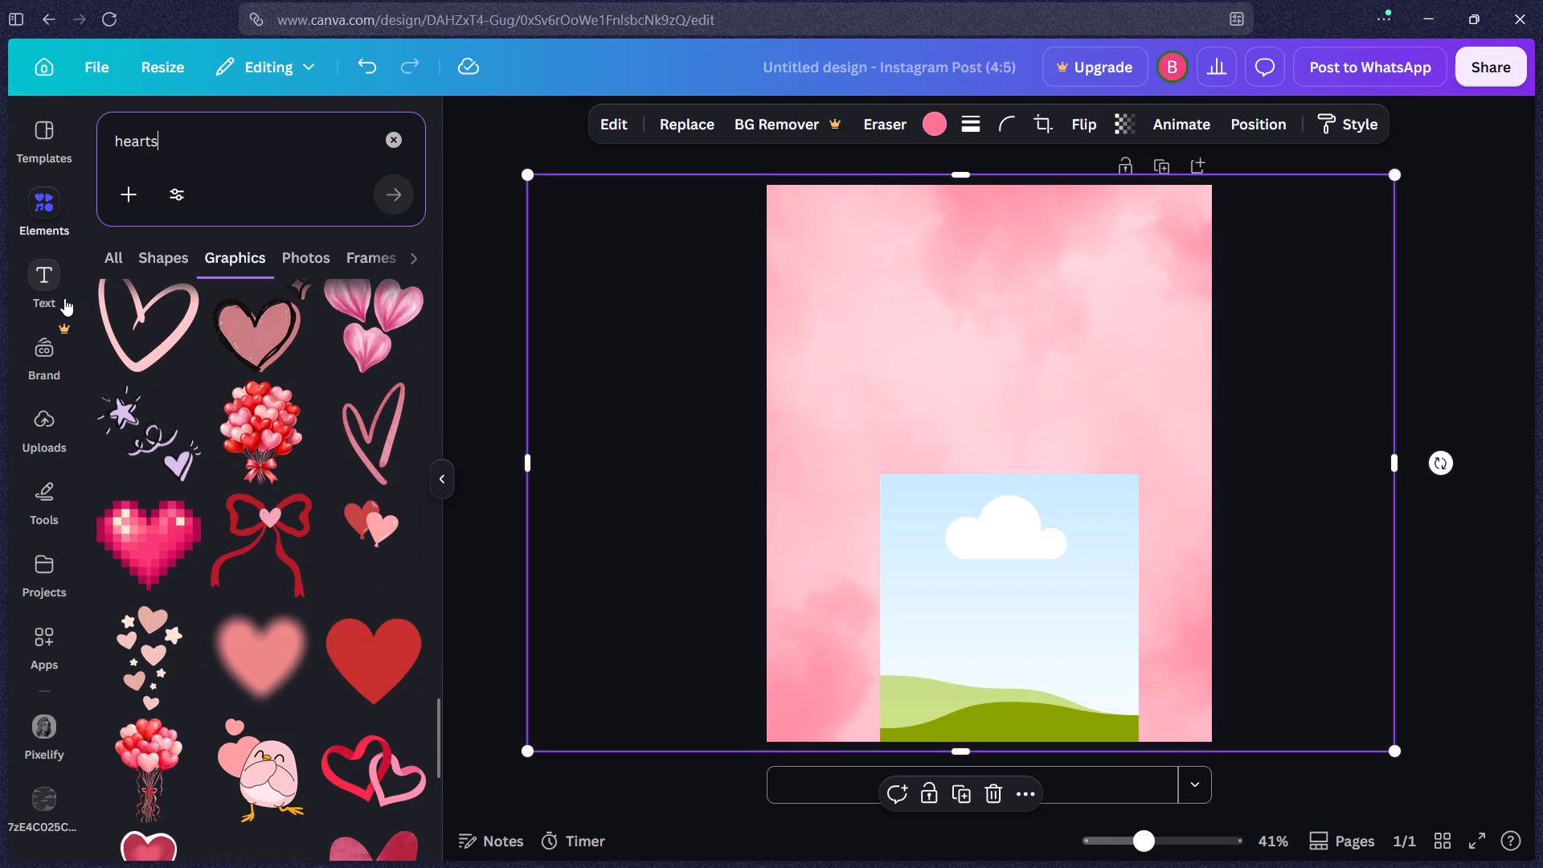
Search the text library for "handwriting" in place of the existing search term.
click(60, 297)
double_click(289, 155)
key(ctrl+BackSpace)
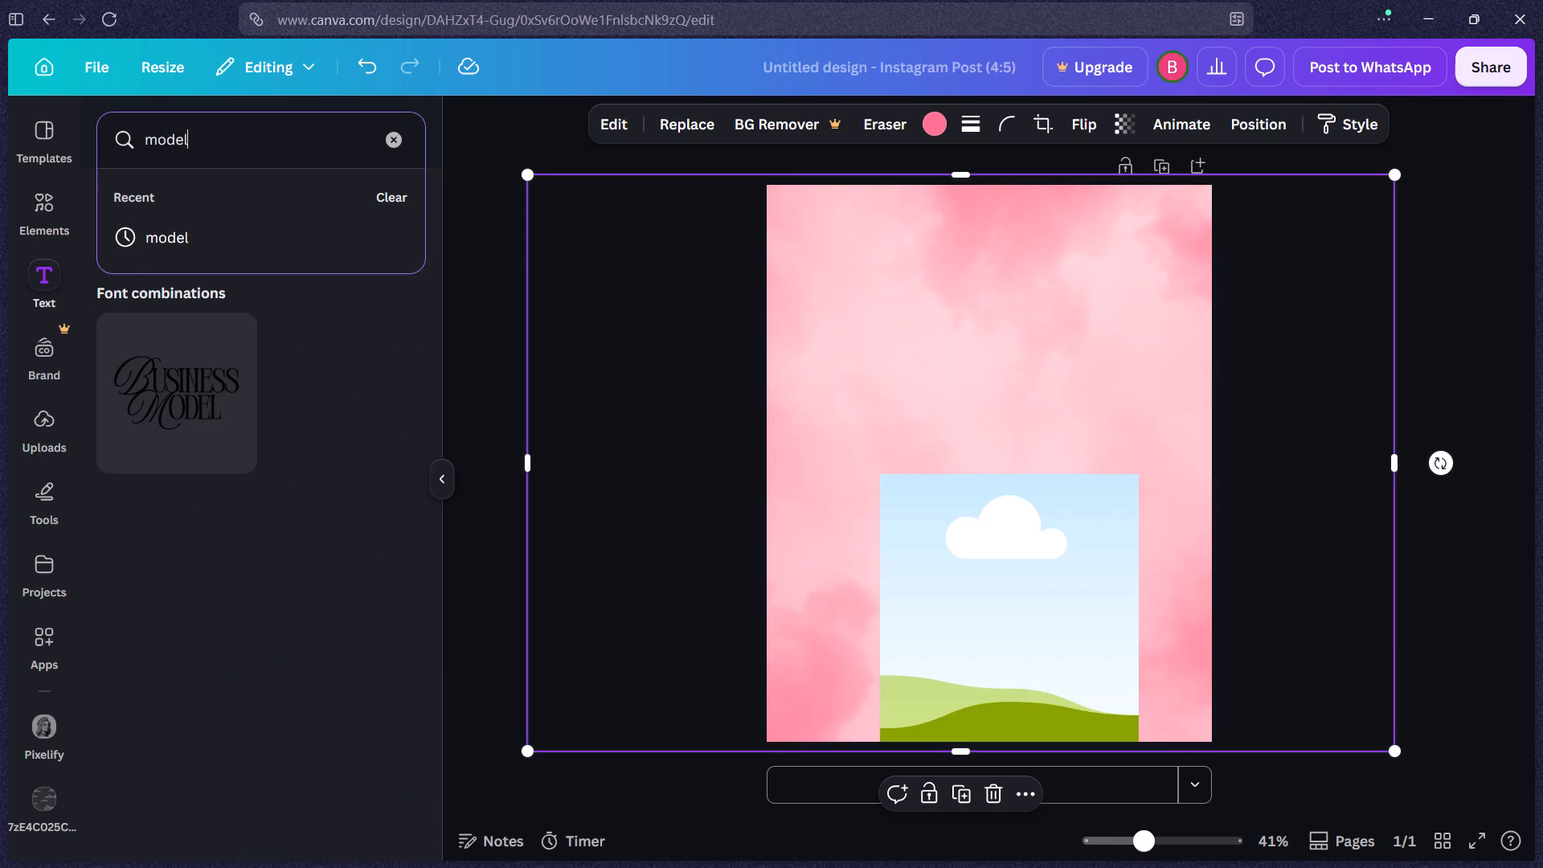
text(an)
key(BackSpace)
key(BackSpace)
key(BackSpace)
text(hand)
text(writing)
key(Return)
Add the red "Great work!" handwritten font combination to the page, slightly overlapping the top of the image grid.
scroll(340, 452, down, 3)
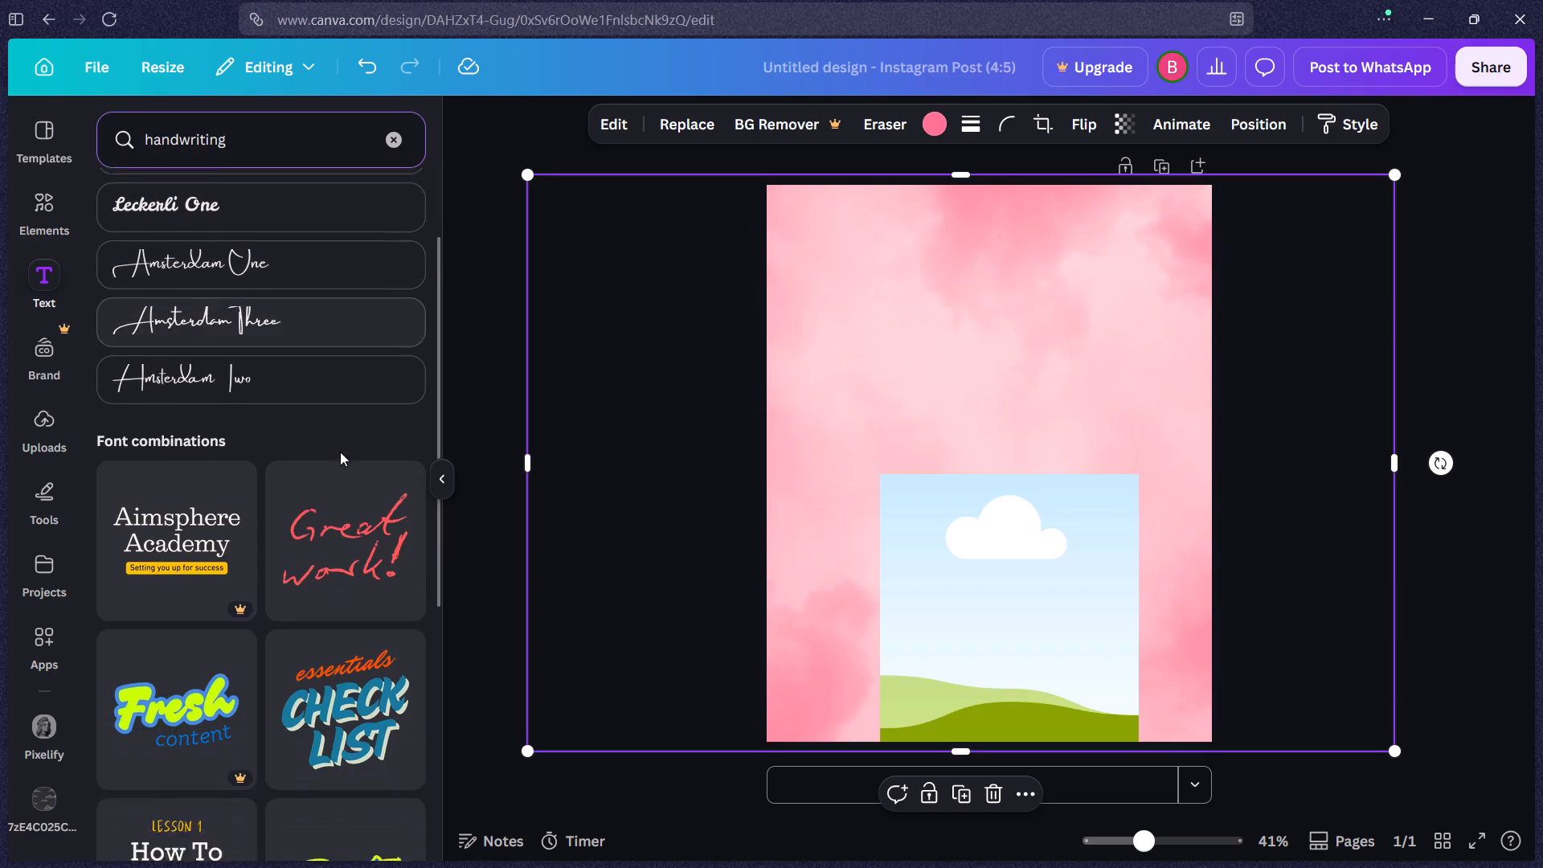
click(340, 452)
drag(1016, 457, 997, 450)
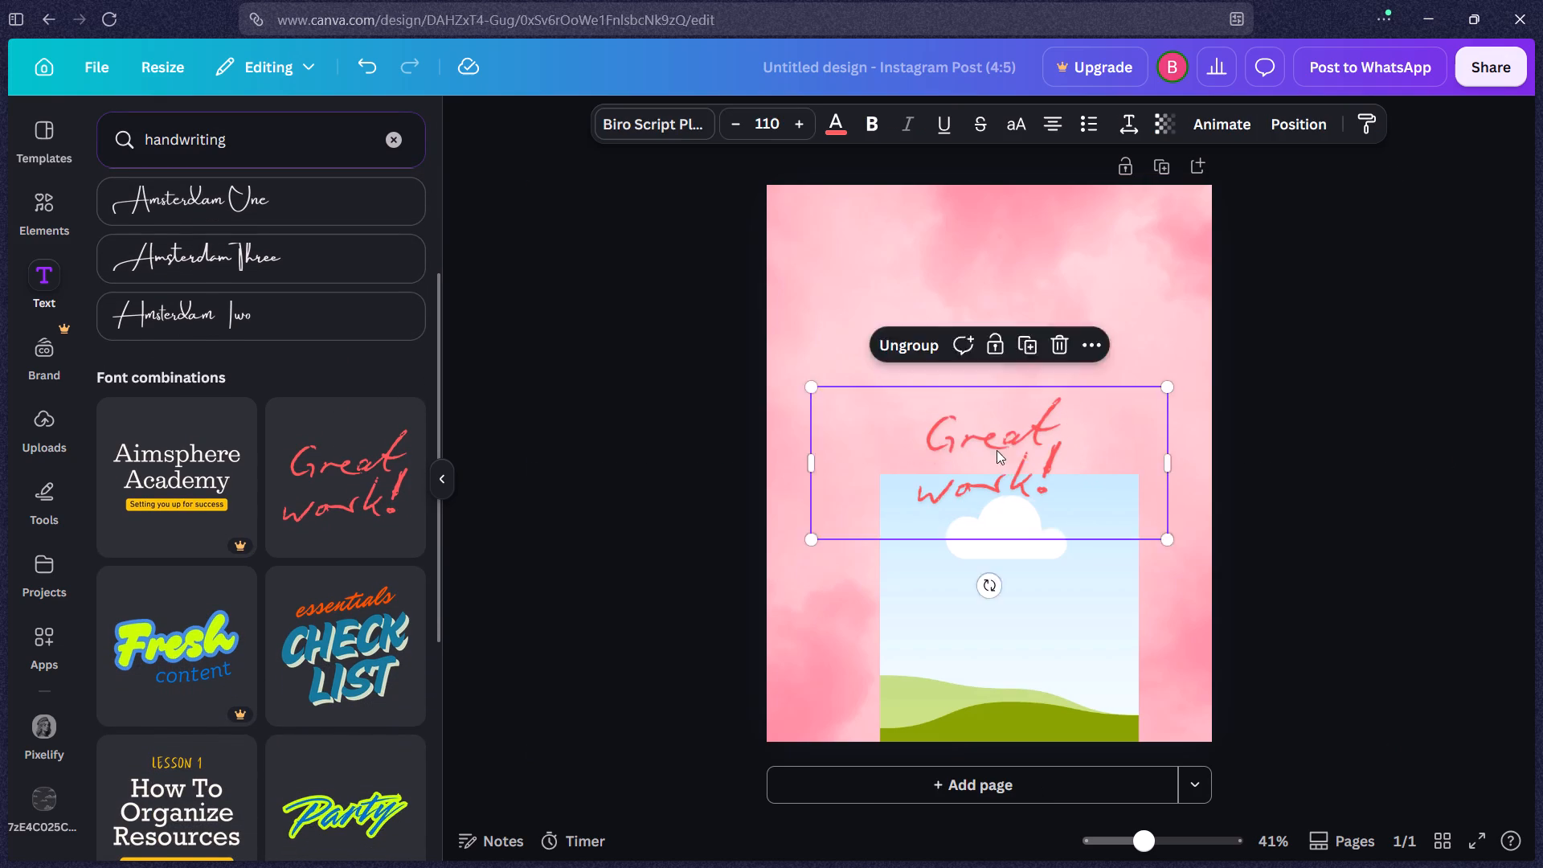
drag(997, 450, 995, 449)
Replace the word "Great" in the handwritten text group with "Rakh lu mai".
double_click(970, 440)
click(1095, 461)
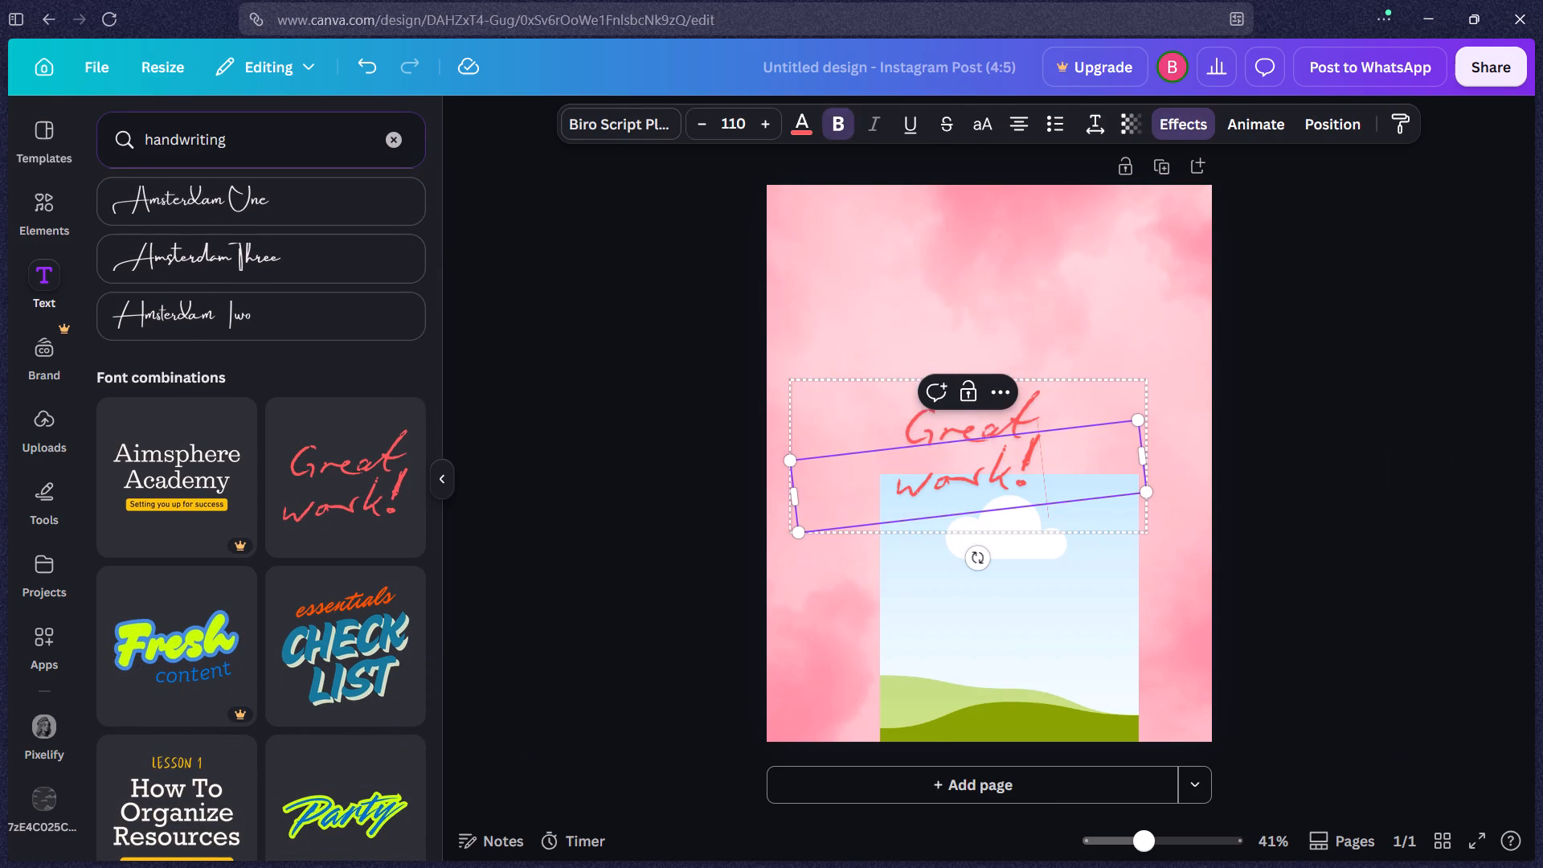
click(1052, 411)
double_click(1038, 416)
text(Rakh)
key(space)
text(lu)
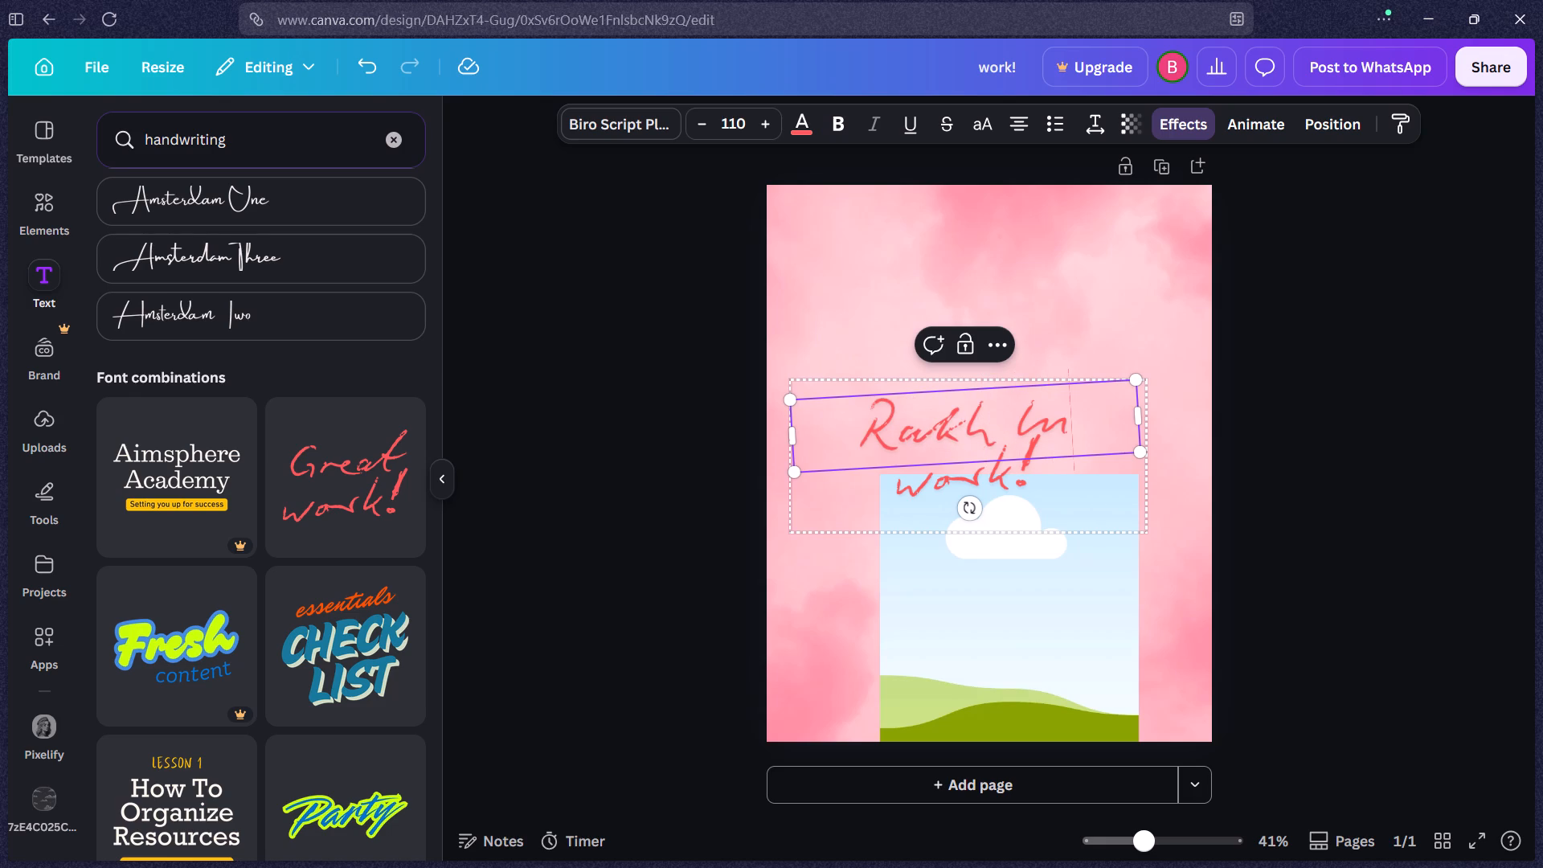
key(space)
text(mai)
Replace the word "work!" in the handwritten text group with "Tum ko chupake".
key(Tab)
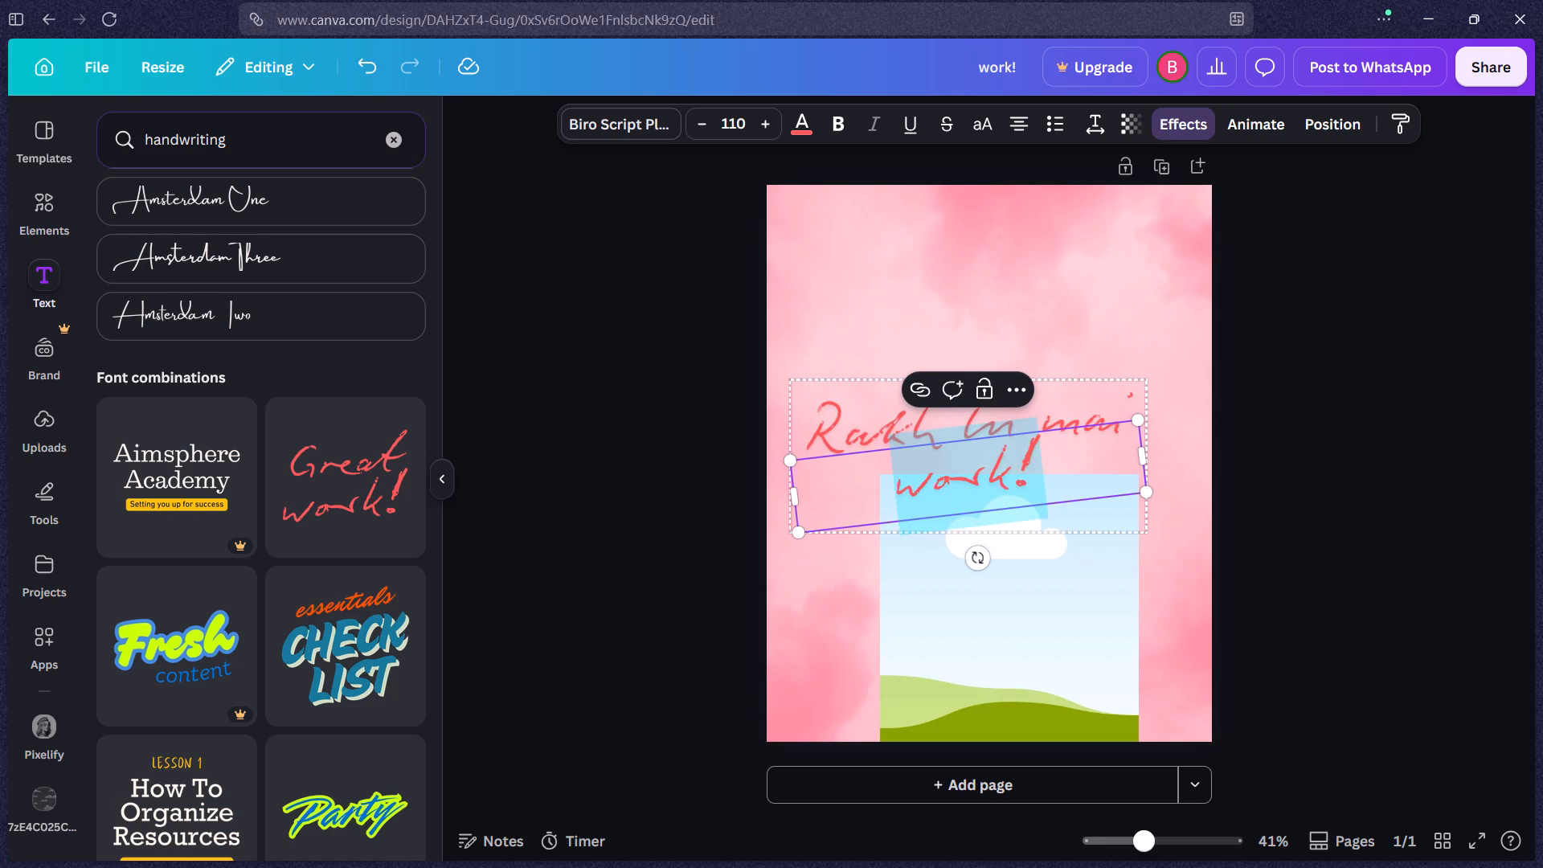
text(Tum ko)
key(space)
text(chupa)
text(ke)
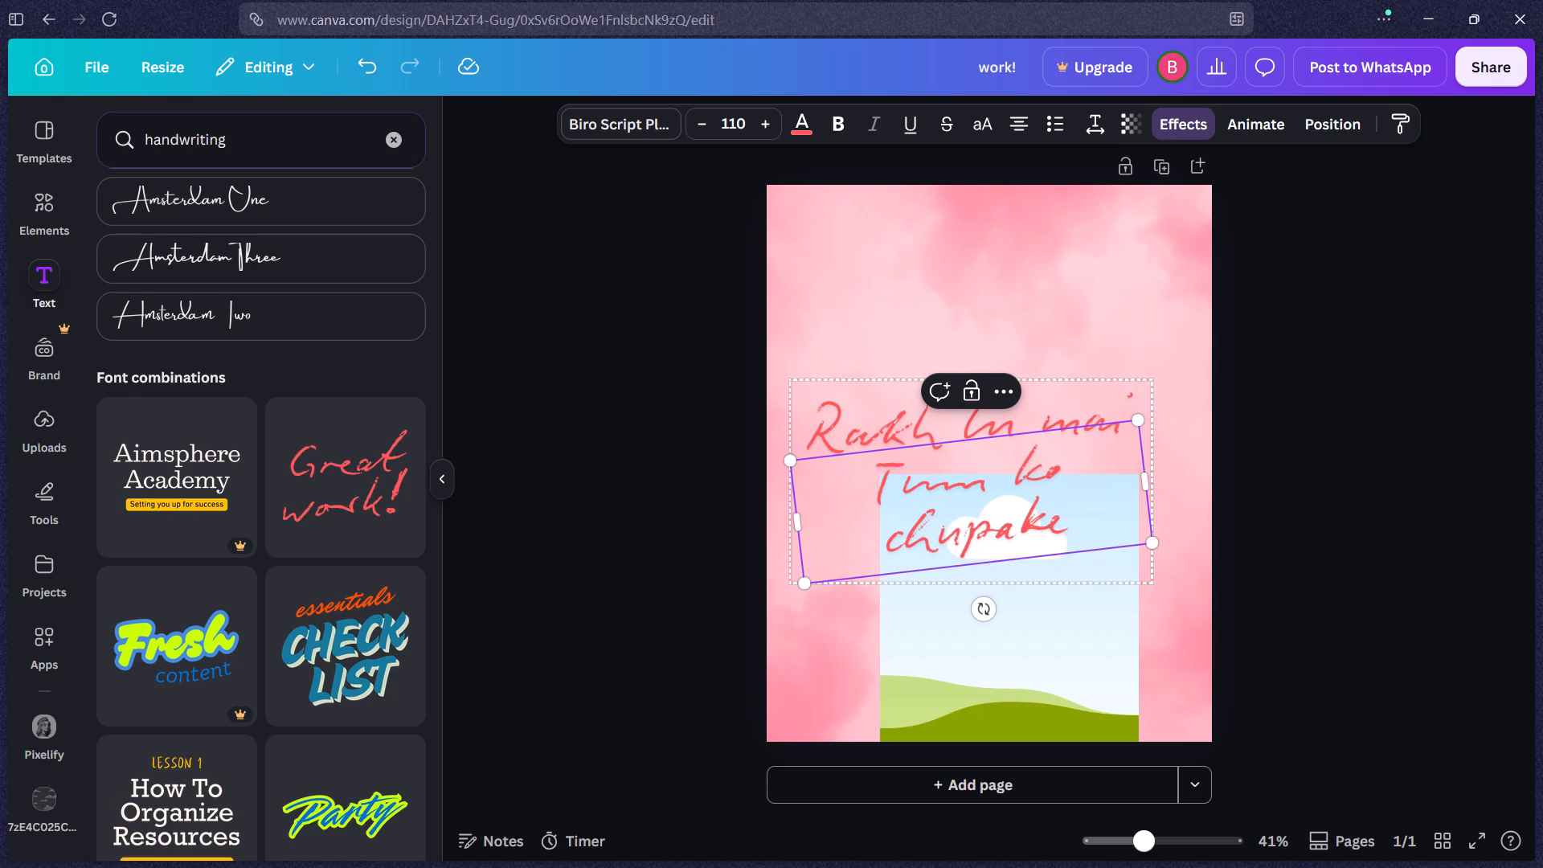
Look through the handwriting text results and add a Leckerli One text to the page below the handwritten group.
scroll(311, 747, down, 9)
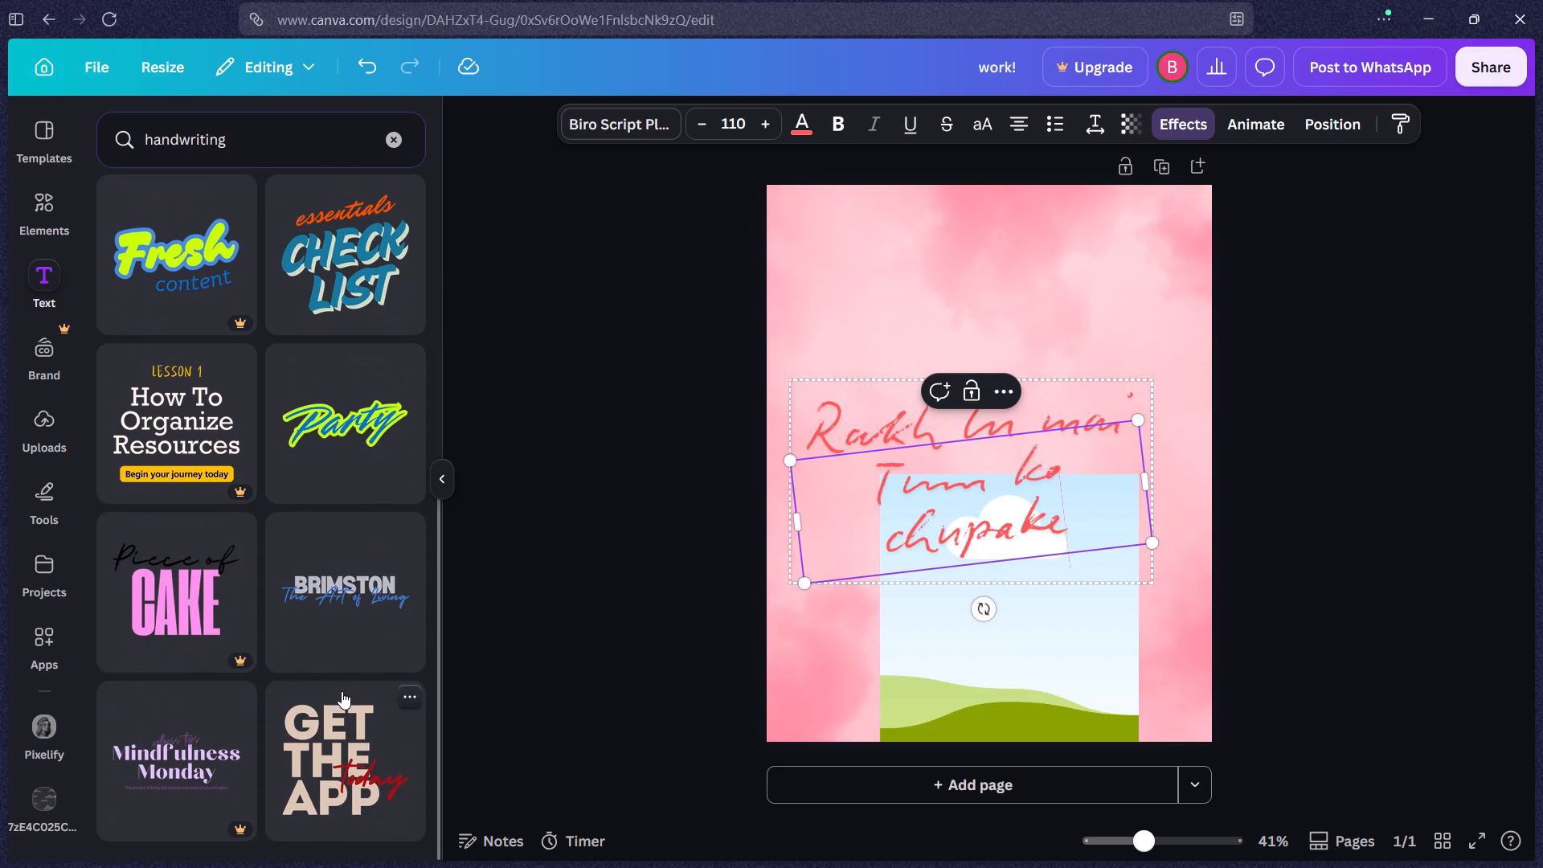
scroll(346, 672, down, 5)
scroll(346, 672, up, 11)
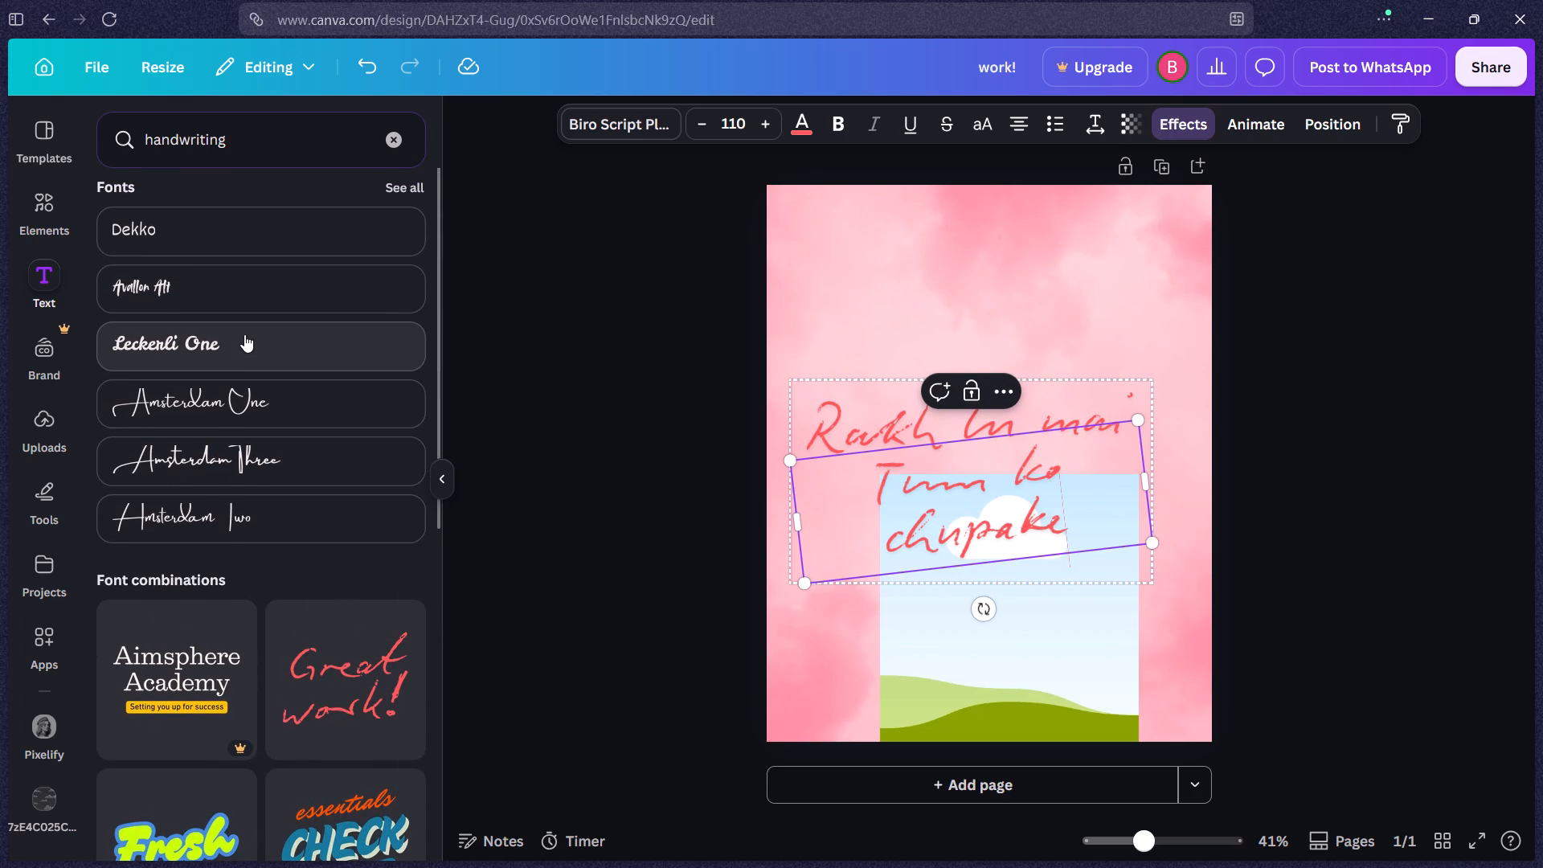
scroll(244, 334, up, 1)
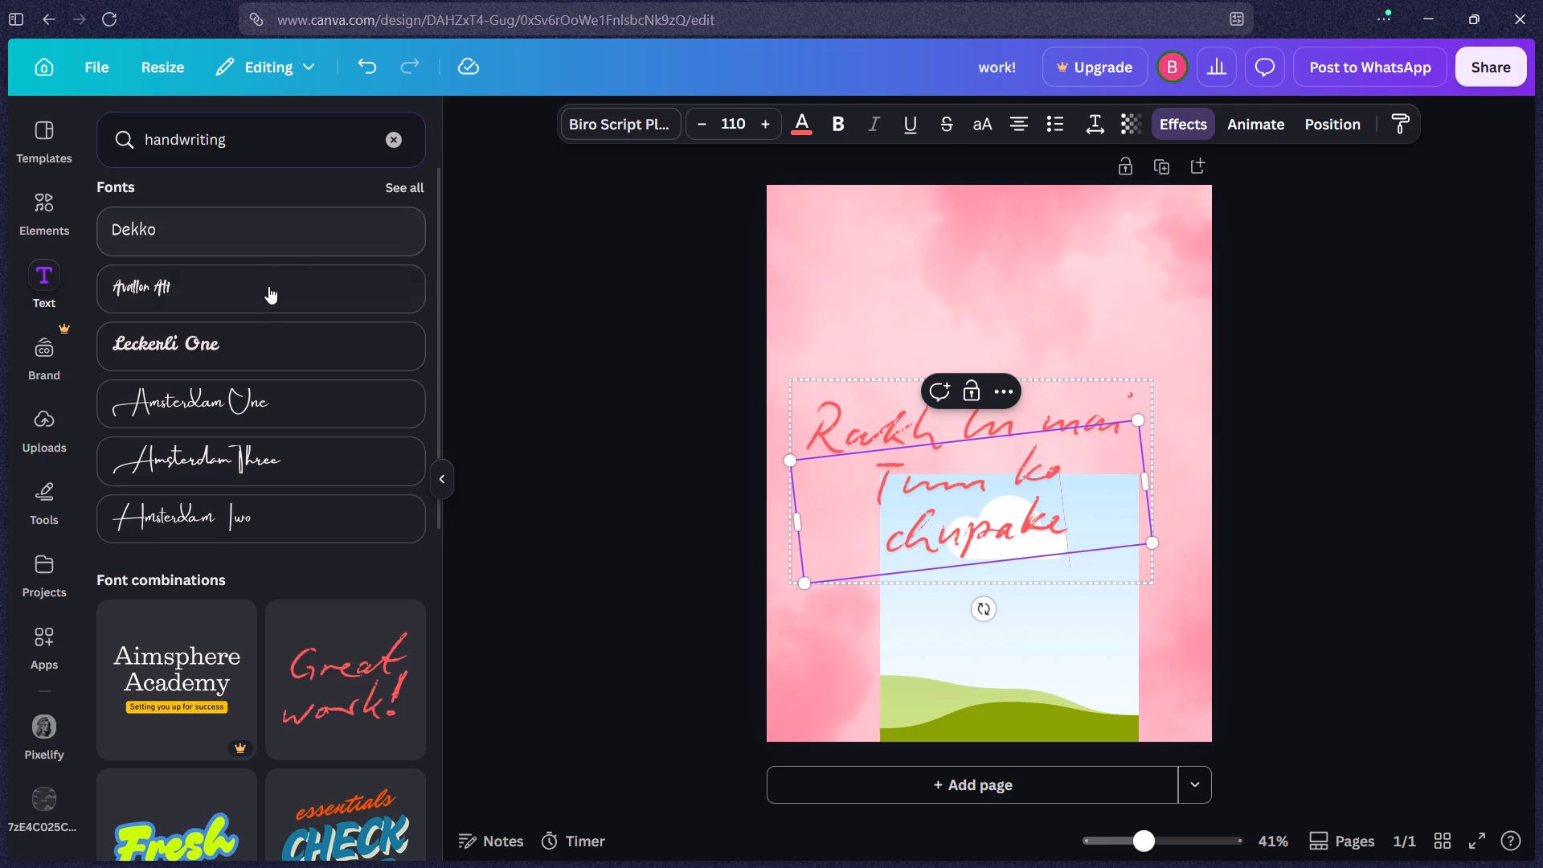
click(256, 326)
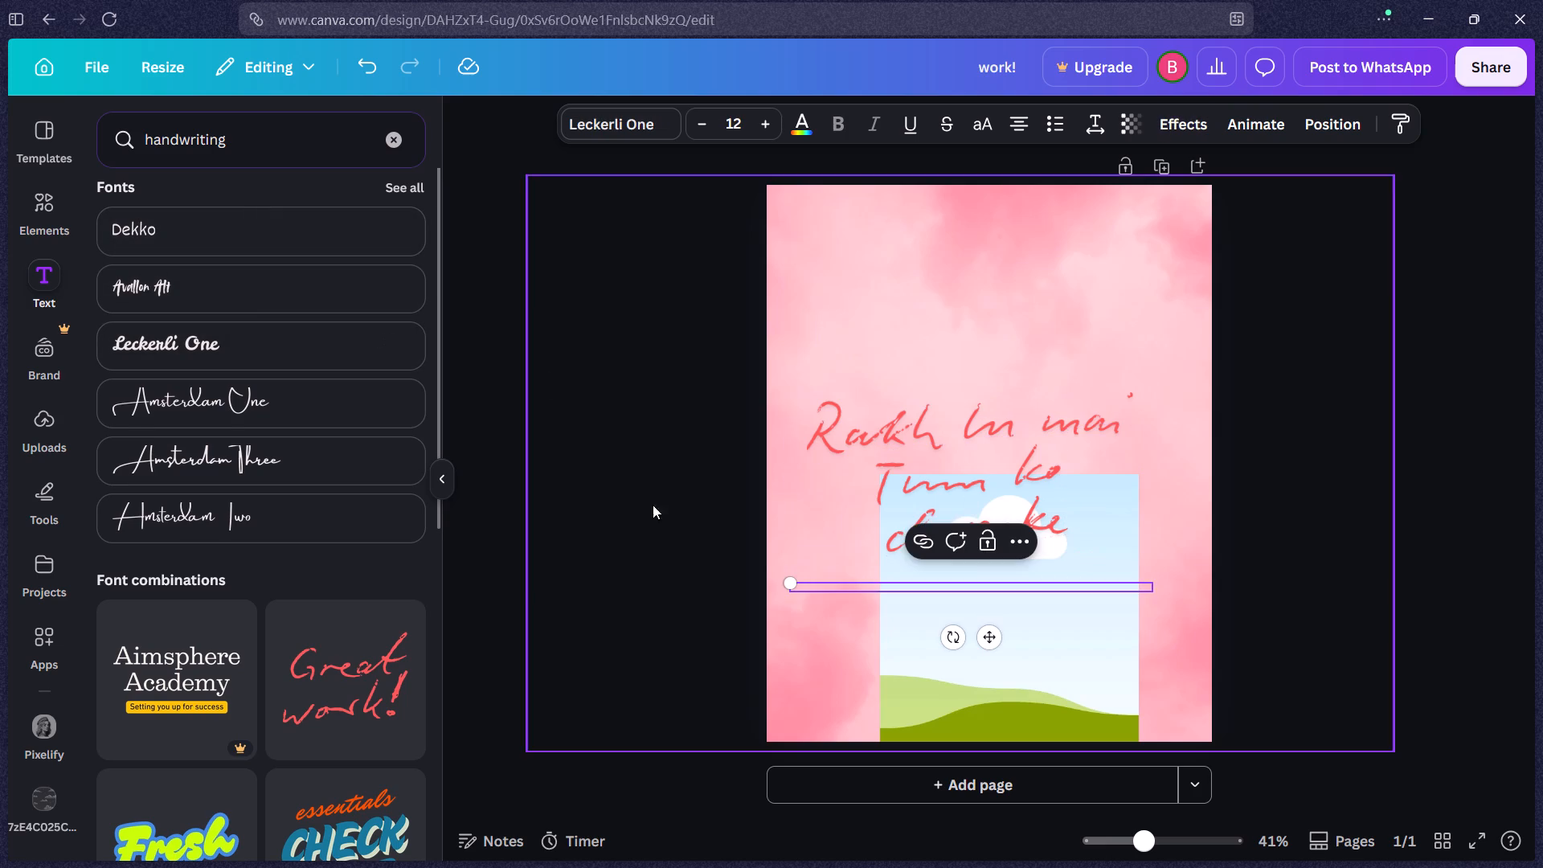
Move the handwritten text group up into the empty pink area above the image grid.
drag(997, 478, 994, 362)
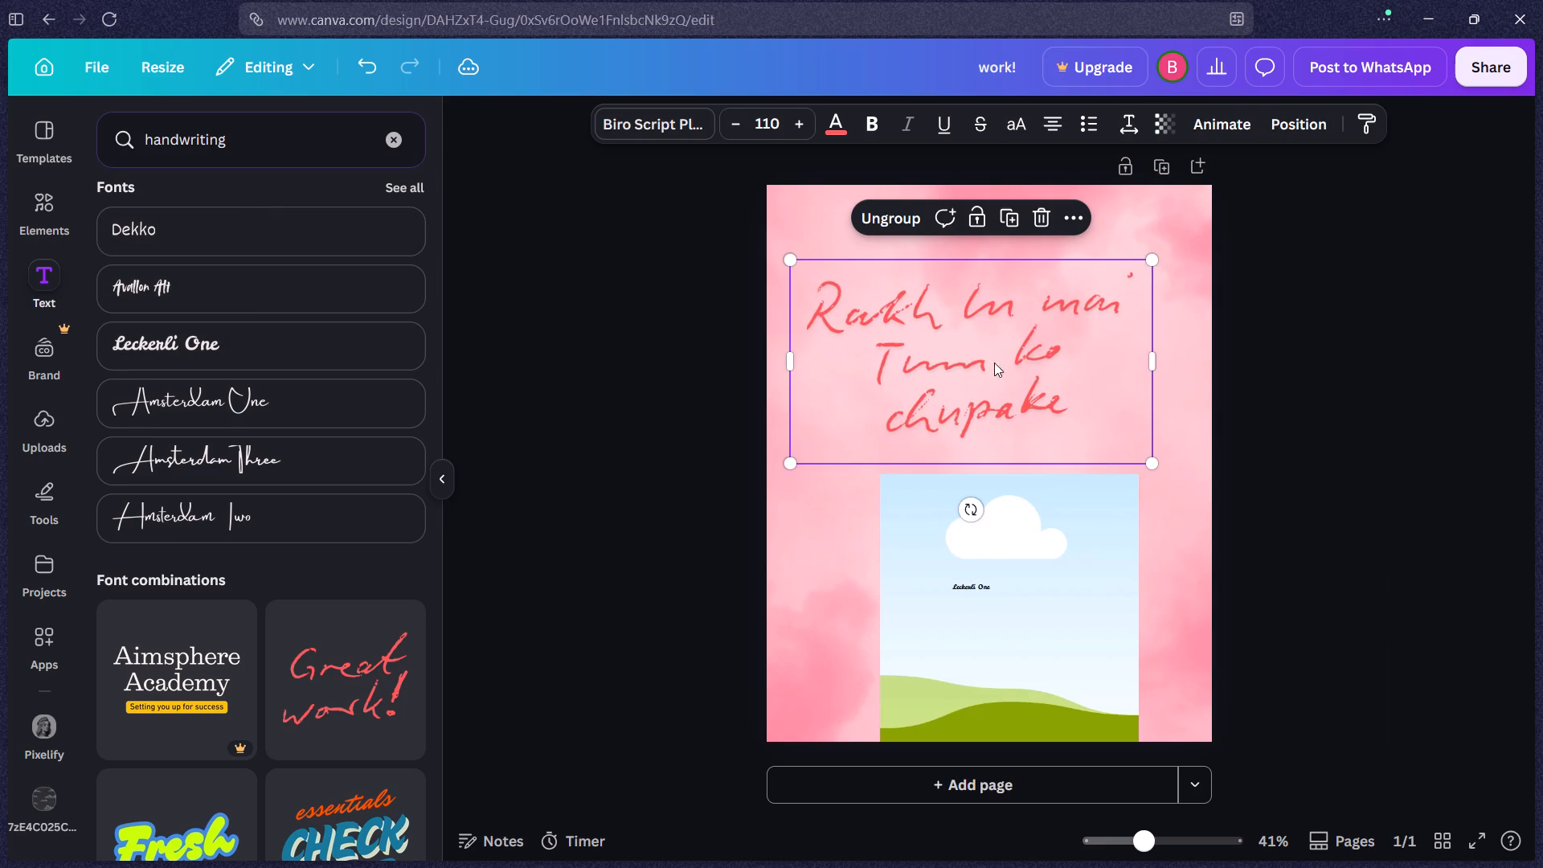
Add an Avallon Alt text from the handwriting fonts just below the handwritten text group.
click(325, 285)
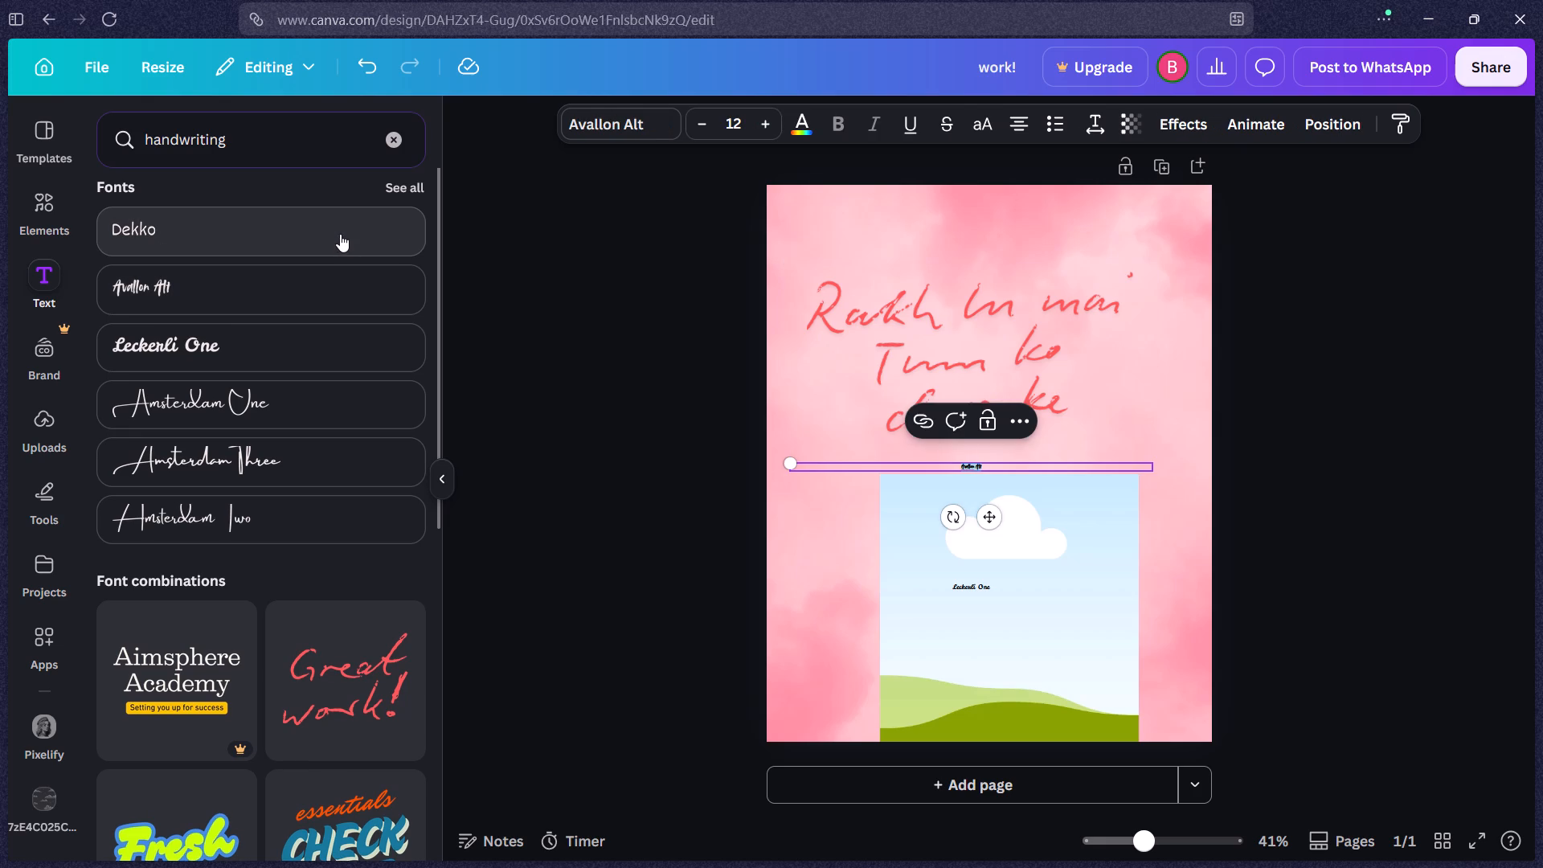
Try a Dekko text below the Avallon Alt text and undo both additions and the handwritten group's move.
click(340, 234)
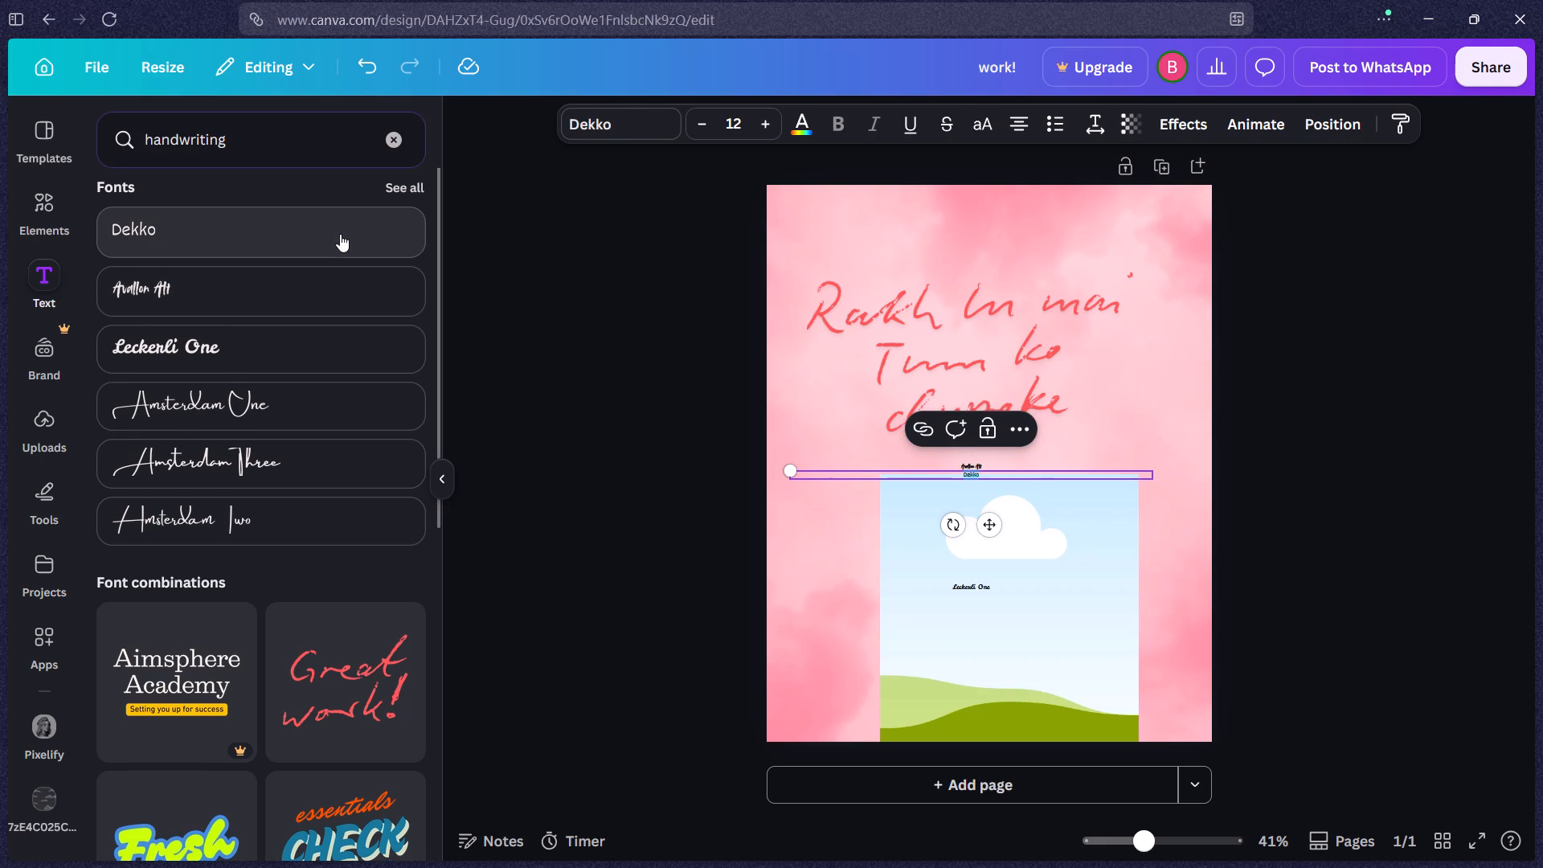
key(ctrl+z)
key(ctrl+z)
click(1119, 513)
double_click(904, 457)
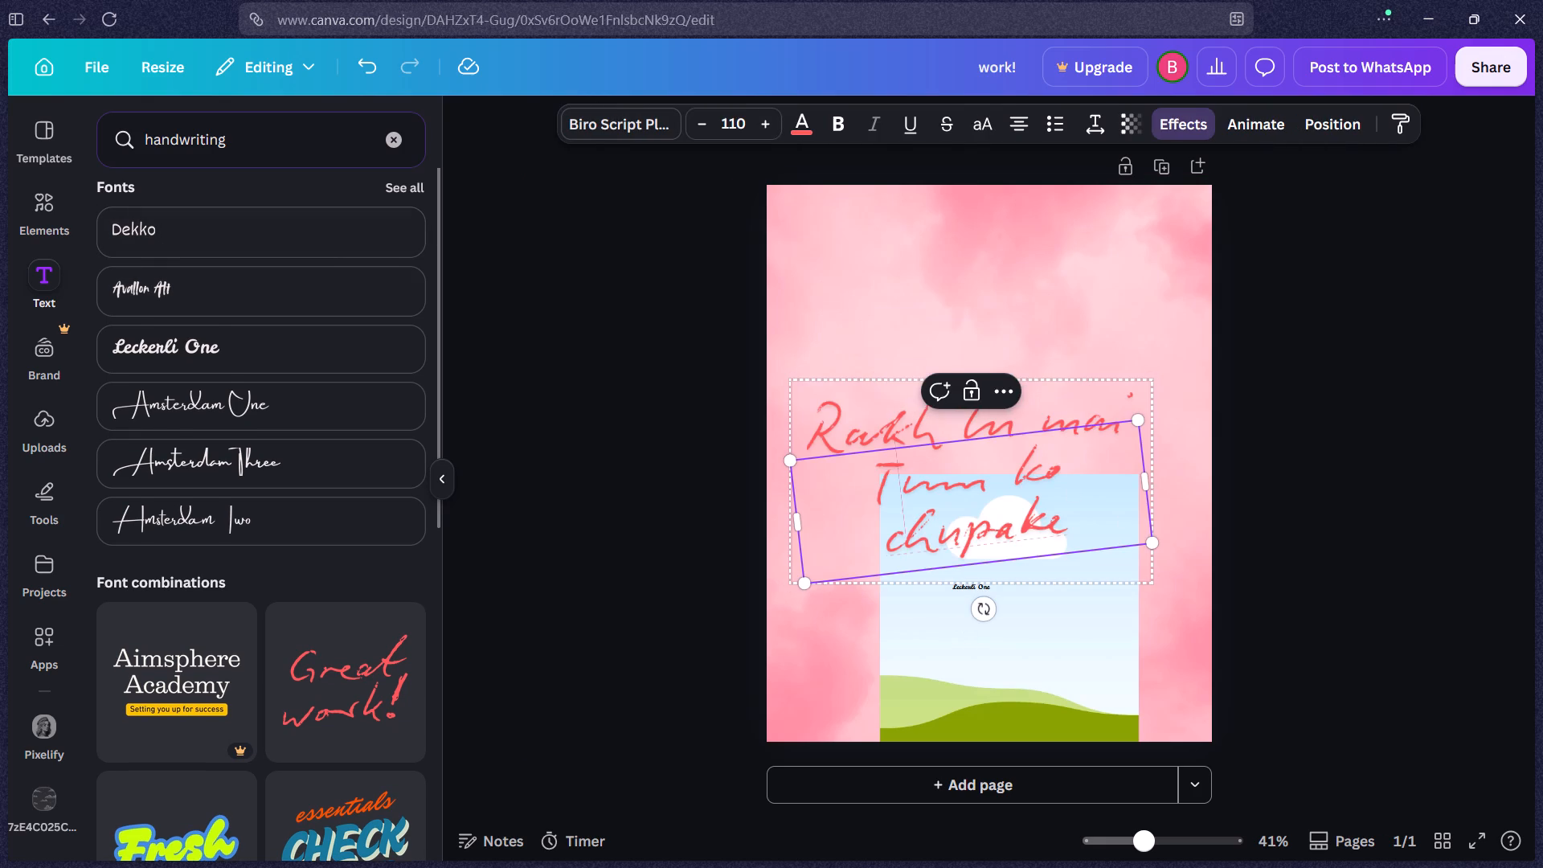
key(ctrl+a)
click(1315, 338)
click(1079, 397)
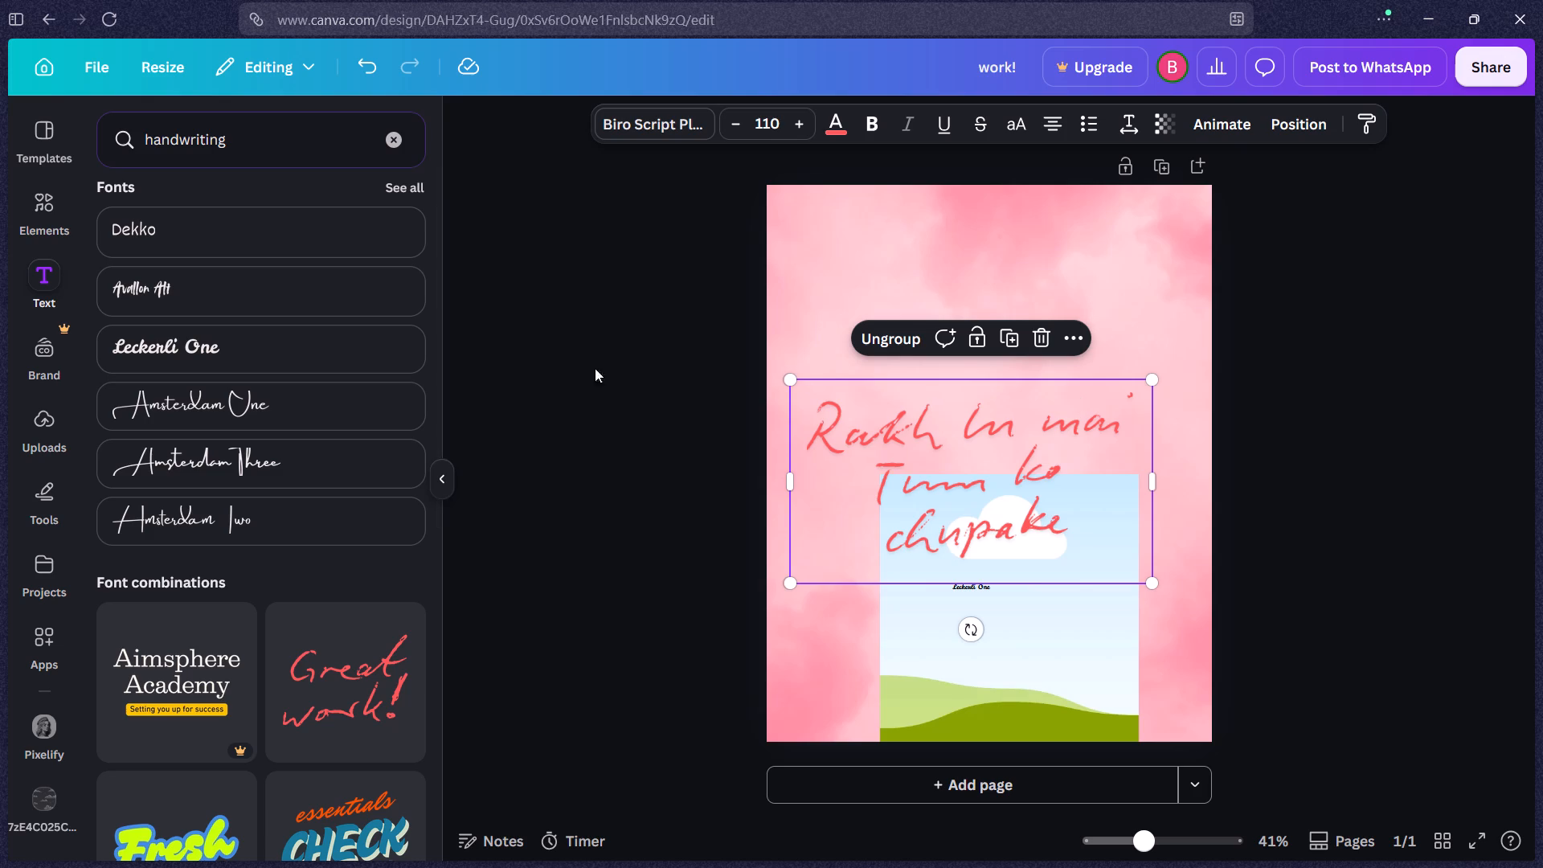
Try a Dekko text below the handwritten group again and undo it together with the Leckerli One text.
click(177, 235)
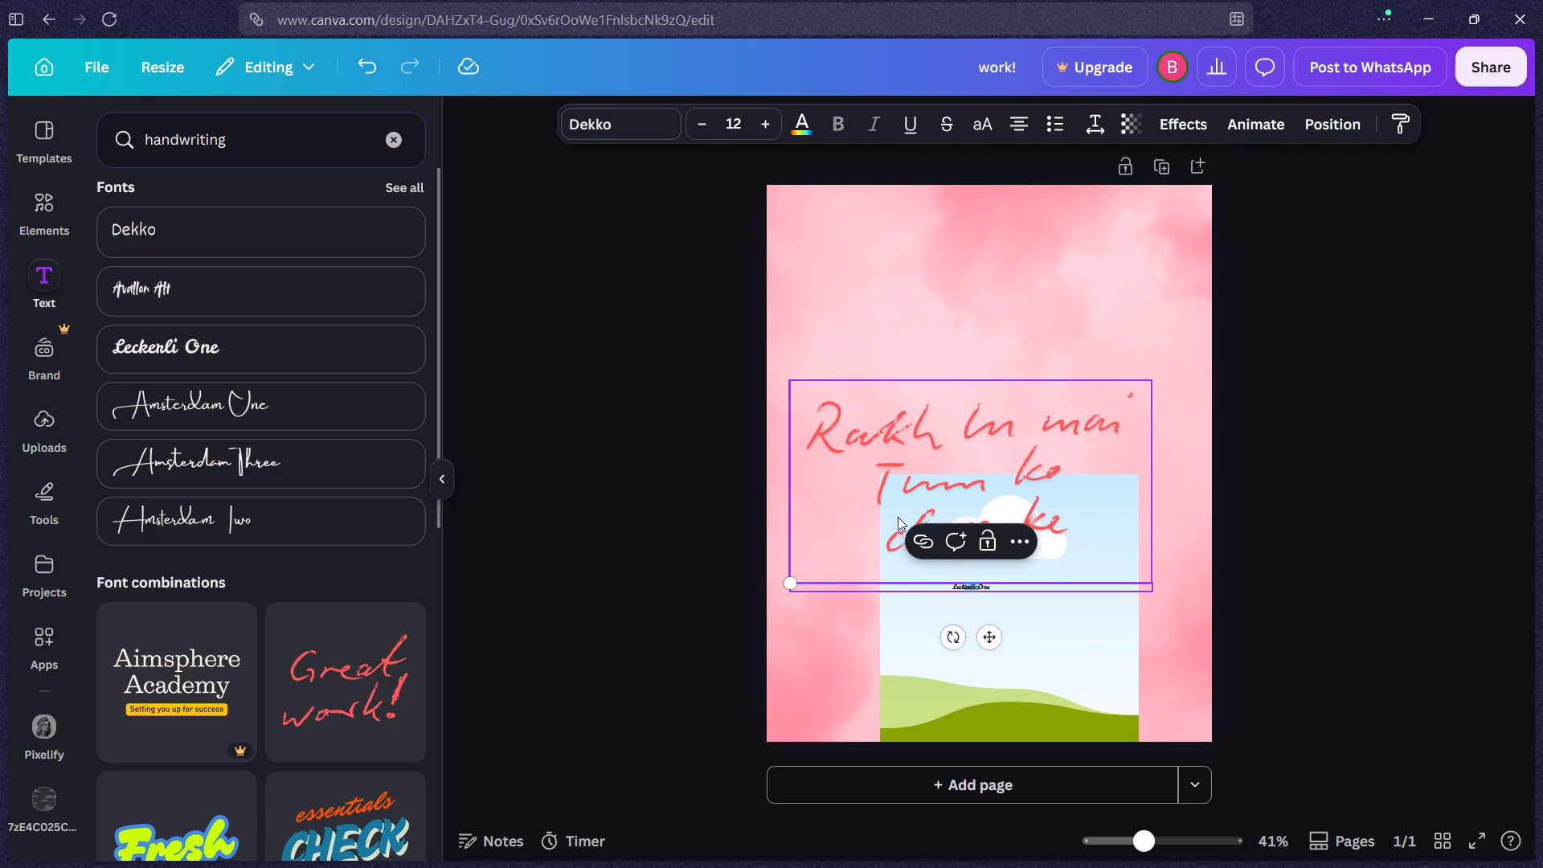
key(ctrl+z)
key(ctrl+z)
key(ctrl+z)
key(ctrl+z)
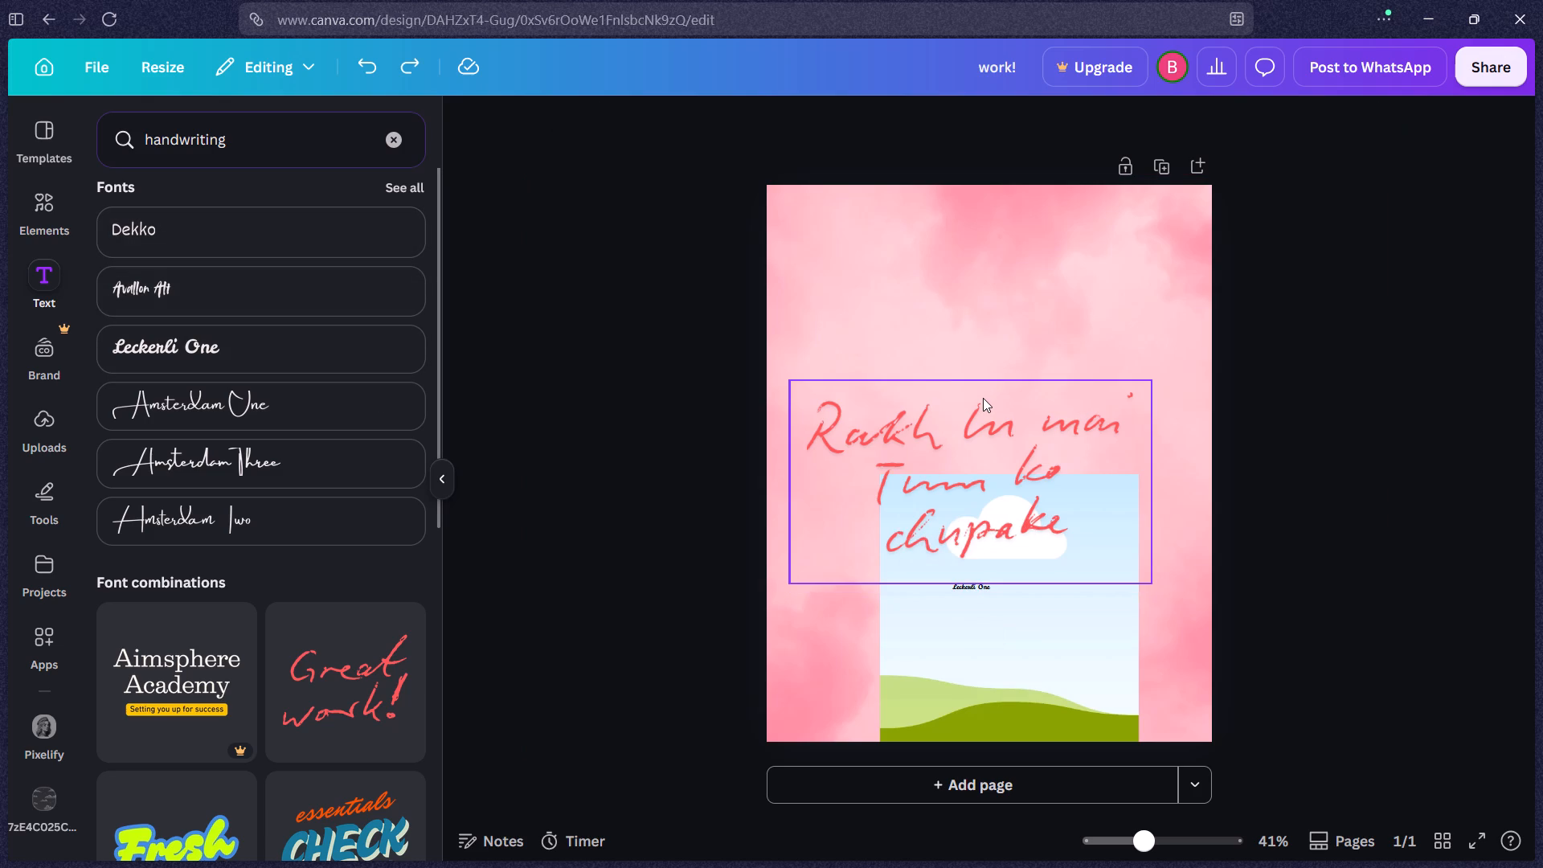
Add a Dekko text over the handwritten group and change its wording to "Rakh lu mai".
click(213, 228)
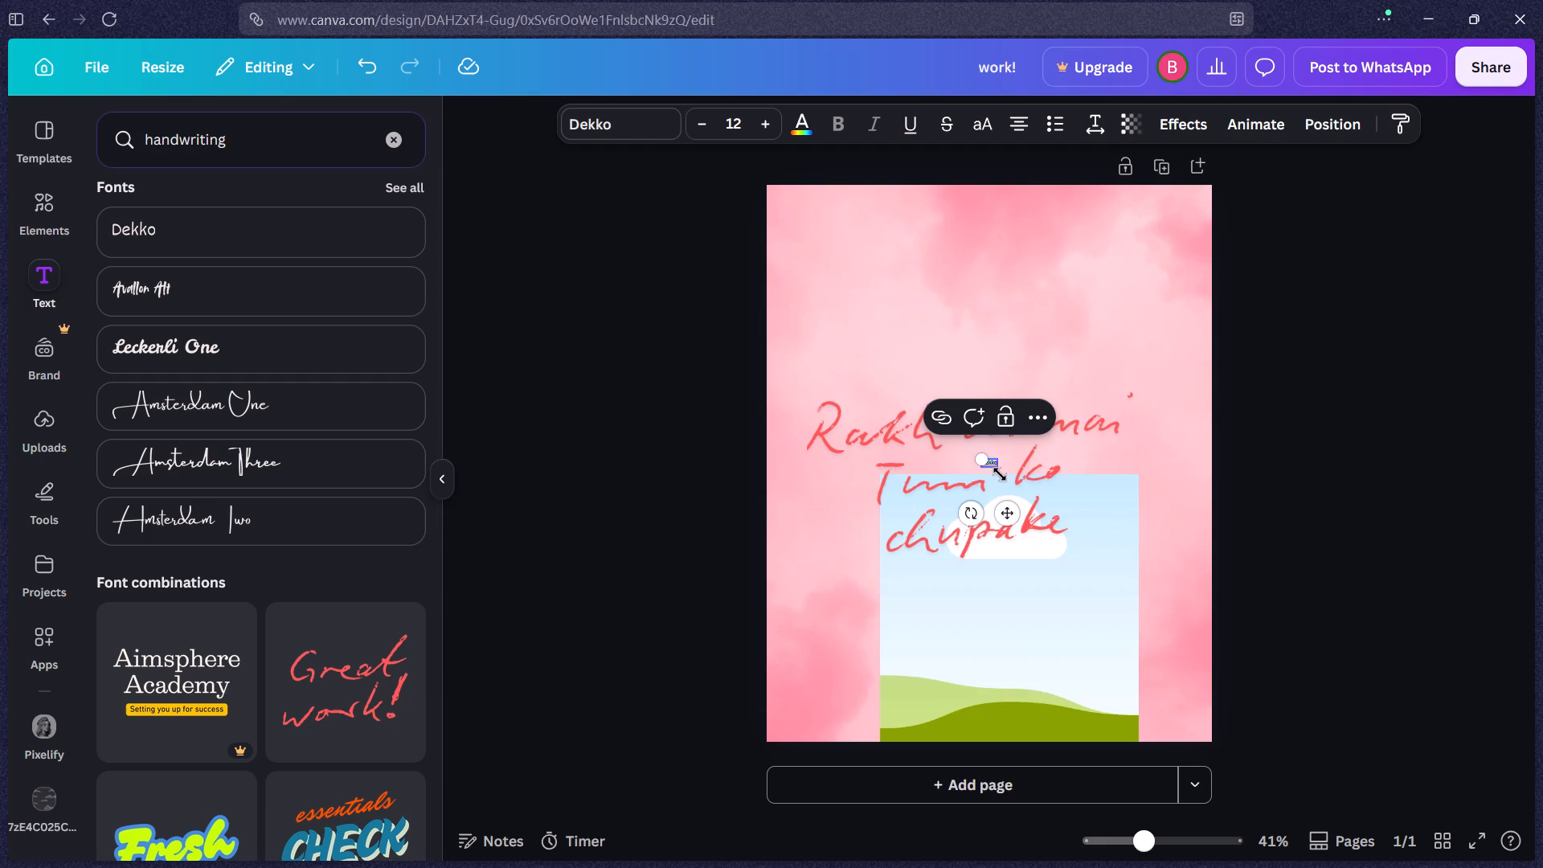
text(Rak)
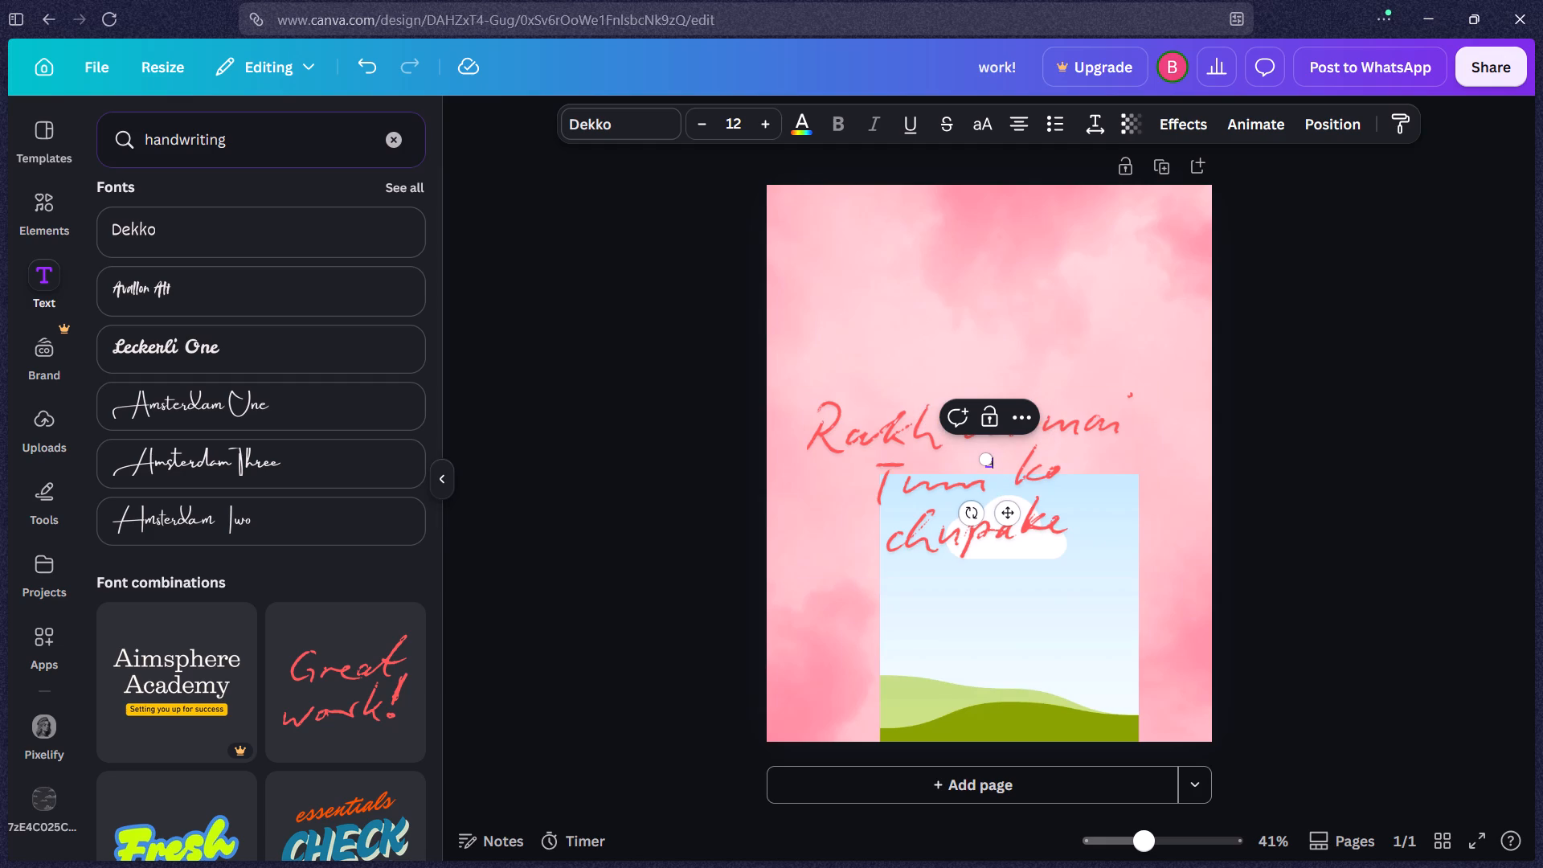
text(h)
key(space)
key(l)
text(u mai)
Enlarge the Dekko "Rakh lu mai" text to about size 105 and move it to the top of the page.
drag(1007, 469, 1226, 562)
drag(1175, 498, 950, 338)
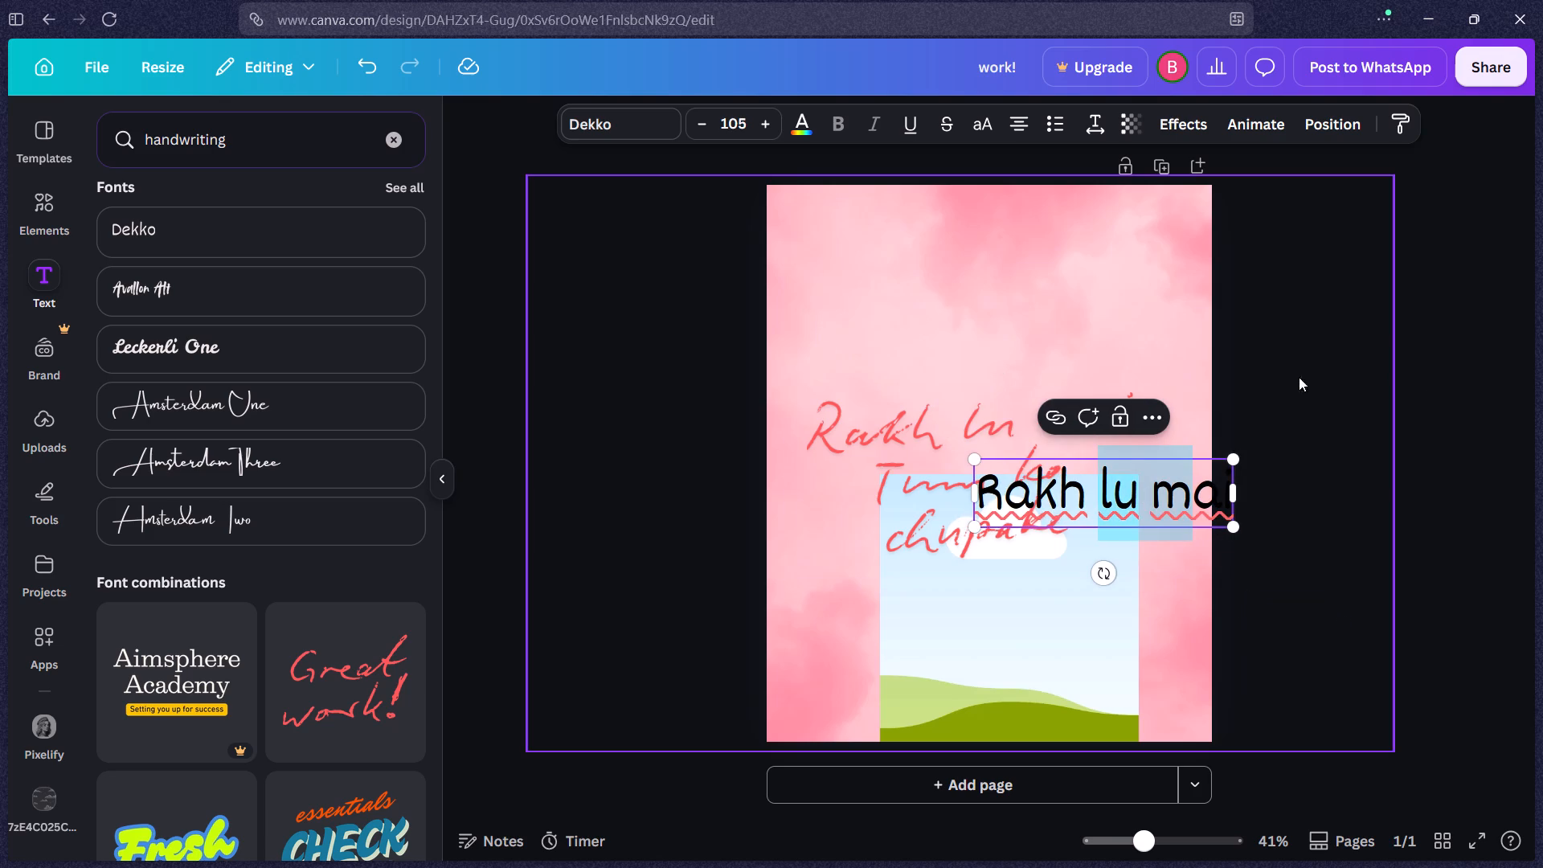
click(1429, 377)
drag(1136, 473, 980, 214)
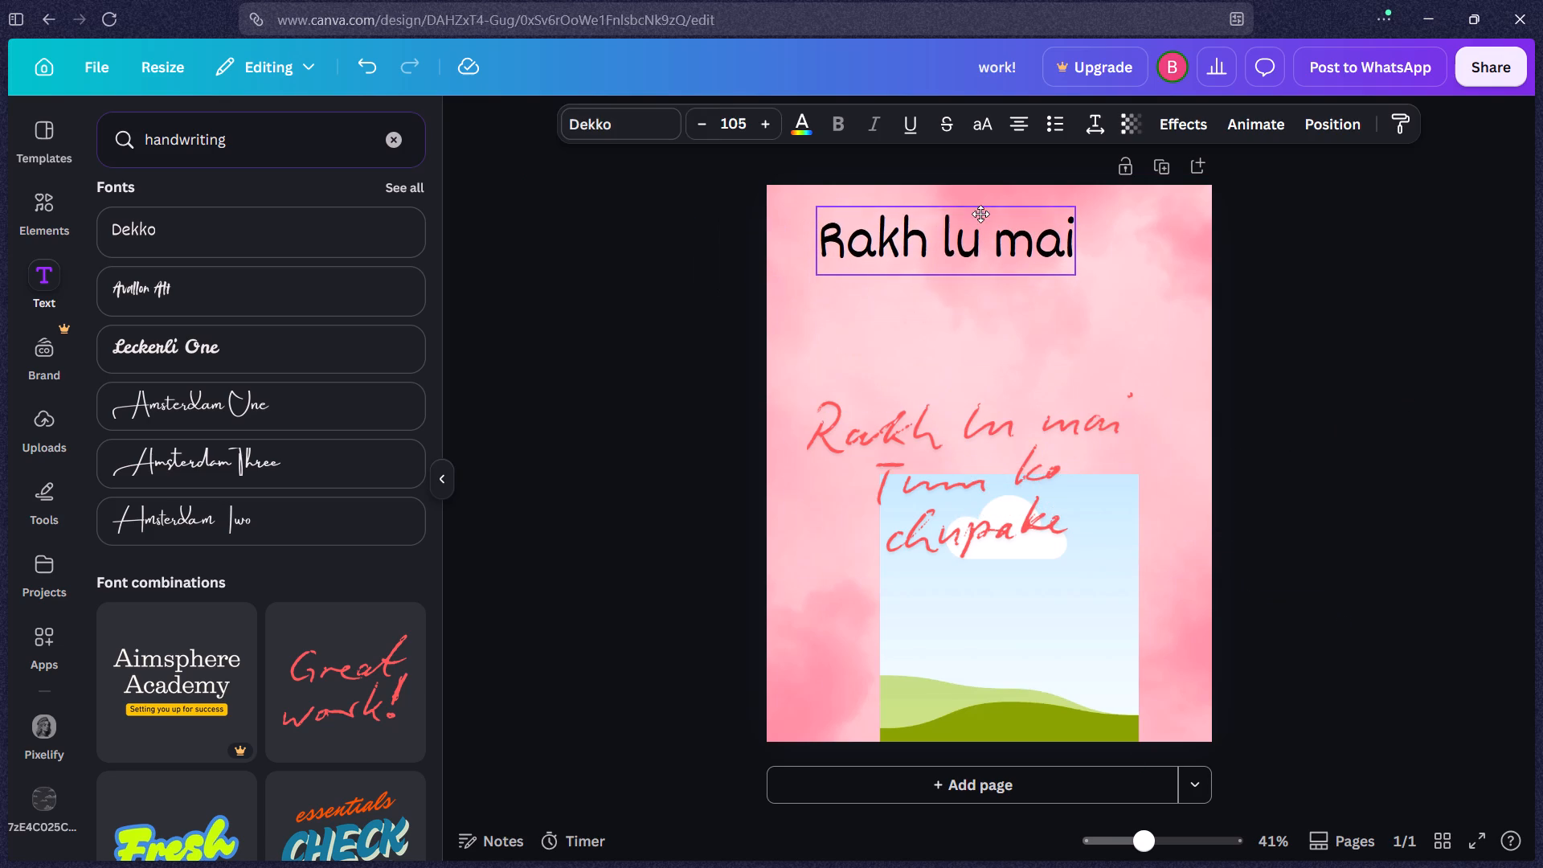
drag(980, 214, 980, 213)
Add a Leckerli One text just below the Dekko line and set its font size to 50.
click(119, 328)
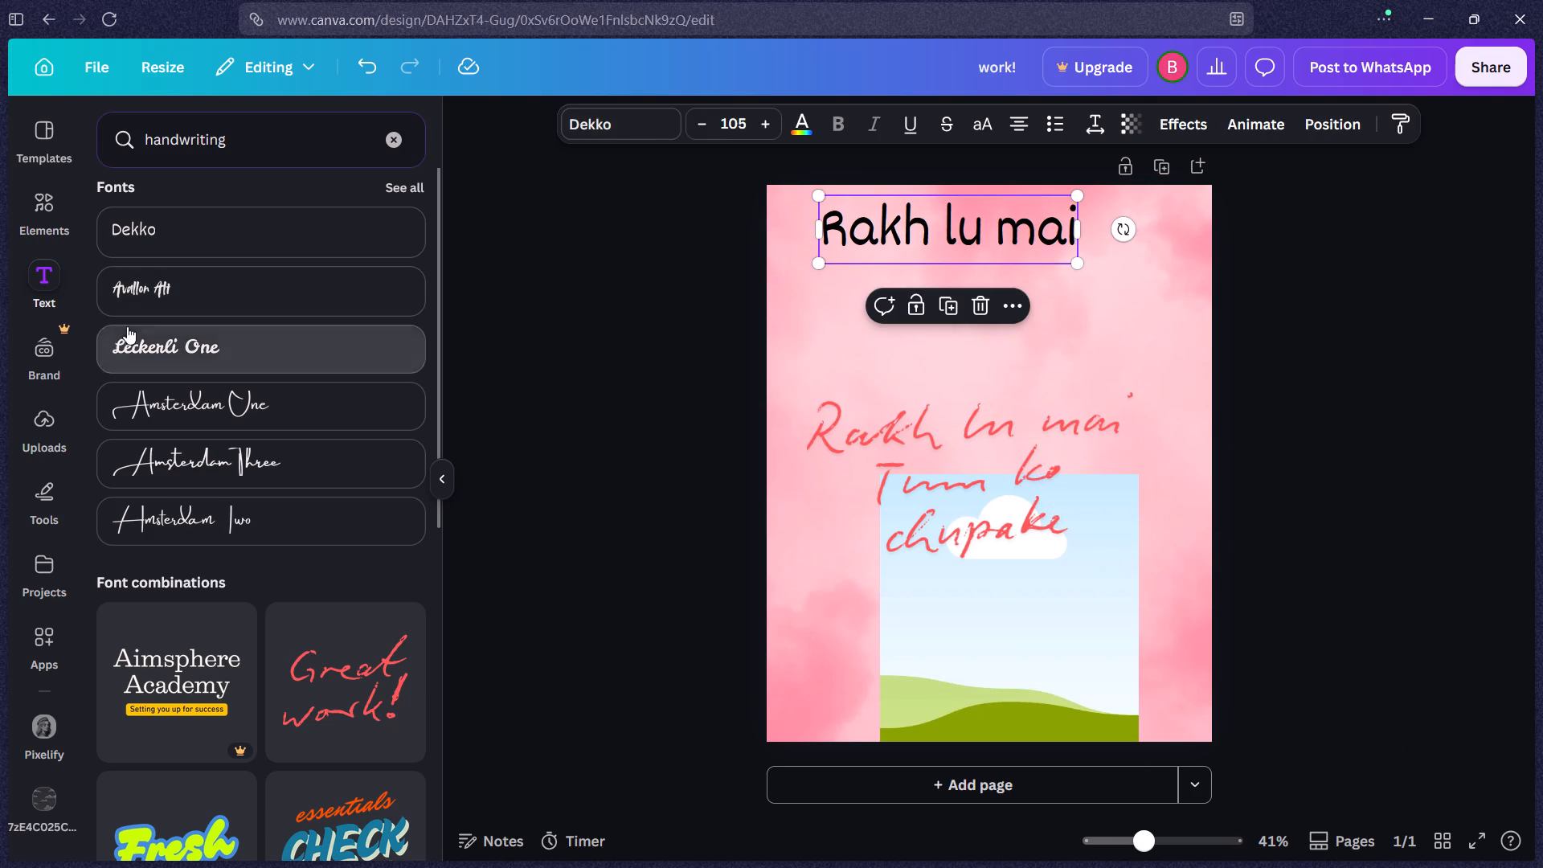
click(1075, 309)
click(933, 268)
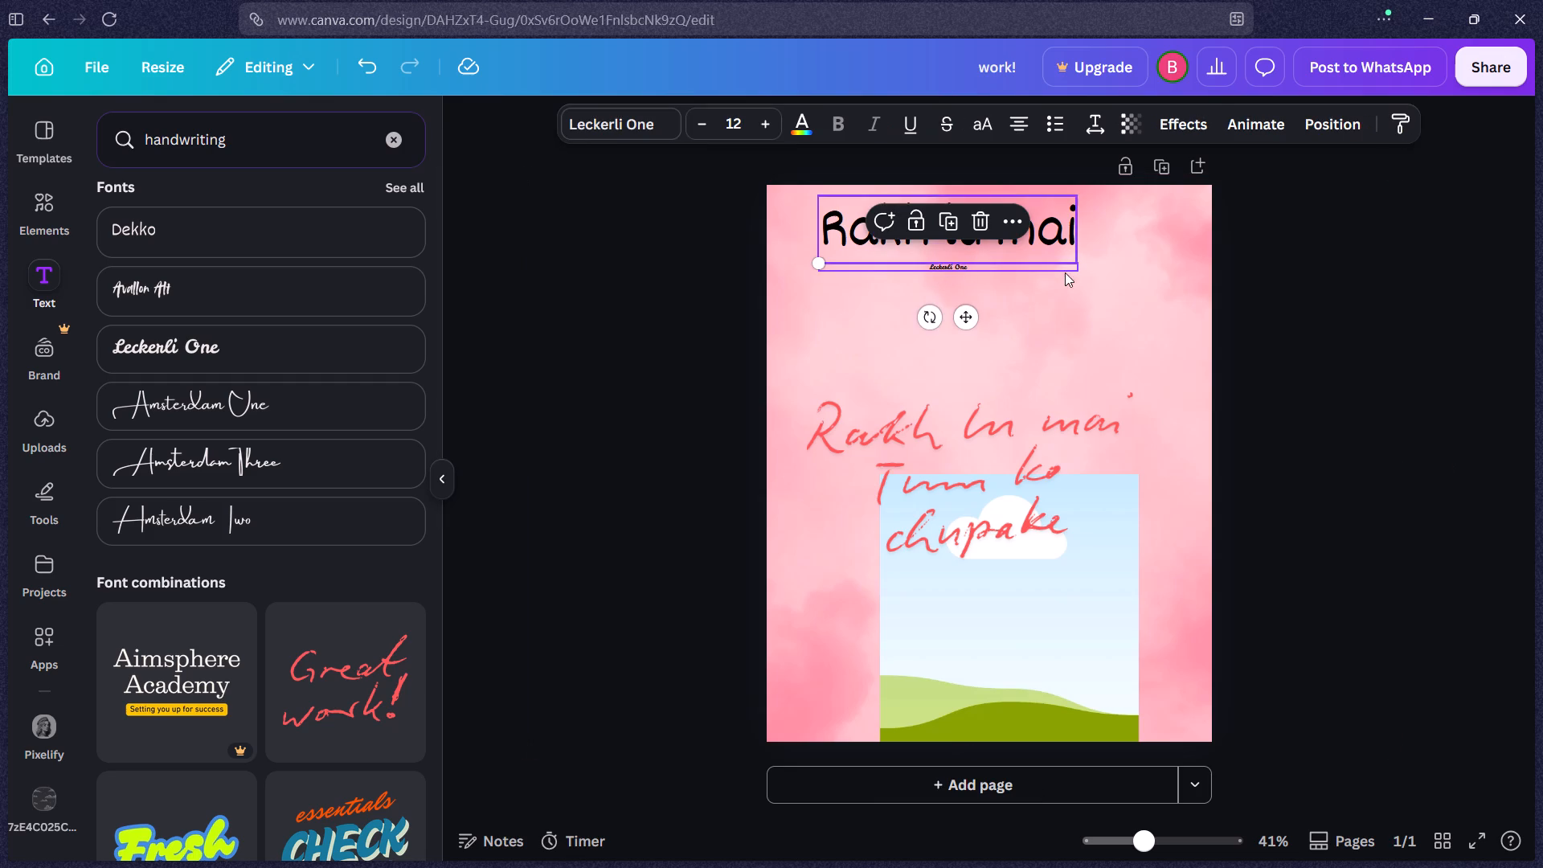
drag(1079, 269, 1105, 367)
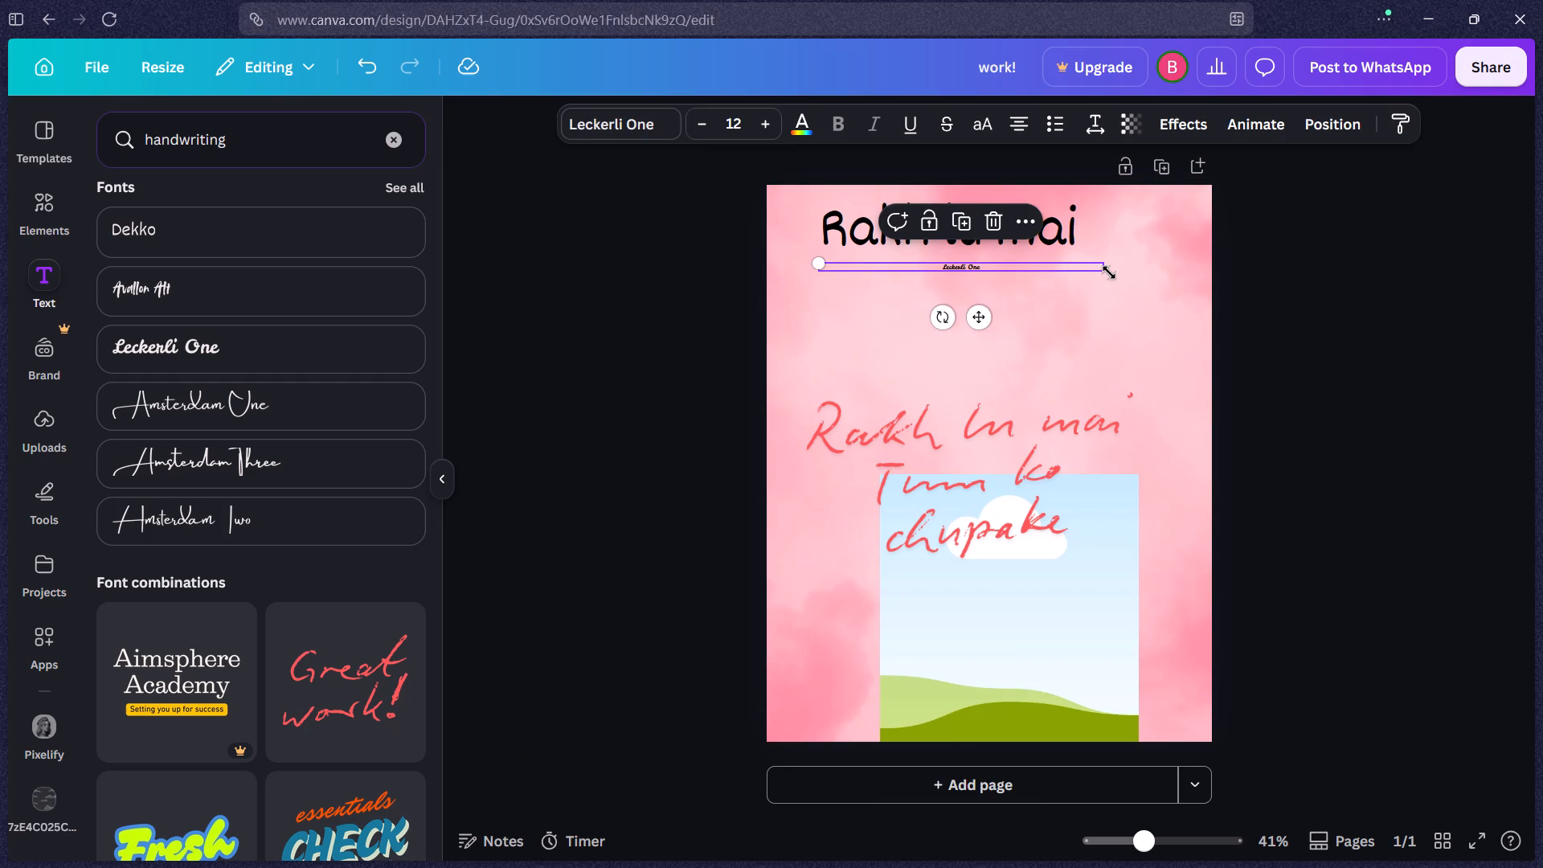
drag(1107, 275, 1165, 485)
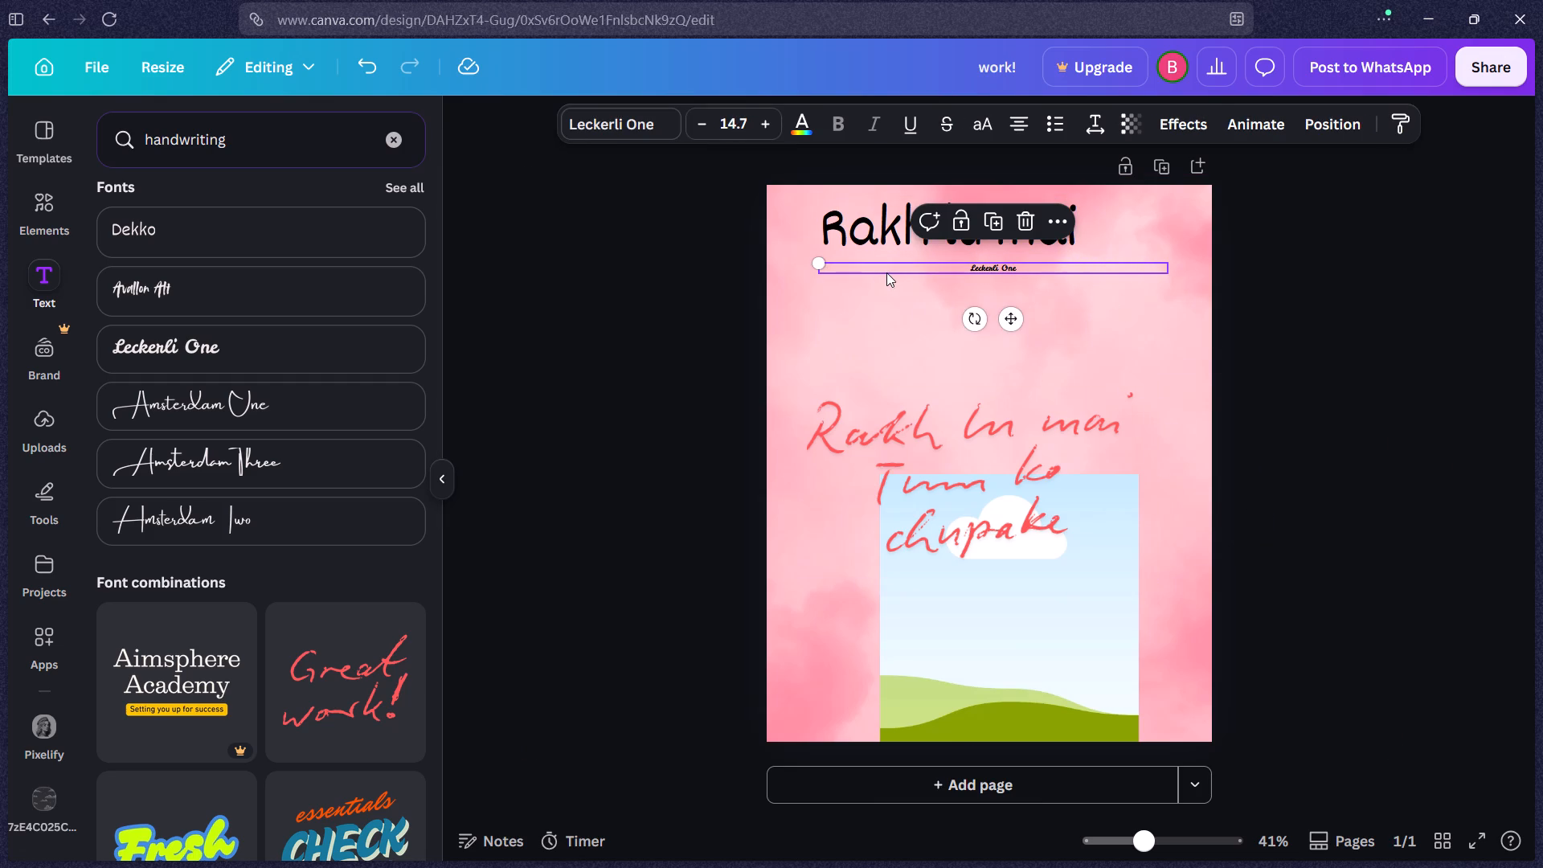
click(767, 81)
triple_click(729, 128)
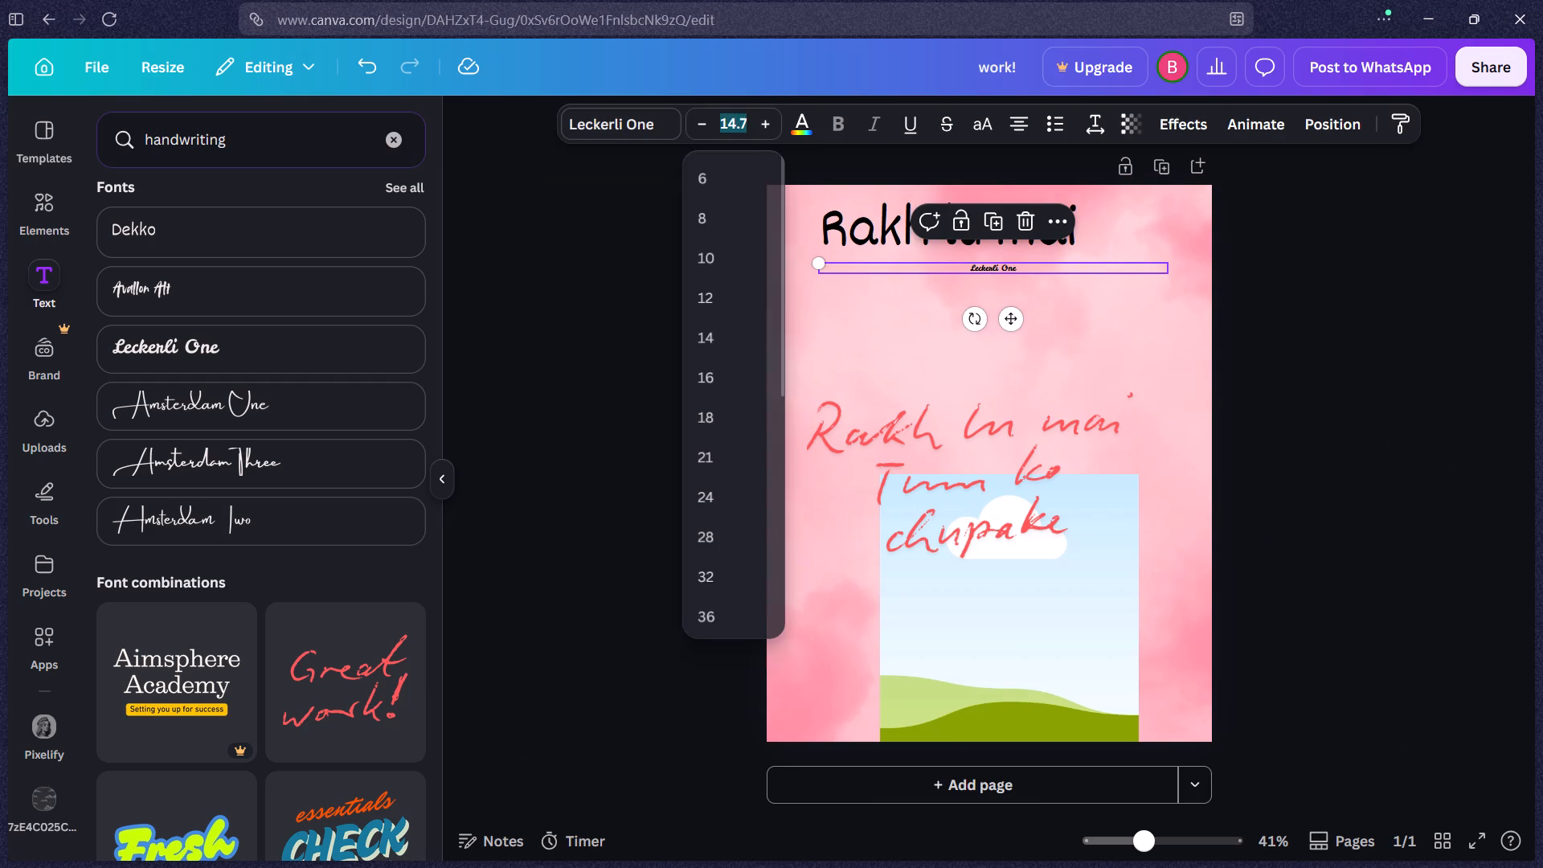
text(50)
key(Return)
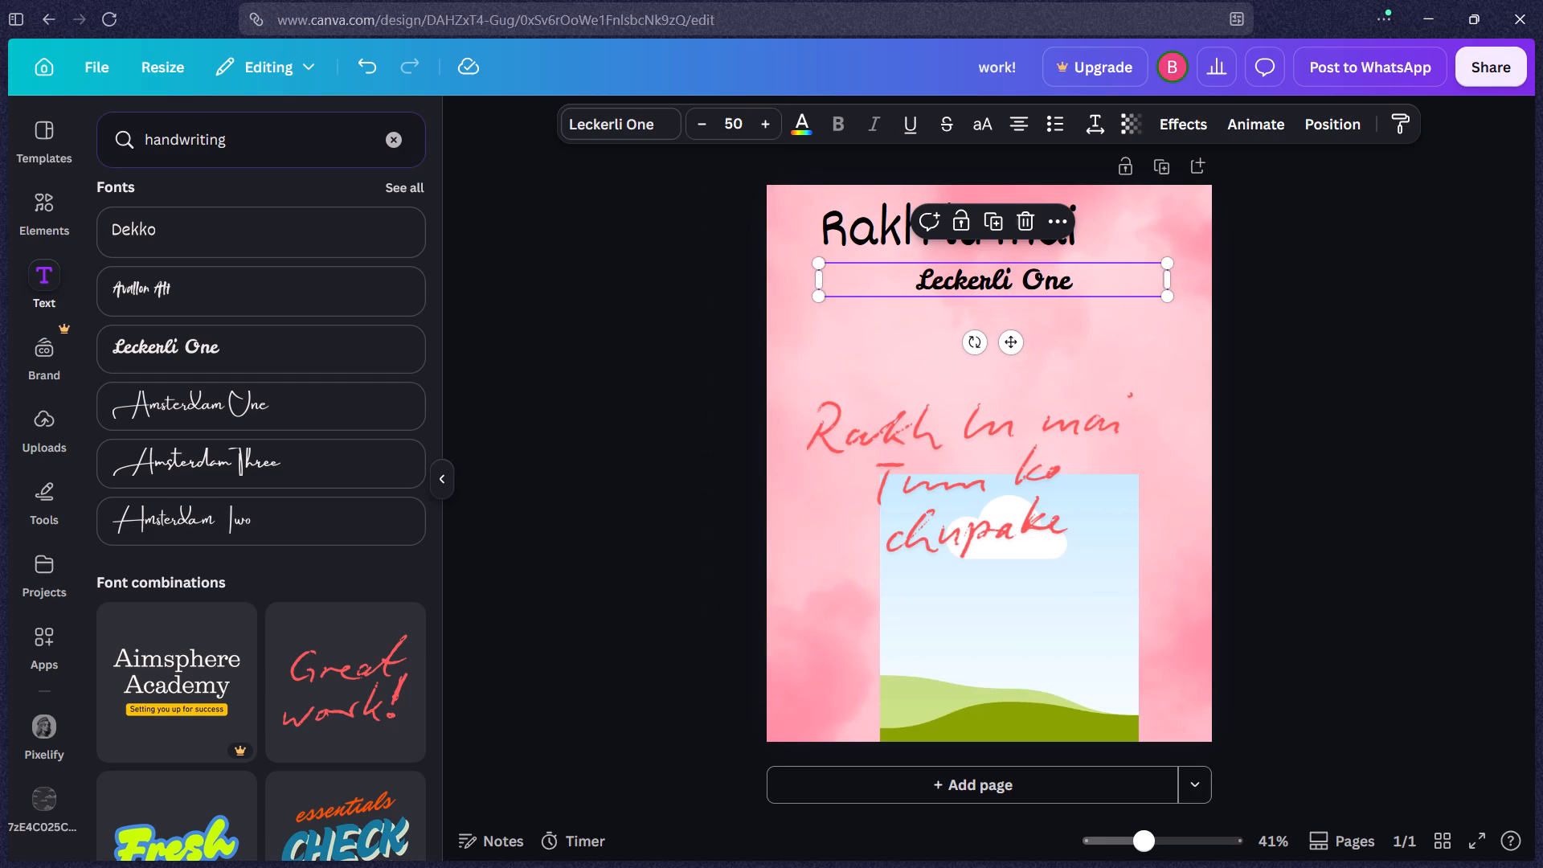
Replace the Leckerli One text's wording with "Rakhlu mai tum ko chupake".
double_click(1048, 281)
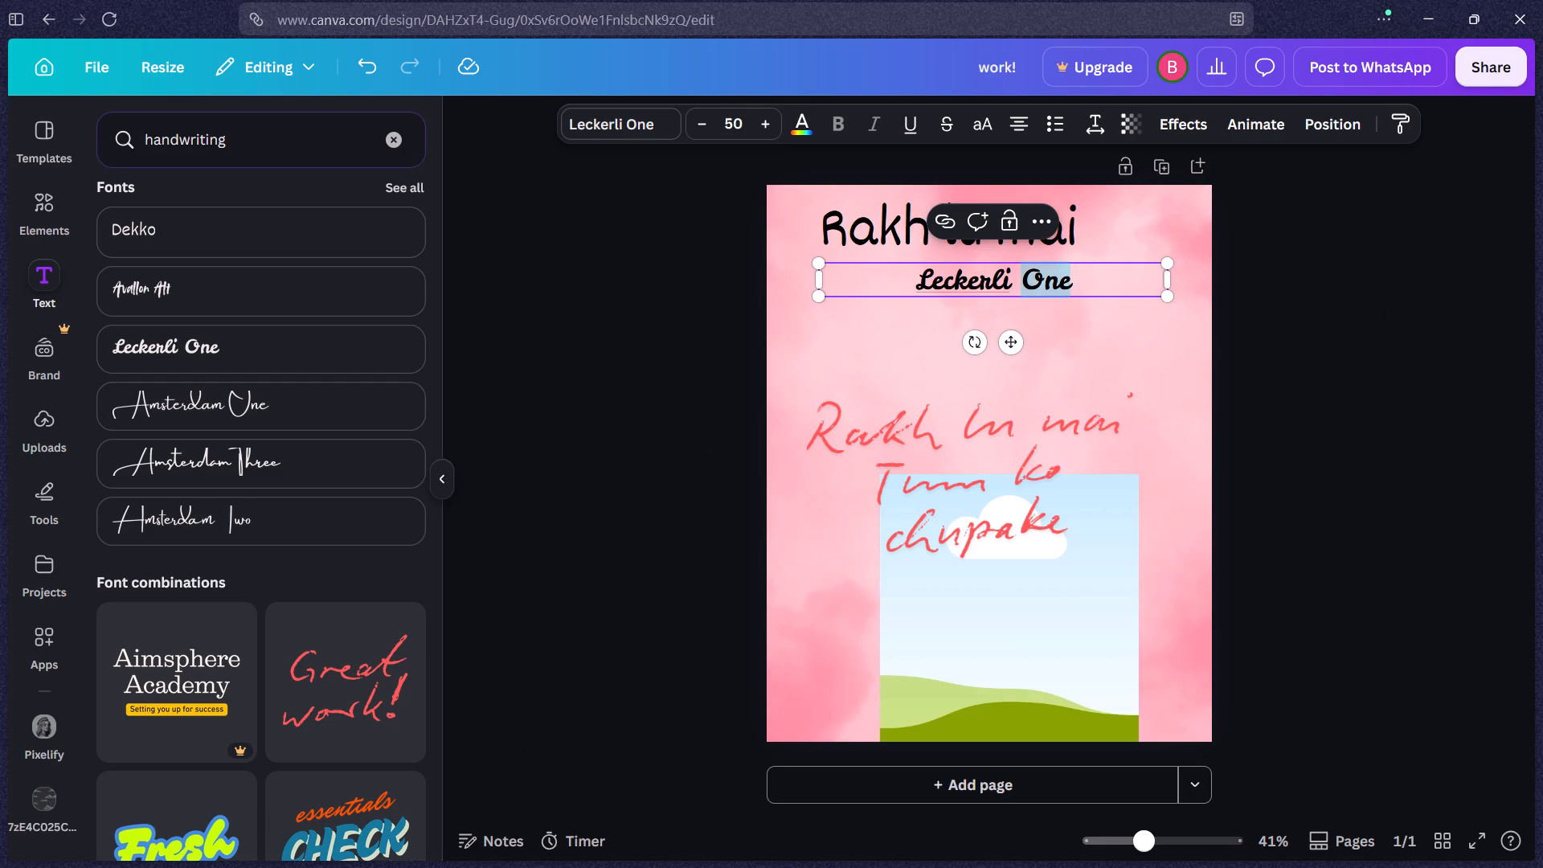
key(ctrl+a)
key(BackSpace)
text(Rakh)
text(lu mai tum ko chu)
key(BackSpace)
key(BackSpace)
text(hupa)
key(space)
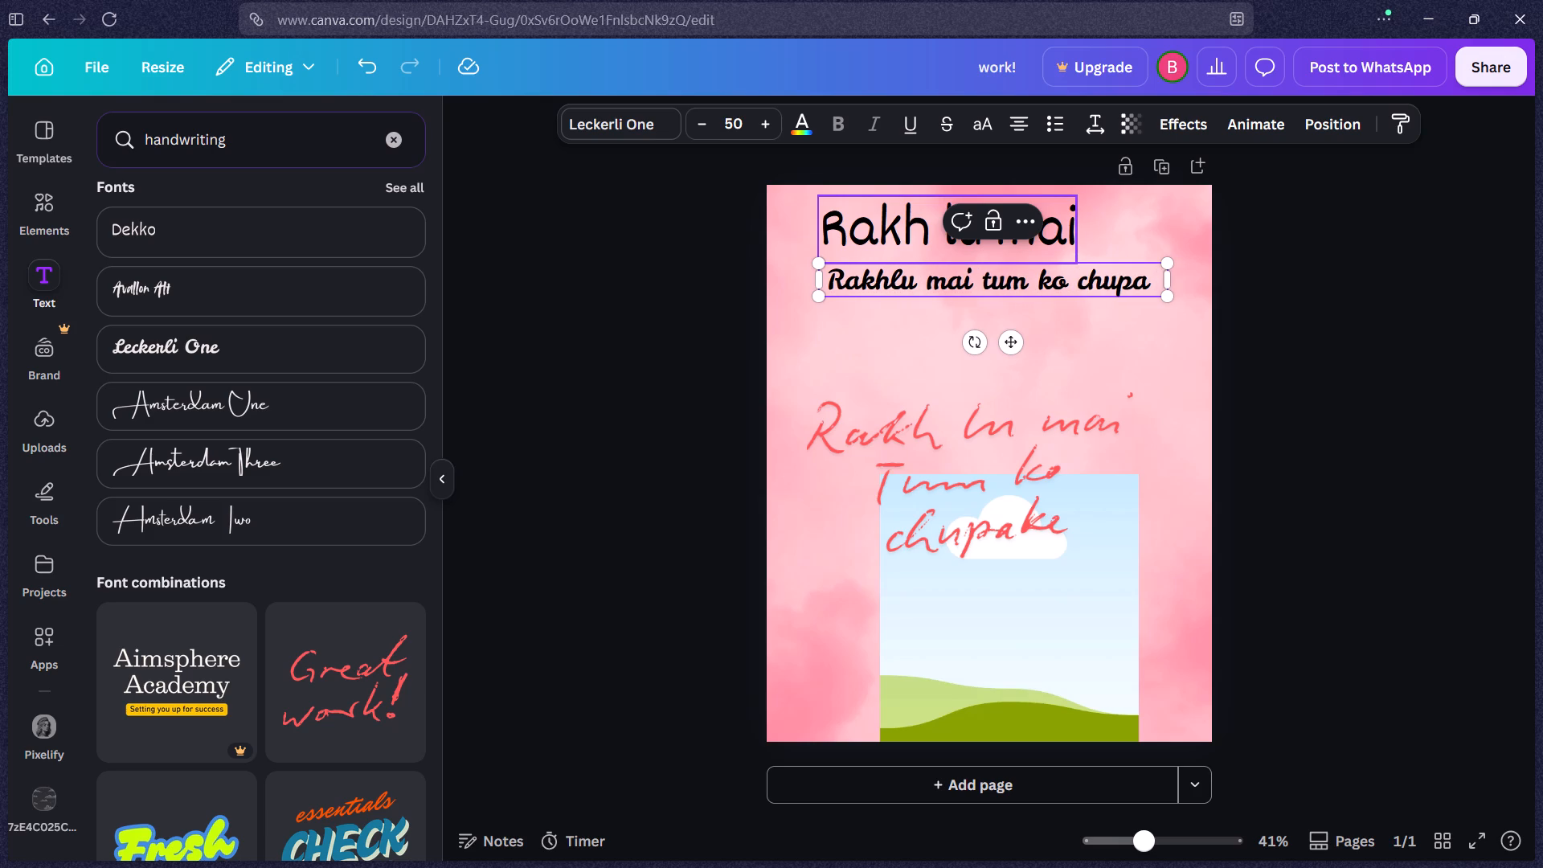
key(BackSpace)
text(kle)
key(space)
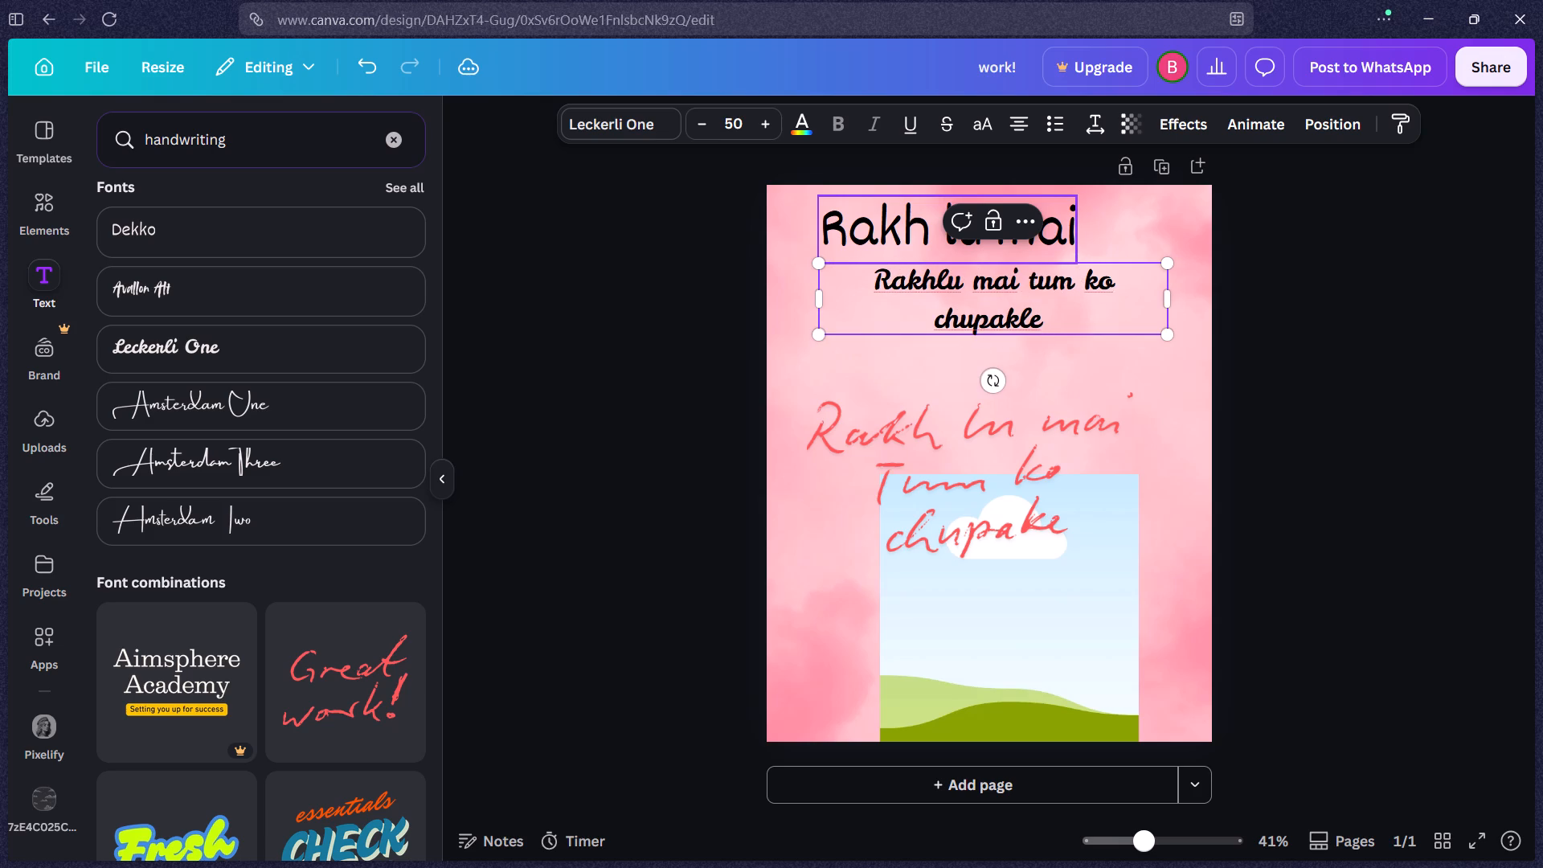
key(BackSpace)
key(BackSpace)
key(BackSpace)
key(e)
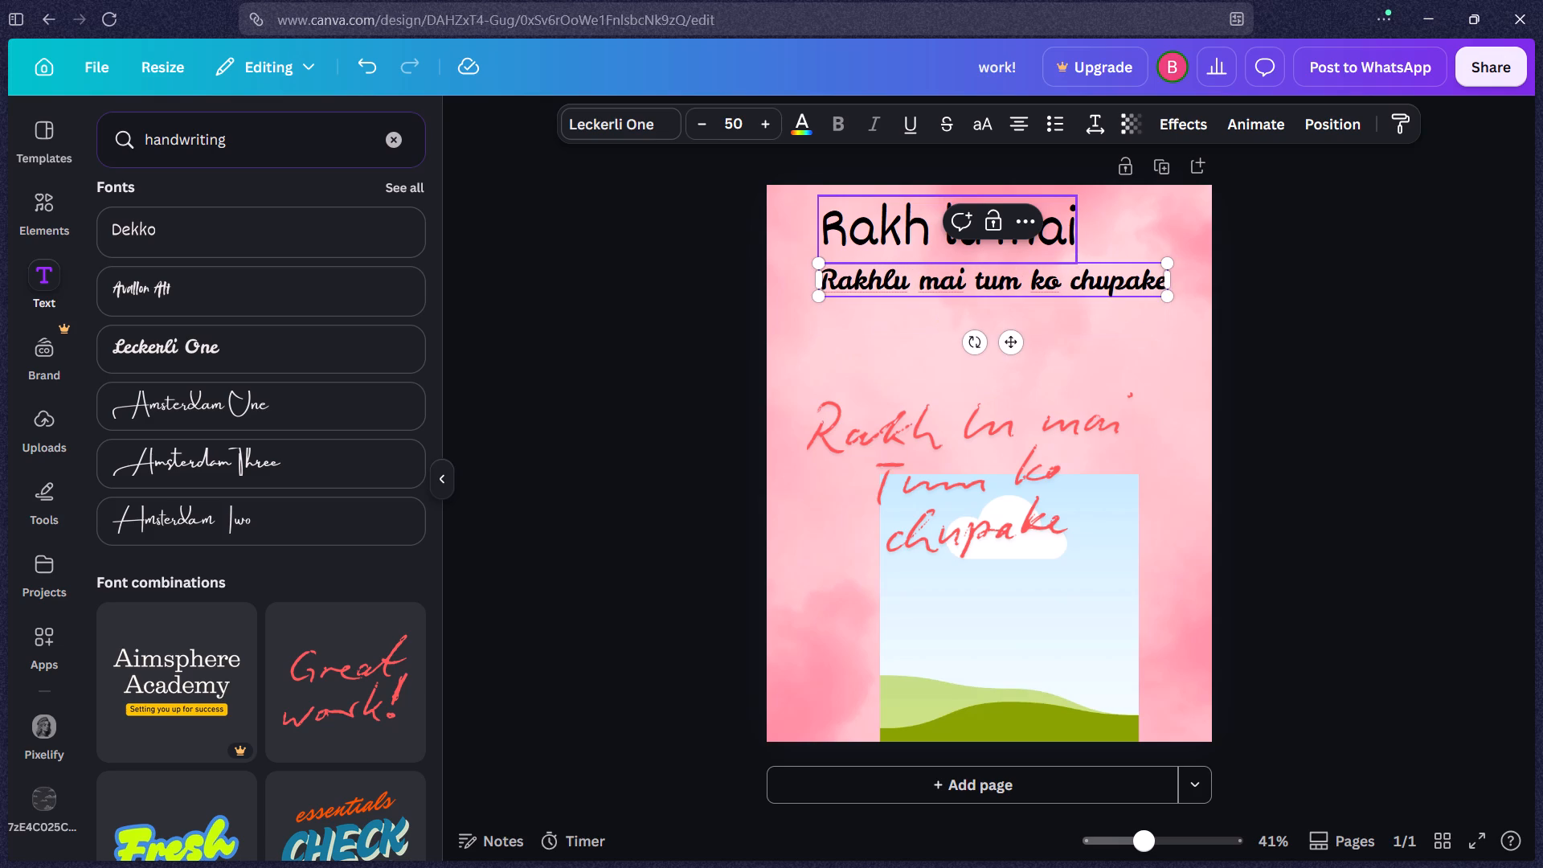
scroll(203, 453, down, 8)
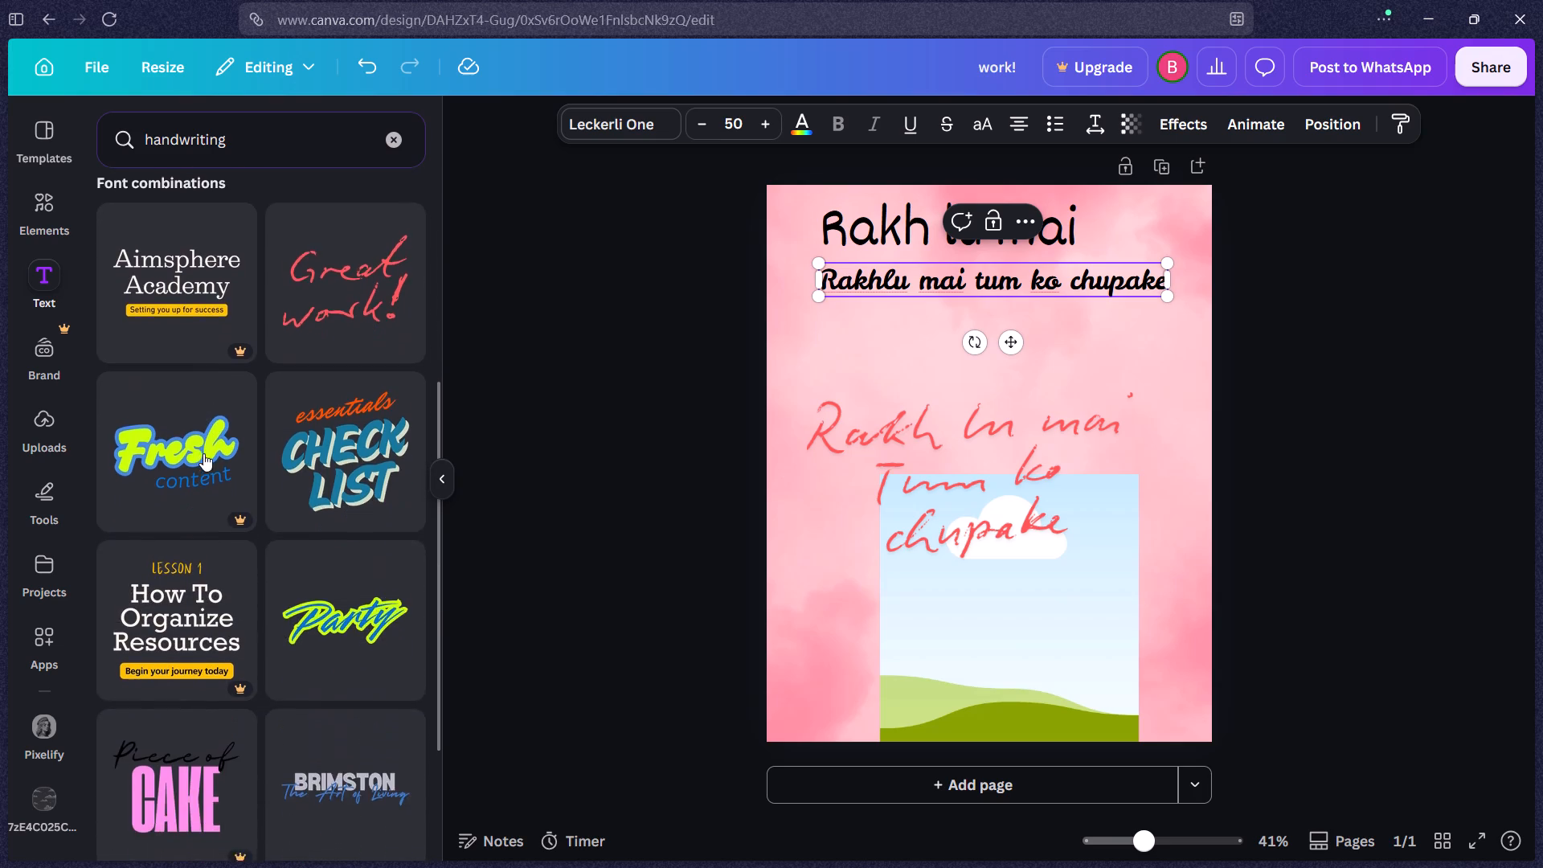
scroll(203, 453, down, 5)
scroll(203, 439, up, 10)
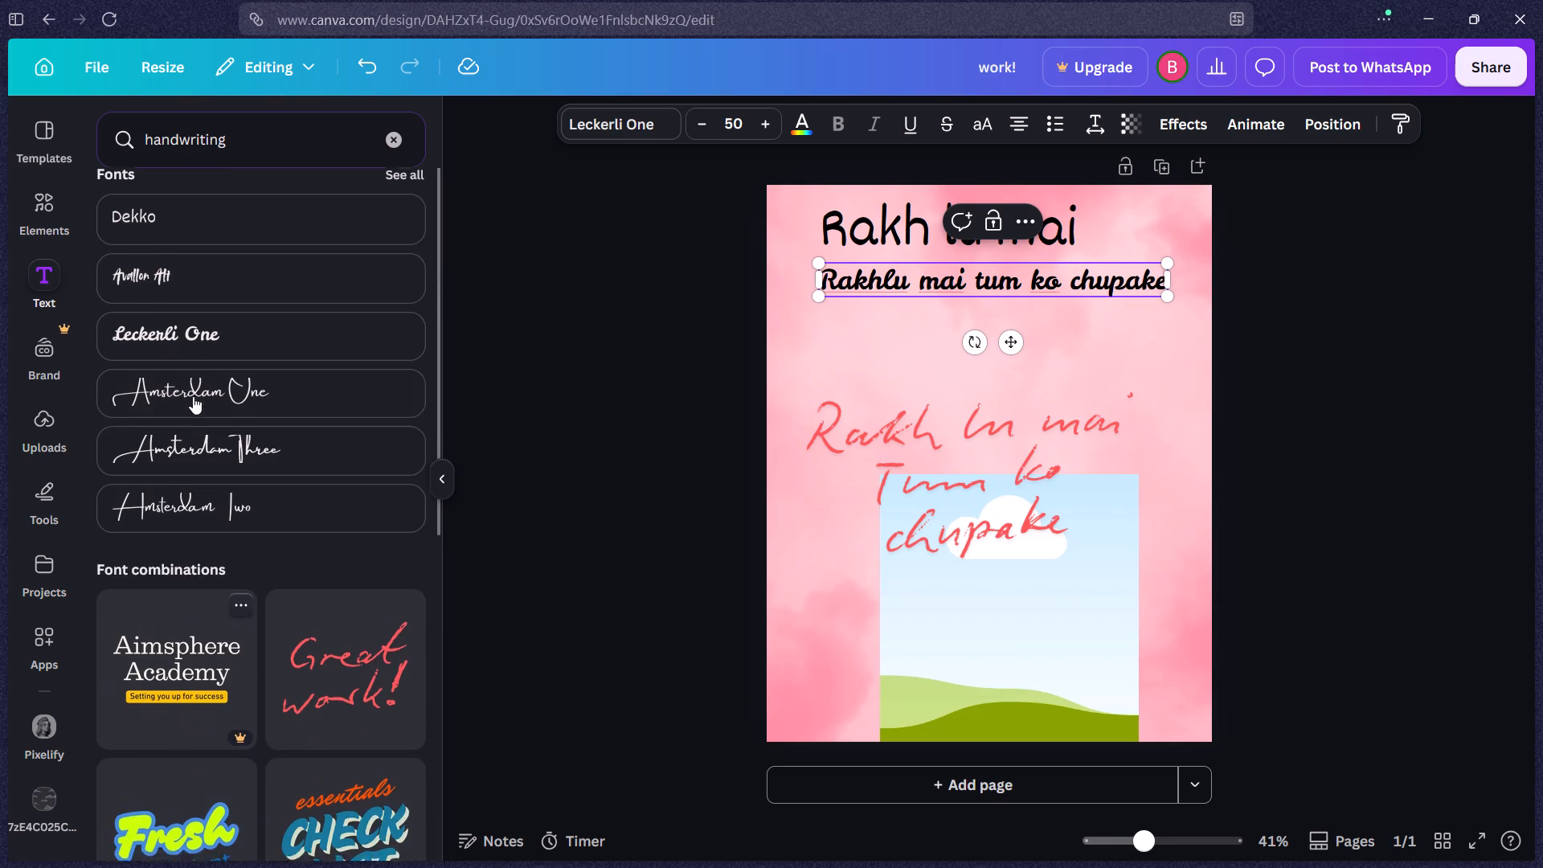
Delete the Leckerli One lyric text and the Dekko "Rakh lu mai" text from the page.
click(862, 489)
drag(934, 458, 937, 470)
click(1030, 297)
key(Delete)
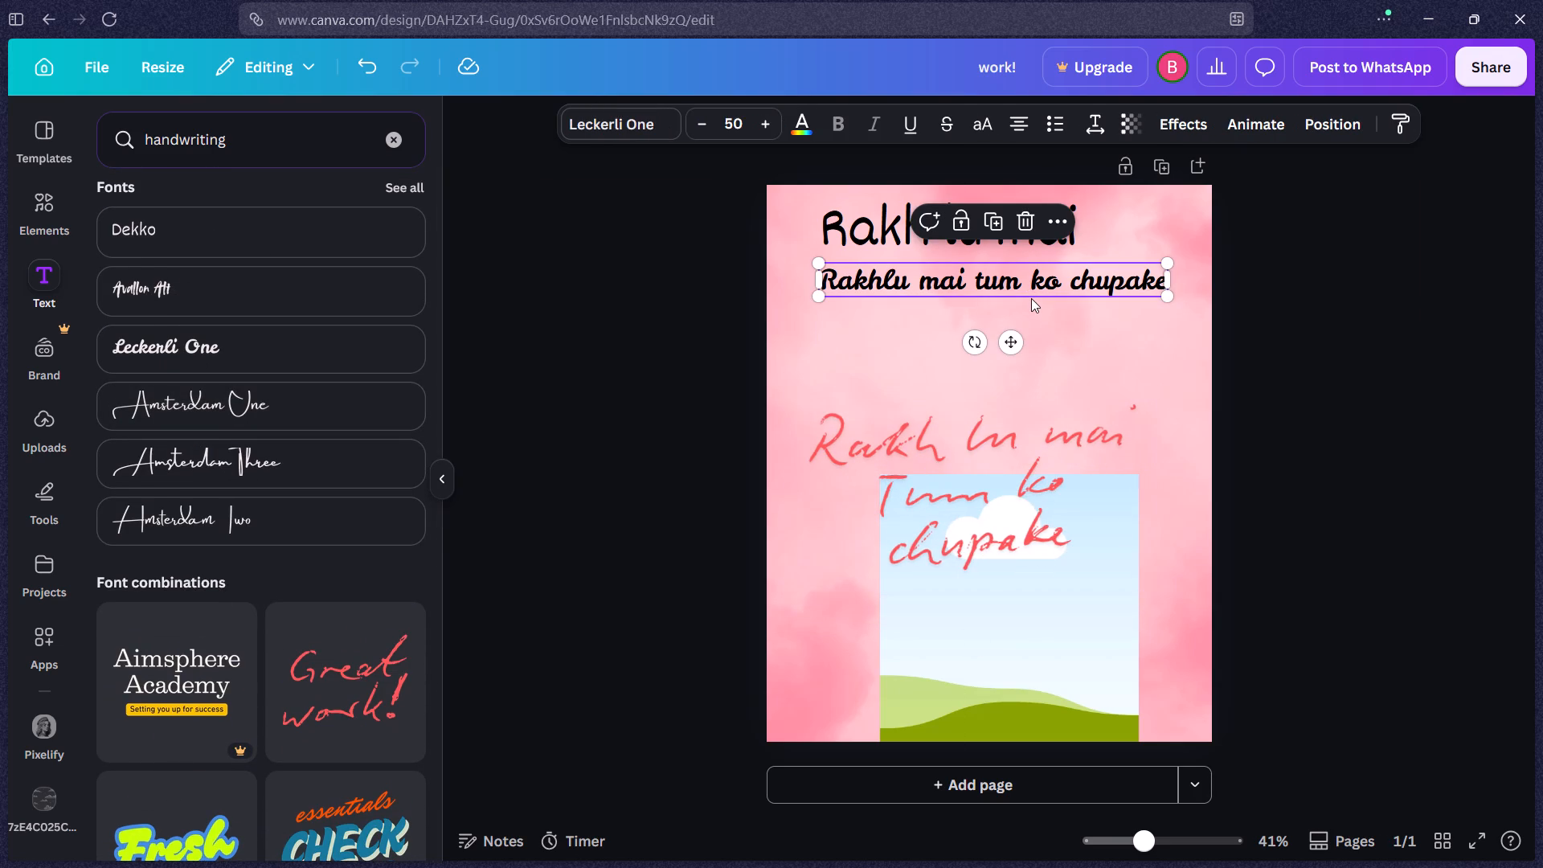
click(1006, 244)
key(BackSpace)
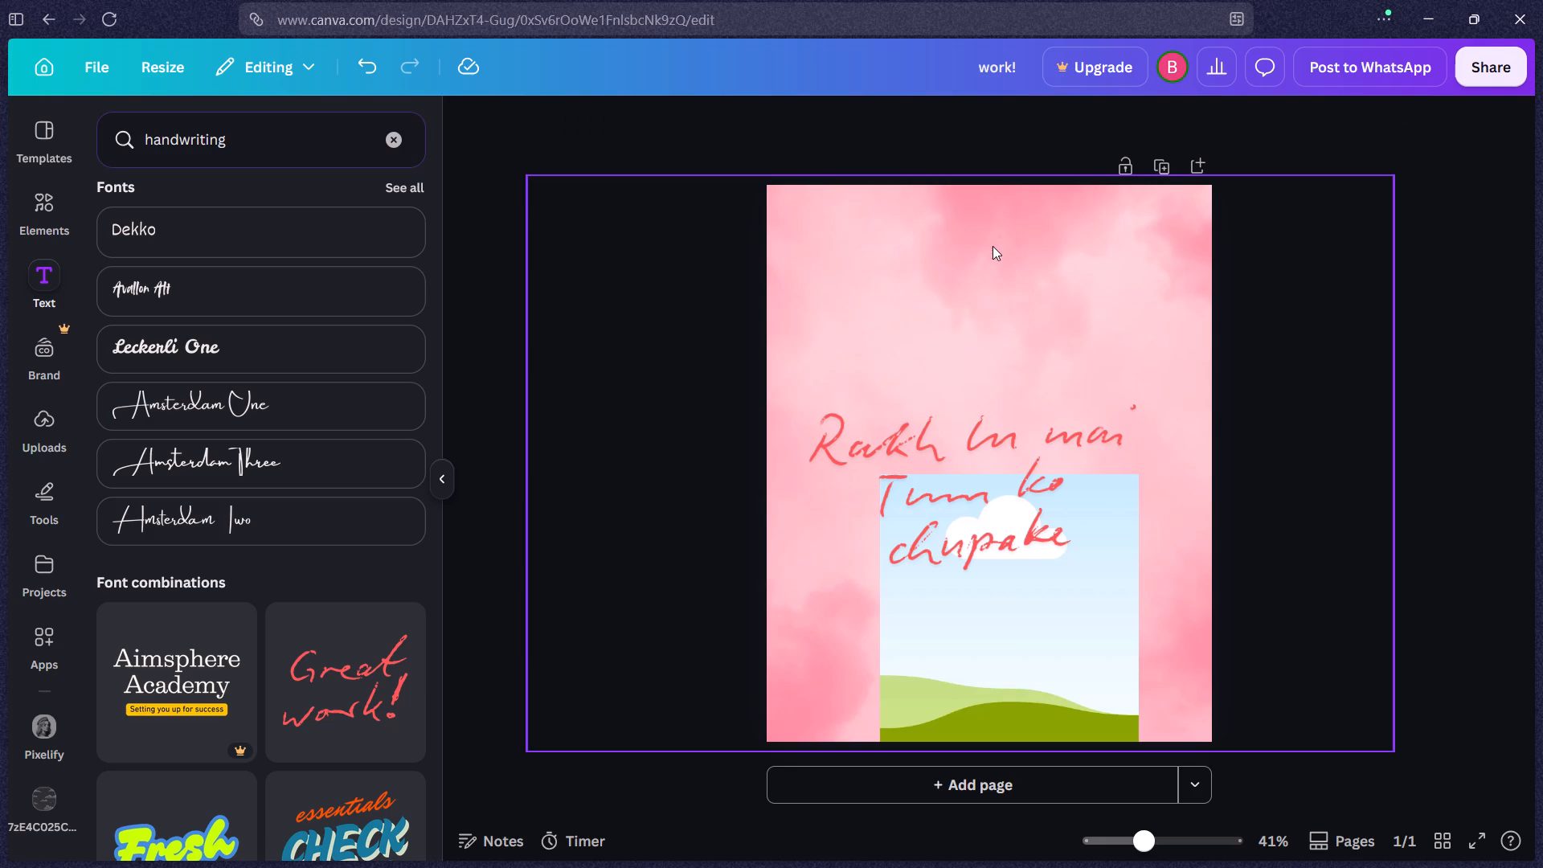
Search the fonts and combinations for "gaphy" in place of "handwriting".
double_click(300, 129)
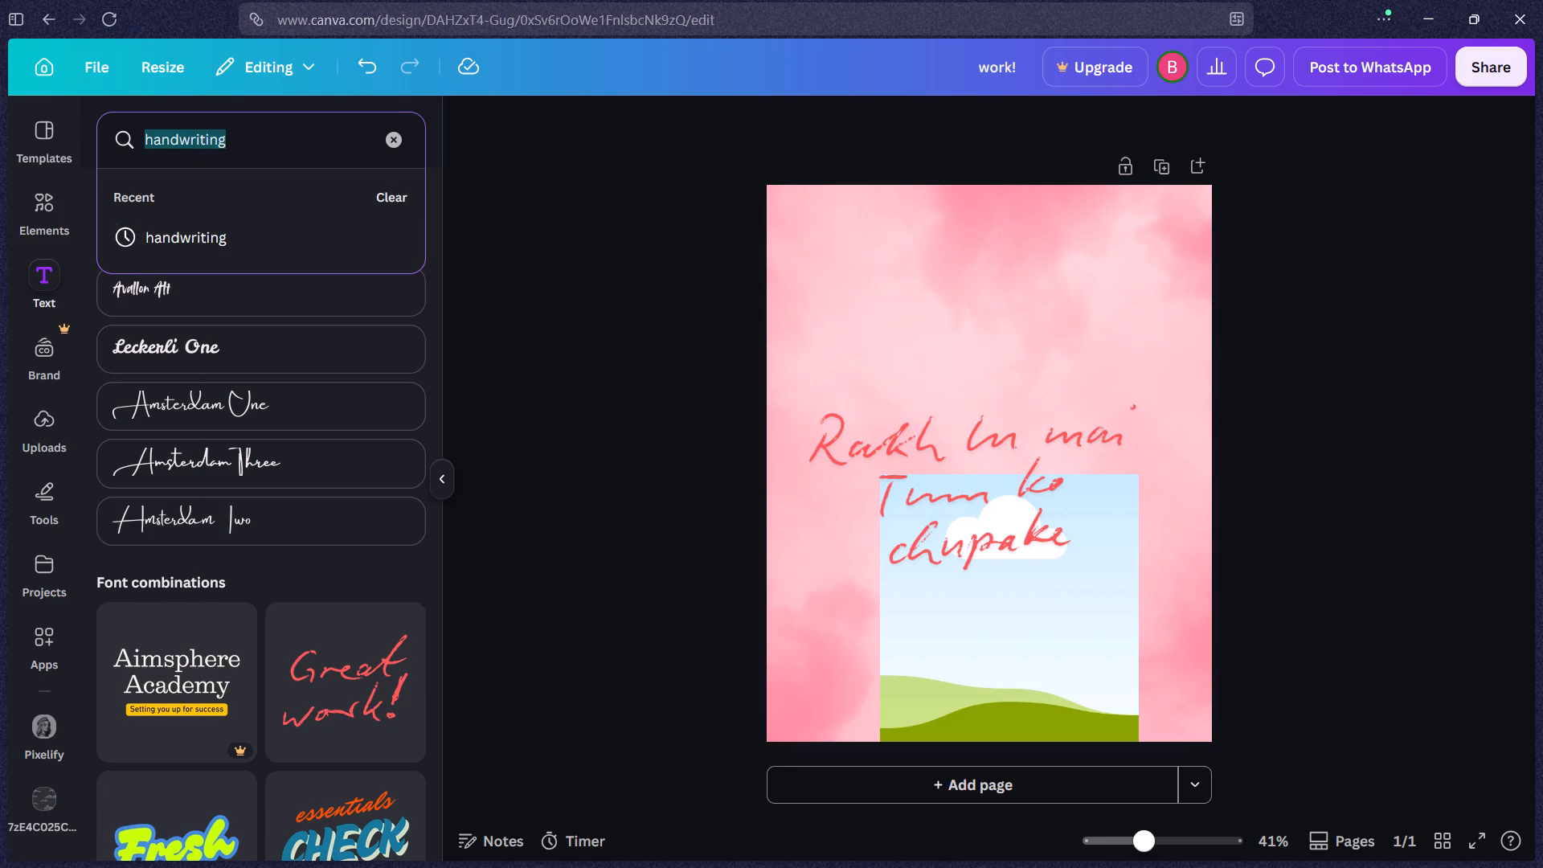
key(BackSpace)
key(BackSpace)
key(BackSpace)
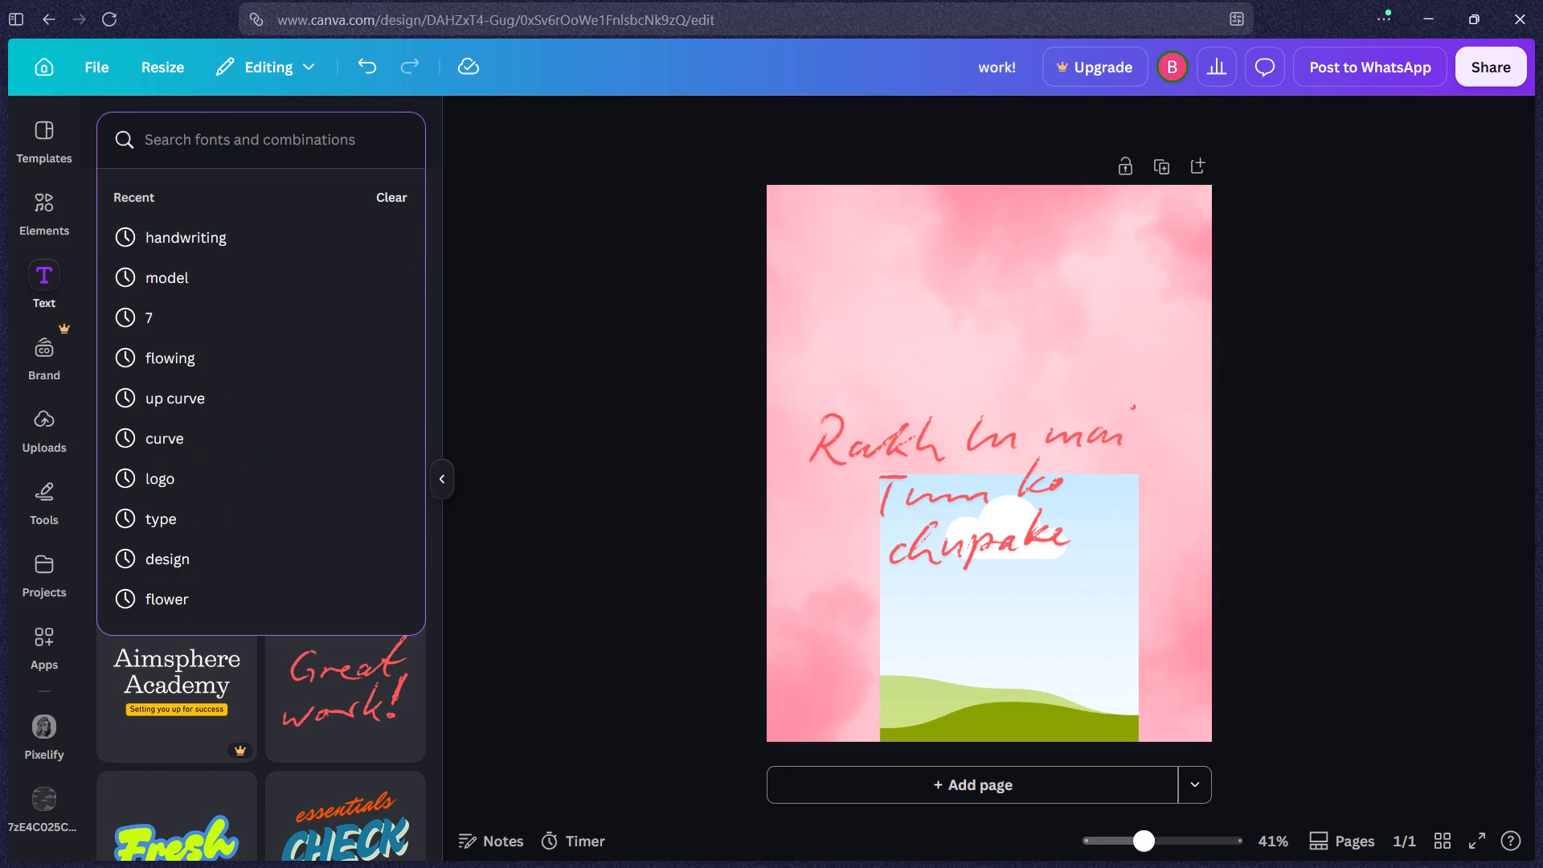
key(w)
key(BackSpace)
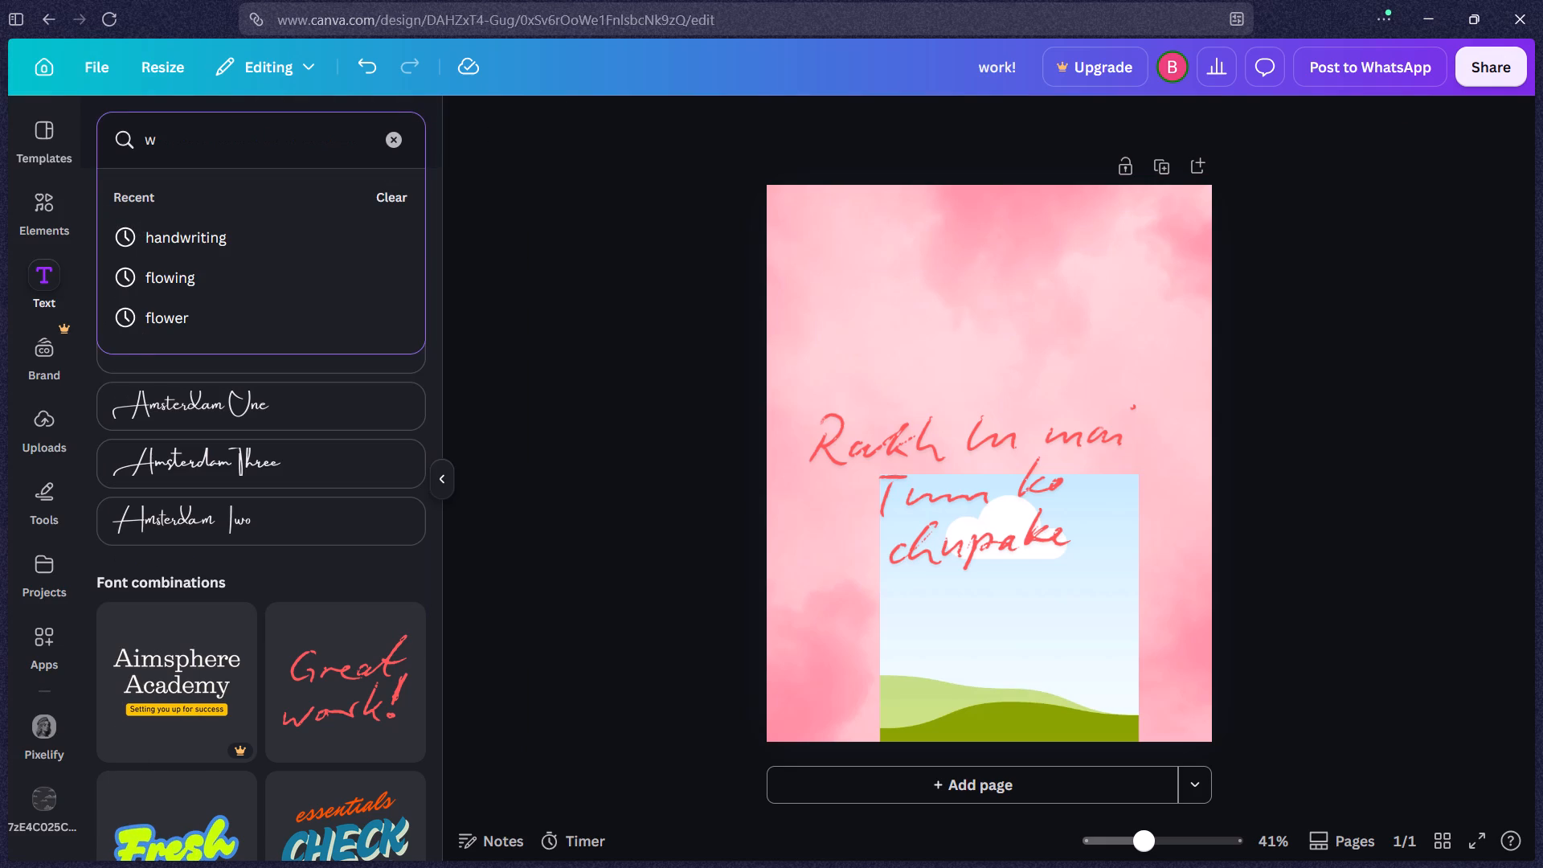
text(gaph)
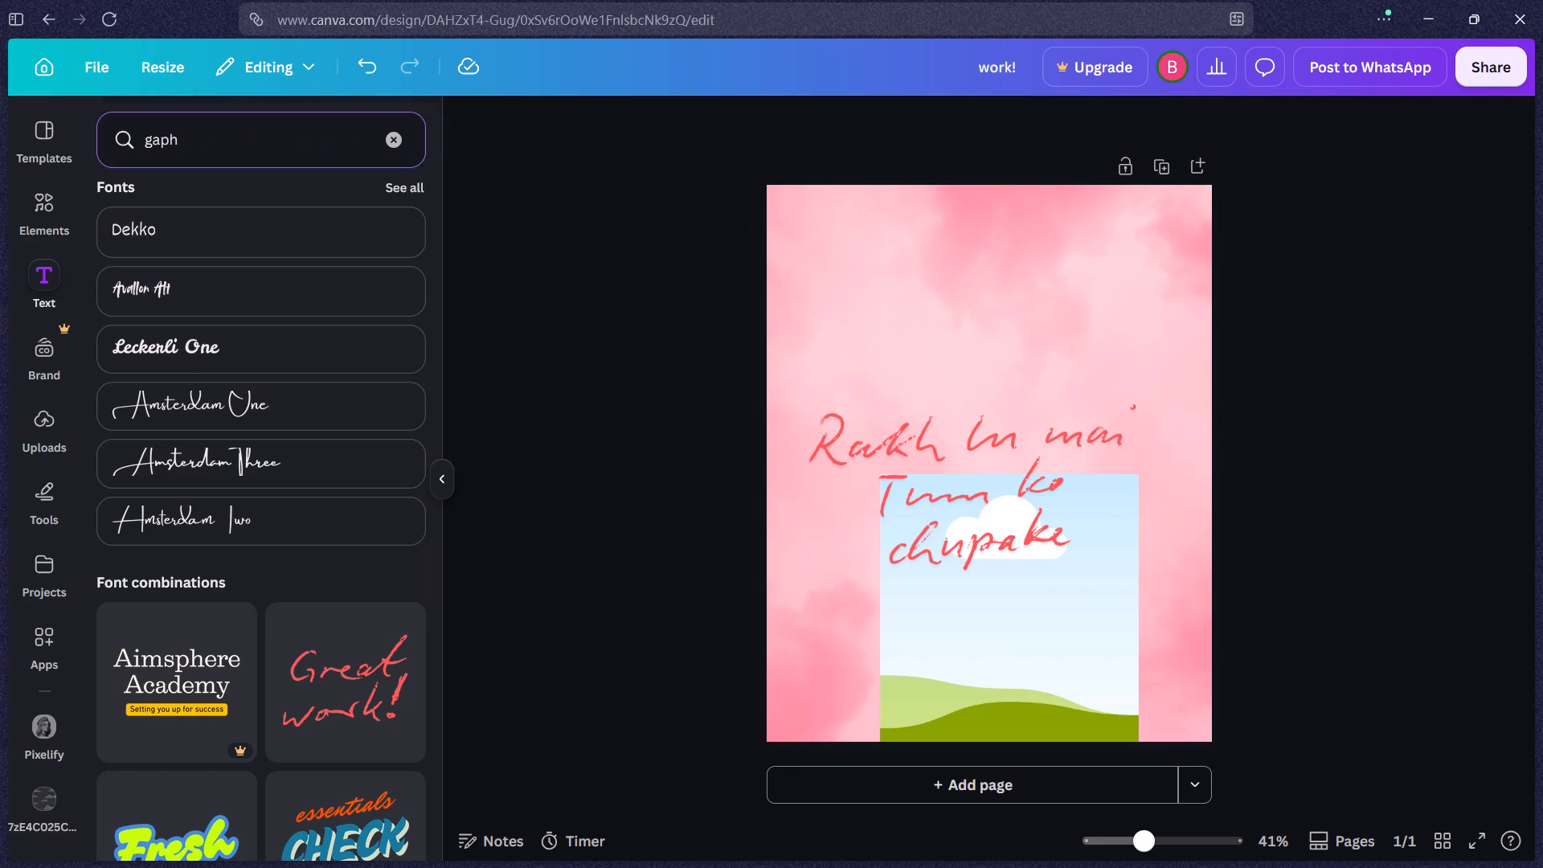
key(y)
key(Return)
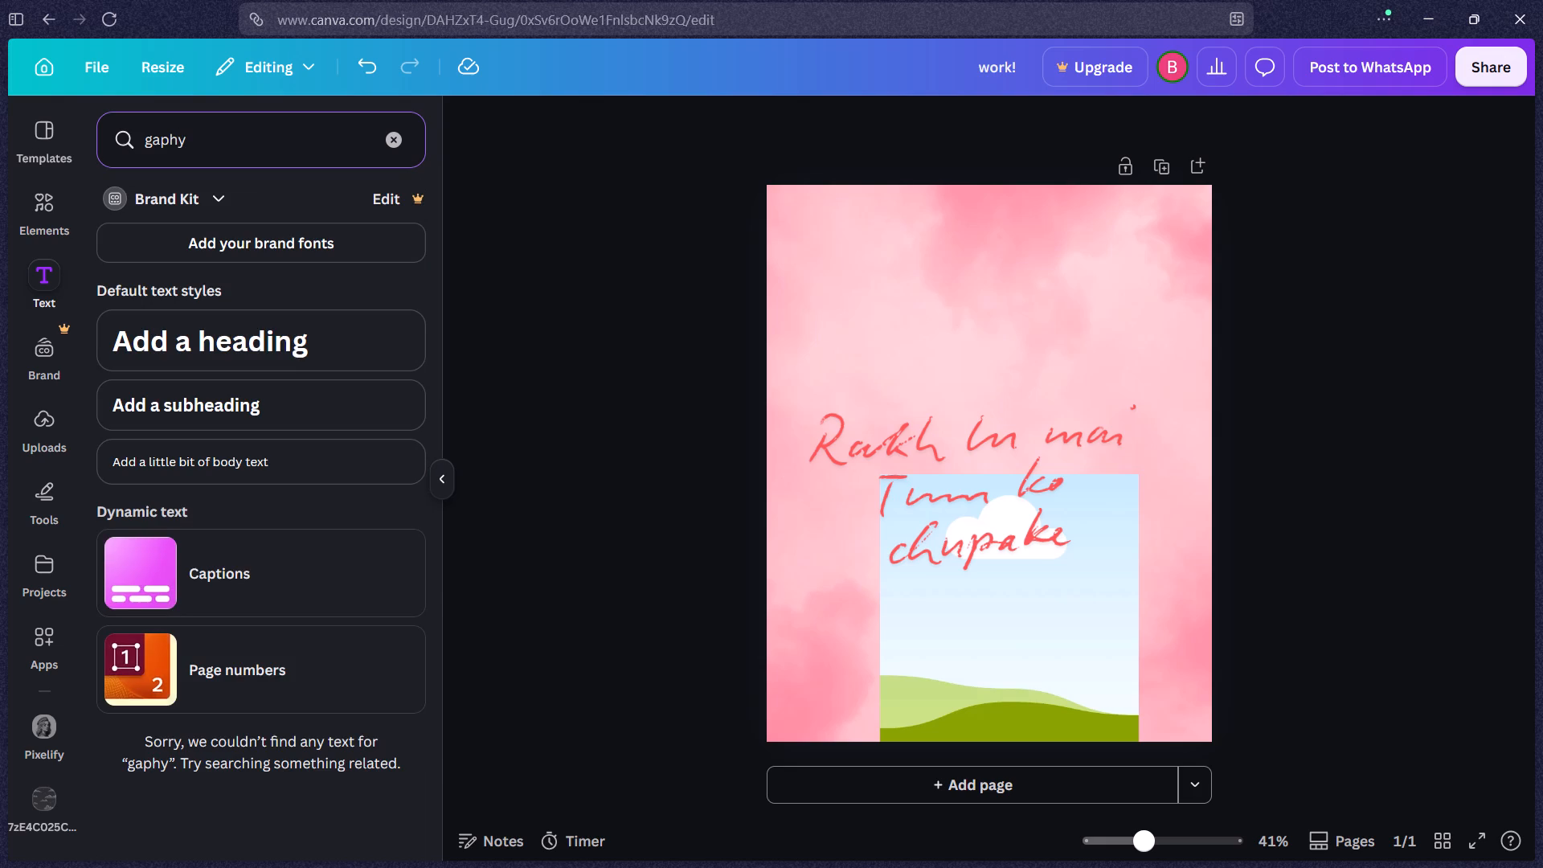
Search the fonts and combinations for "graphy", and clear the search afresh.
double_click(283, 119)
click(252, 151)
key(ctrl+a)
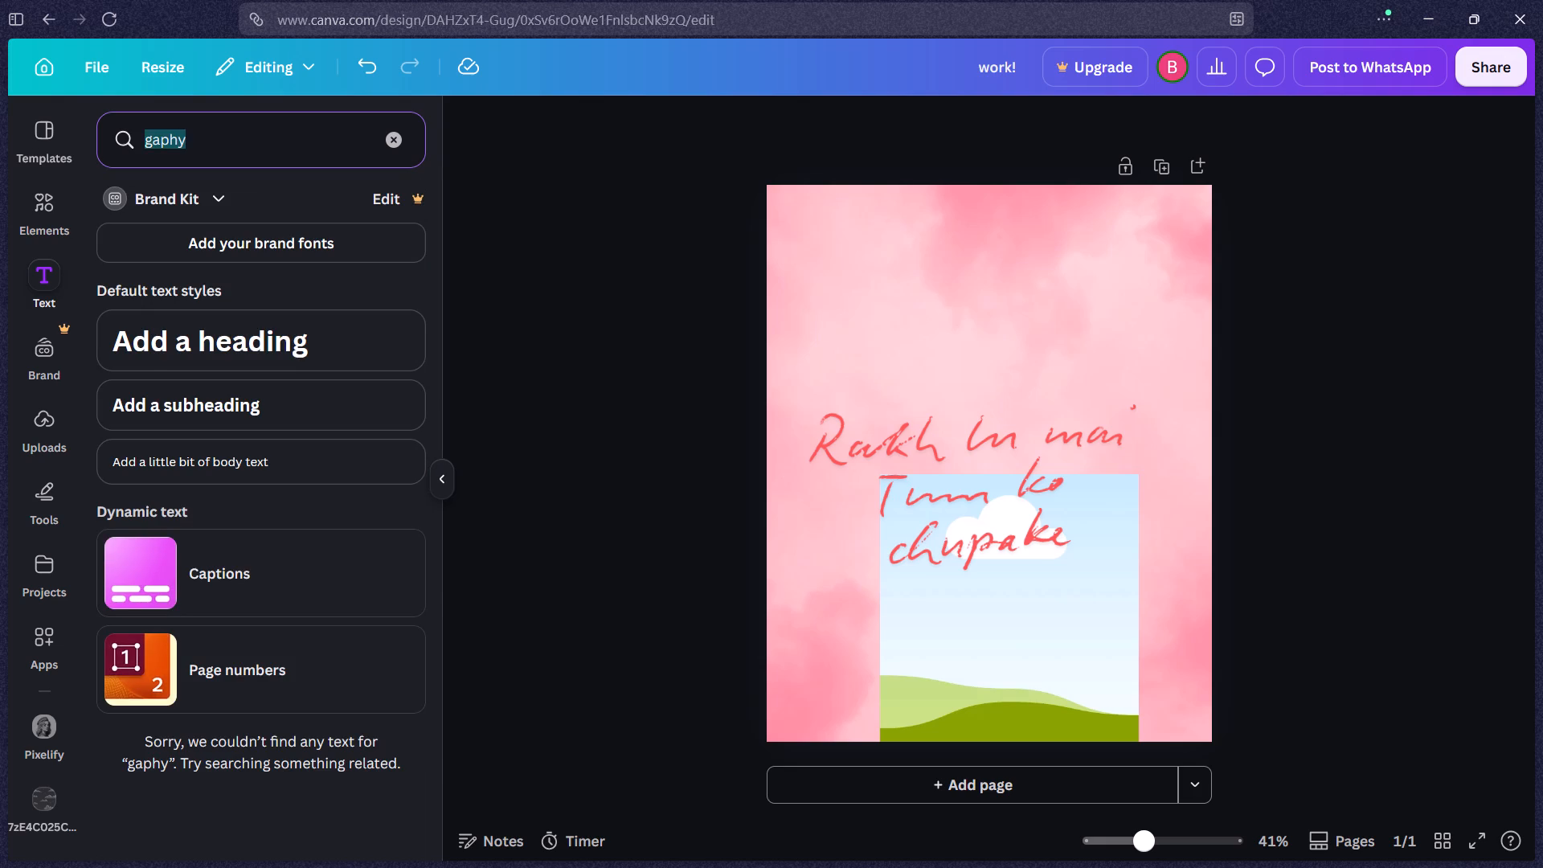
text(graphyu)
key(BackSpace)
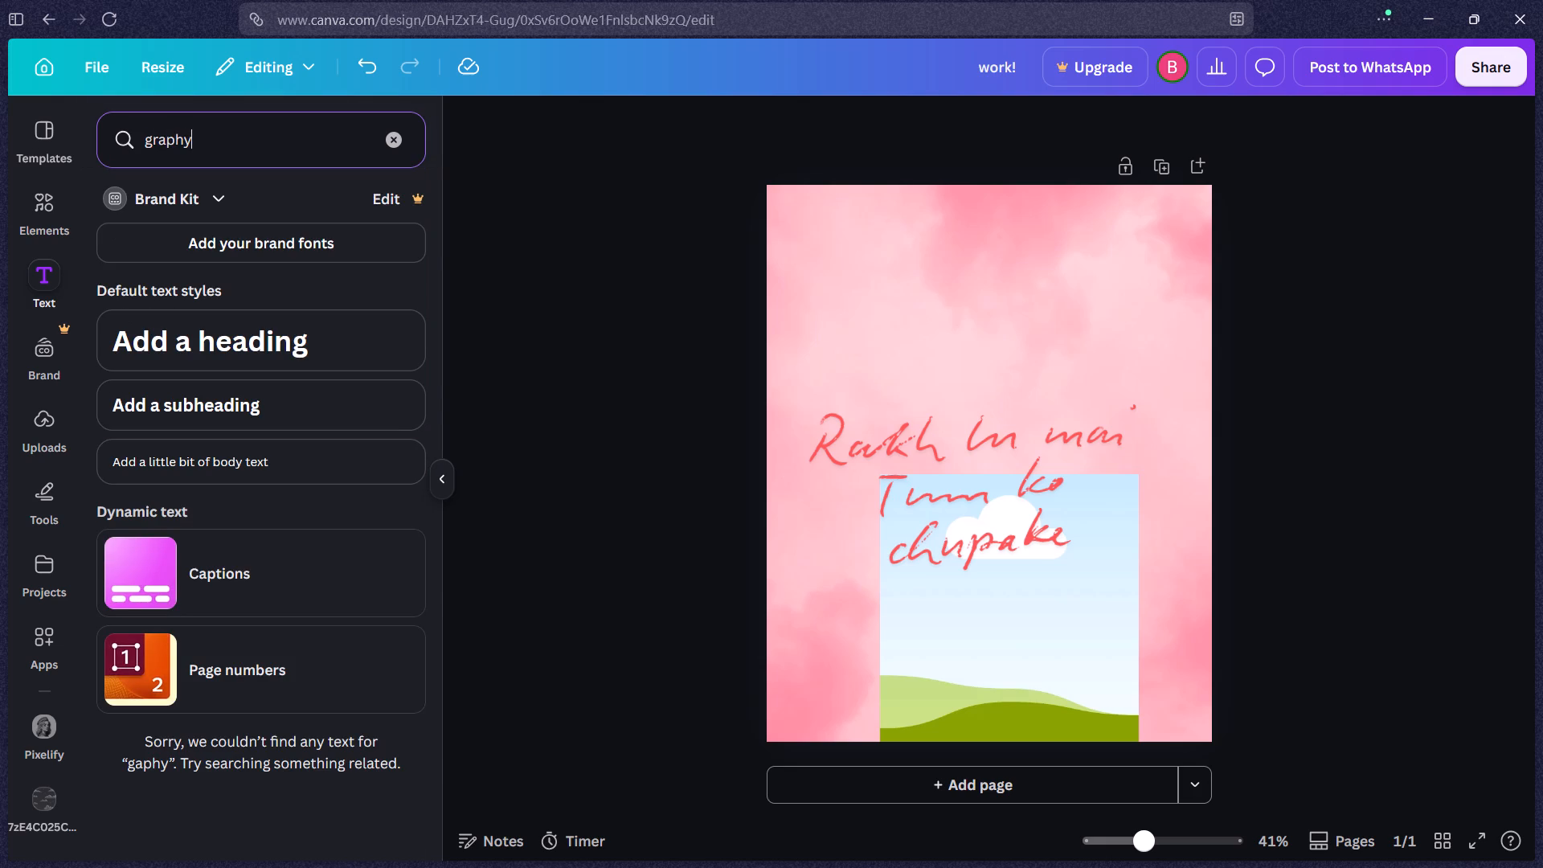
key(Return)
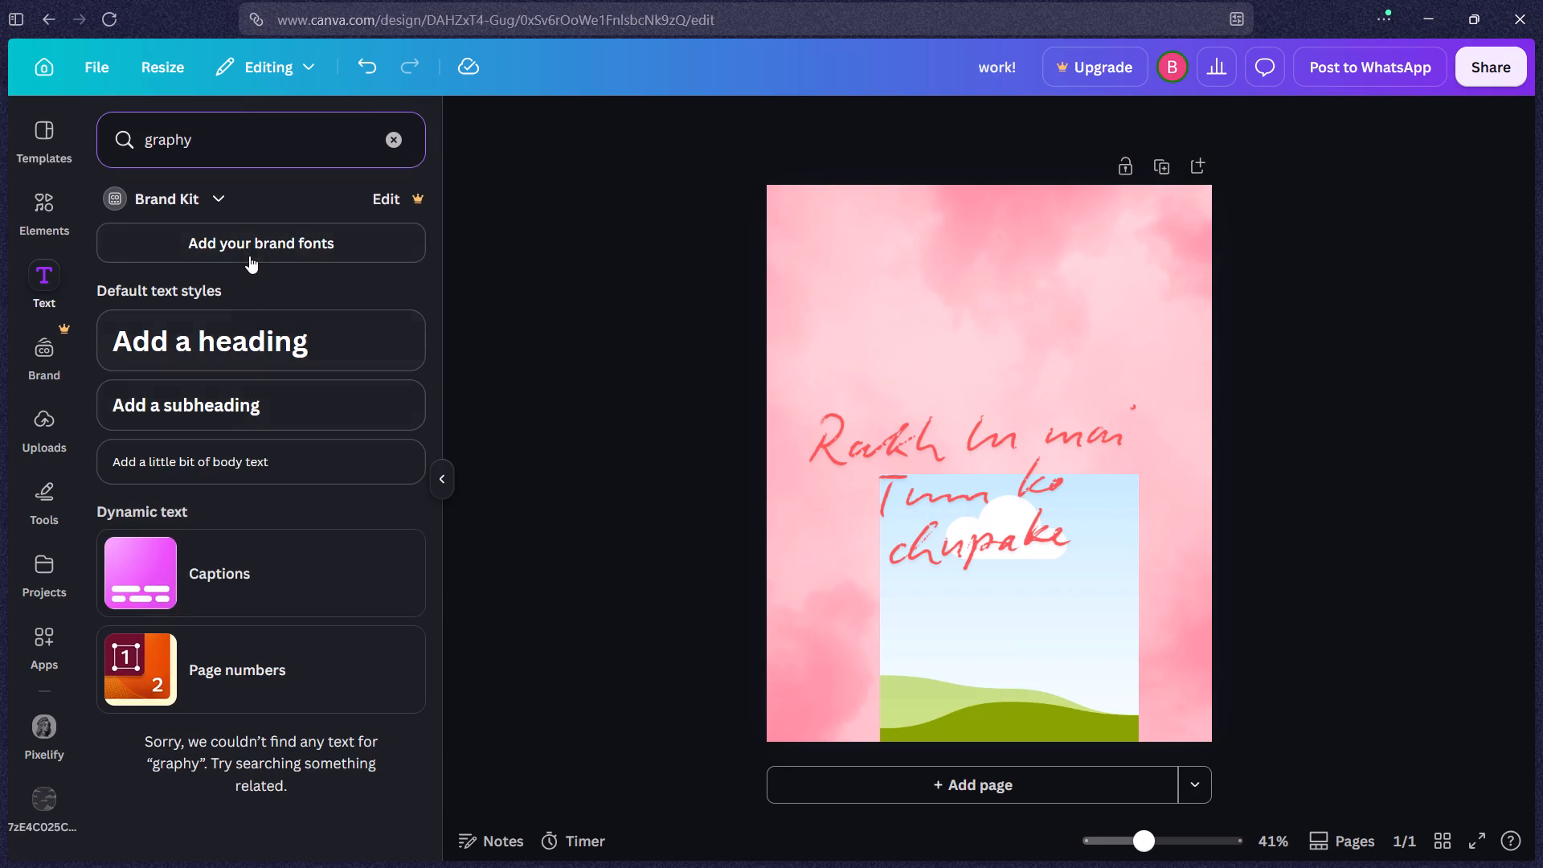
double_click(266, 145)
key(ctrl+a)
key(BackSpace)
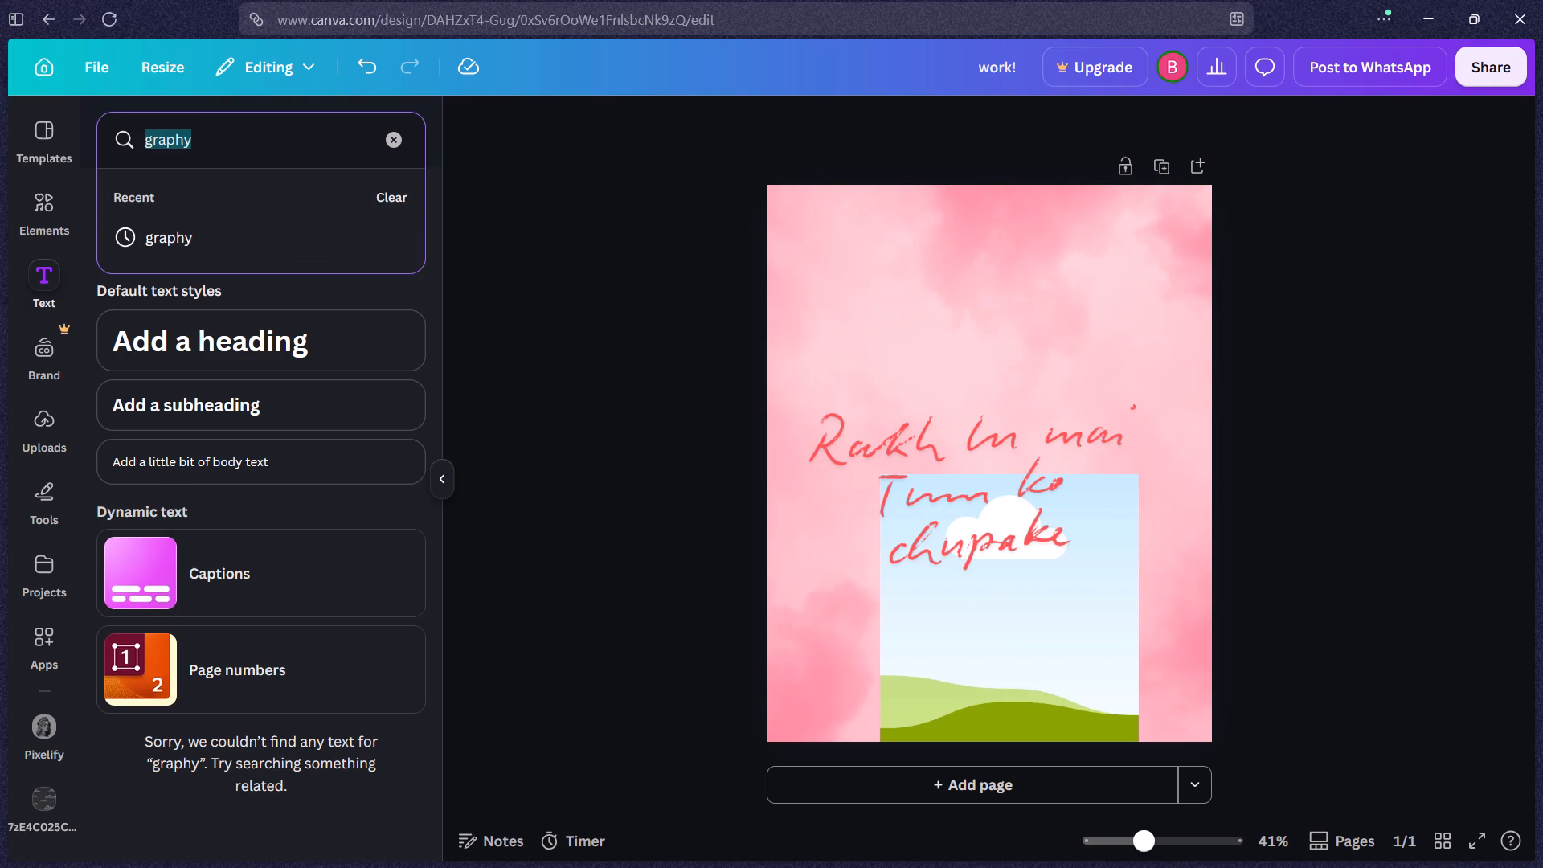
Move the handwritten text group up into the empty pink area above the image grid.
click(1007, 449)
drag(1007, 449, 1015, 280)
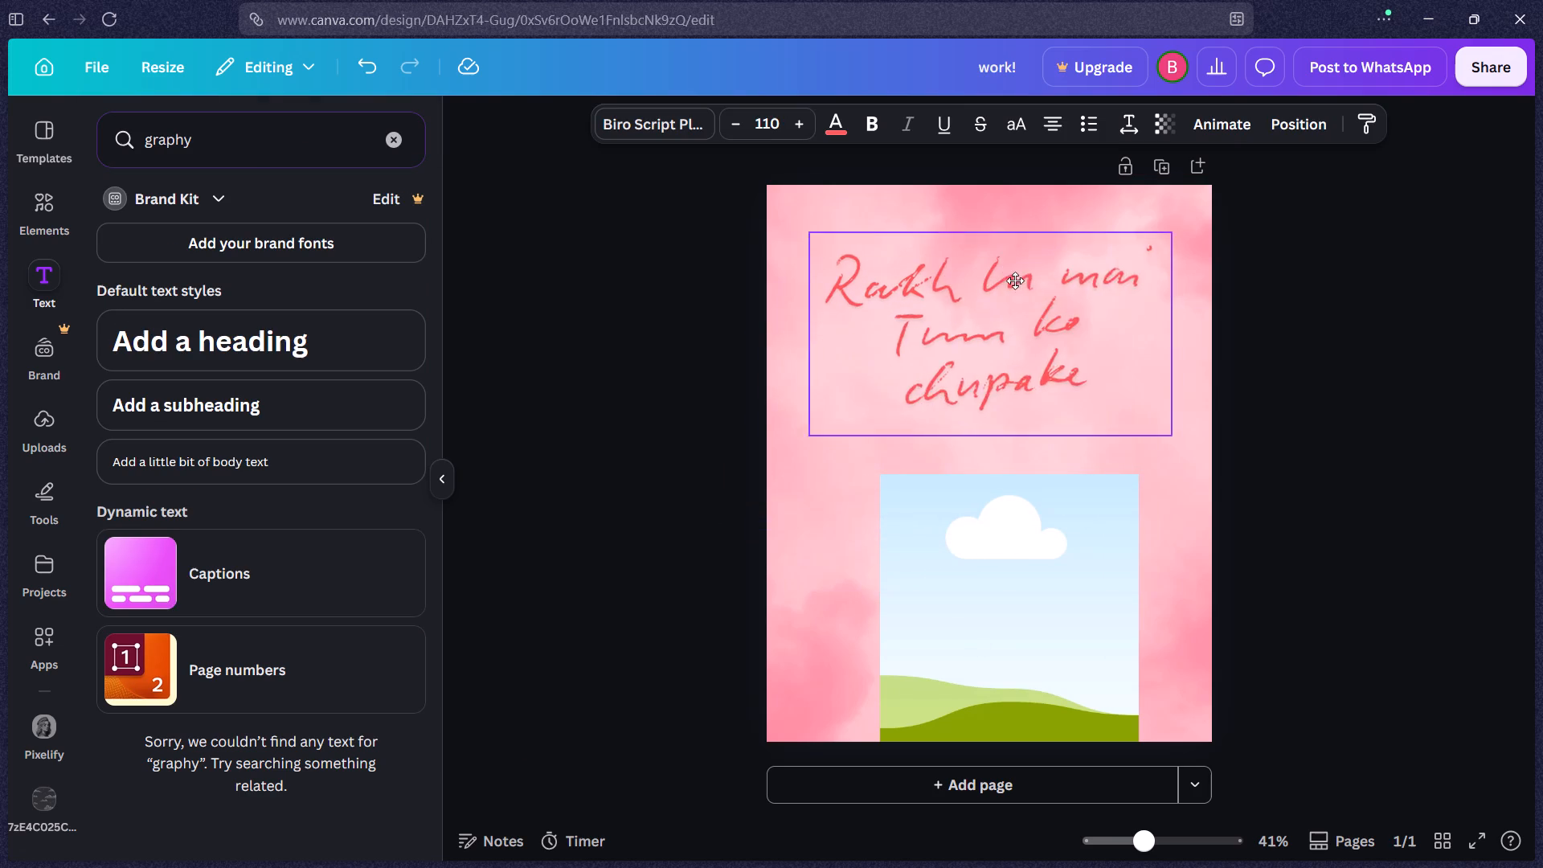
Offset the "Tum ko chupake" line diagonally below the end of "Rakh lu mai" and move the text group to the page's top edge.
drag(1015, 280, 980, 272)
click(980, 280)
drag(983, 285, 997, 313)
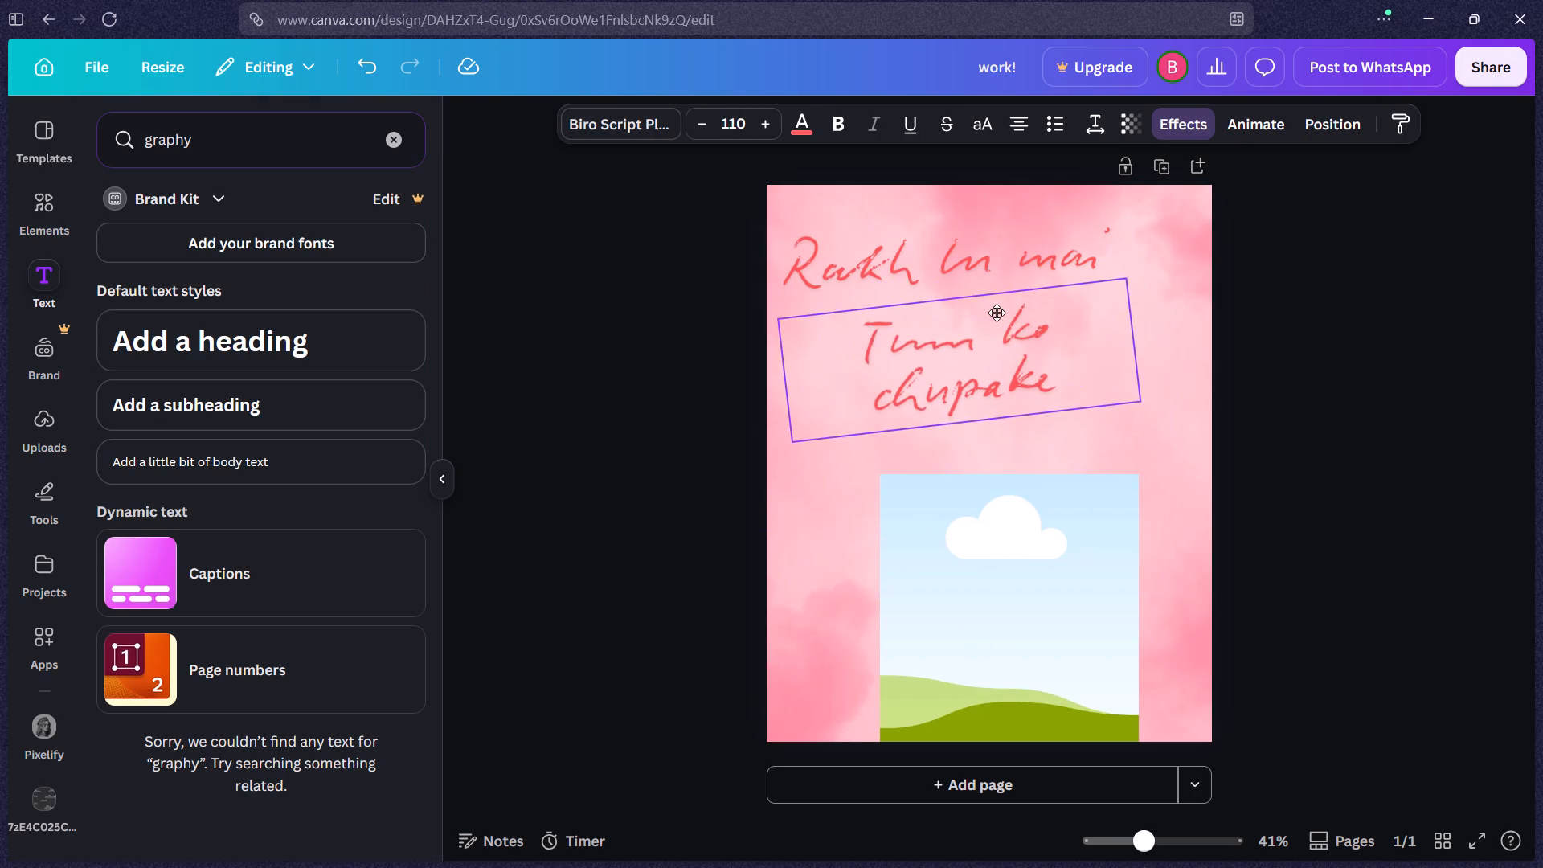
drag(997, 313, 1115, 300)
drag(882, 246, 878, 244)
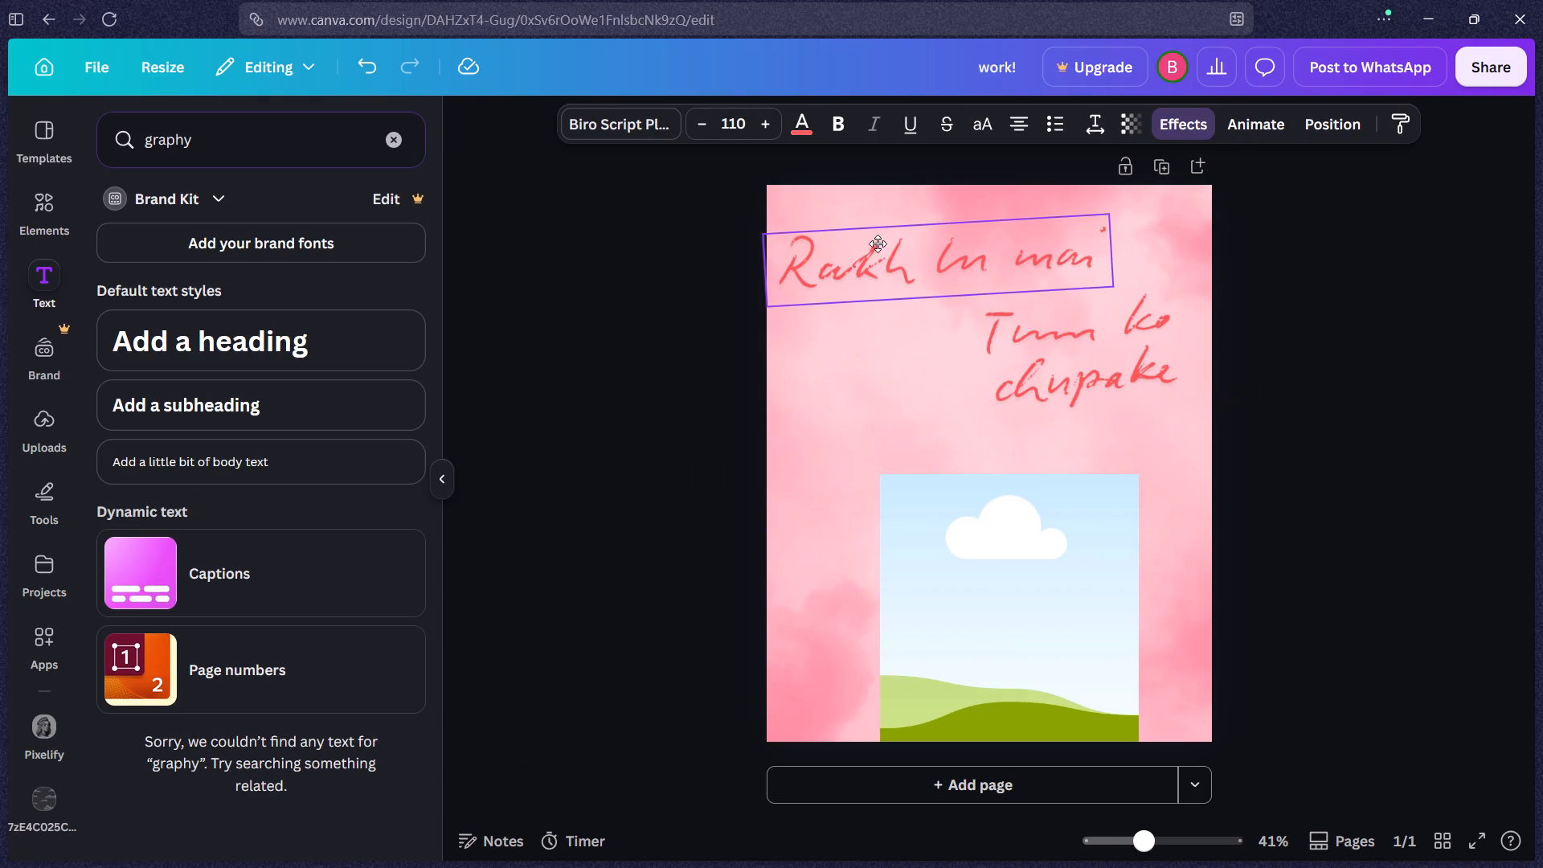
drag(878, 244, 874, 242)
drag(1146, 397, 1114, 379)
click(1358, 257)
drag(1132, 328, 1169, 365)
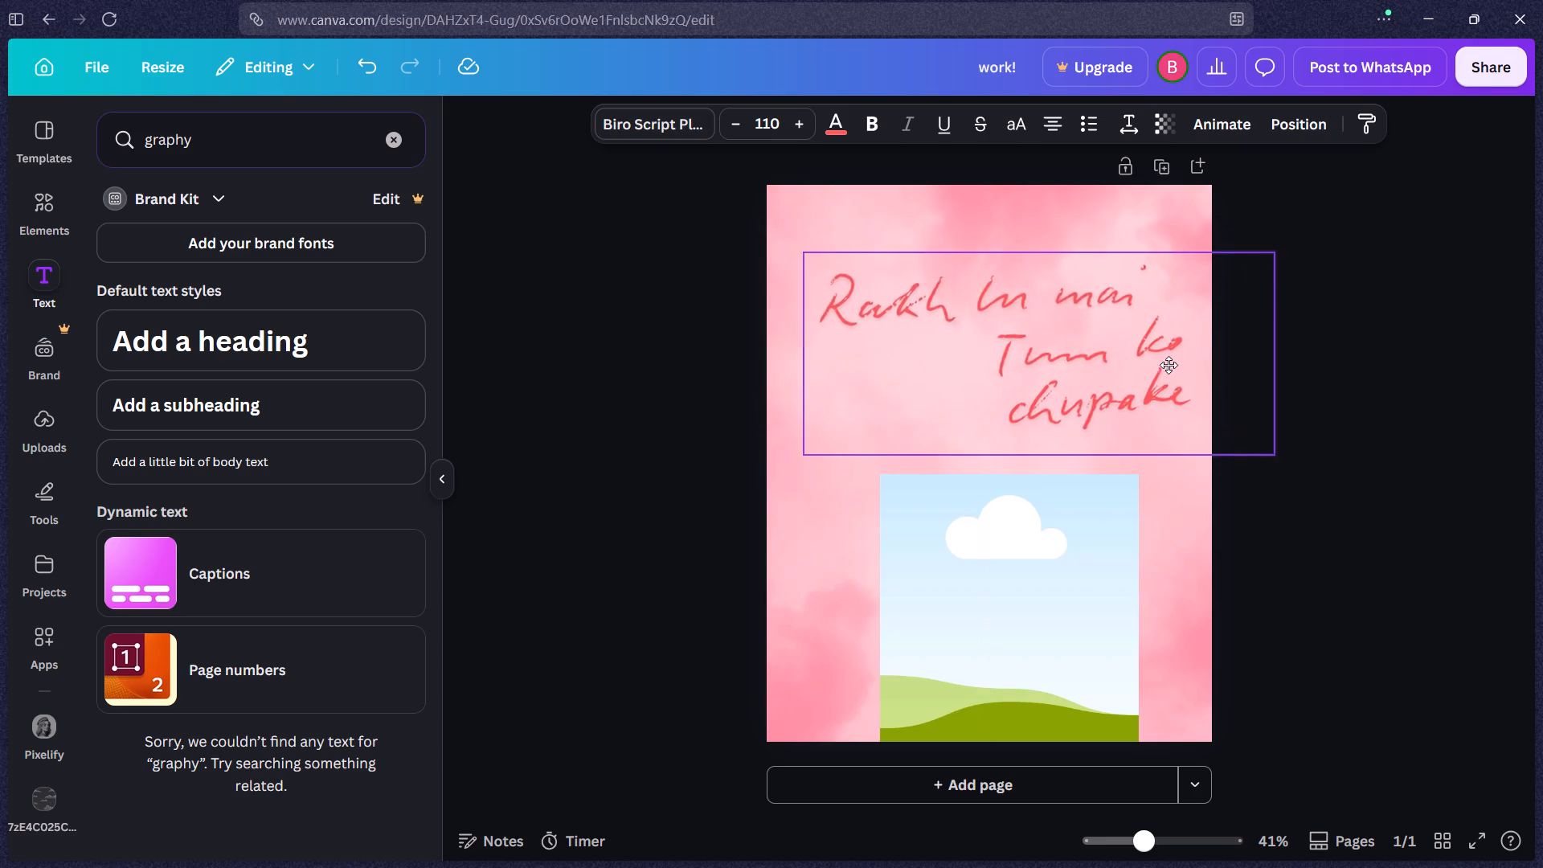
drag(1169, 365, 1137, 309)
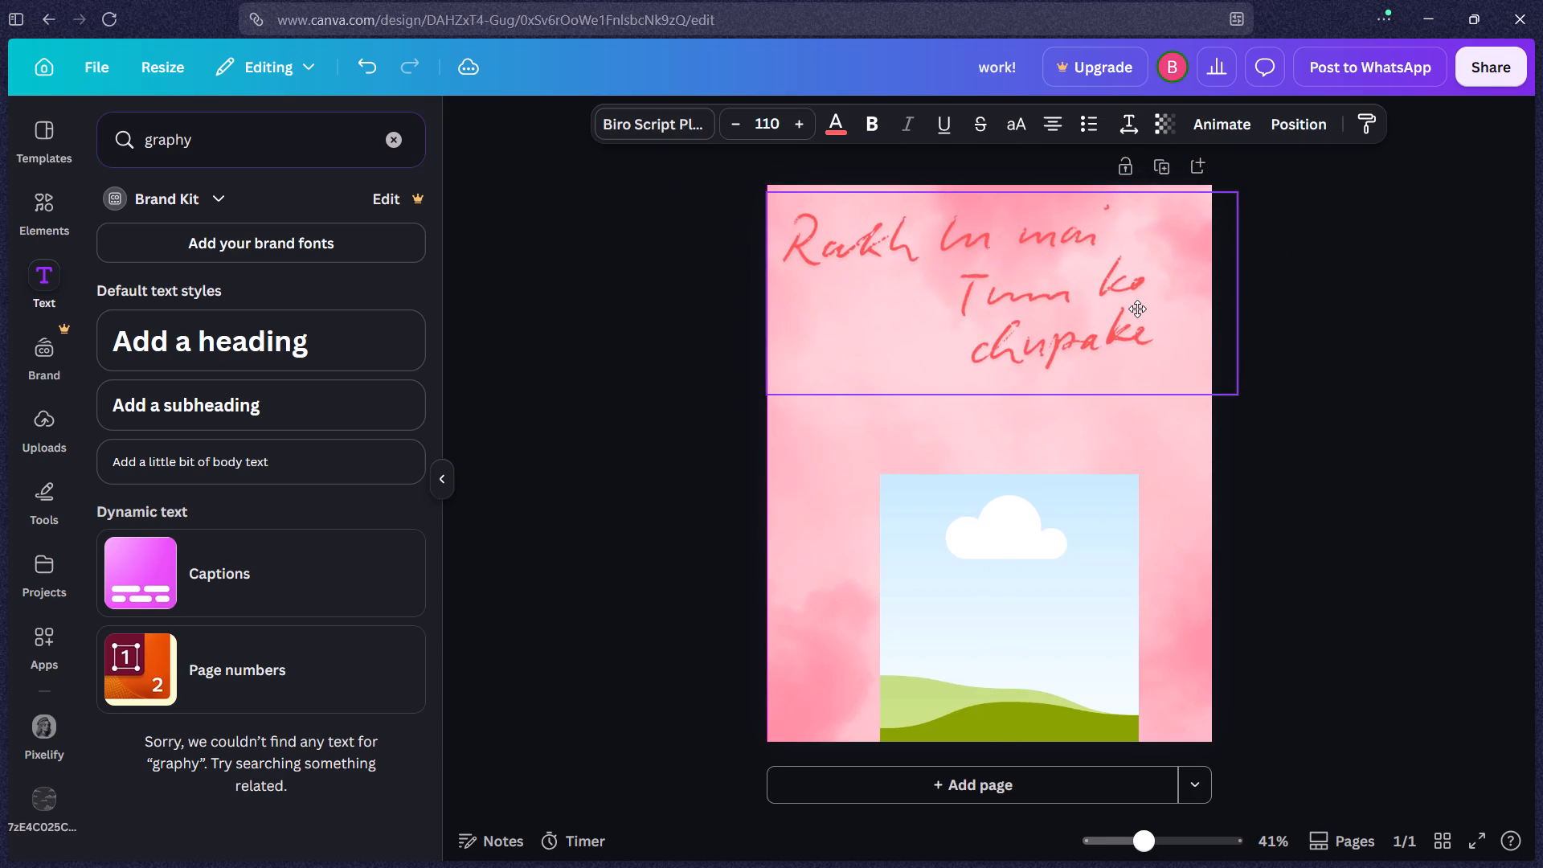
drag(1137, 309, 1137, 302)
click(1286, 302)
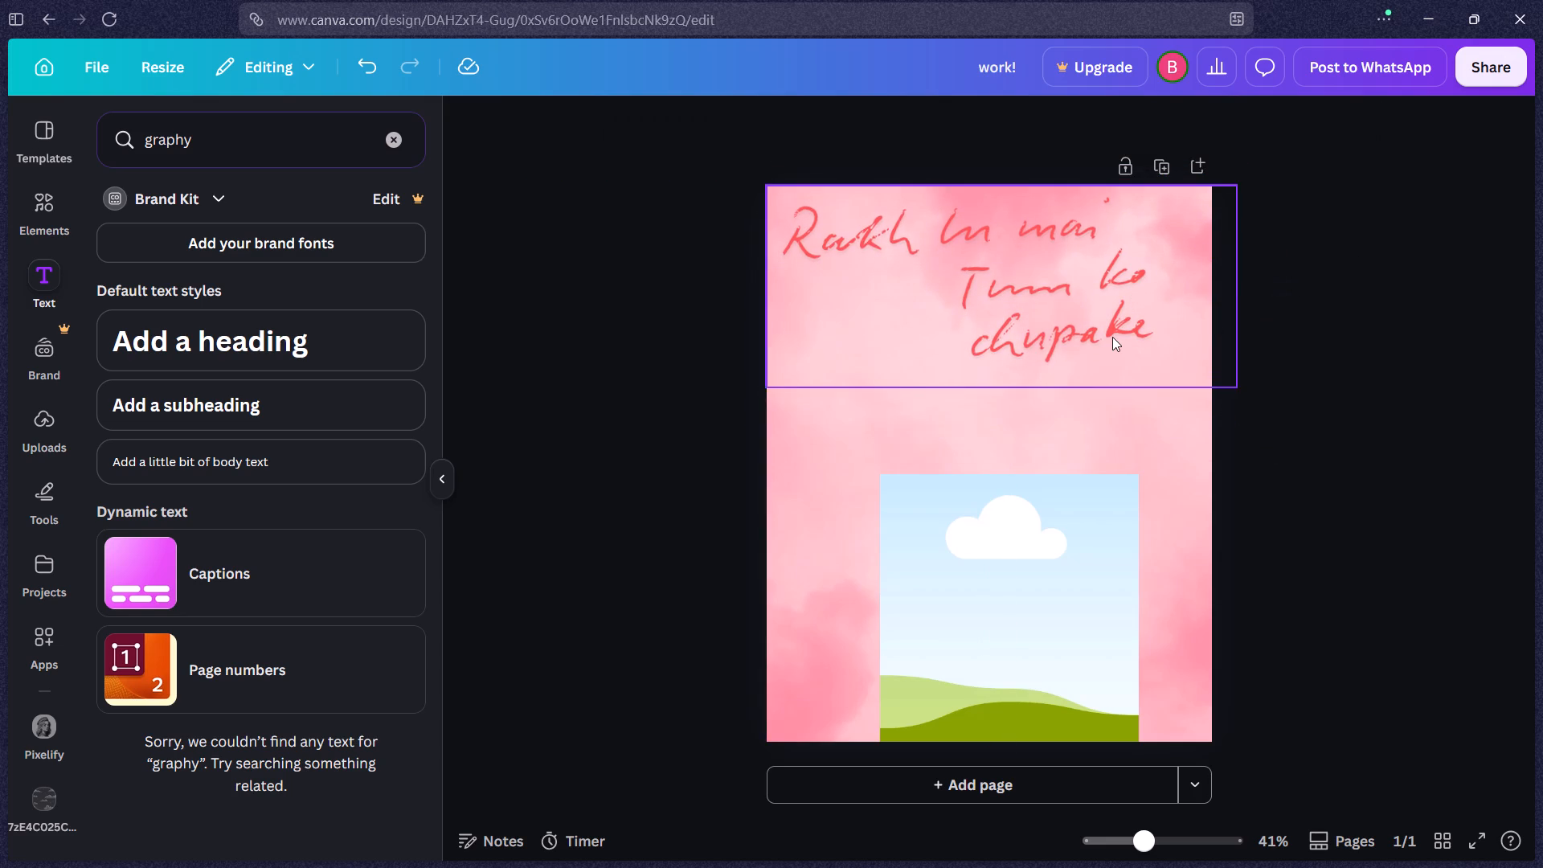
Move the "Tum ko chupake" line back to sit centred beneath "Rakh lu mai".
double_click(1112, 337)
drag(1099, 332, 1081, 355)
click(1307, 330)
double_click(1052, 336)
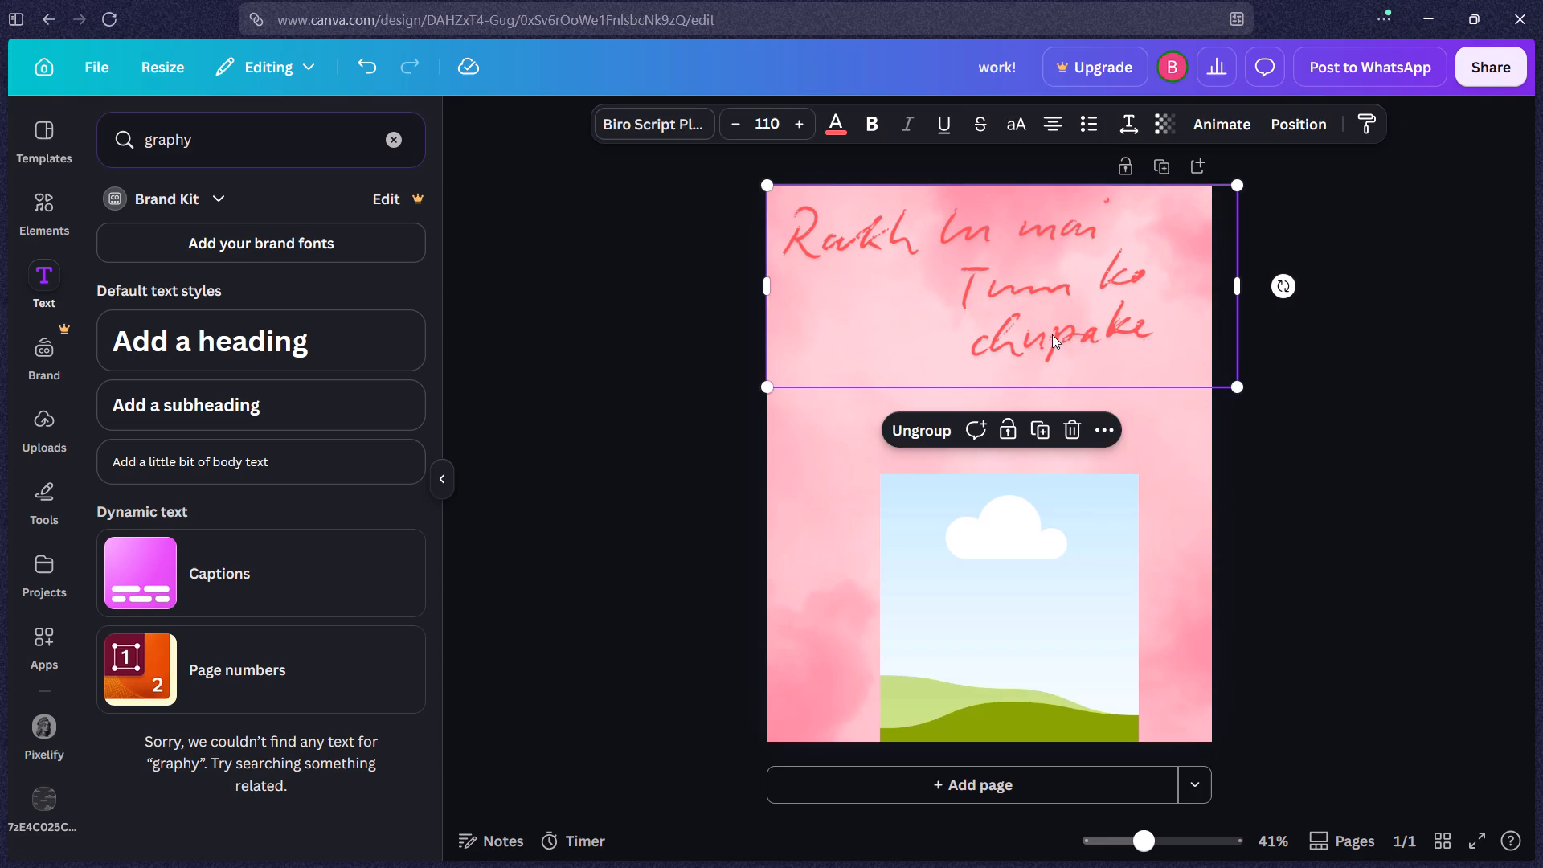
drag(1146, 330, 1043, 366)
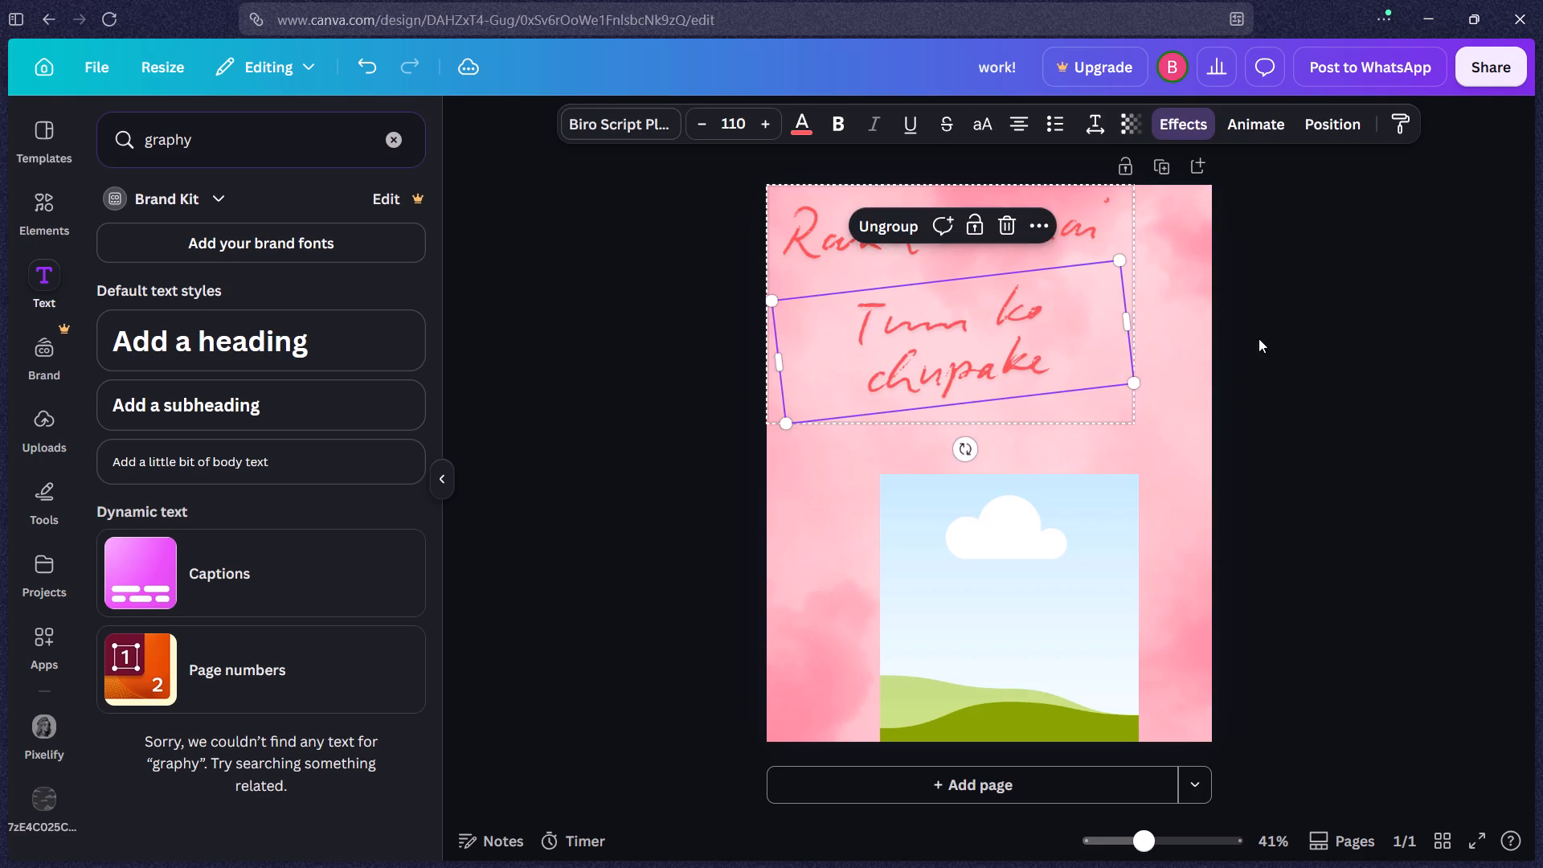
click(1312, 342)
Clear the page by deleting the handwritten text group, the image grid placeholder and the pink watercolour background.
drag(1029, 341, 1113, 391)
key(Delete)
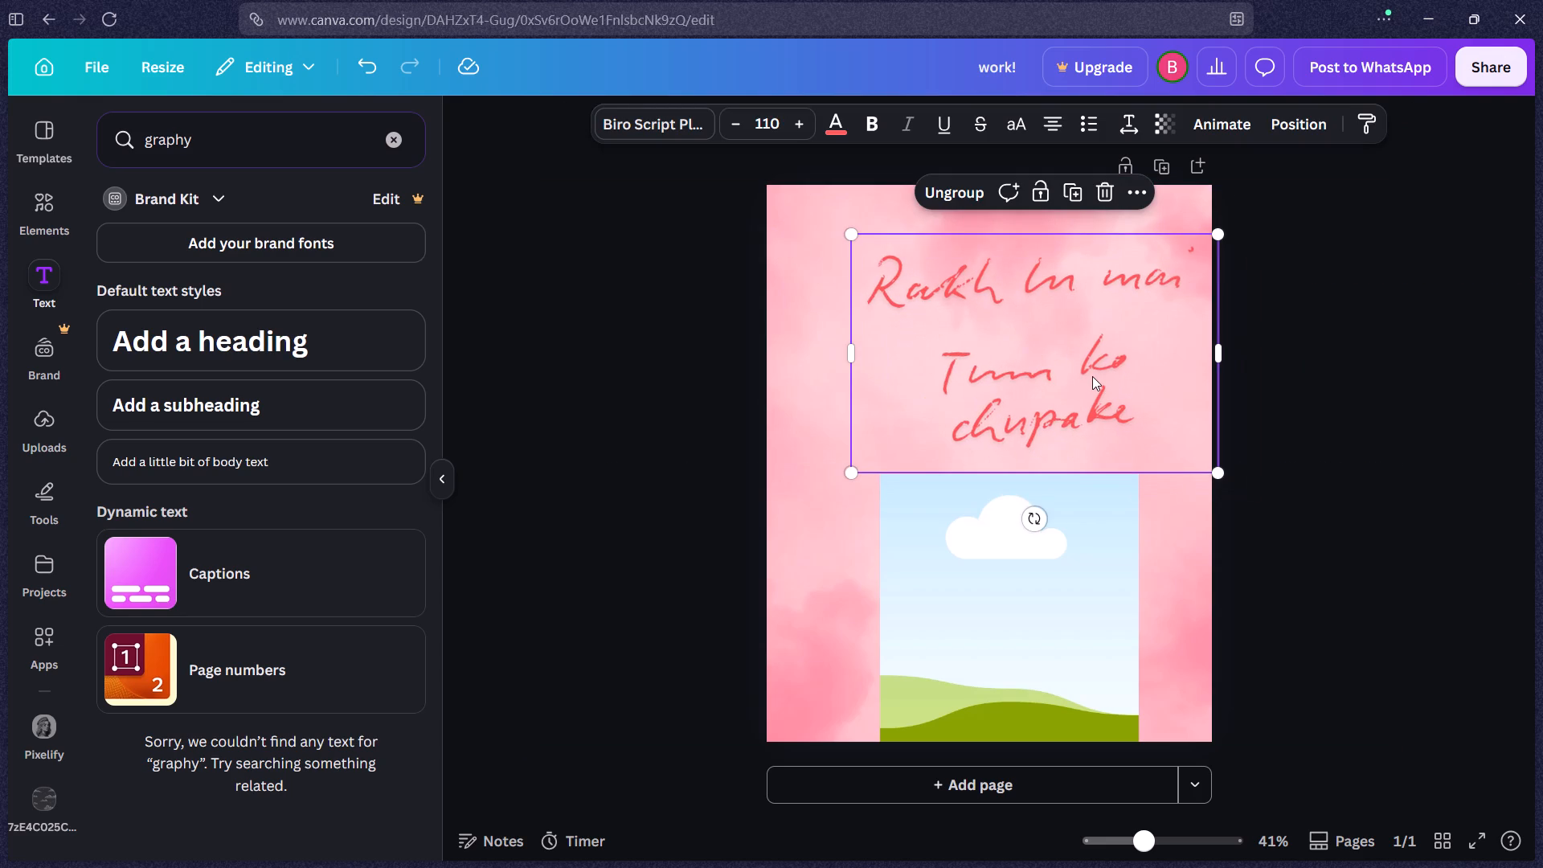
drag(1118, 533, 1088, 396)
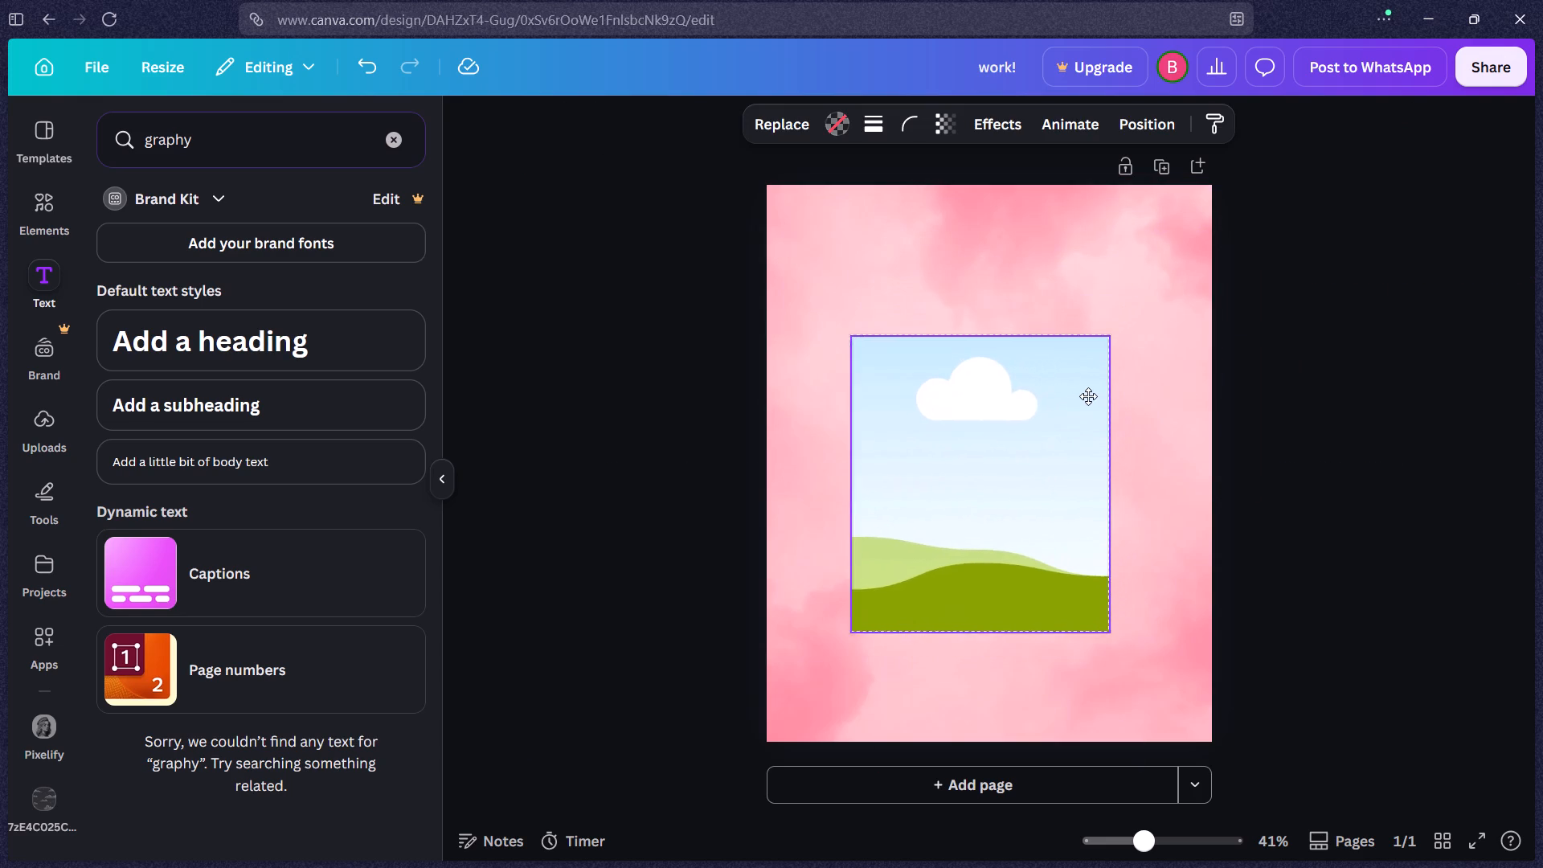
drag(1088, 396, 1085, 403)
key(Delete)
click(1085, 403)
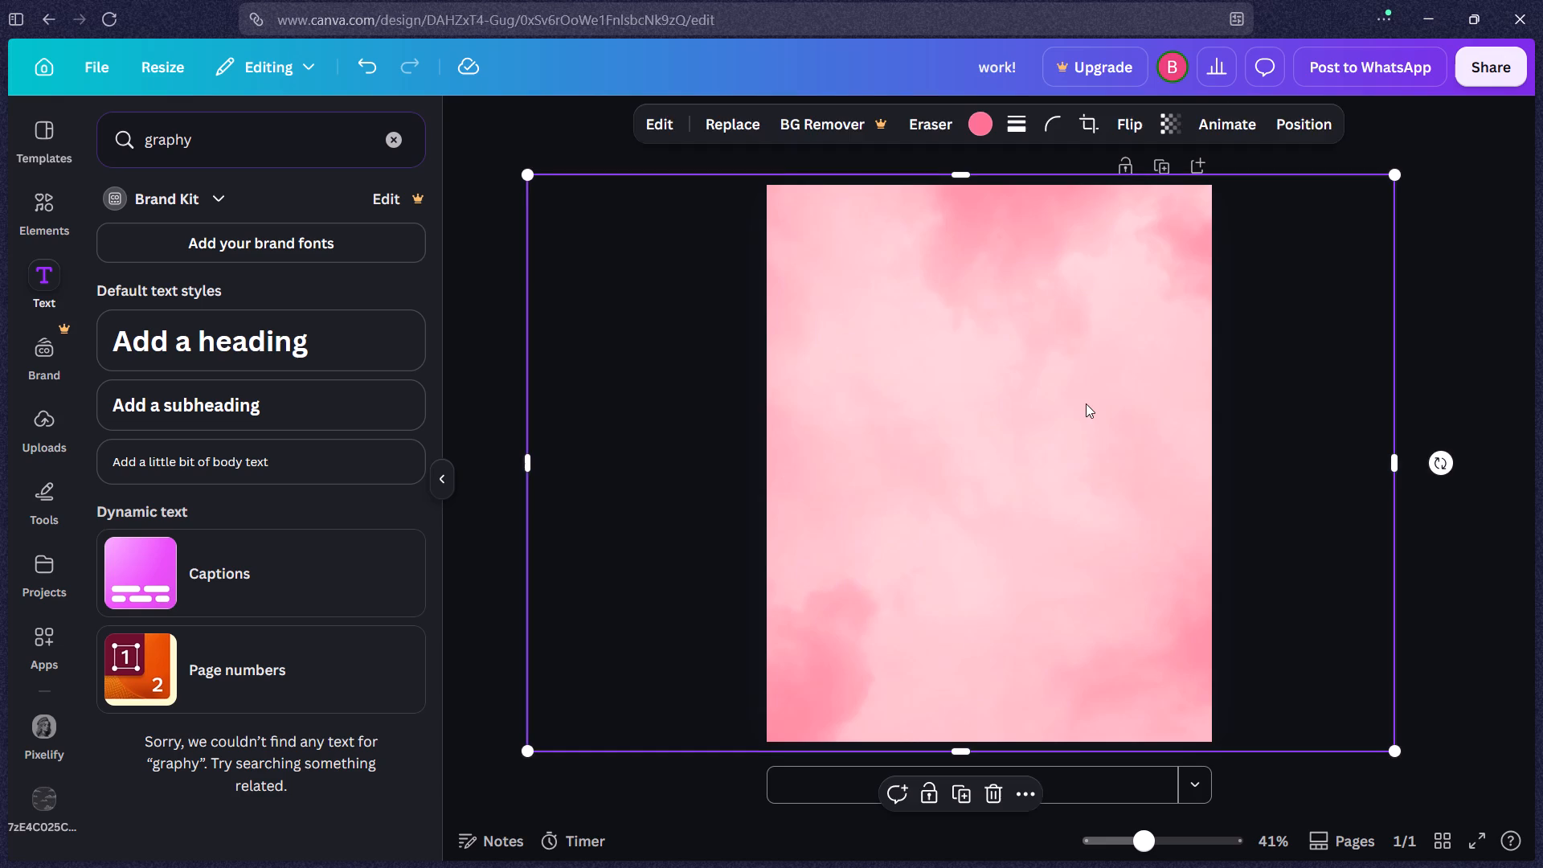
double_click(1086, 403)
key(Delete)
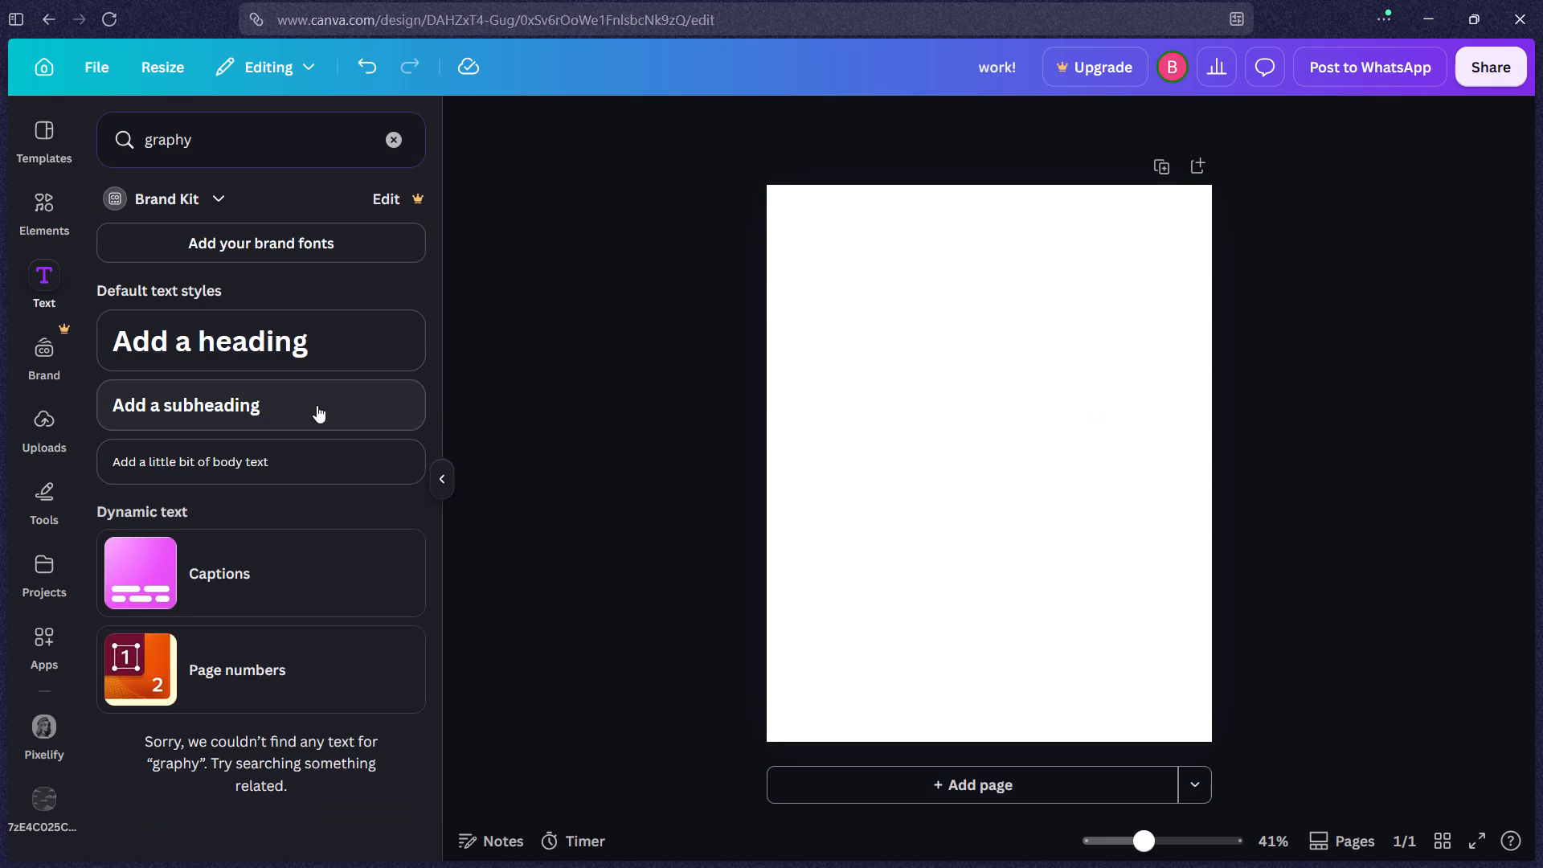
click(696, 325)
Add the pink wavy corner graphic with hearts from the hearts graphics and fit it into the page's bottom-left corner.
click(46, 194)
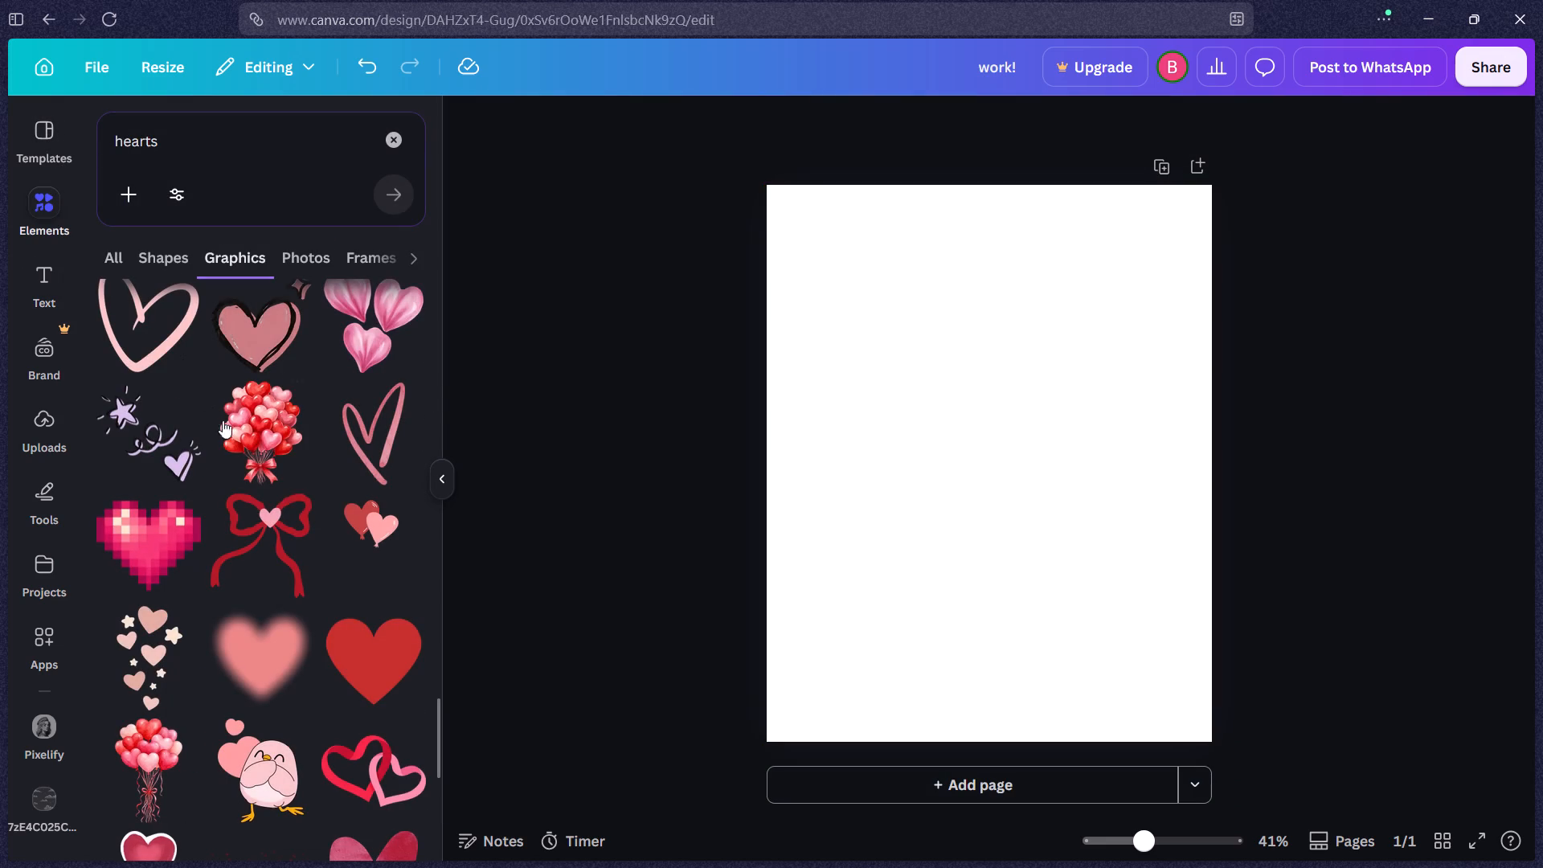
scroll(300, 500, down, 5)
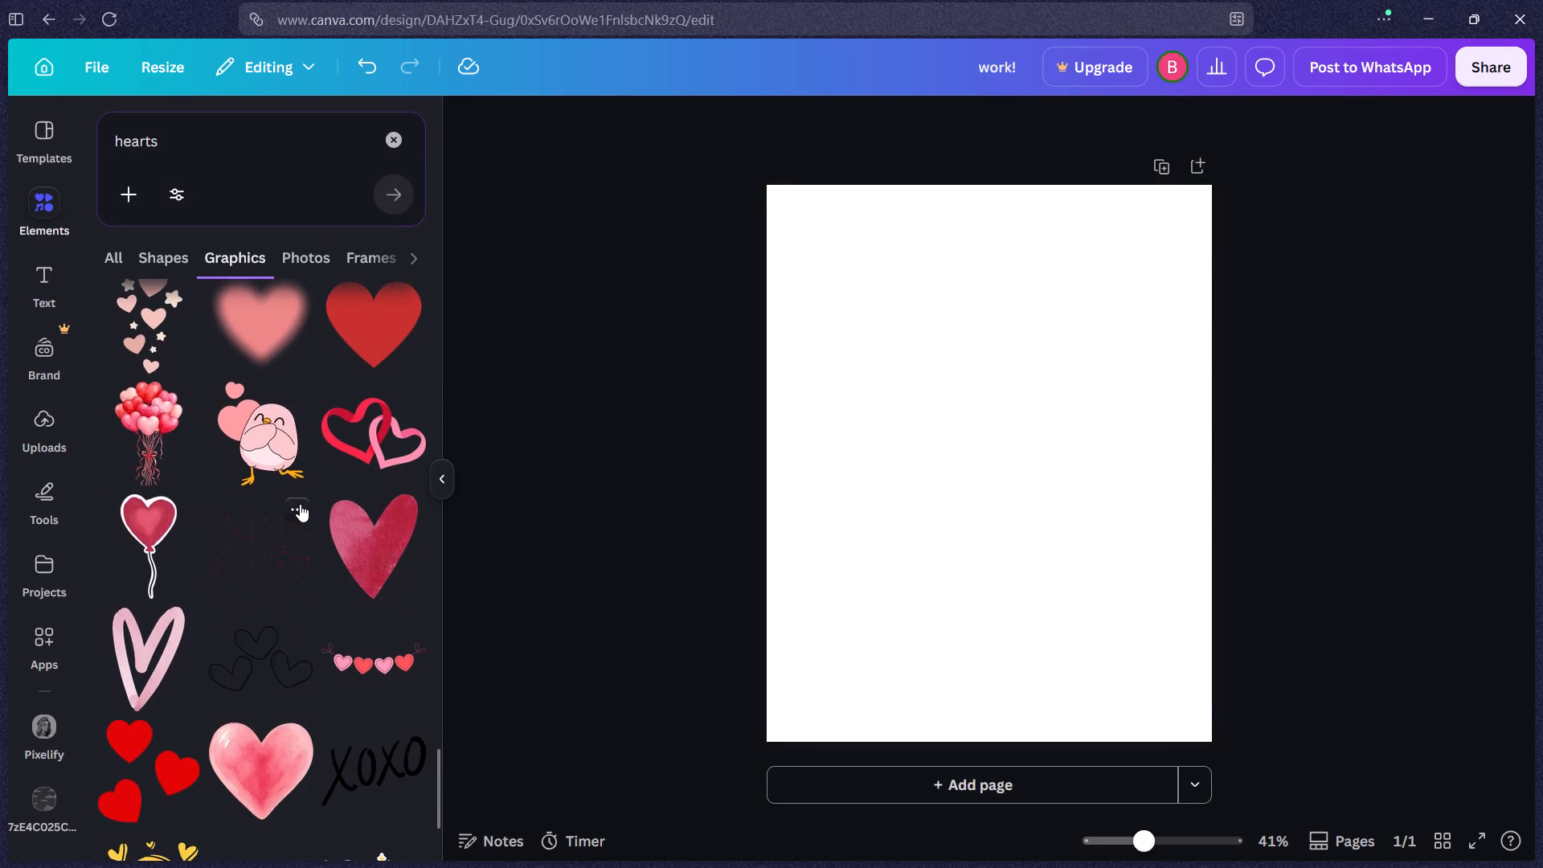
scroll(300, 504, down, 11)
click(901, 461)
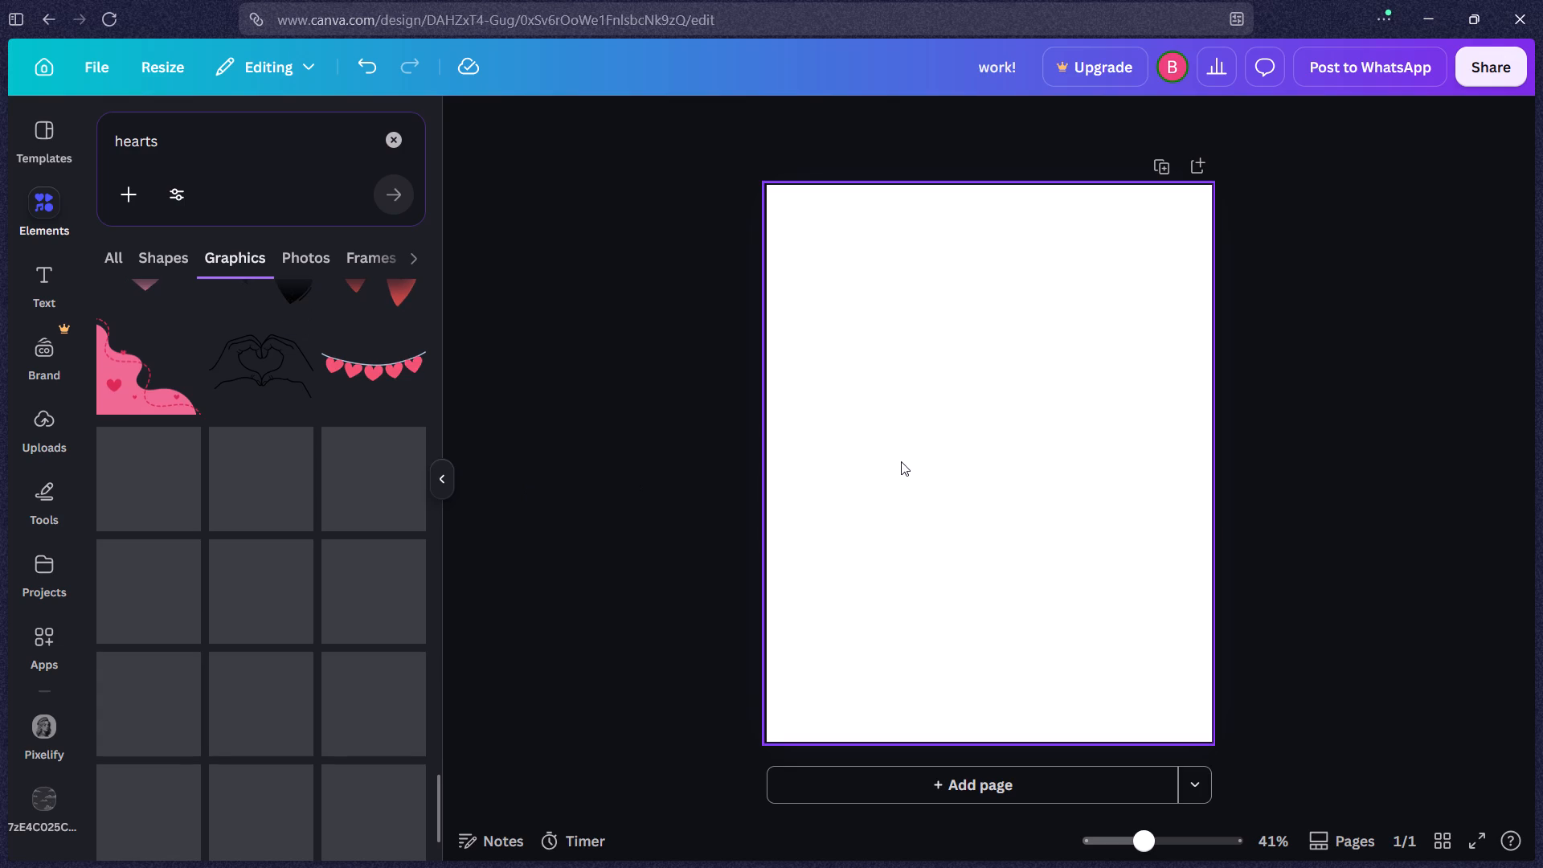
click(172, 381)
drag(968, 513, 836, 698)
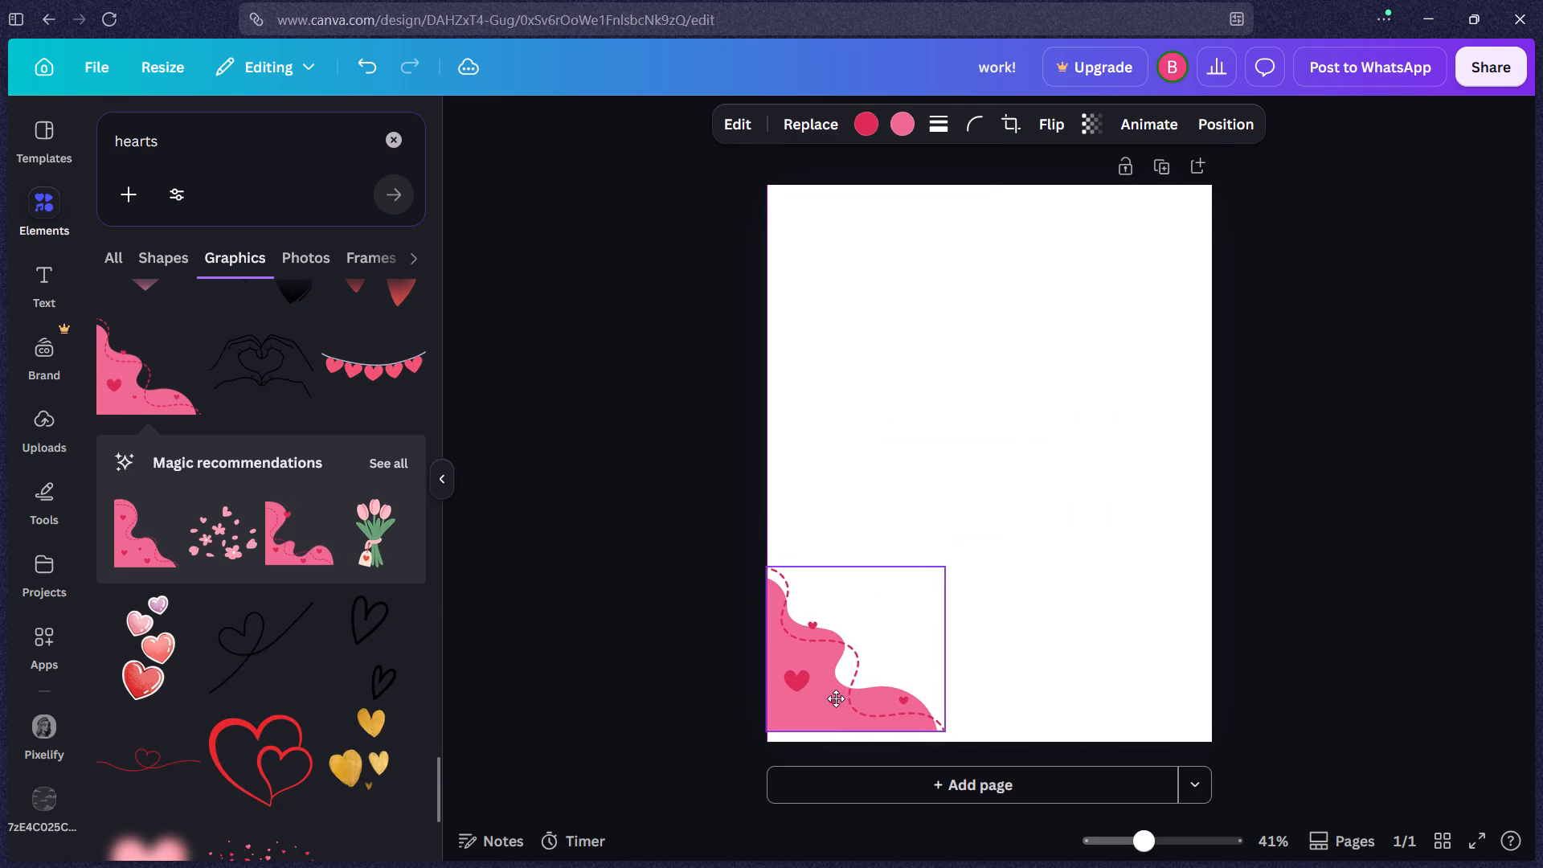
drag(836, 698, 840, 704)
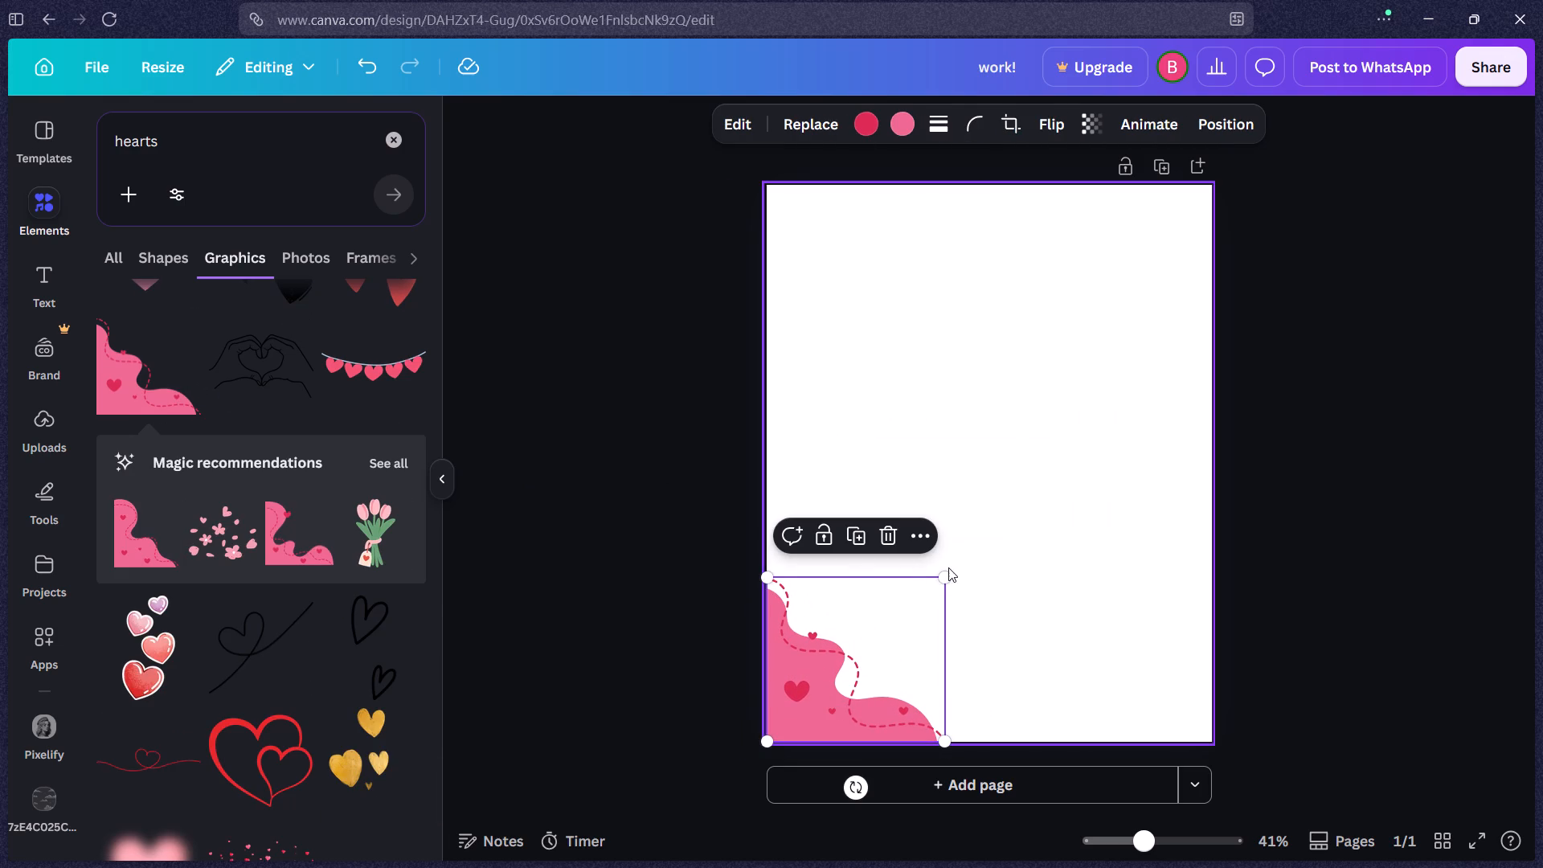
Enlarge the pink wavy corner graphic from its page corner until it spans slightly more than the page's width.
drag(943, 575, 1210, 286)
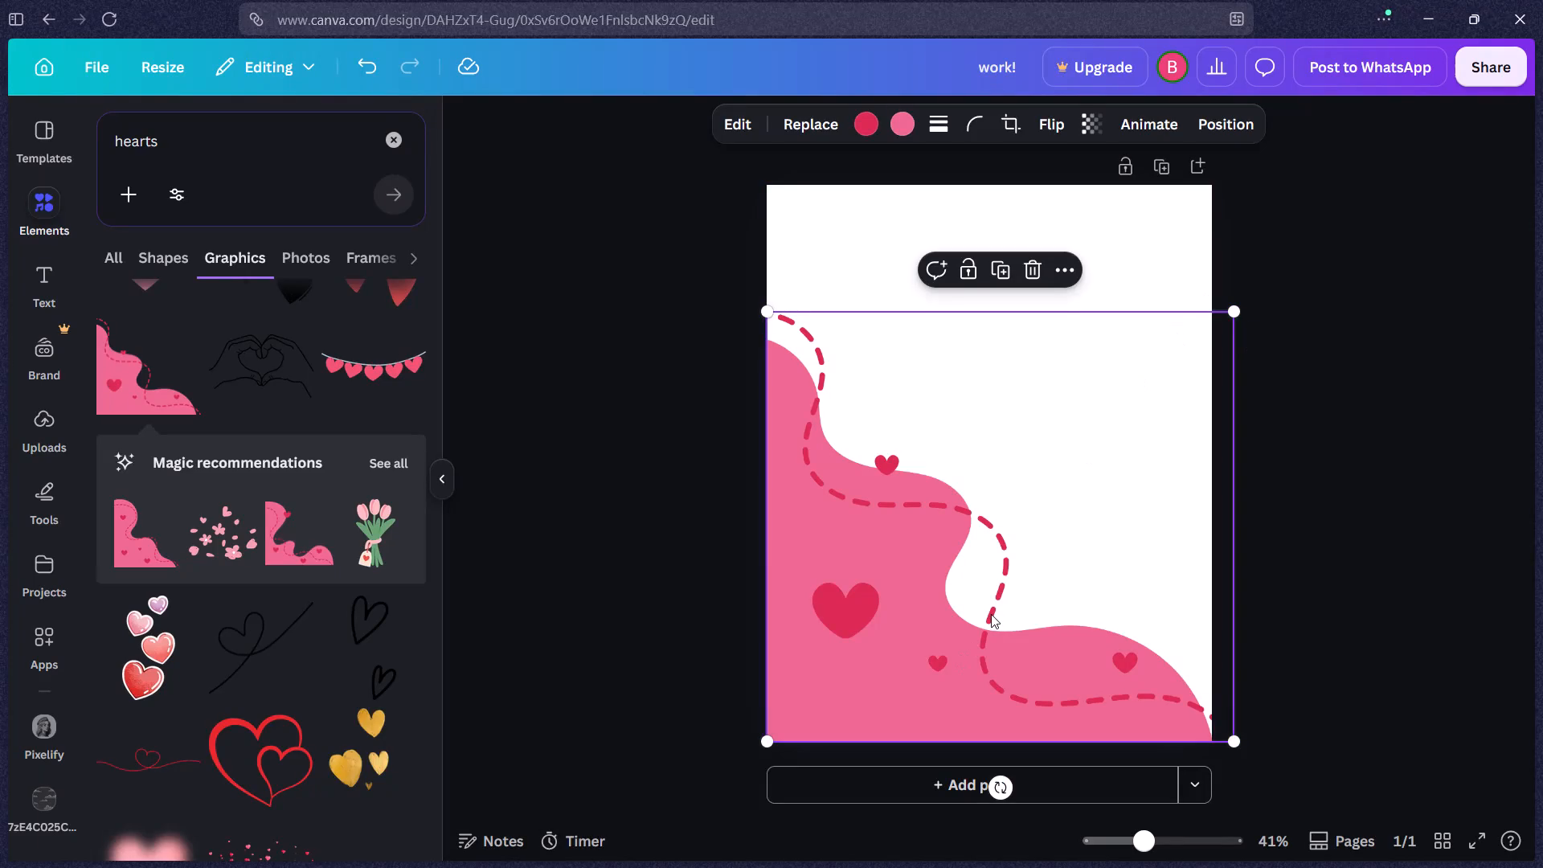
click(991, 614)
double_click(991, 614)
double_click(991, 614)
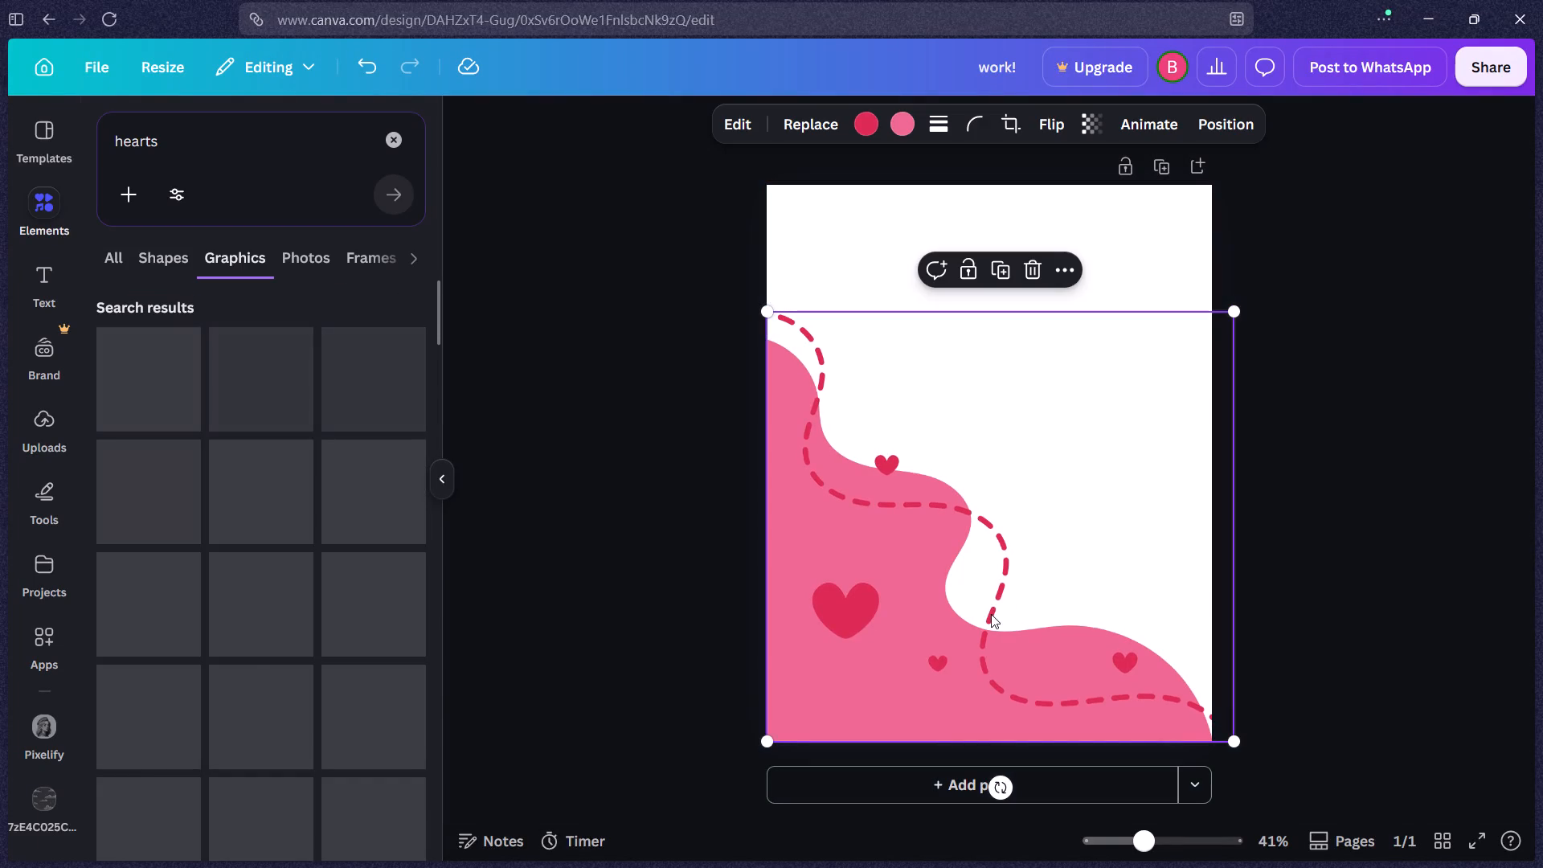
click(894, 542)
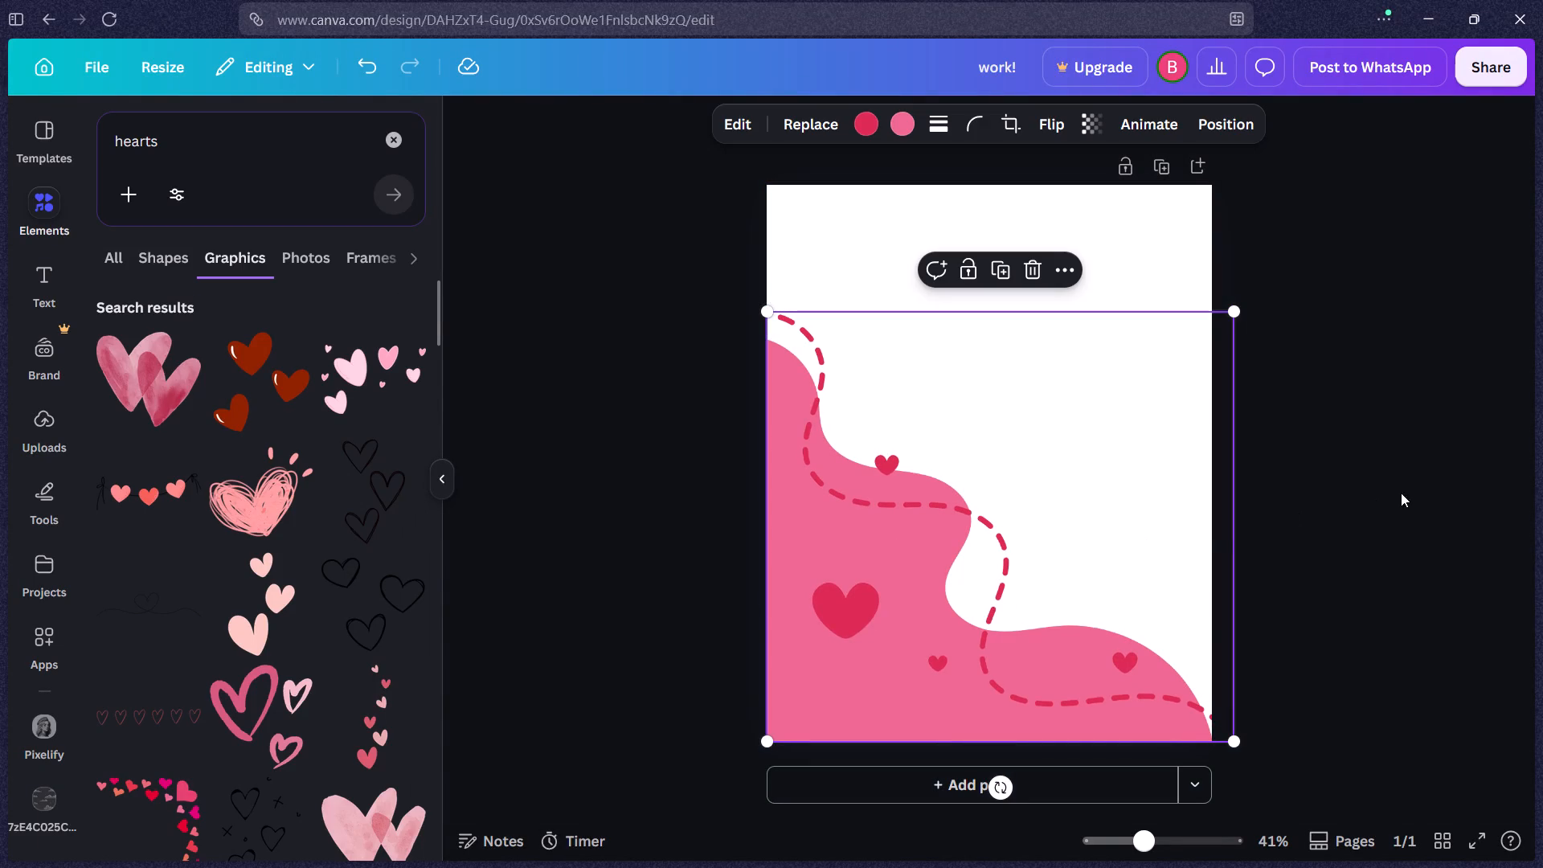
click(1401, 493)
Move the enlarged wavy graphic up and to the right so that it runs past the page's right edge.
click(946, 542)
drag(915, 553, 1066, 429)
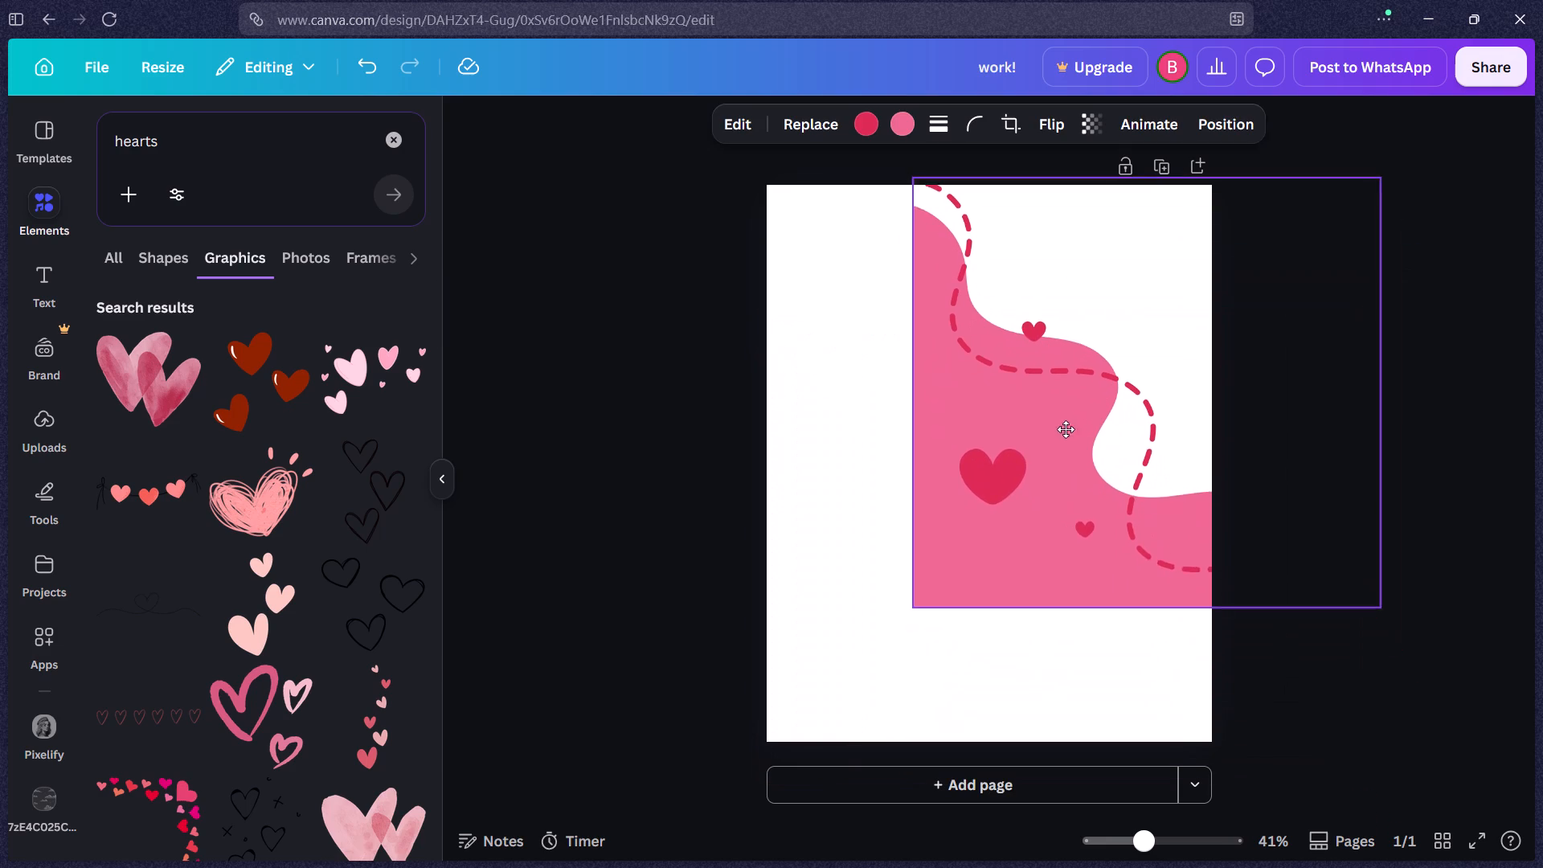
drag(1066, 429, 1095, 485)
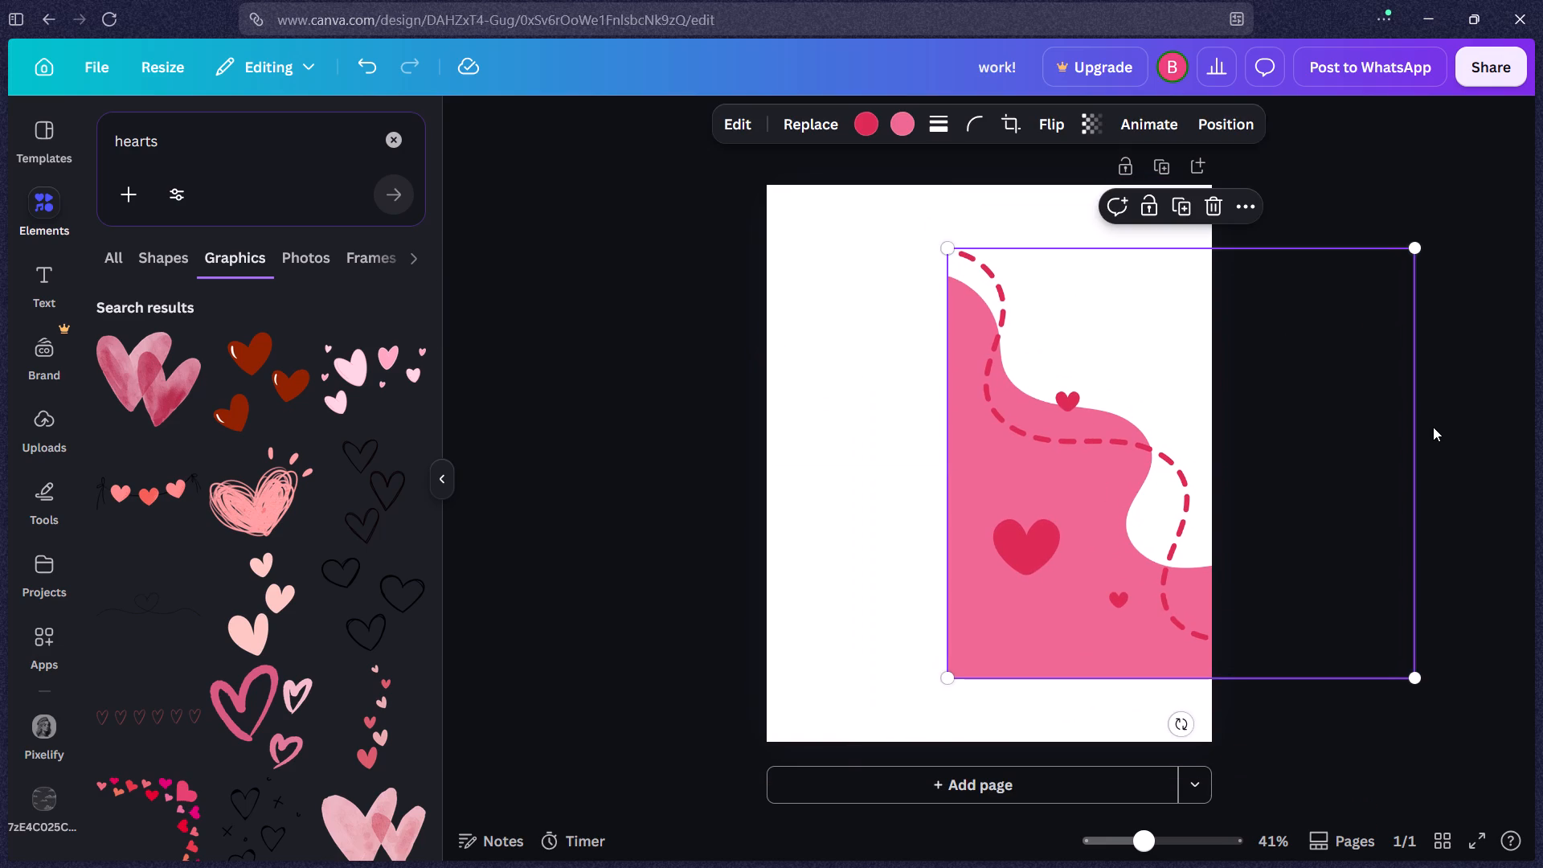
click(1433, 427)
Search the elements for "pink" instead of "hearts" and look through the graphics for a suitable one.
double_click(322, 154)
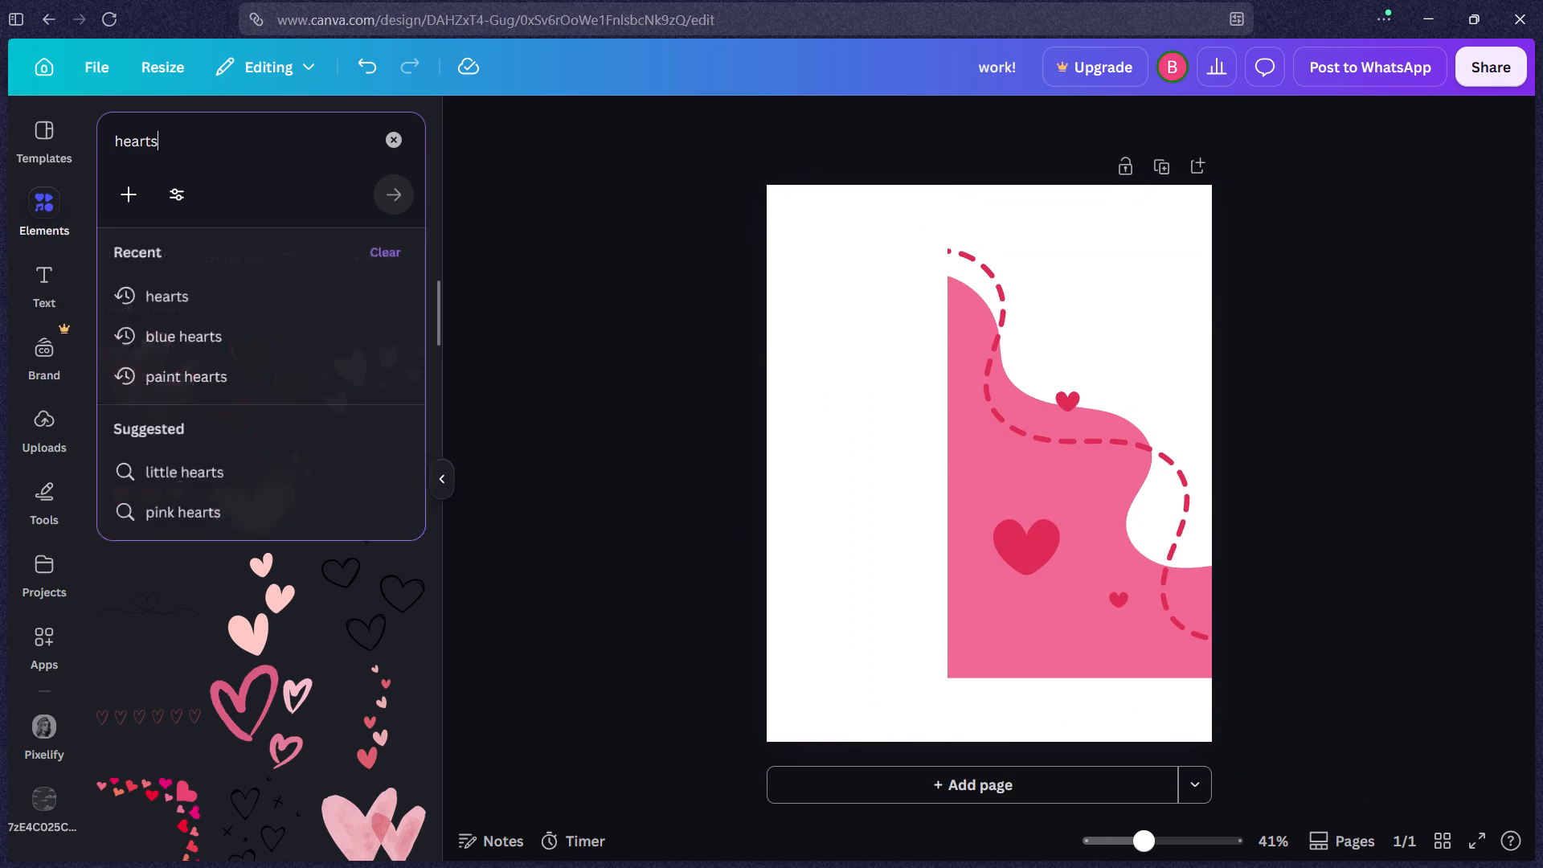
click(322, 155)
key(ctrl+a)
click(322, 155)
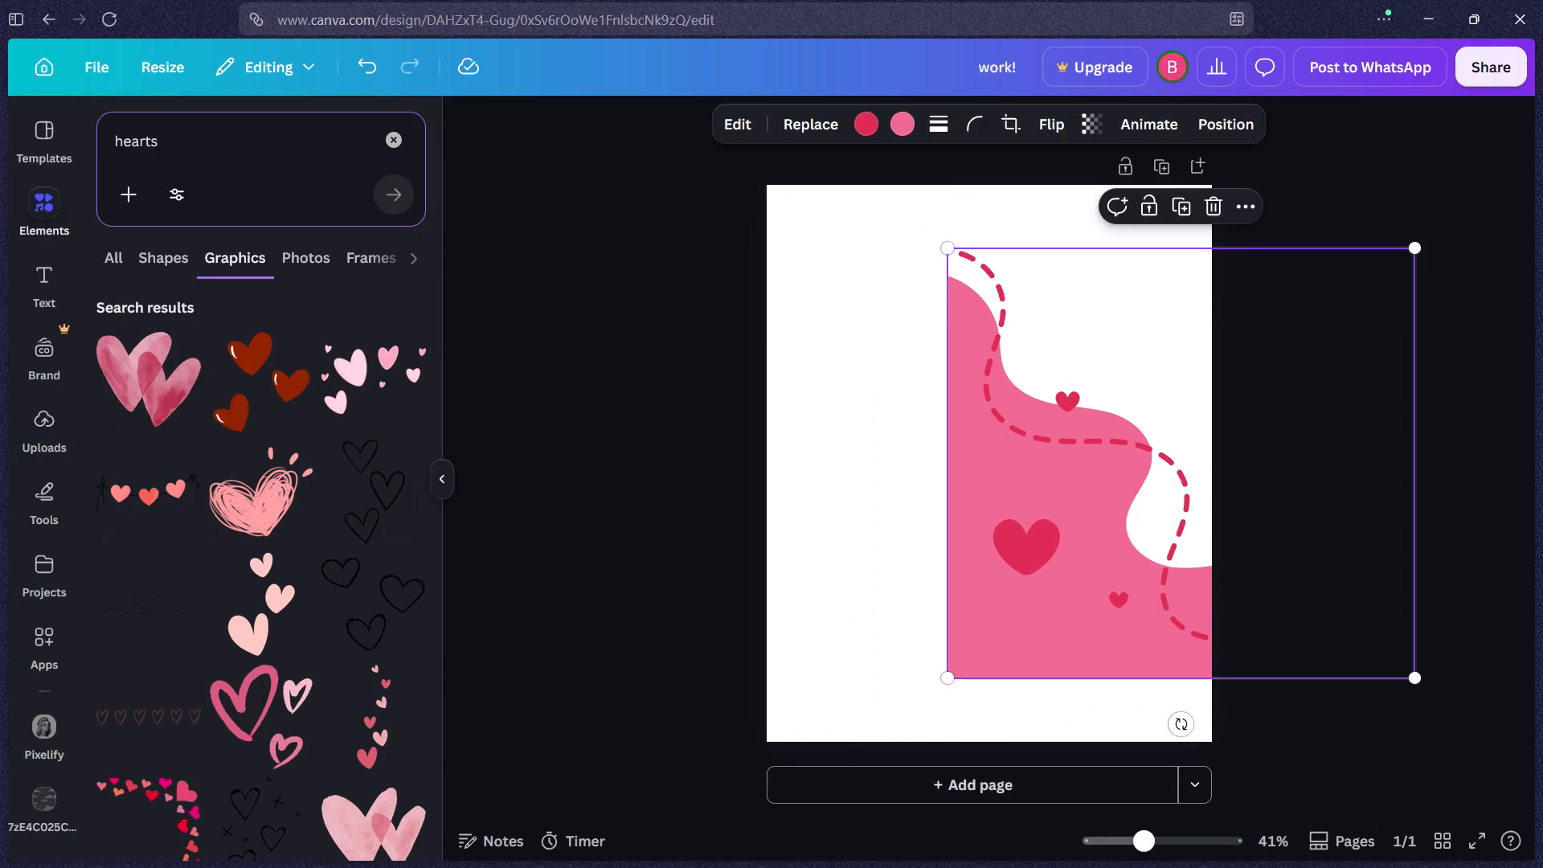
double_click(250, 137)
text(pink)
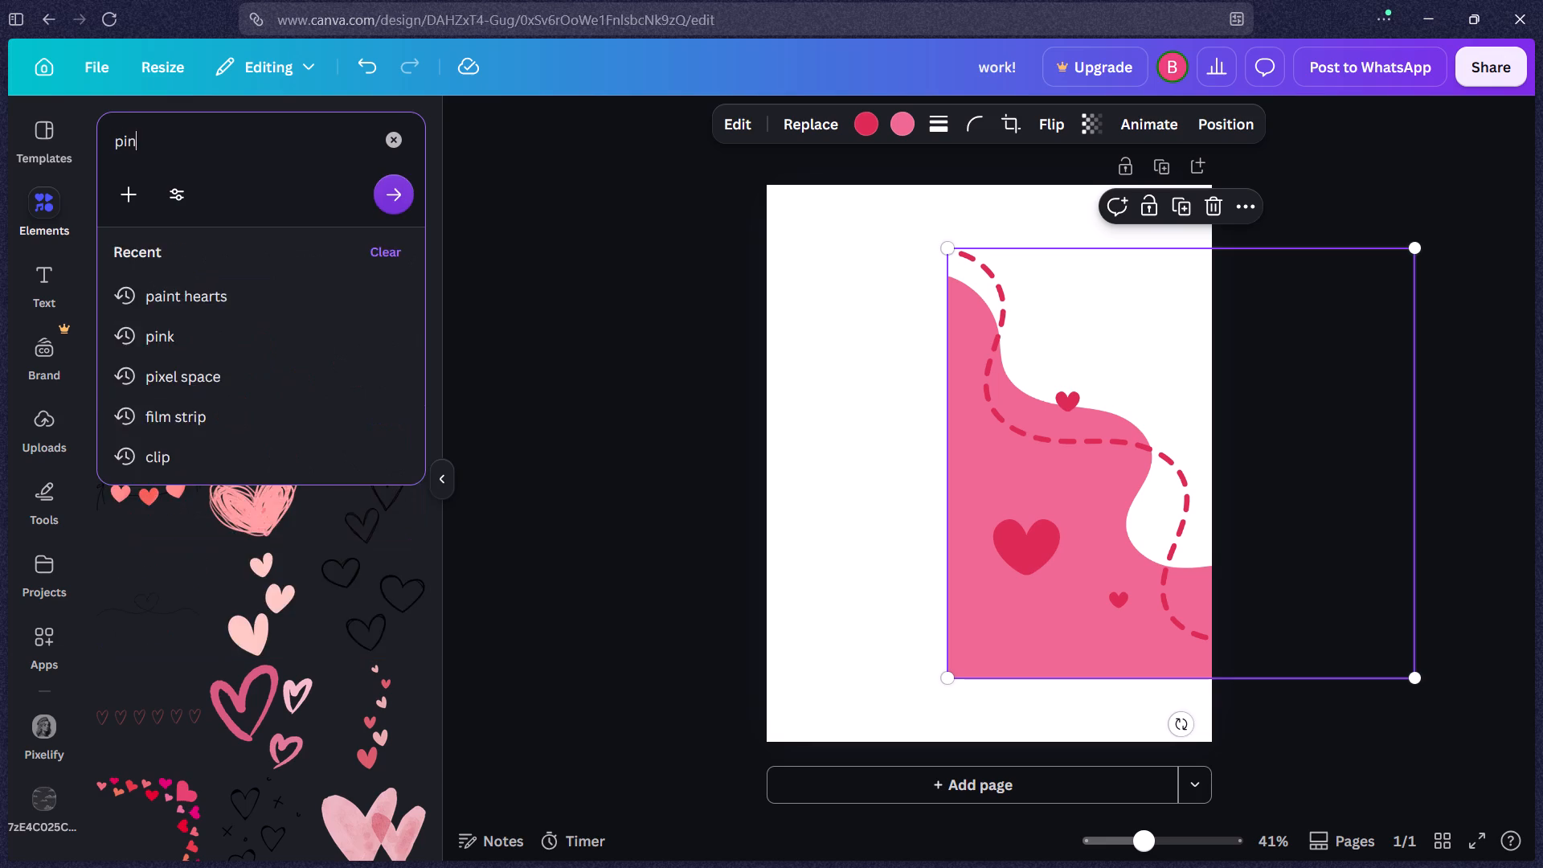
key(Return)
scroll(298, 420, down, 4)
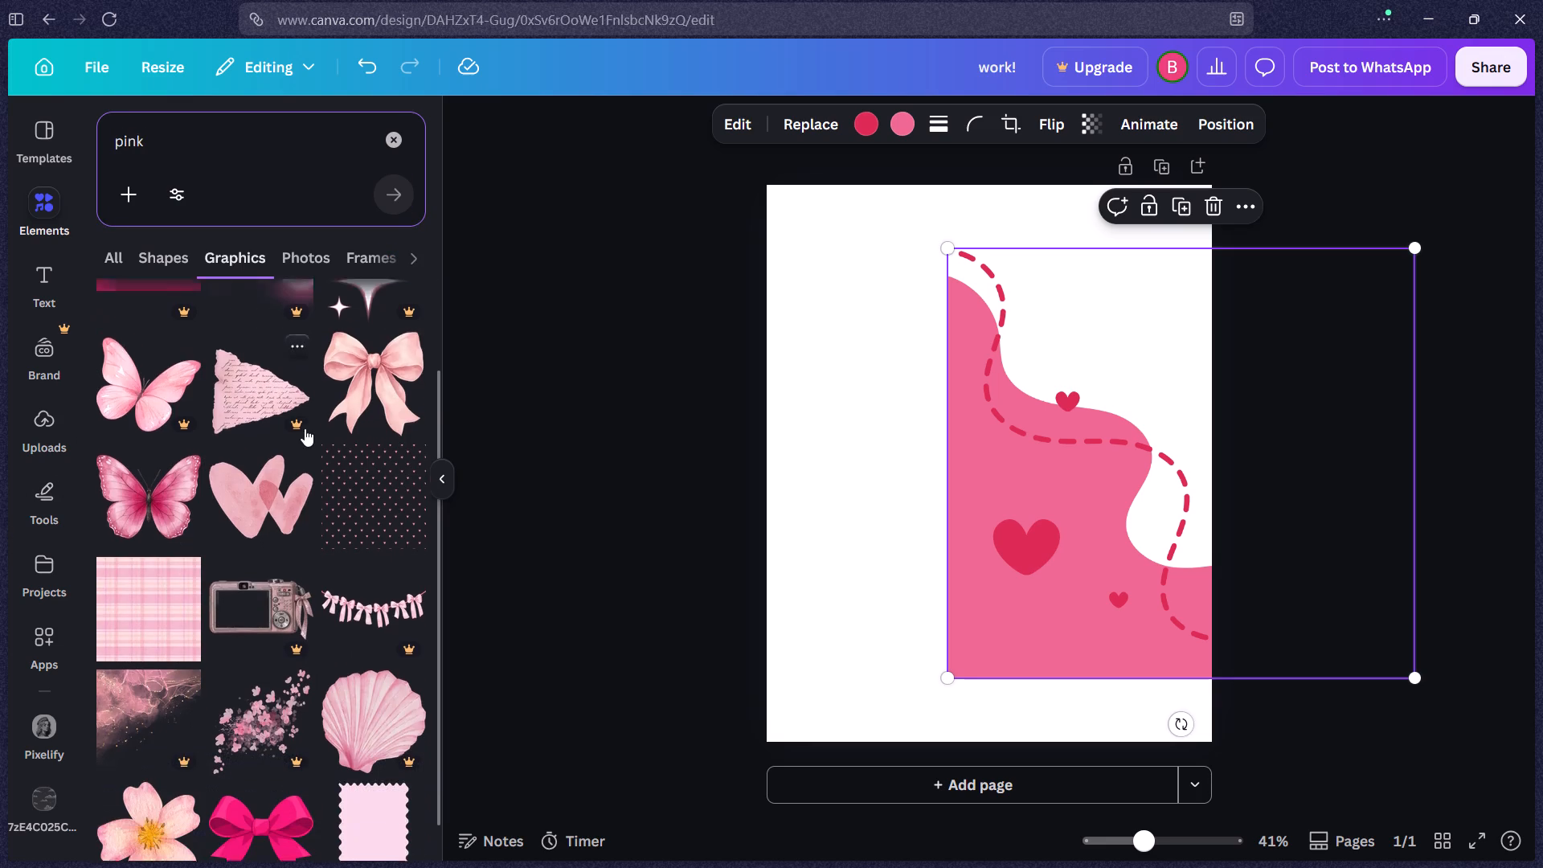
scroll(305, 428, down, 3)
scroll(282, 525, down, 3)
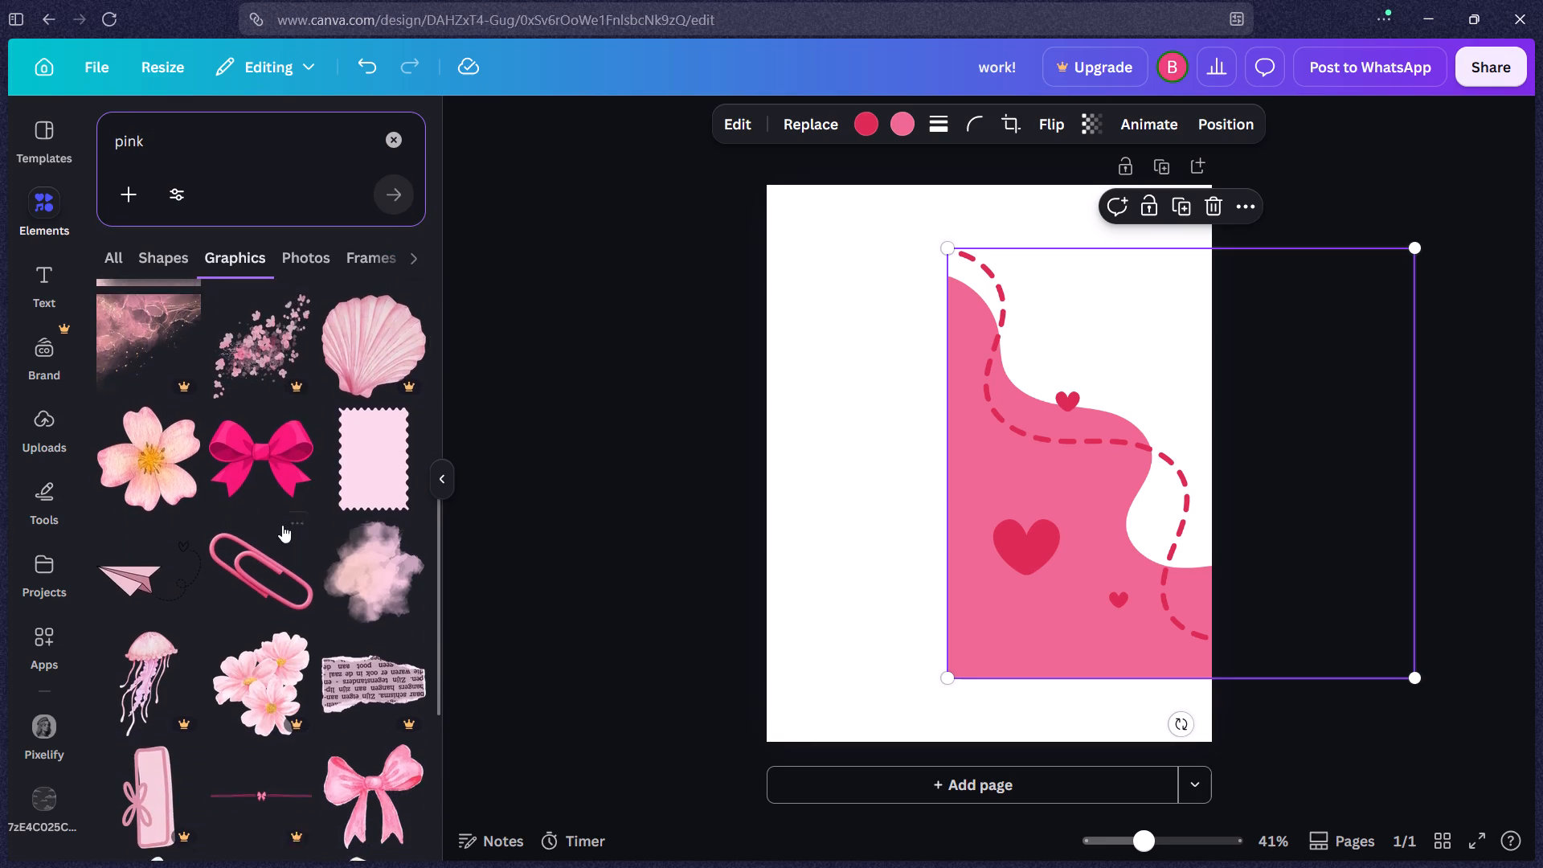
scroll(282, 525, down, 5)
scroll(300, 407, up, 15)
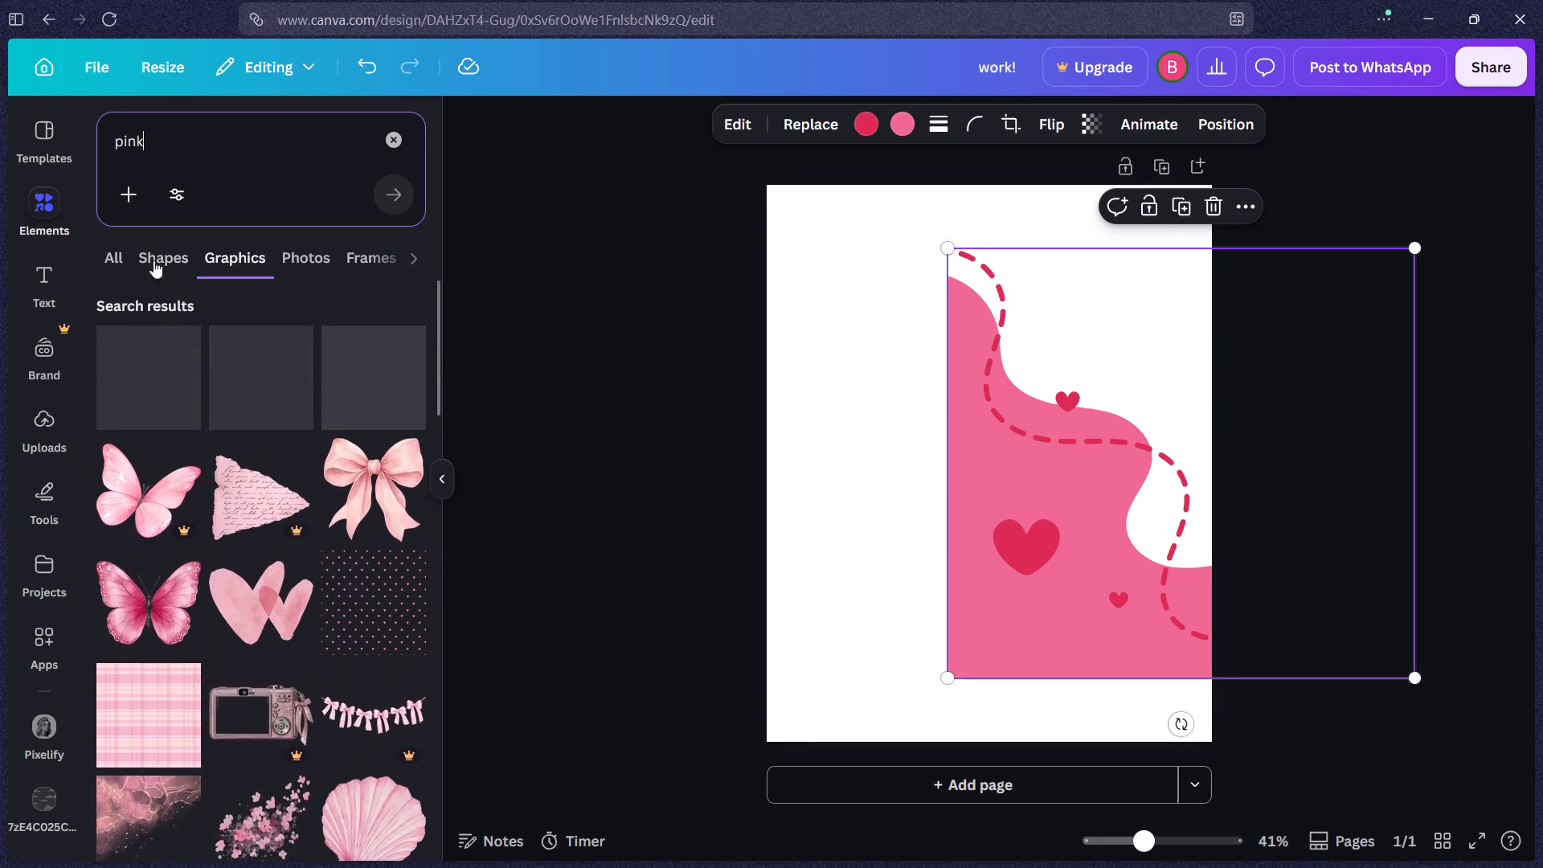
Show all photo results for "pink" and examine them for a suitable background.
click(108, 251)
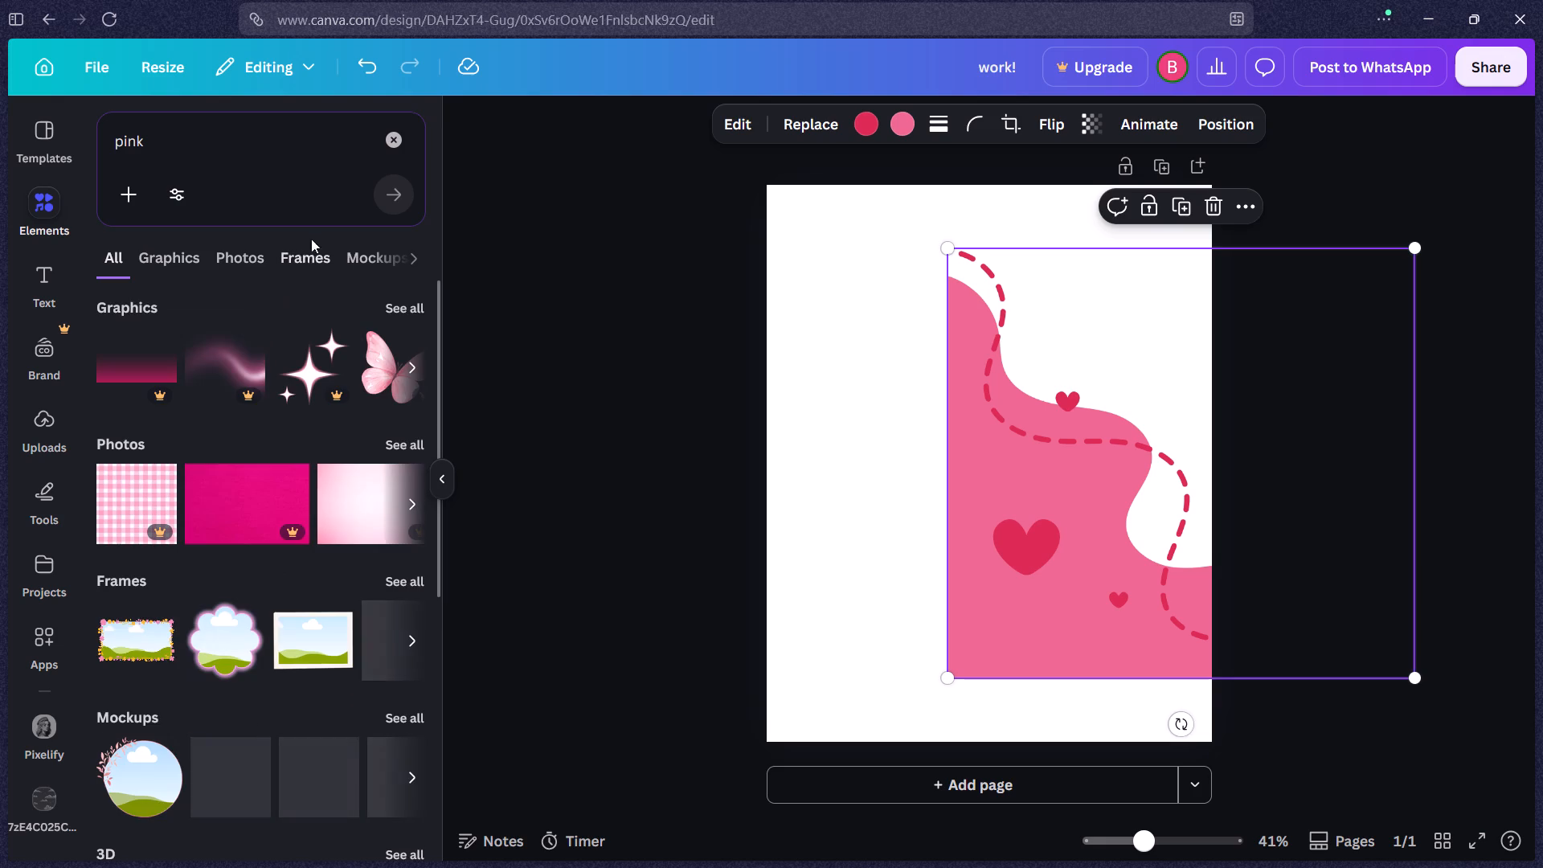
click(374, 440)
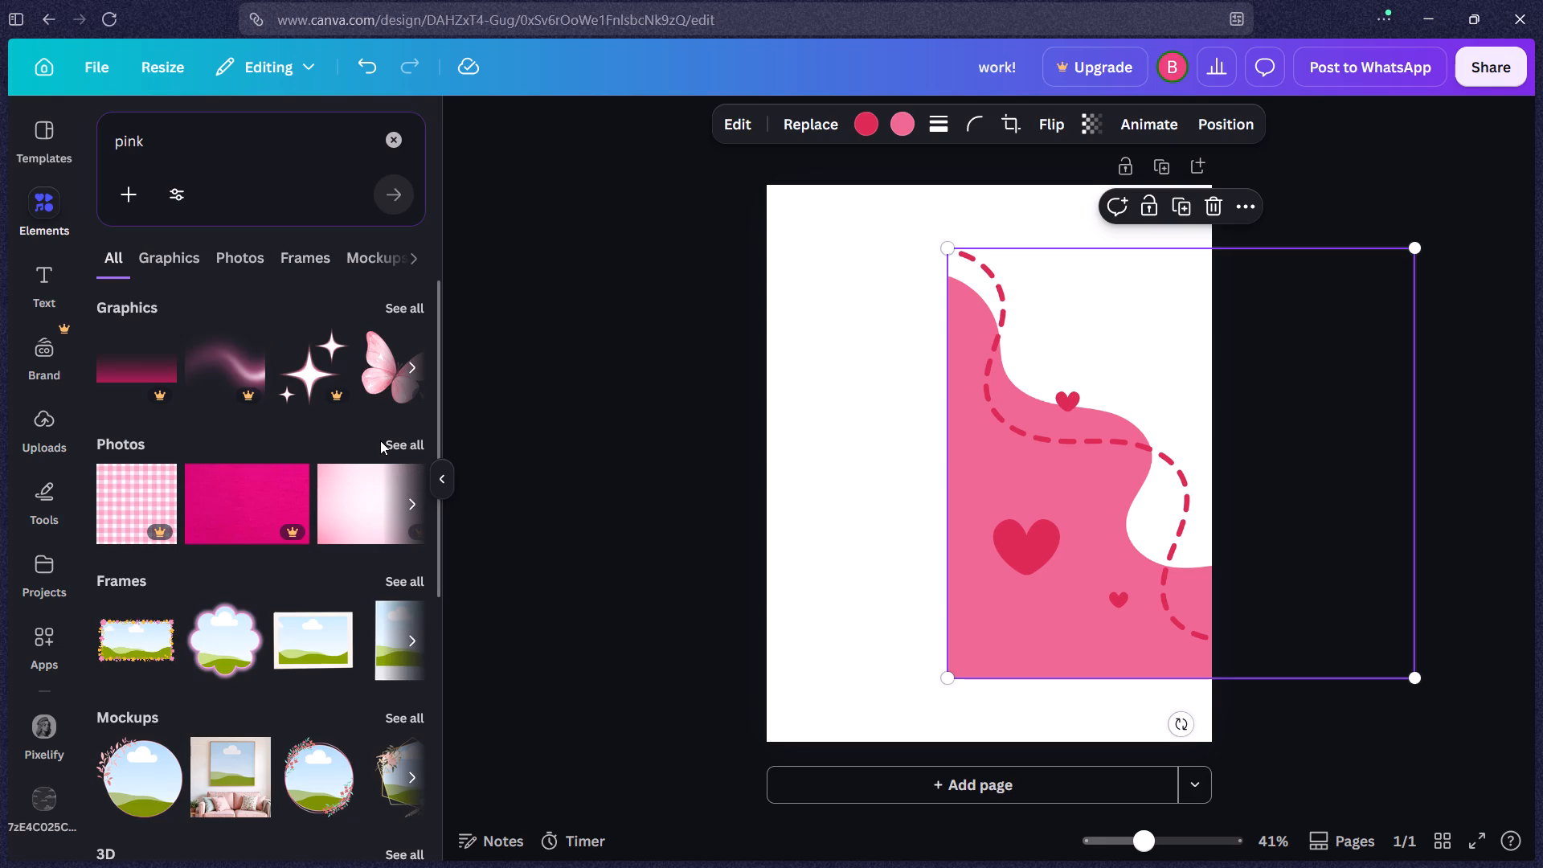
click(380, 440)
click(402, 440)
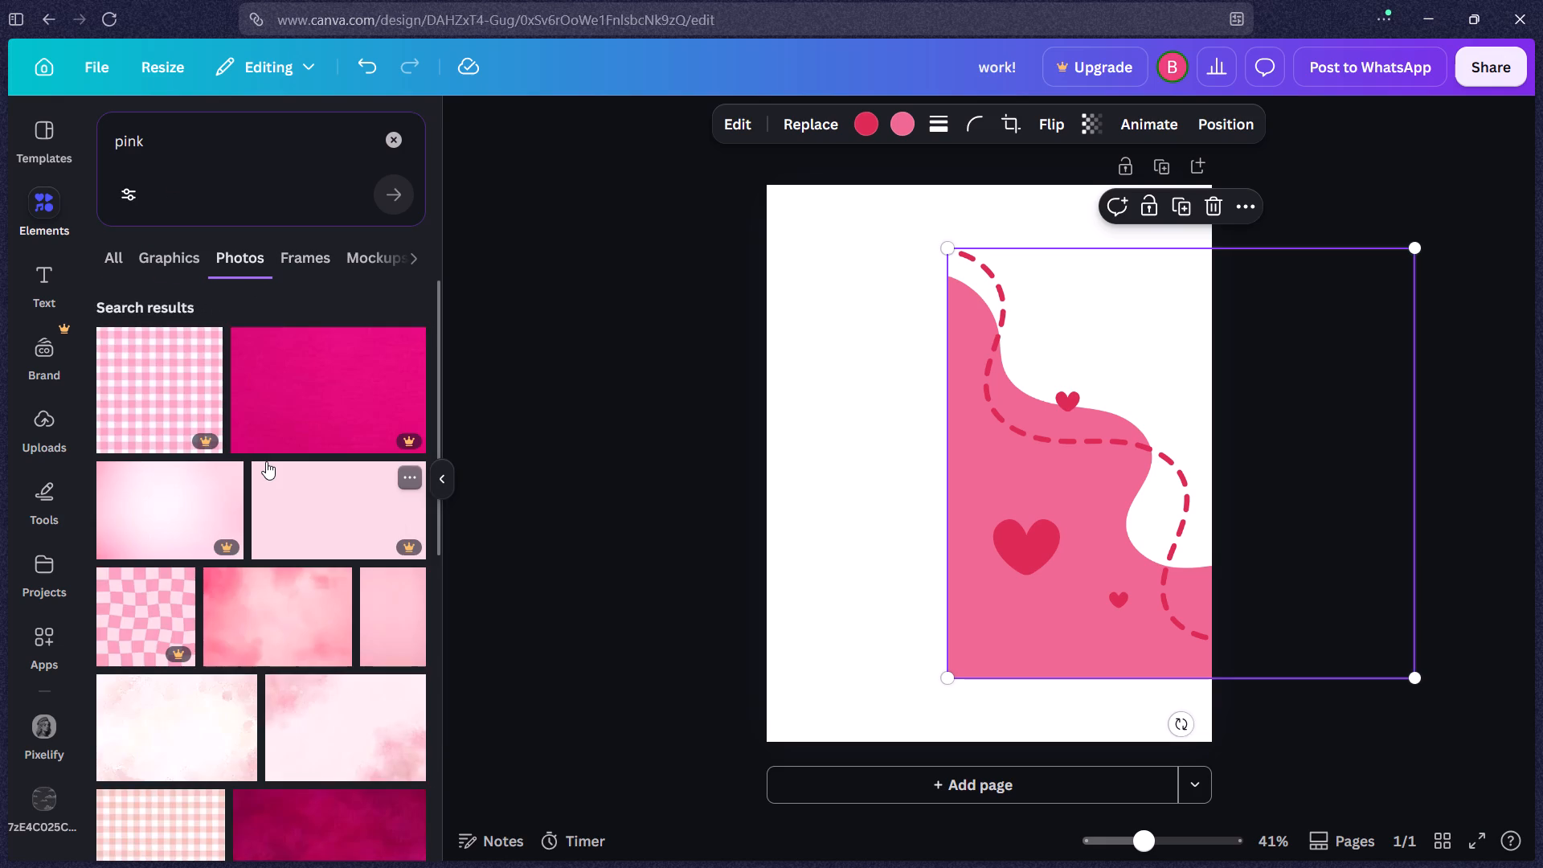
scroll(266, 461, down, 9)
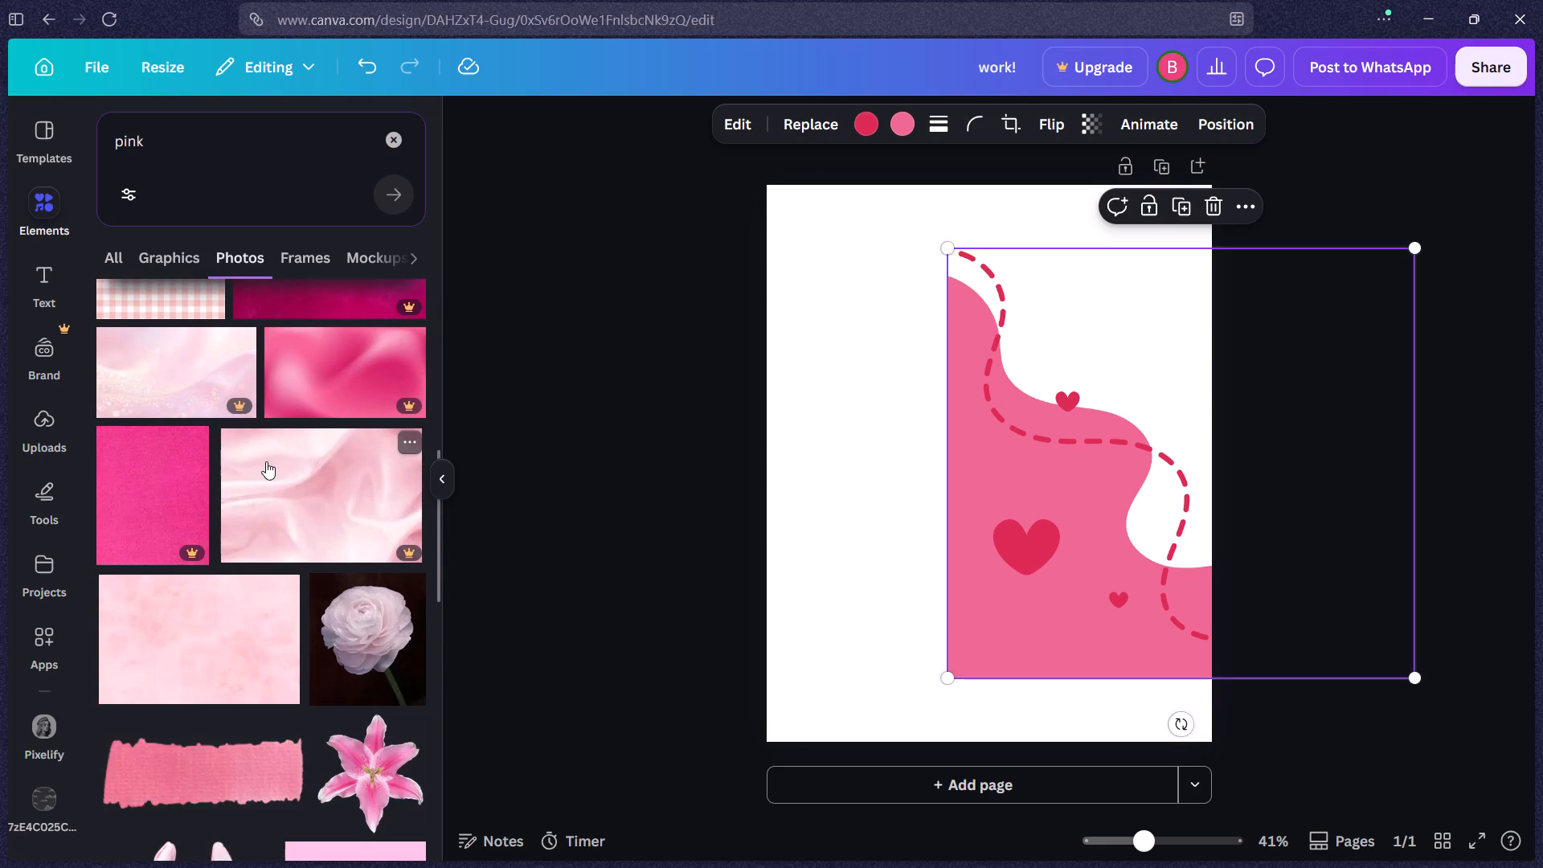
scroll(266, 461, down, 9)
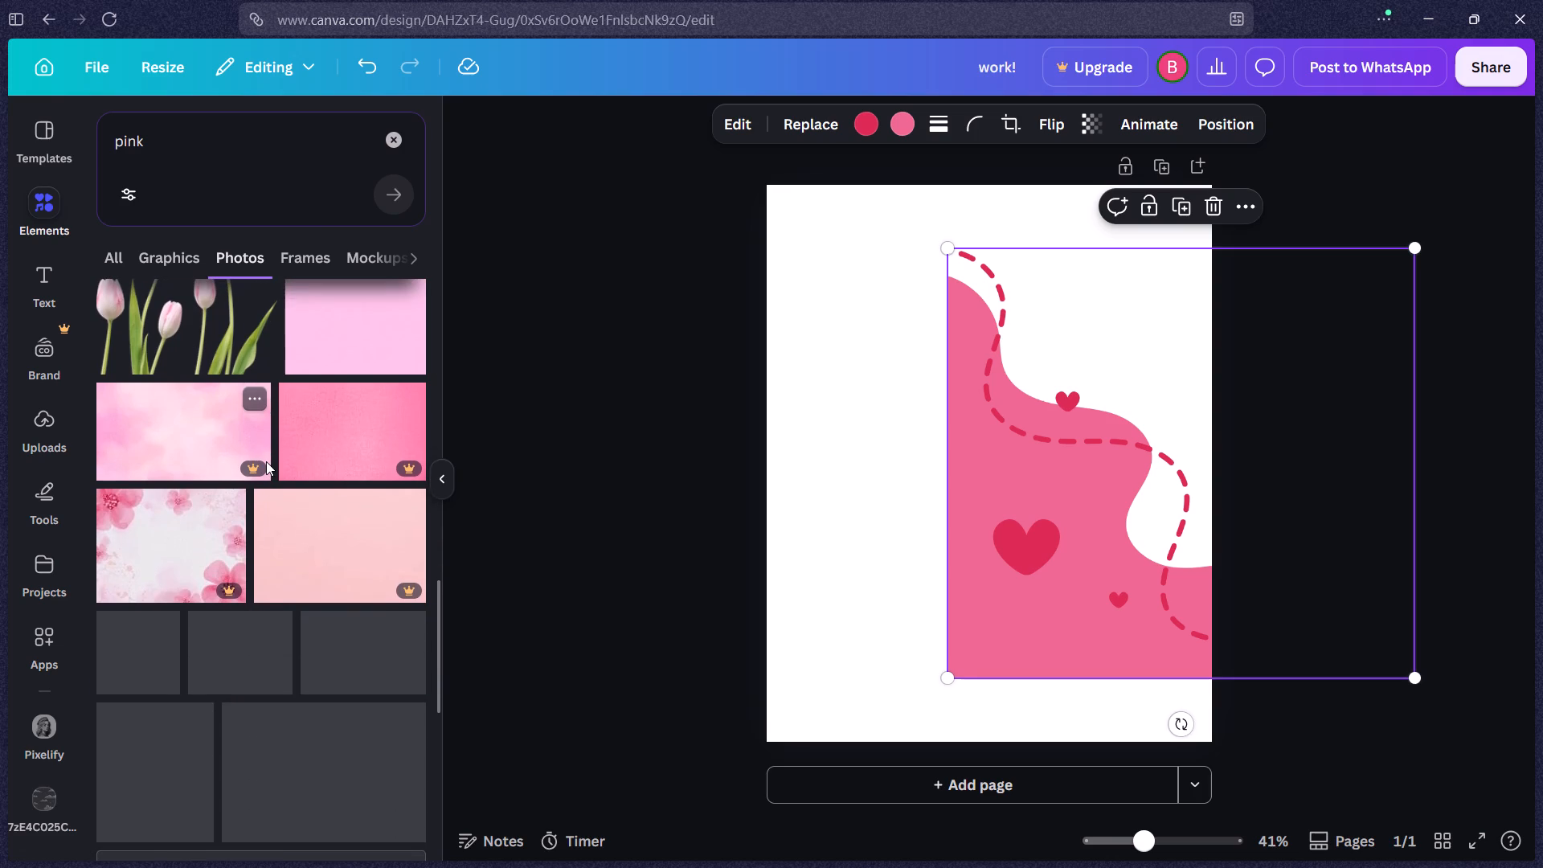
scroll(266, 461, down, 4)
scroll(266, 461, up, 6)
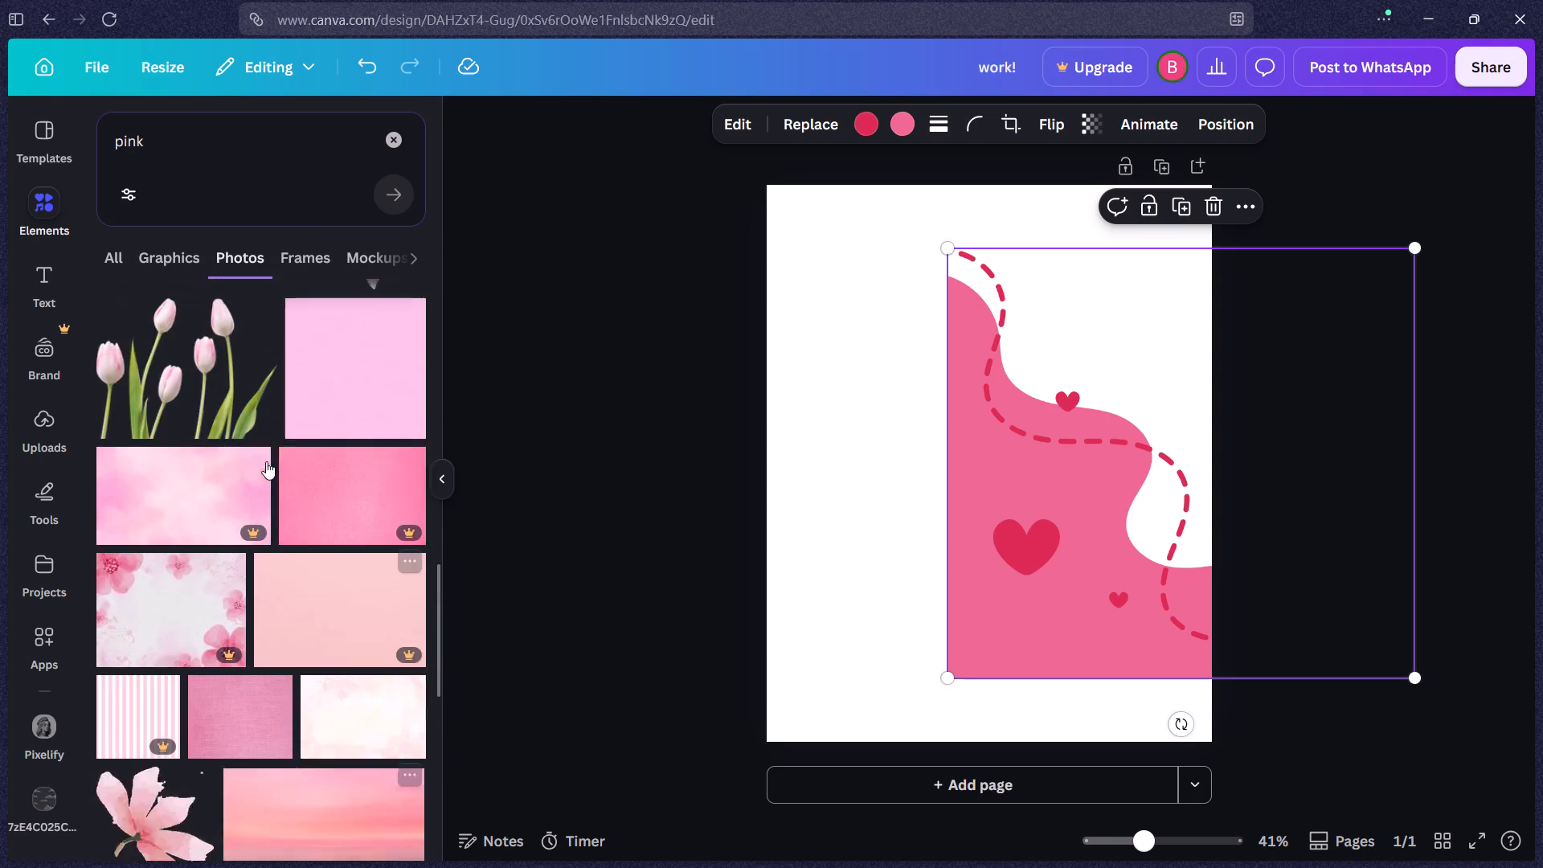
scroll(266, 461, up, 18)
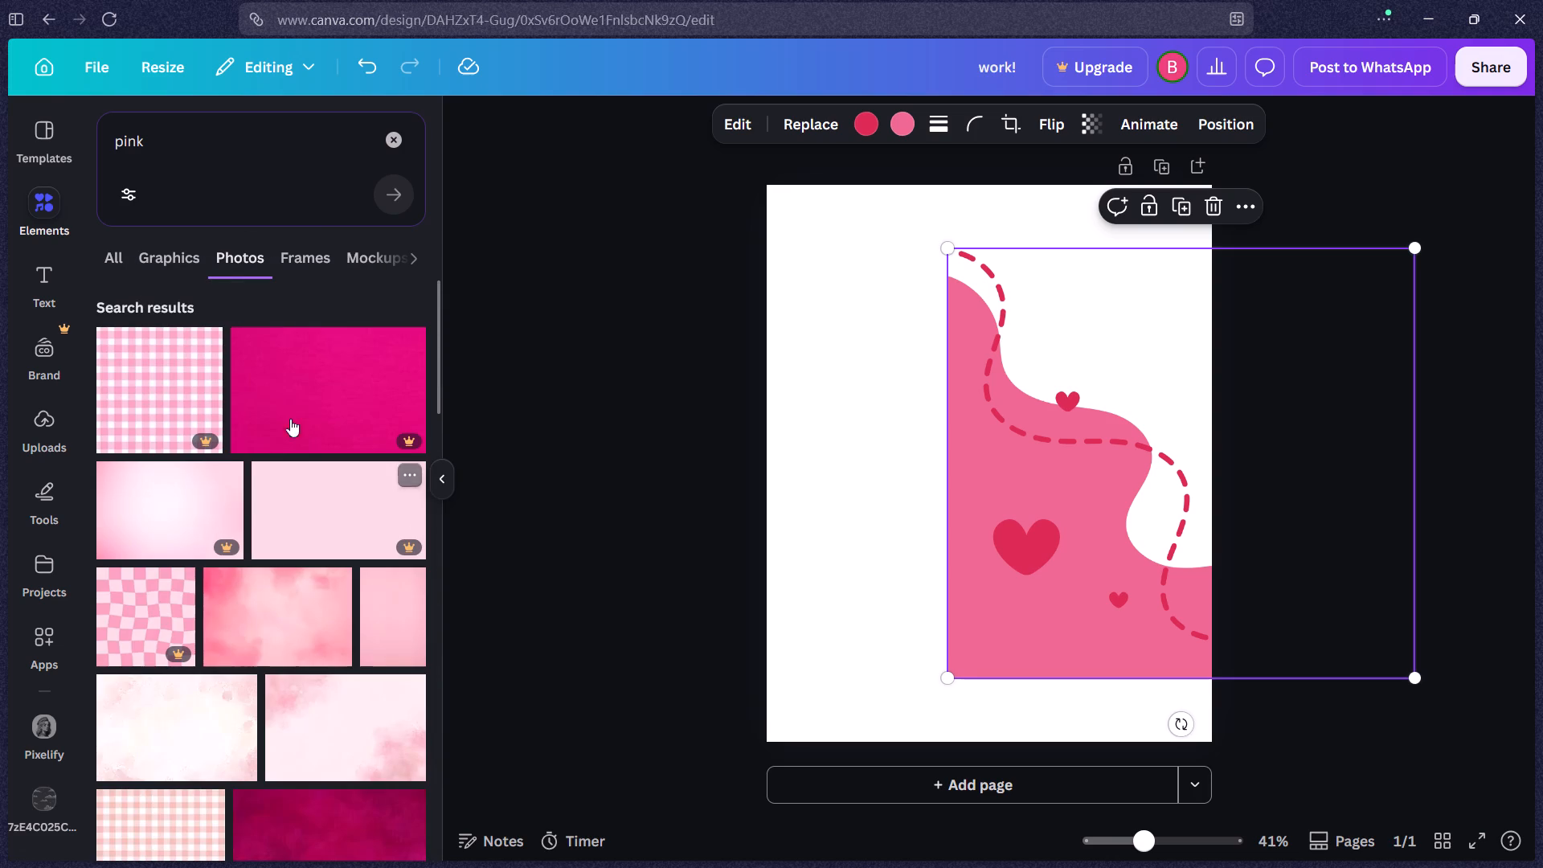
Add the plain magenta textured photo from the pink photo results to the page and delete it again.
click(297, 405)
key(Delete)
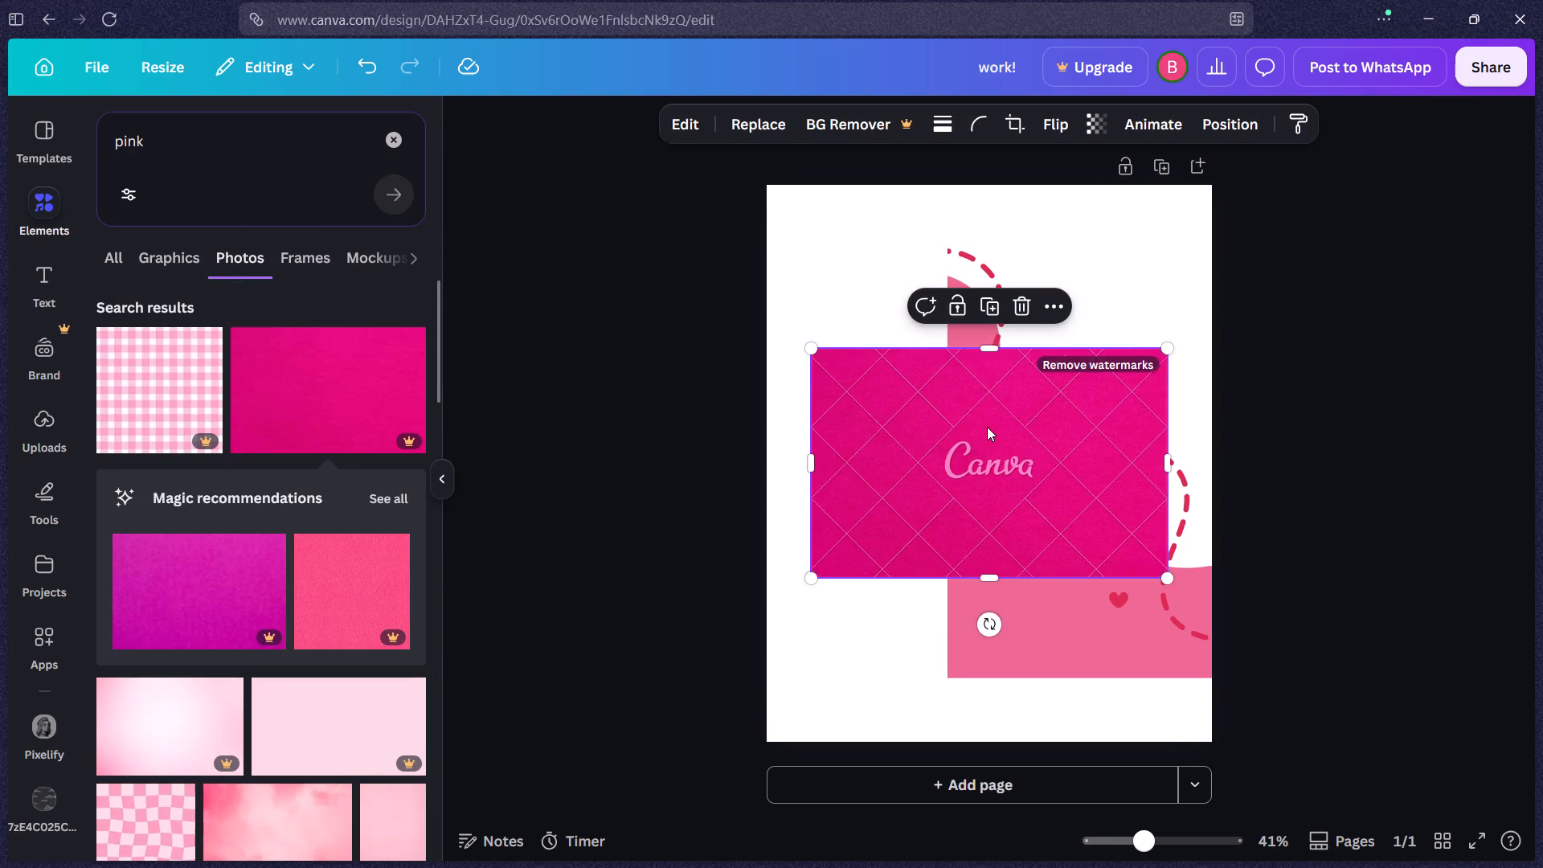
Examine the photo results for "pink" further down the list for a suitable background.
scroll(278, 510, down, 11)
scroll(275, 518, up, 3)
scroll(274, 515, down, 1)
scroll(274, 514, up, 1)
scroll(274, 516, down, 10)
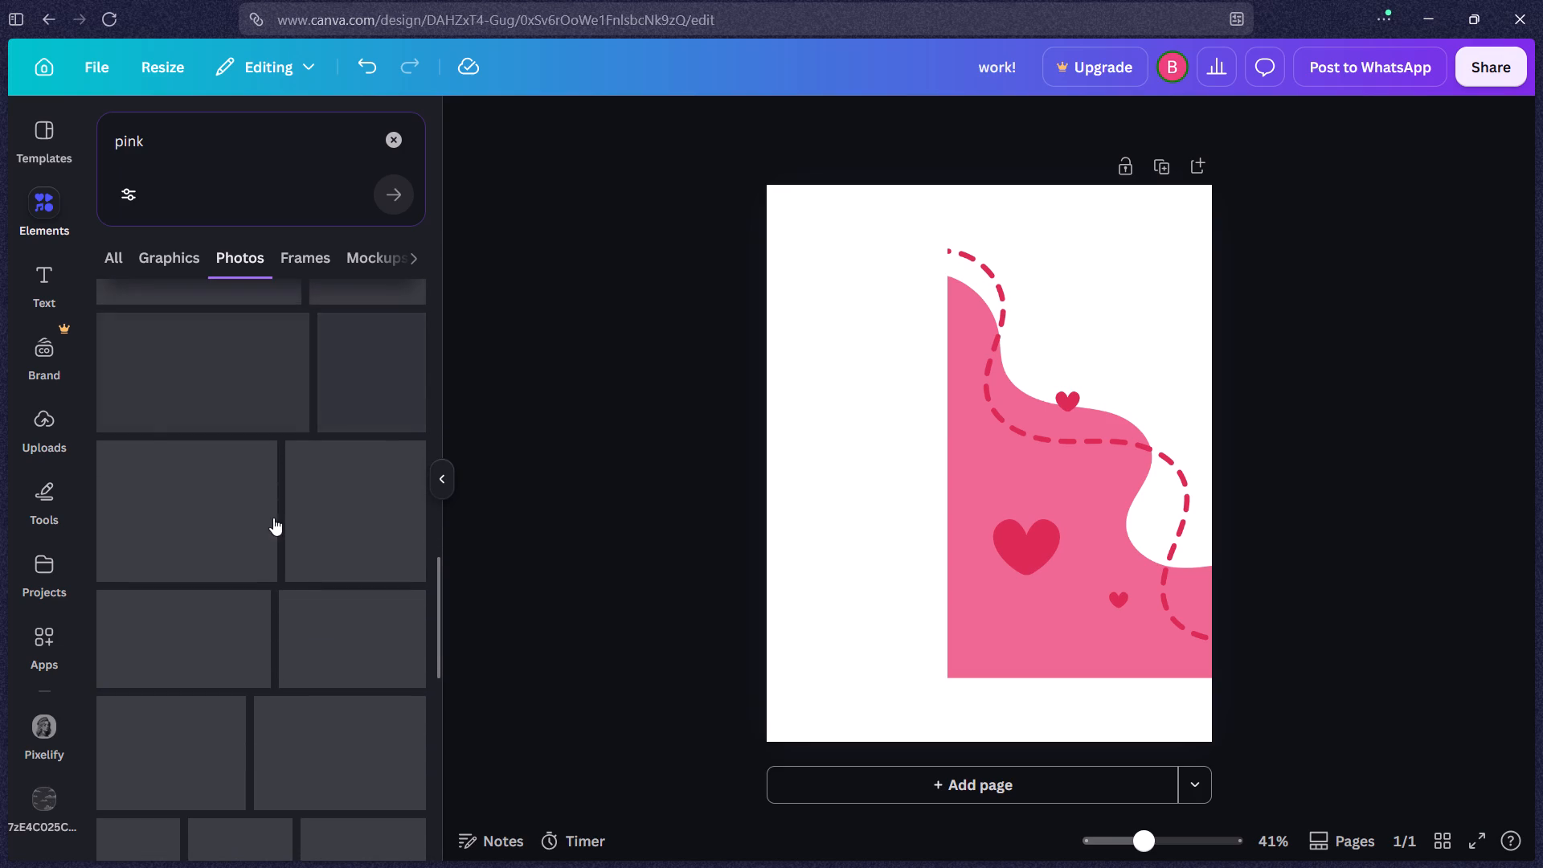
scroll(273, 518, down, 10)
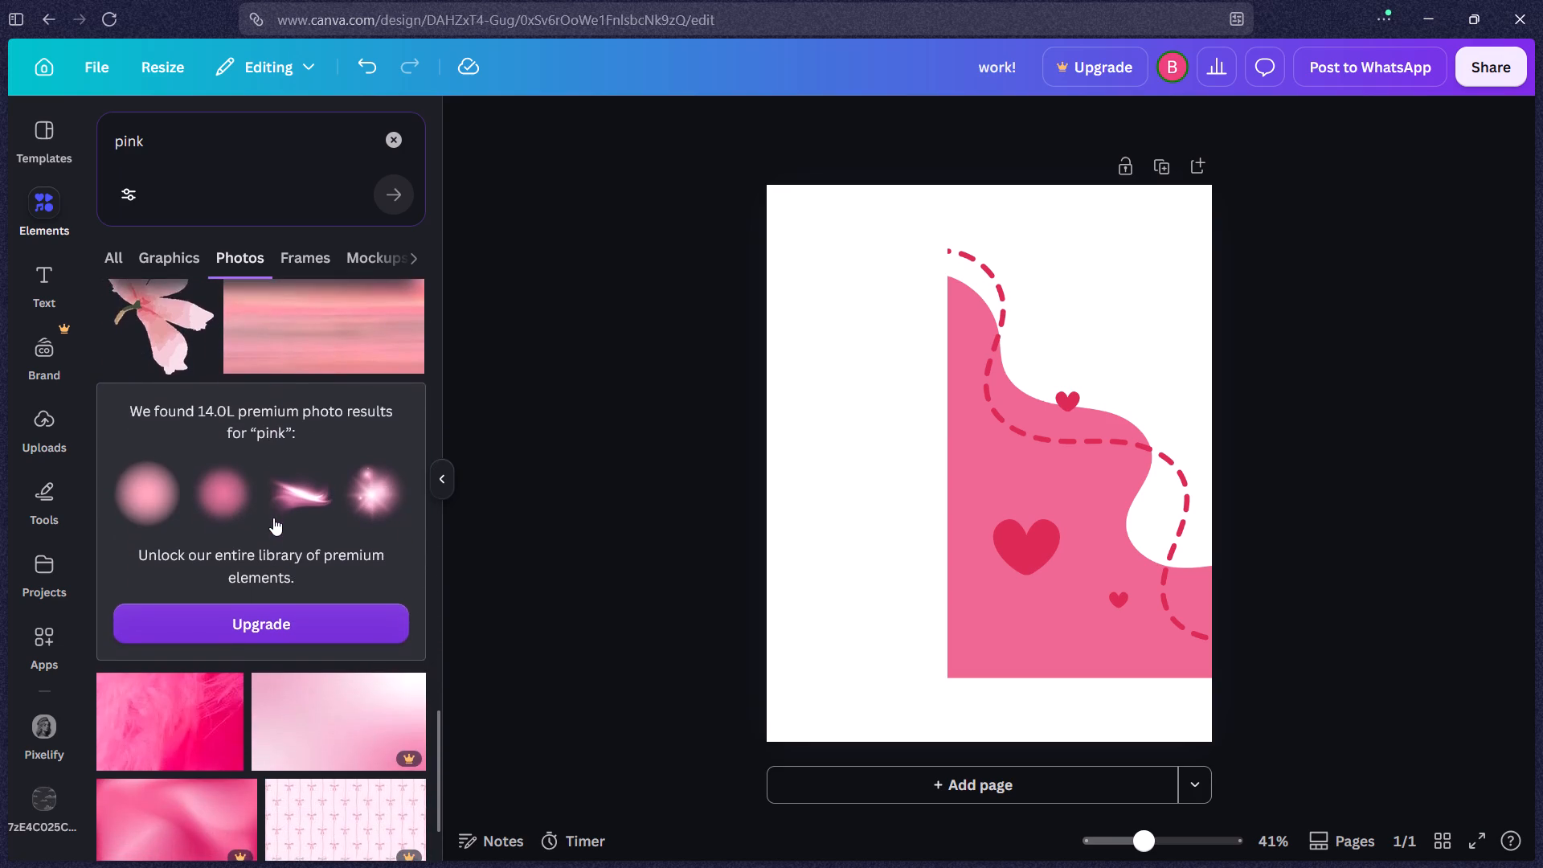
scroll(273, 518, down, 9)
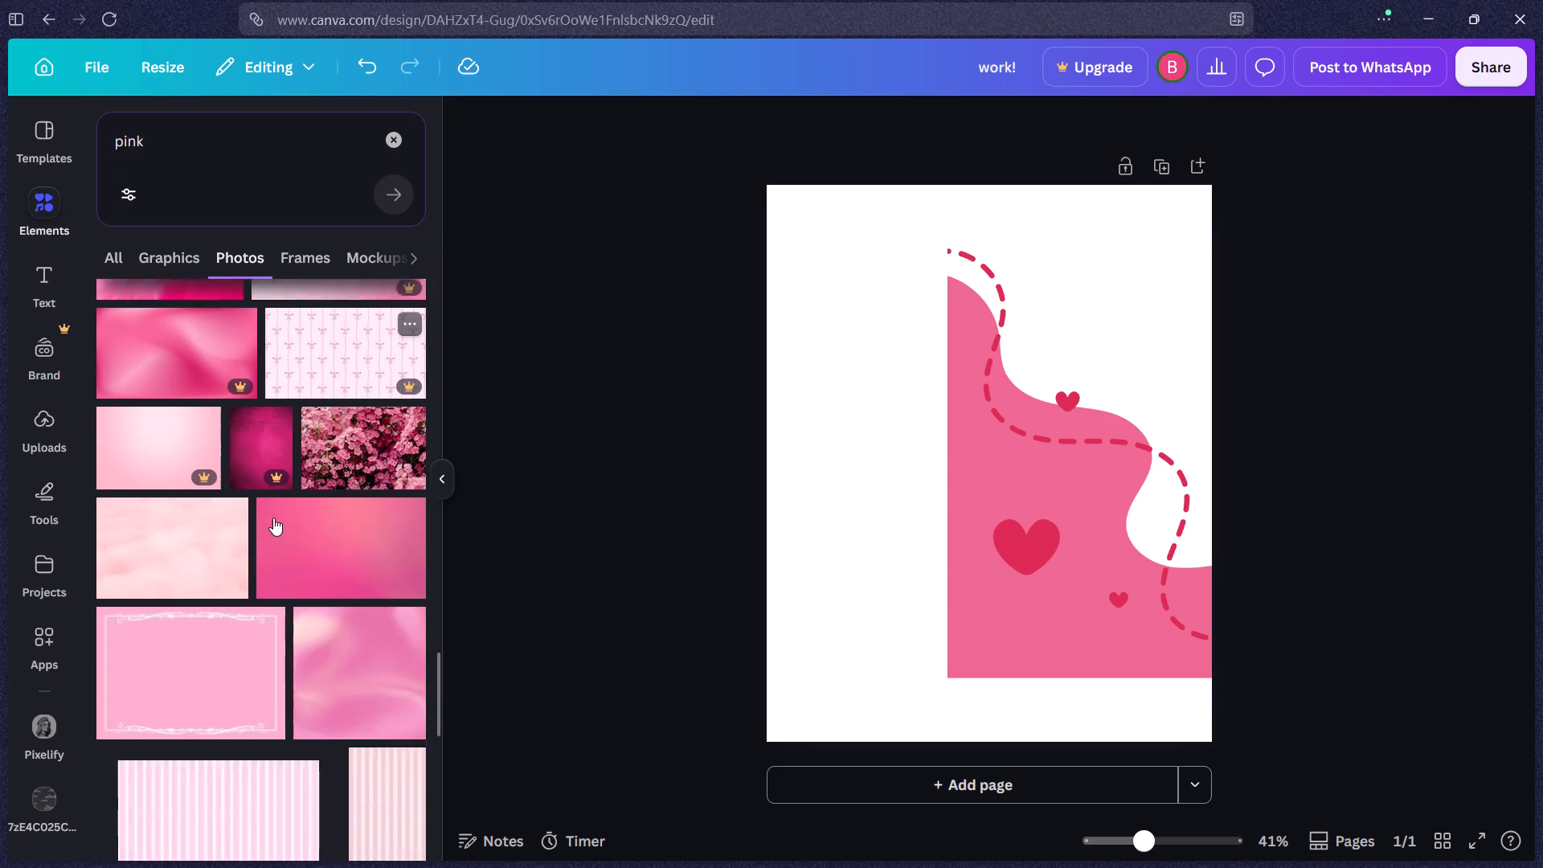
scroll(273, 518, down, 8)
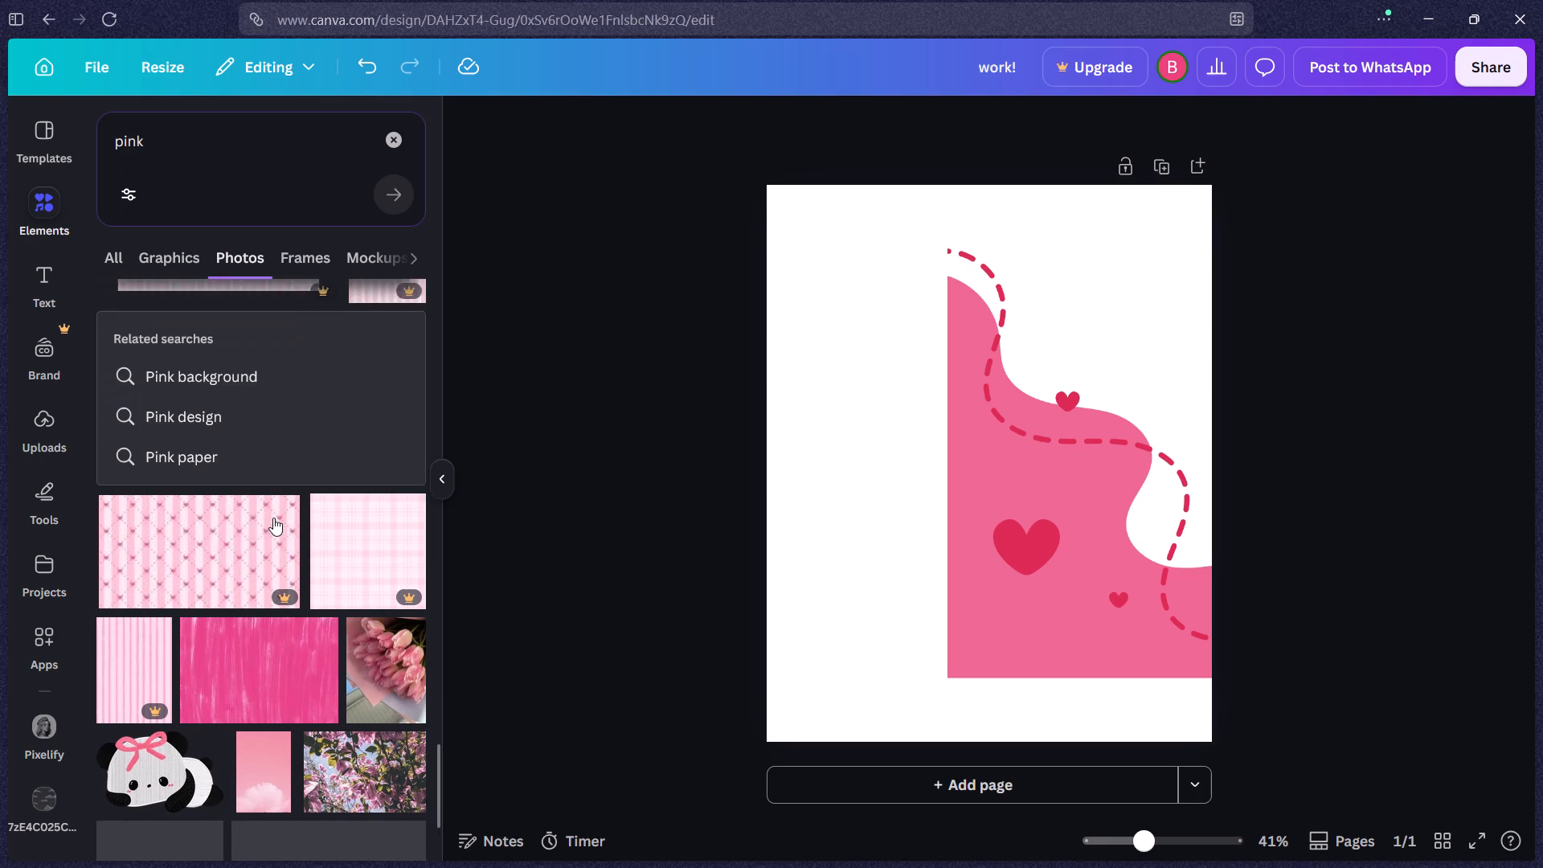
scroll(273, 518, down, 8)
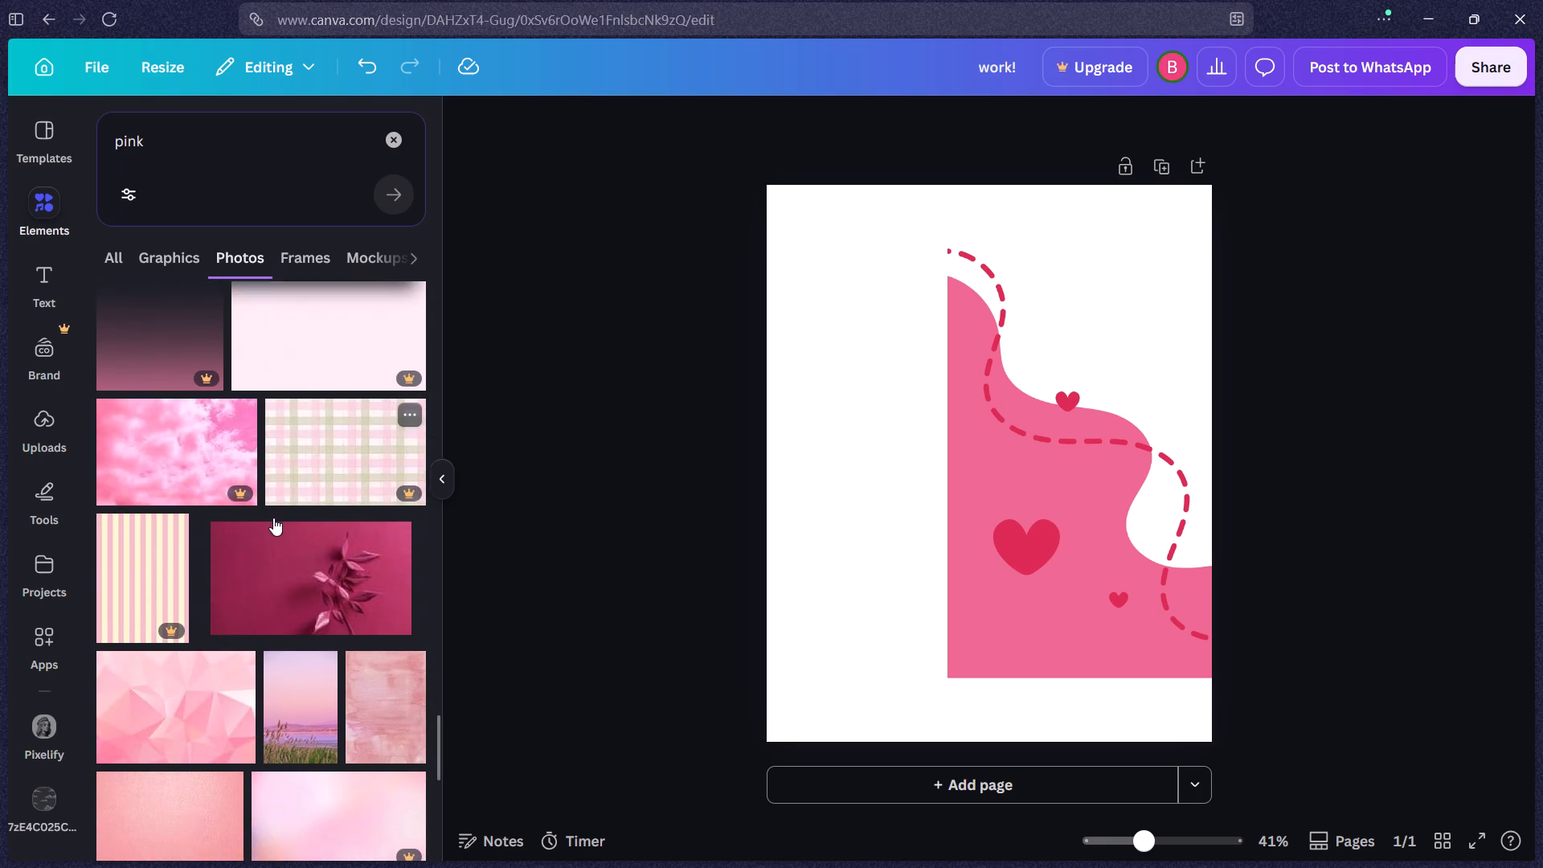
scroll(273, 518, down, 6)
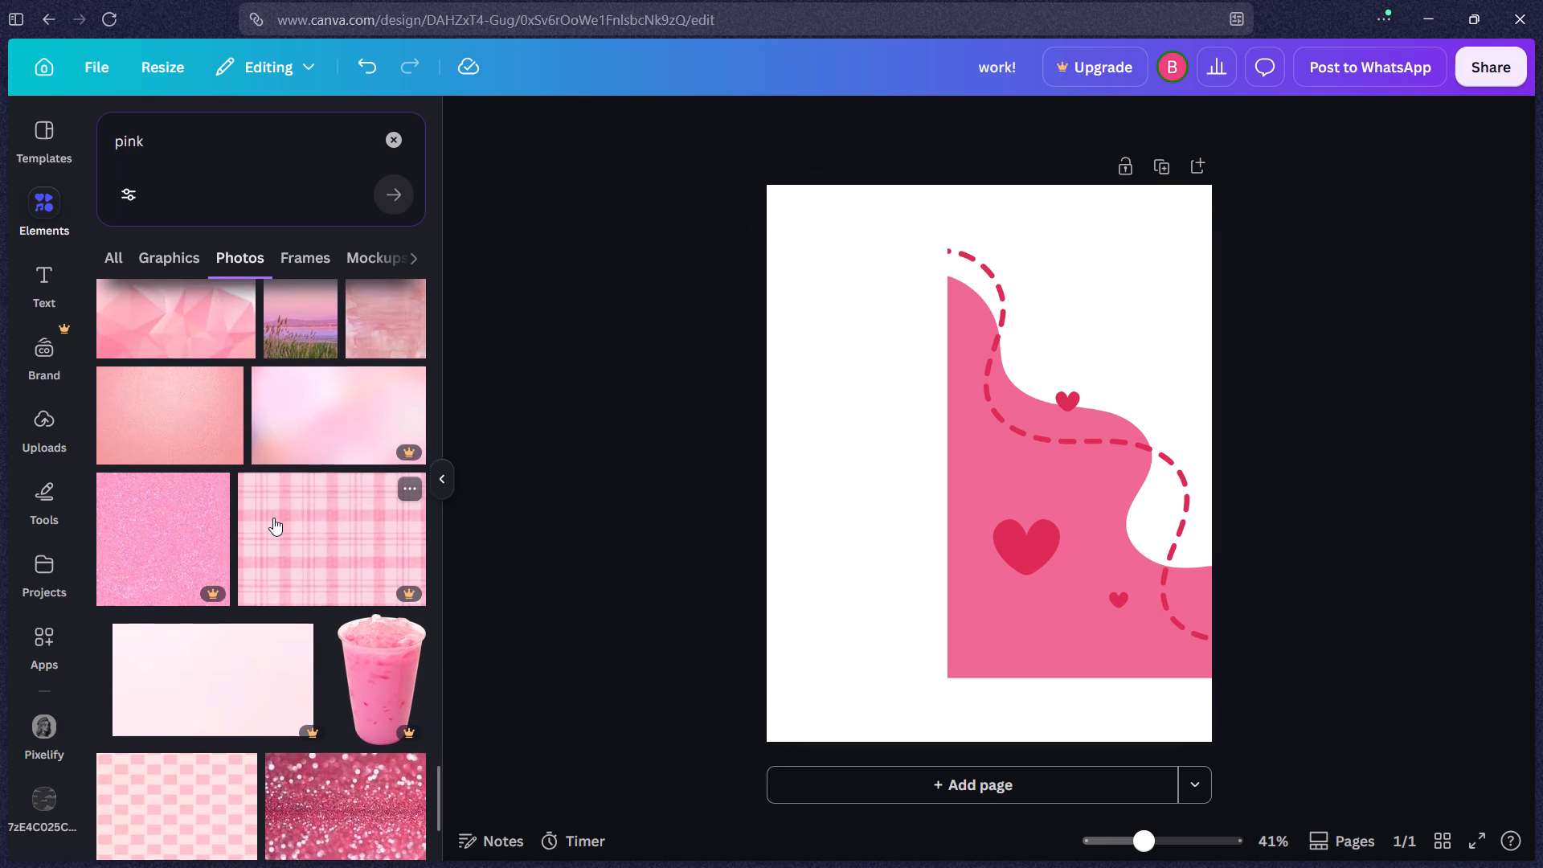
scroll(273, 518, down, 8)
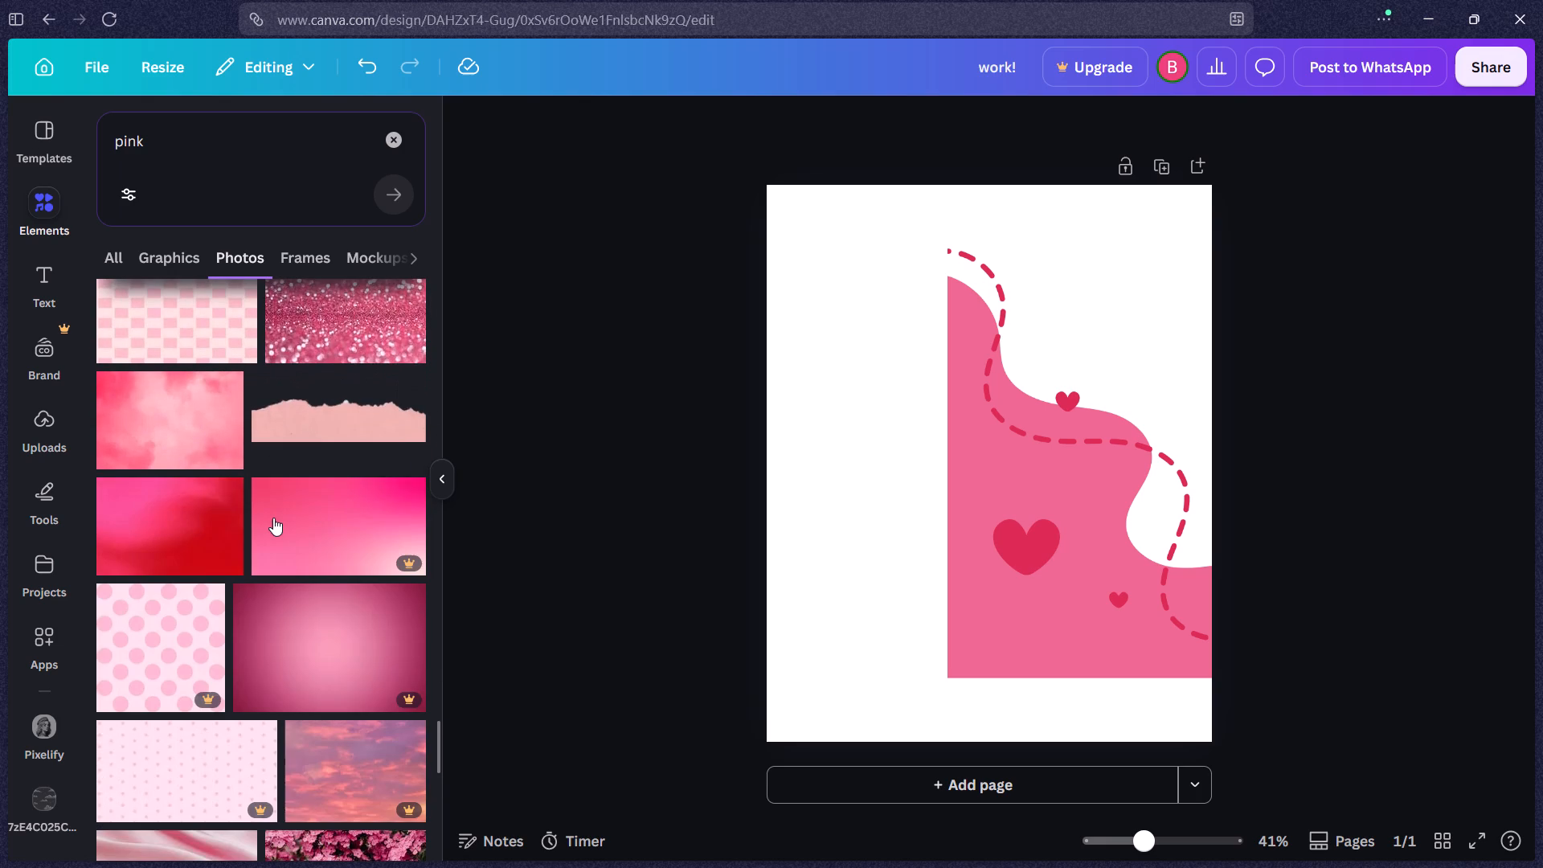
scroll(273, 518, down, 8)
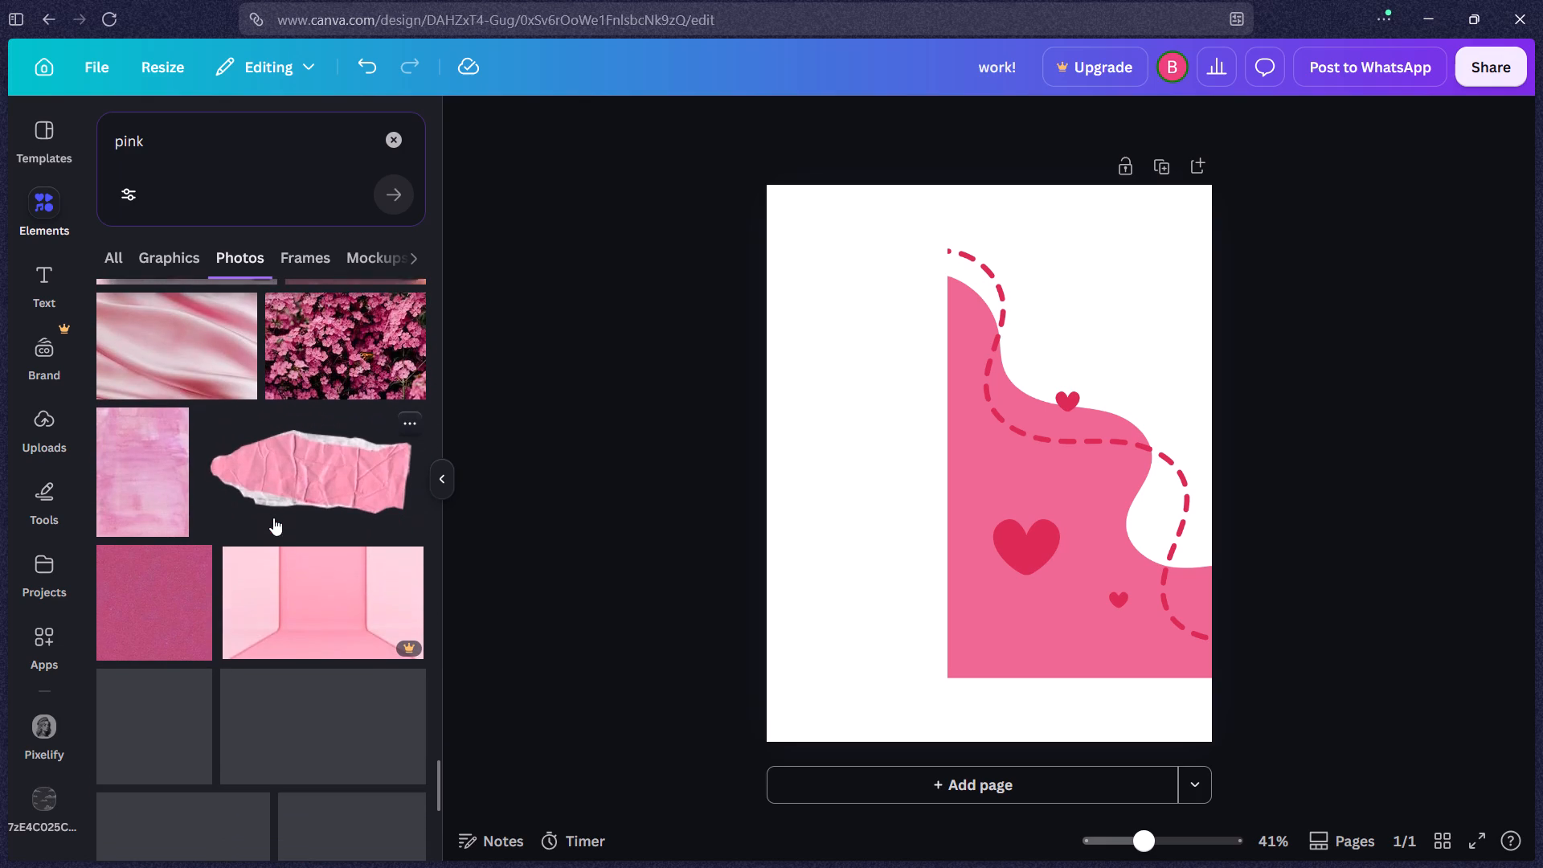
scroll(273, 518, down, 3)
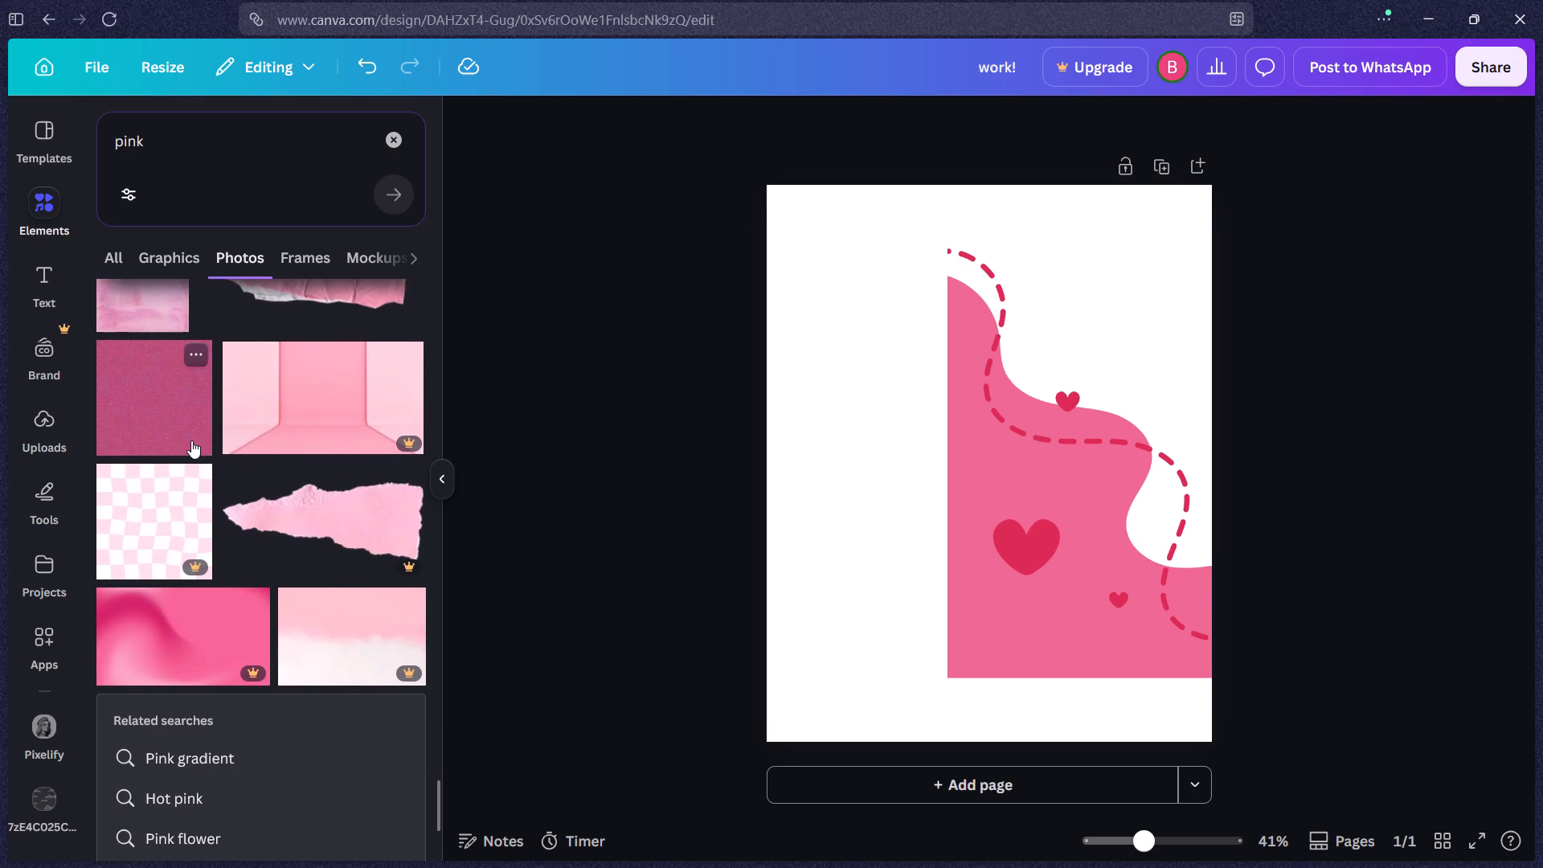
scroll(162, 567, down, 10)
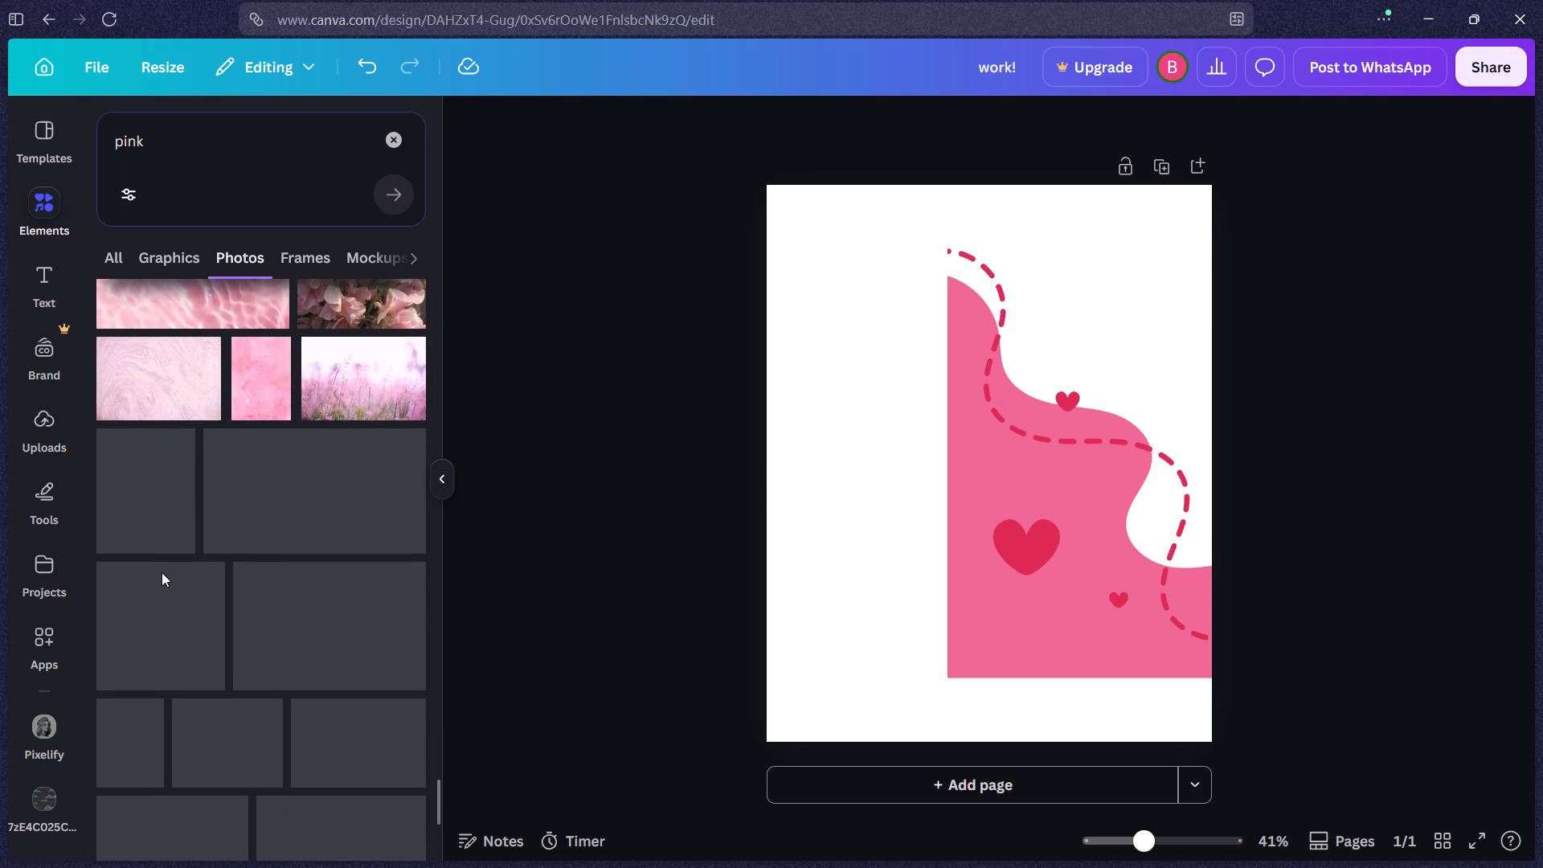
scroll(162, 571, down, 8)
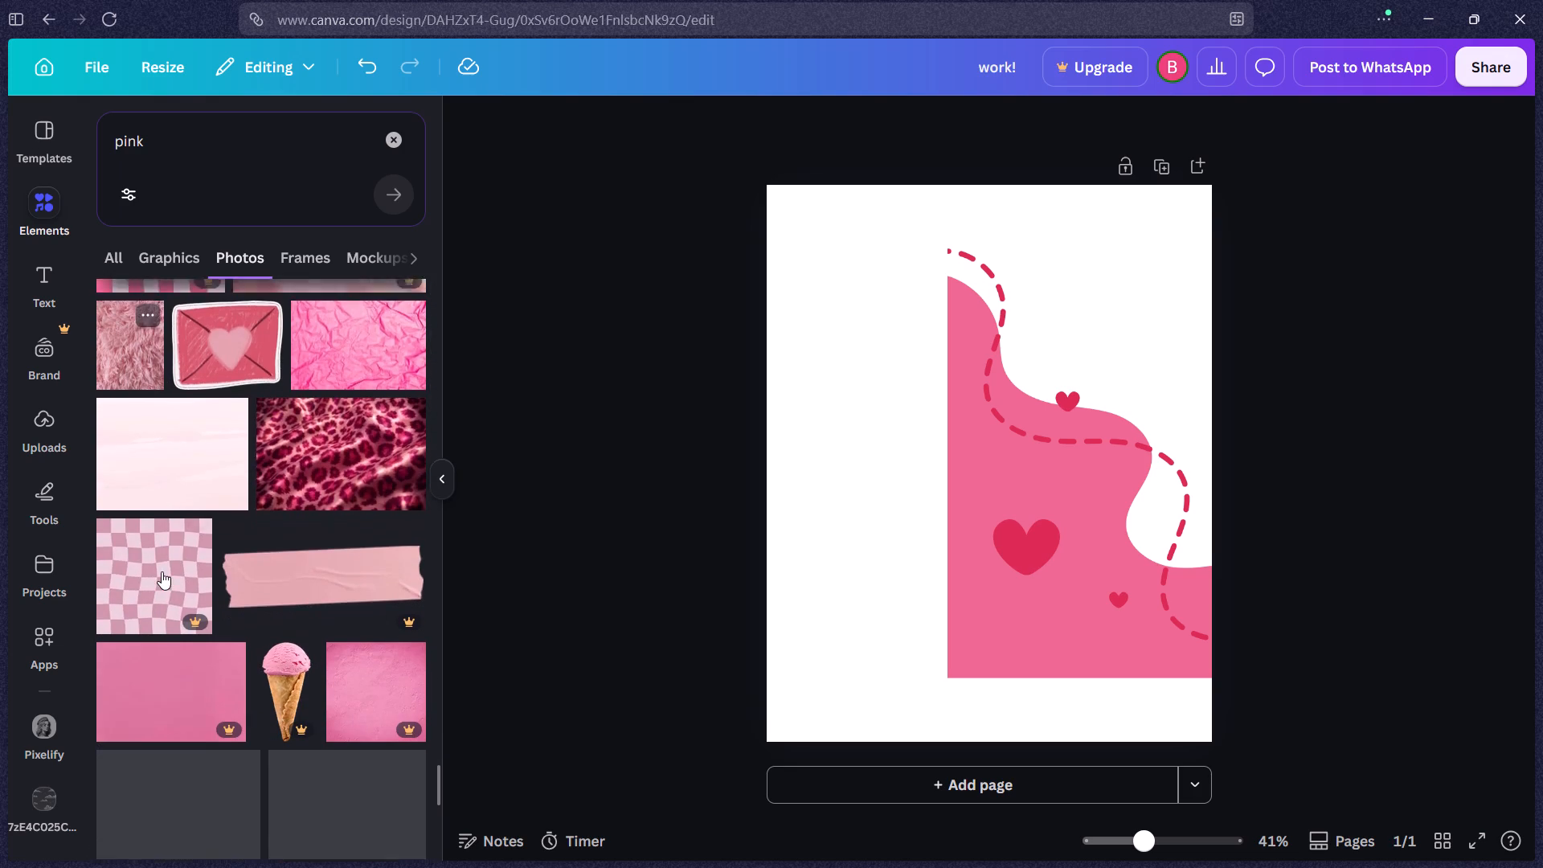
scroll(162, 571, down, 4)
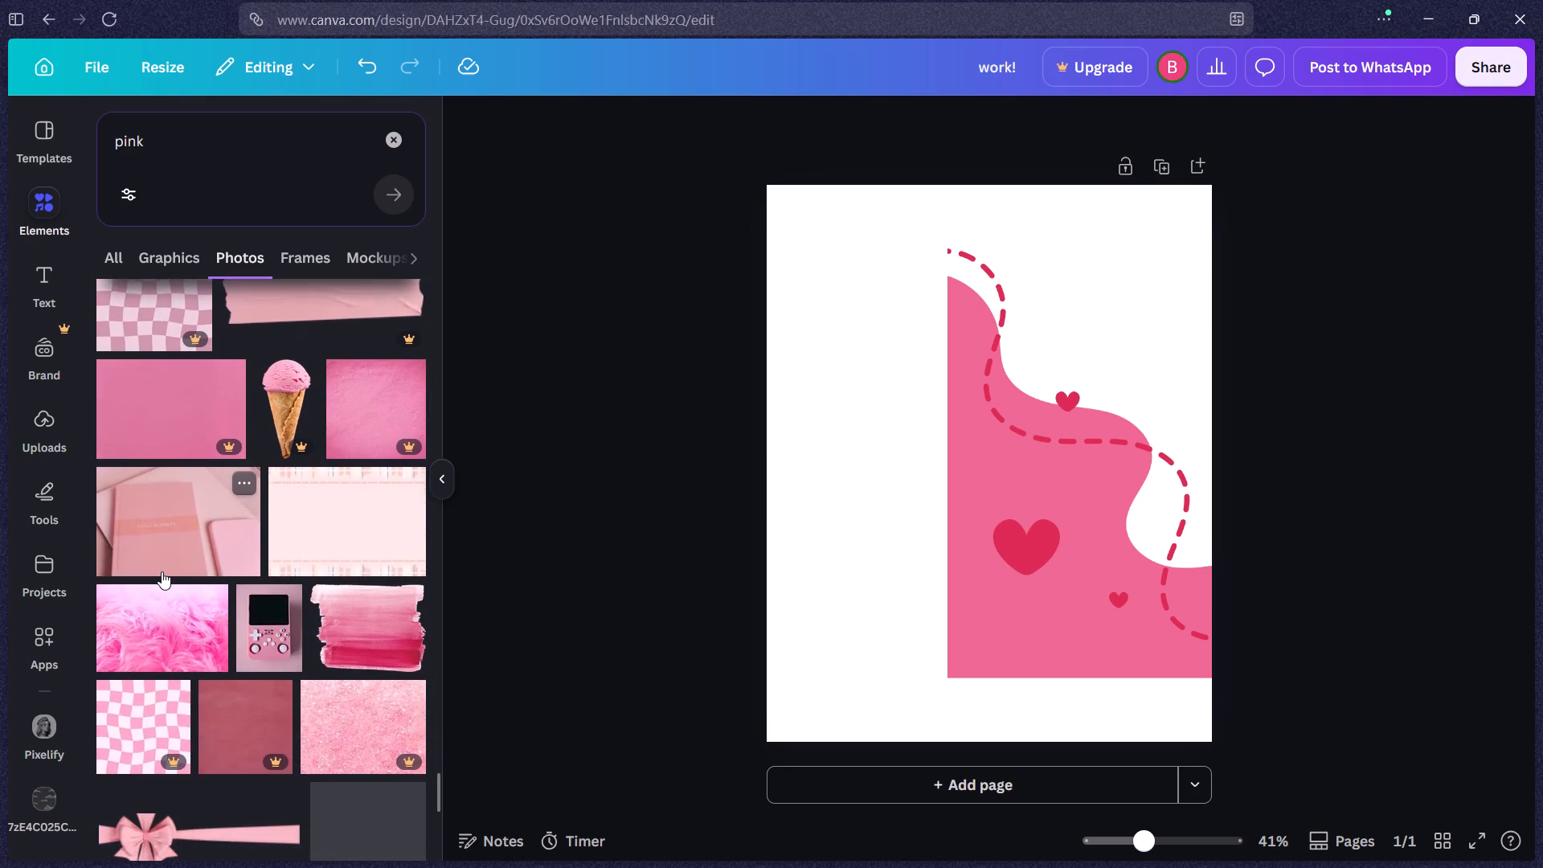
scroll(162, 571, down, 5)
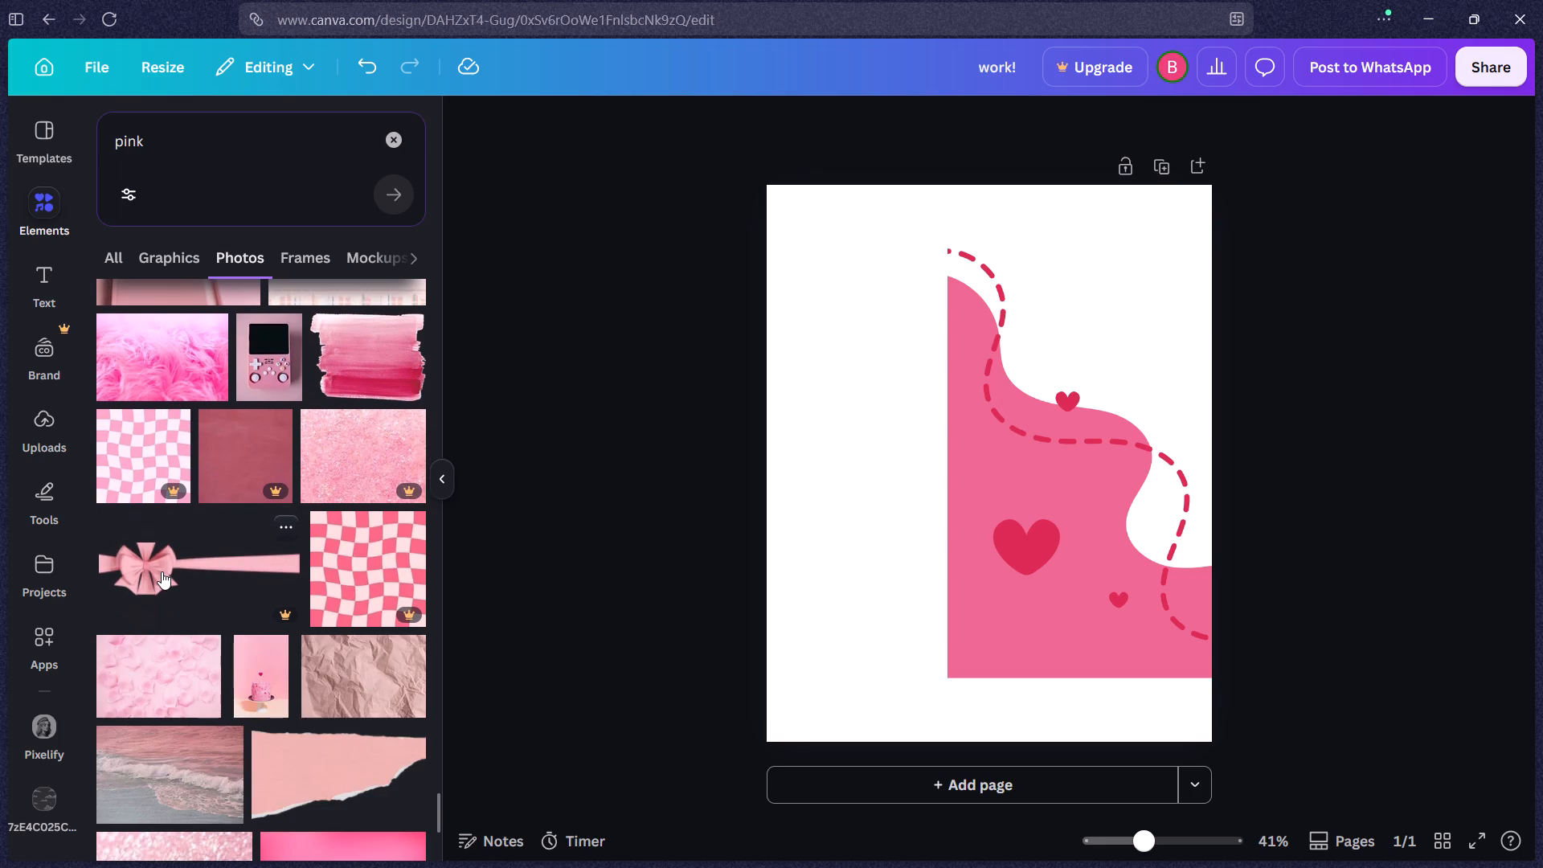
scroll(162, 571, down, 2)
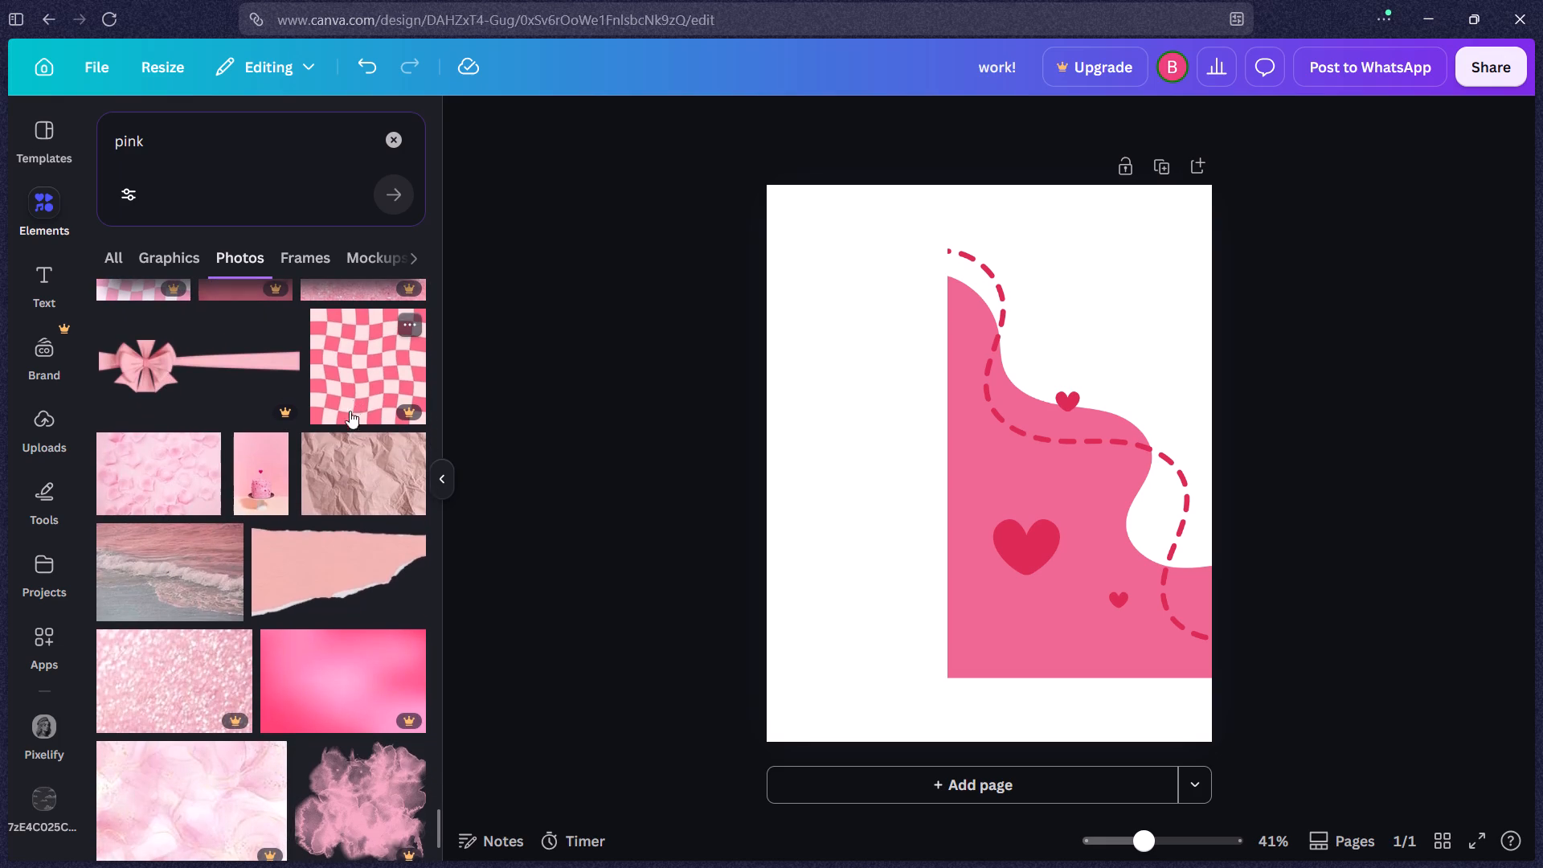
scroll(343, 416, down, 4)
scroll(233, 542, down, 3)
scroll(432, 580, down, 4)
scroll(283, 612, down, 2)
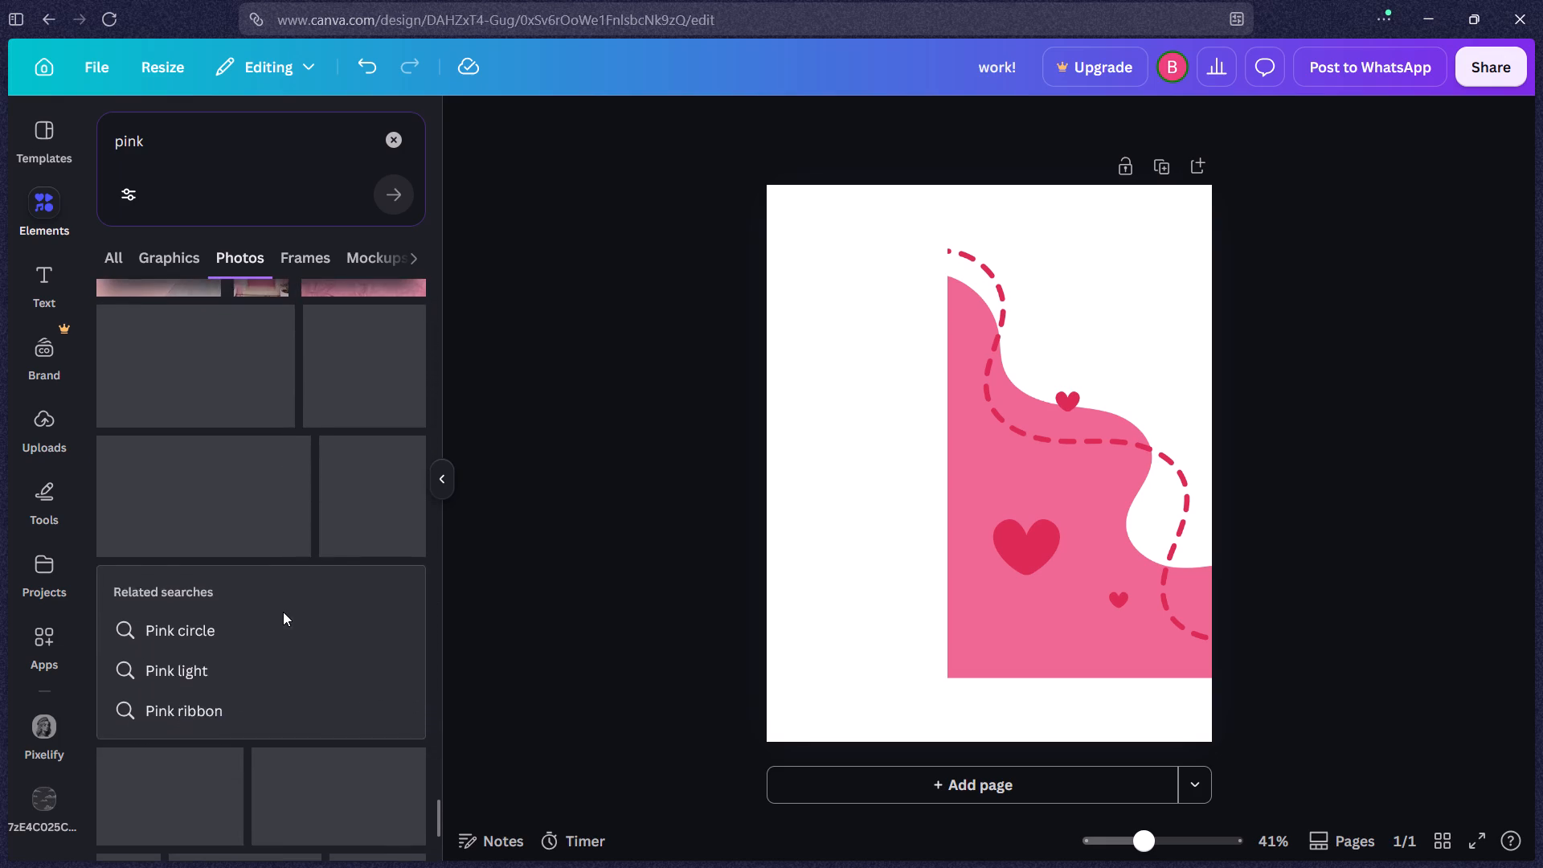
scroll(283, 612, up, 2)
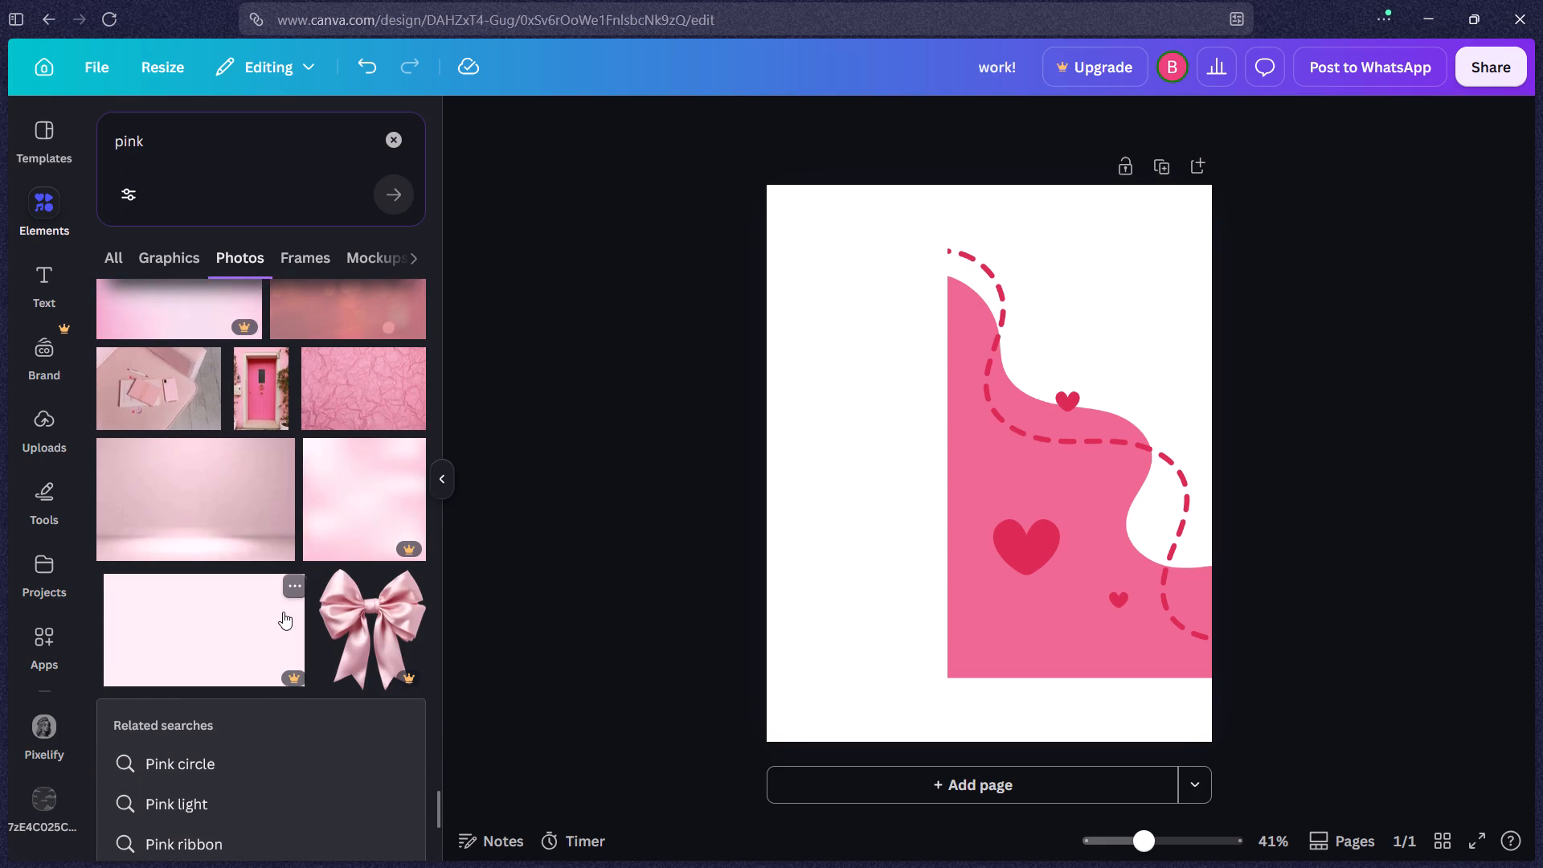
scroll(283, 612, down, 12)
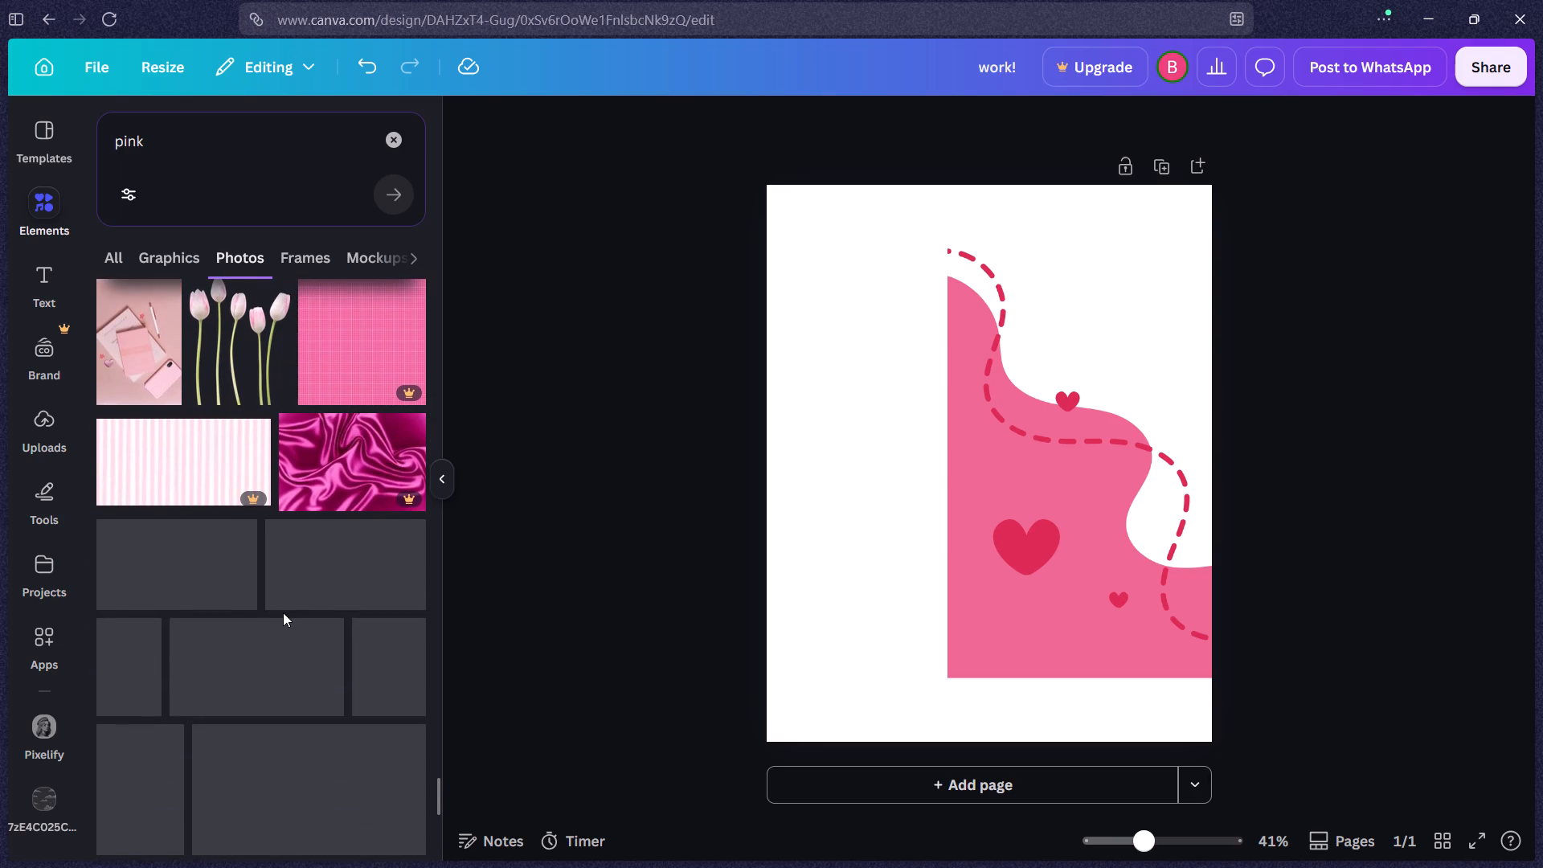
scroll(283, 612, down, 4)
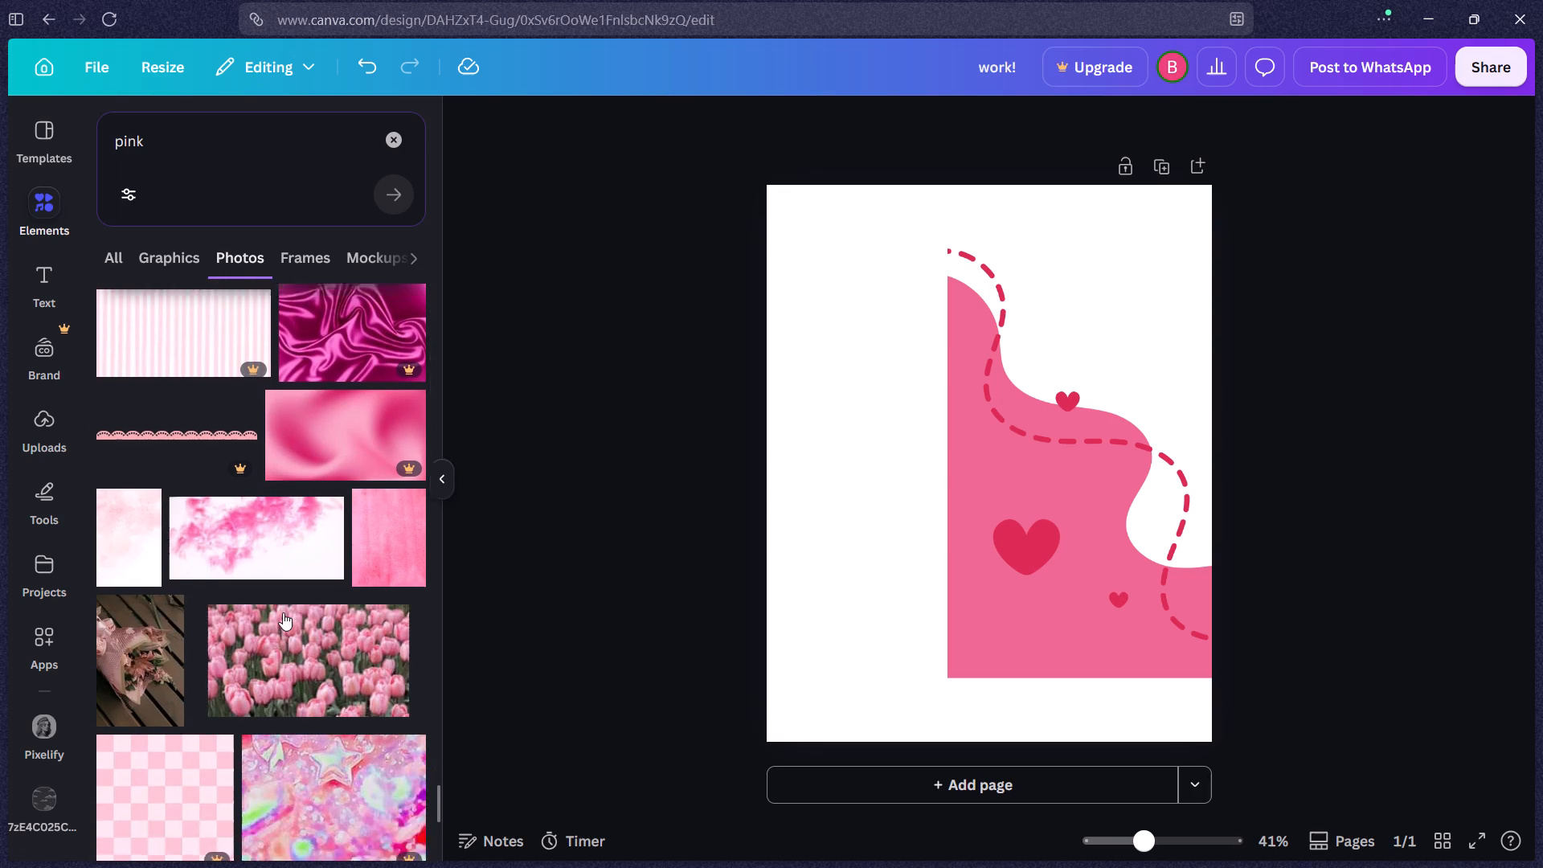
Return to the beginning of the "pink" photo results and examine them again for a suitable background.
drag(433, 811, 424, 535)
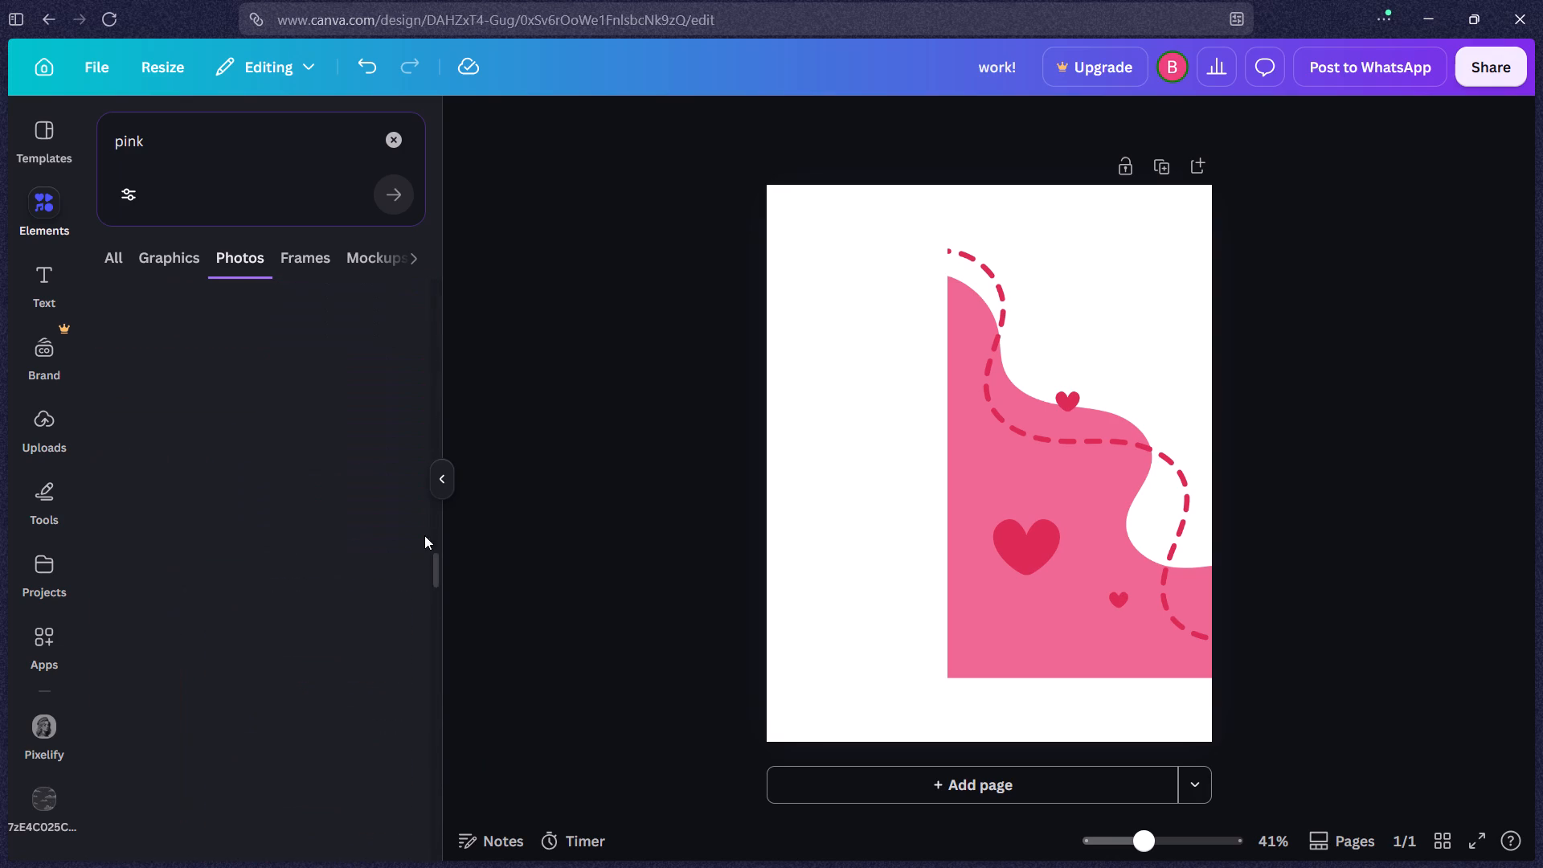
drag(424, 535, 428, 272)
scroll(313, 453, down, 4)
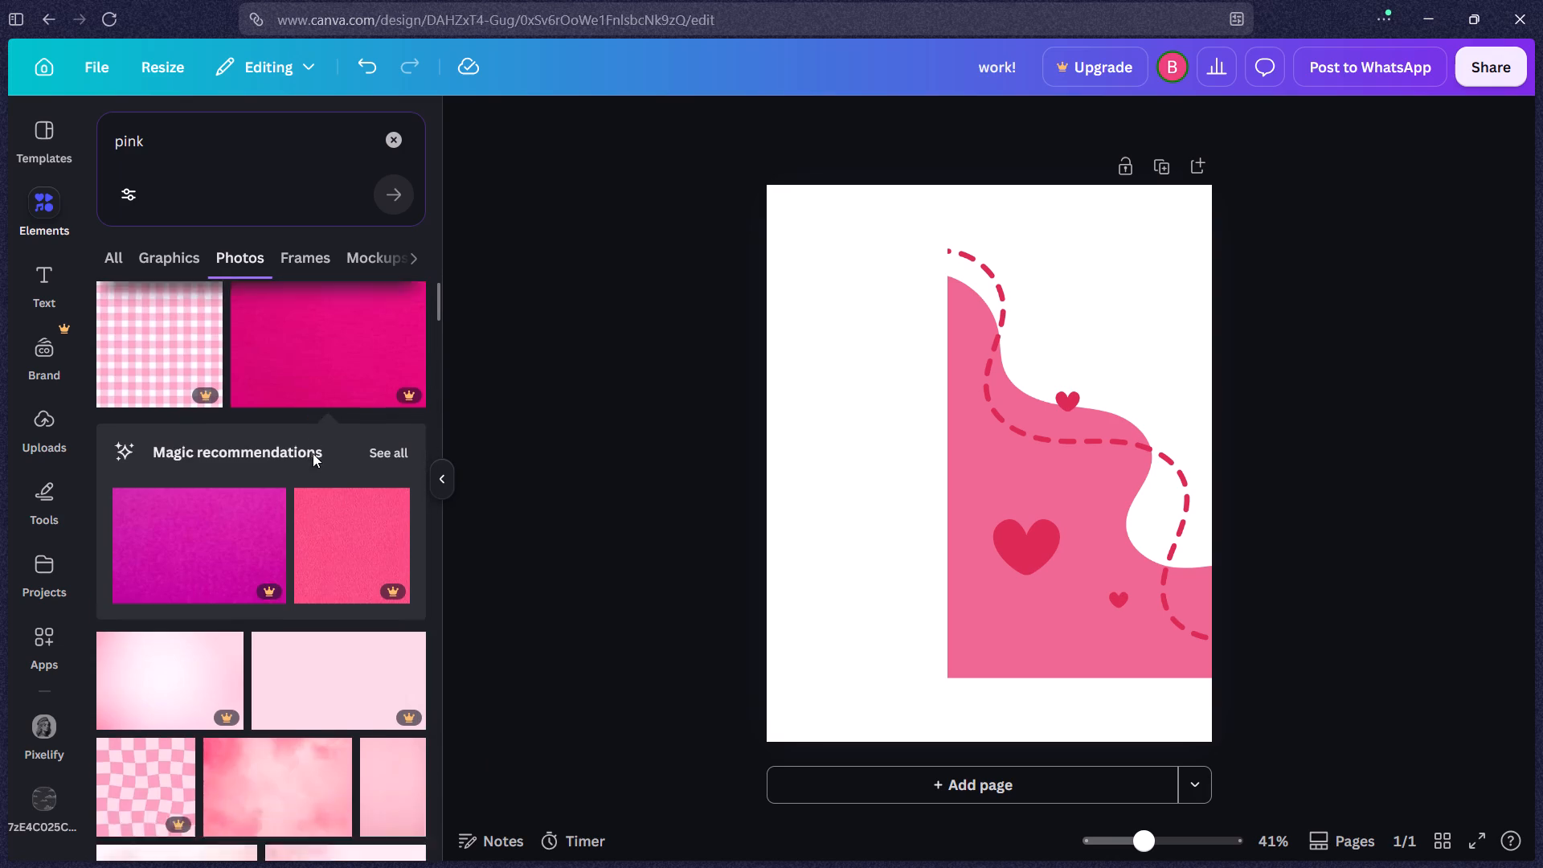
scroll(313, 453, down, 7)
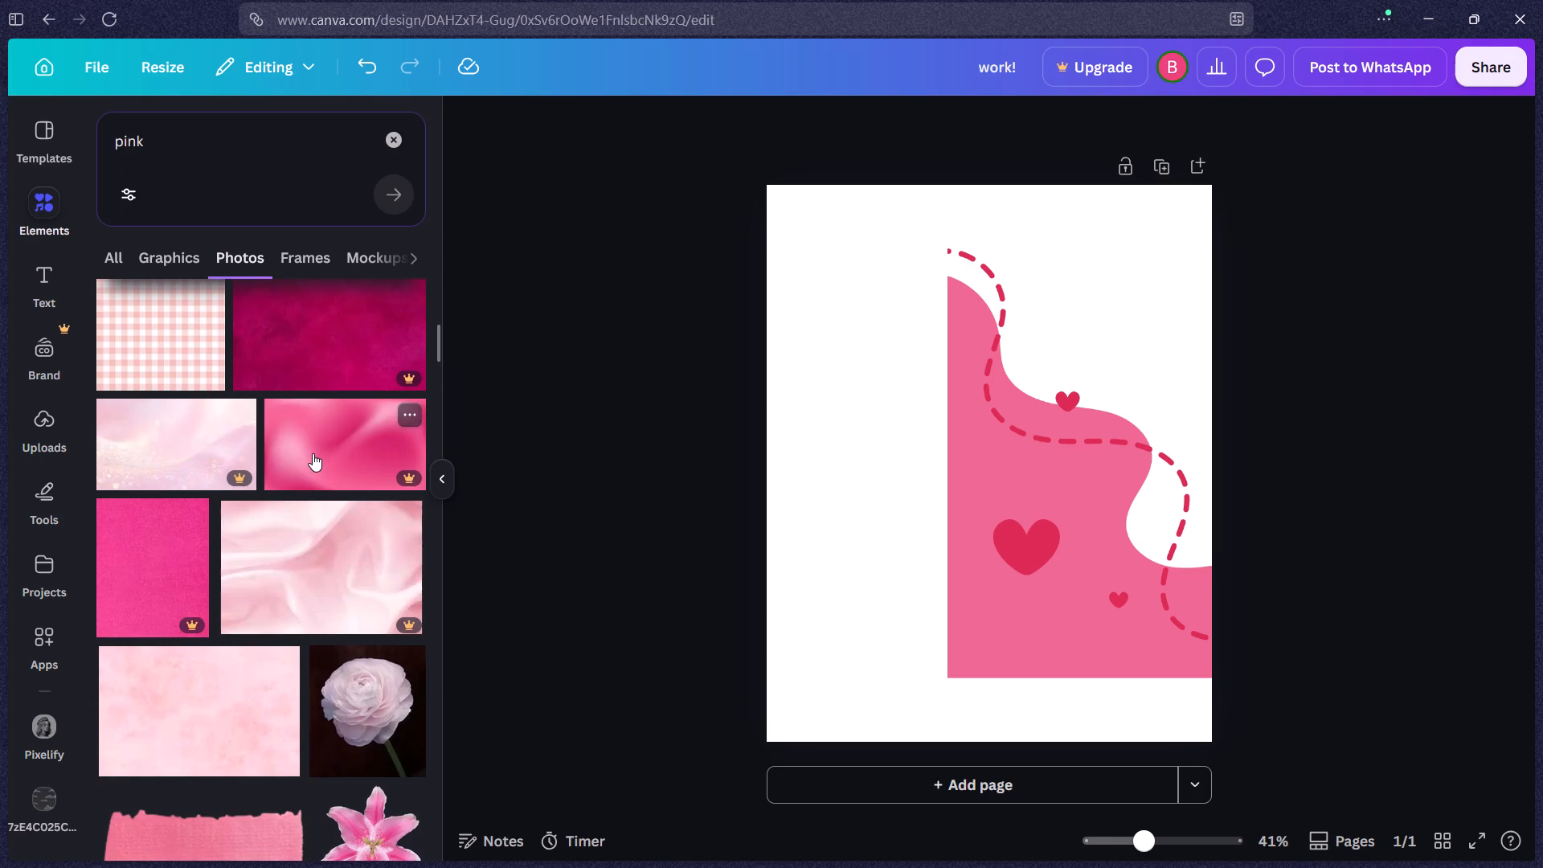
scroll(313, 453, down, 10)
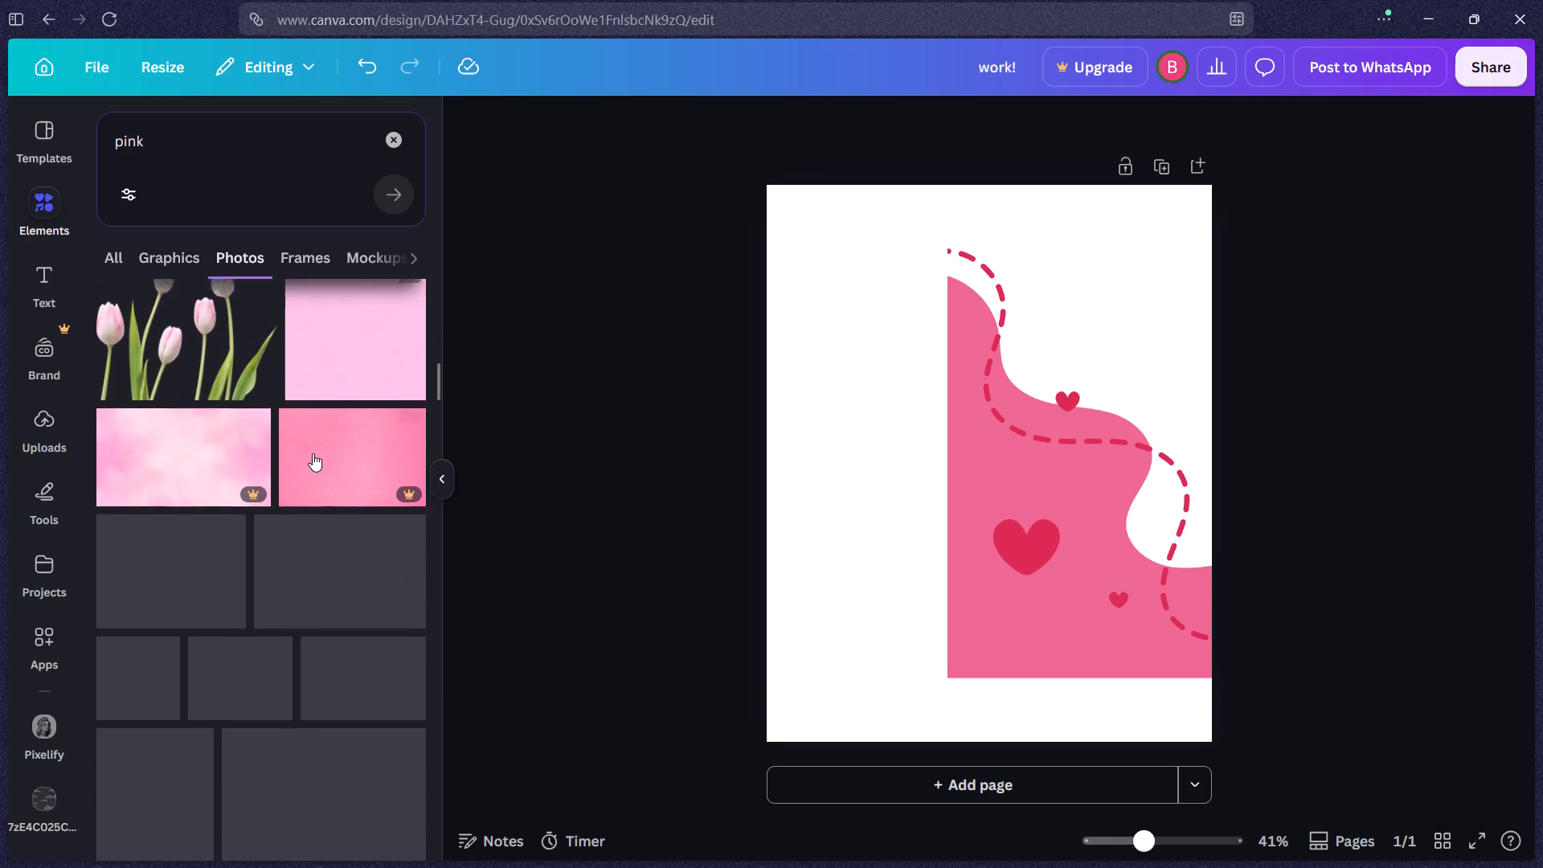
scroll(313, 453, down, 10)
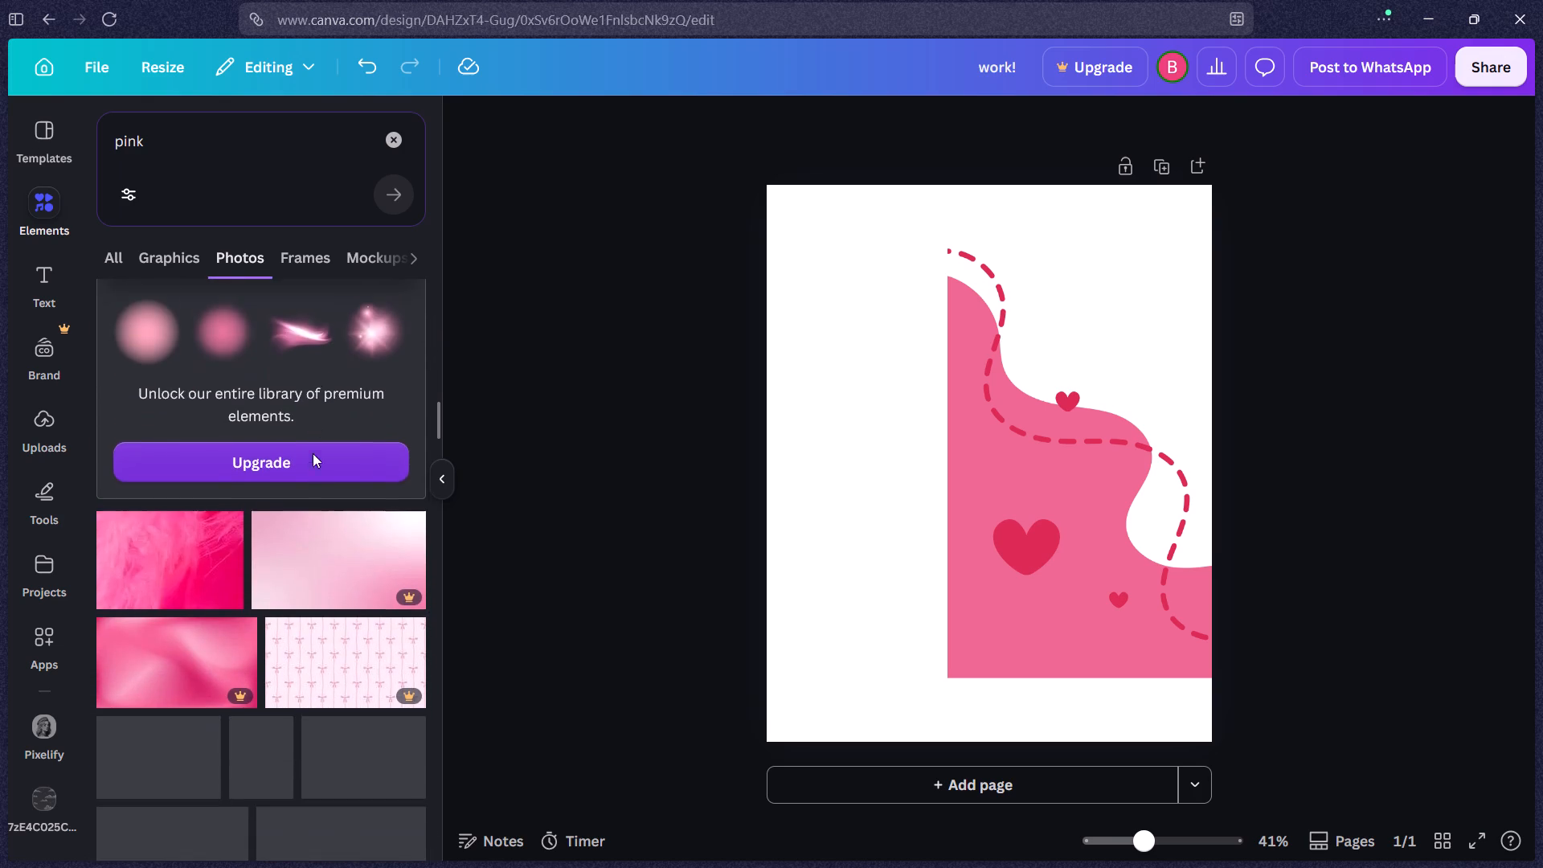
scroll(313, 453, down, 6)
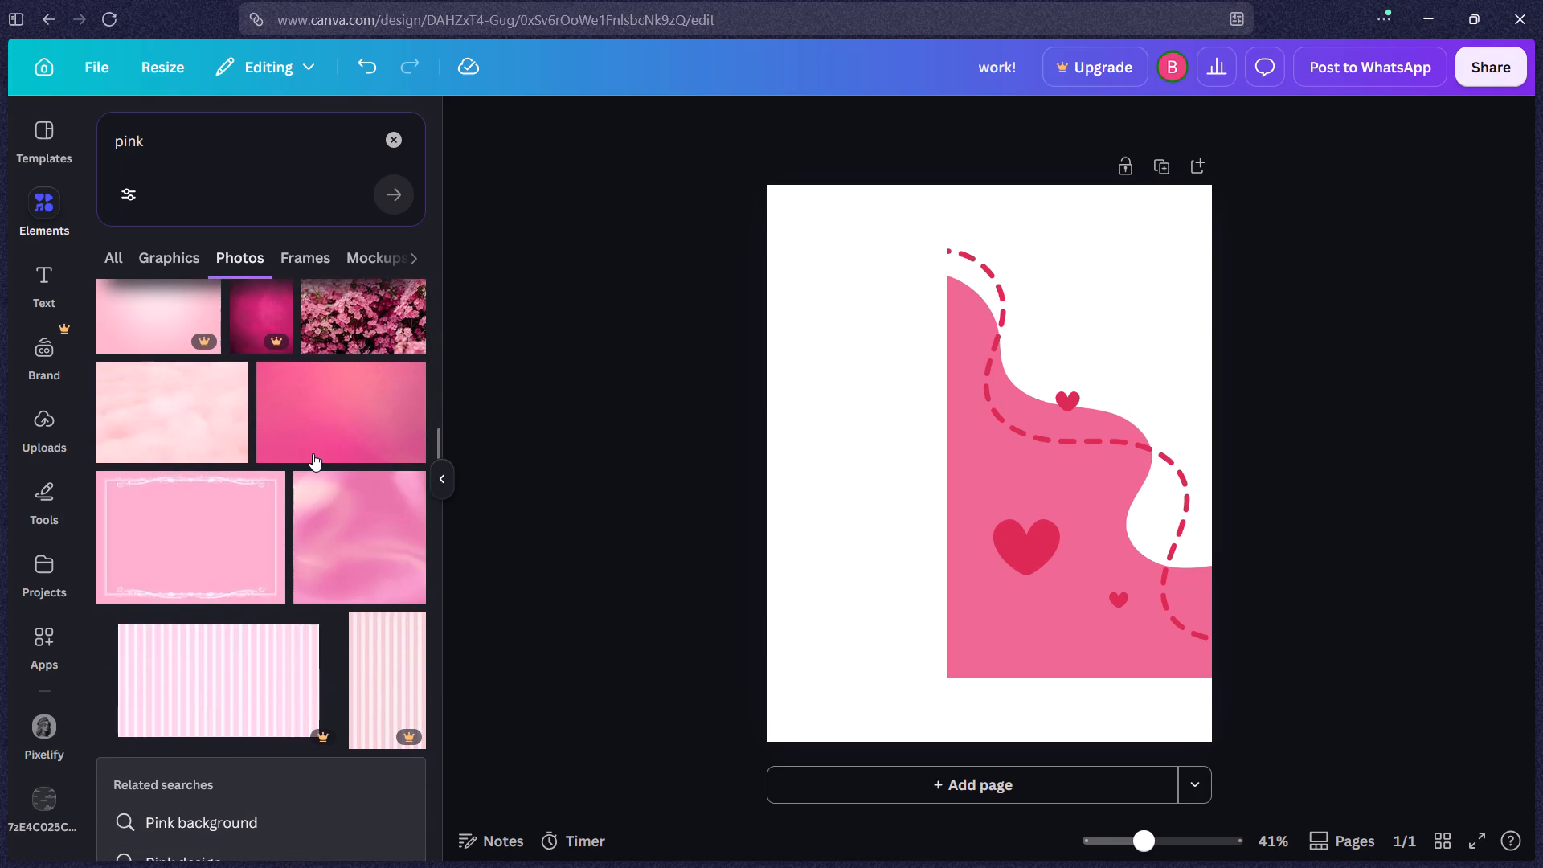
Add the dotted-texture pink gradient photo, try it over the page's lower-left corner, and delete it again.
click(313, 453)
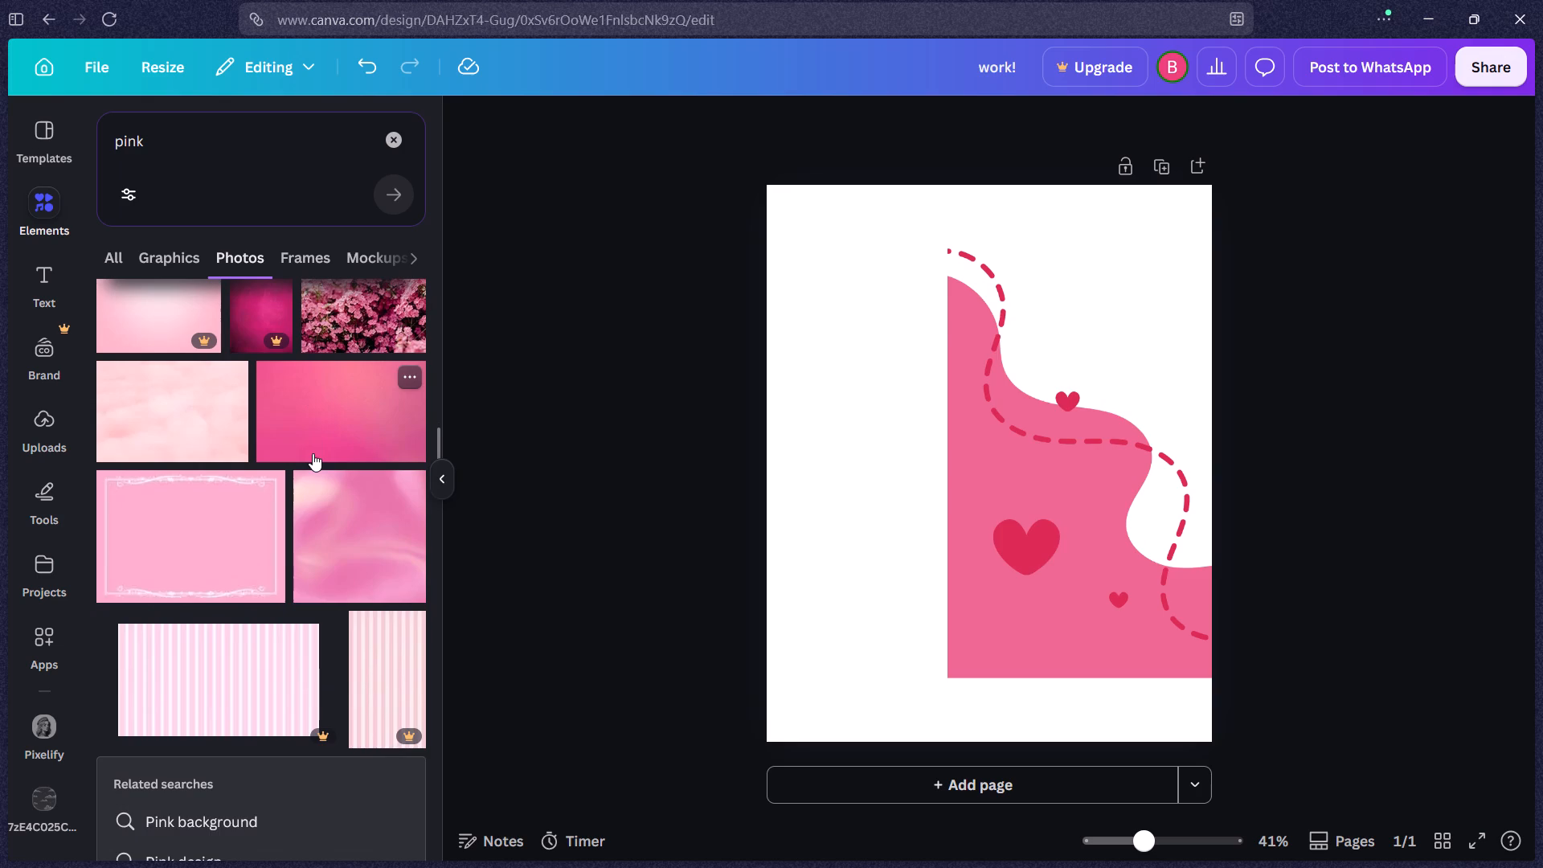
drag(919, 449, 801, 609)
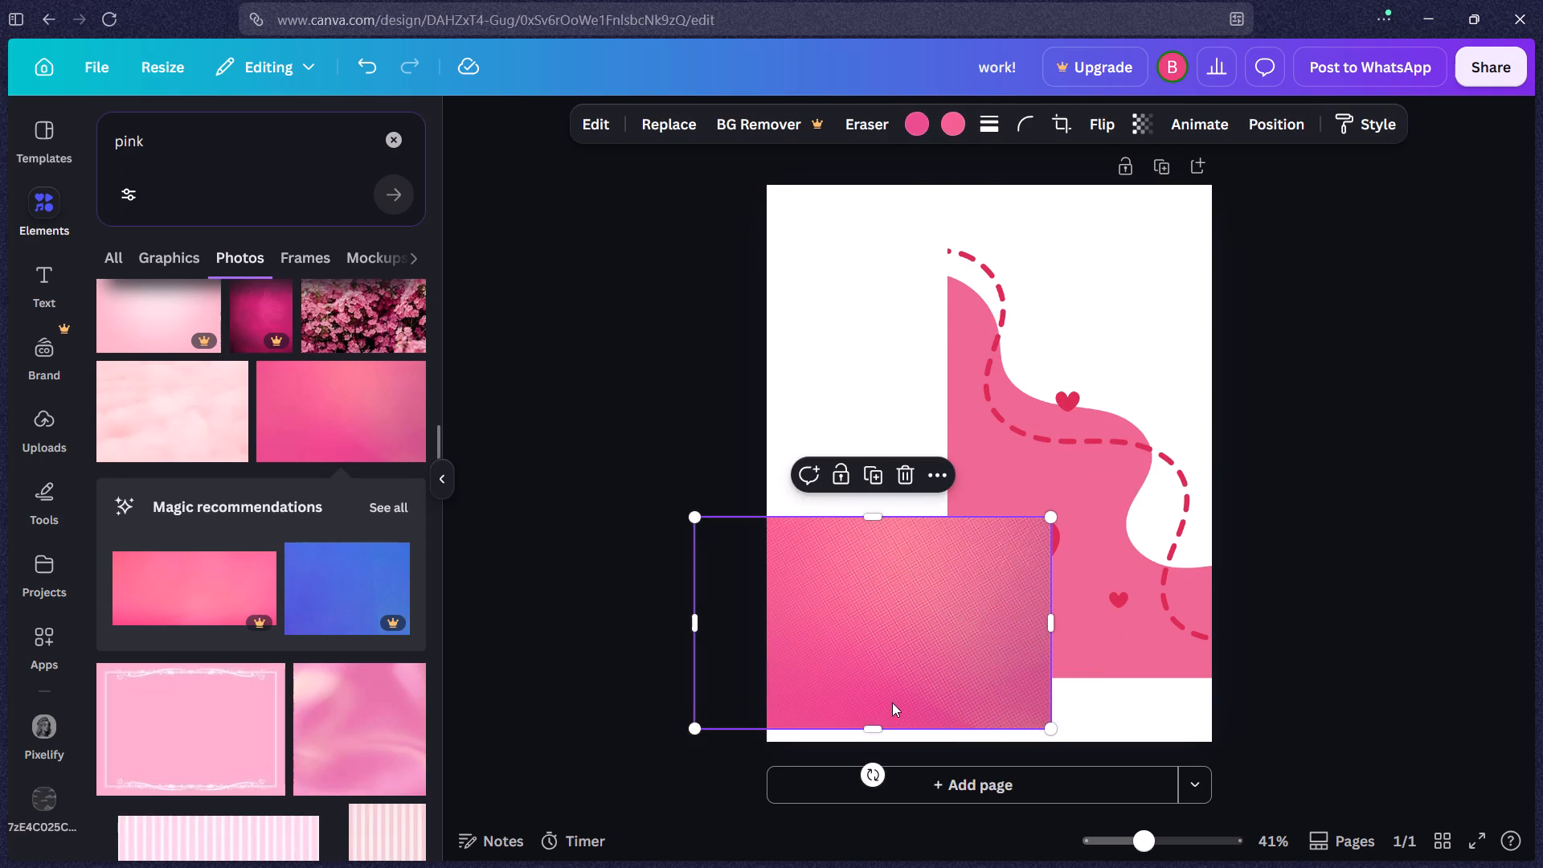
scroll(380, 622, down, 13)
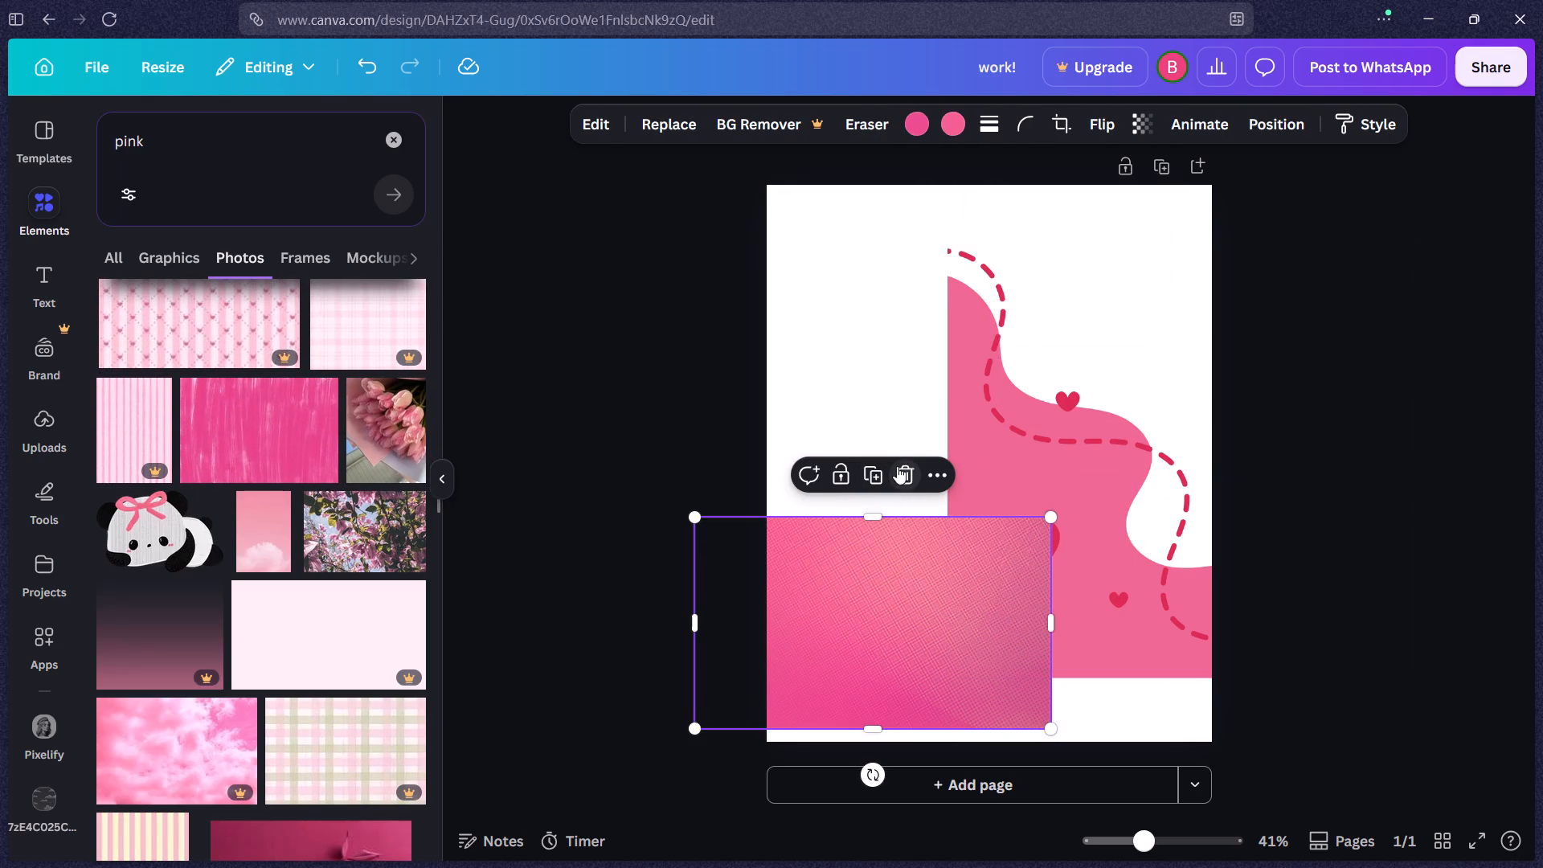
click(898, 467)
Examine the "pink" photo results further down the list for a suitable page background.
scroll(379, 529, down, 4)
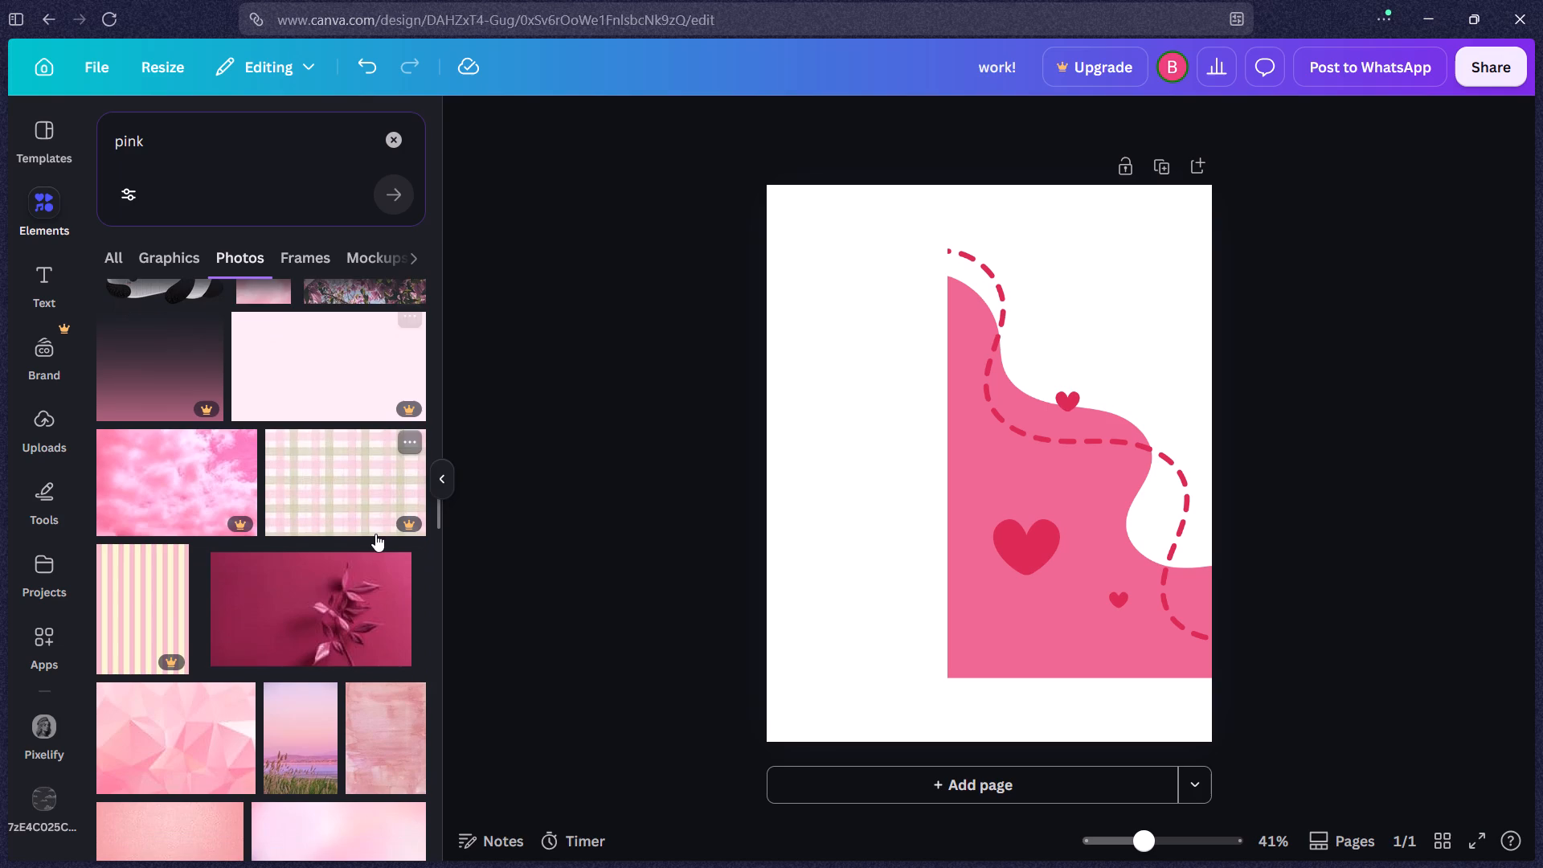
scroll(334, 543, down, 13)
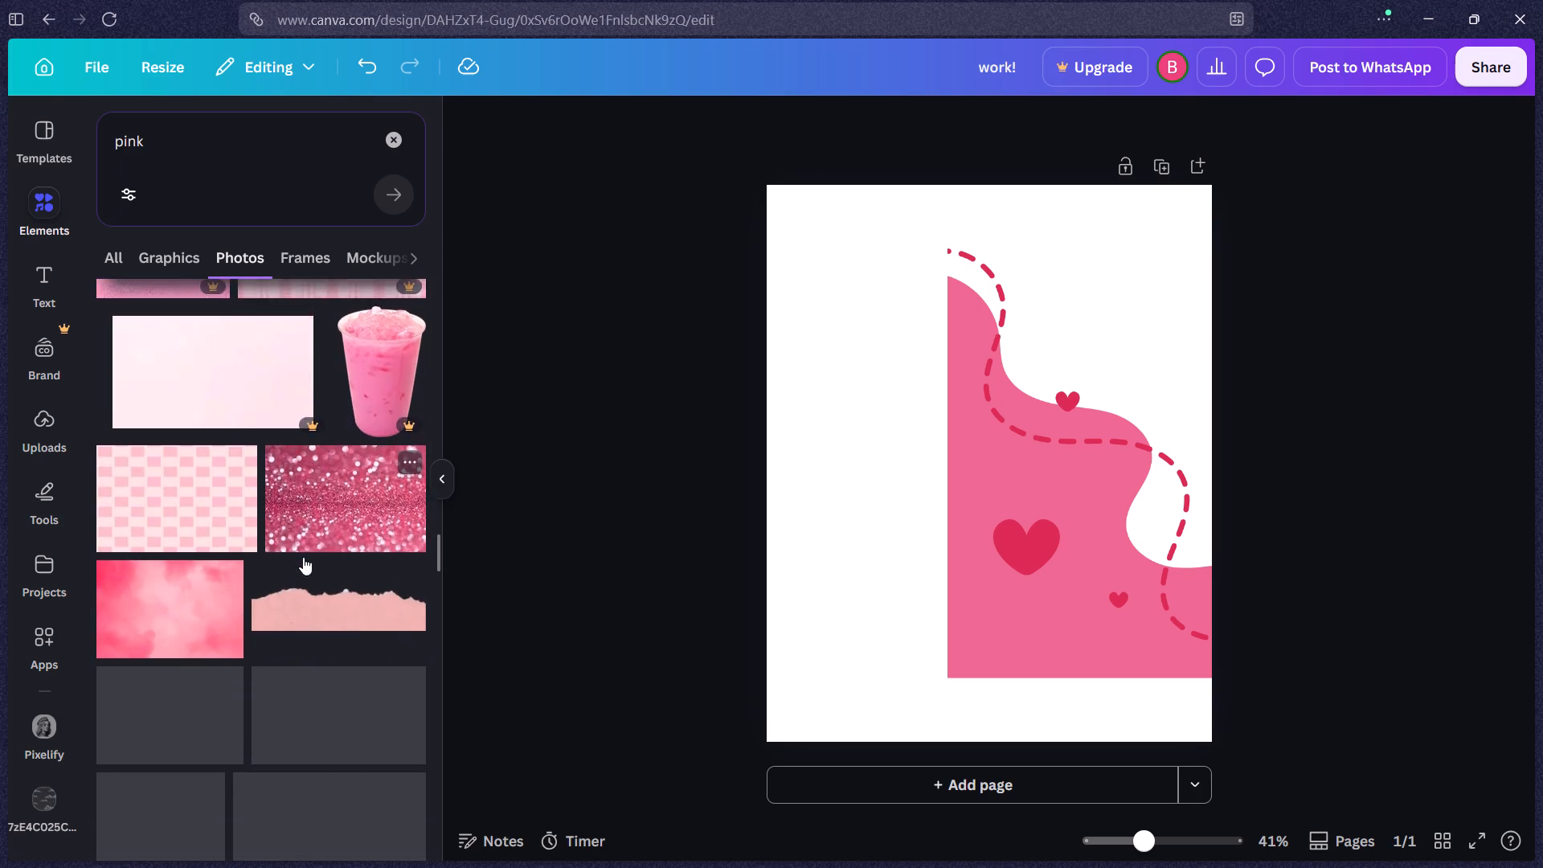
scroll(303, 557, down, 4)
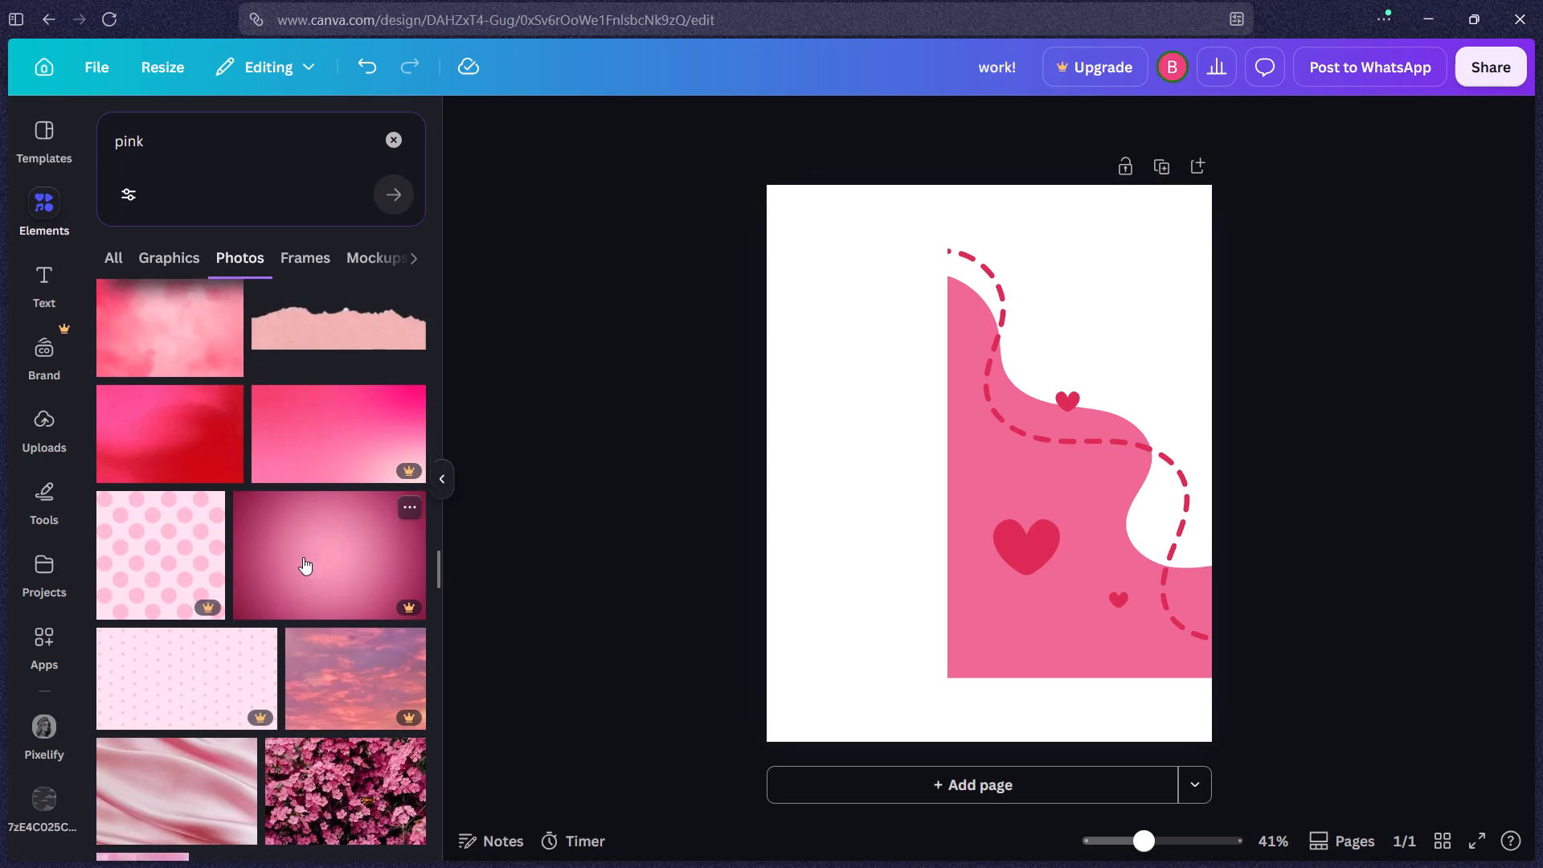
scroll(303, 557, down, 9)
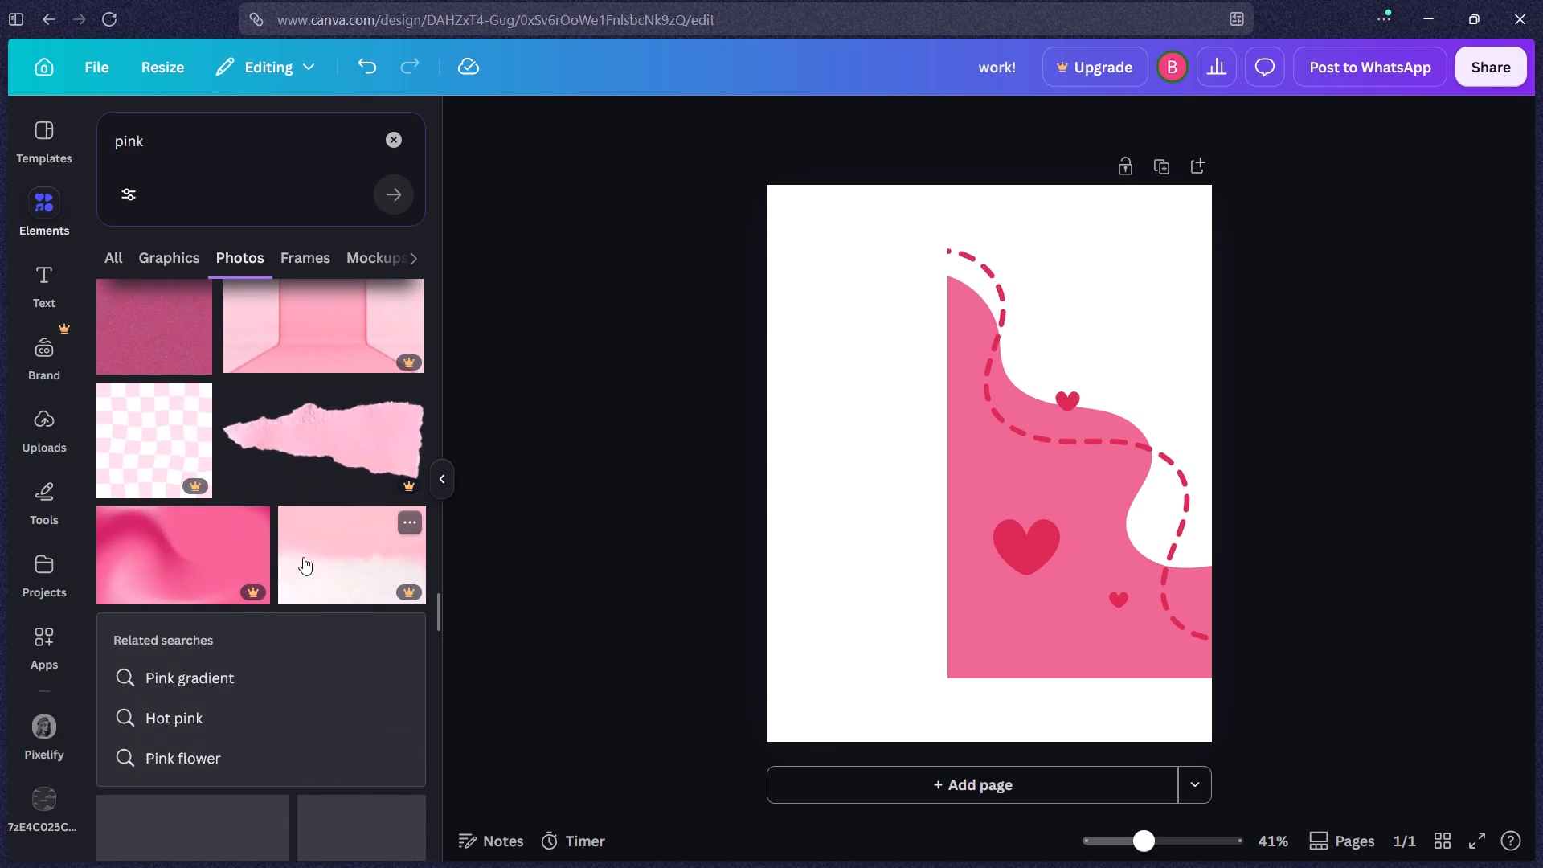
scroll(303, 557, down, 8)
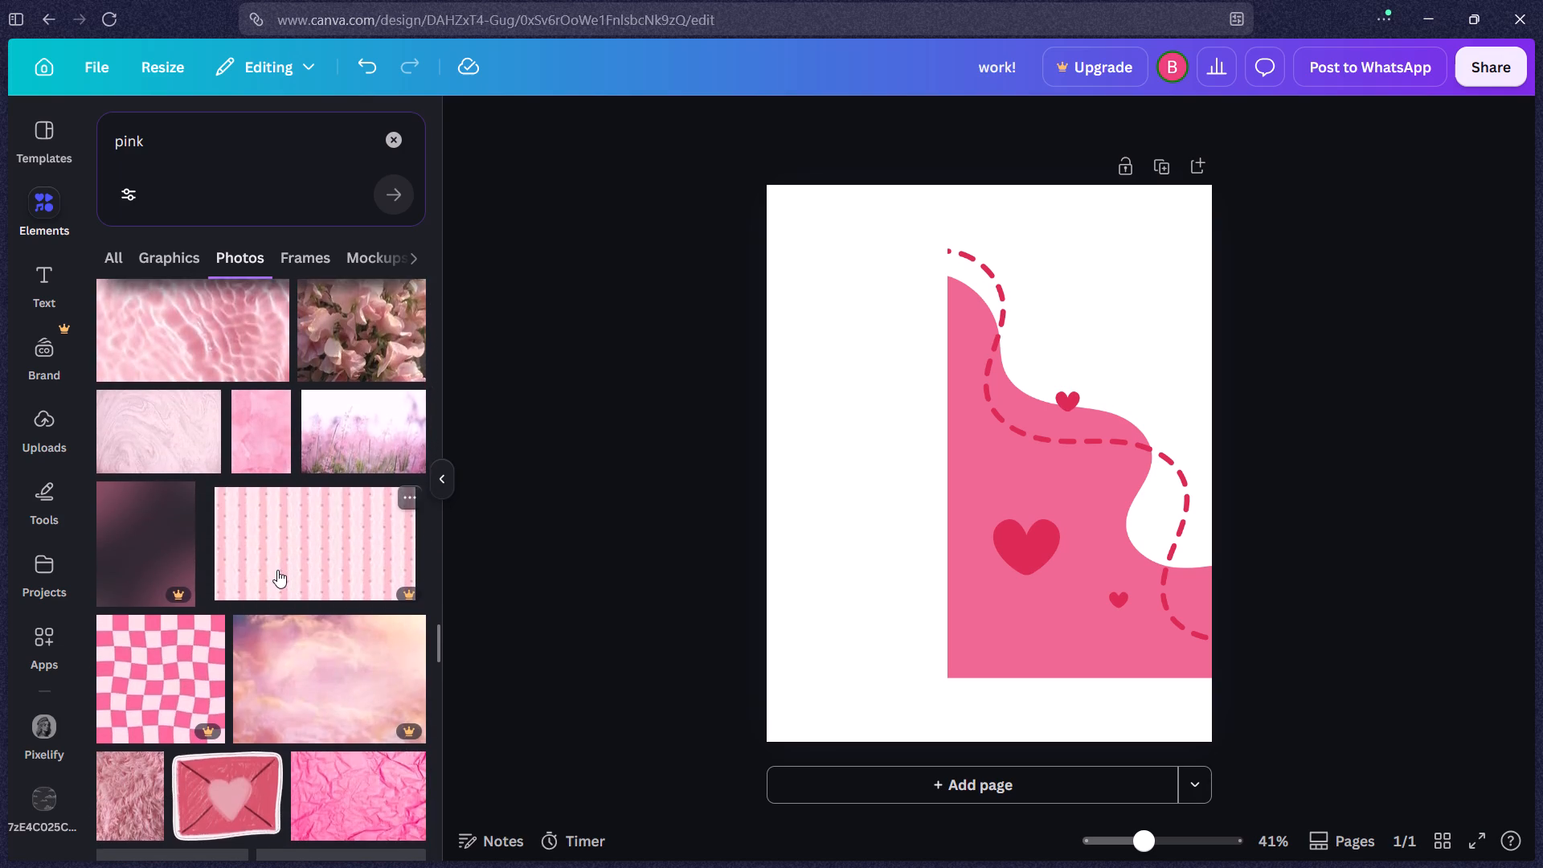
scroll(277, 570, down, 6)
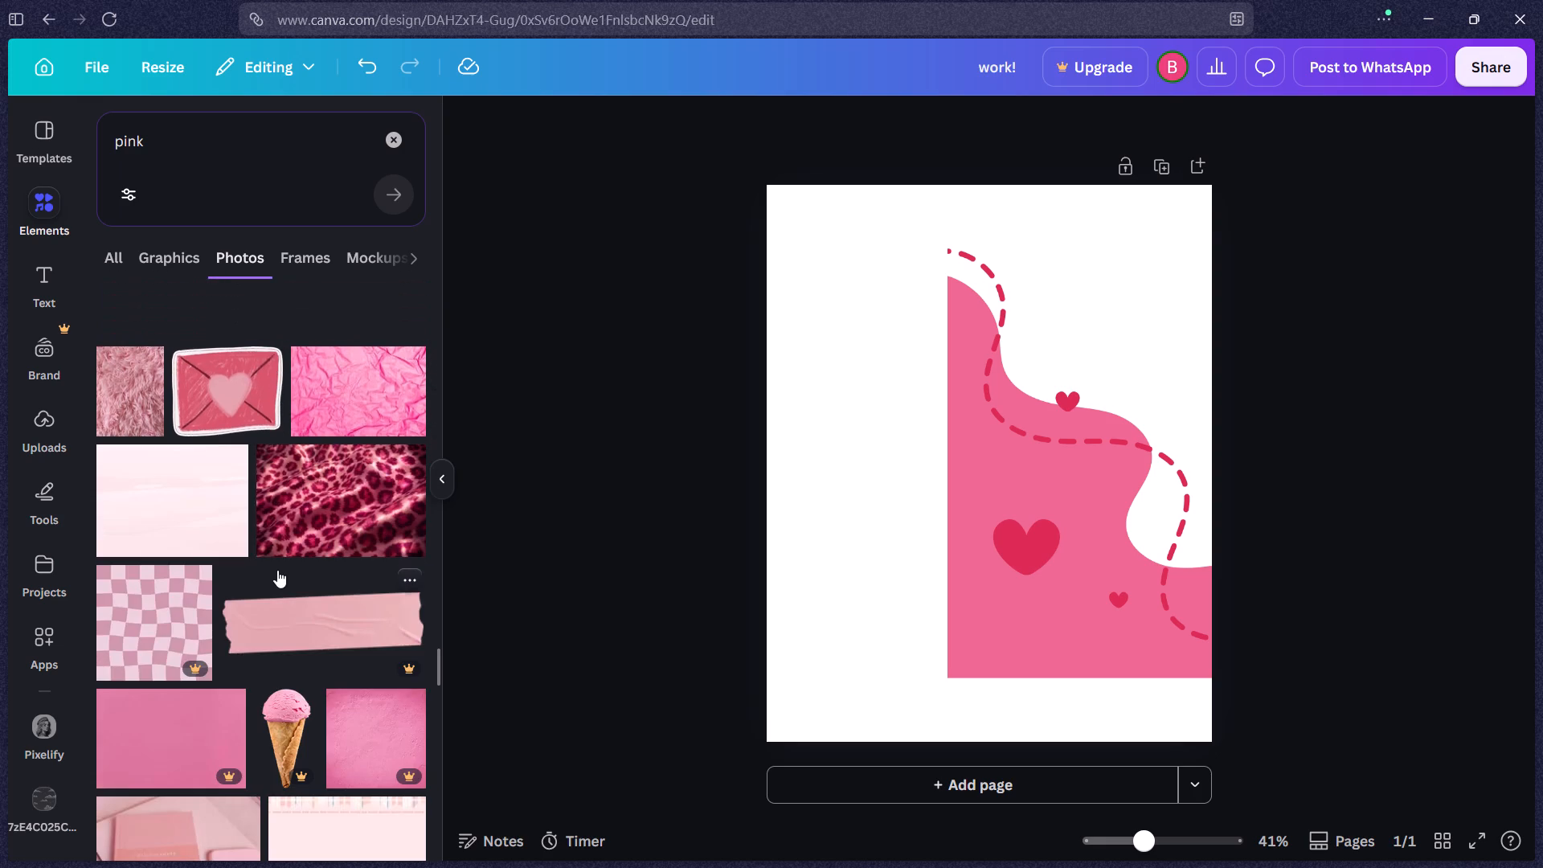
scroll(277, 570, down, 4)
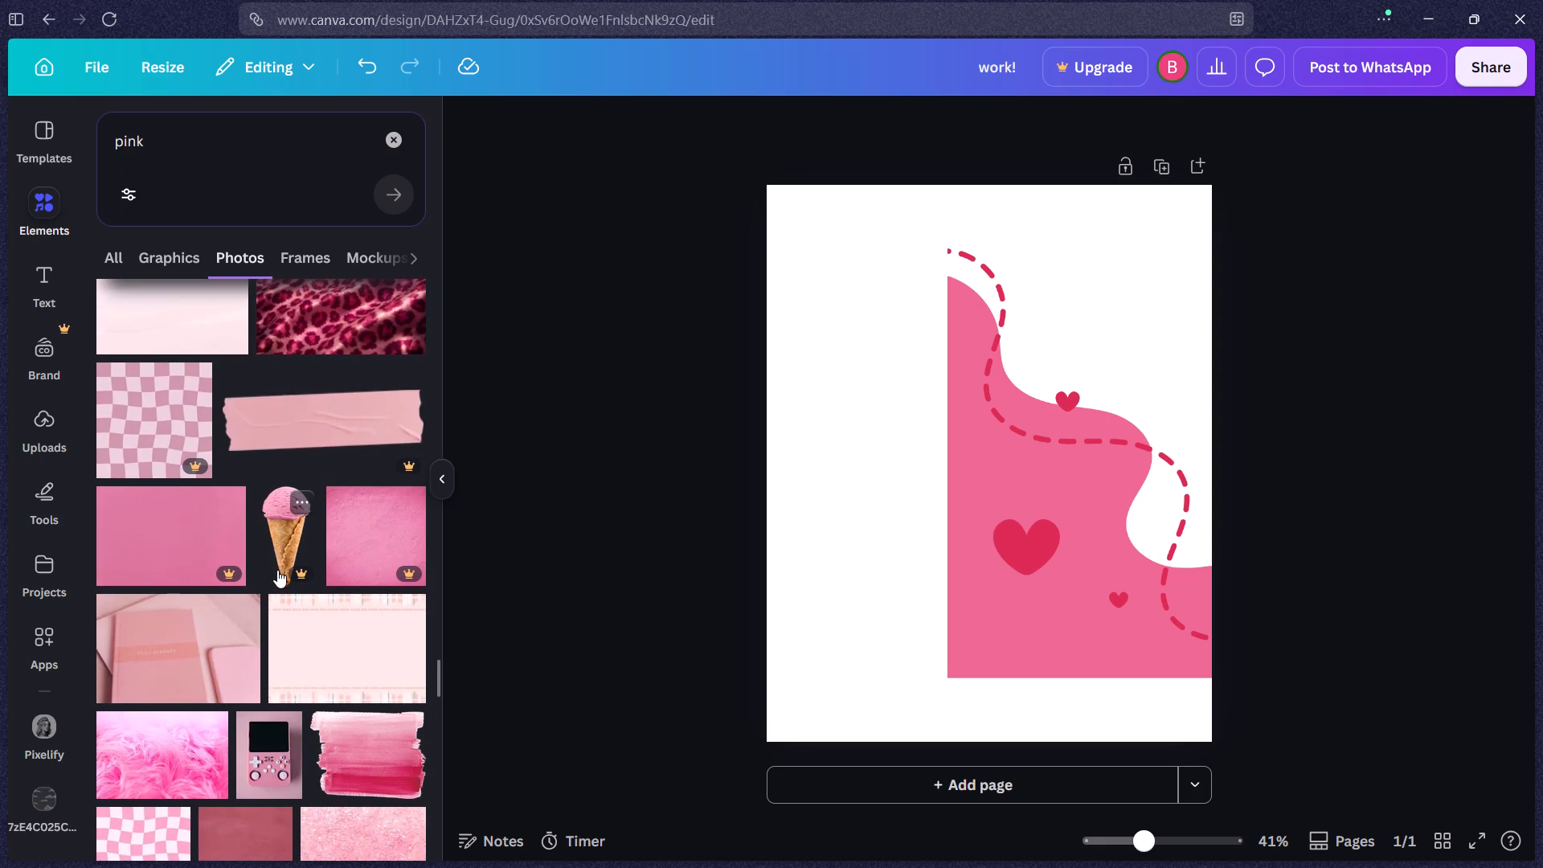
scroll(277, 570, down, 6)
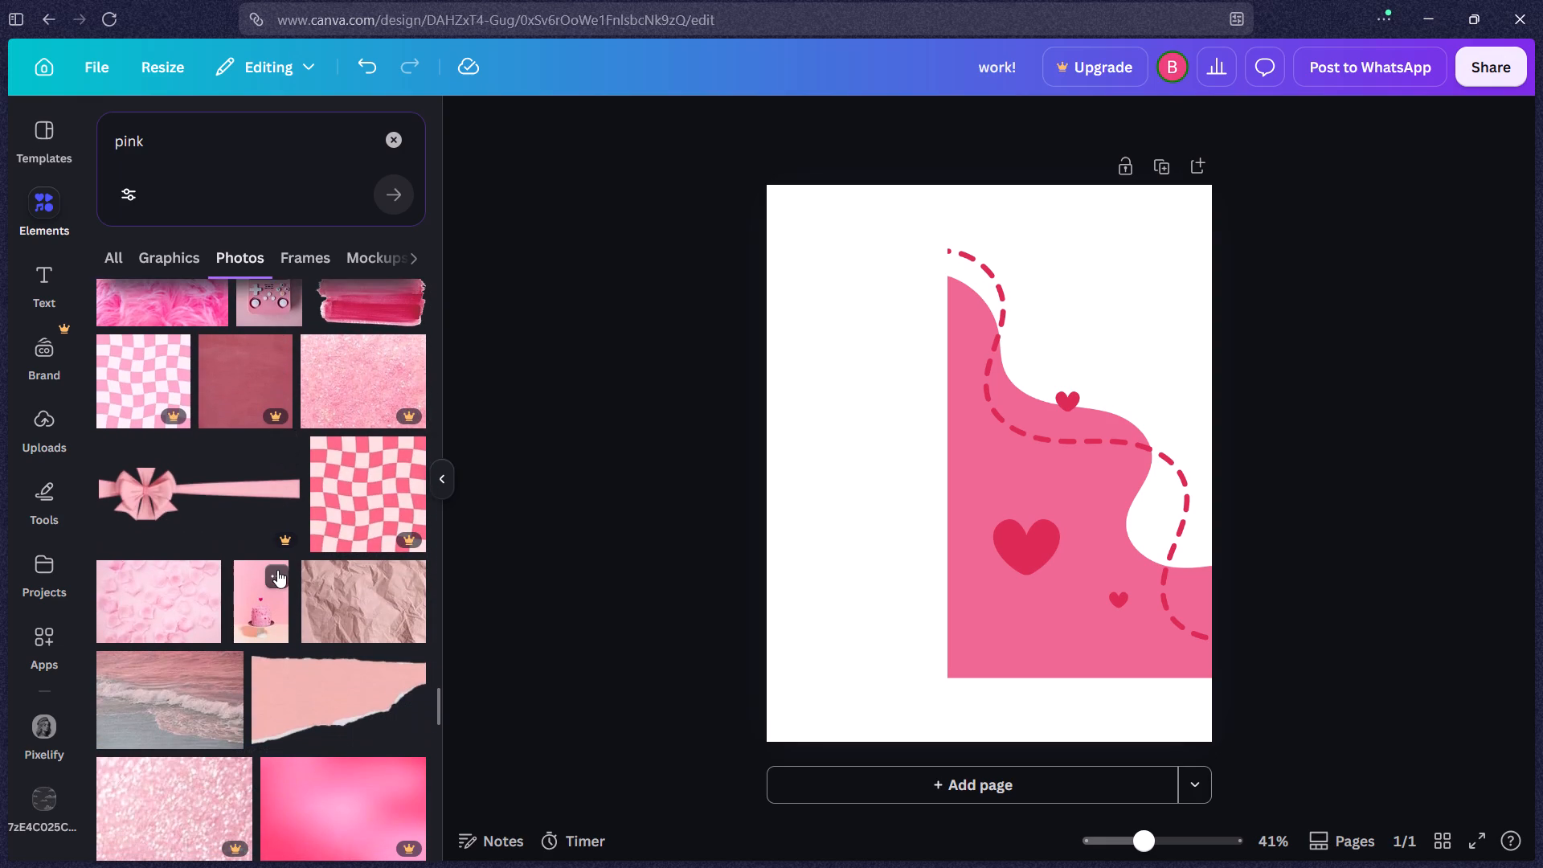
scroll(277, 570, down, 8)
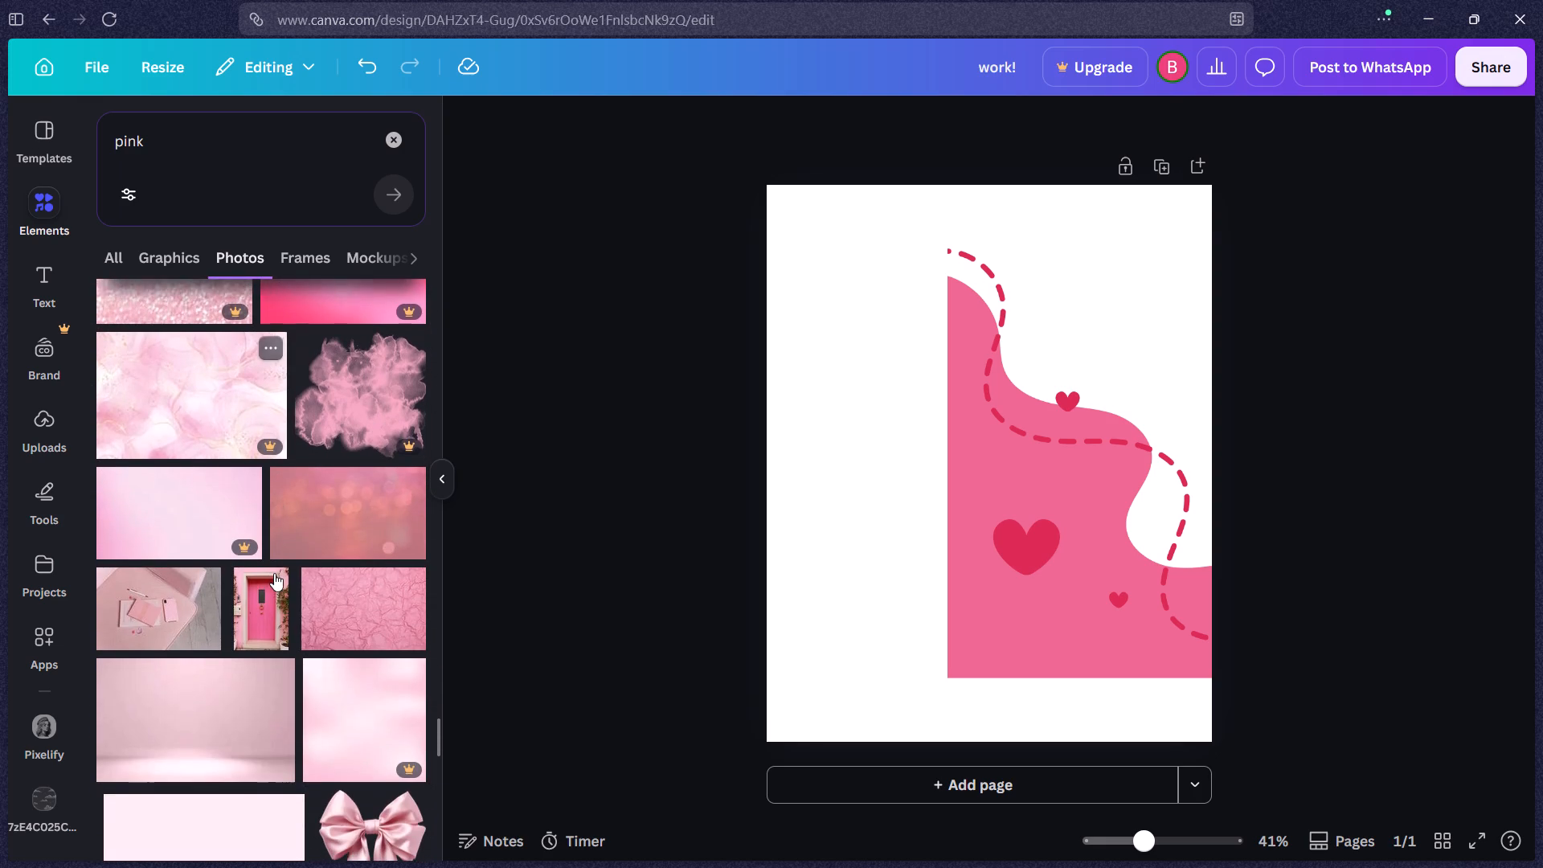
scroll(274, 573, down, 4)
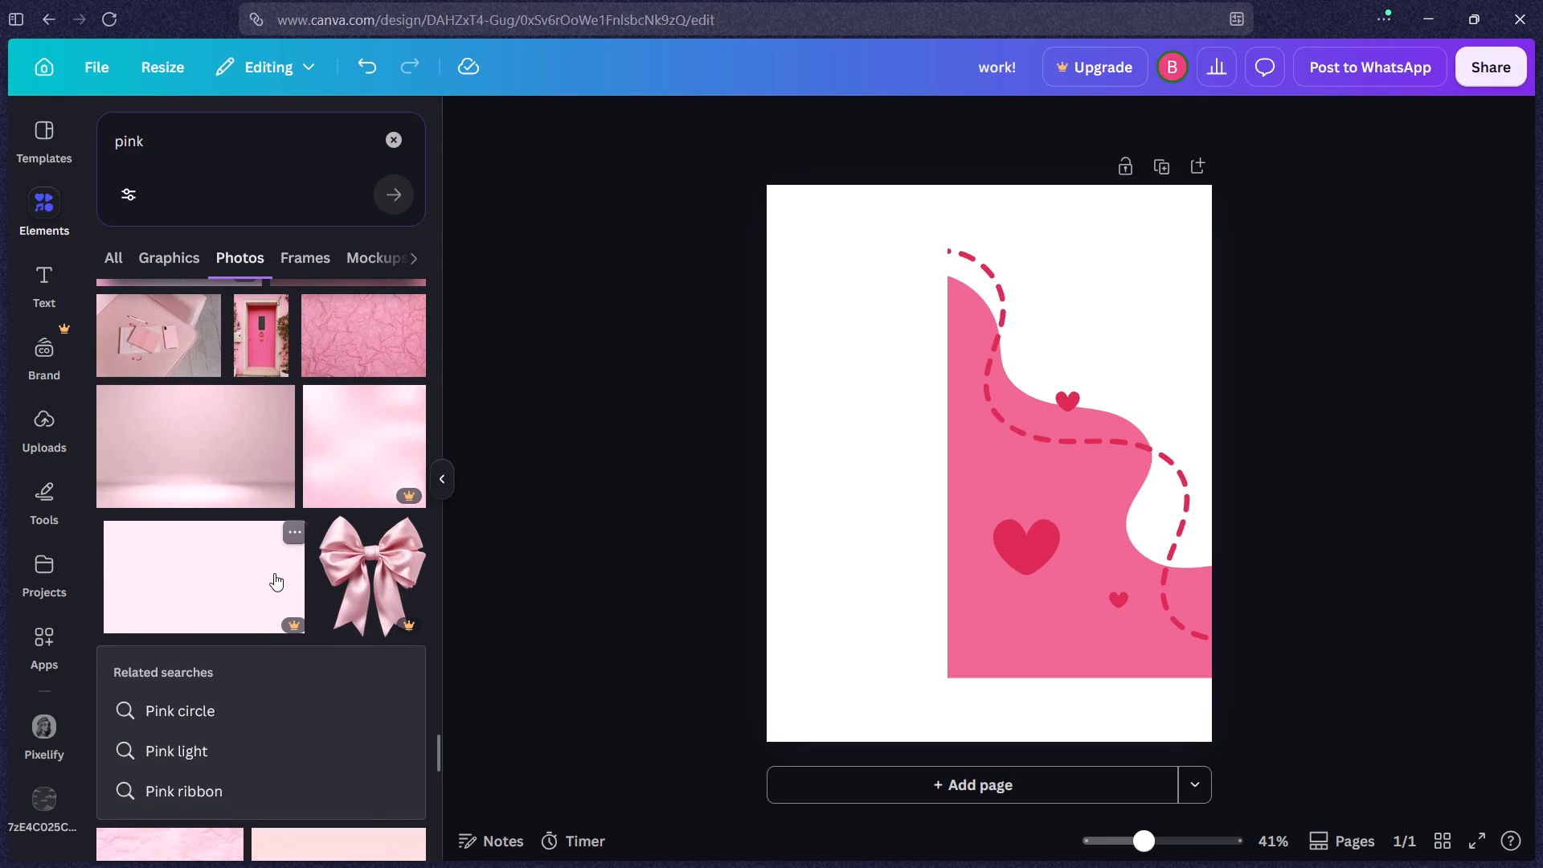
scroll(274, 573, down, 6)
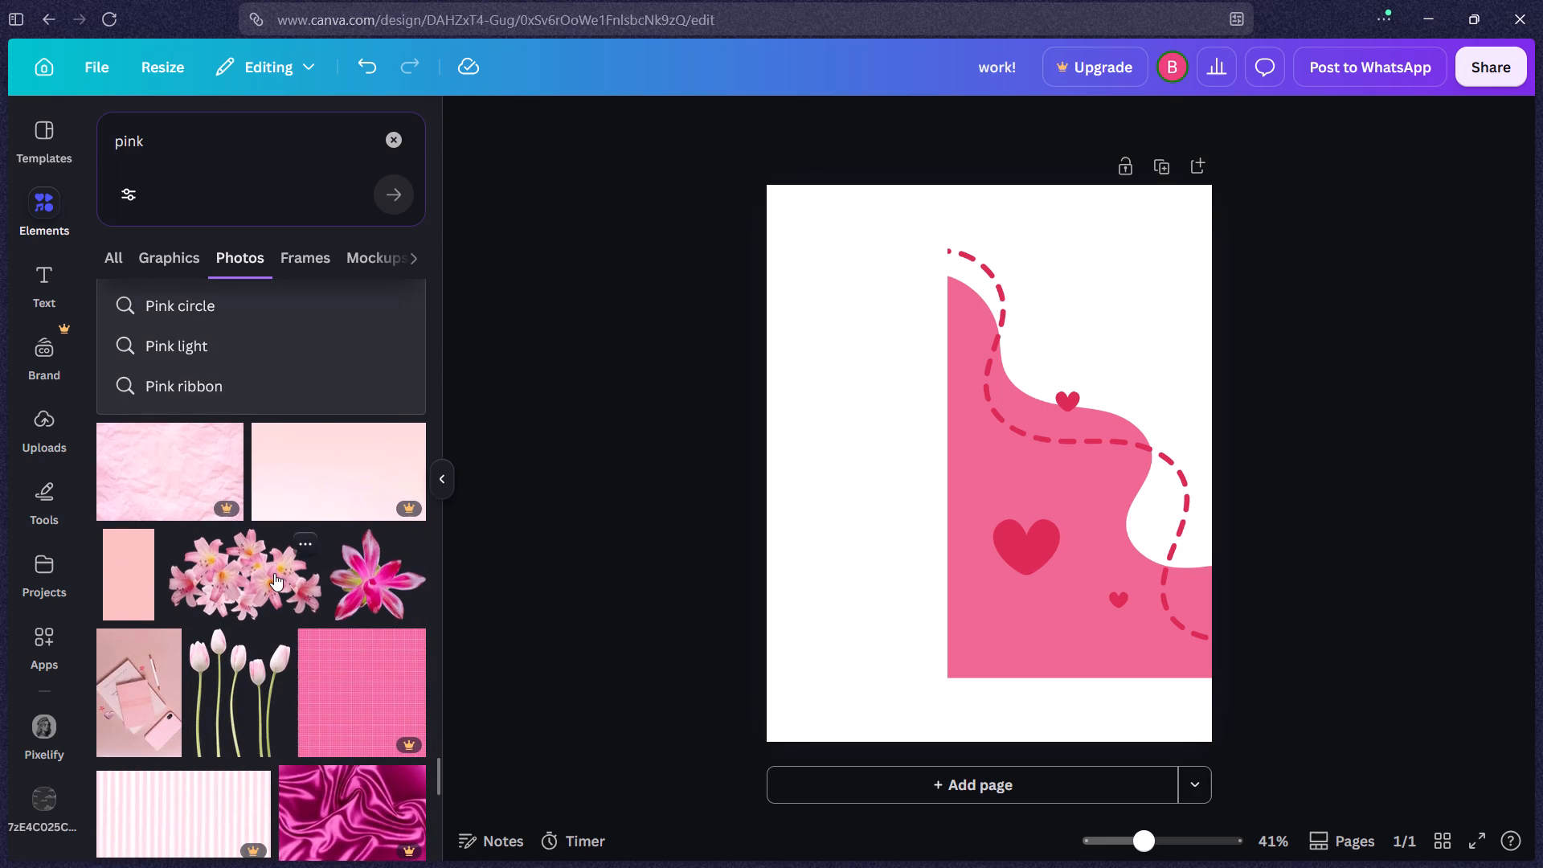
Search the photos for "pink background" and examine the first results for a suitable background.
scroll(263, 466, up, 3)
scroll(268, 596, up, 11)
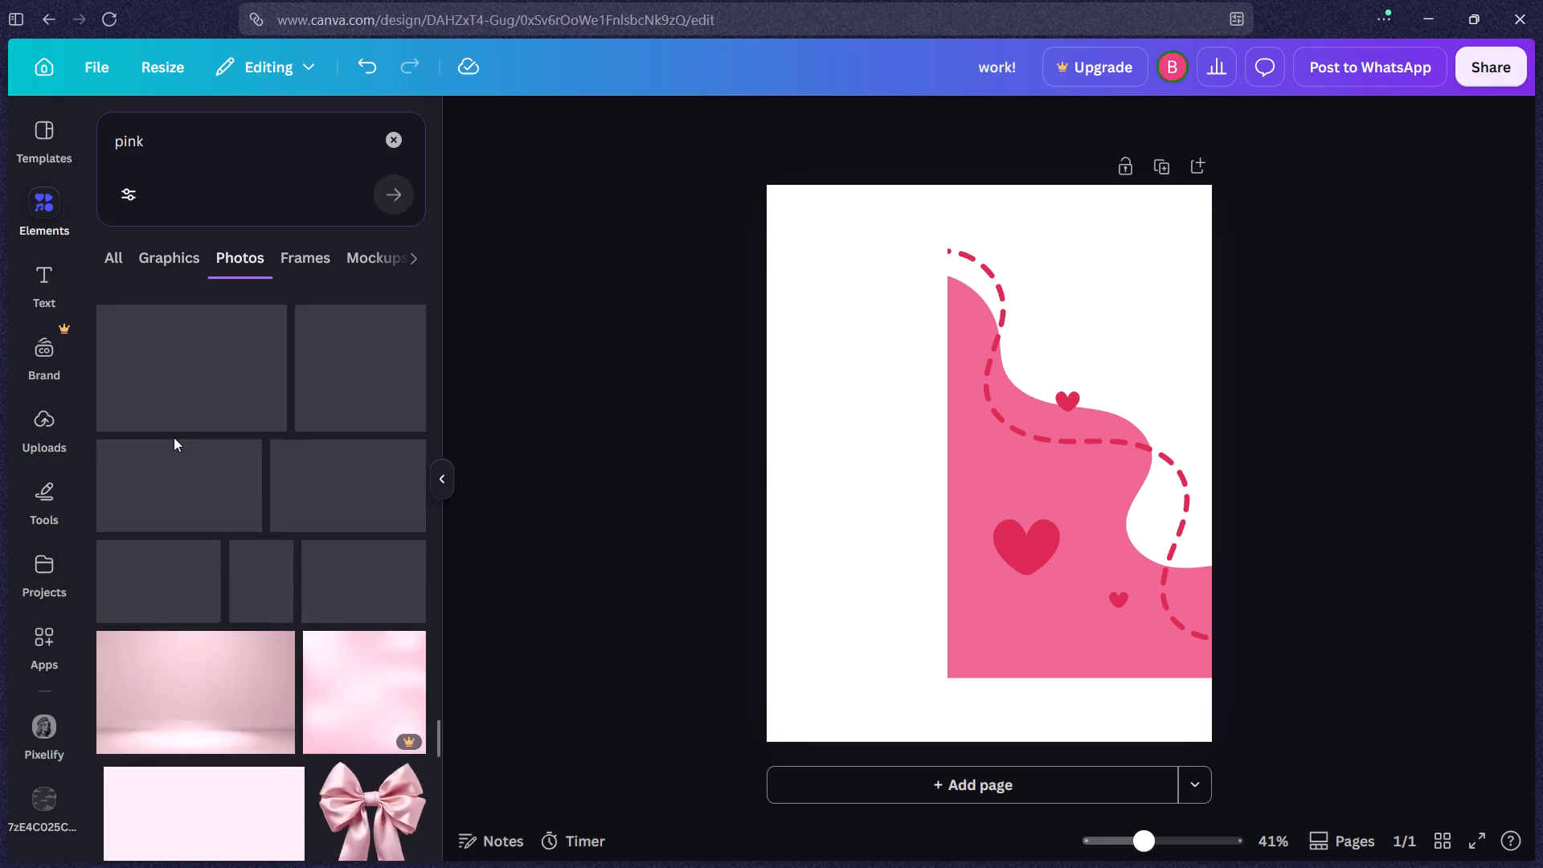
scroll(174, 437, up, 20)
scroll(174, 437, up, 20)
scroll(174, 437, up, 16)
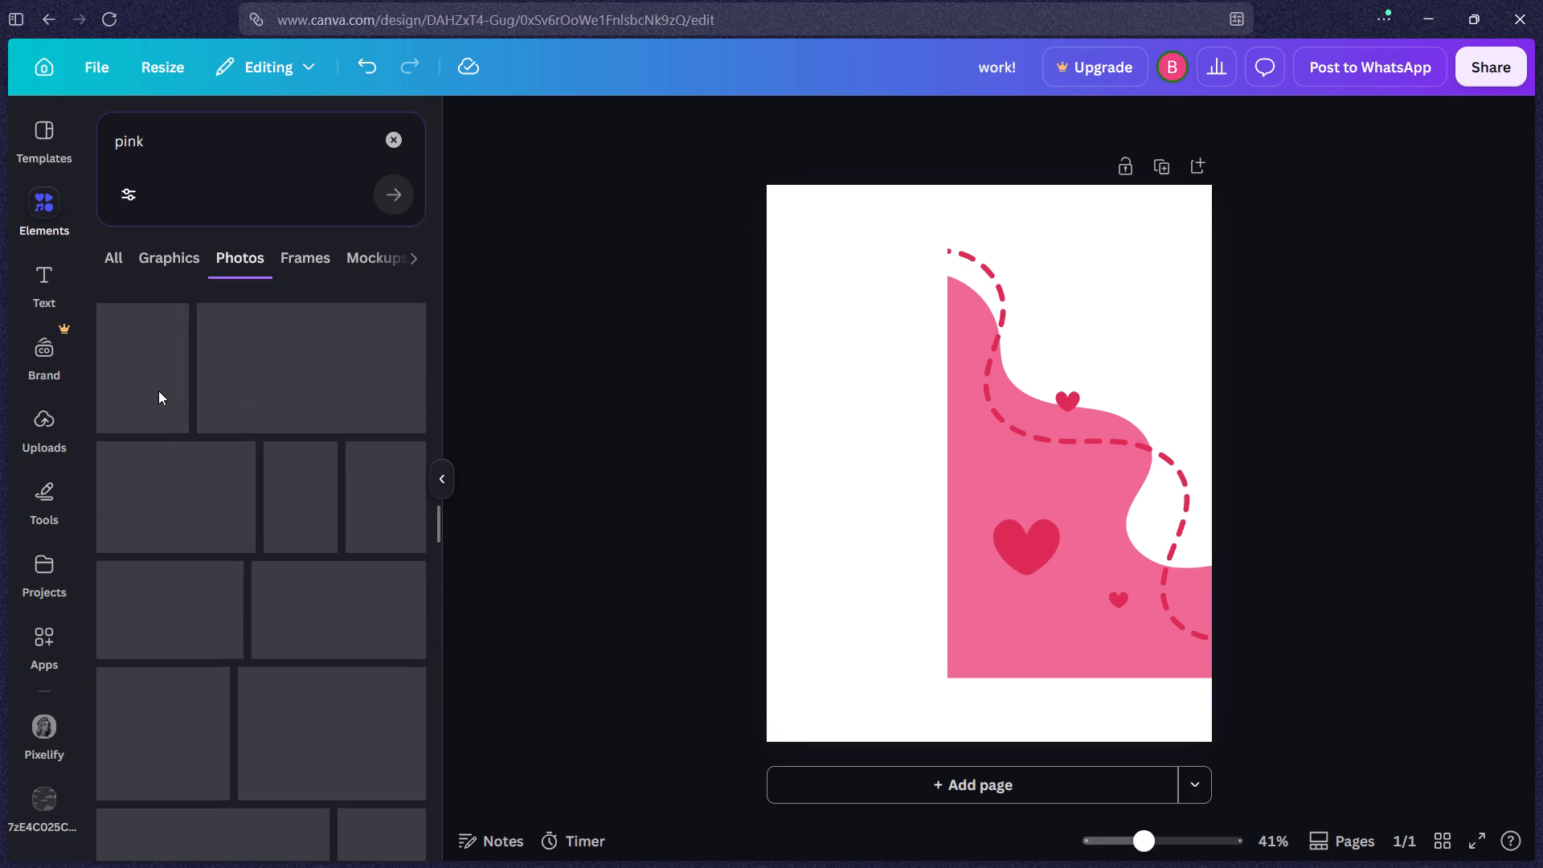
scroll(158, 391, up, 20)
scroll(158, 391, up, 20)
scroll(158, 391, up, 16)
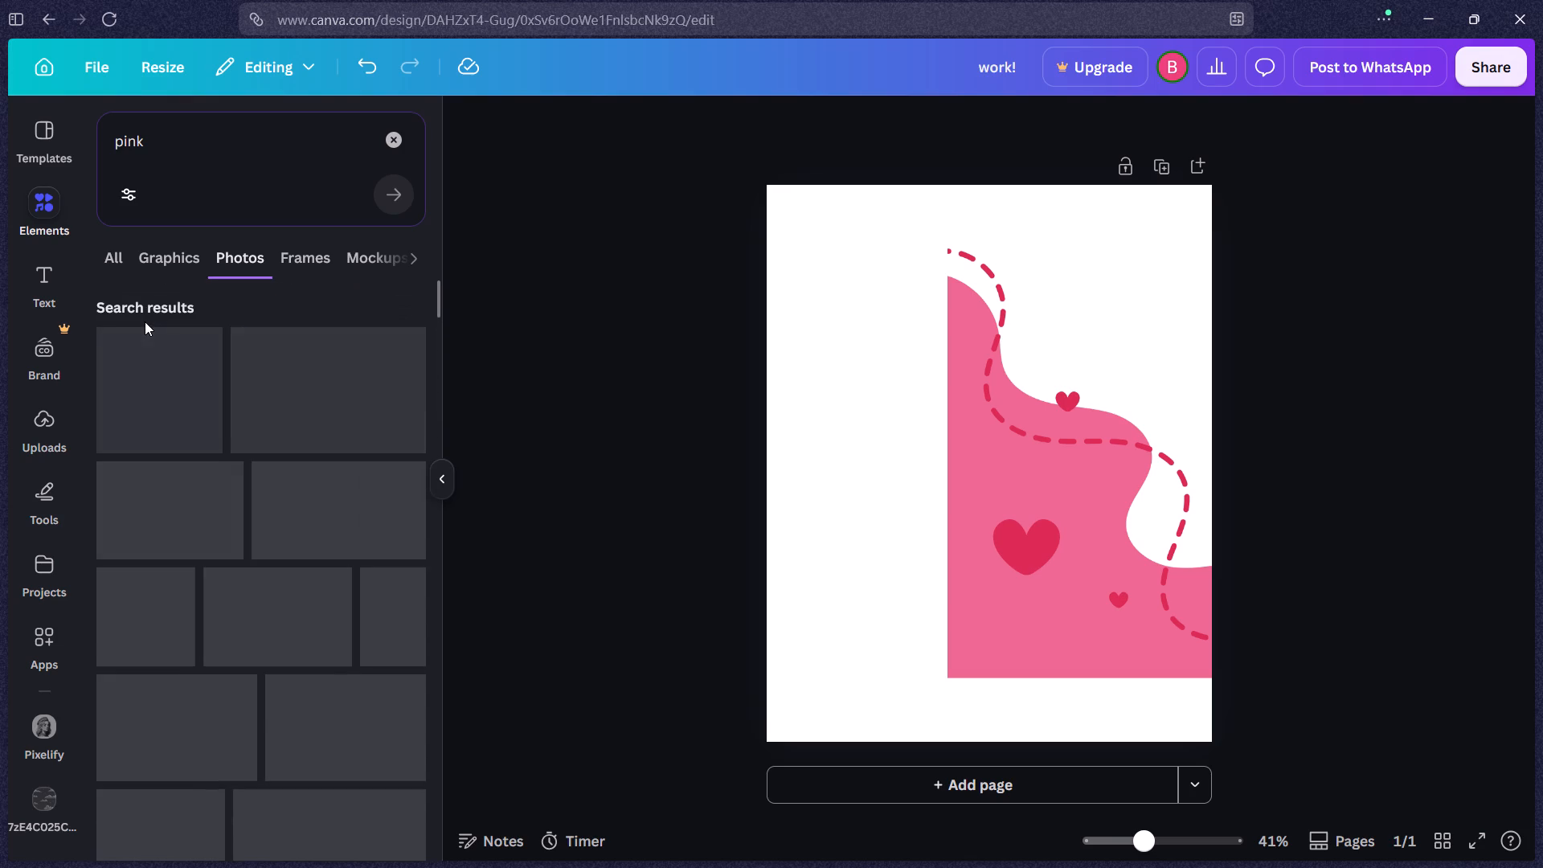
click(252, 129)
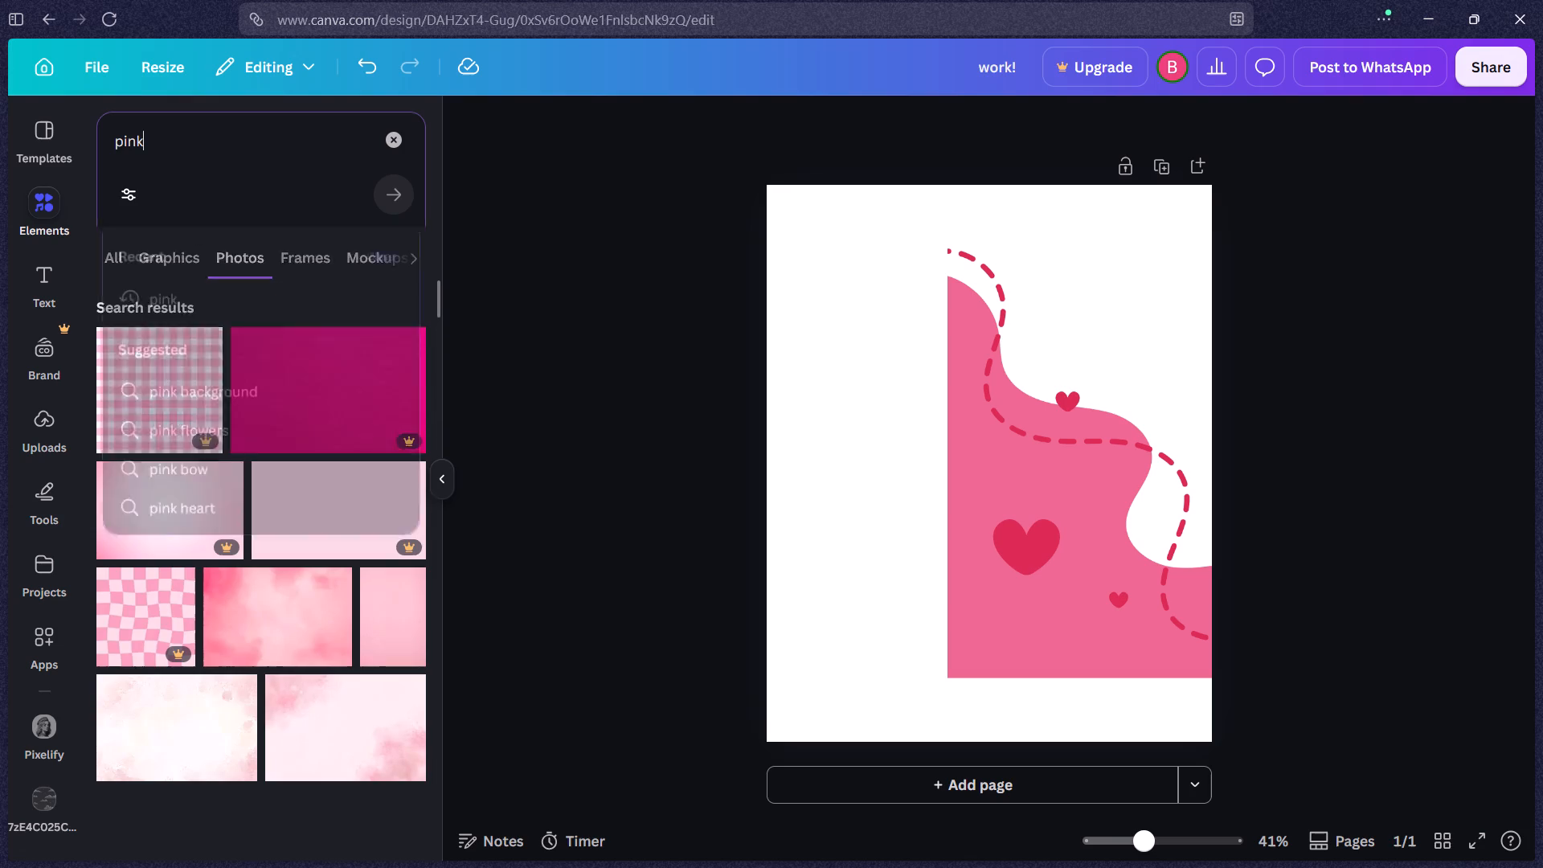
key(space)
click(205, 303)
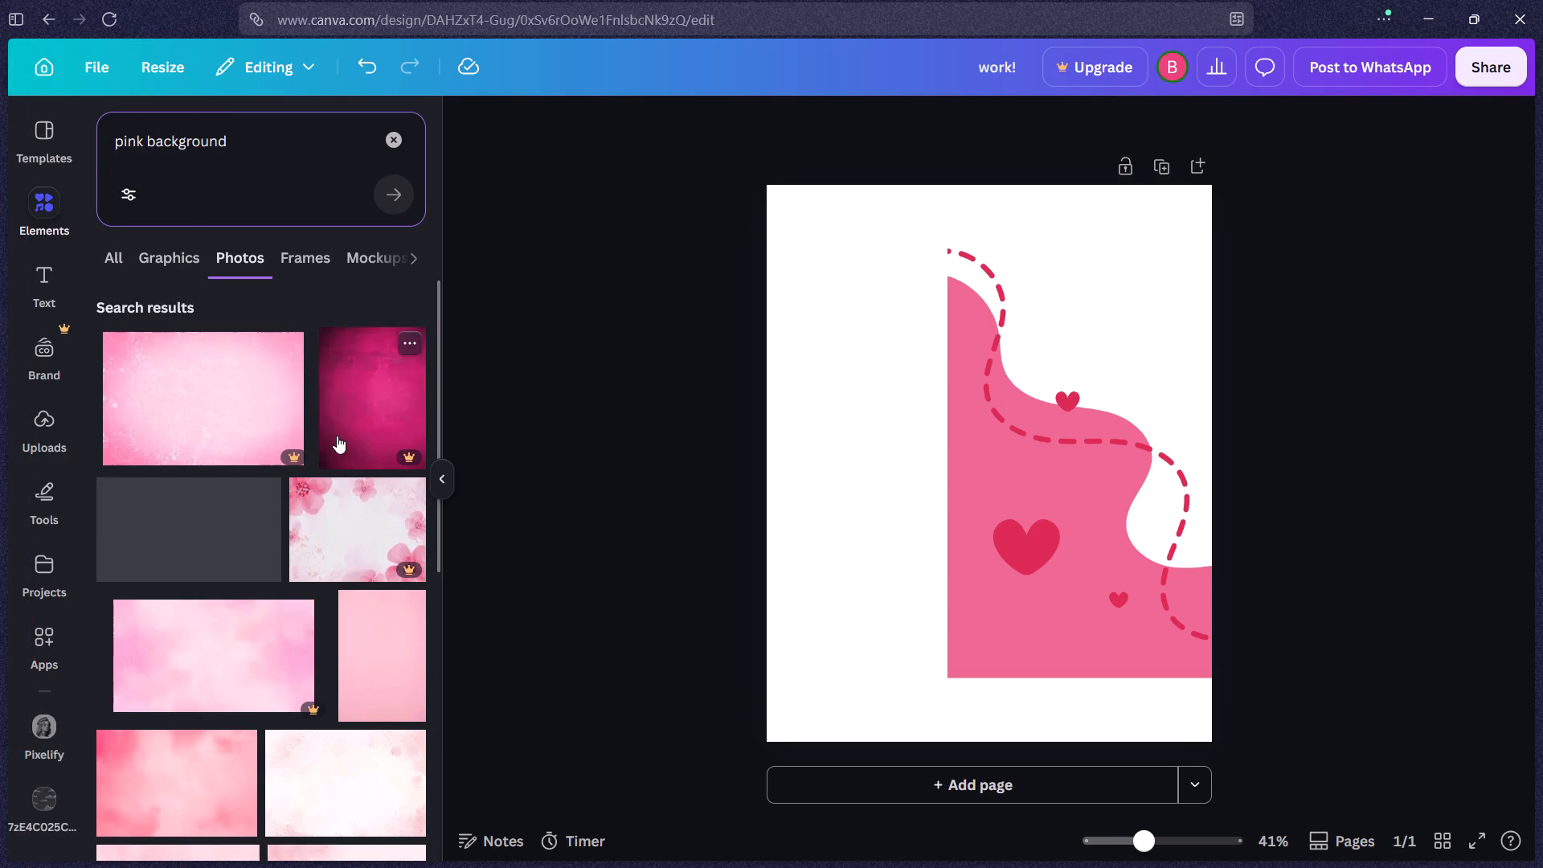
scroll(337, 436, down, 10)
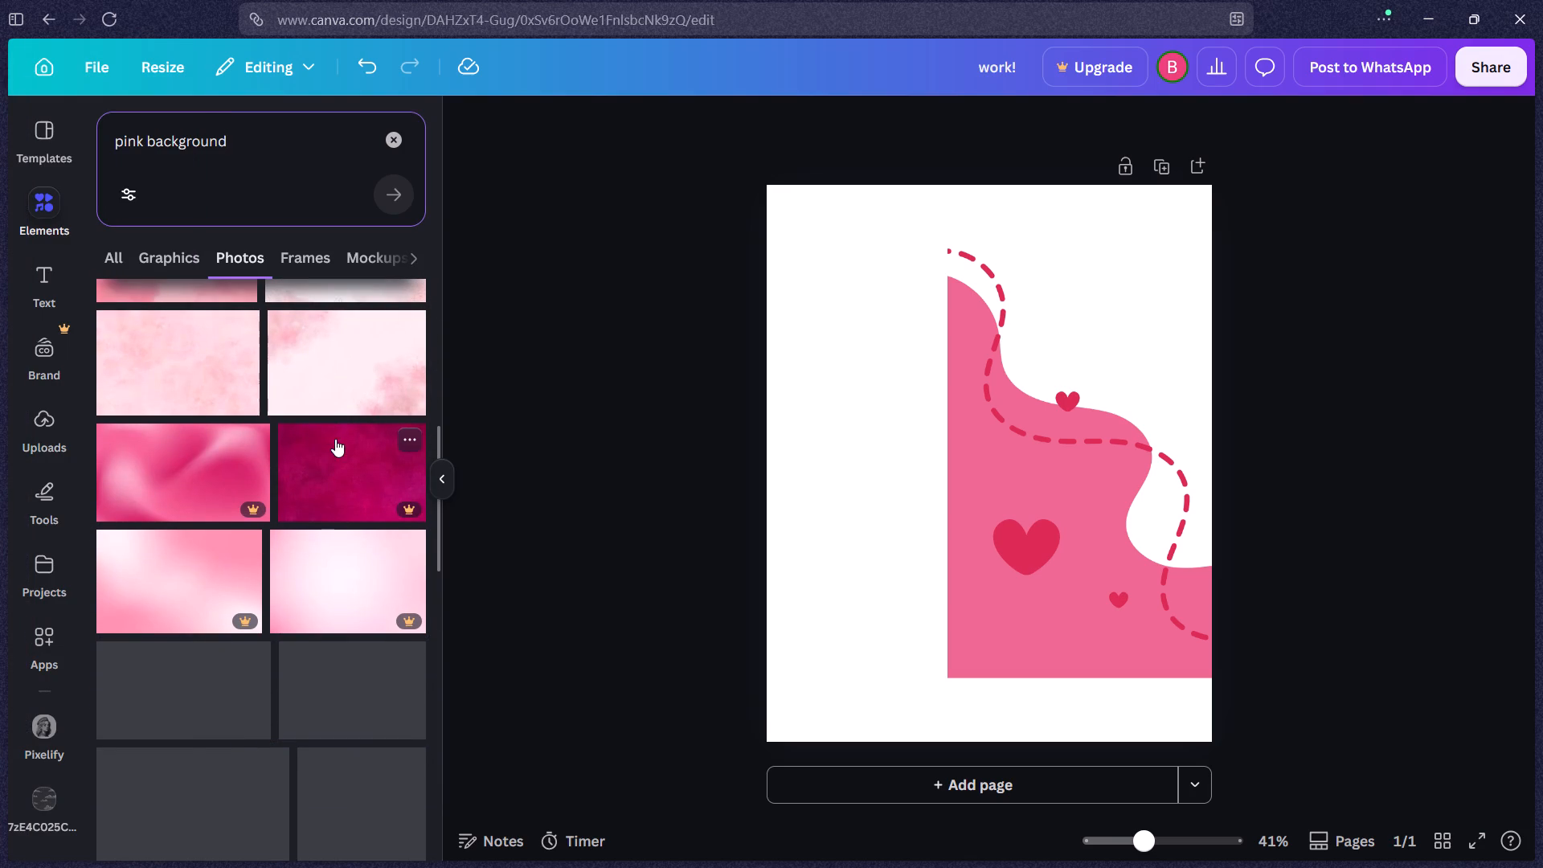
Search the photos for "solid pink".
click(203, 133)
key(ctrl+a)
text(solid poi)
key(BackSpace)
key(BackSpace)
text(ink)
key(Return)
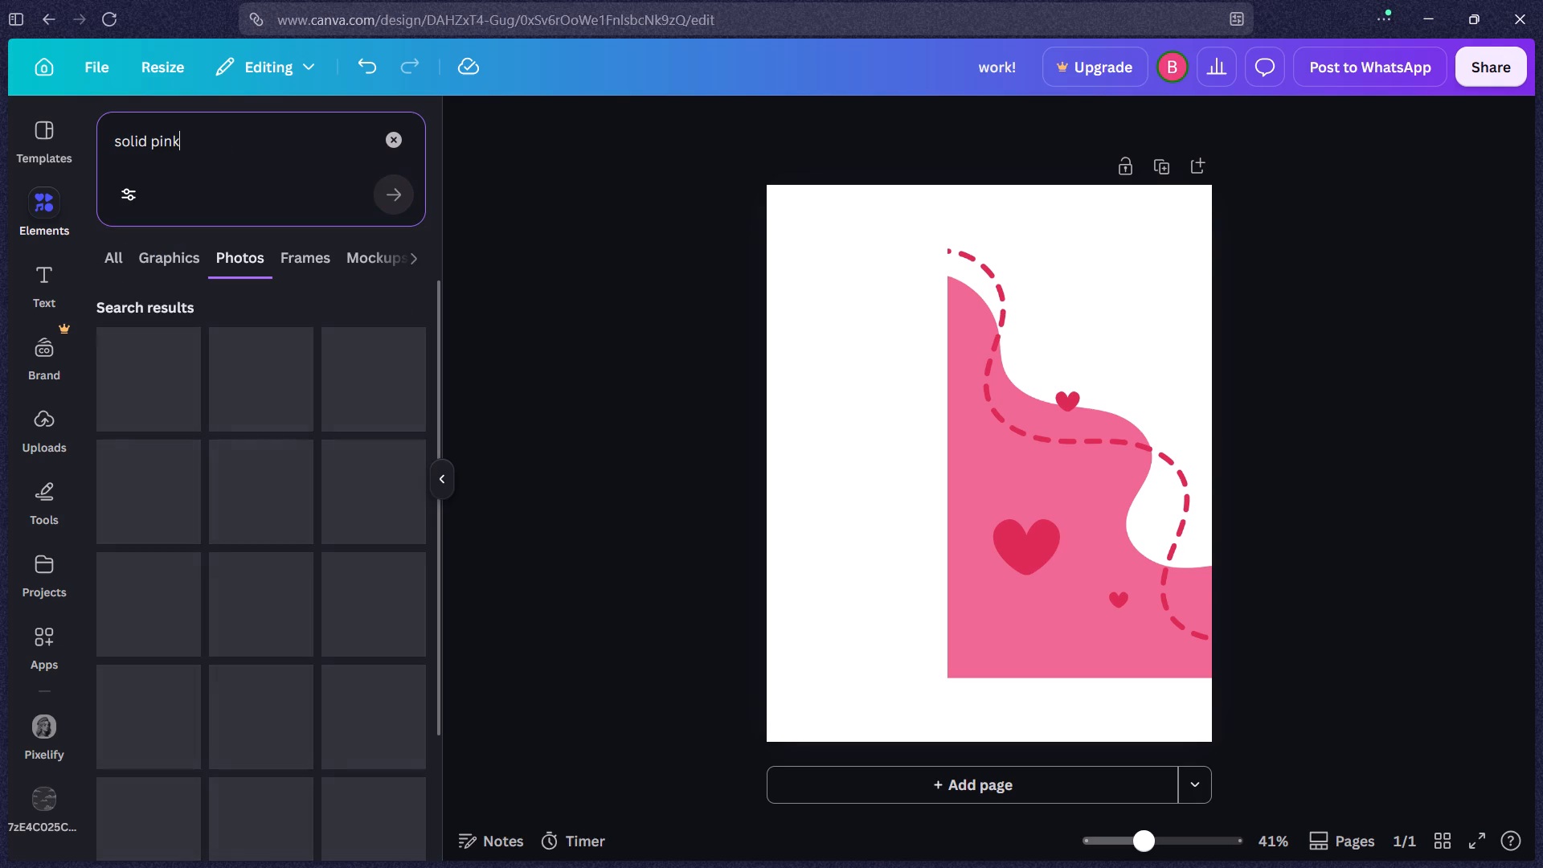
Examine the "solid pink" photo results for a plain pink page background.
scroll(316, 444, down, 3)
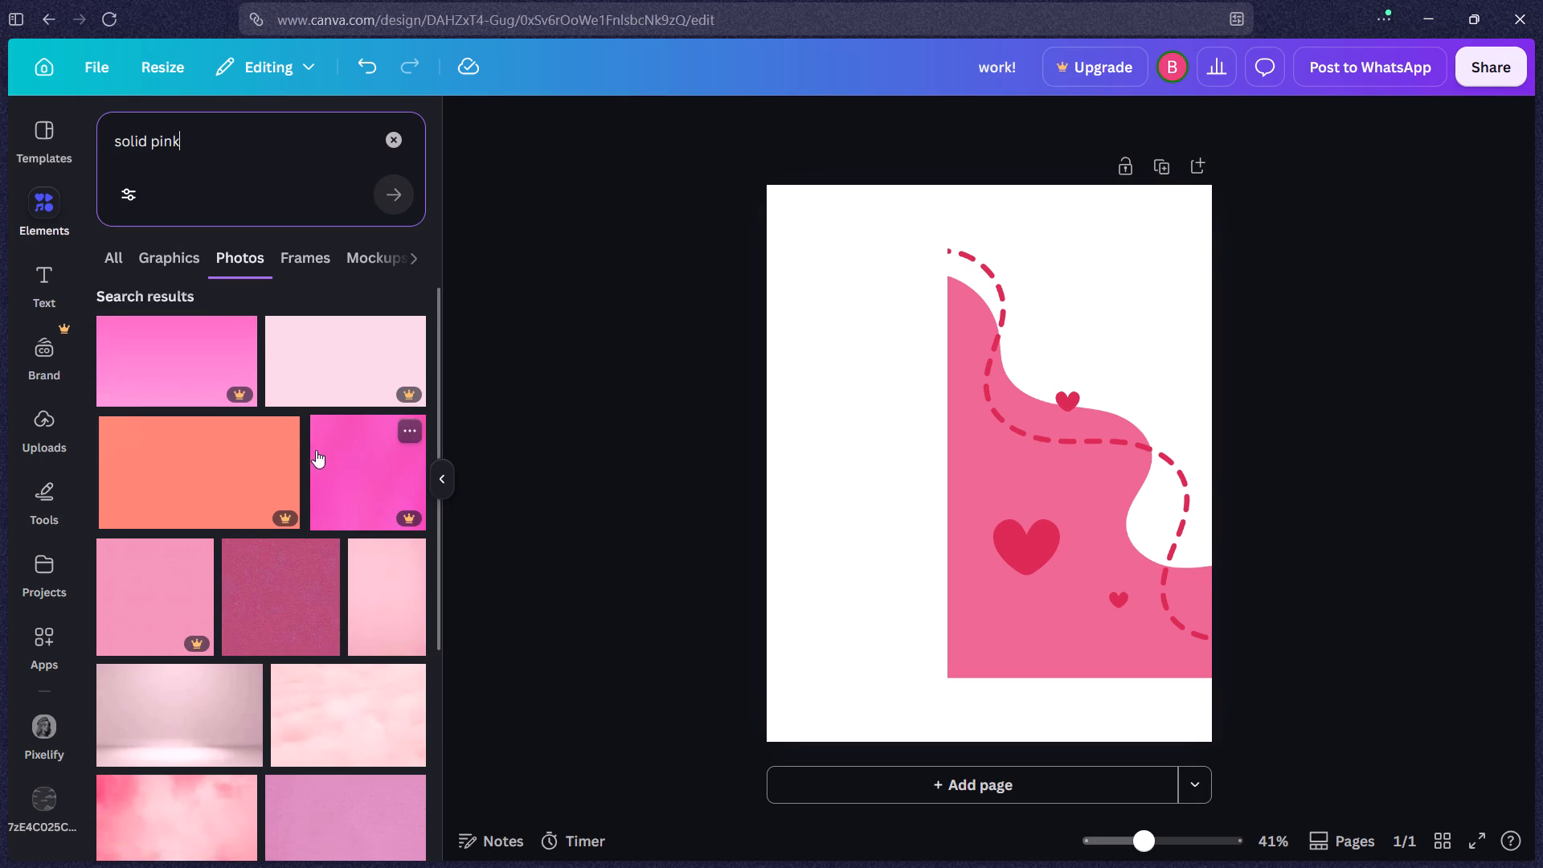
scroll(316, 450, down, 8)
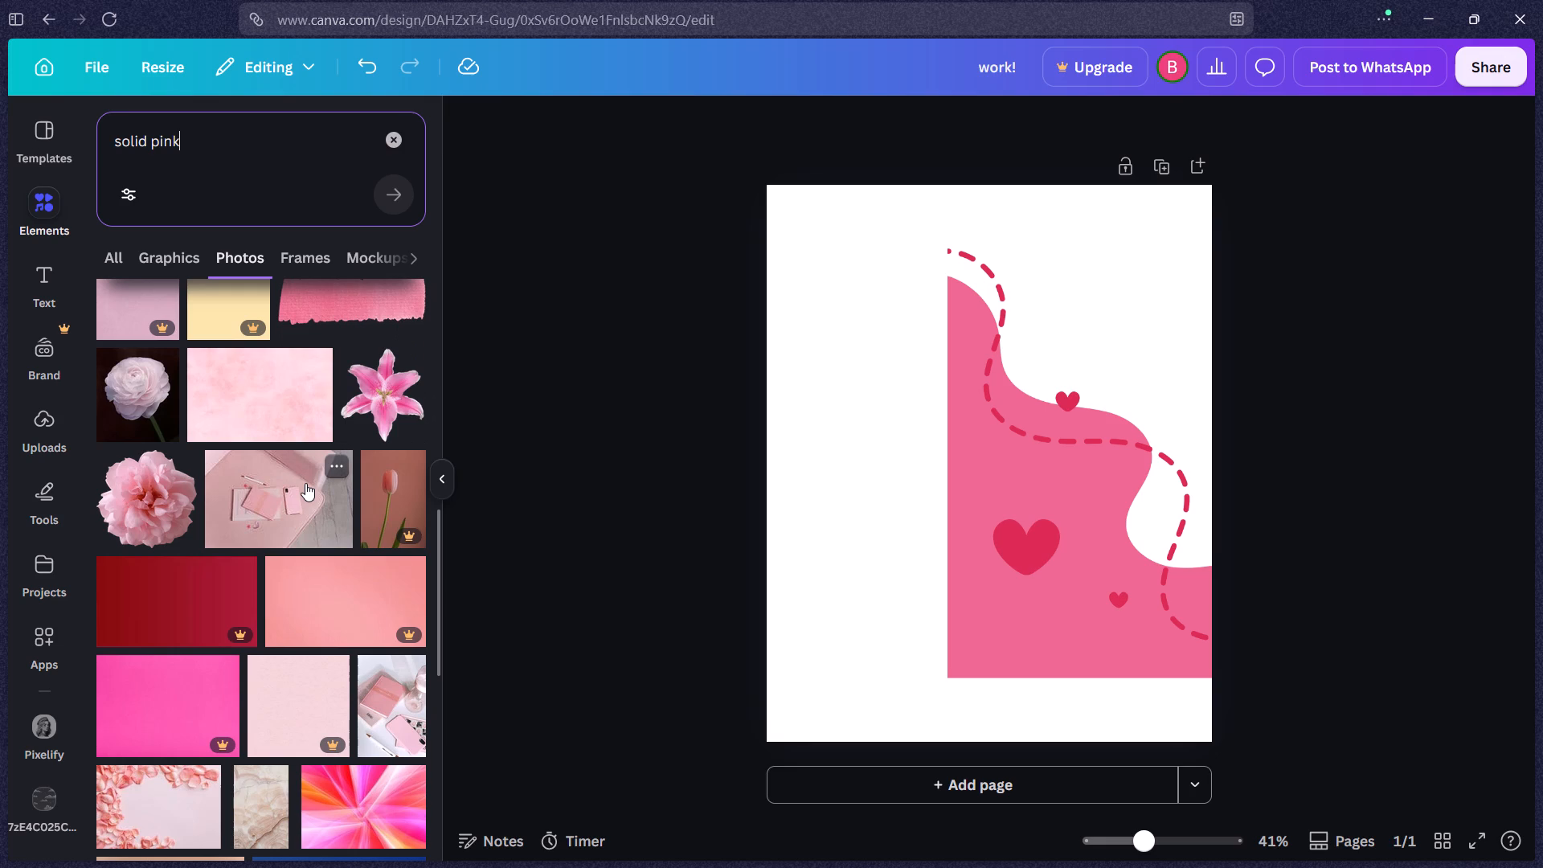
scroll(305, 483, down, 7)
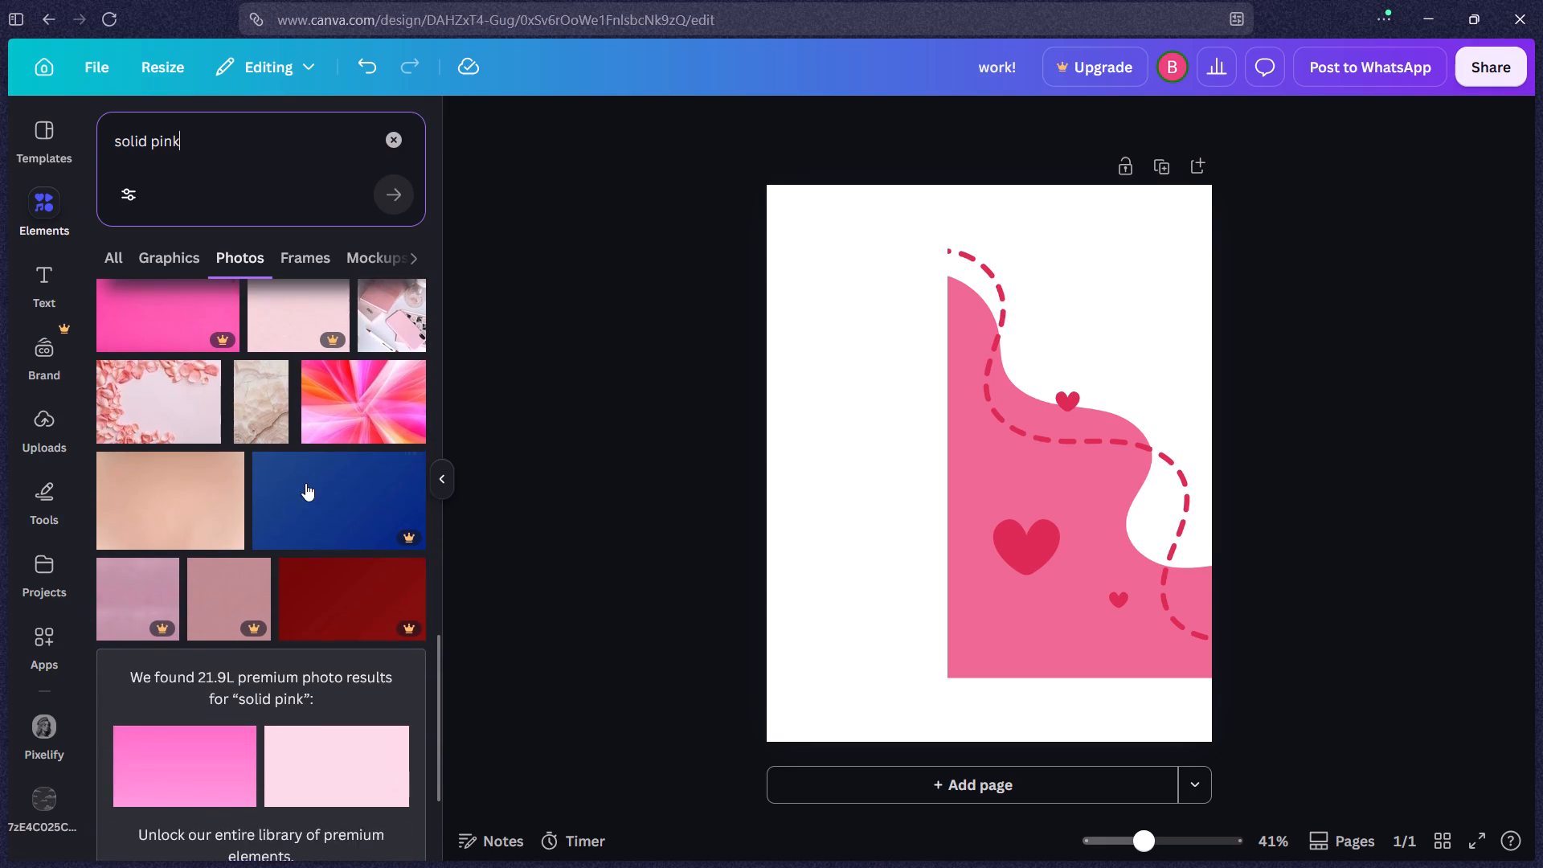
scroll(305, 483, down, 7)
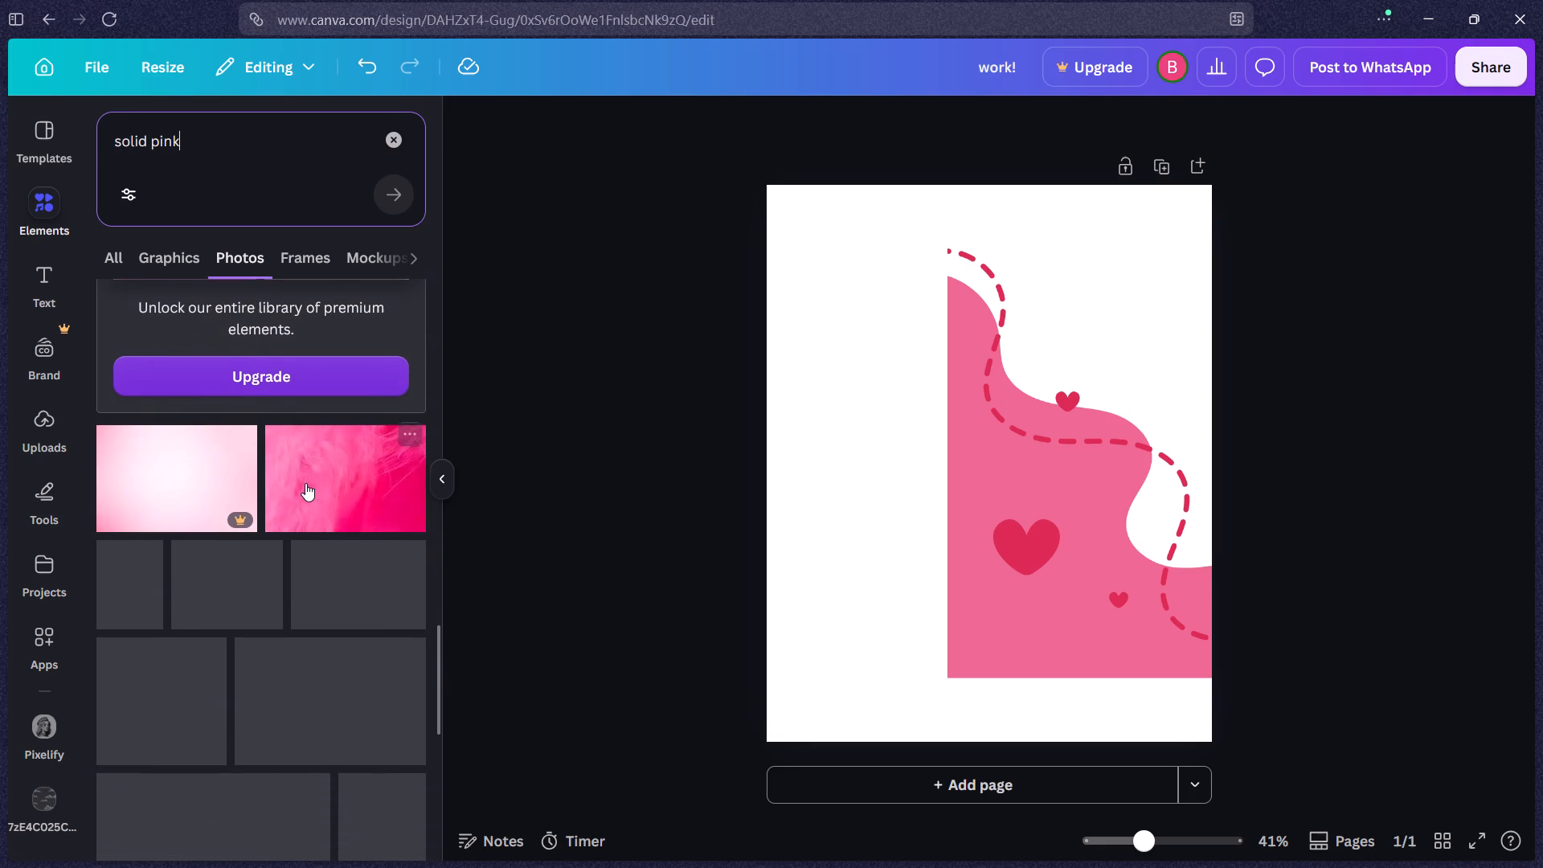
scroll(305, 483, down, 3)
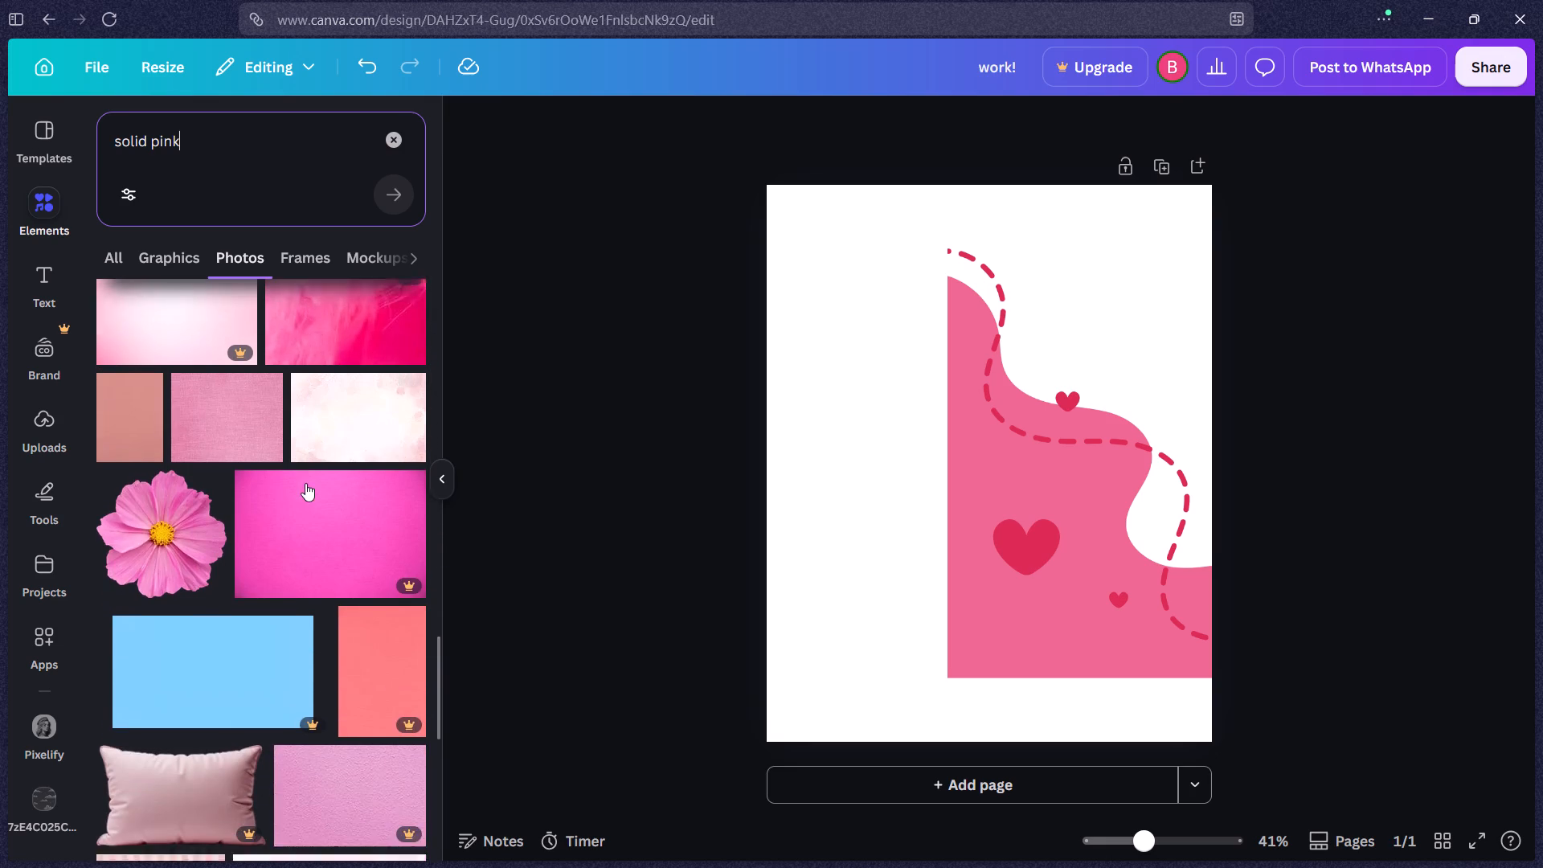
Move the wavy heart graphic into the page's lower-left corner, so its wave descends to the page's right edge.
drag(1128, 481, 911, 549)
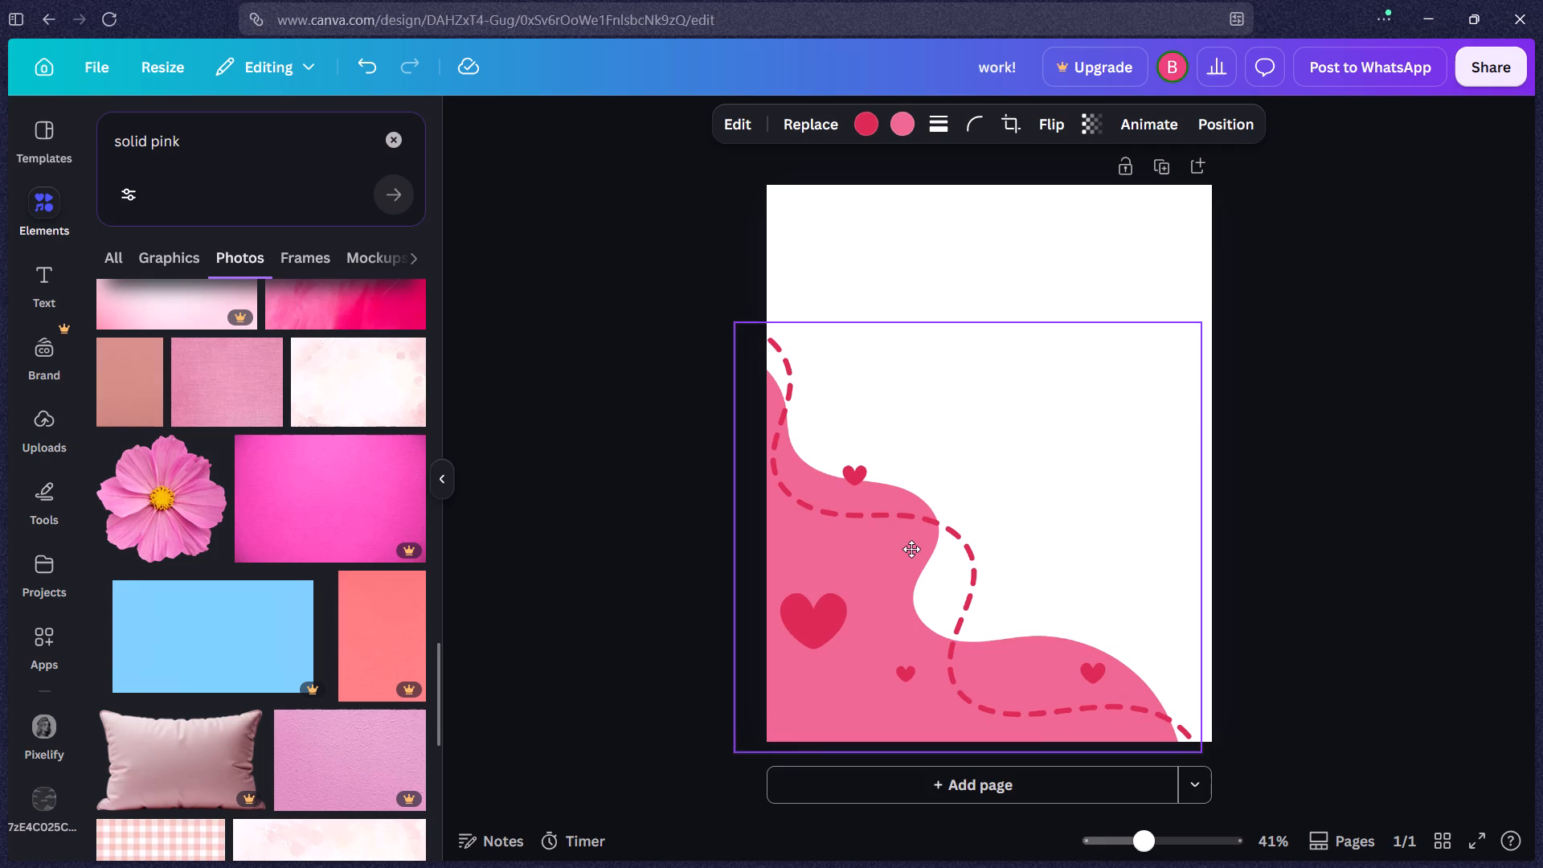
drag(911, 549, 928, 553)
drag(930, 551, 956, 550)
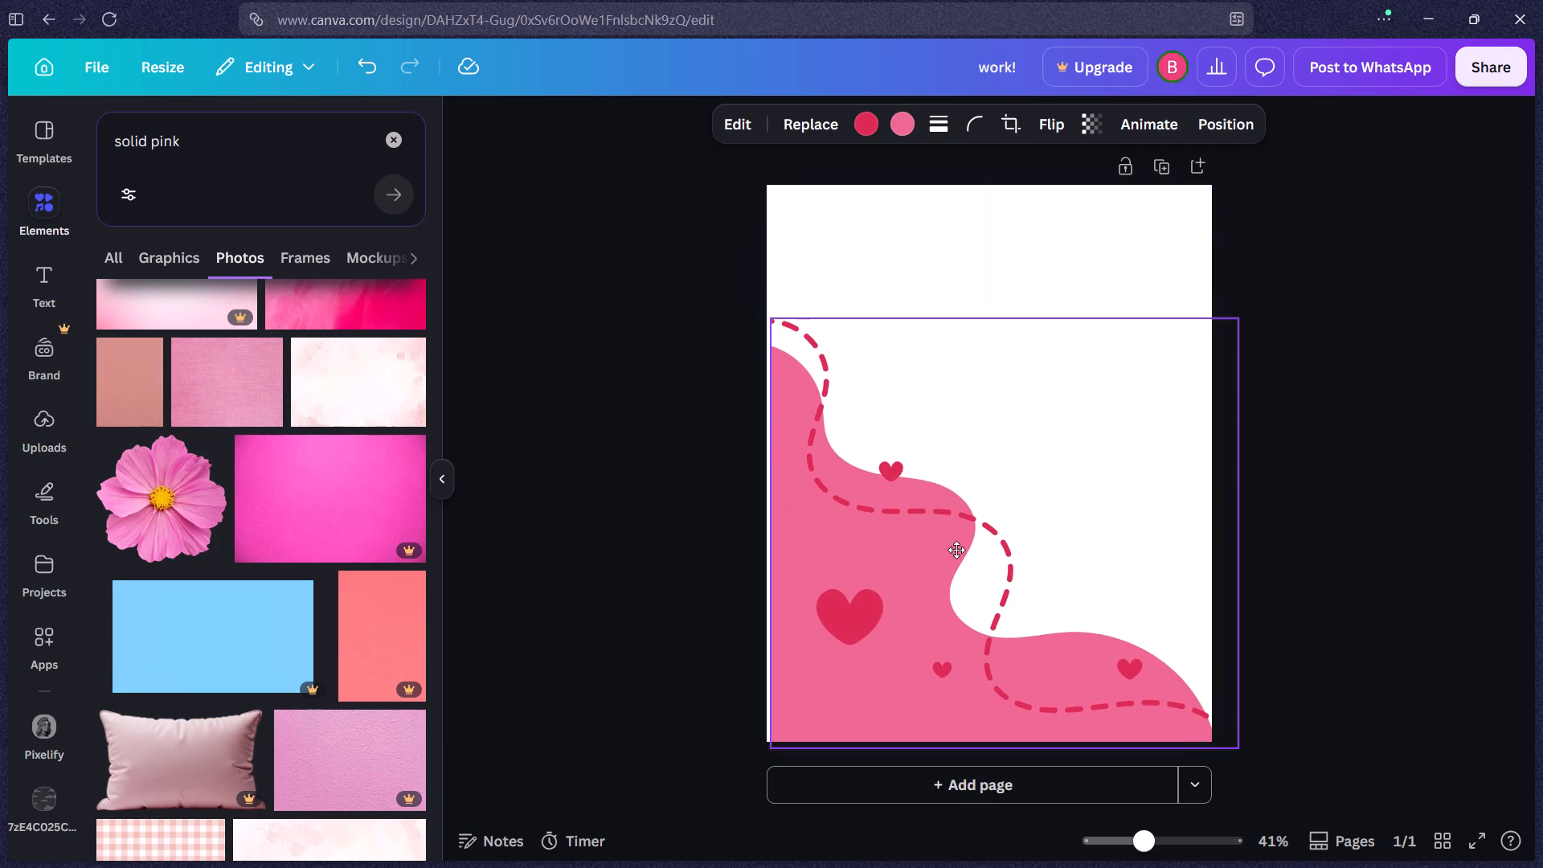
drag(956, 550, 958, 534)
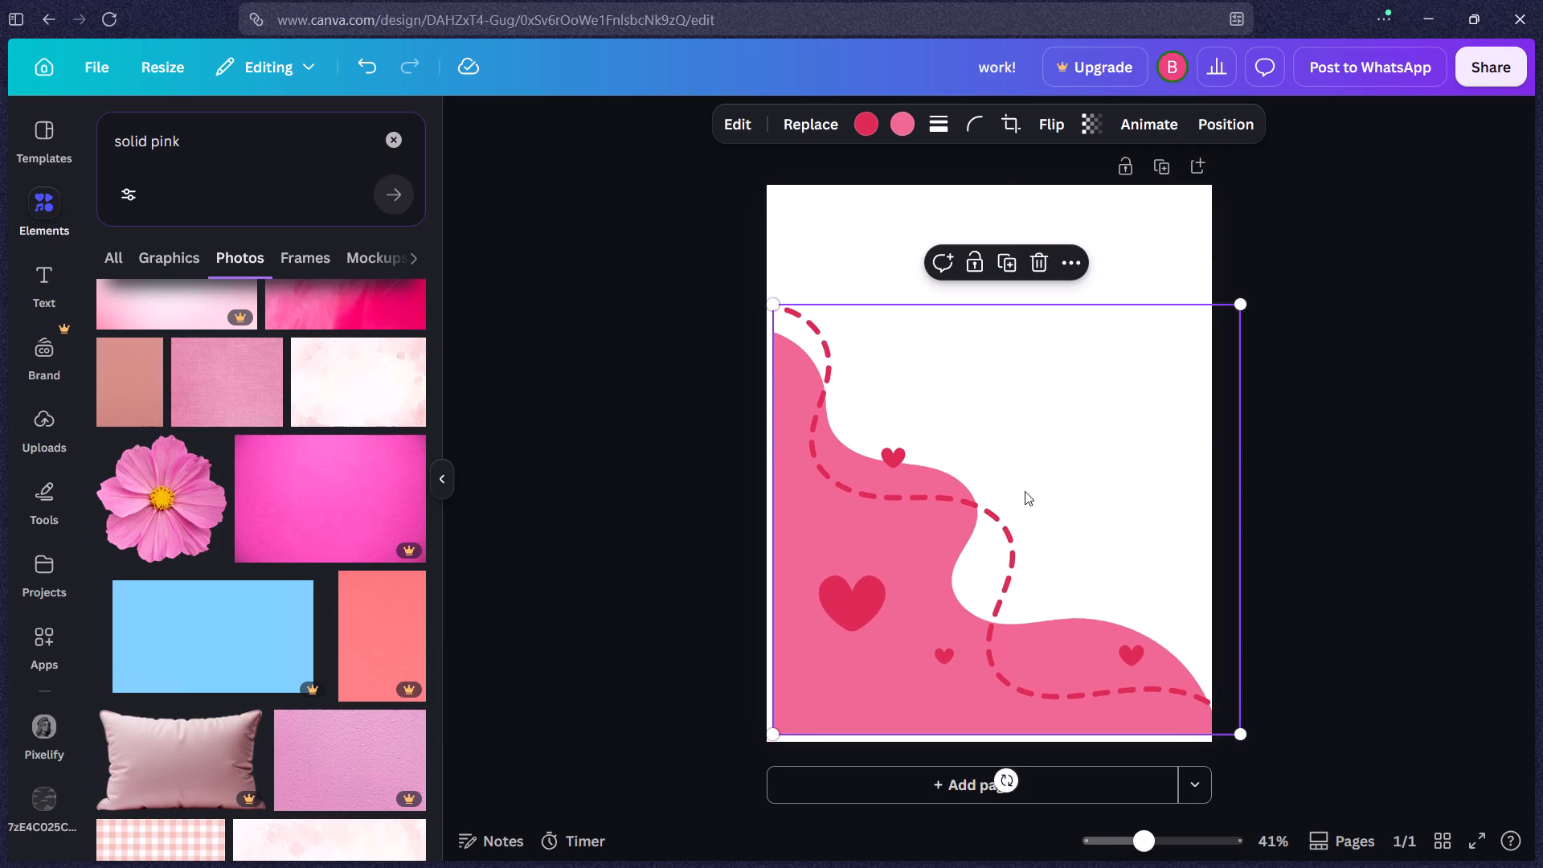
click(1339, 399)
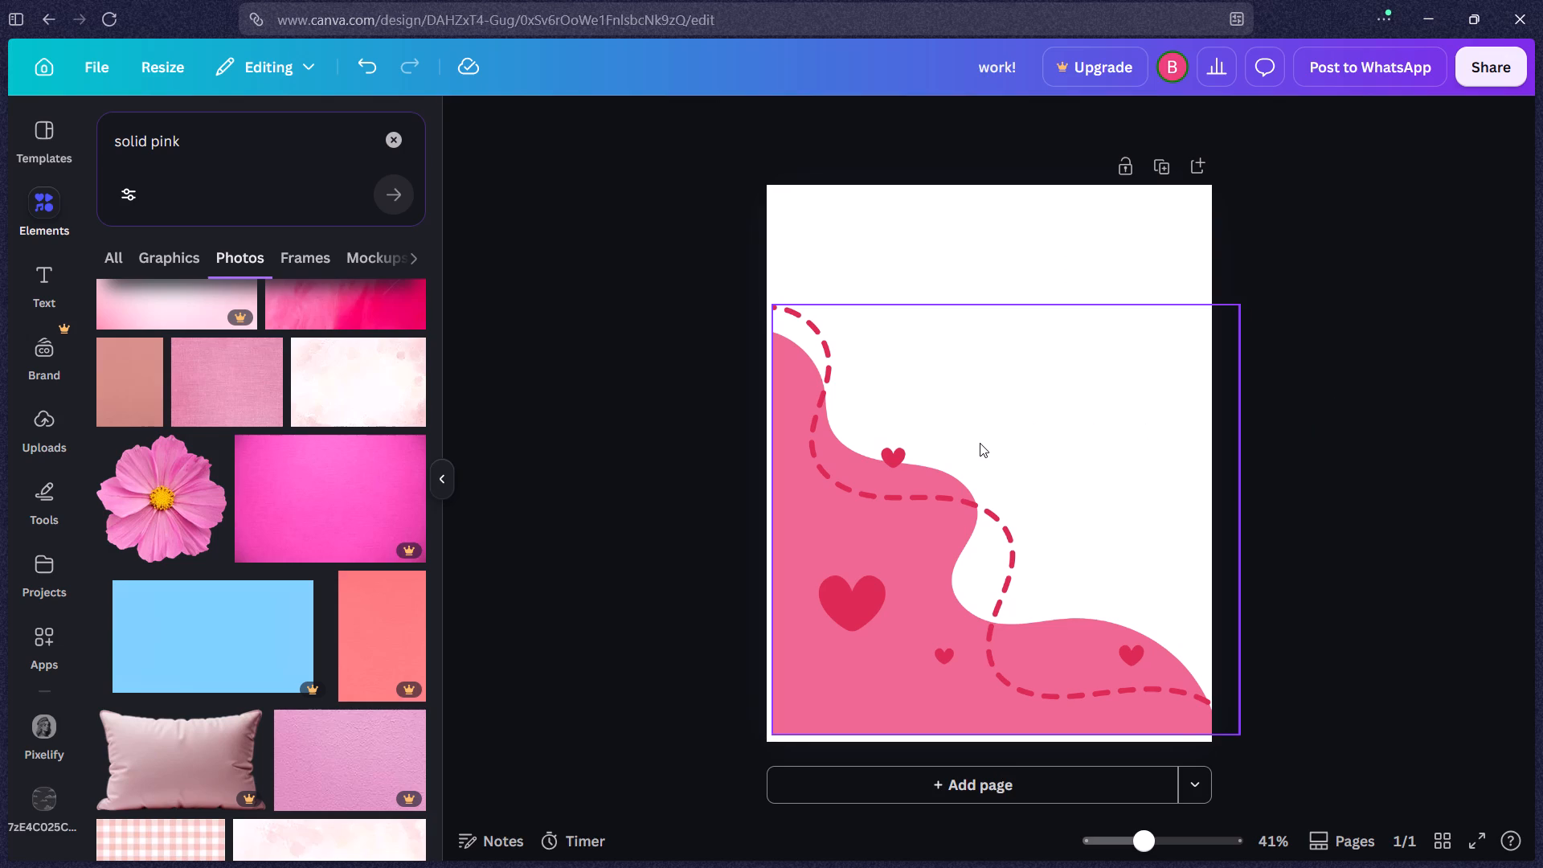
Duplicate the wavy heart graphic, turn the copy upside down to about 179°, and enlarge it slightly.
click(972, 444)
key(ctrl+d)
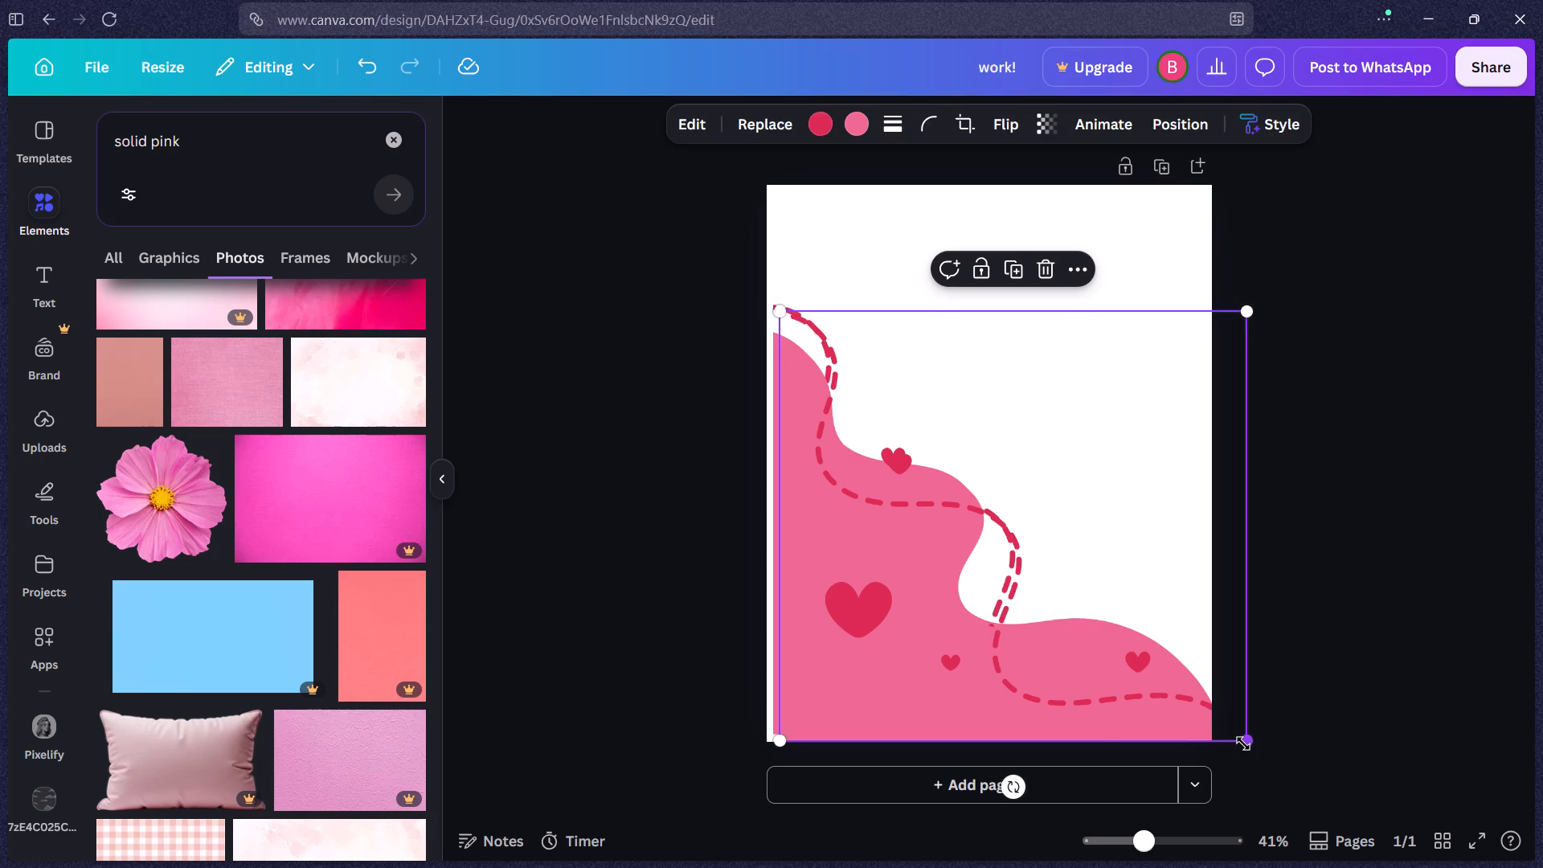
drag(1054, 620, 1073, 567)
drag(1033, 735, 635, 613)
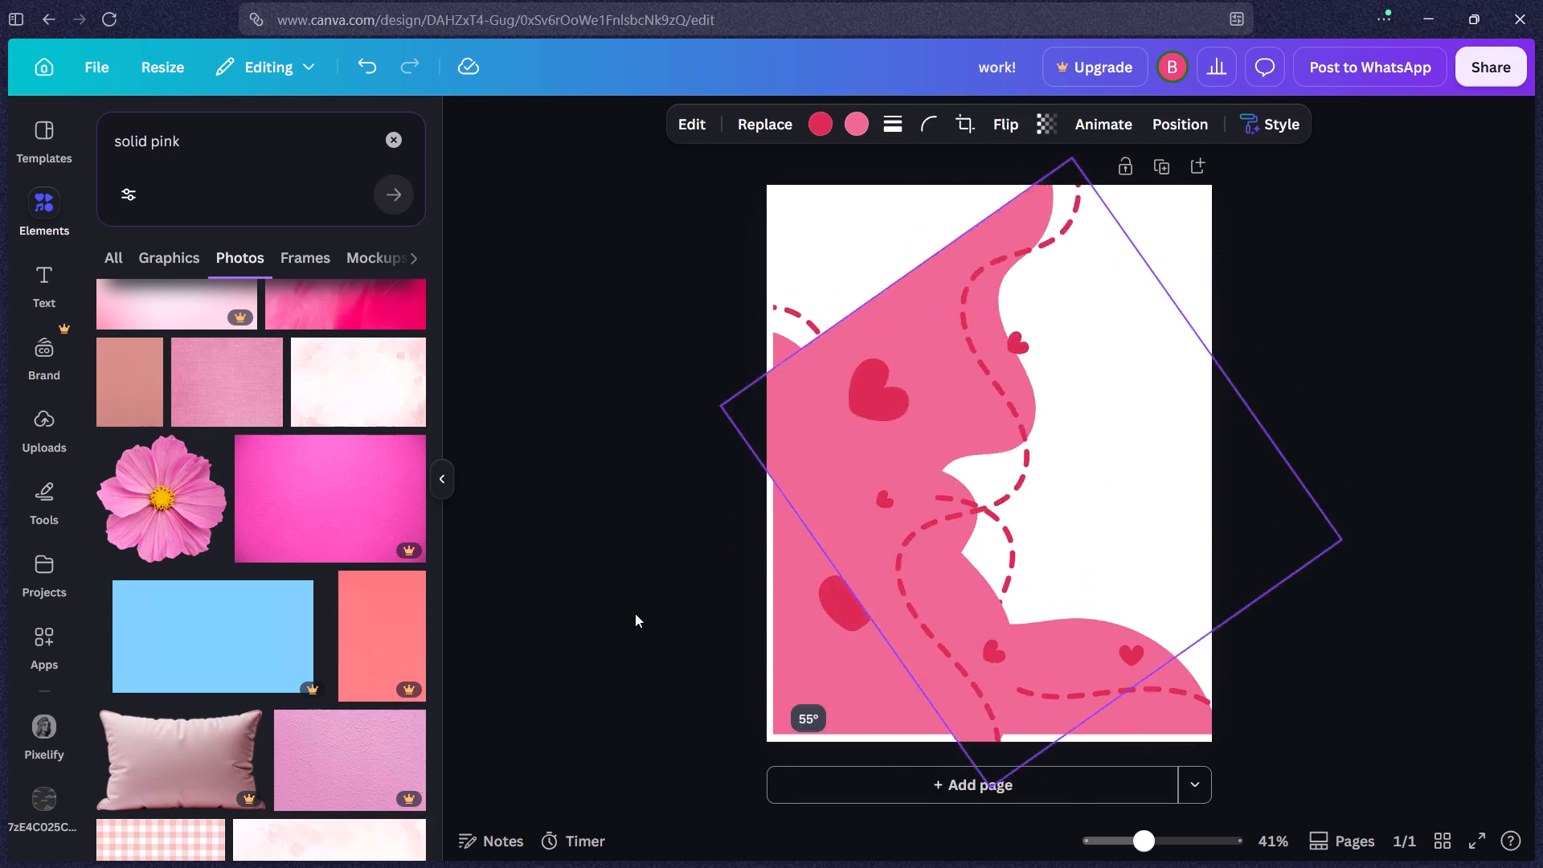
drag(635, 613, 1005, 176)
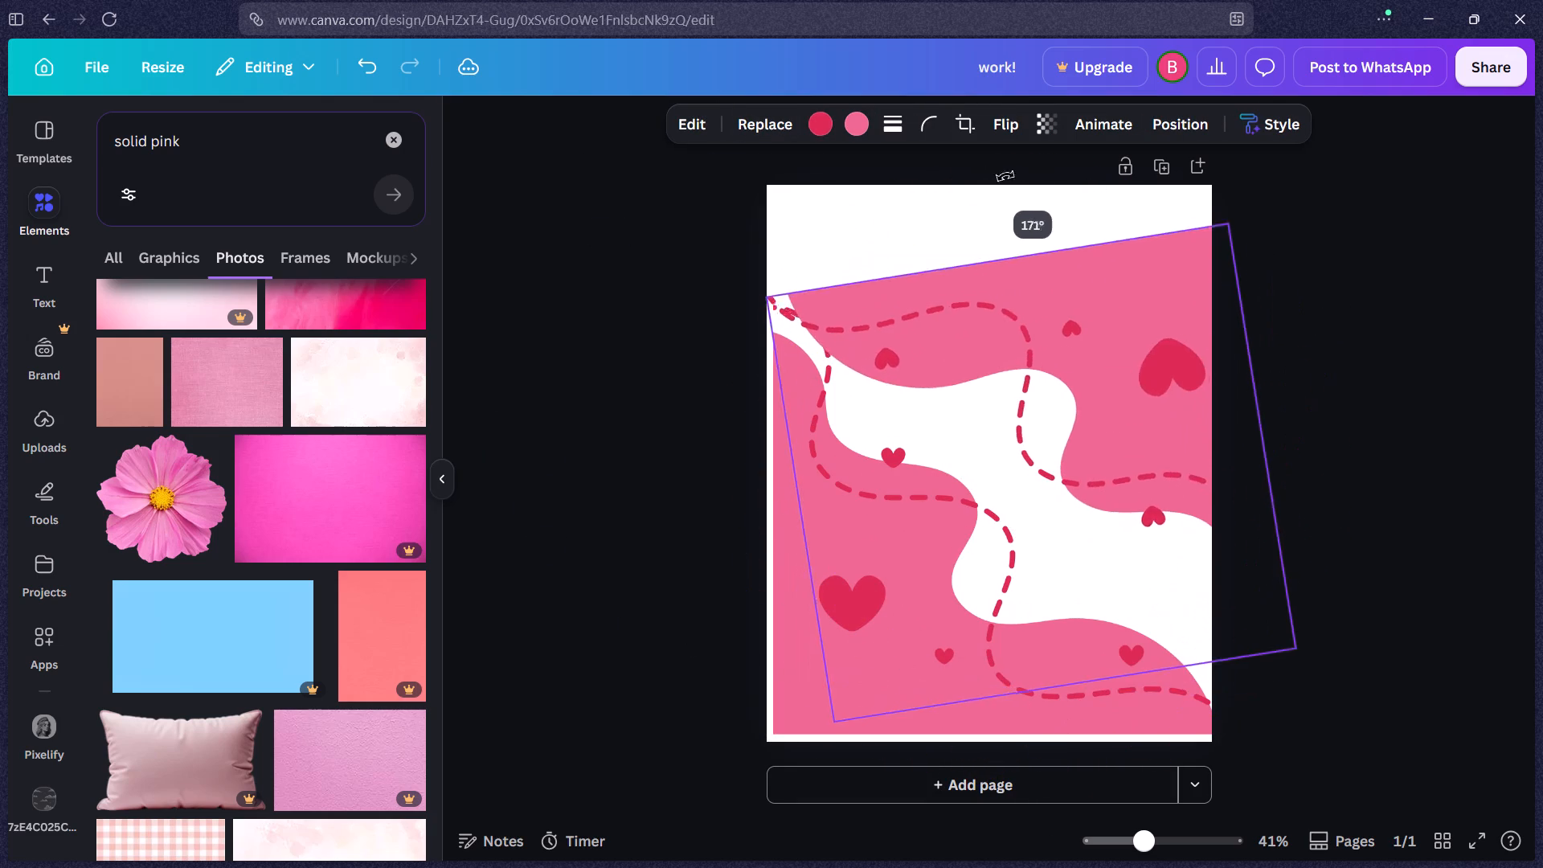
drag(1005, 176, 1018, 179)
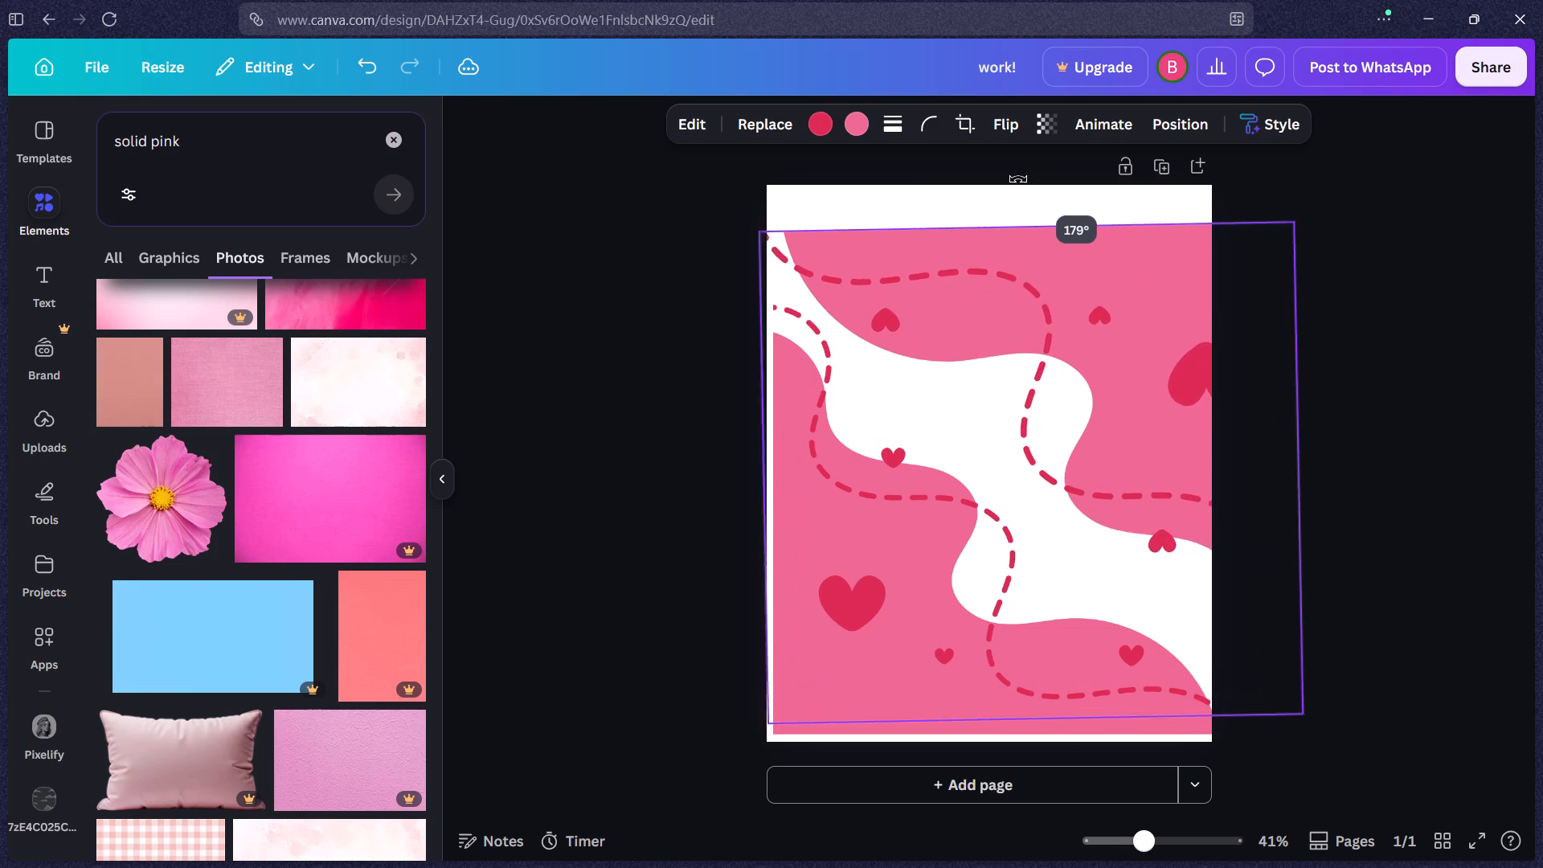
drag(1018, 179, 1026, 181)
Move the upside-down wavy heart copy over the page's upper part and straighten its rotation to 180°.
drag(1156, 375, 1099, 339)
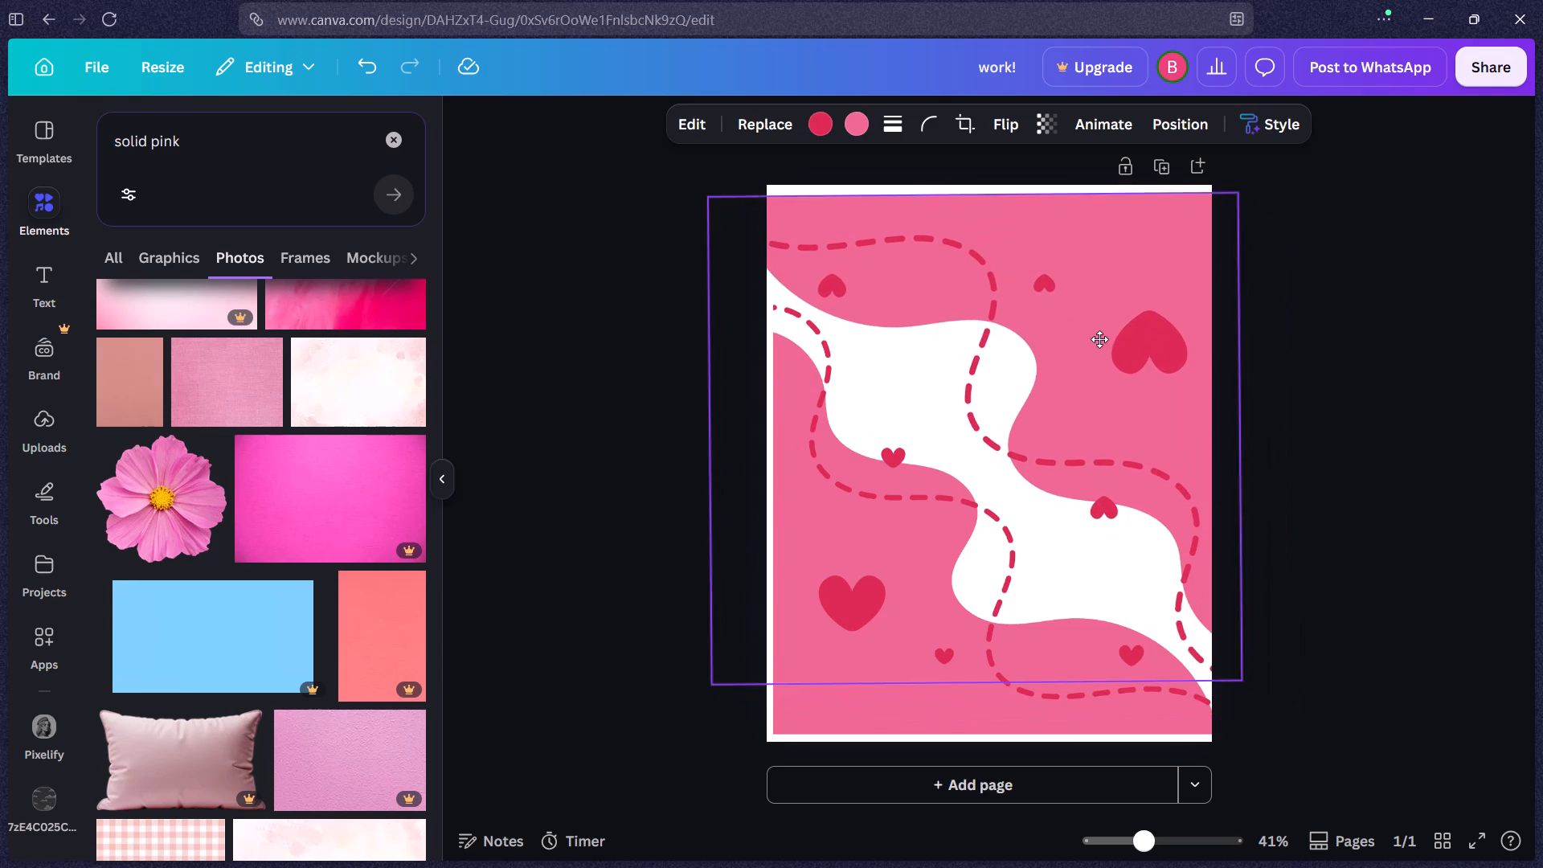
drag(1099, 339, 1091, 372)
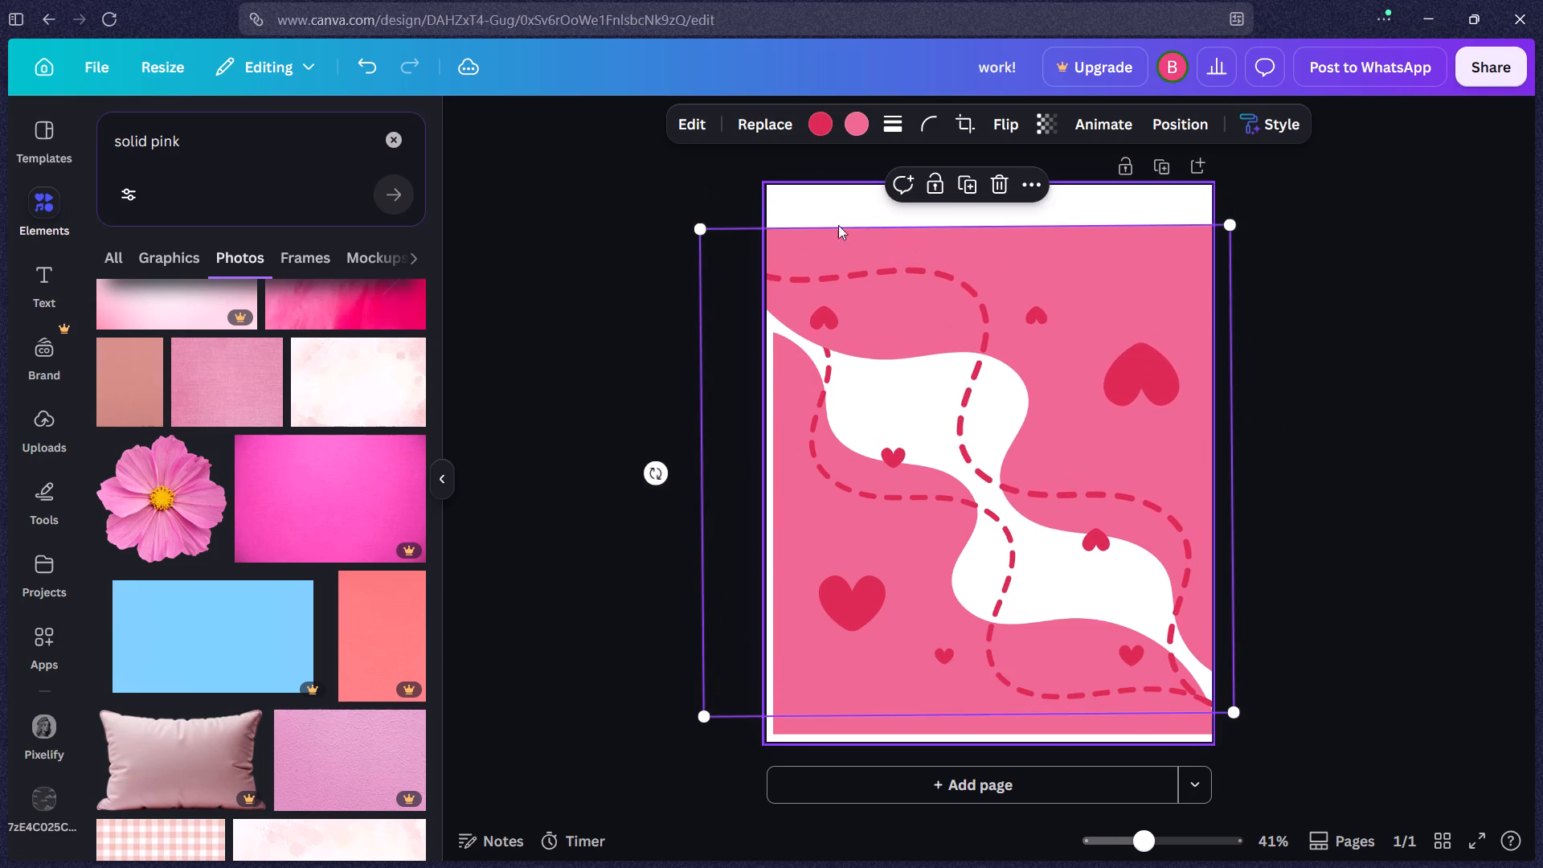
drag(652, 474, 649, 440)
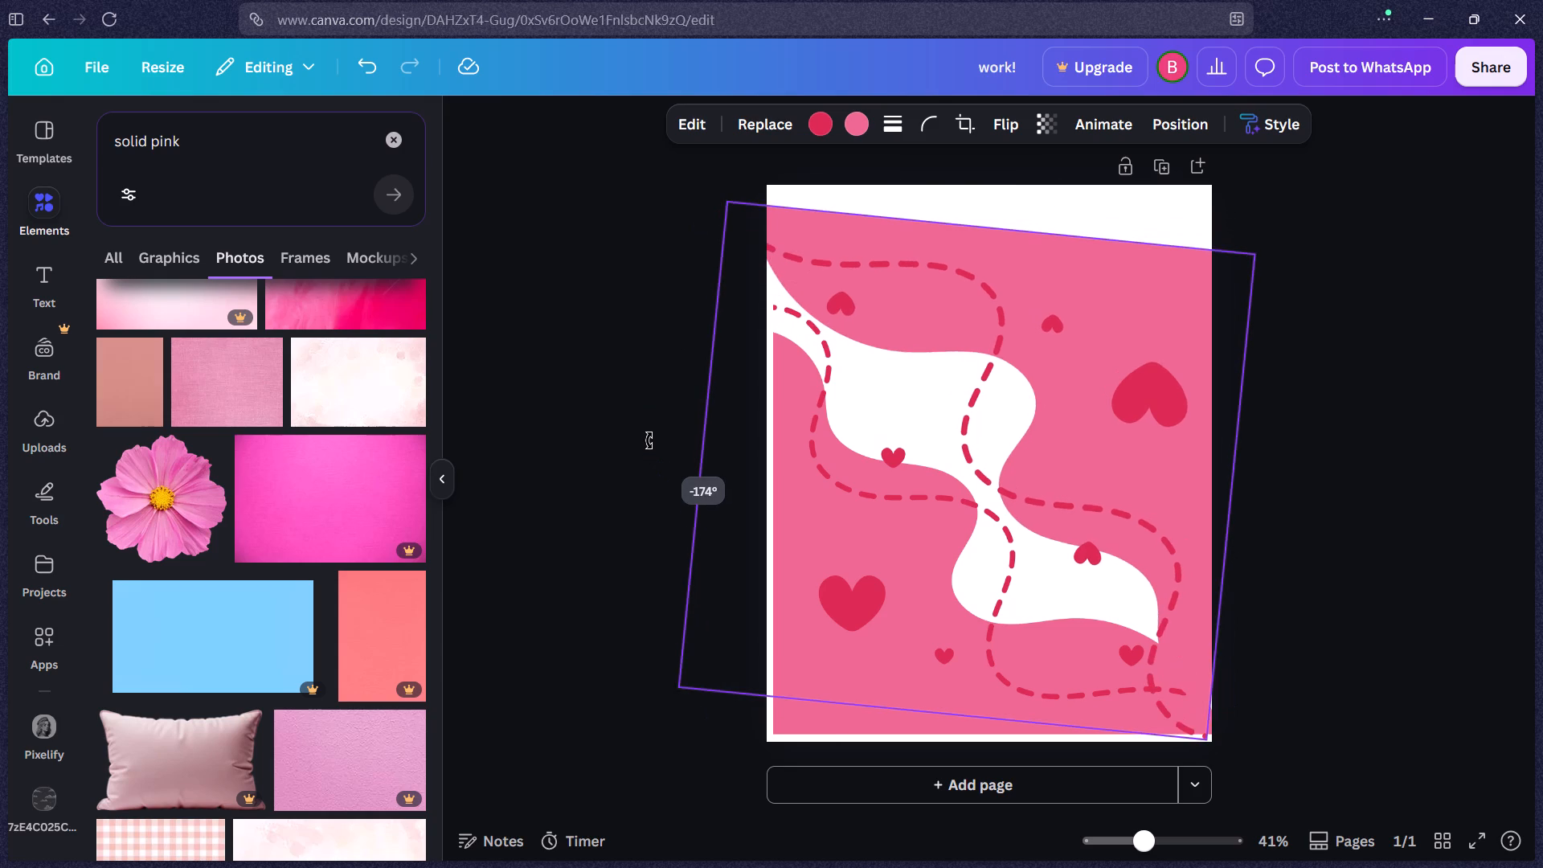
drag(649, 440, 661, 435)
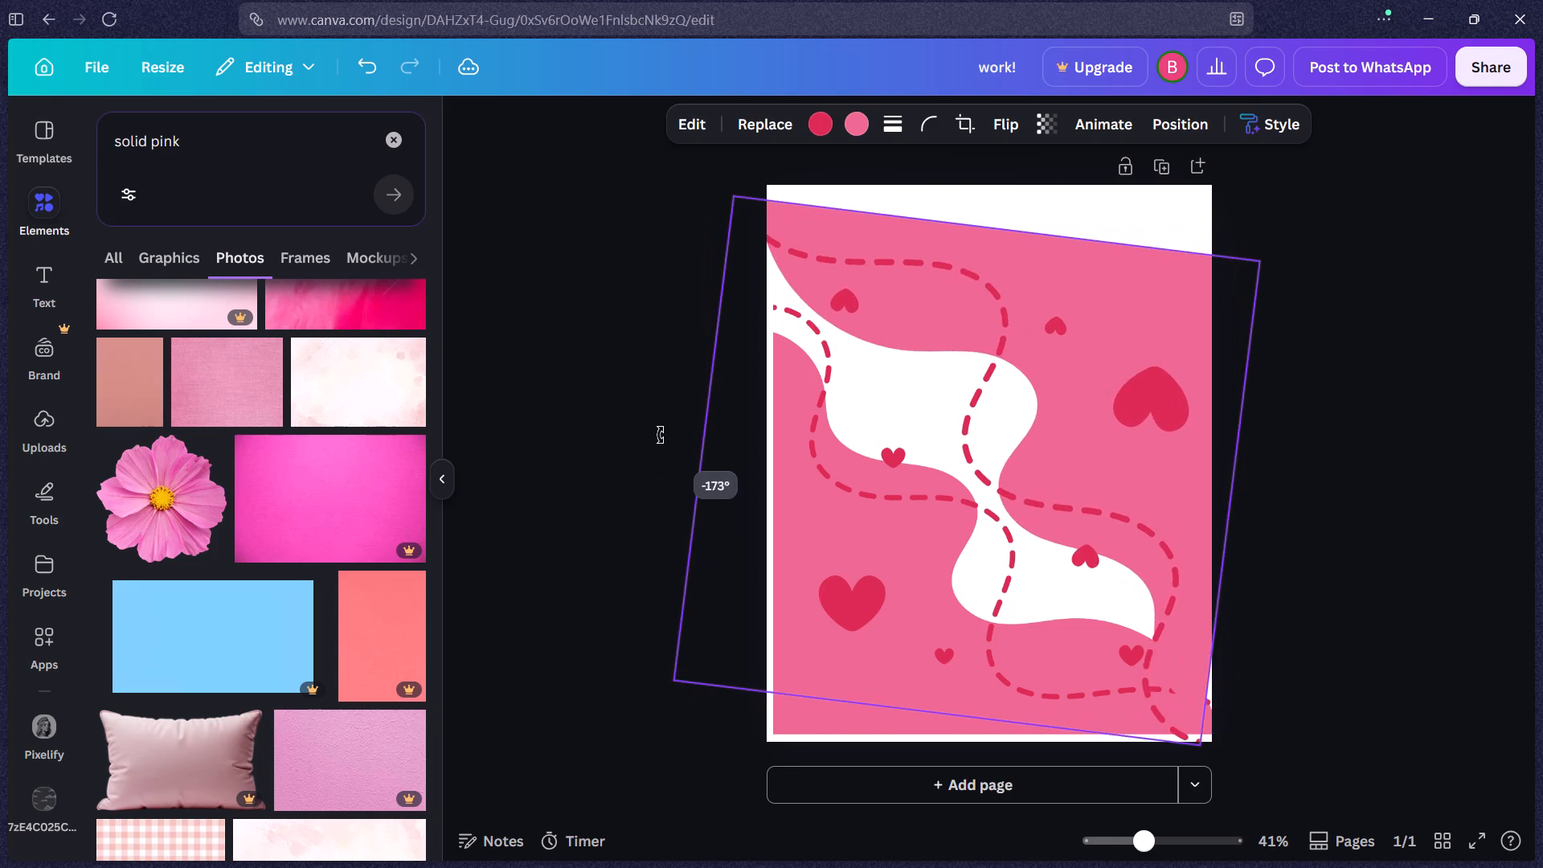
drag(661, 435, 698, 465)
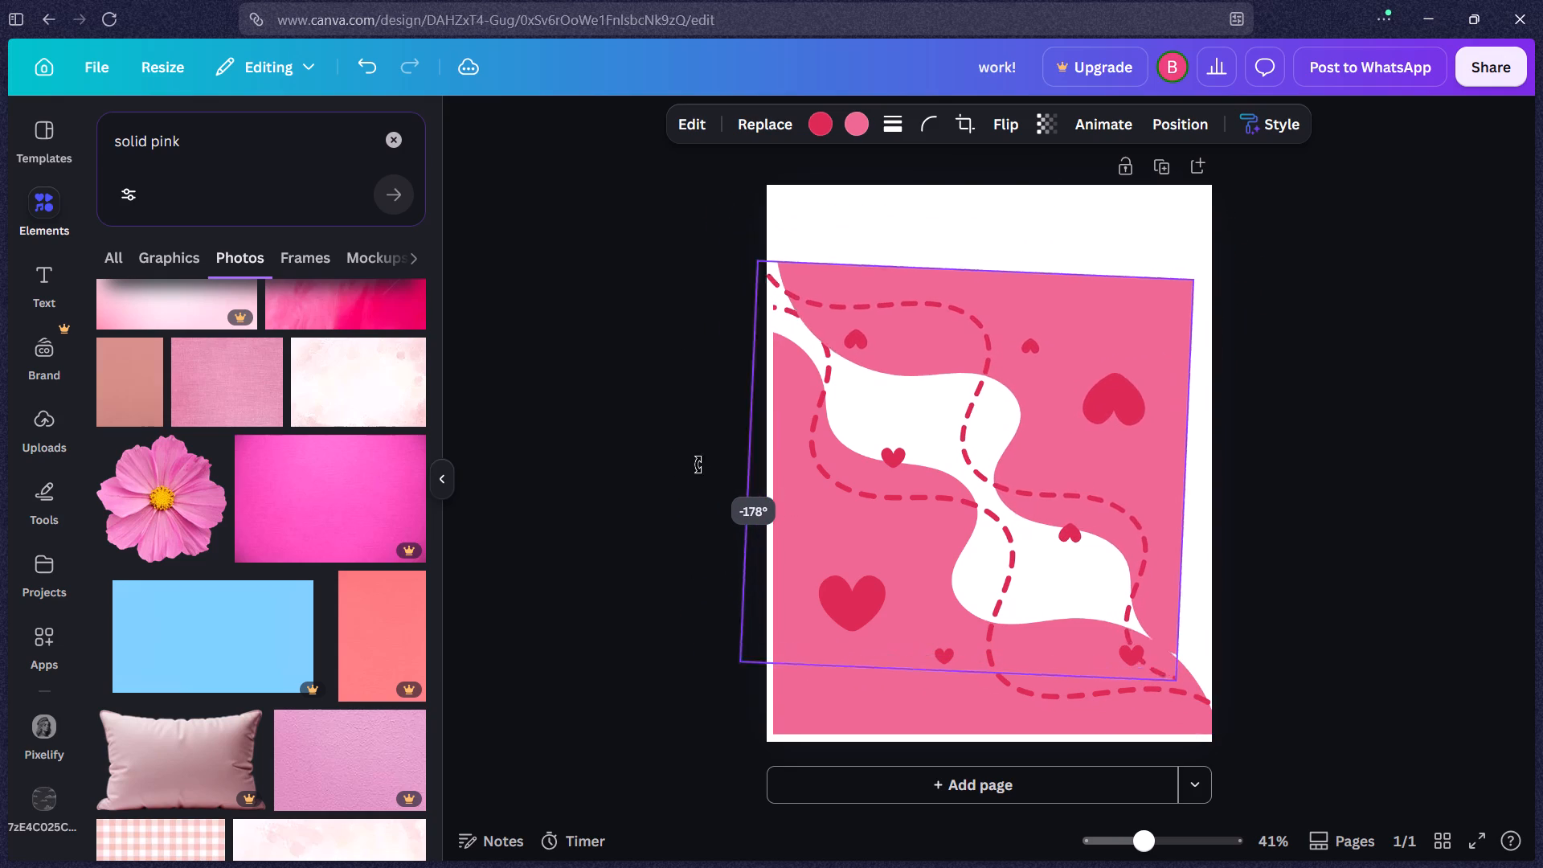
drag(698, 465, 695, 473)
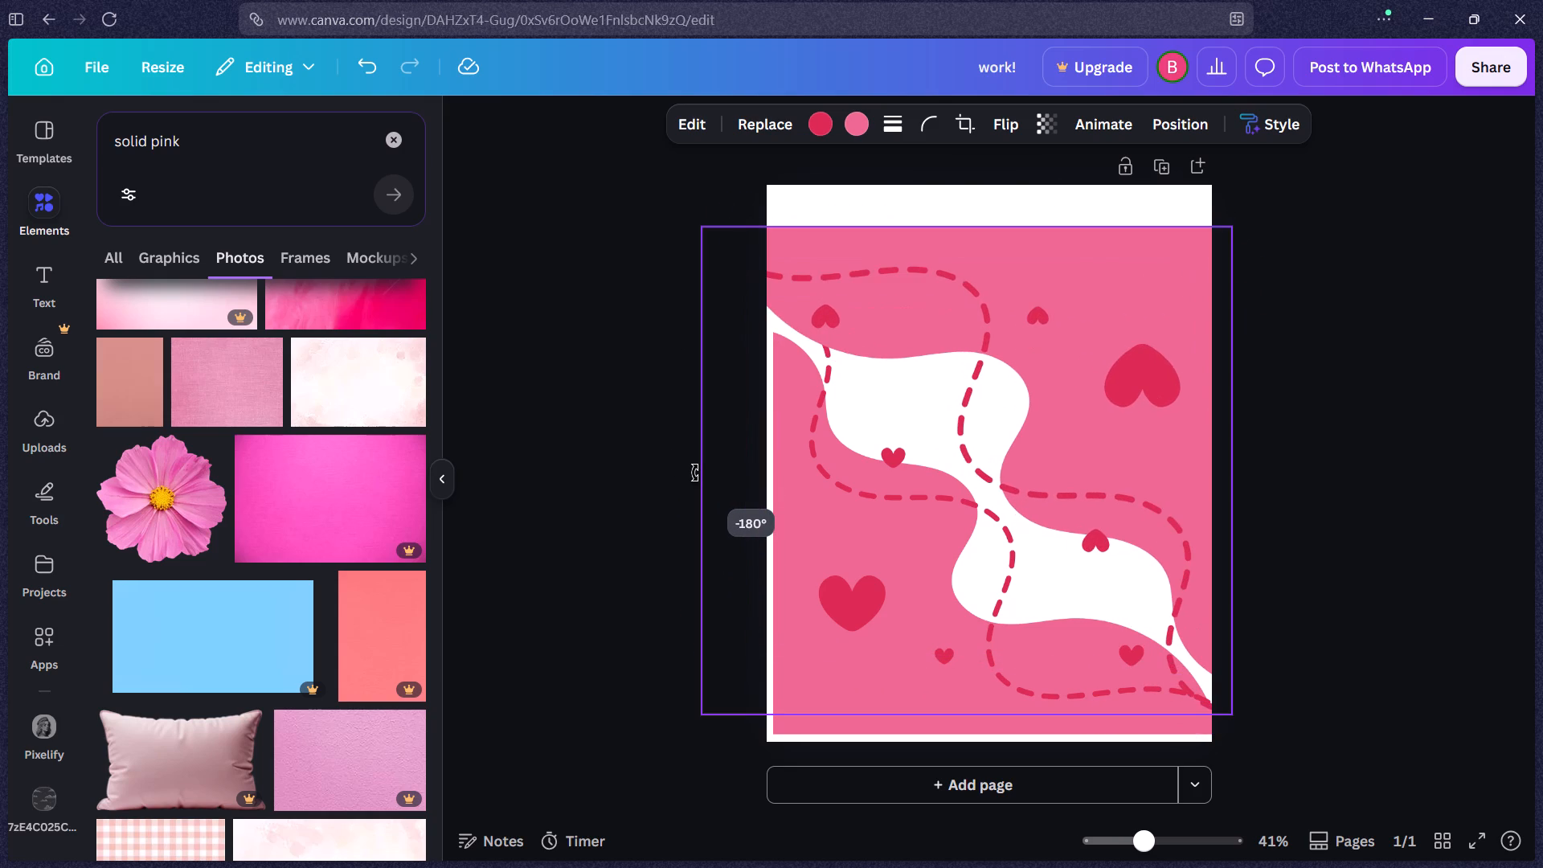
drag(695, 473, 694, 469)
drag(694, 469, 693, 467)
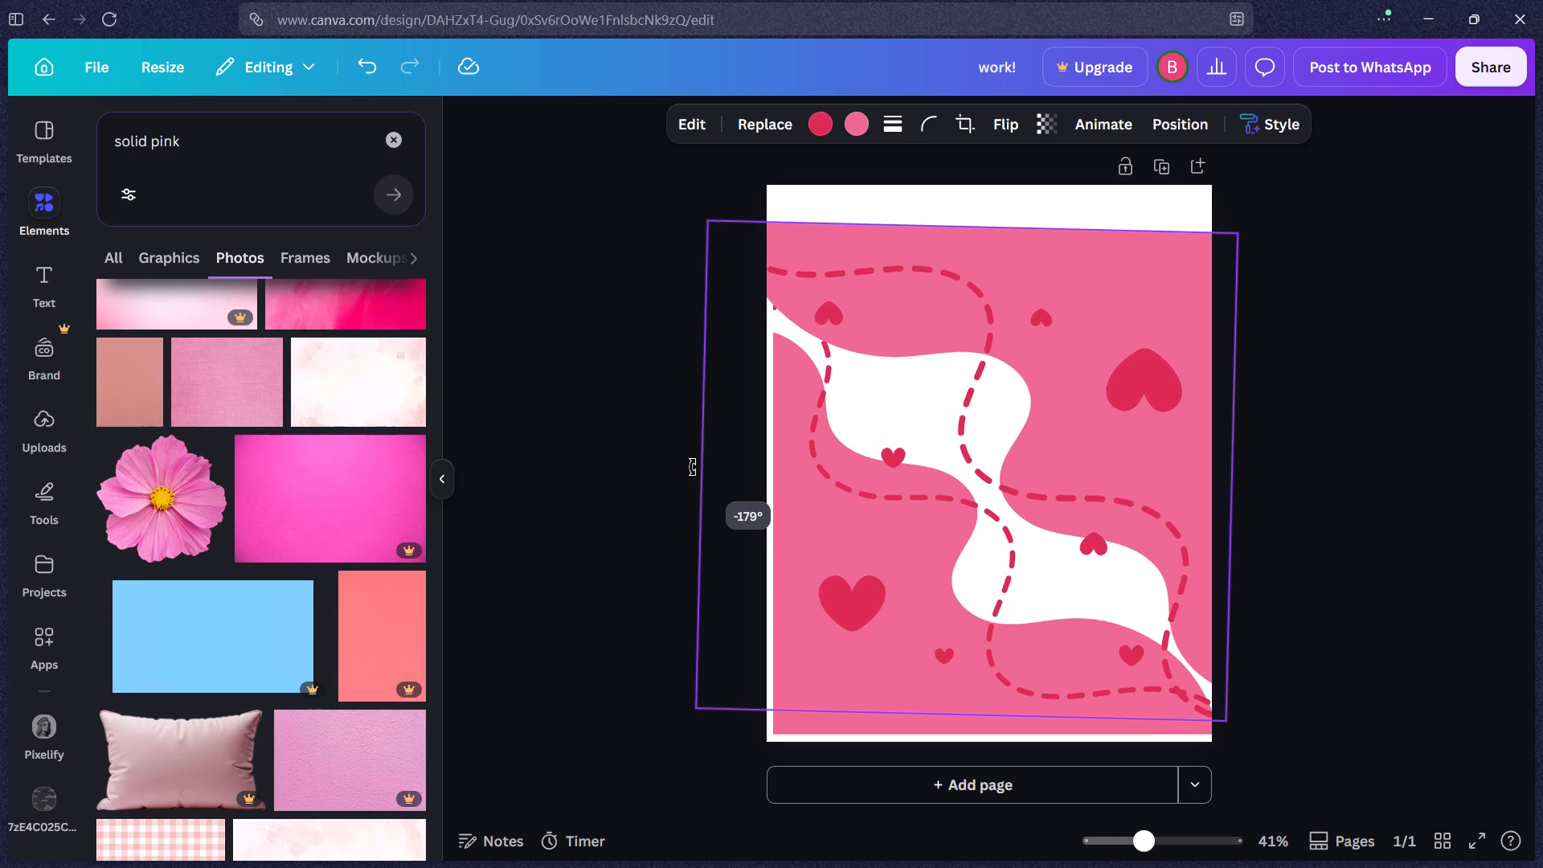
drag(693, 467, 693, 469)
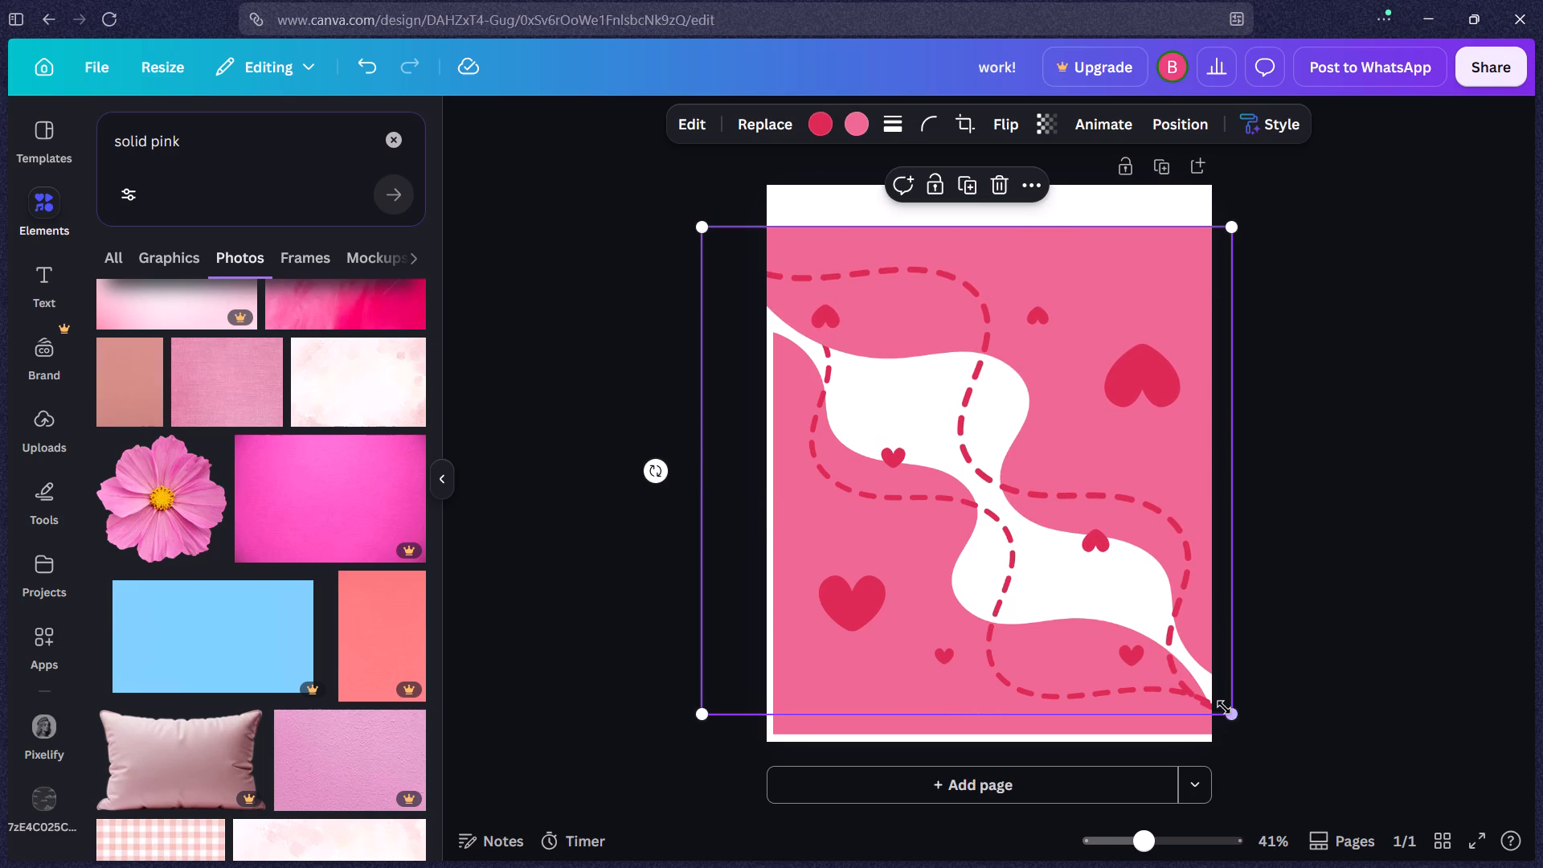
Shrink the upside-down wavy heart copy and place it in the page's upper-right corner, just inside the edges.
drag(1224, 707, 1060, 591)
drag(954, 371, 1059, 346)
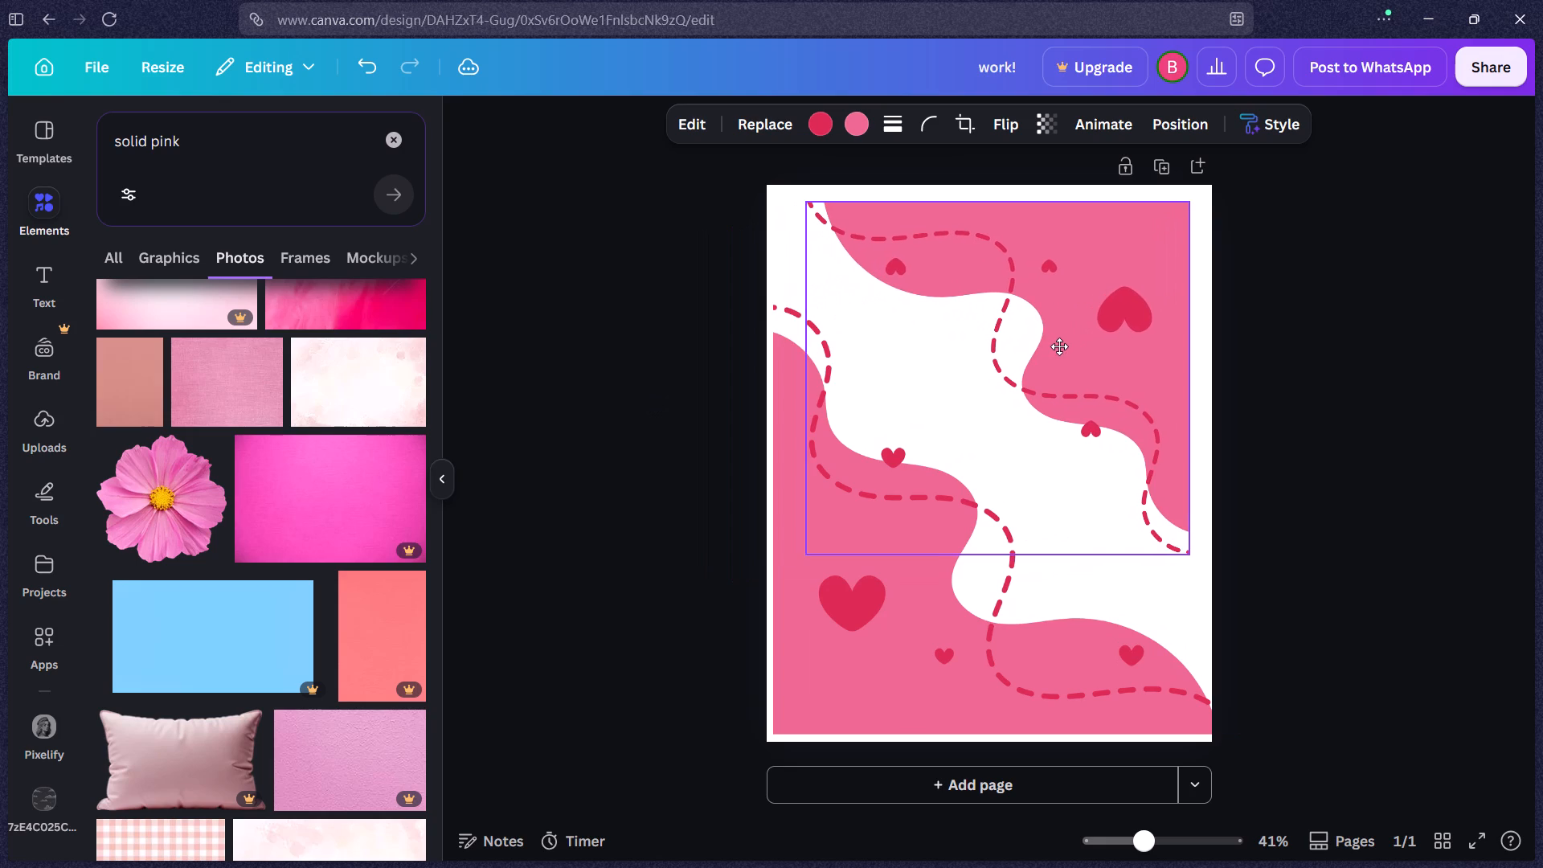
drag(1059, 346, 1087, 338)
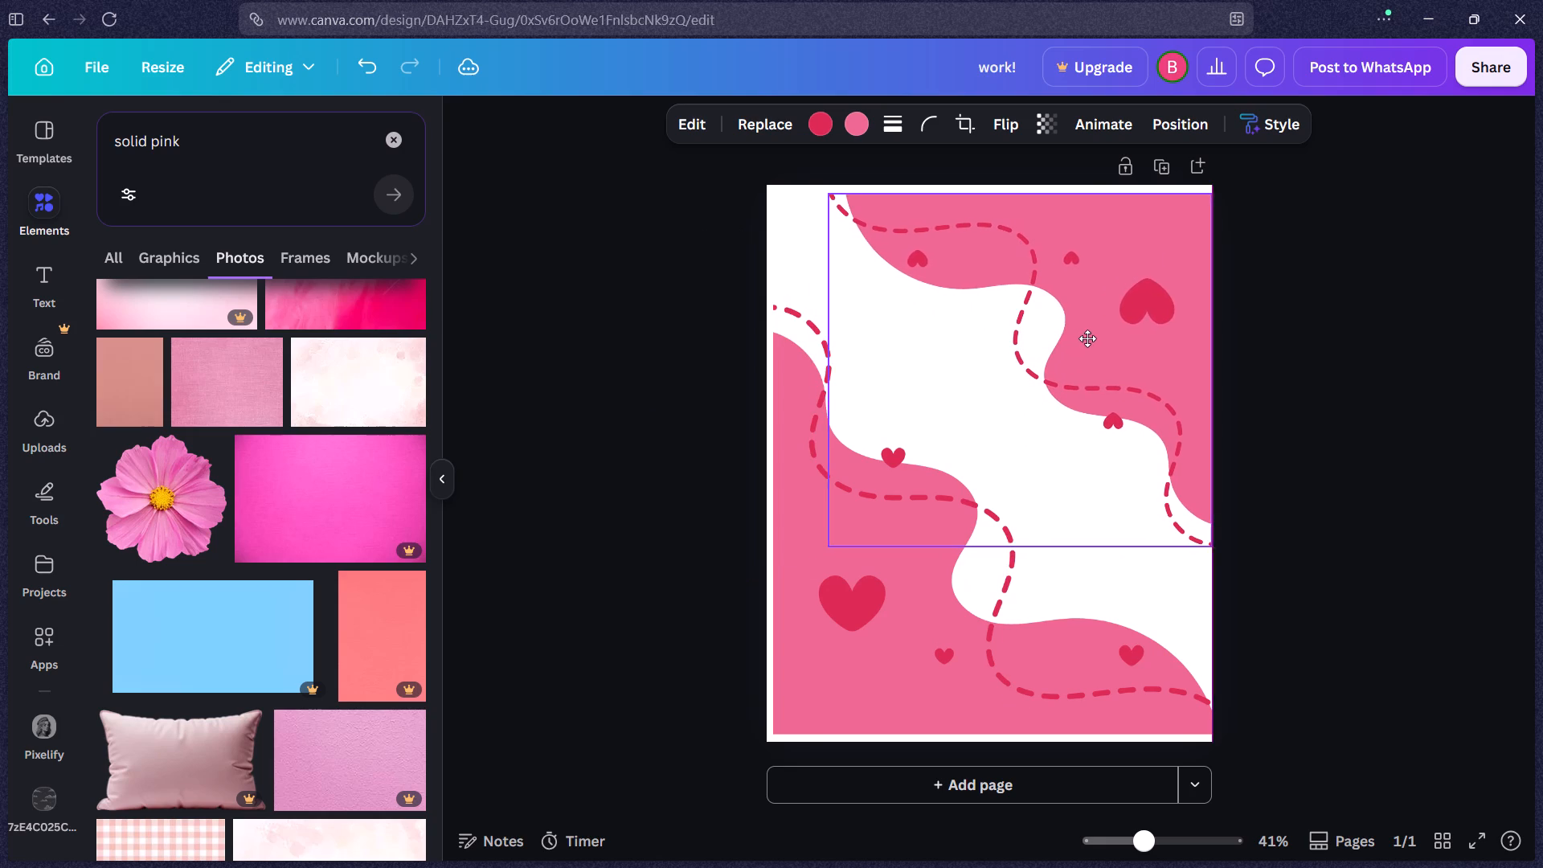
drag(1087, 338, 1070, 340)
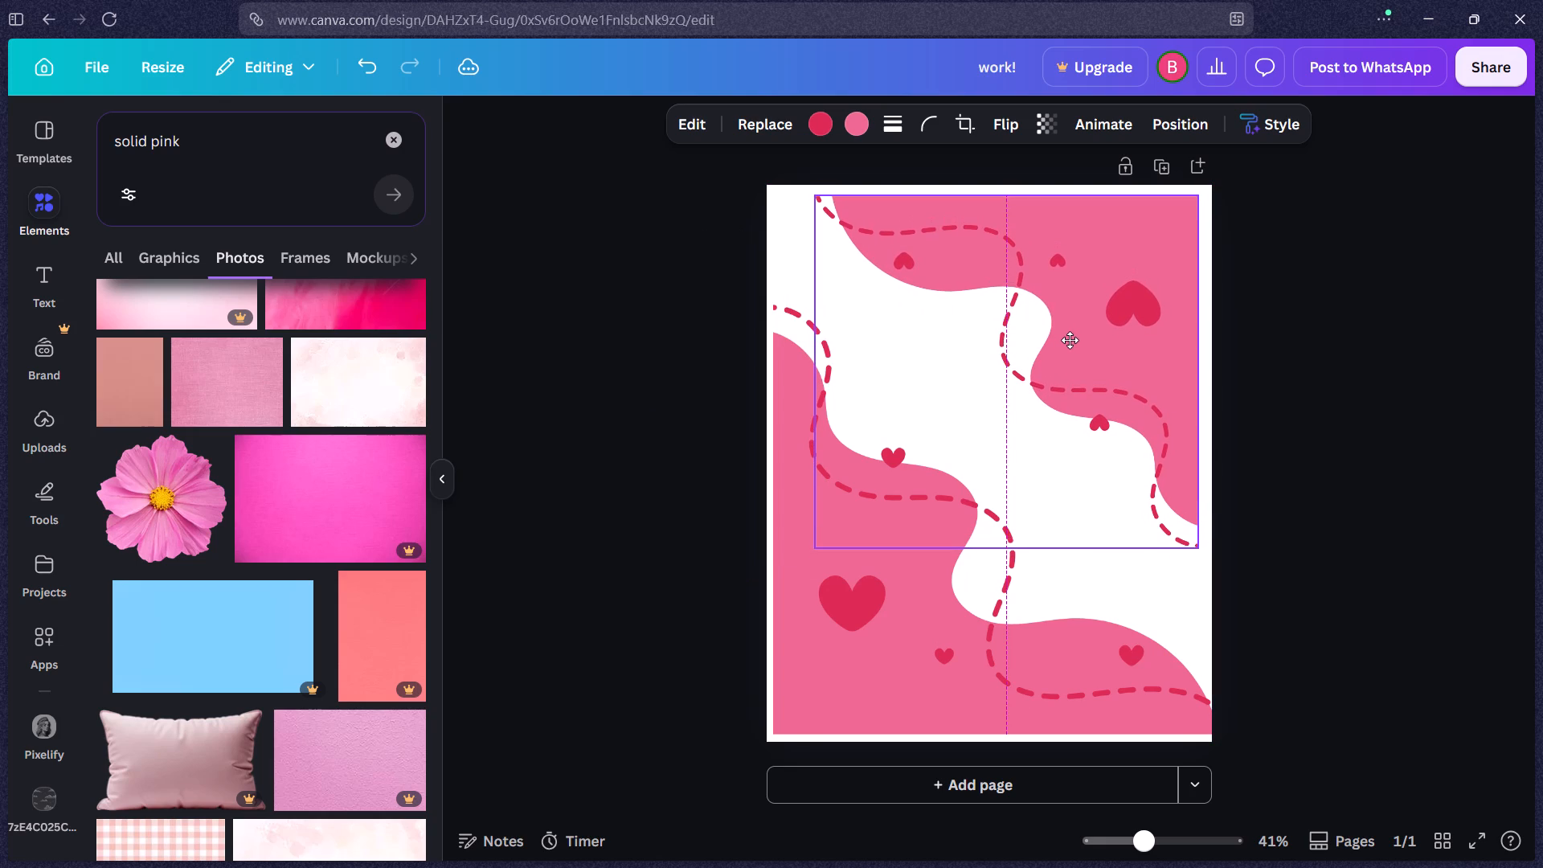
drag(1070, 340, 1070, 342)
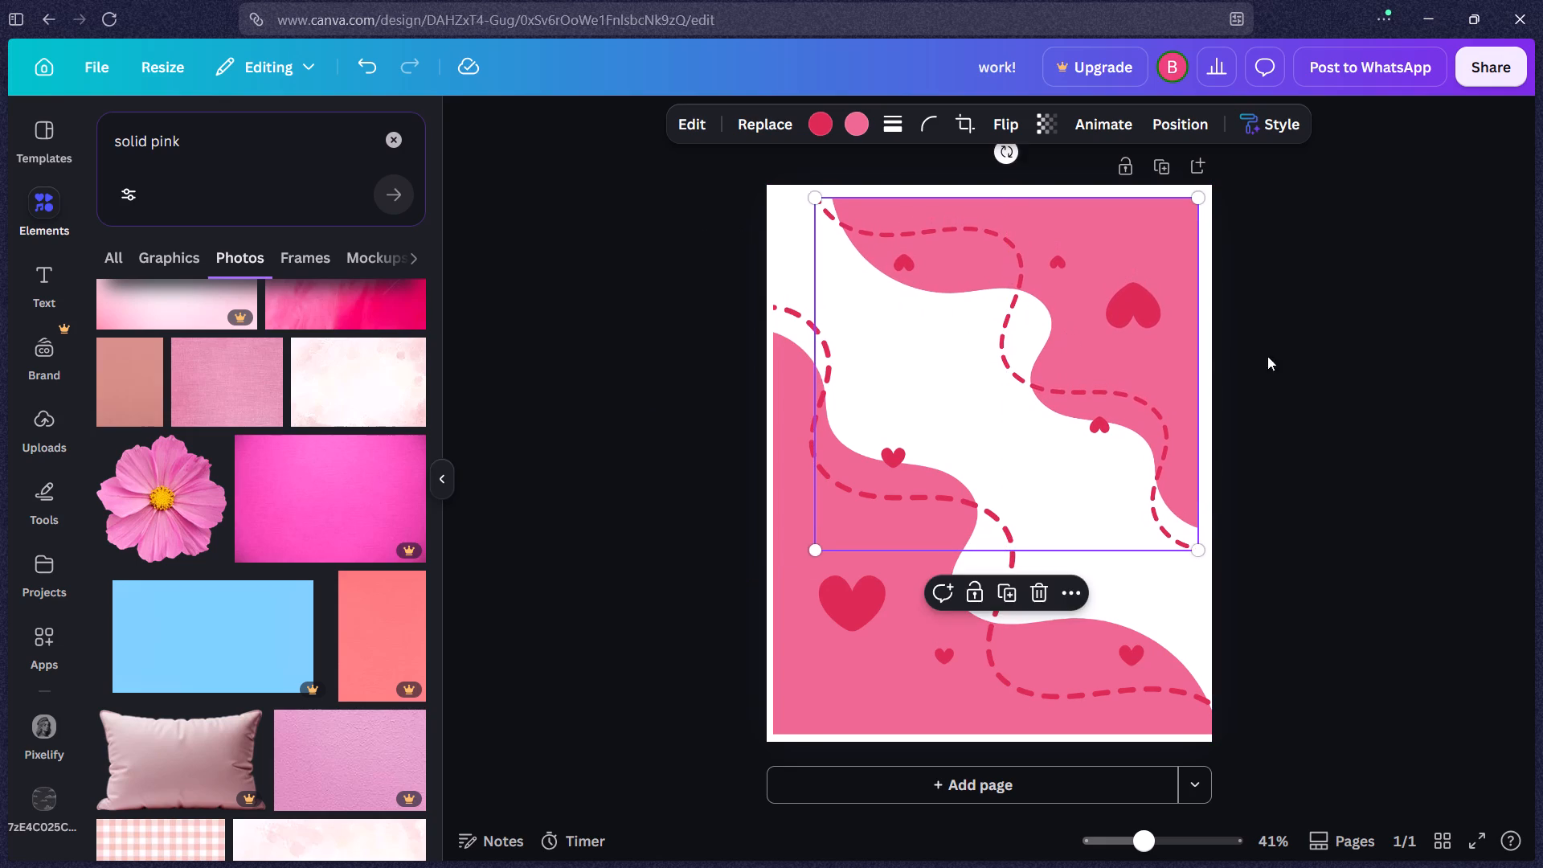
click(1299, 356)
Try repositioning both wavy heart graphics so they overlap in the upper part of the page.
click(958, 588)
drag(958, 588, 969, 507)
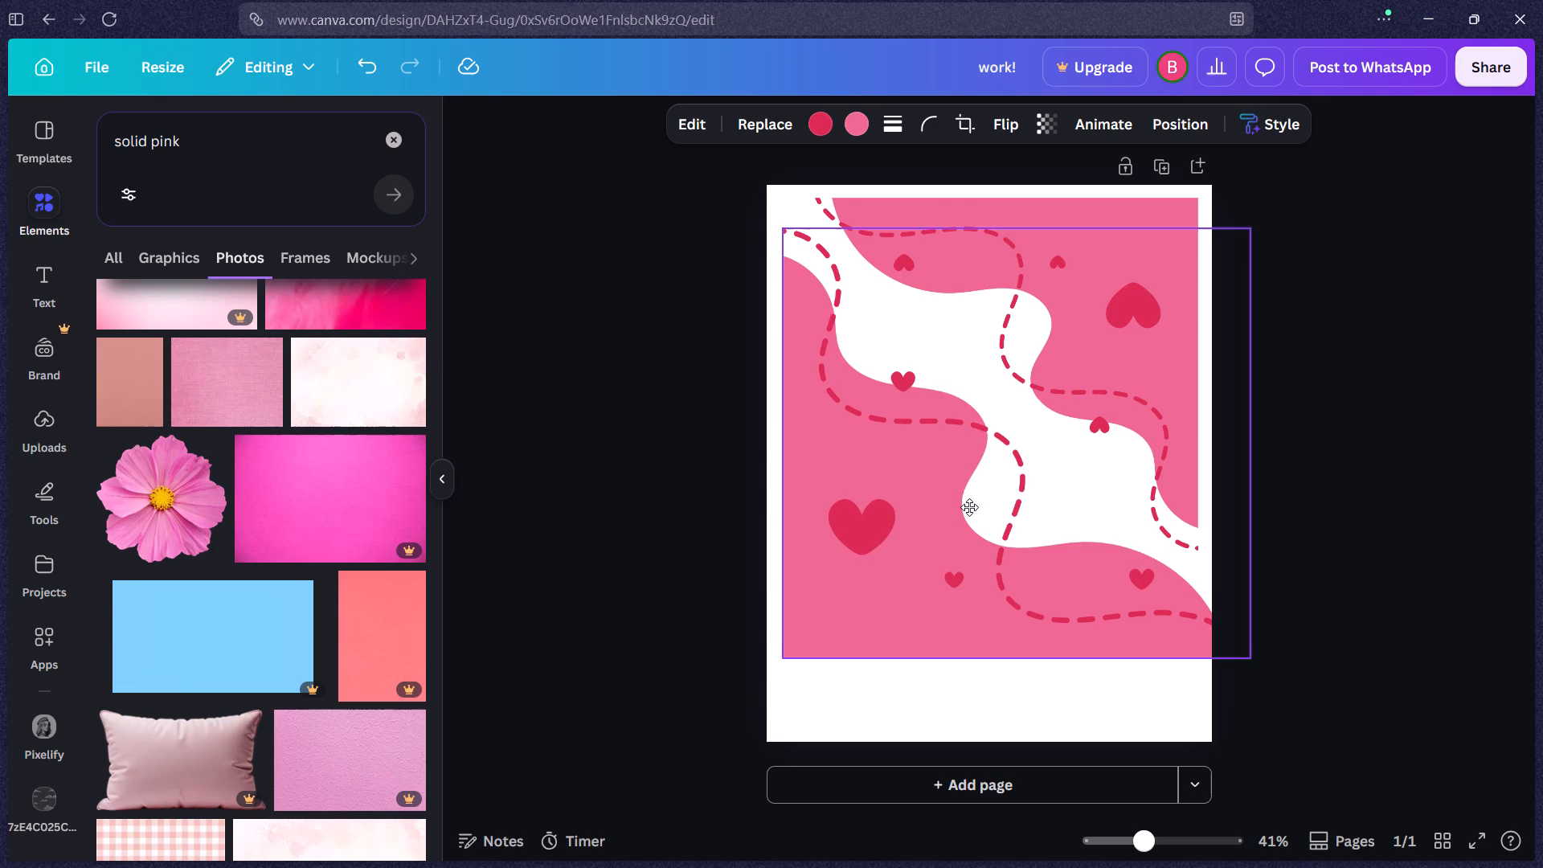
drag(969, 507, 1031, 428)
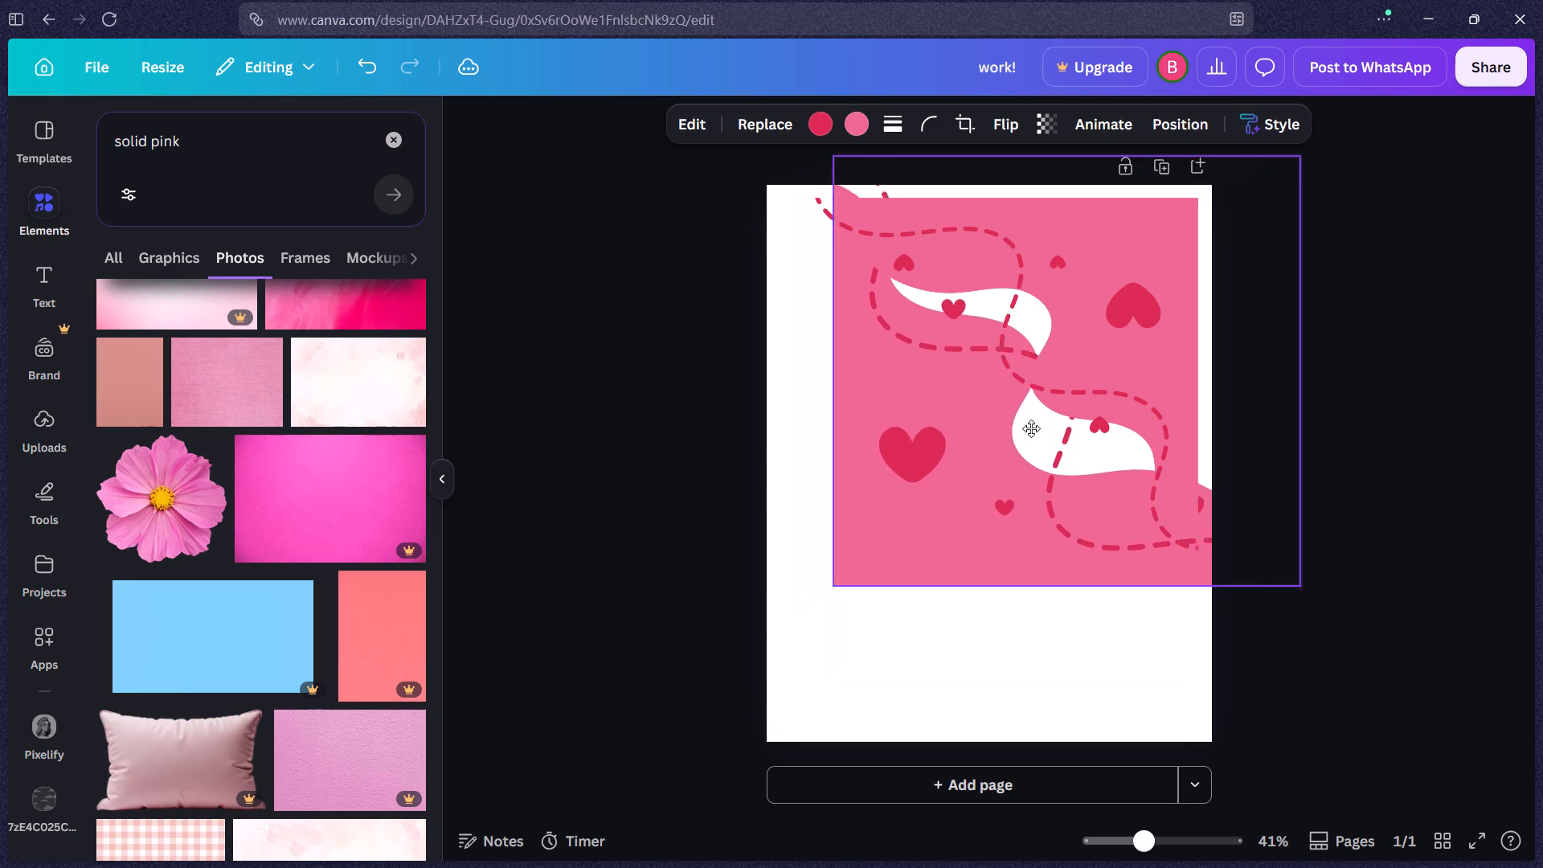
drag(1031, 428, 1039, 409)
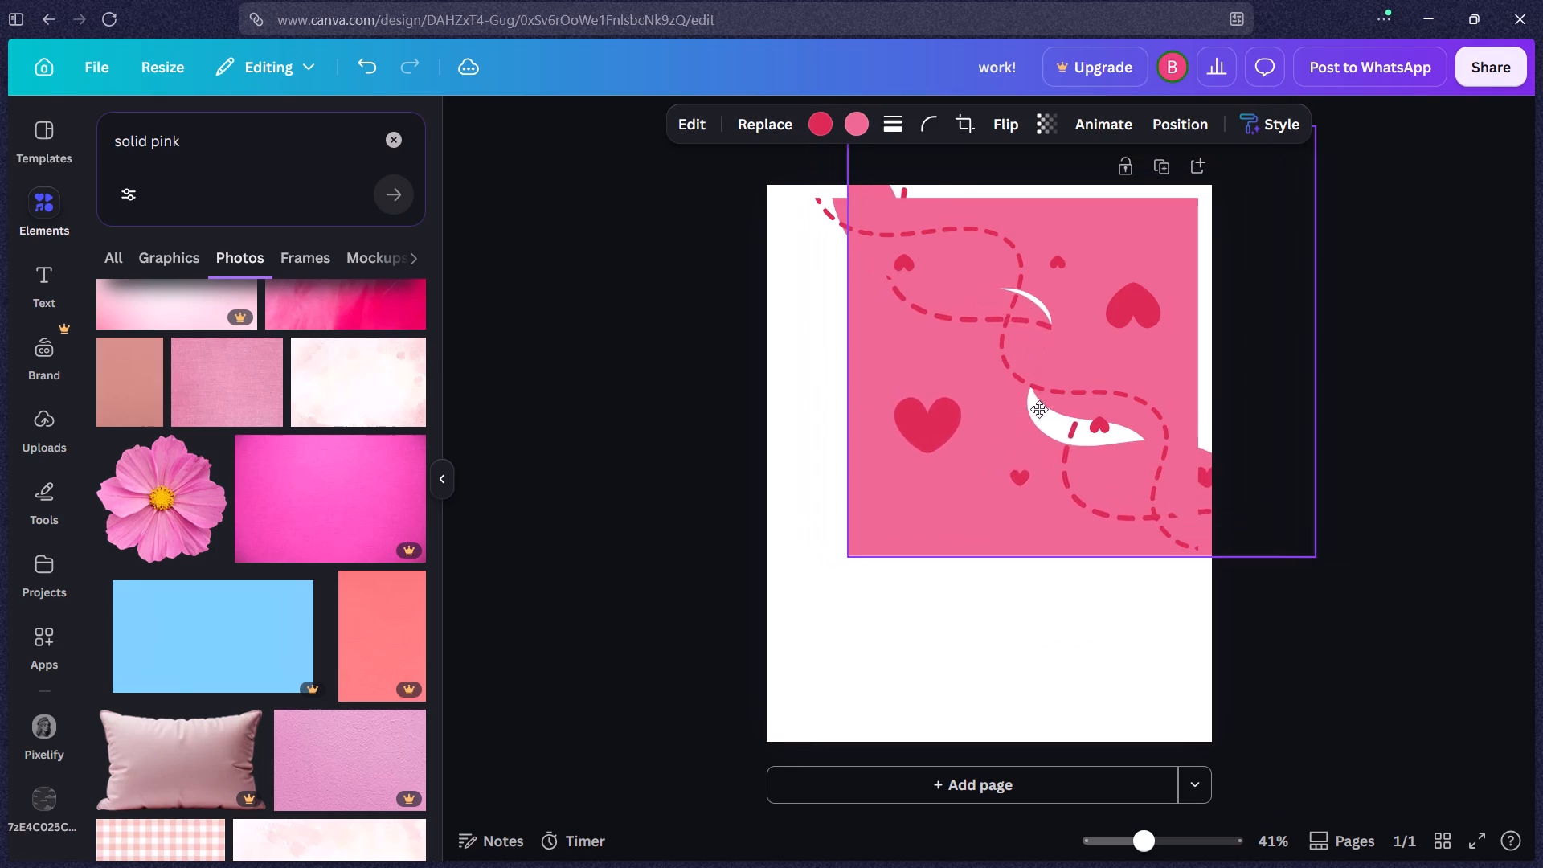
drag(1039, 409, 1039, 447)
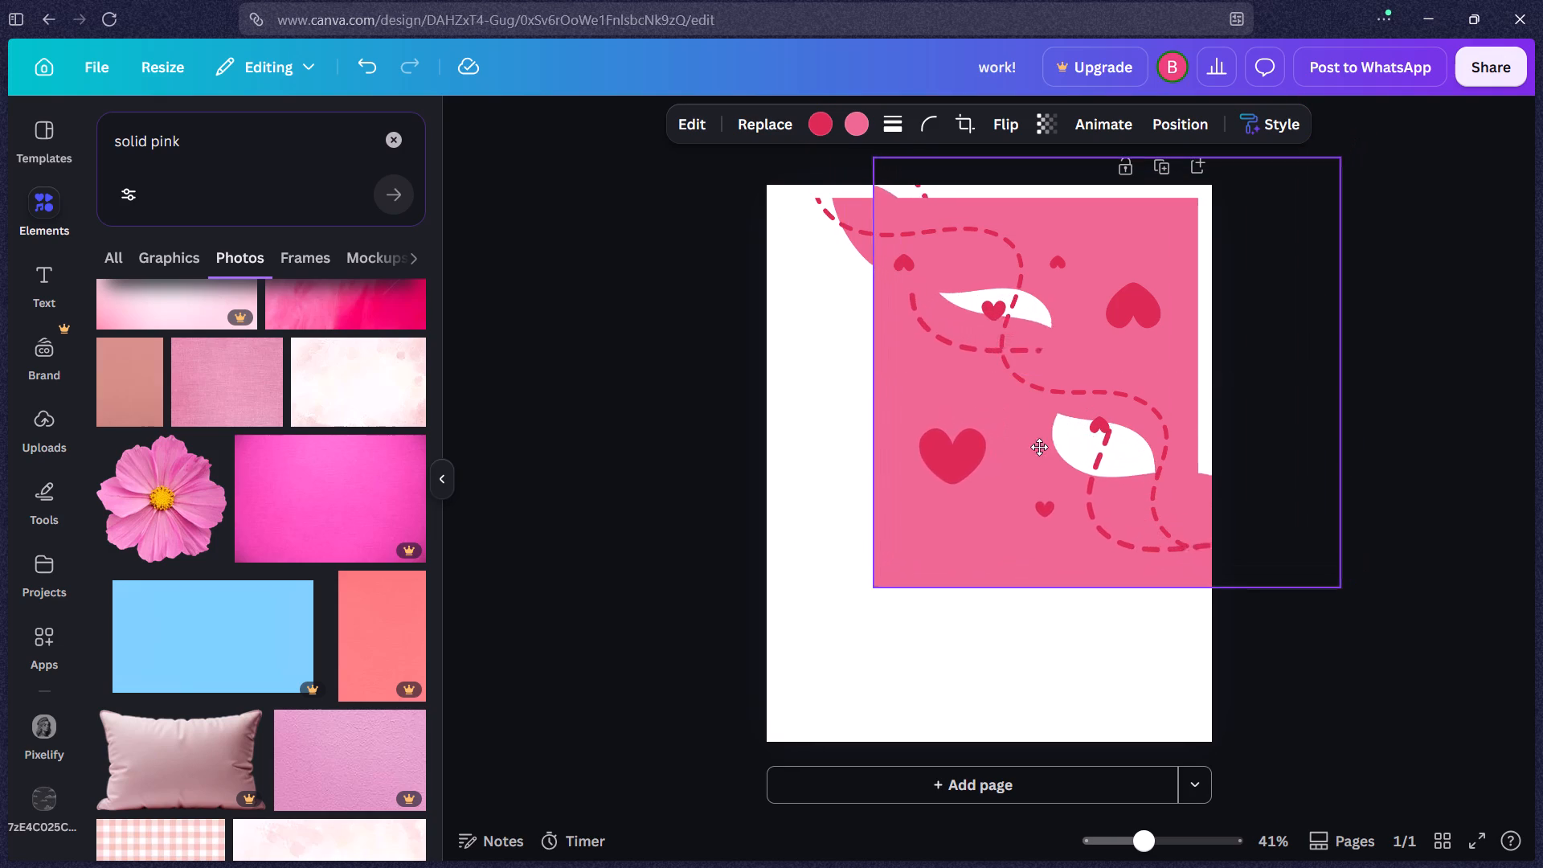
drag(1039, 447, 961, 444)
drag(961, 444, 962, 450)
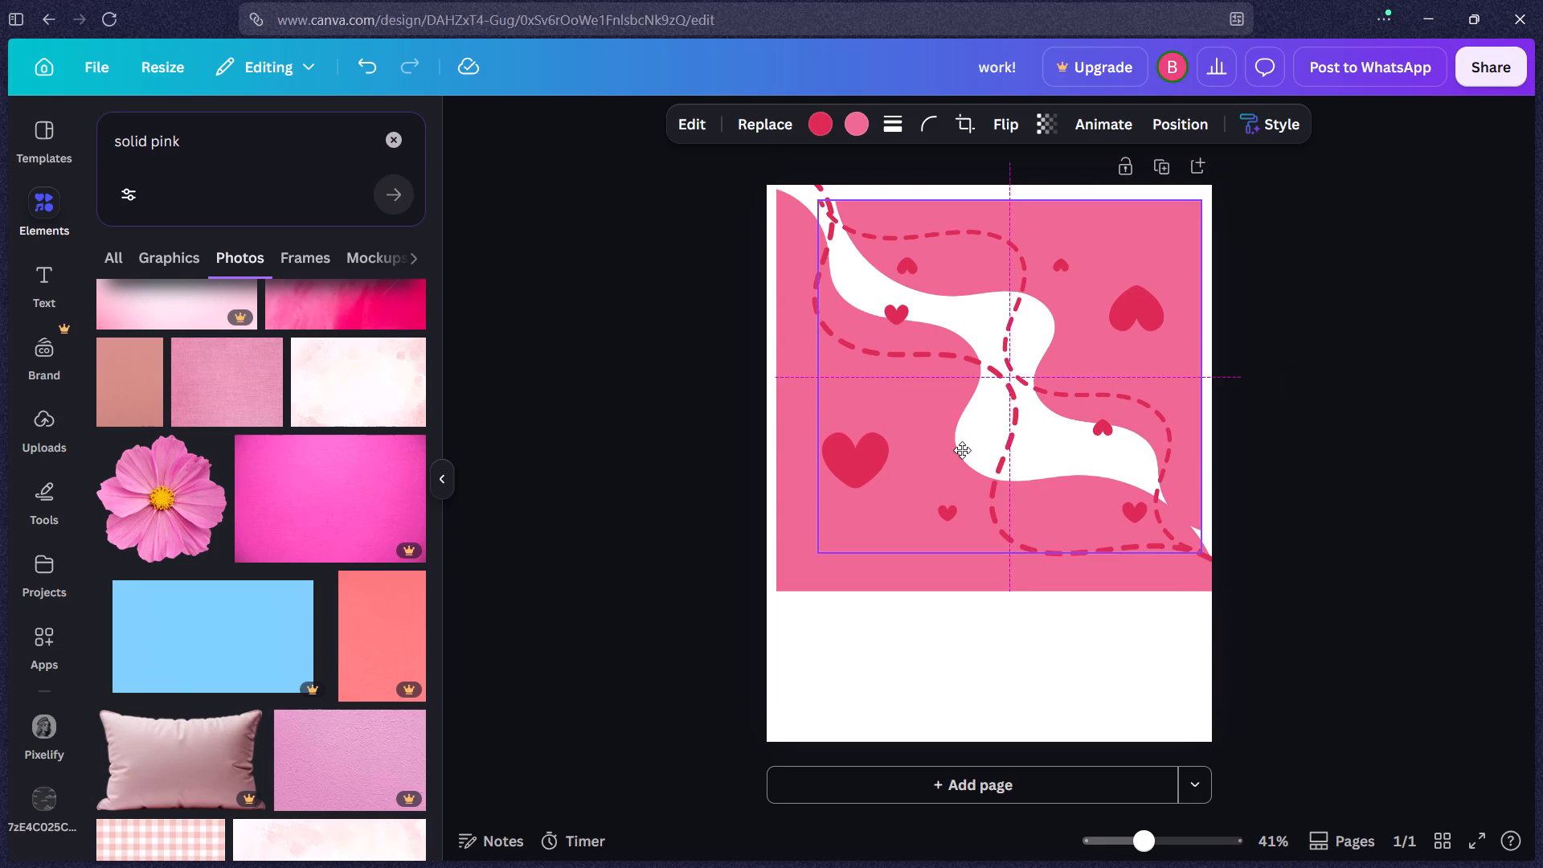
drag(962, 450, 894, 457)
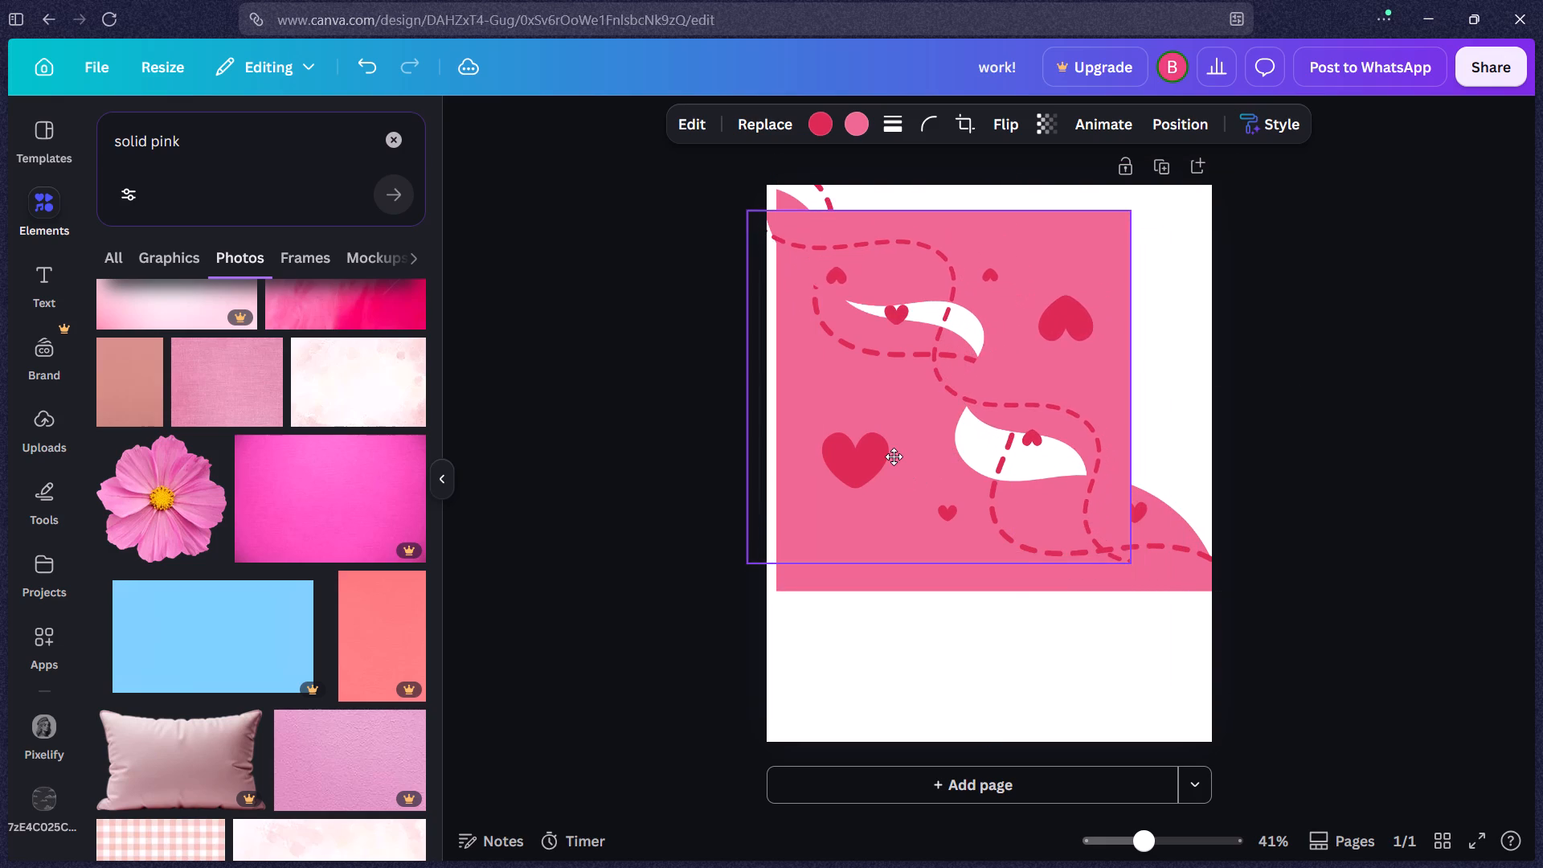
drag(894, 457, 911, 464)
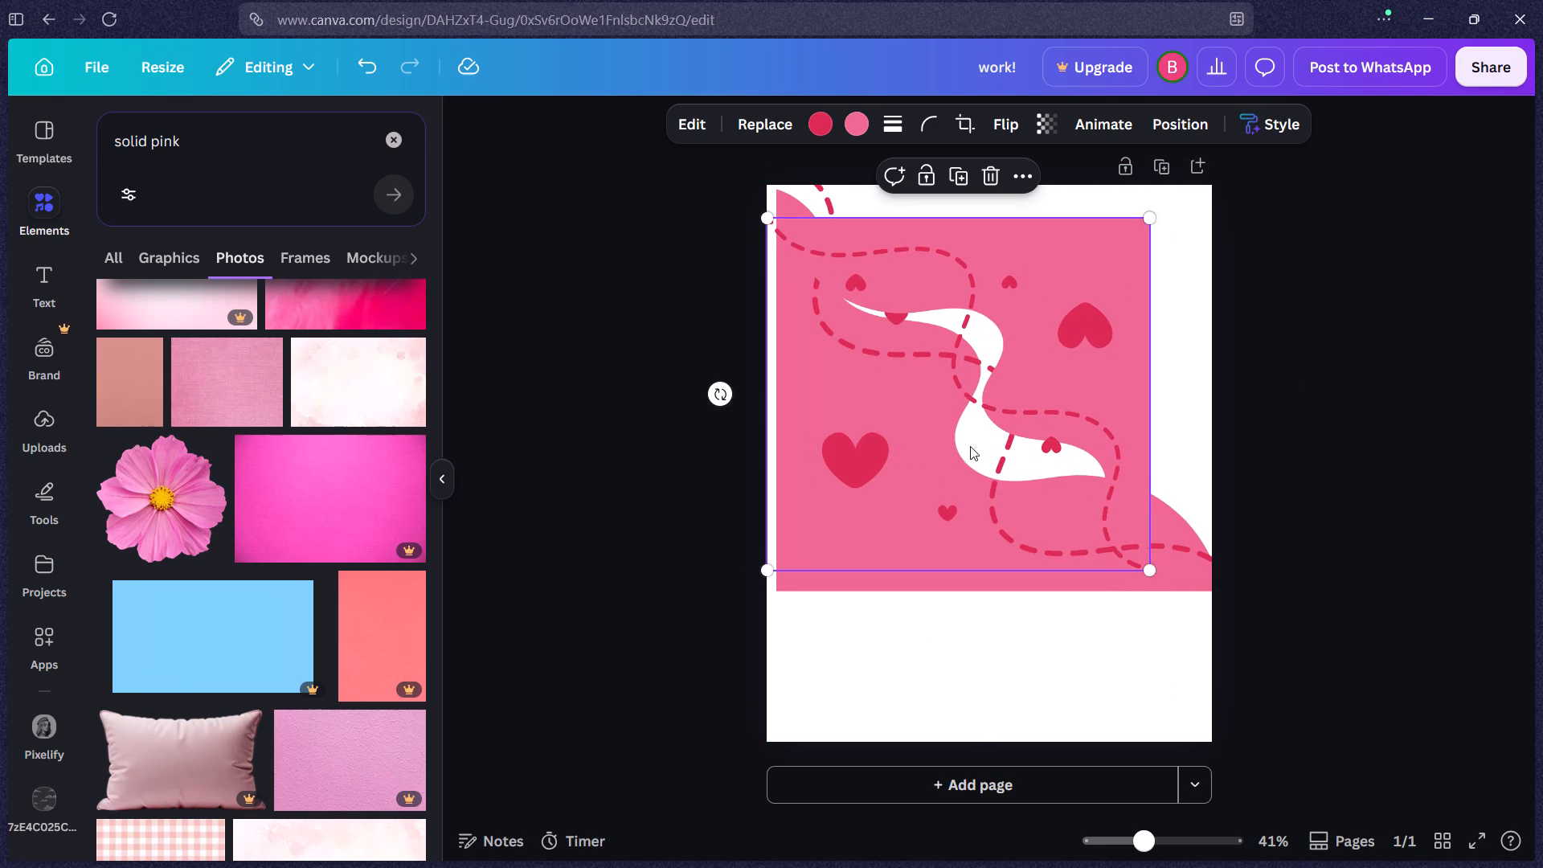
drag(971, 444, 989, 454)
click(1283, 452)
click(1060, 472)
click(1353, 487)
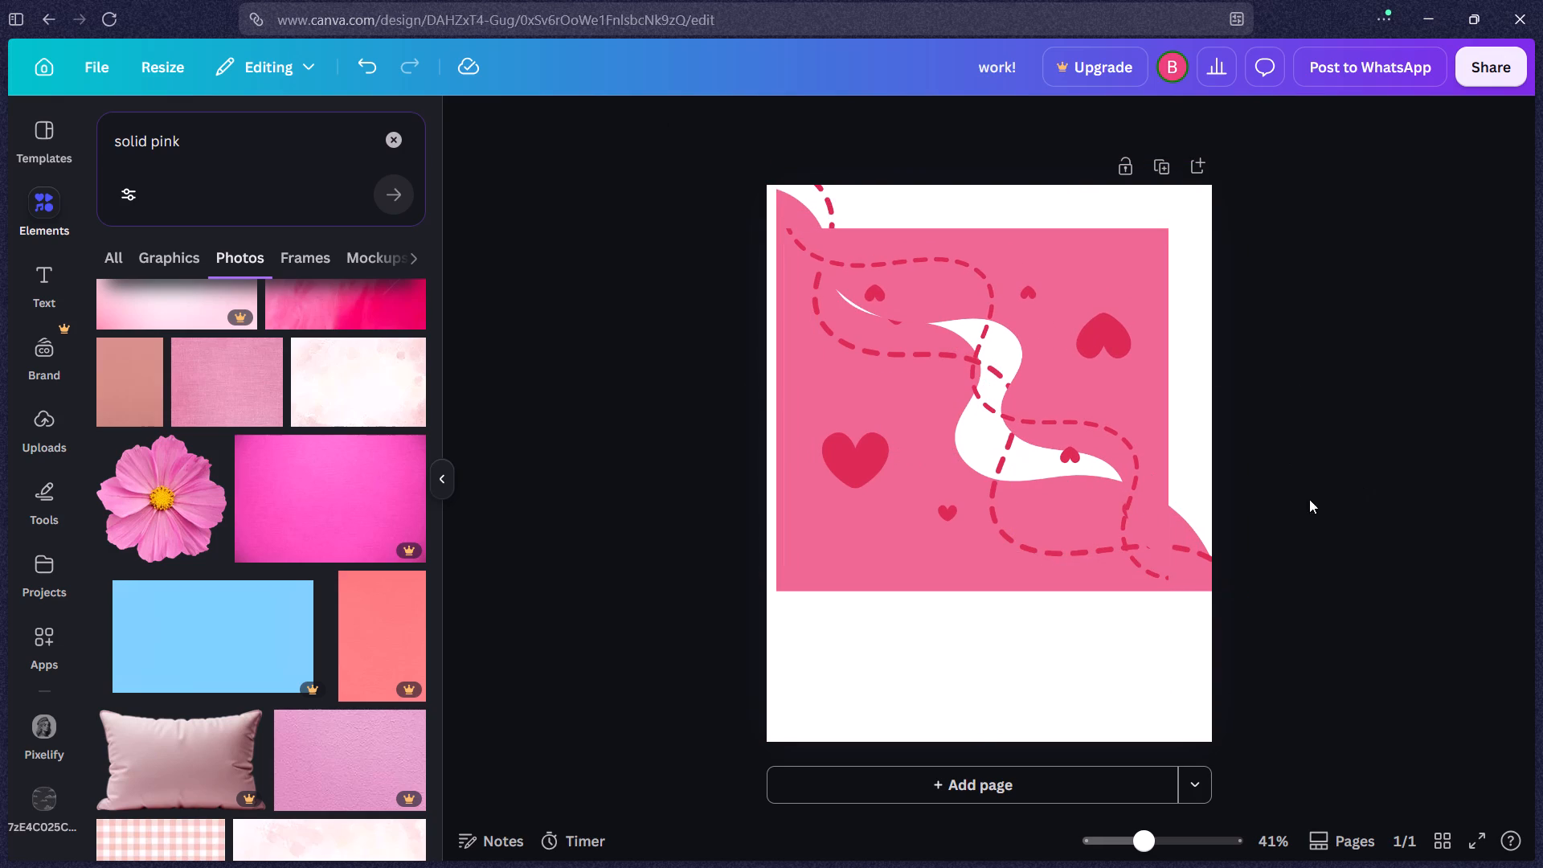
Delete the upside-down copy of the wavy heart graphic.
drag(1144, 538, 1137, 595)
drag(1127, 567, 1103, 585)
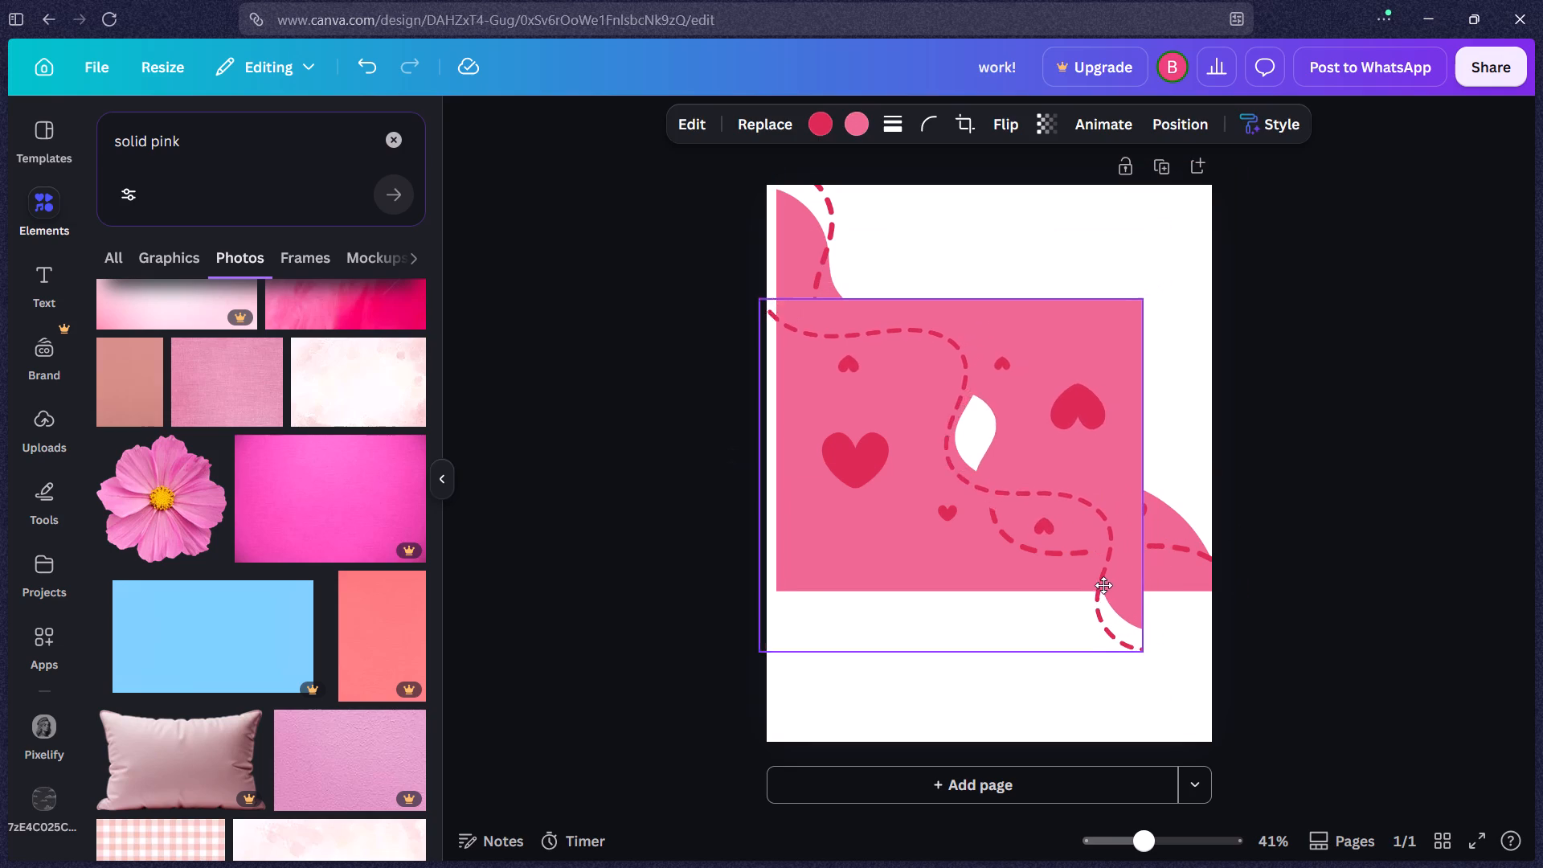
drag(1103, 585, 1093, 589)
key(Delete)
Add the pale pink gingham photo from the "solid pink" results to the lower part of the page.
scroll(388, 597, down, 2)
scroll(241, 624, down, 2)
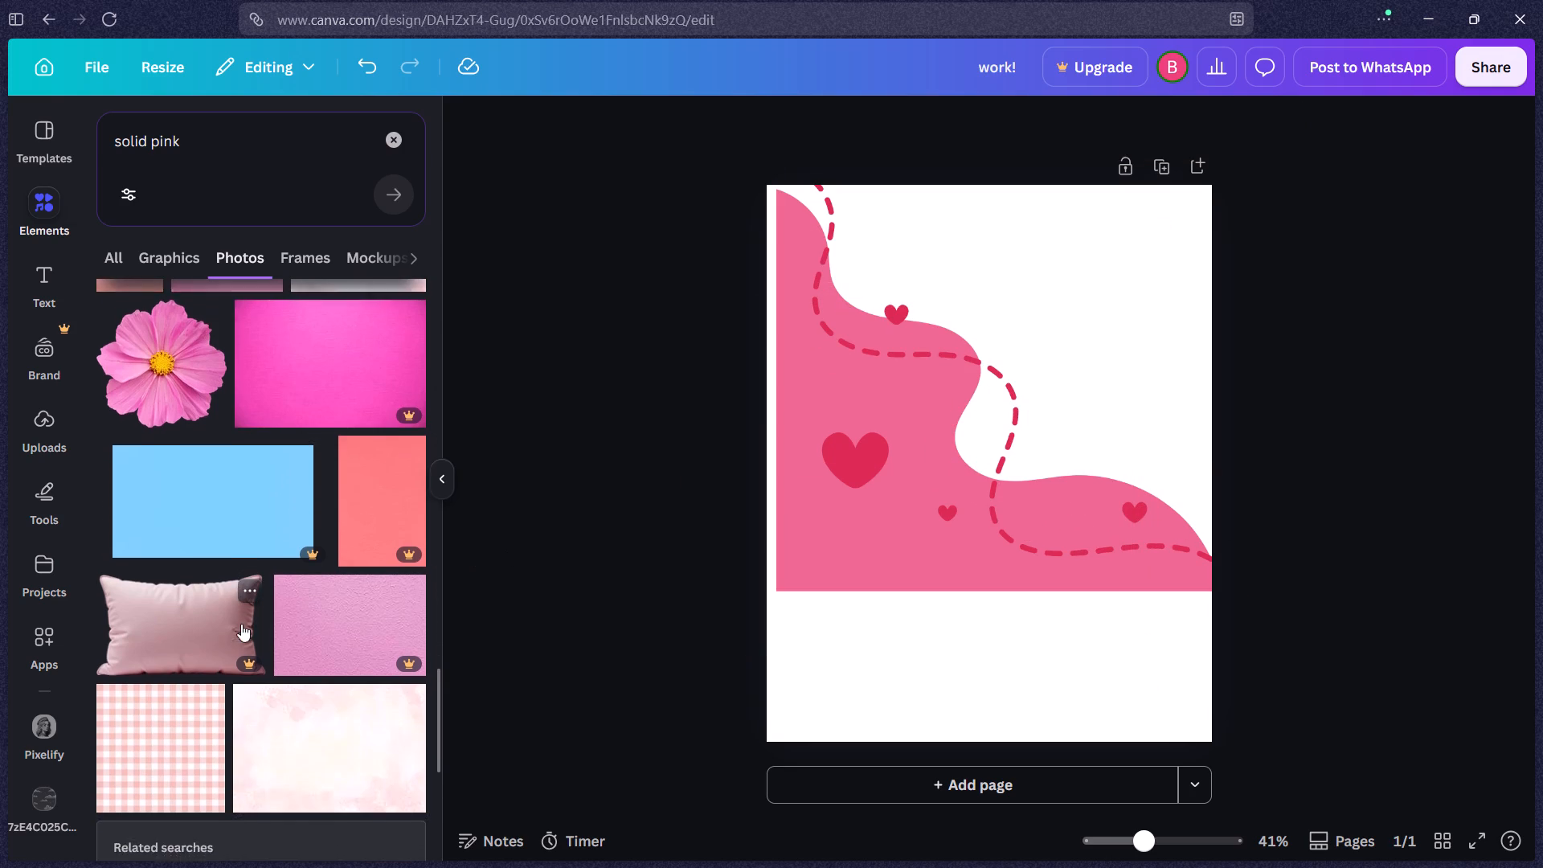
scroll(241, 624, down, 1)
click(184, 530)
drag(1016, 486, 1007, 688)
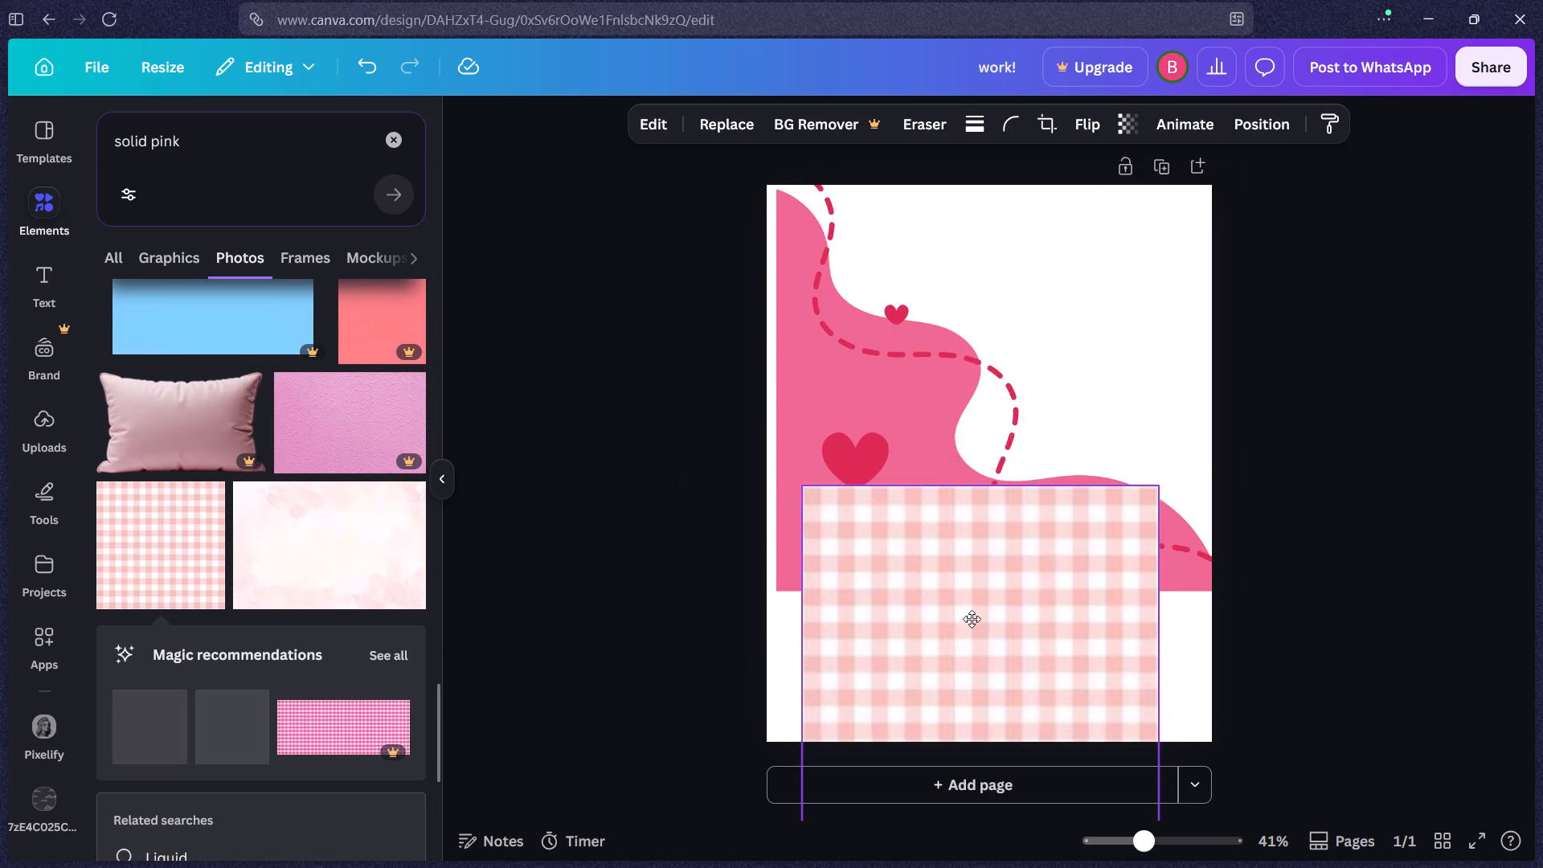
Delete the remaining wavy heart graphic from the page.
click(934, 395)
key(Delete)
Stretch the pink gingham photo past the page's bottom edge and widen it, leaving narrow white margins at the top and sides.
drag(986, 567, 960, 291)
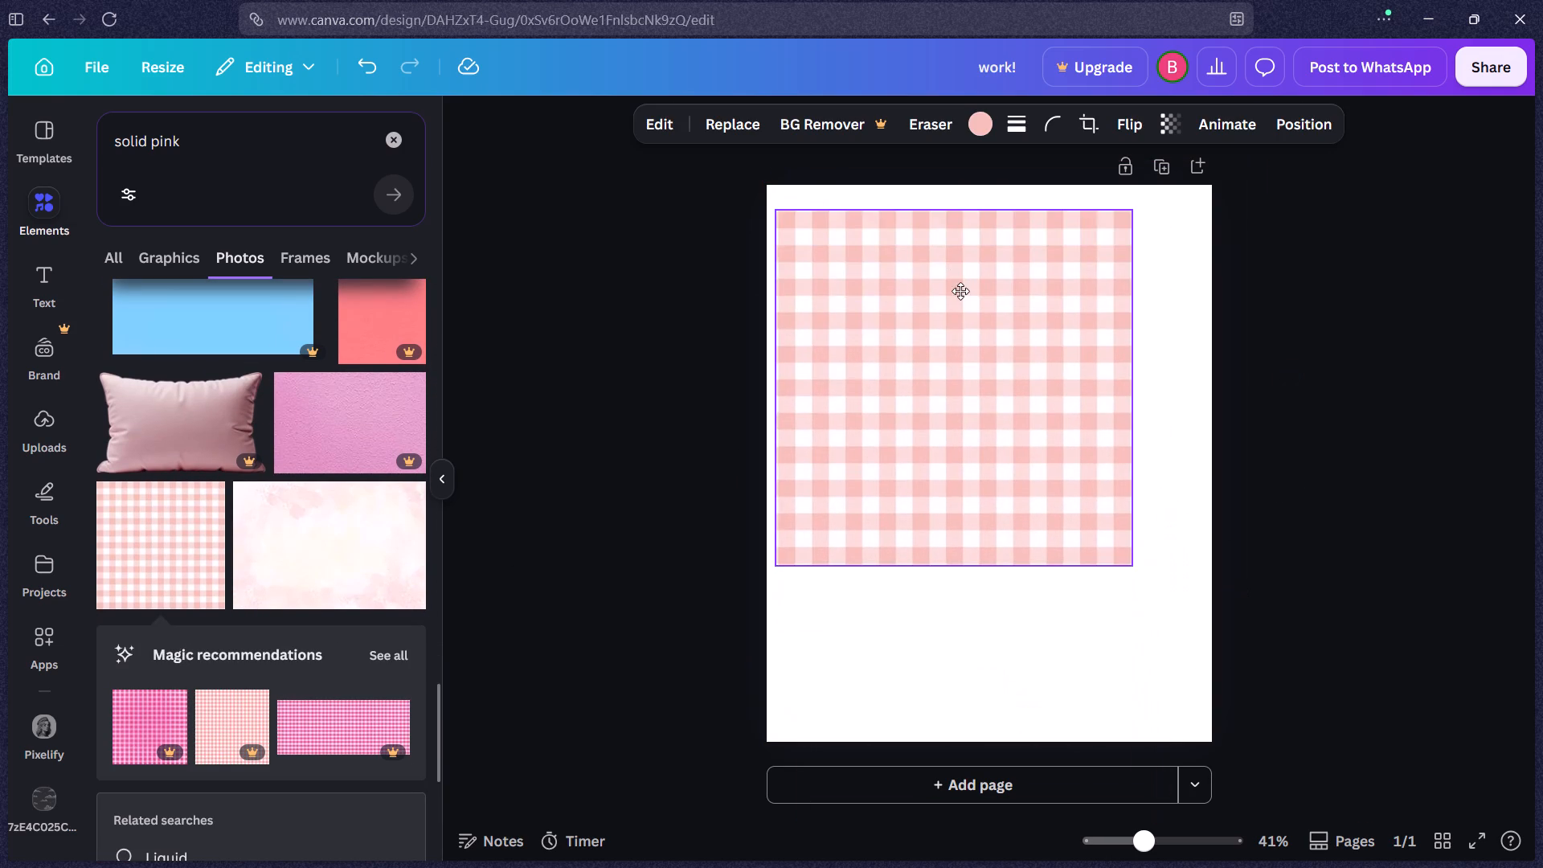
drag(960, 291, 966, 287)
scroll(321, 479, down, 3)
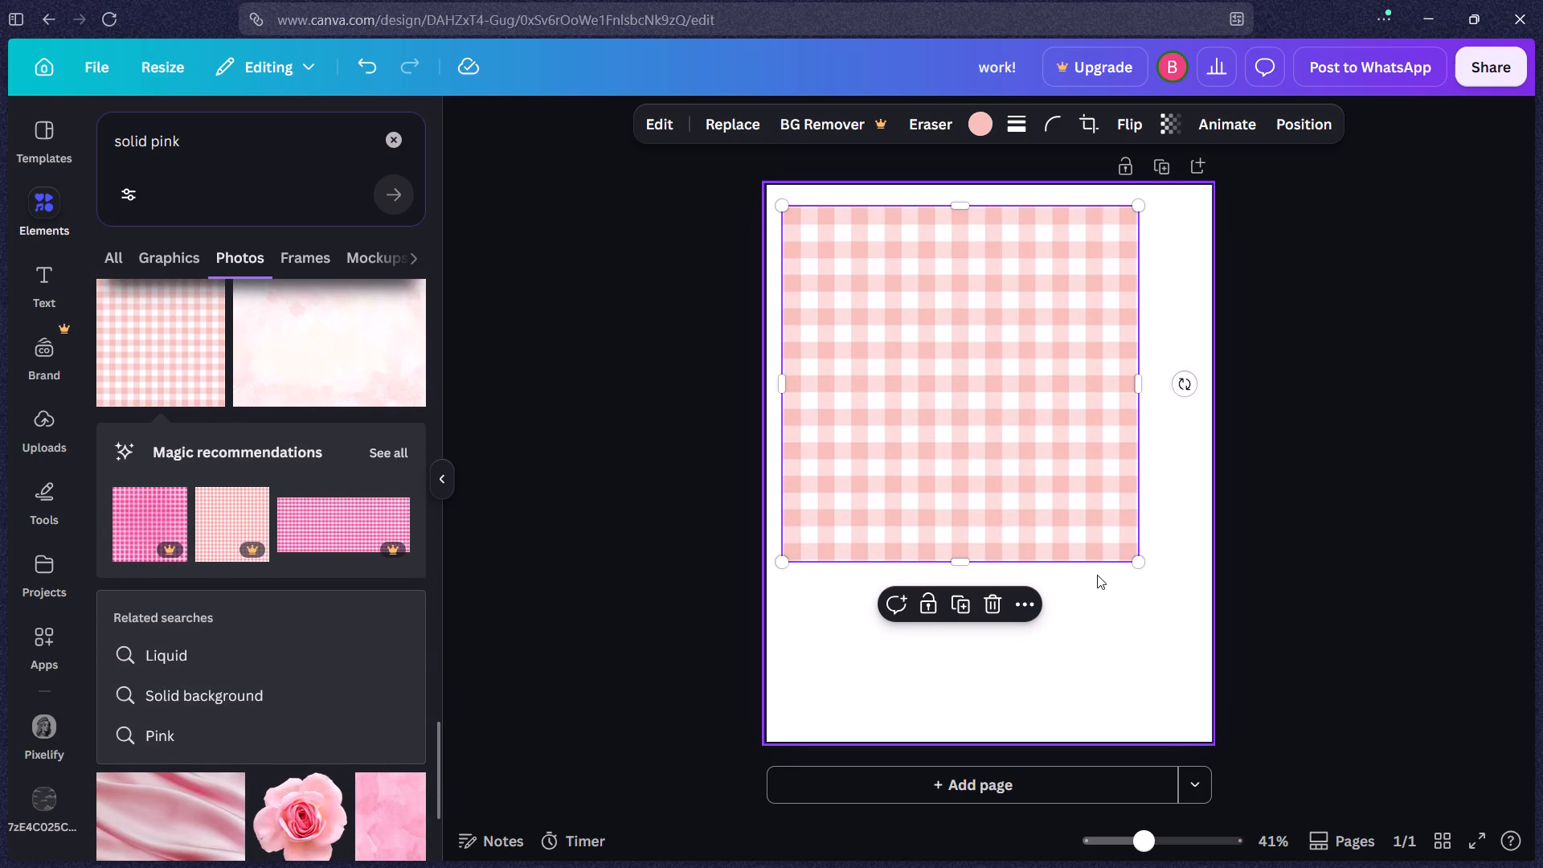
drag(950, 567, 923, 852)
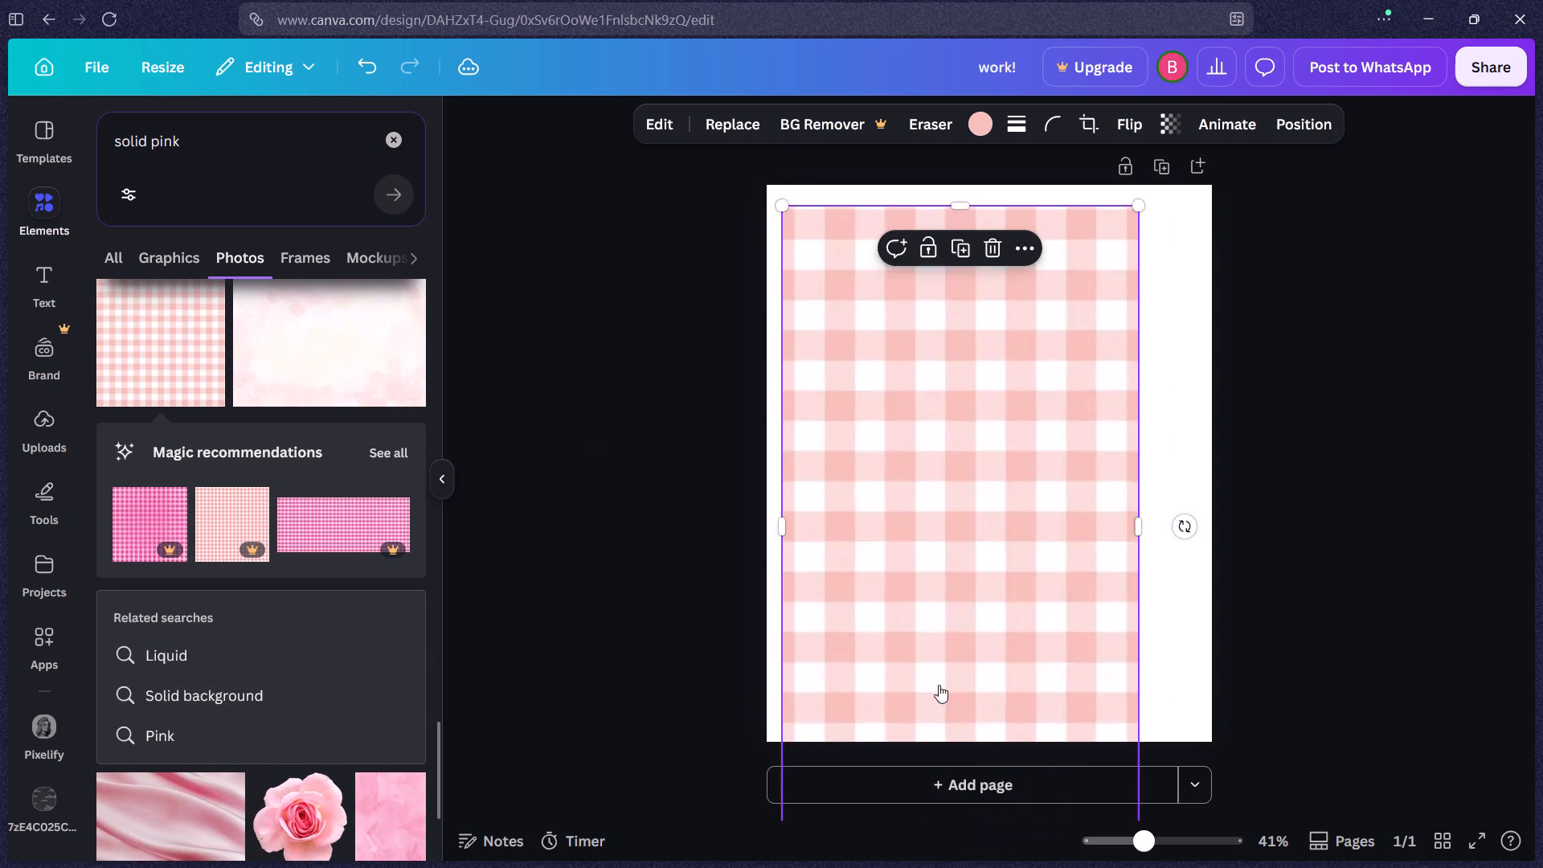
drag(949, 597, 984, 623)
drag(1173, 547, 1230, 544)
drag(1132, 541, 1117, 542)
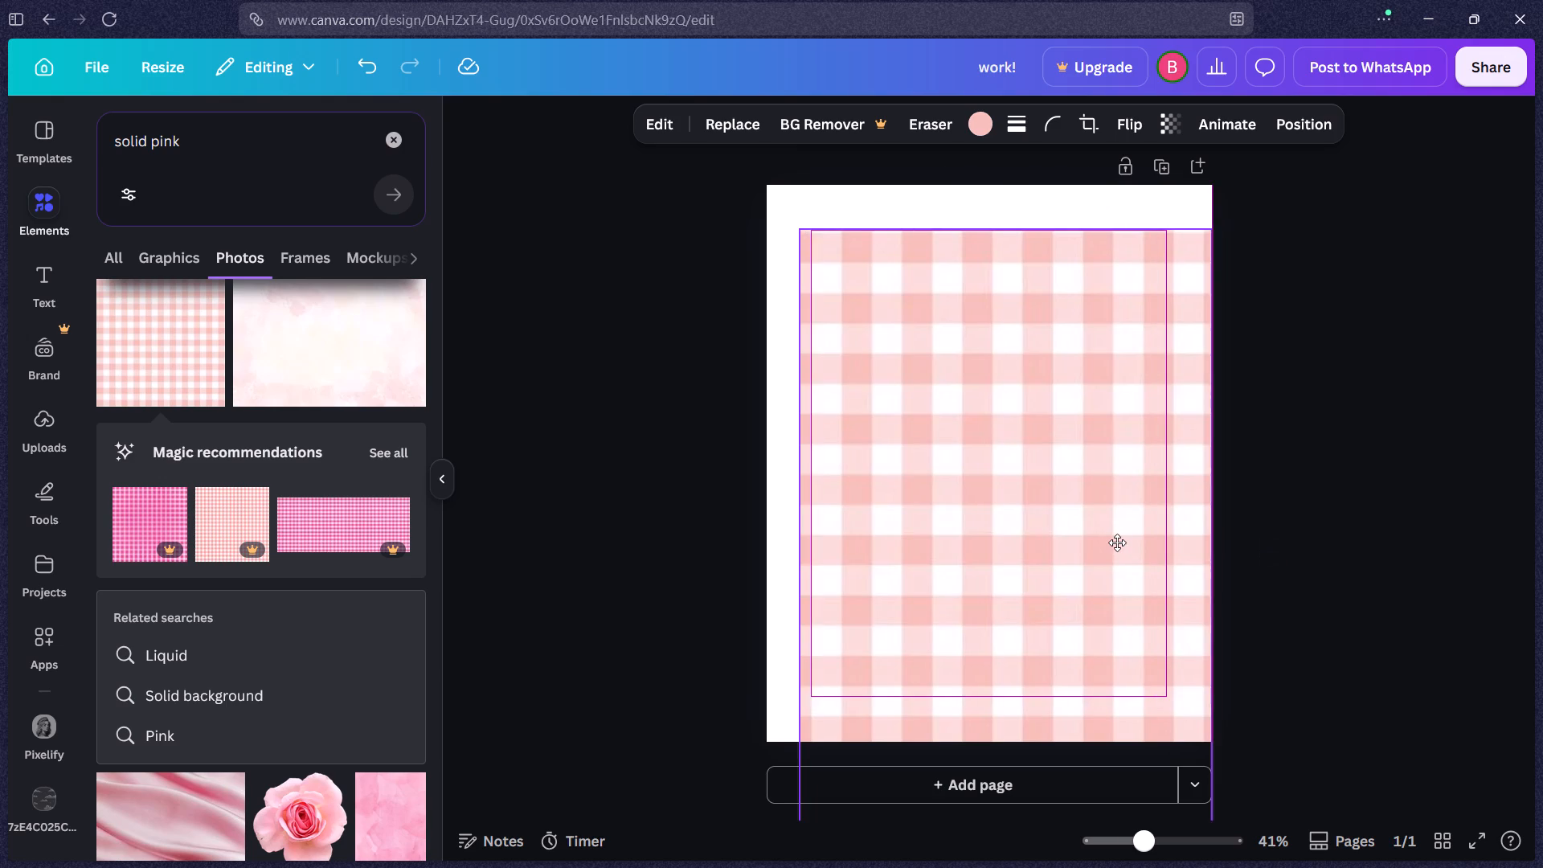
drag(1117, 542, 1100, 506)
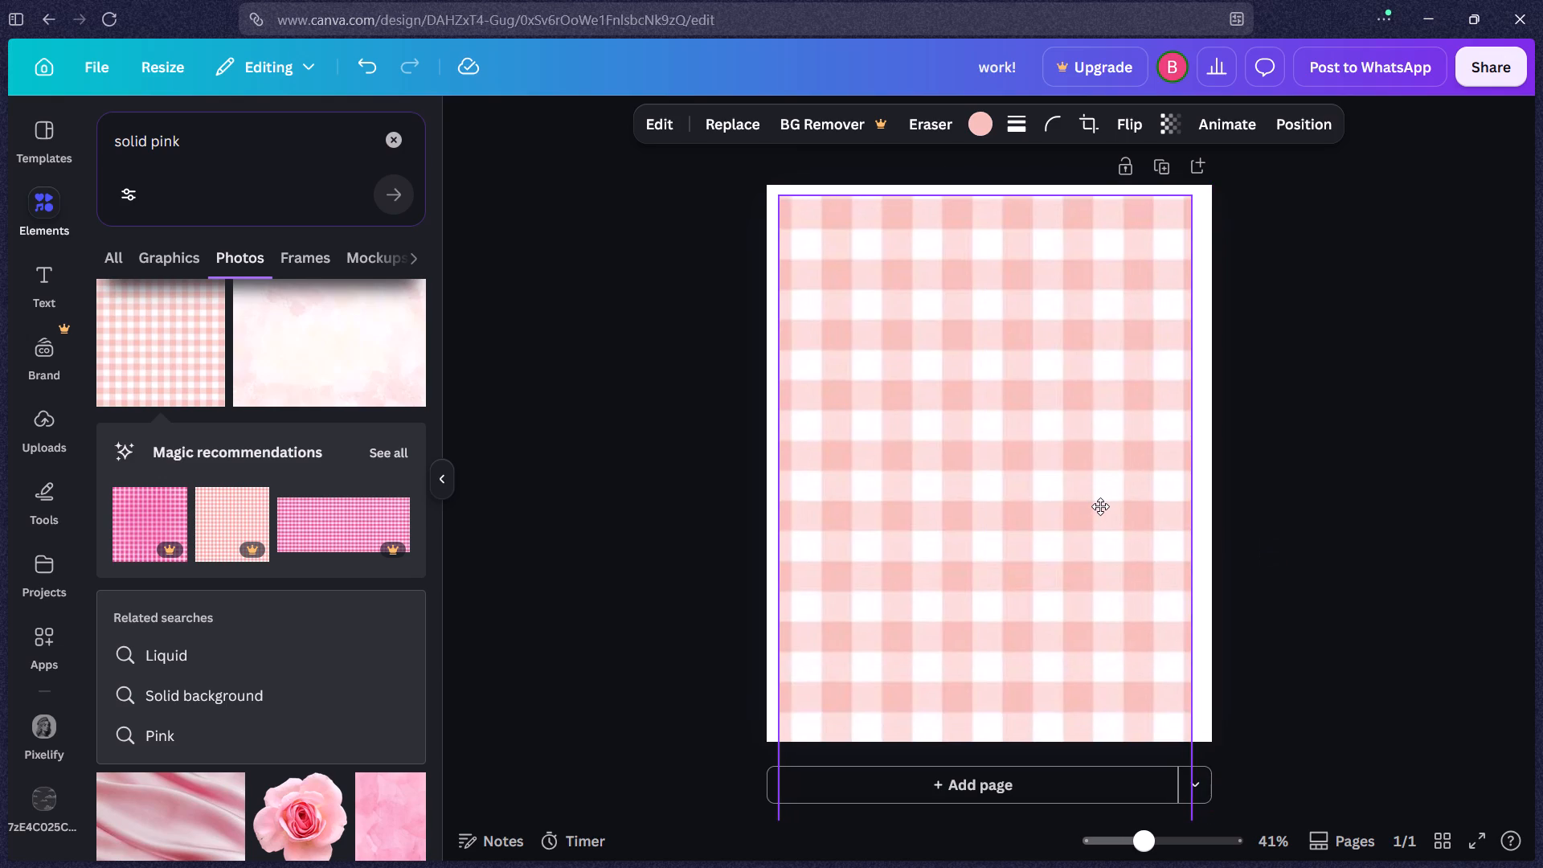
drag(1100, 506, 1101, 506)
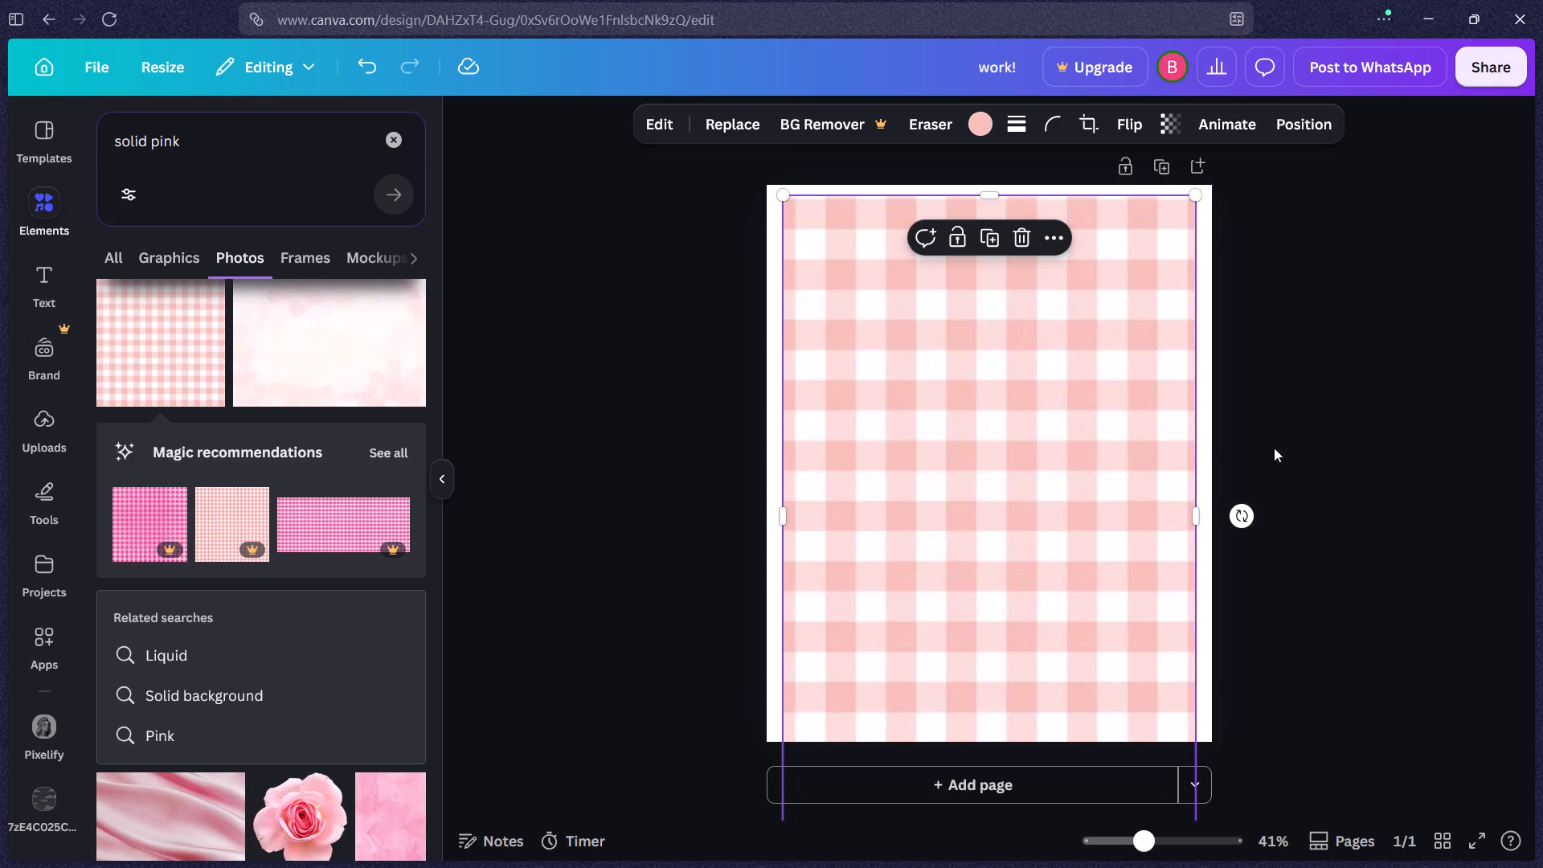
click(1144, 490)
click(1358, 412)
Look through more of the "solid pink" photo results for backgrounds or decorations that suit the gingham page.
scroll(381, 596, down, 3)
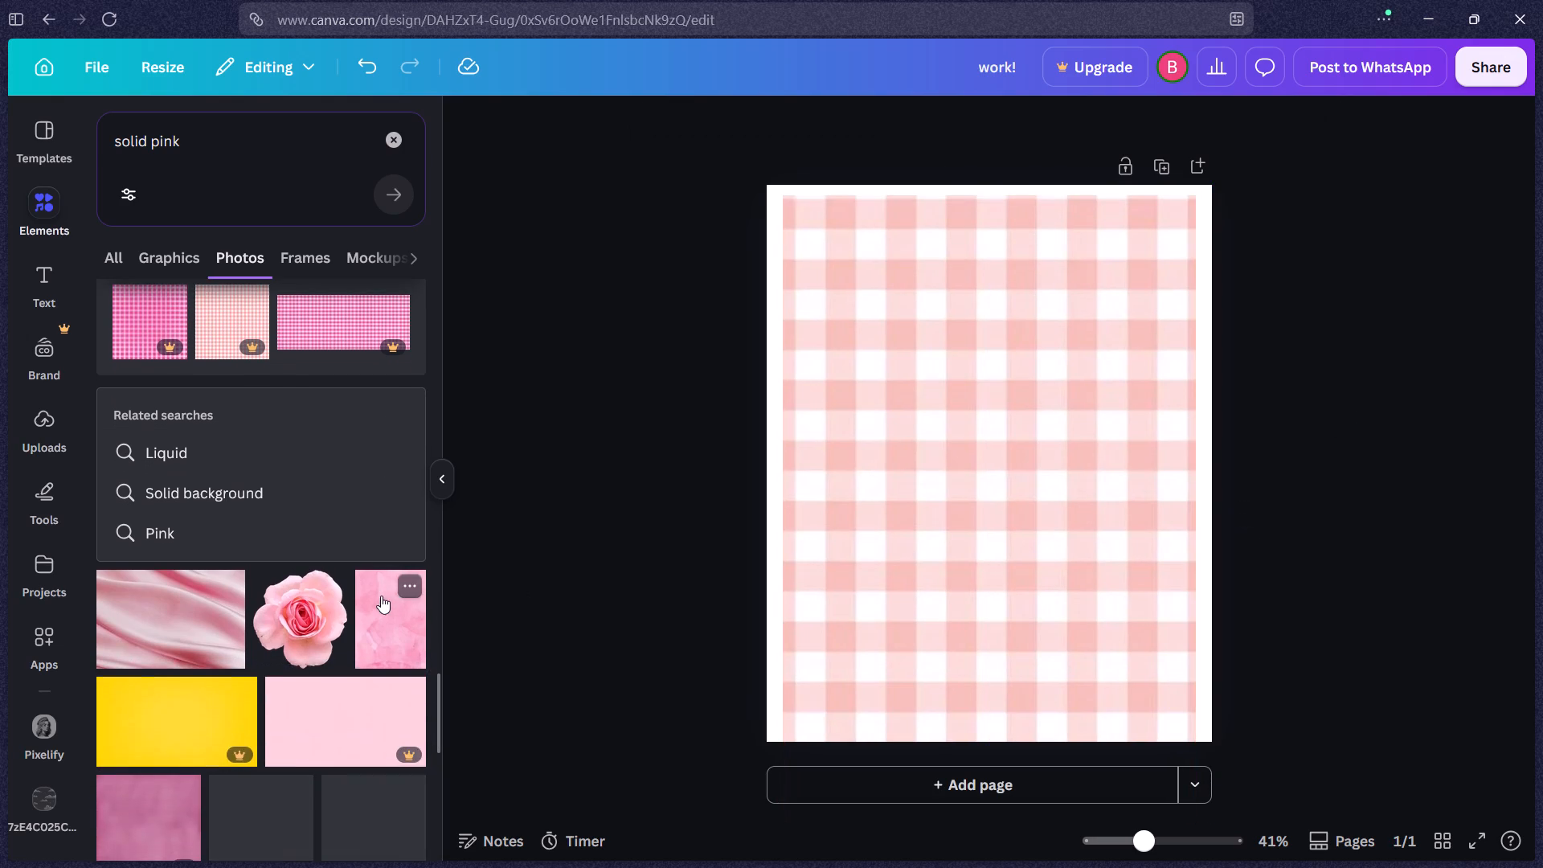
scroll(355, 629, down, 4)
scroll(275, 526, down, 1)
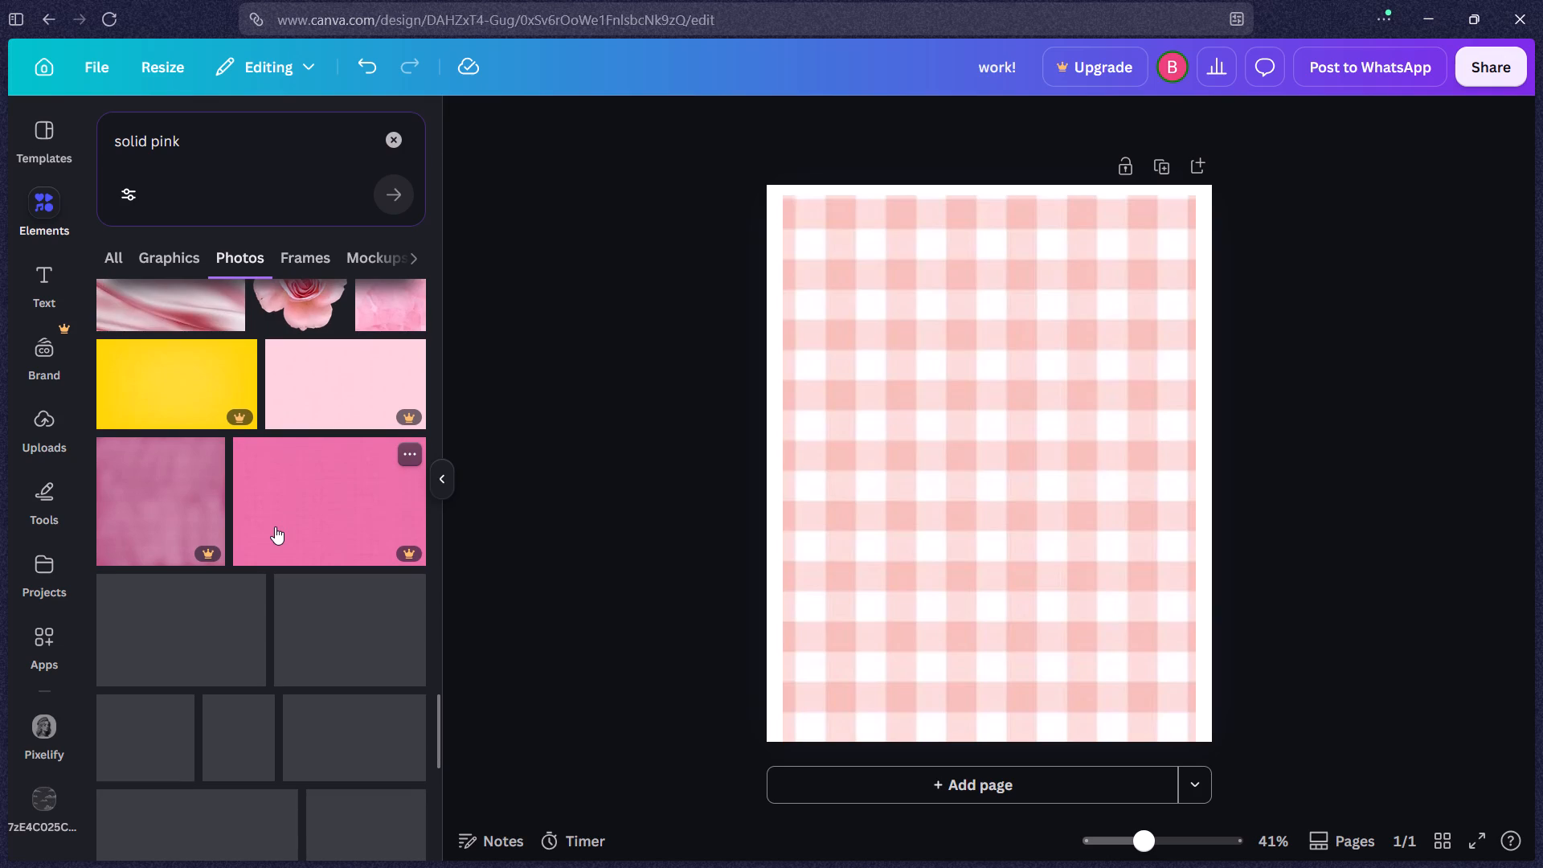
scroll(275, 526, down, 10)
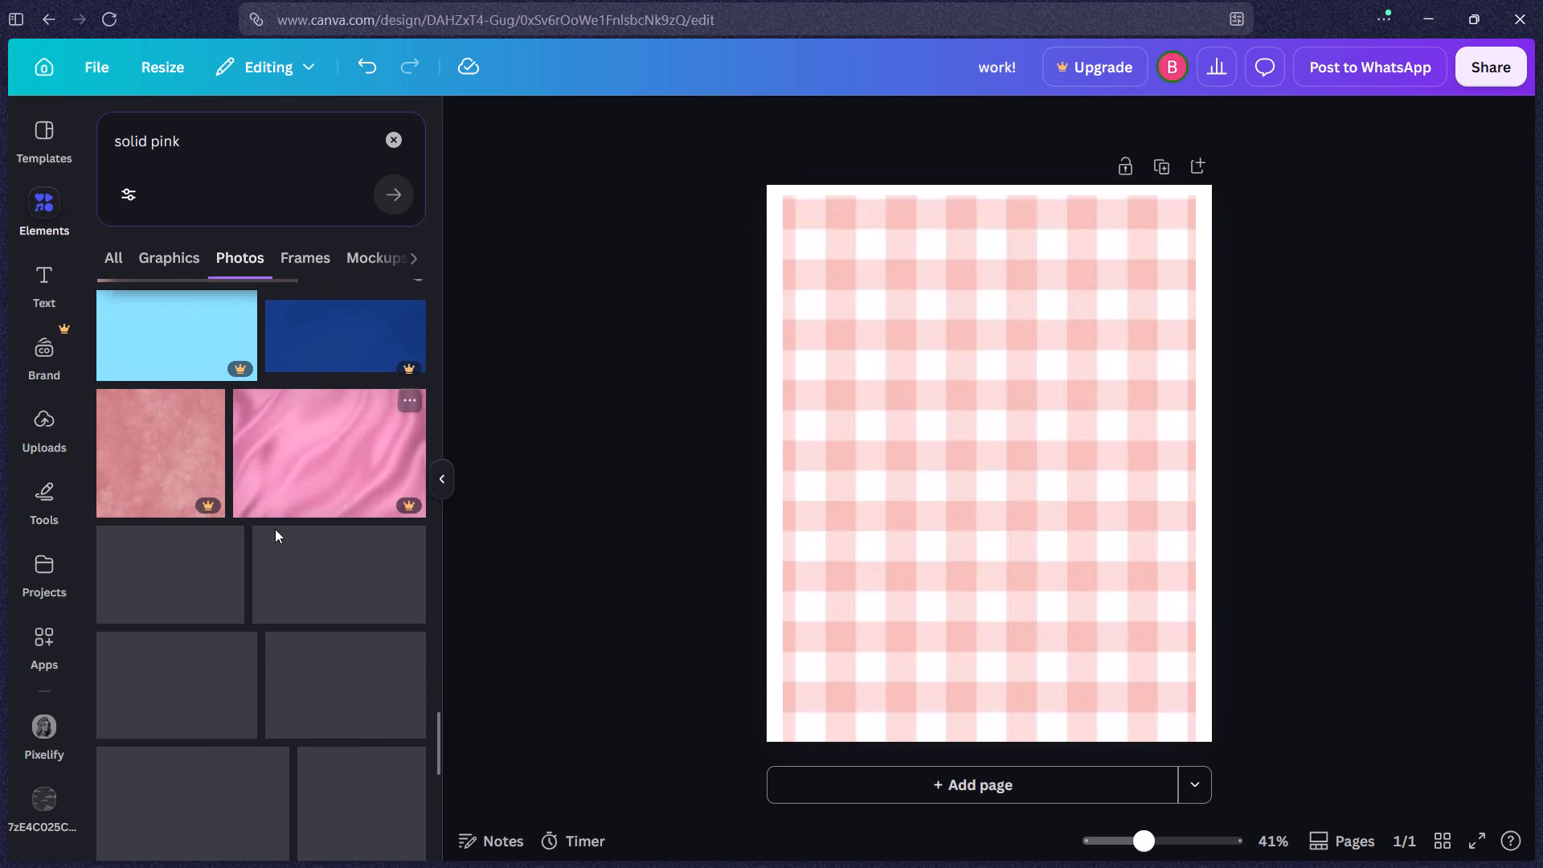
scroll(275, 529, down, 8)
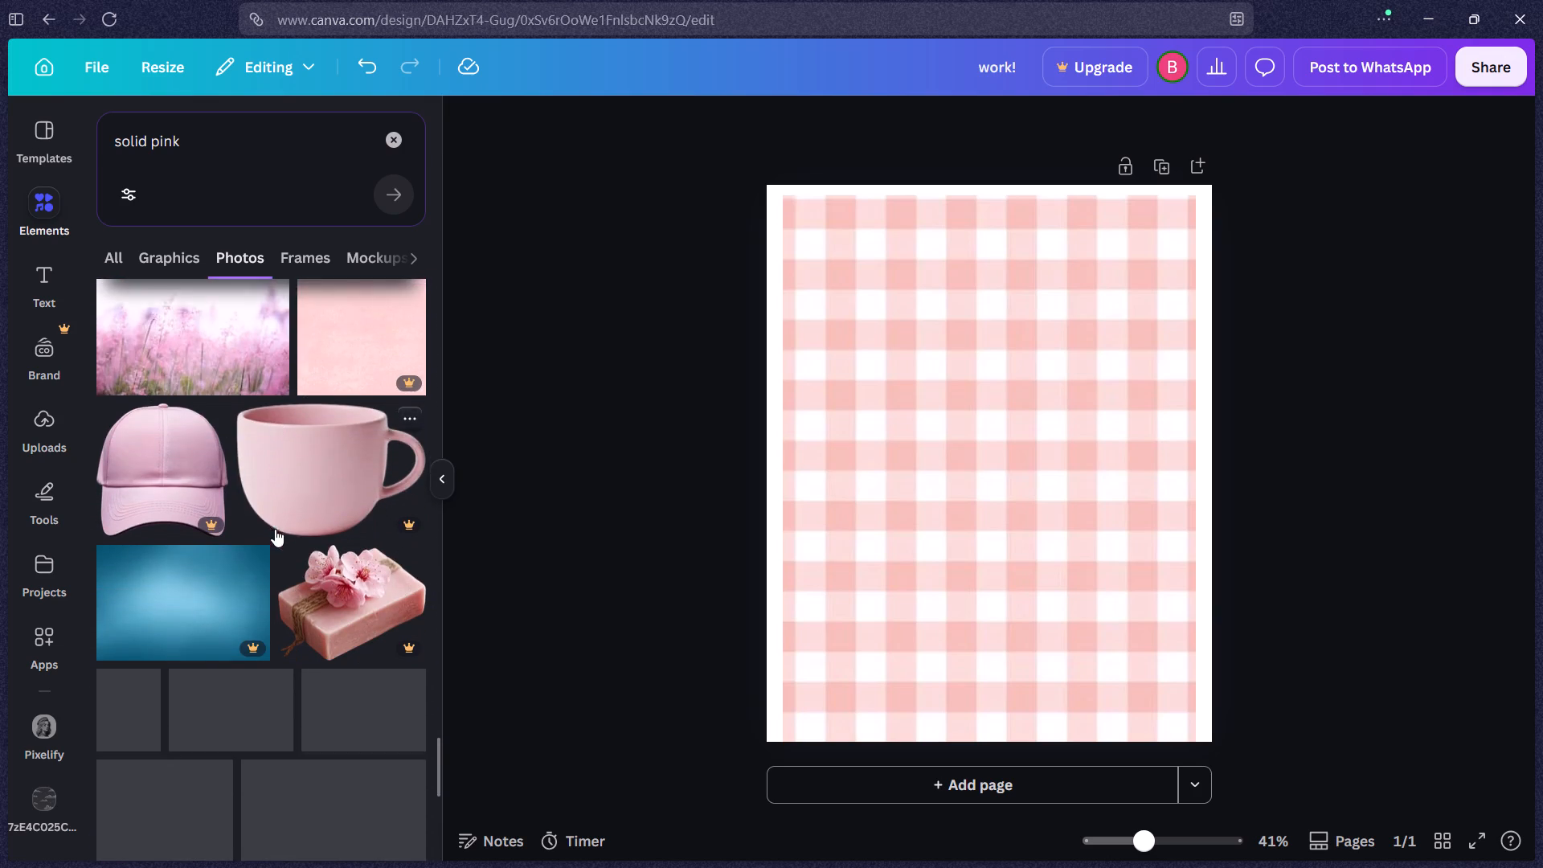
scroll(275, 529, down, 7)
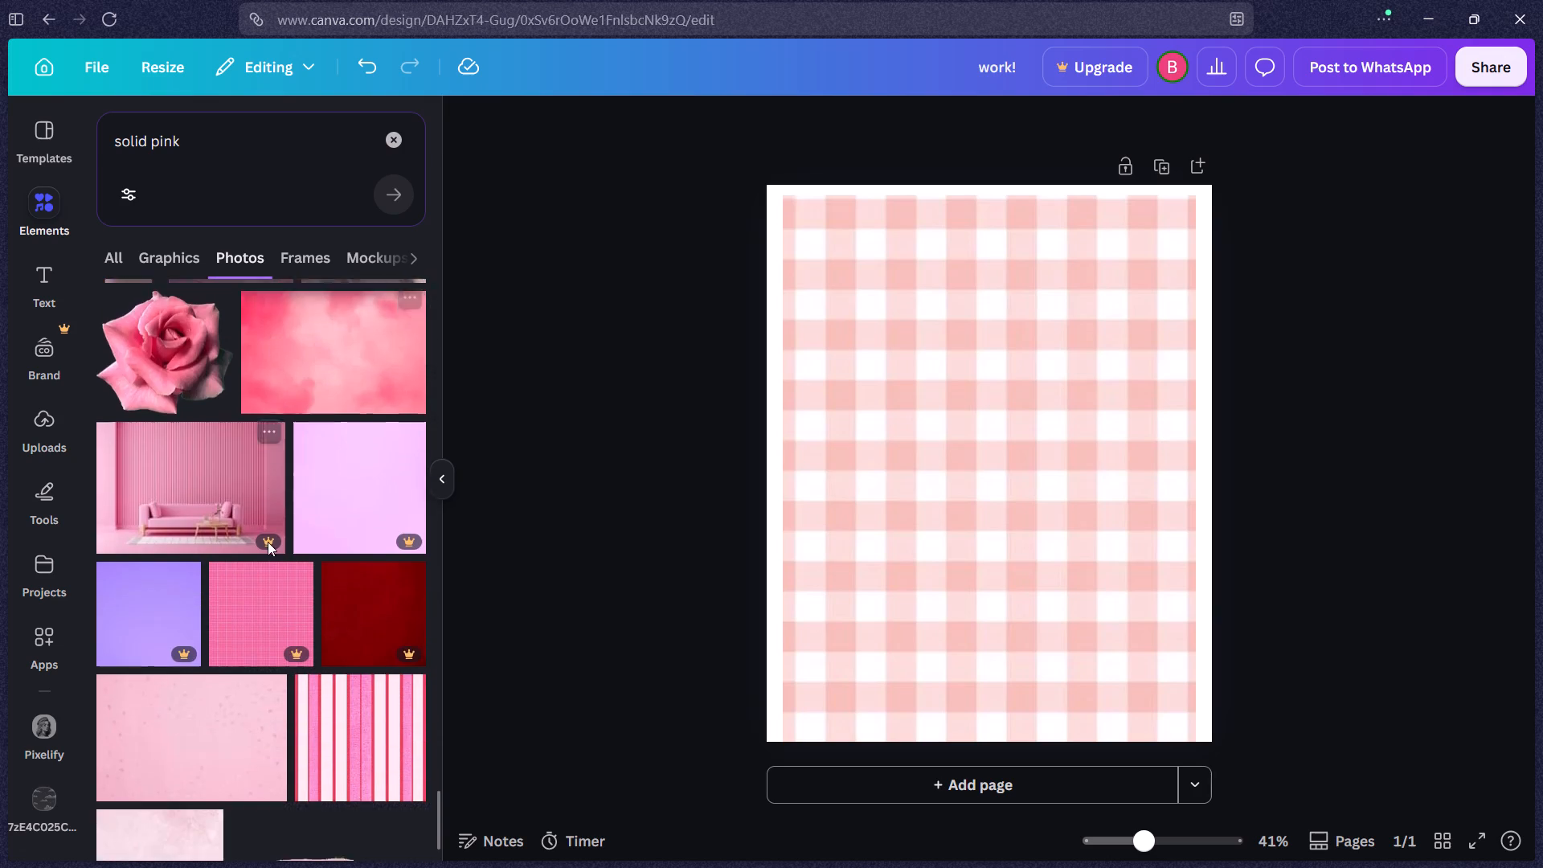
scroll(268, 542, down, 7)
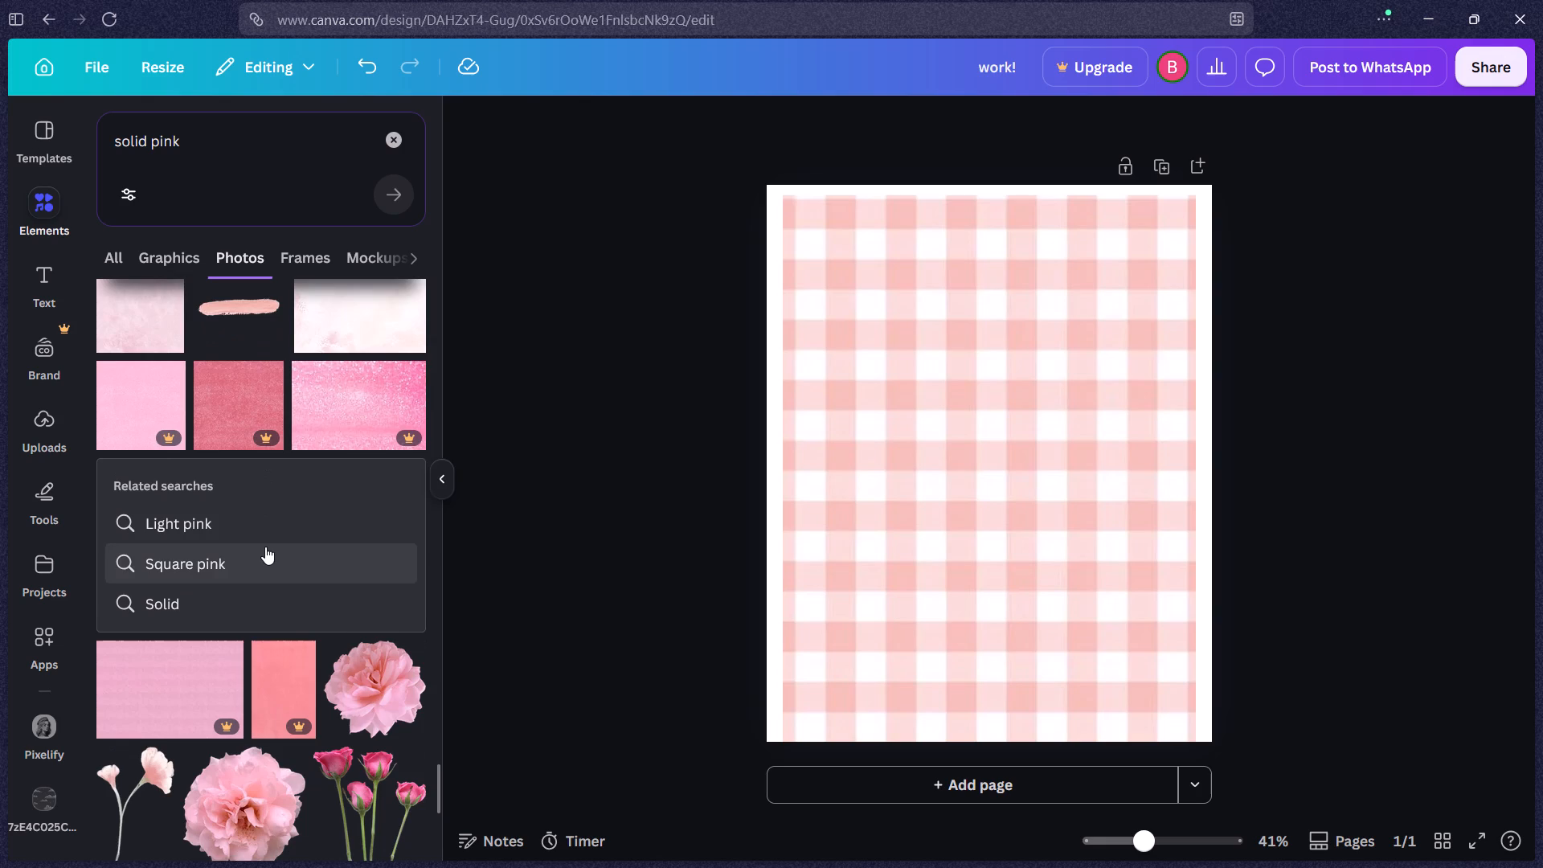
scroll(265, 547, down, 3)
scroll(109, 607, down, 2)
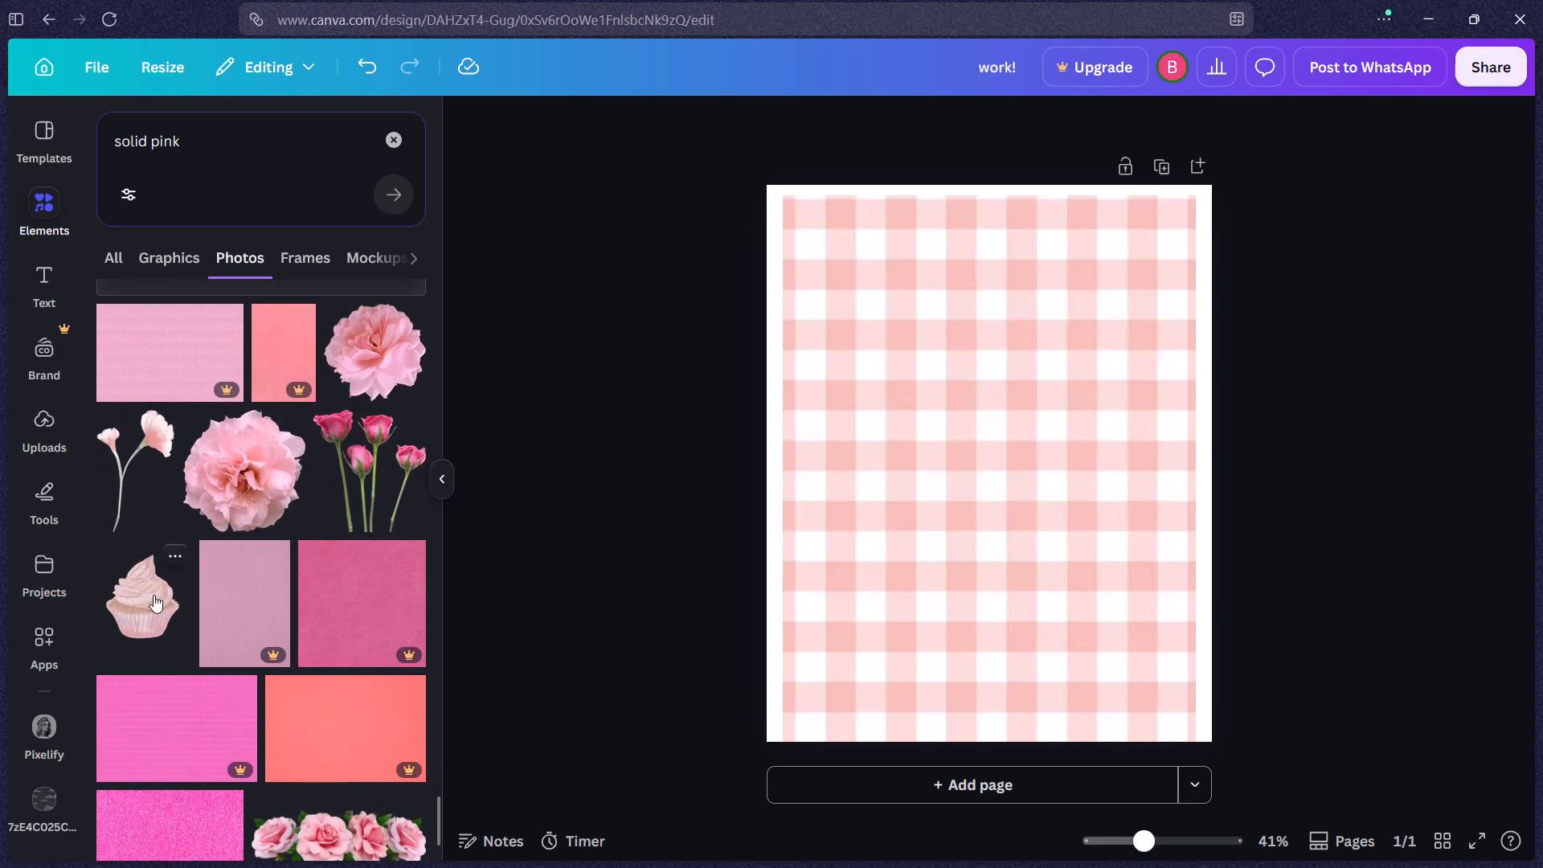
scroll(243, 580, down, 10)
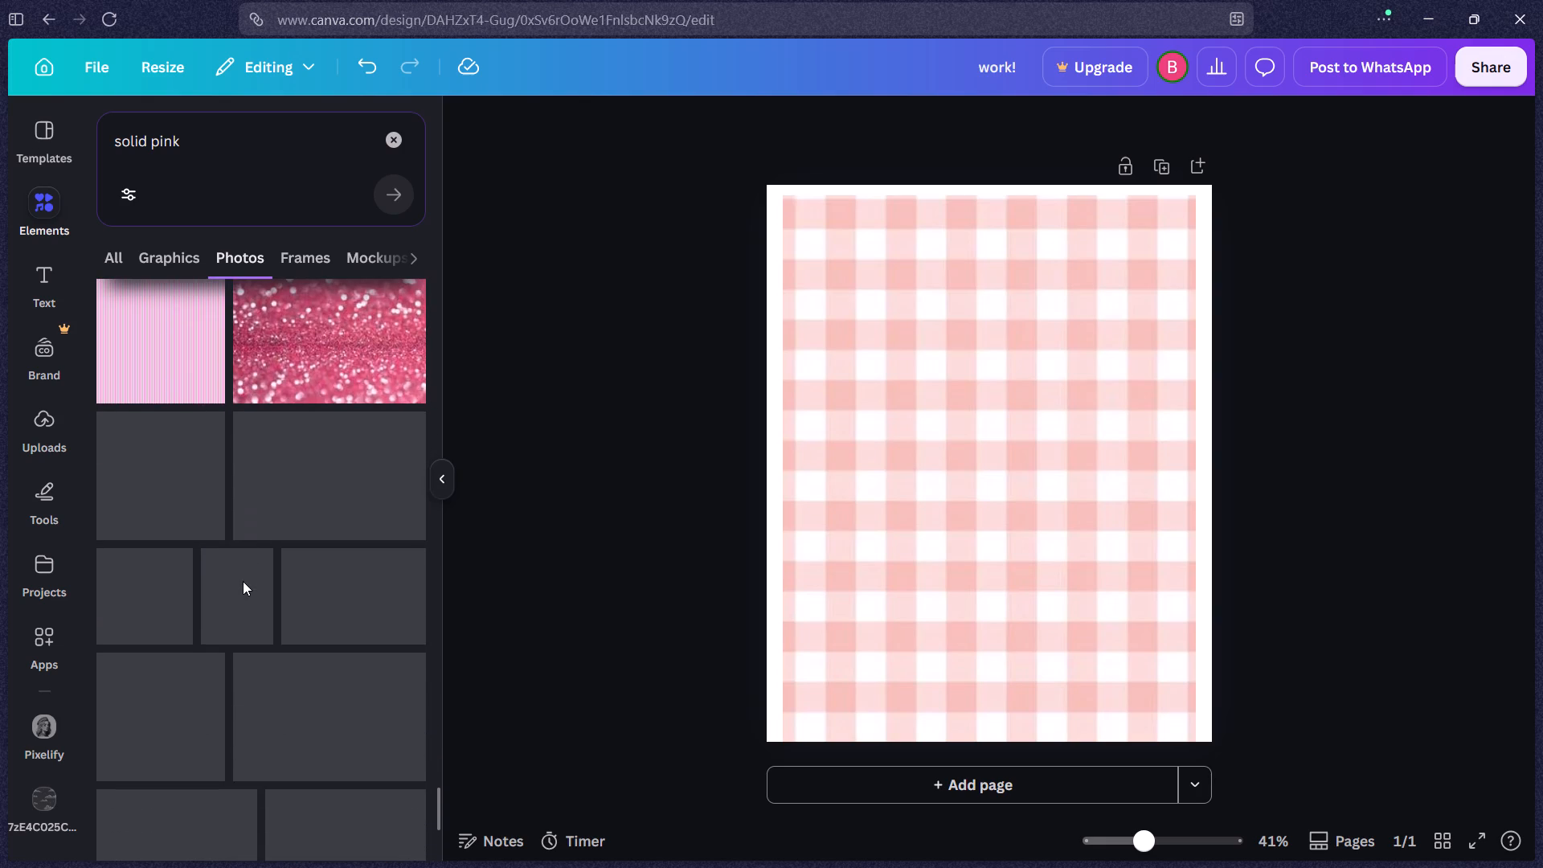
scroll(243, 581, down, 4)
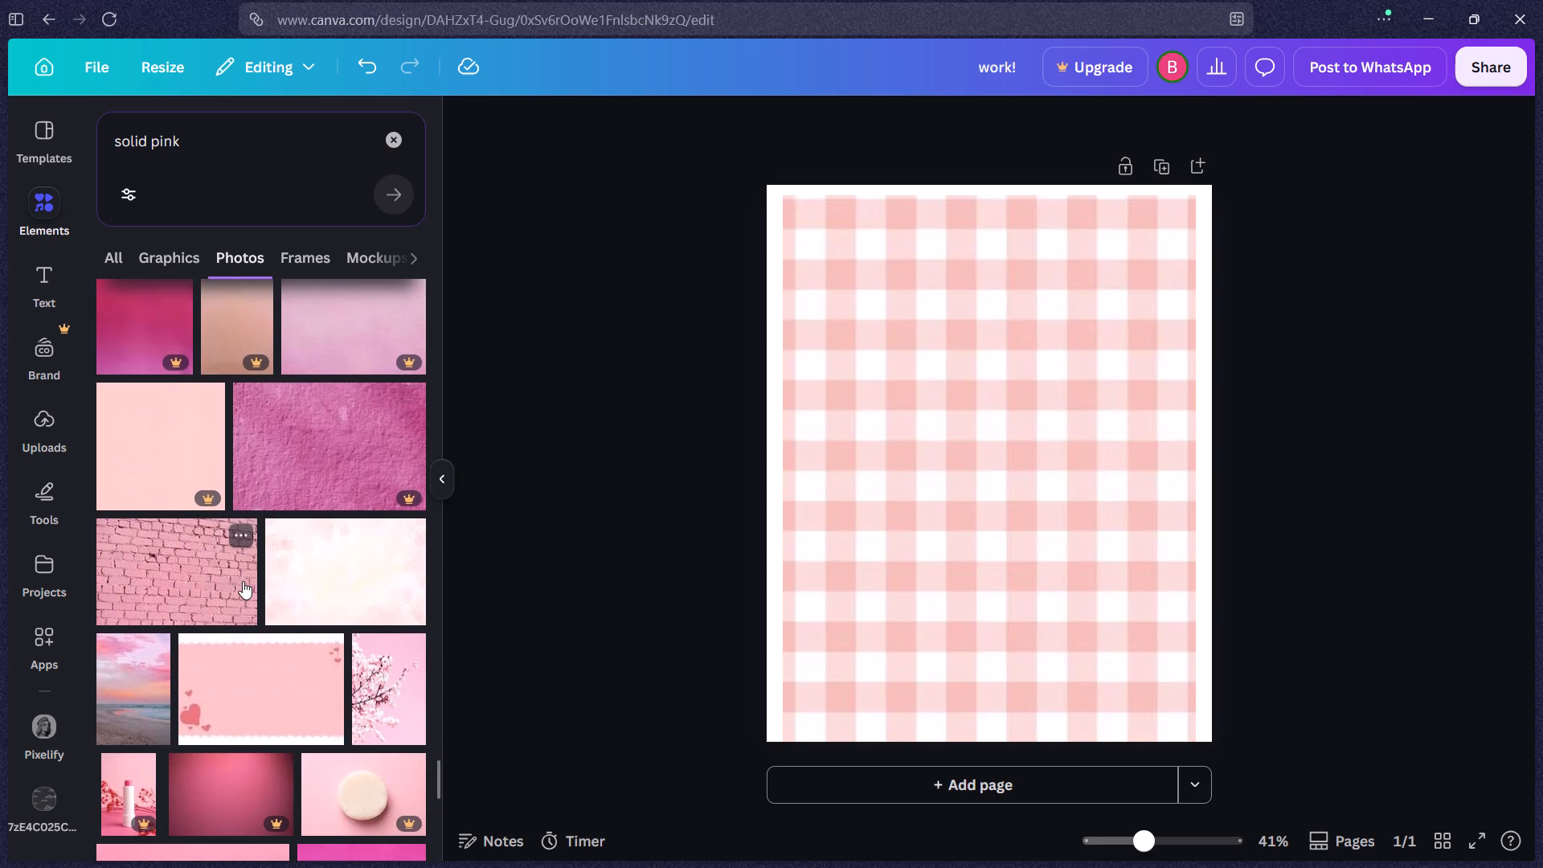
scroll(243, 581, down, 11)
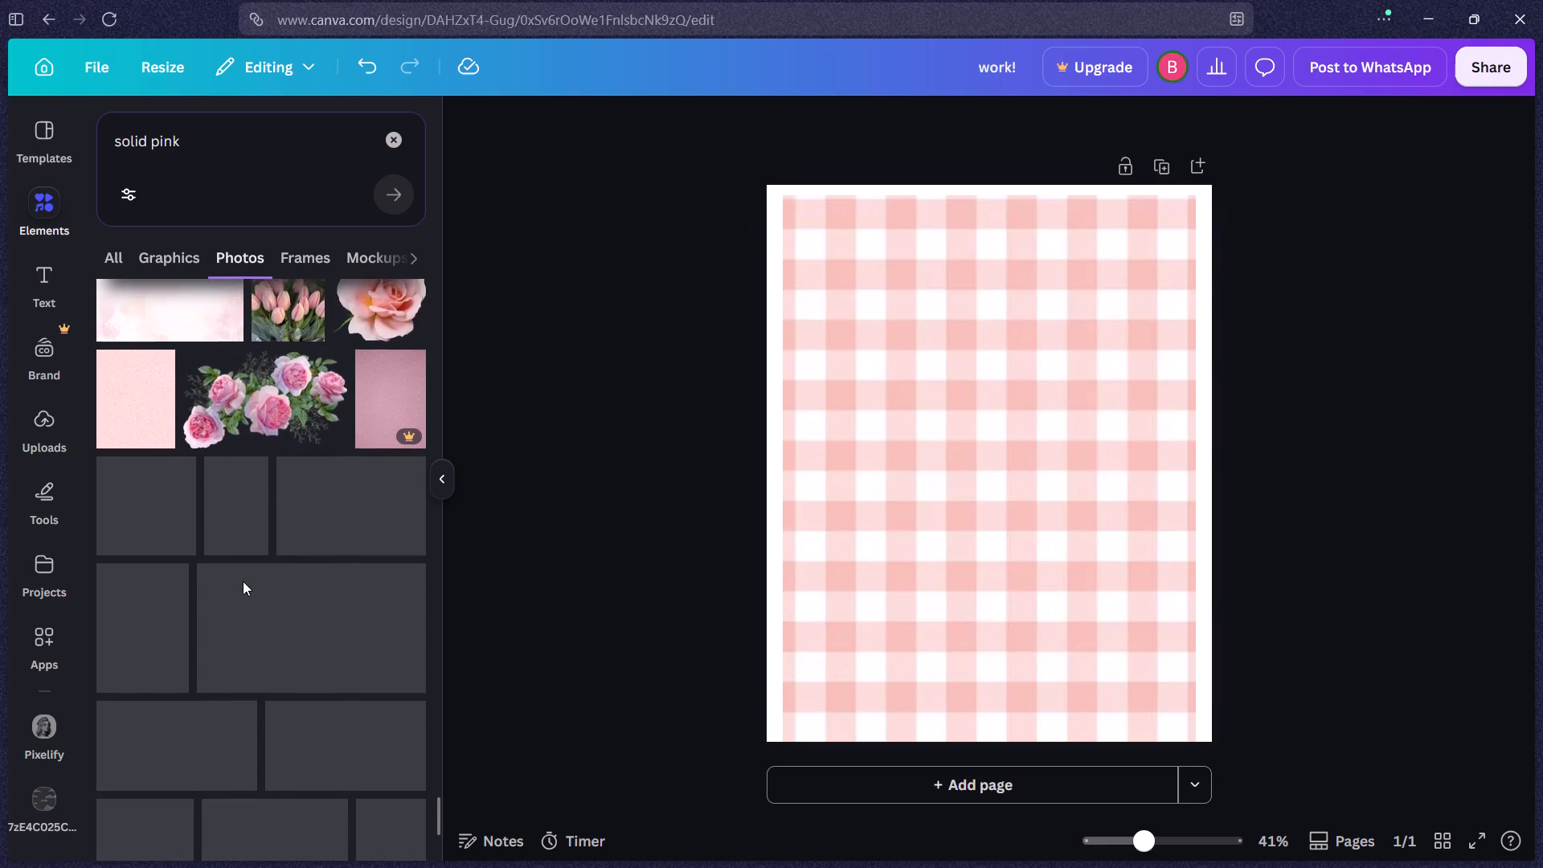
scroll(243, 581, down, 2)
Reposition and resize the pink gingham photo to fit inside the page, centred with narrow white margins on all four sides.
click(1055, 551)
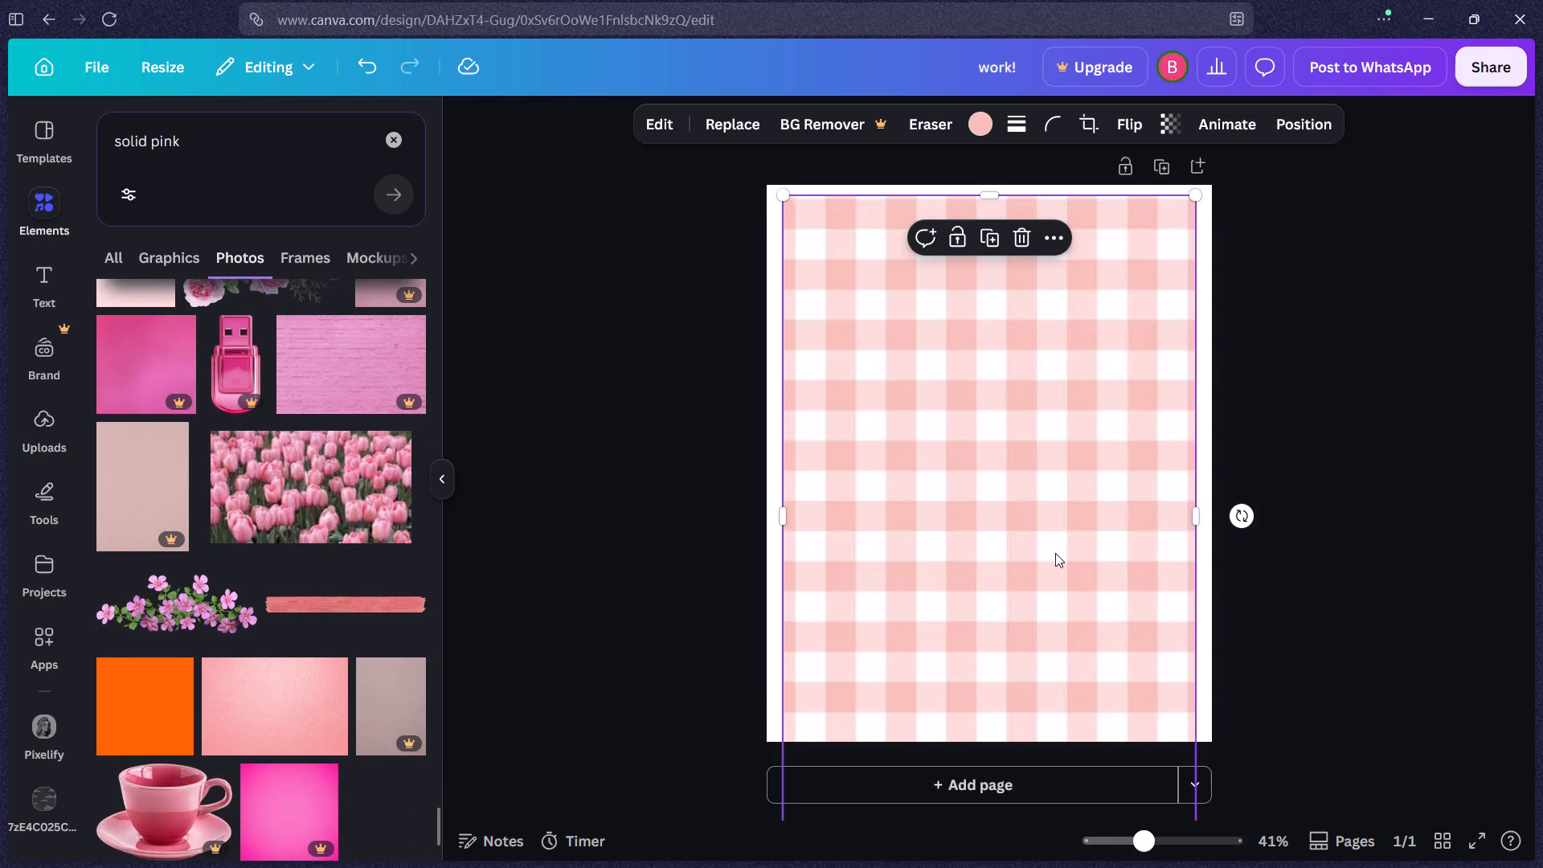
drag(974, 620, 979, 635)
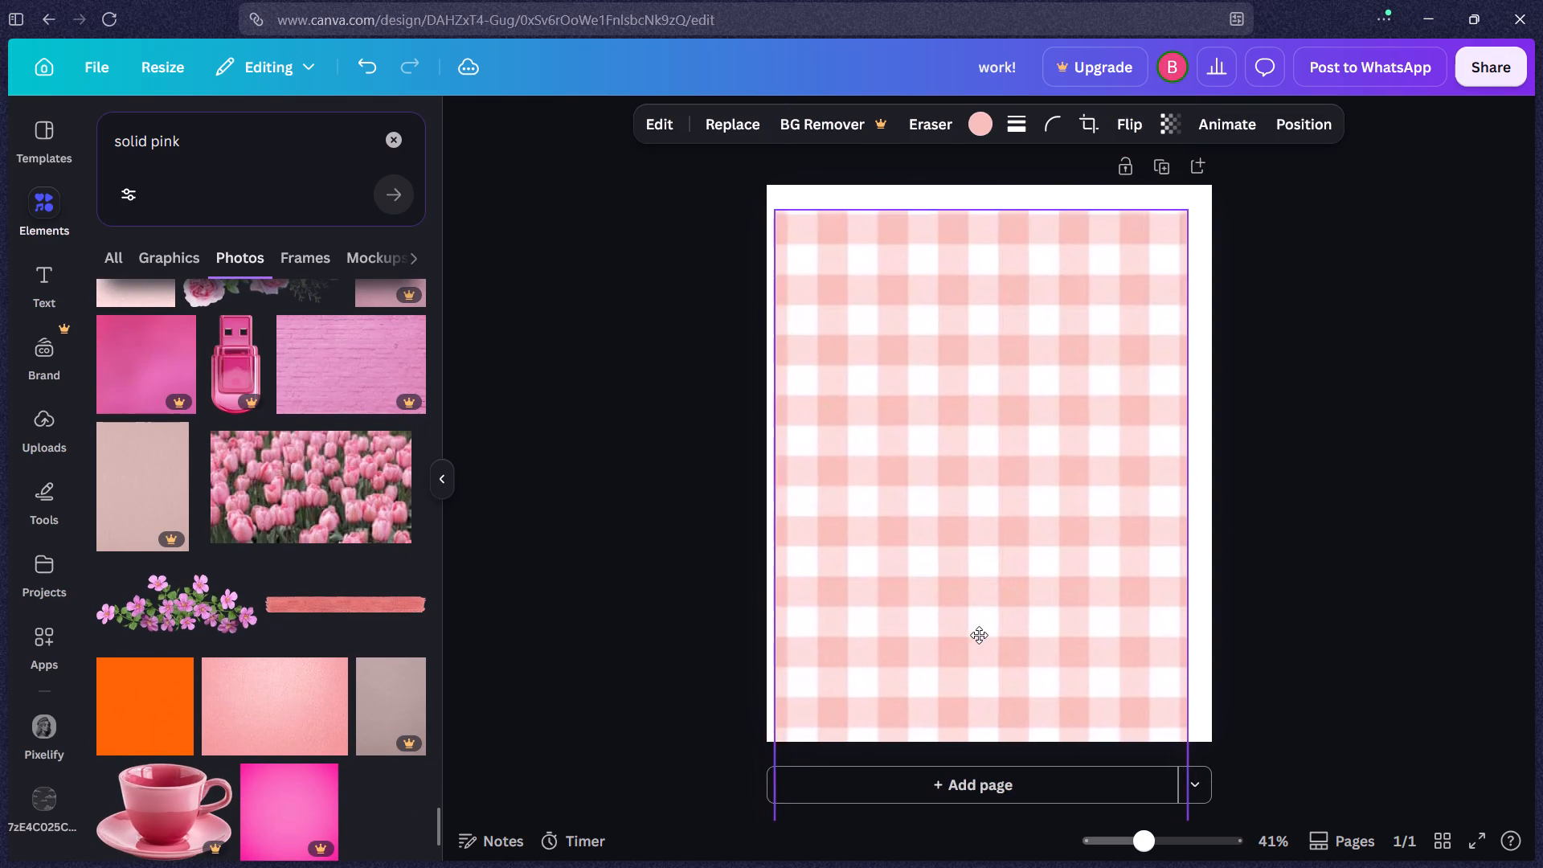
drag(979, 635, 952, 621)
drag(961, 195, 960, 214)
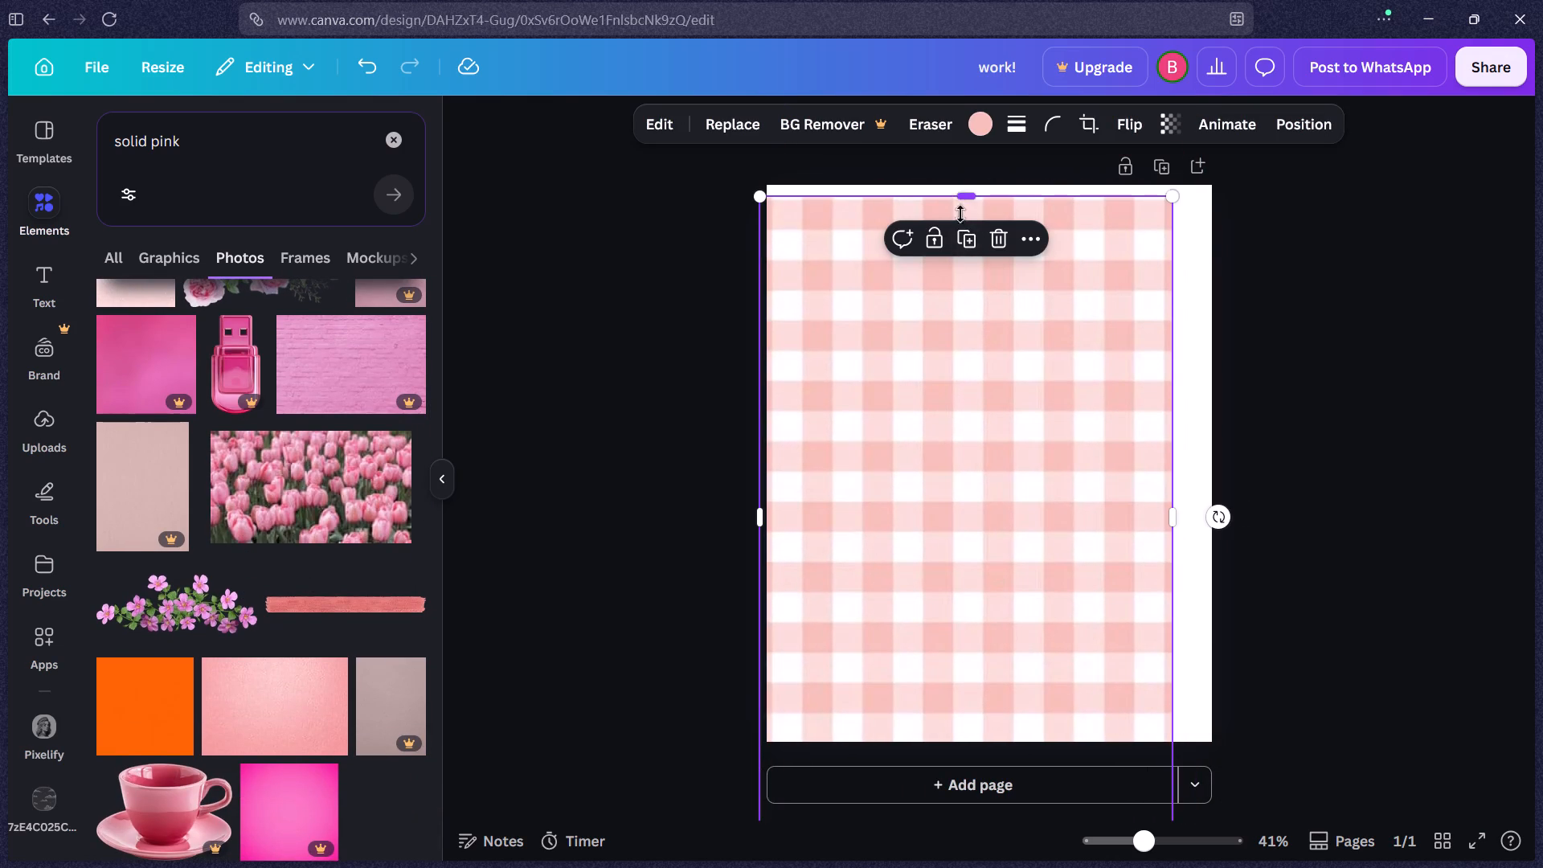
drag(960, 214, 956, 397)
drag(936, 557, 960, 396)
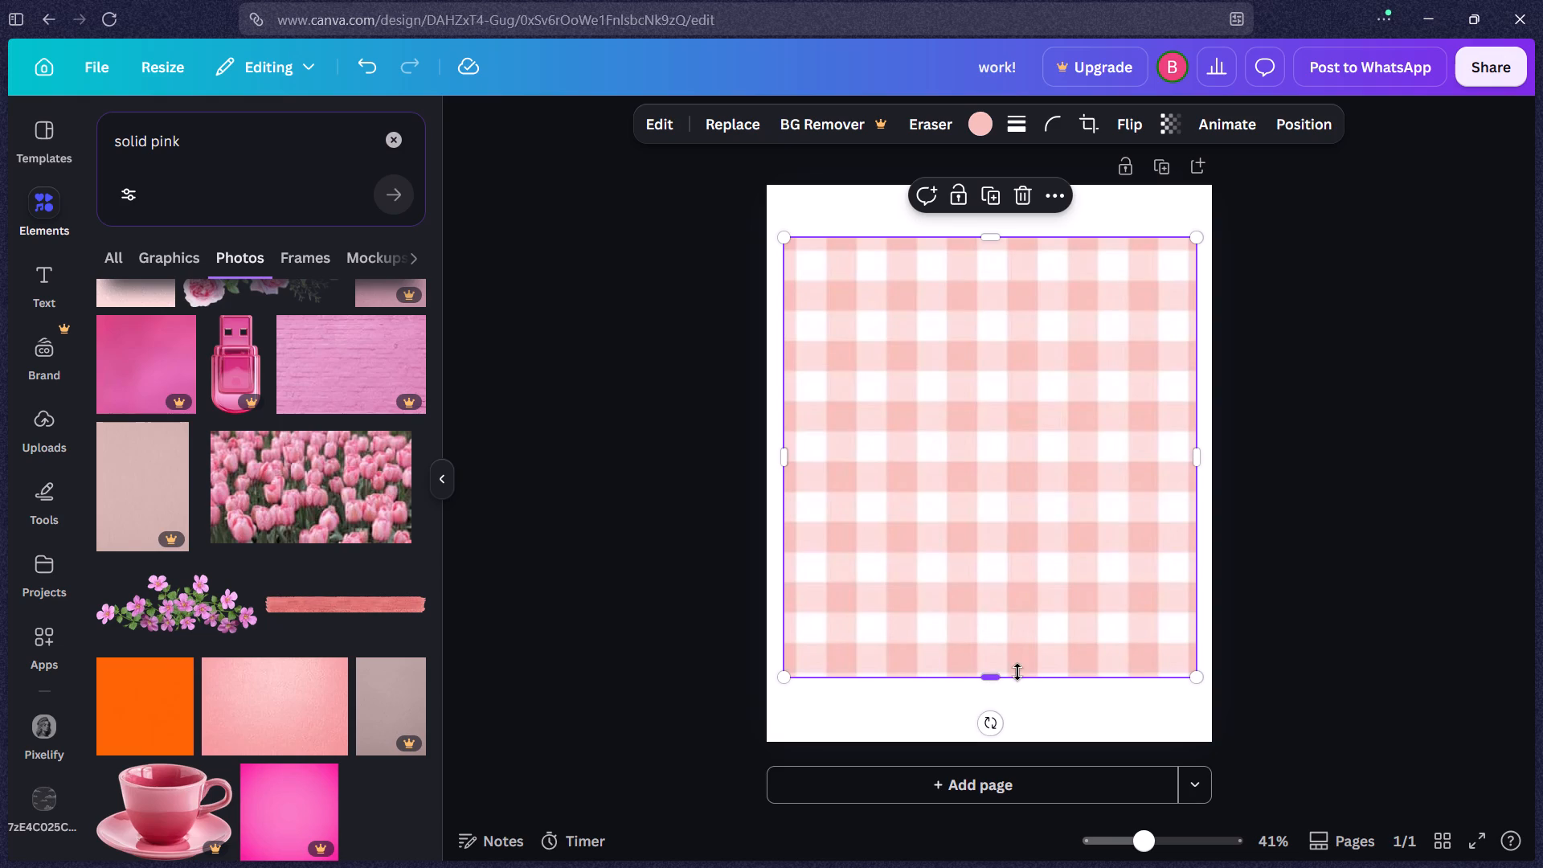
drag(1009, 680, 1004, 728)
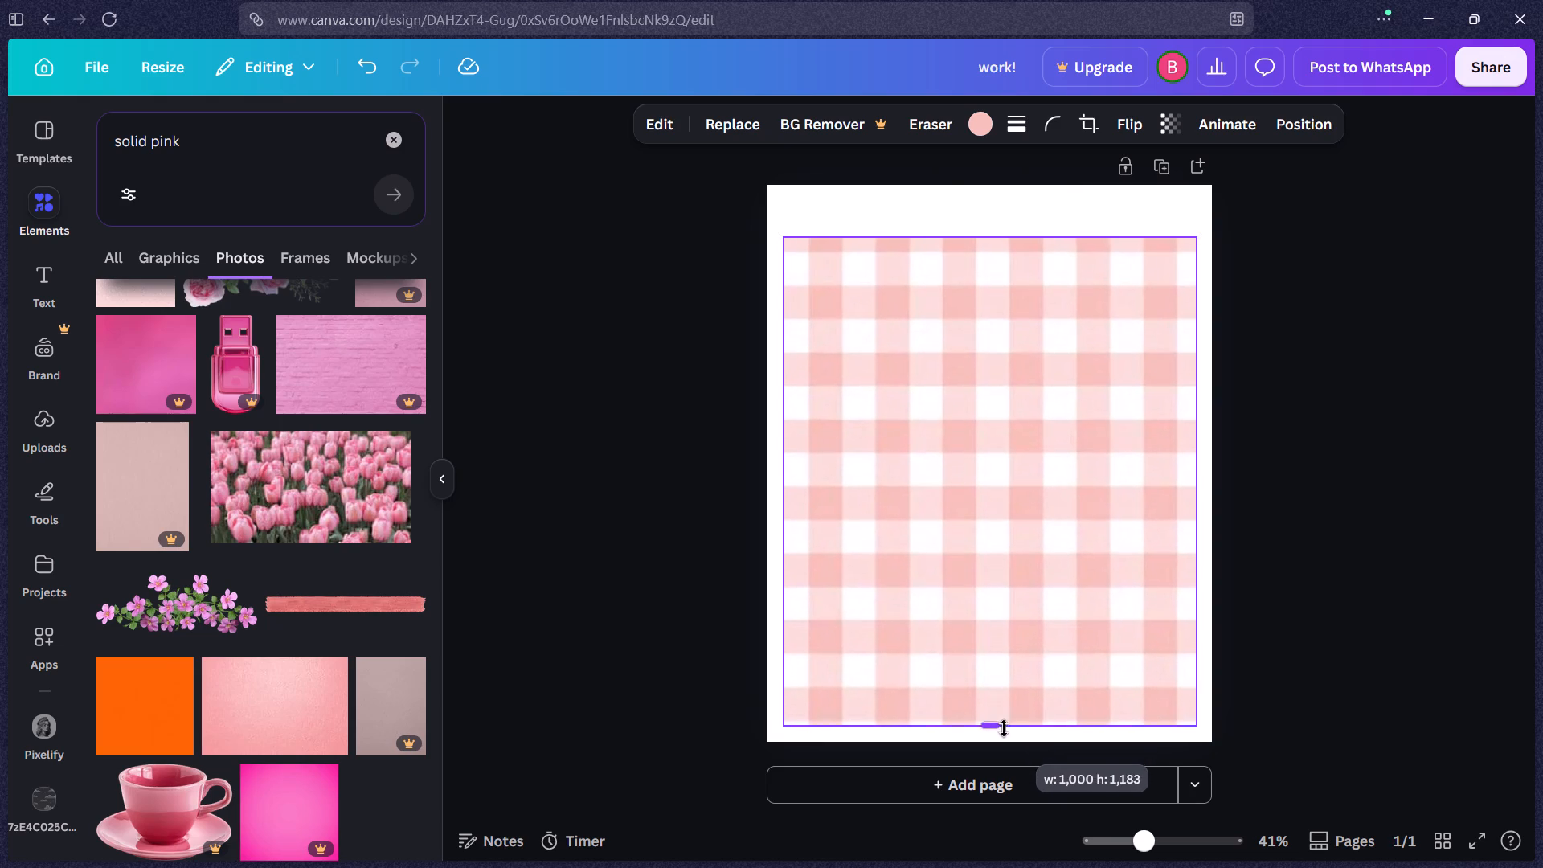
drag(1004, 728, 1004, 735)
drag(984, 233, 984, 205)
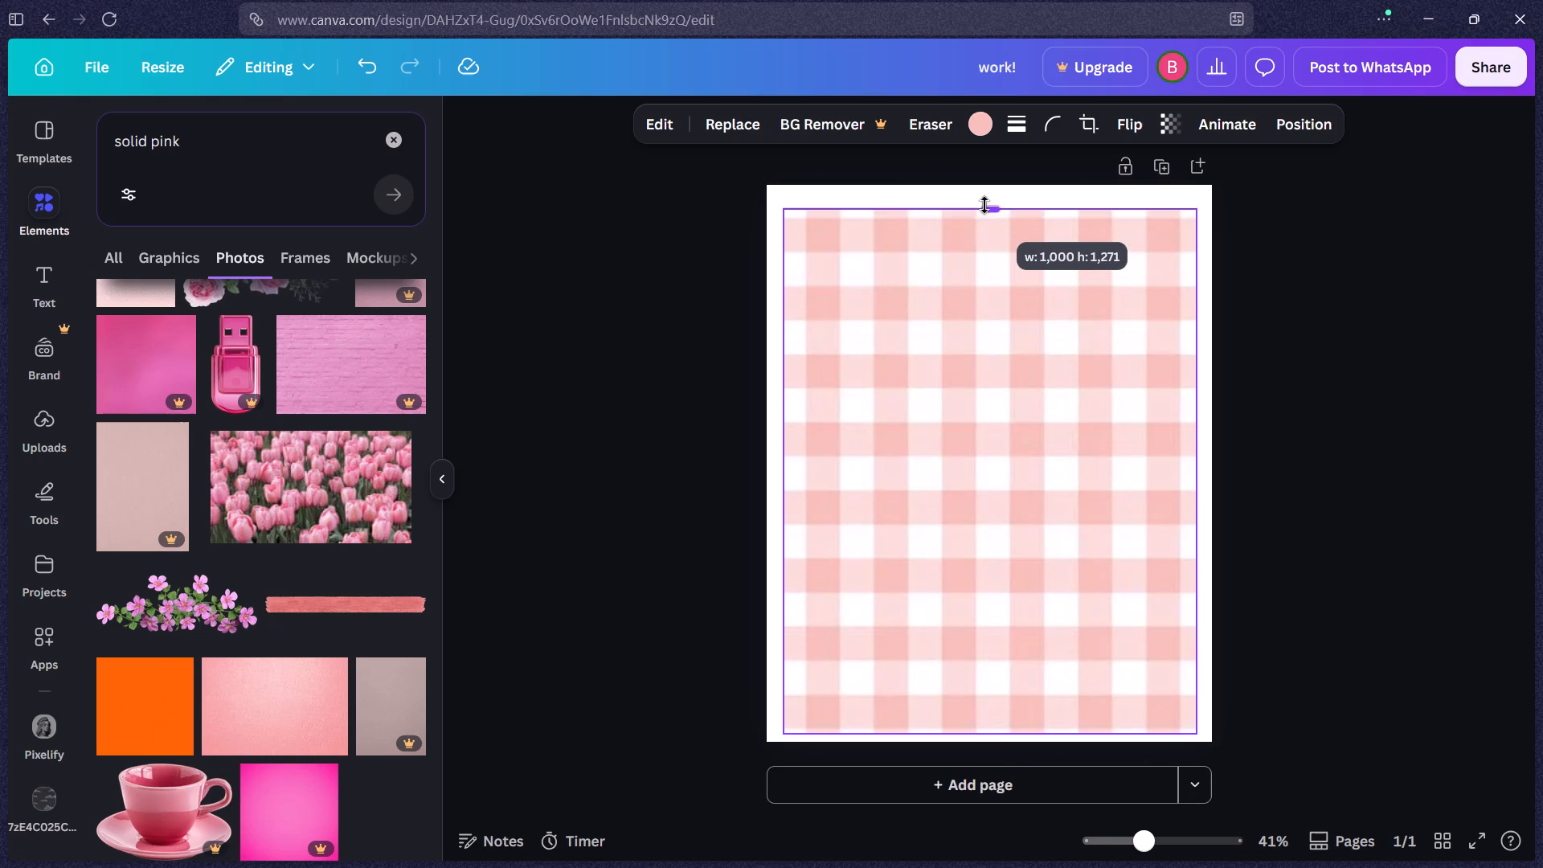
drag(984, 205, 984, 199)
click(999, 354)
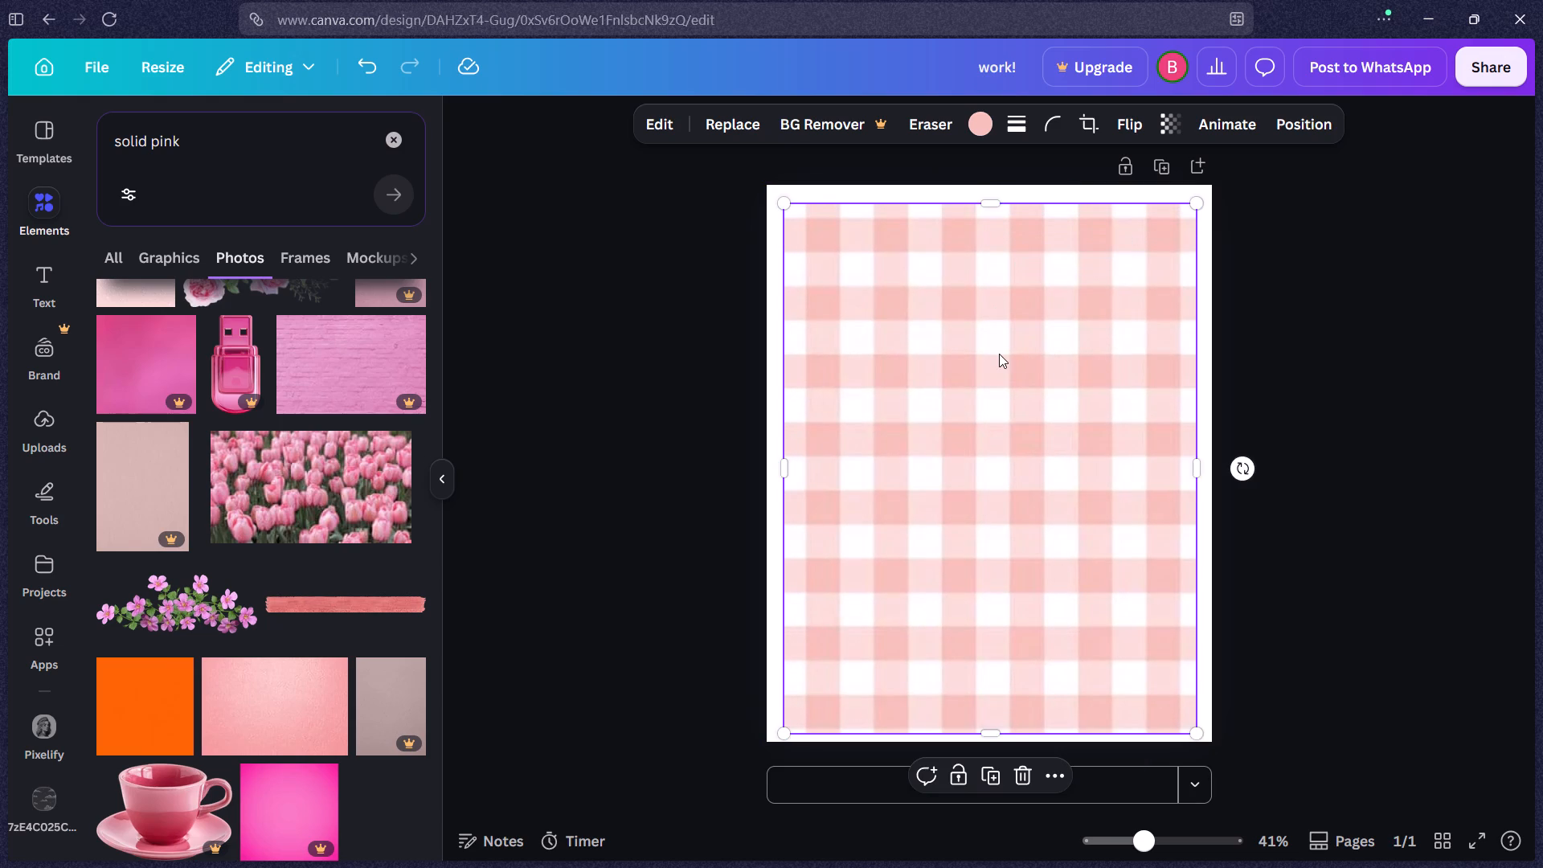
click(1230, 359)
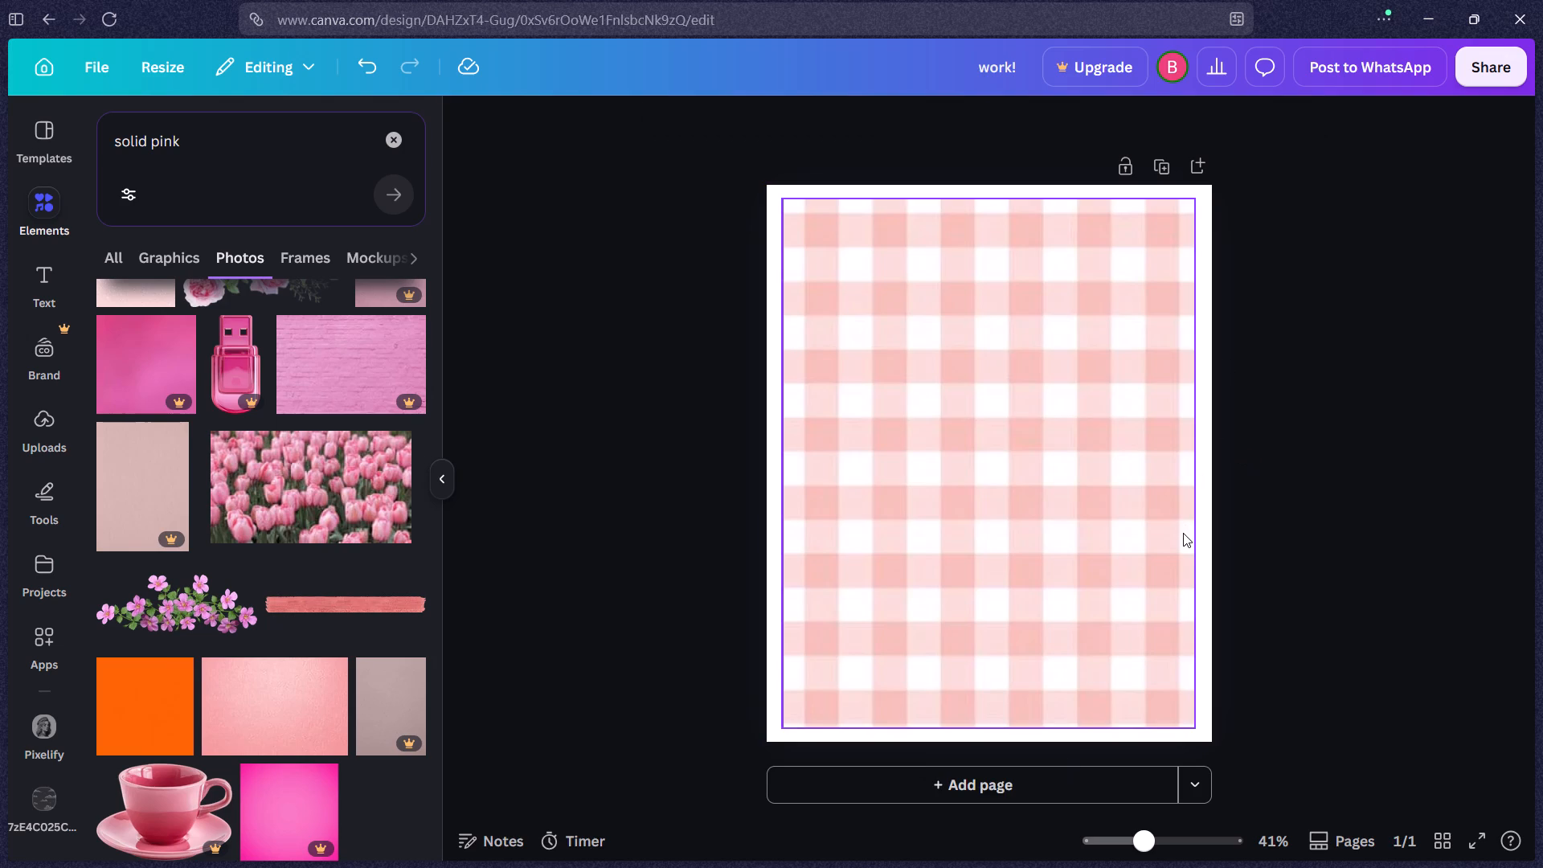
click(1183, 533)
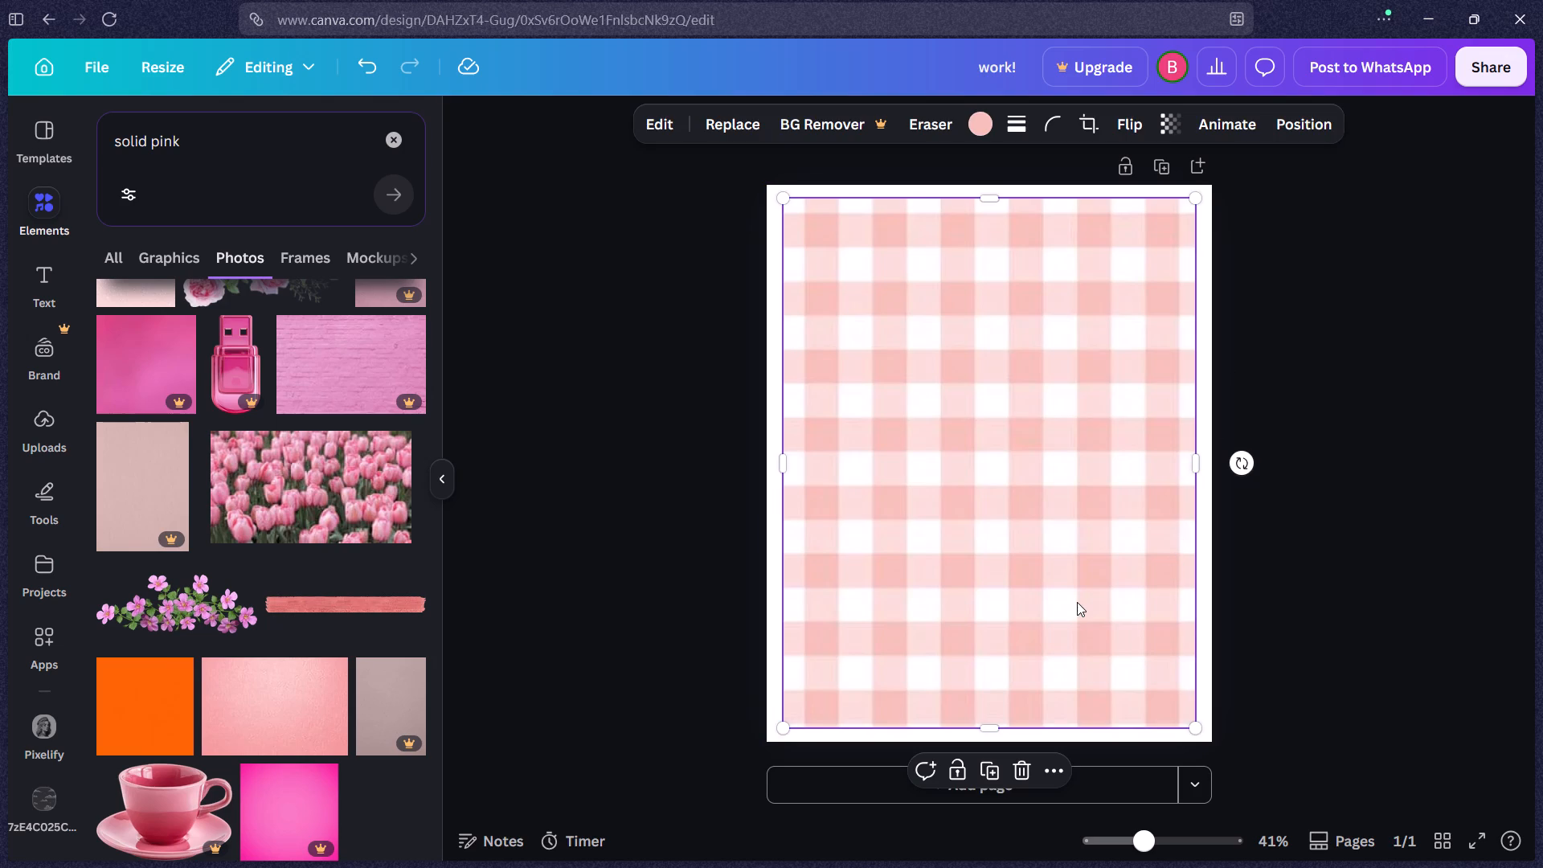
Add the coral-pink brush-stroke strip from the "solid pink" photos and centre it horizontally near the page's top edge.
scroll(362, 609, down, 3)
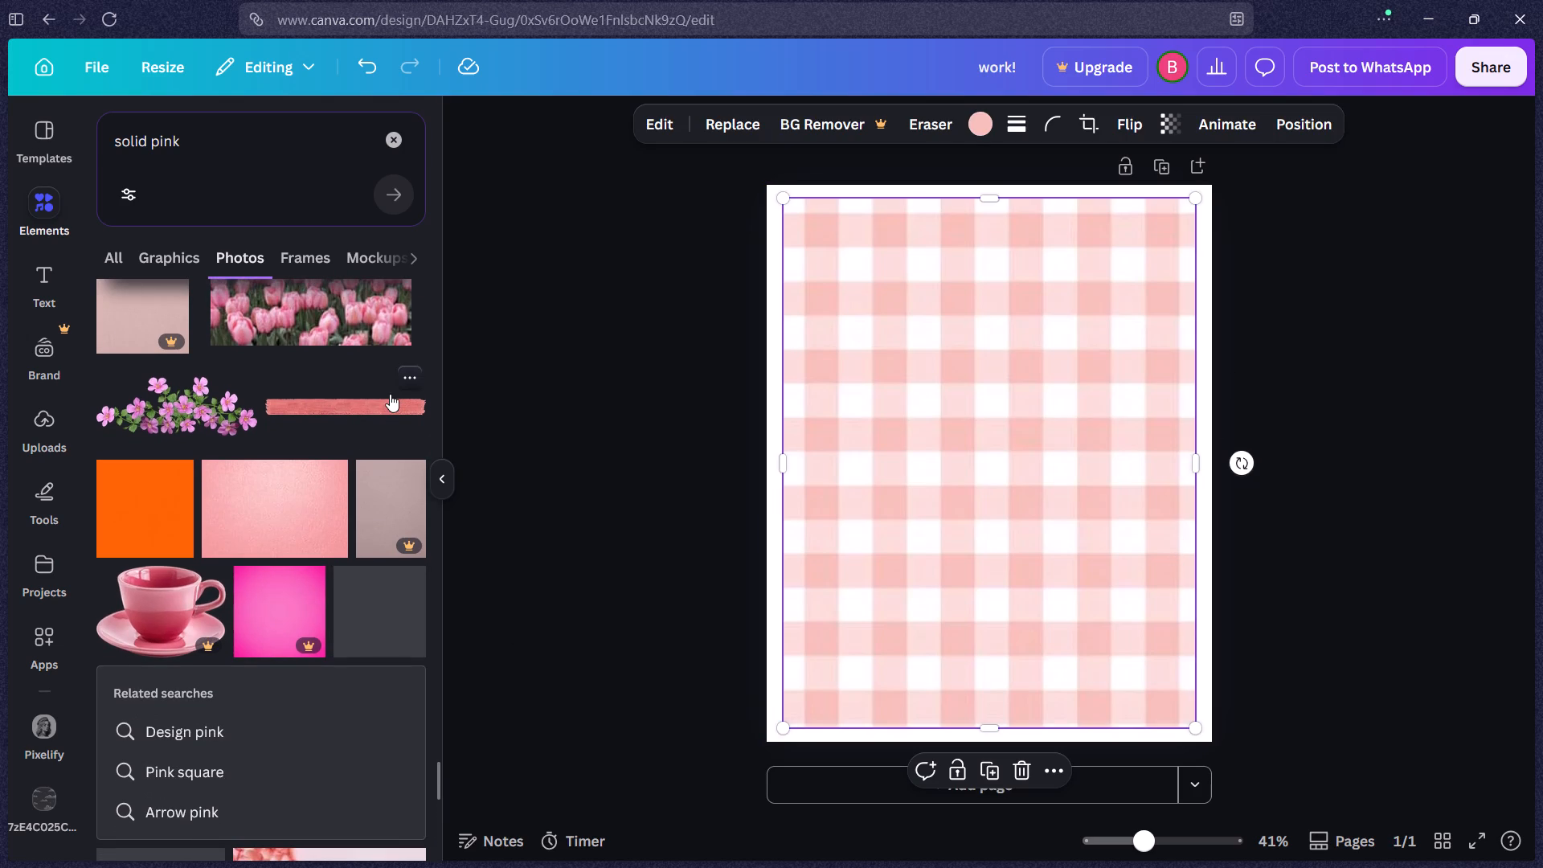
click(390, 394)
drag(1001, 467, 998, 263)
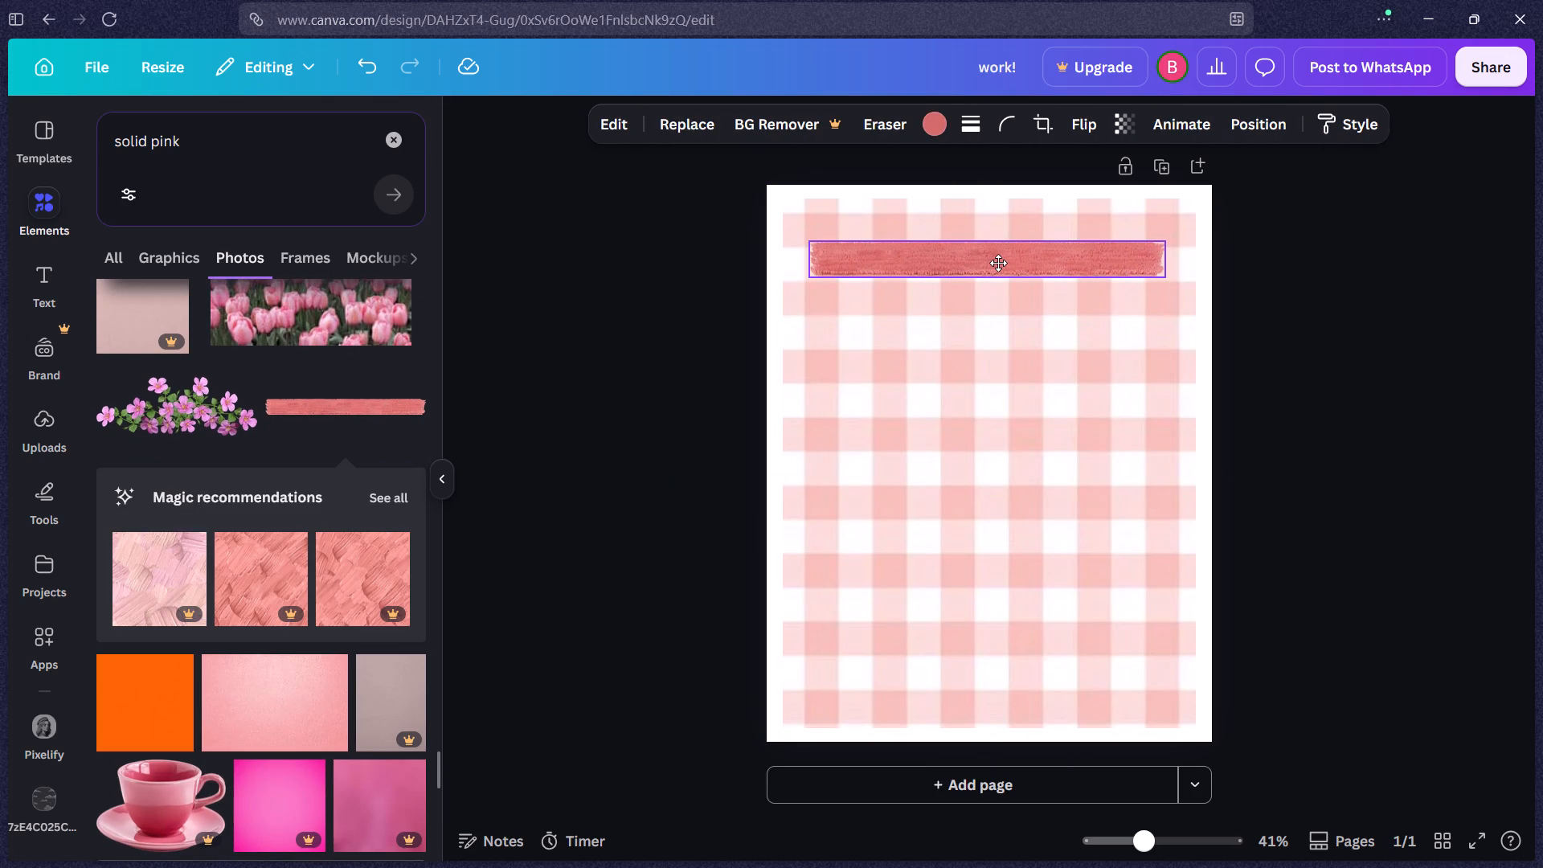
drag(998, 263, 999, 266)
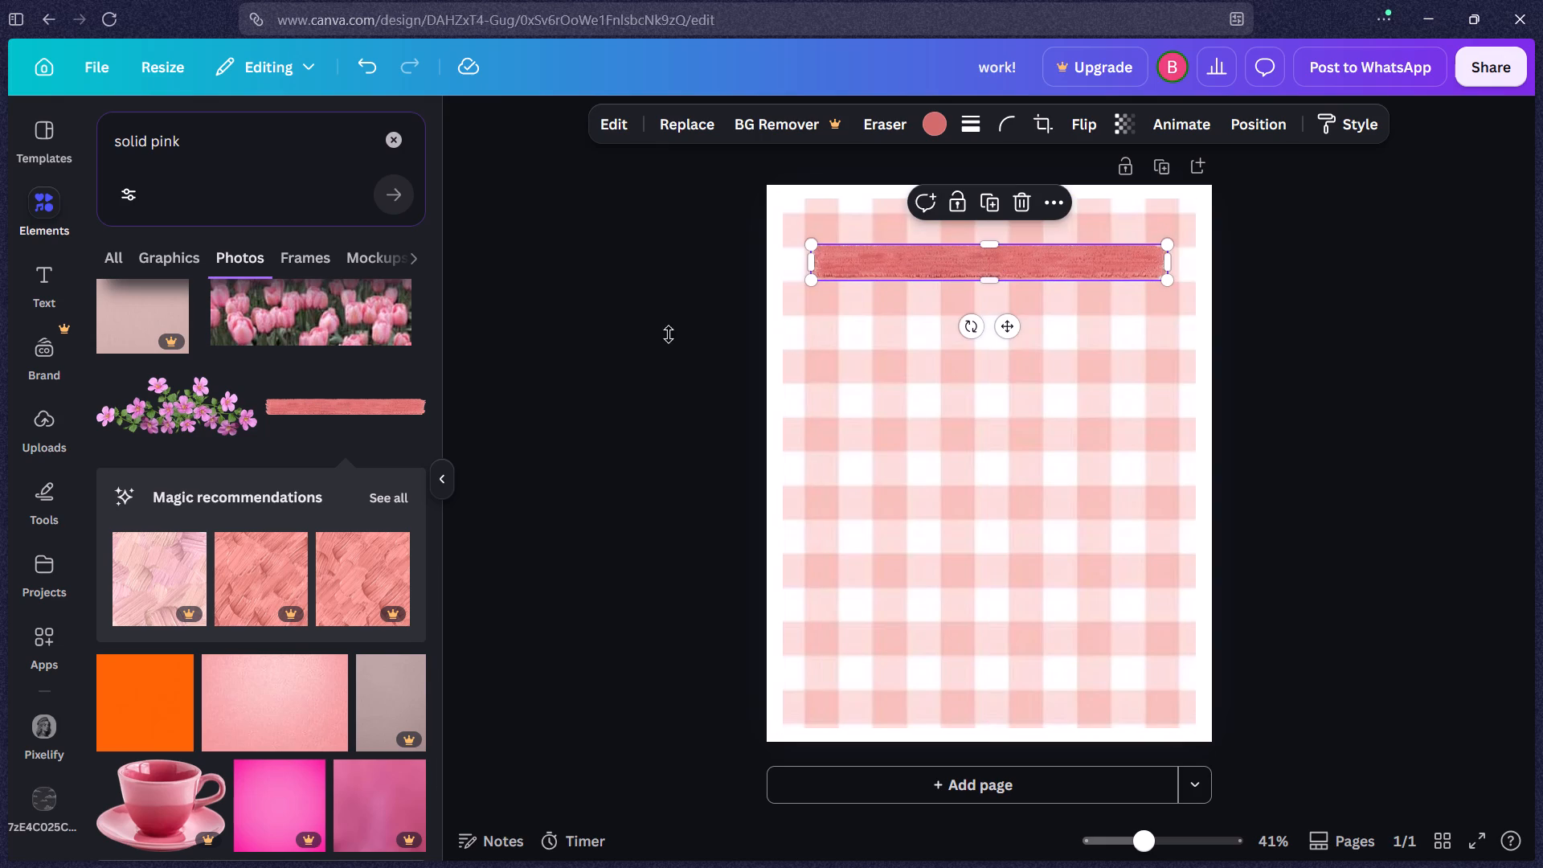
Look through further "solid pink" photo results for more elements to use in the design.
scroll(272, 489, down, 10)
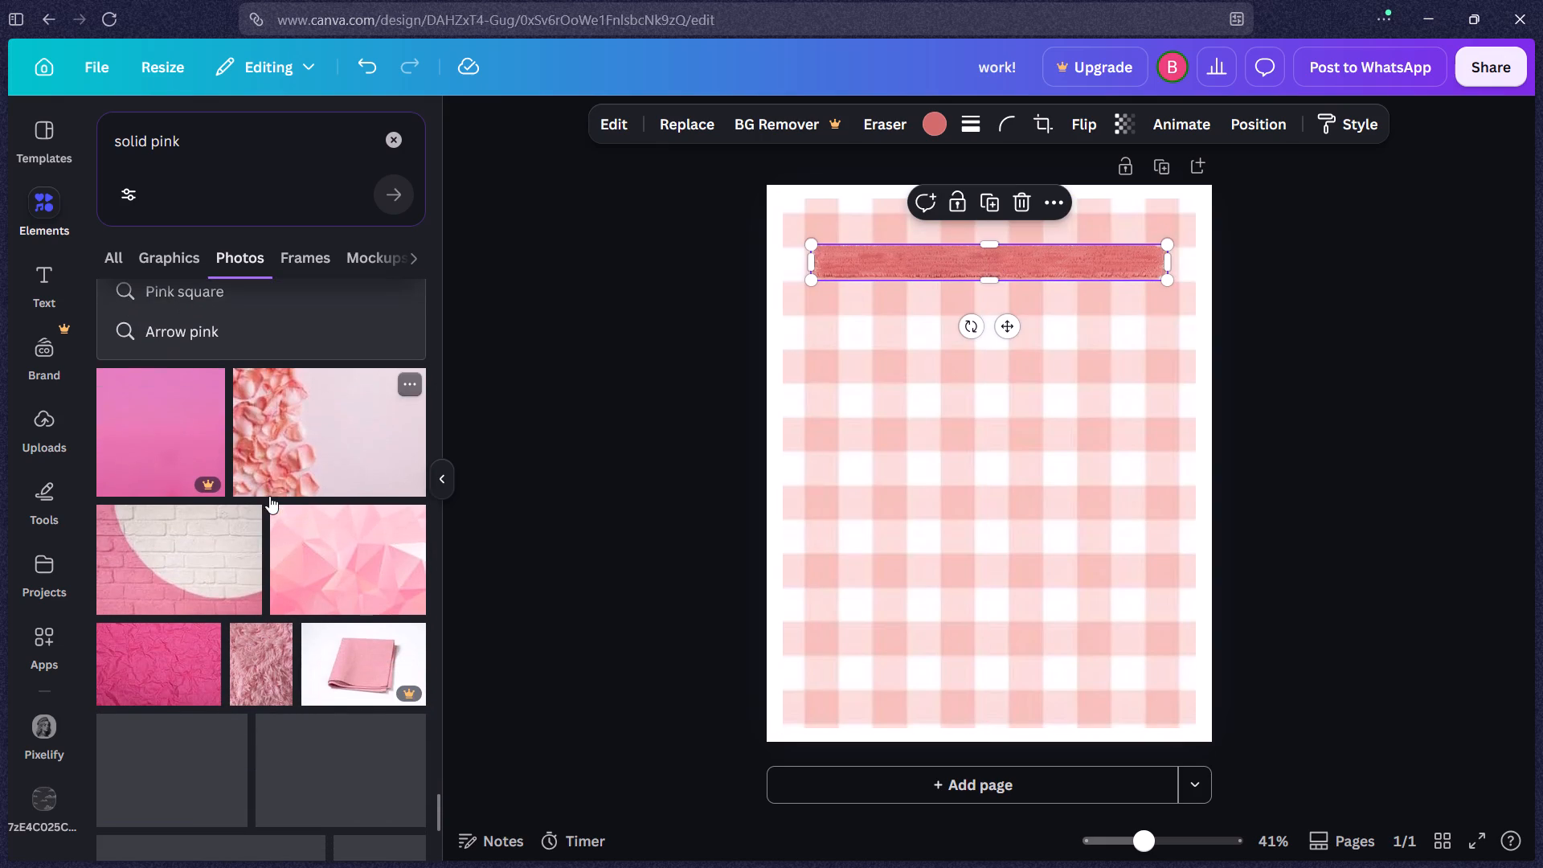
scroll(269, 496, down, 7)
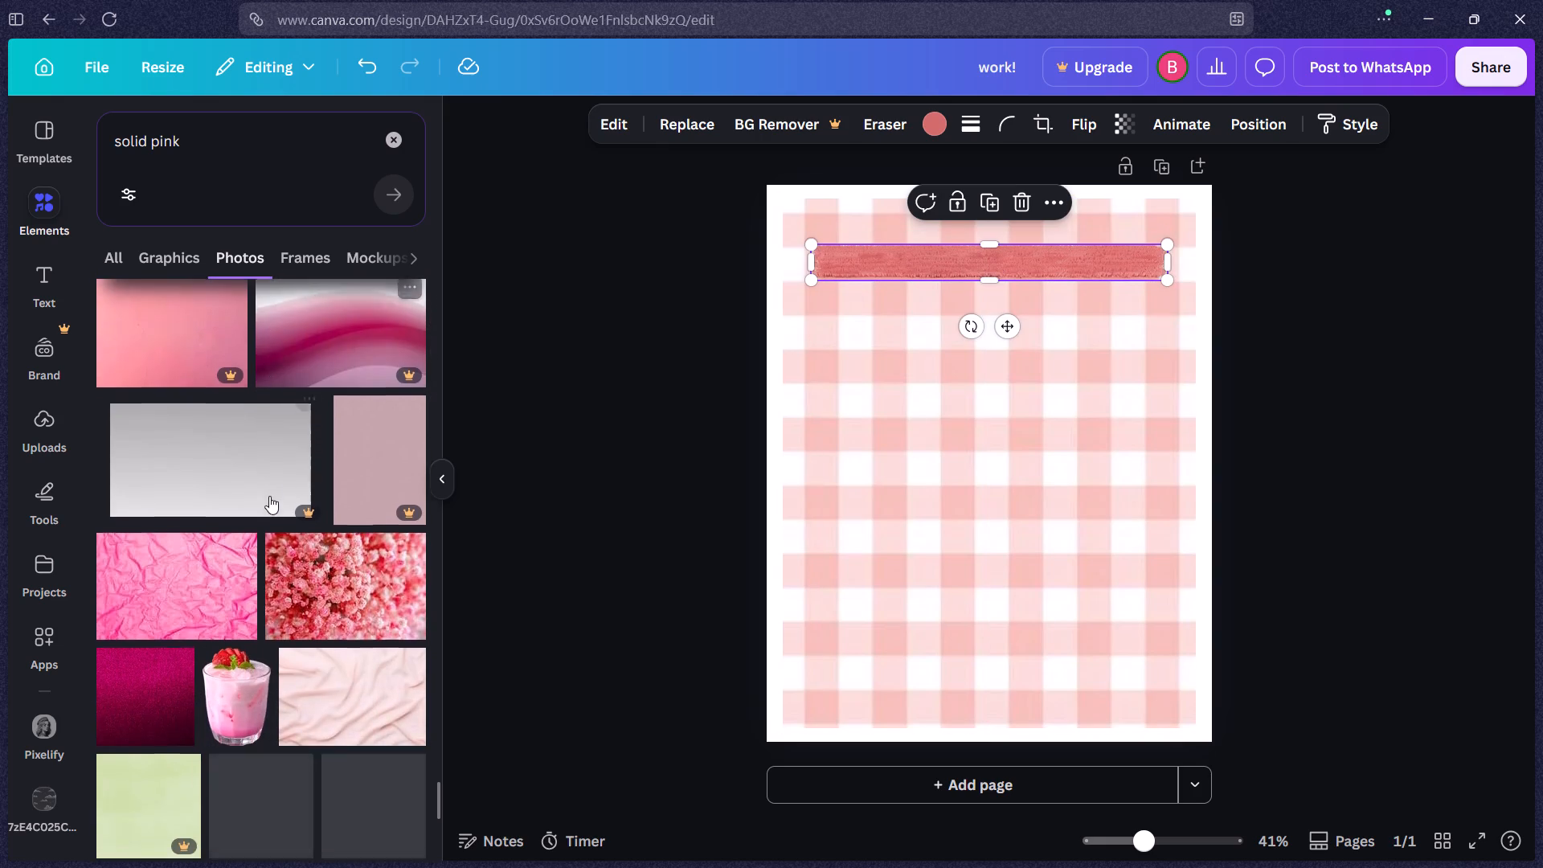
scroll(269, 496, down, 7)
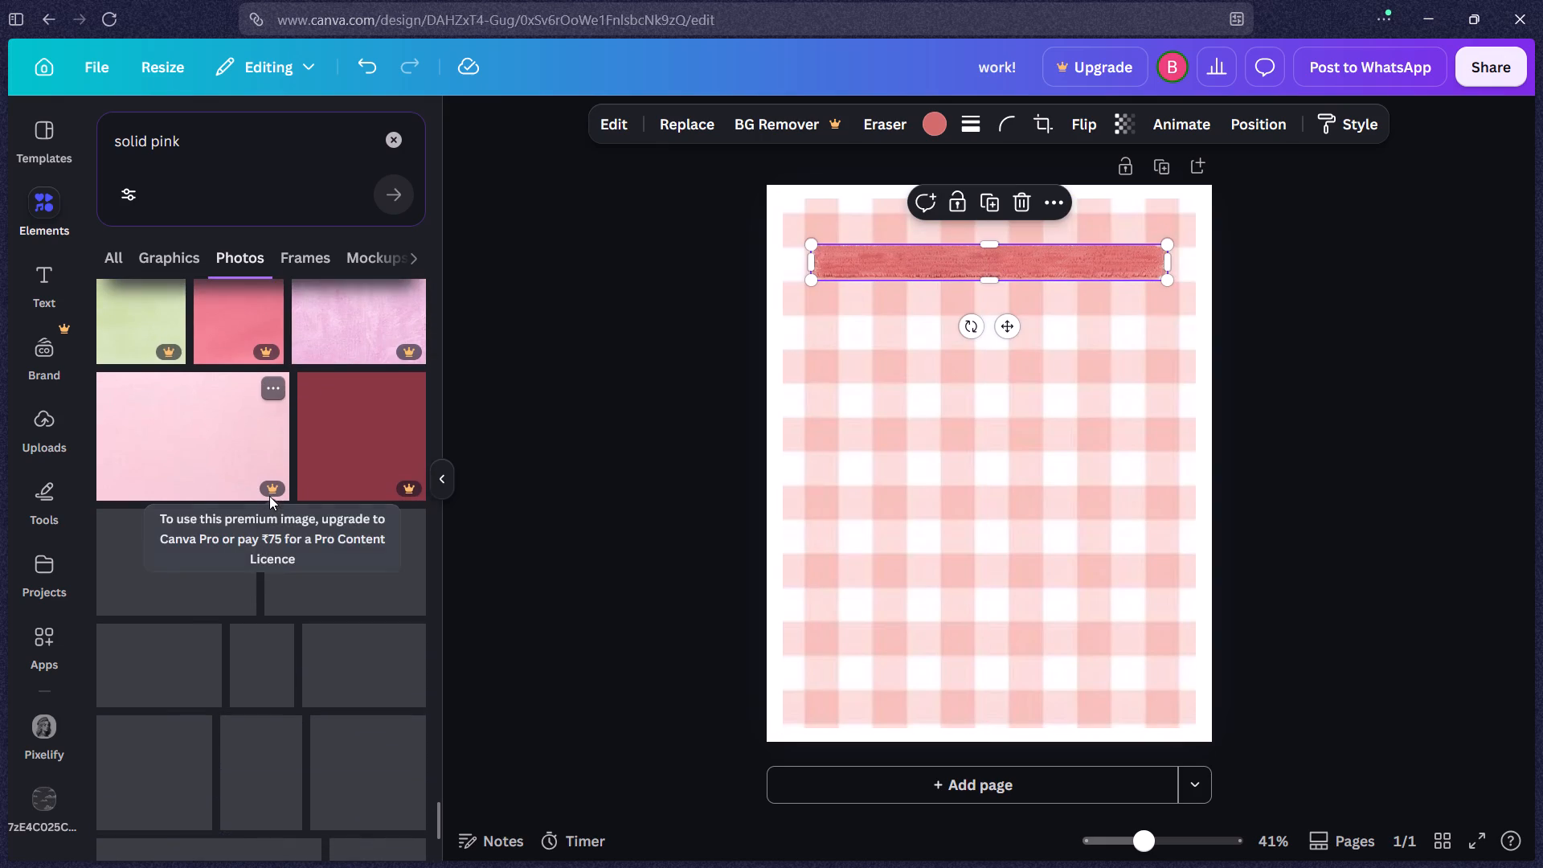
scroll(269, 496, down, 9)
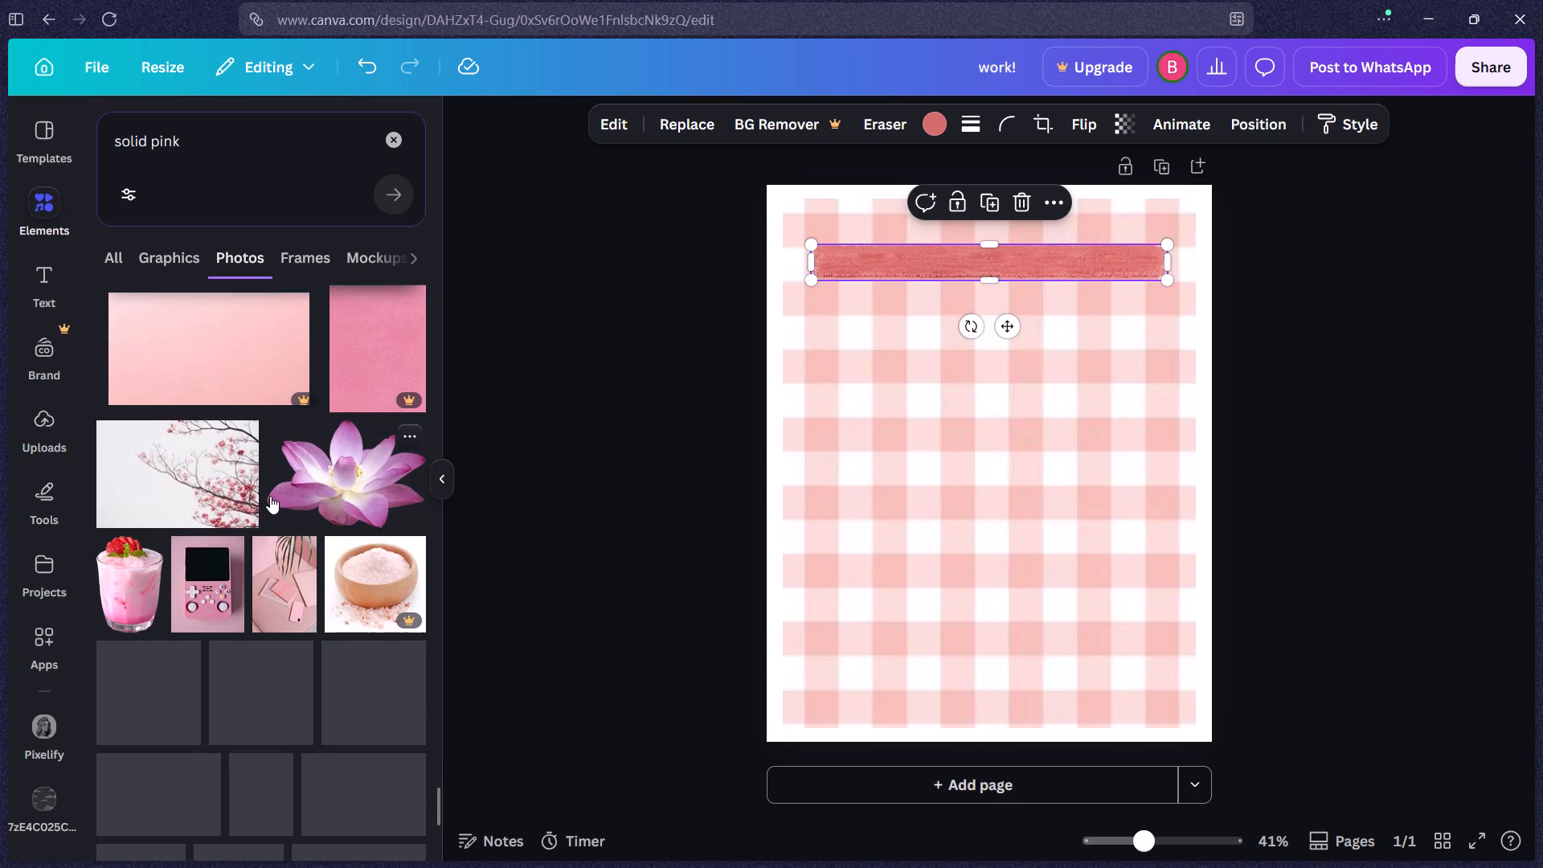
scroll(270, 496, down, 4)
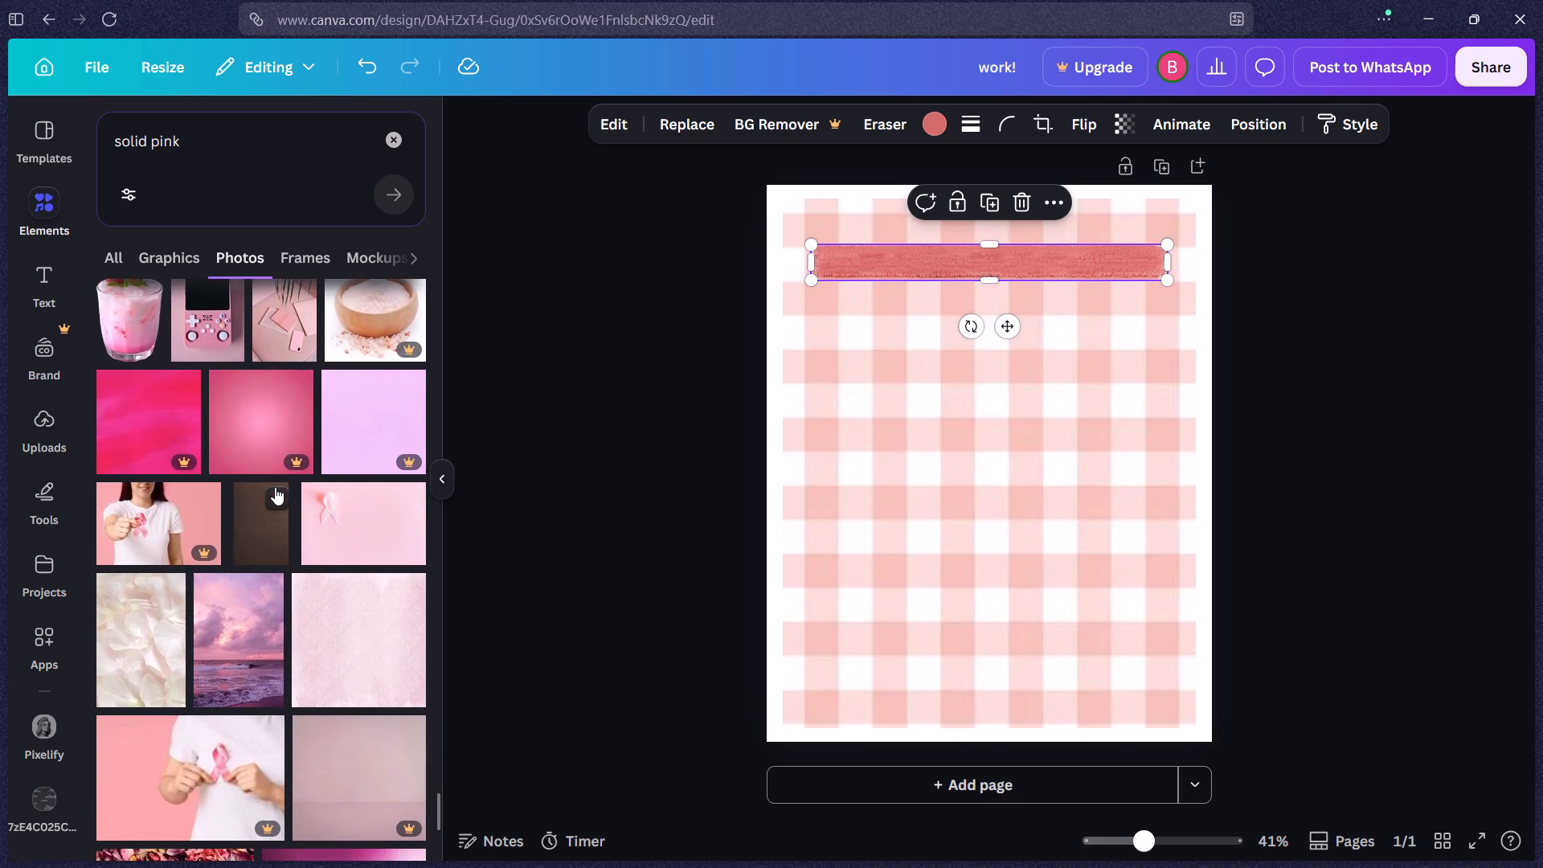
scroll(275, 487, down, 8)
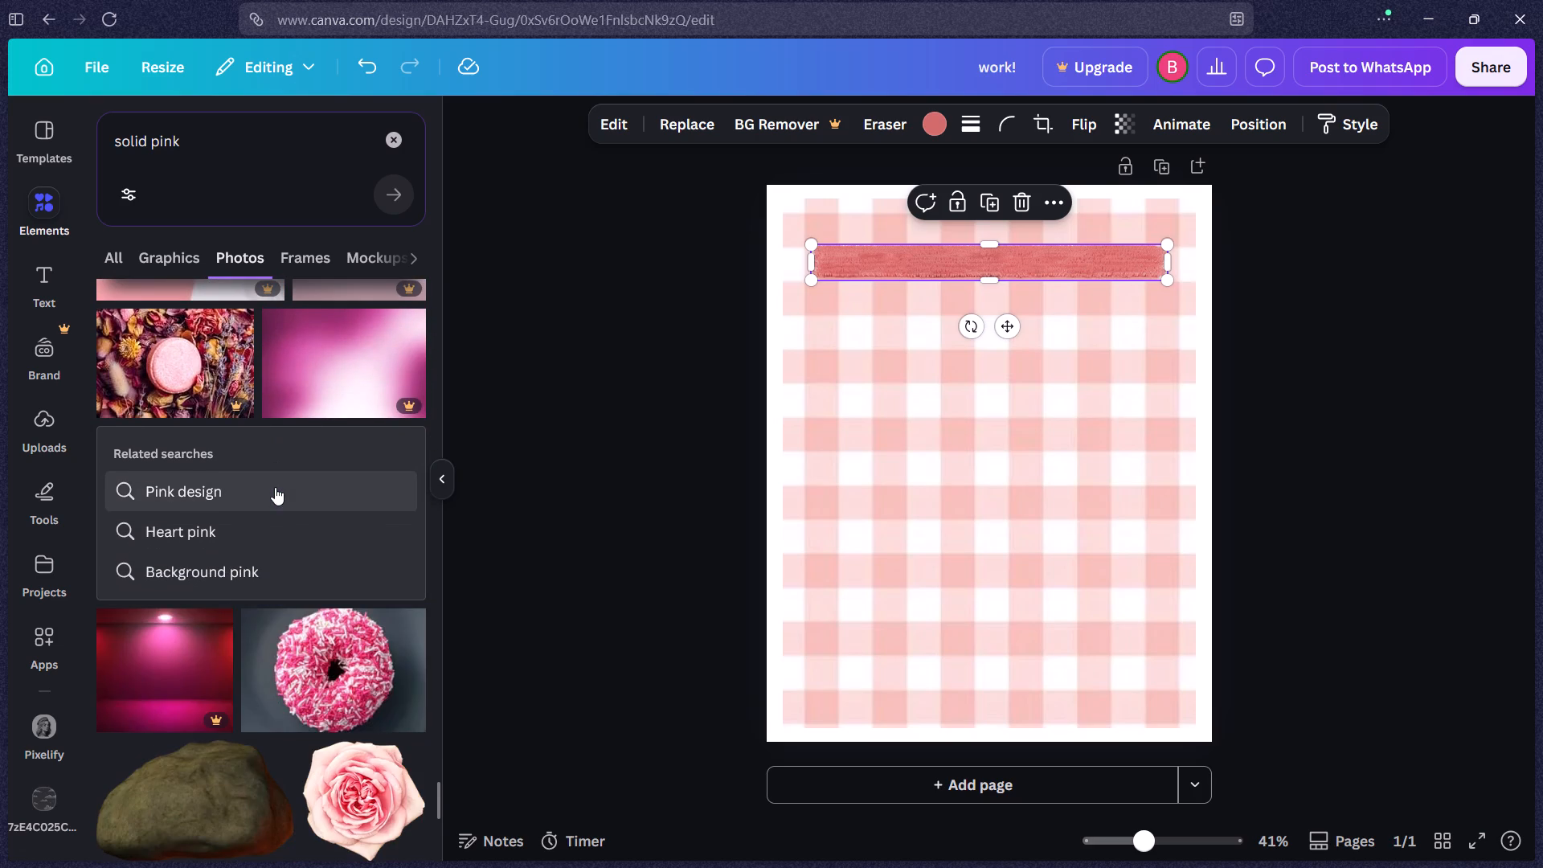
scroll(275, 487, down, 5)
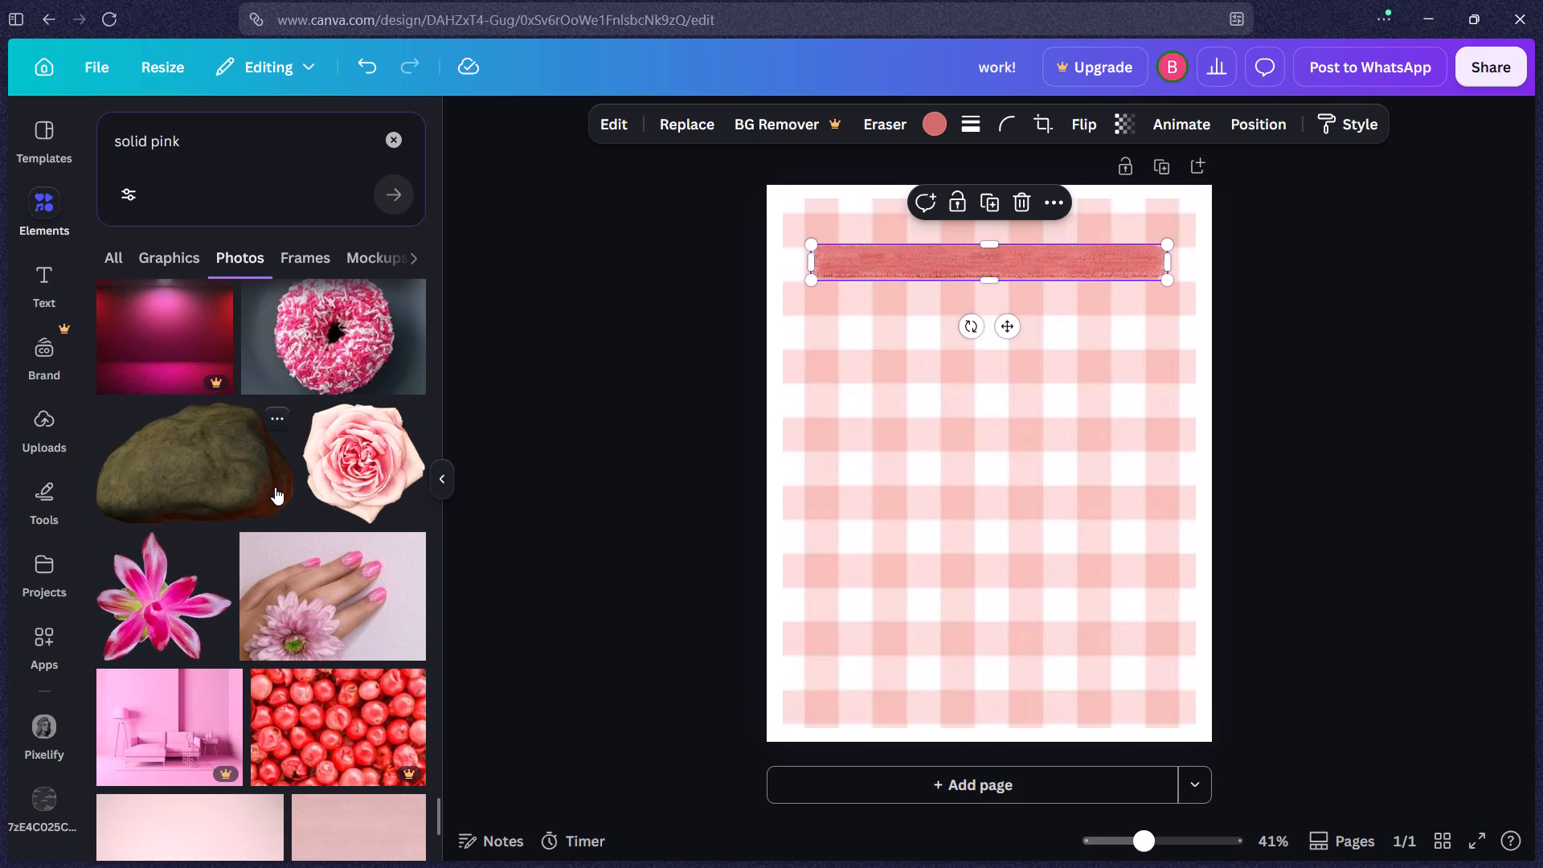
scroll(275, 487, down, 3)
Search the photo library for "objects".
triple_click(320, 149)
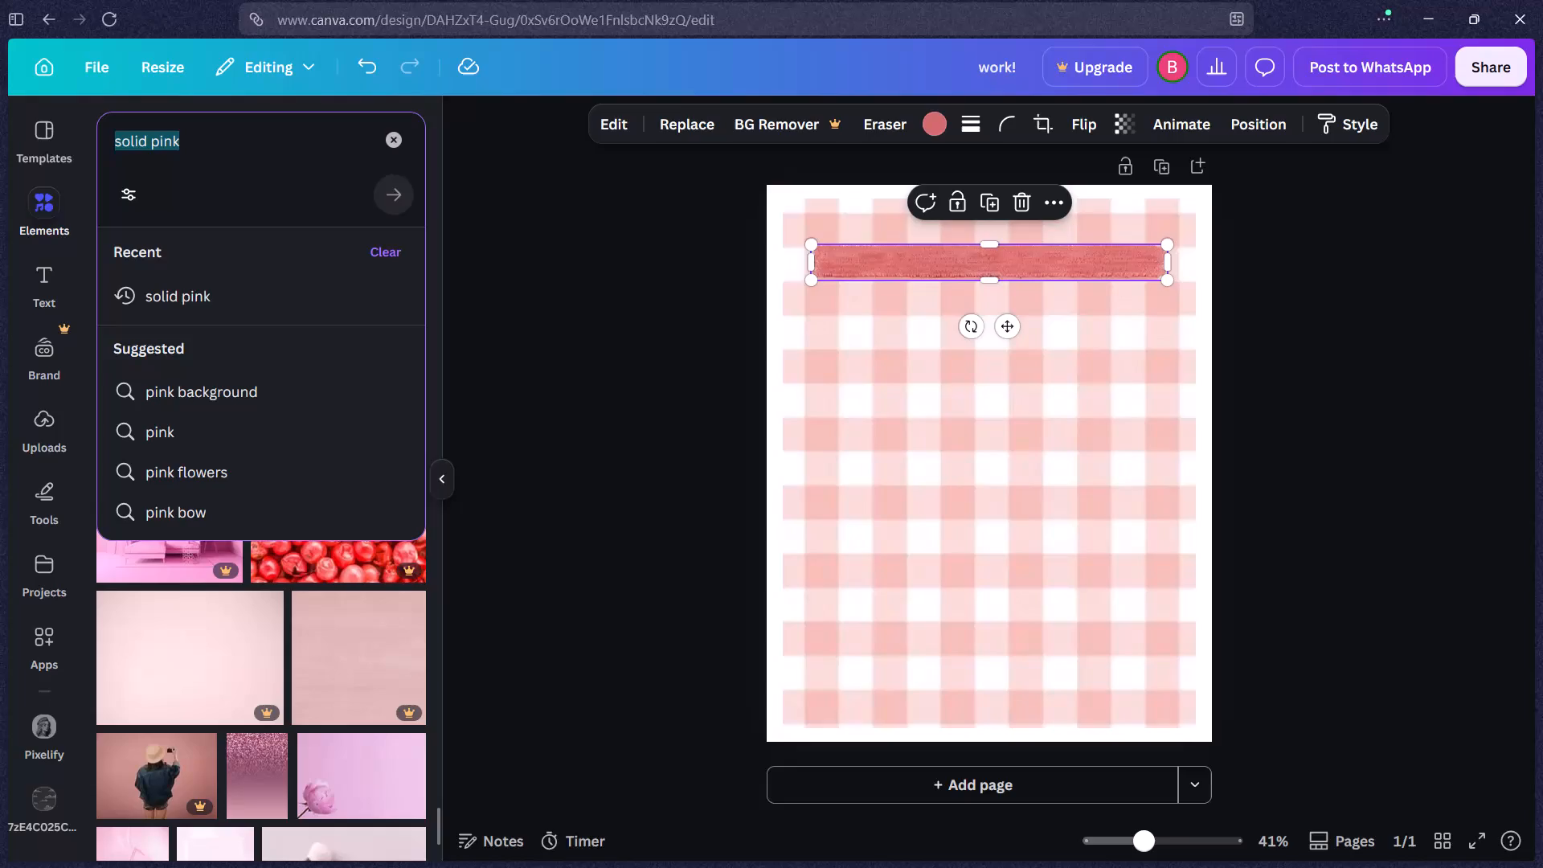
text(objhec)
key(BackSpace)
key(BackSpace)
key(BackSpace)
text(ects)
key(Return)
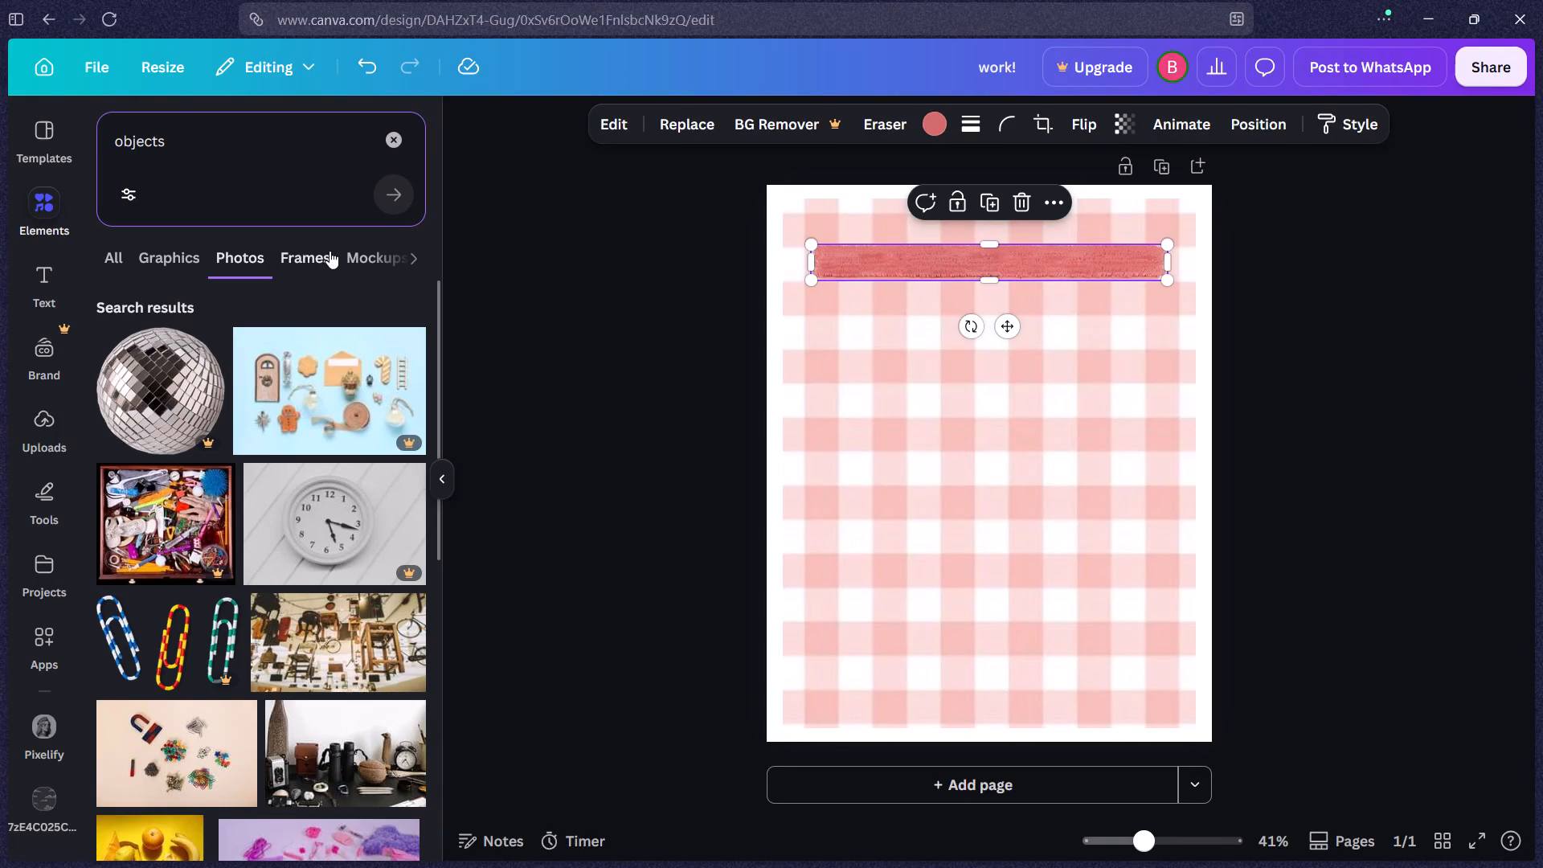
Look through the "objects" photo results for object photos that suit the pink gingham design.
scroll(289, 361, down, 4)
scroll(259, 579, down, 6)
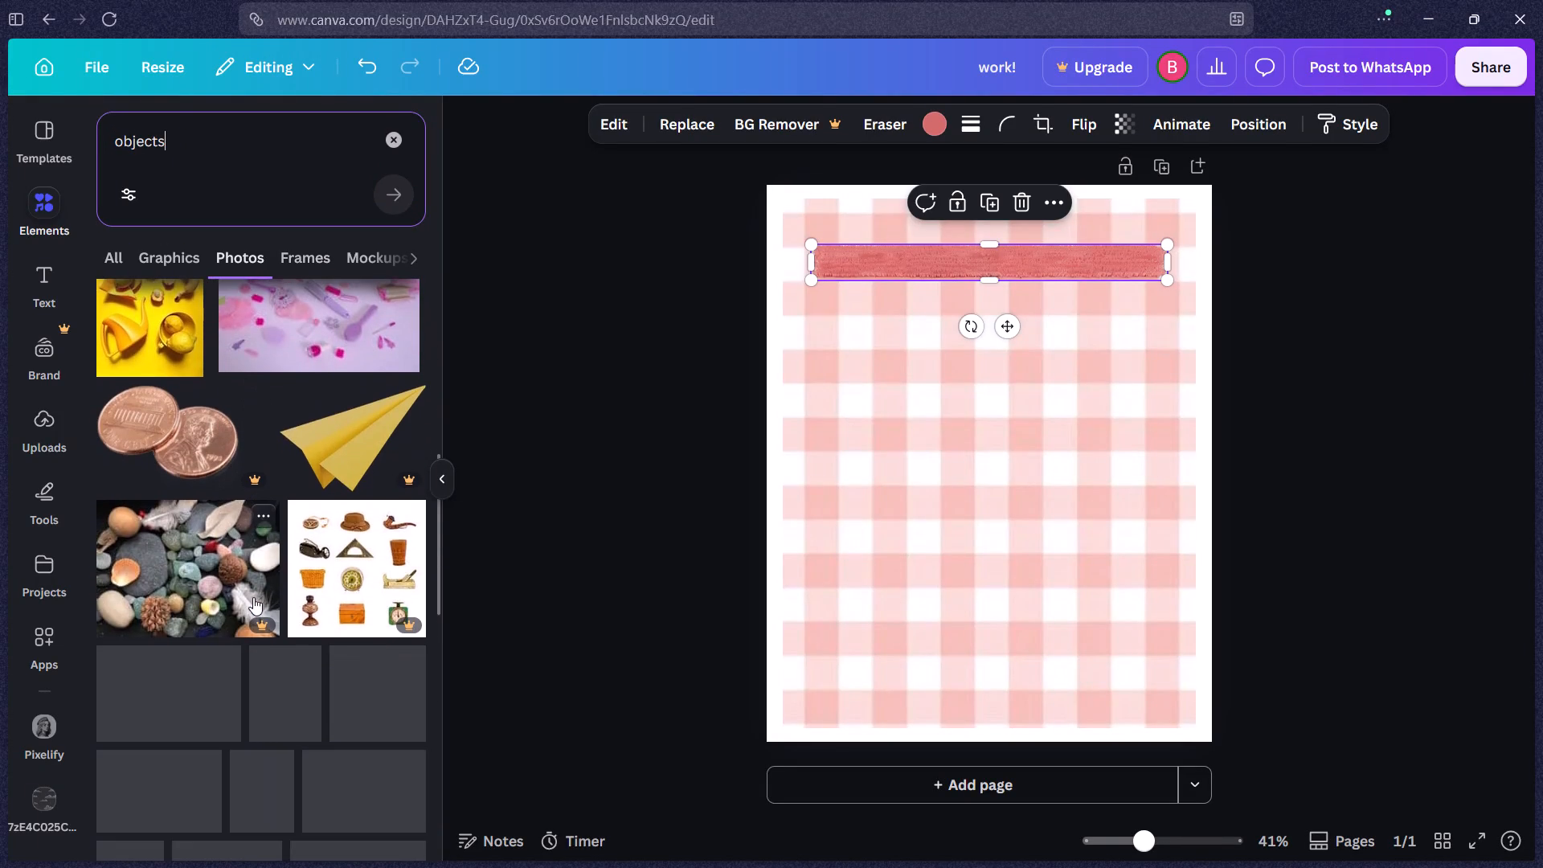
scroll(253, 597, down, 3)
click(1414, 371)
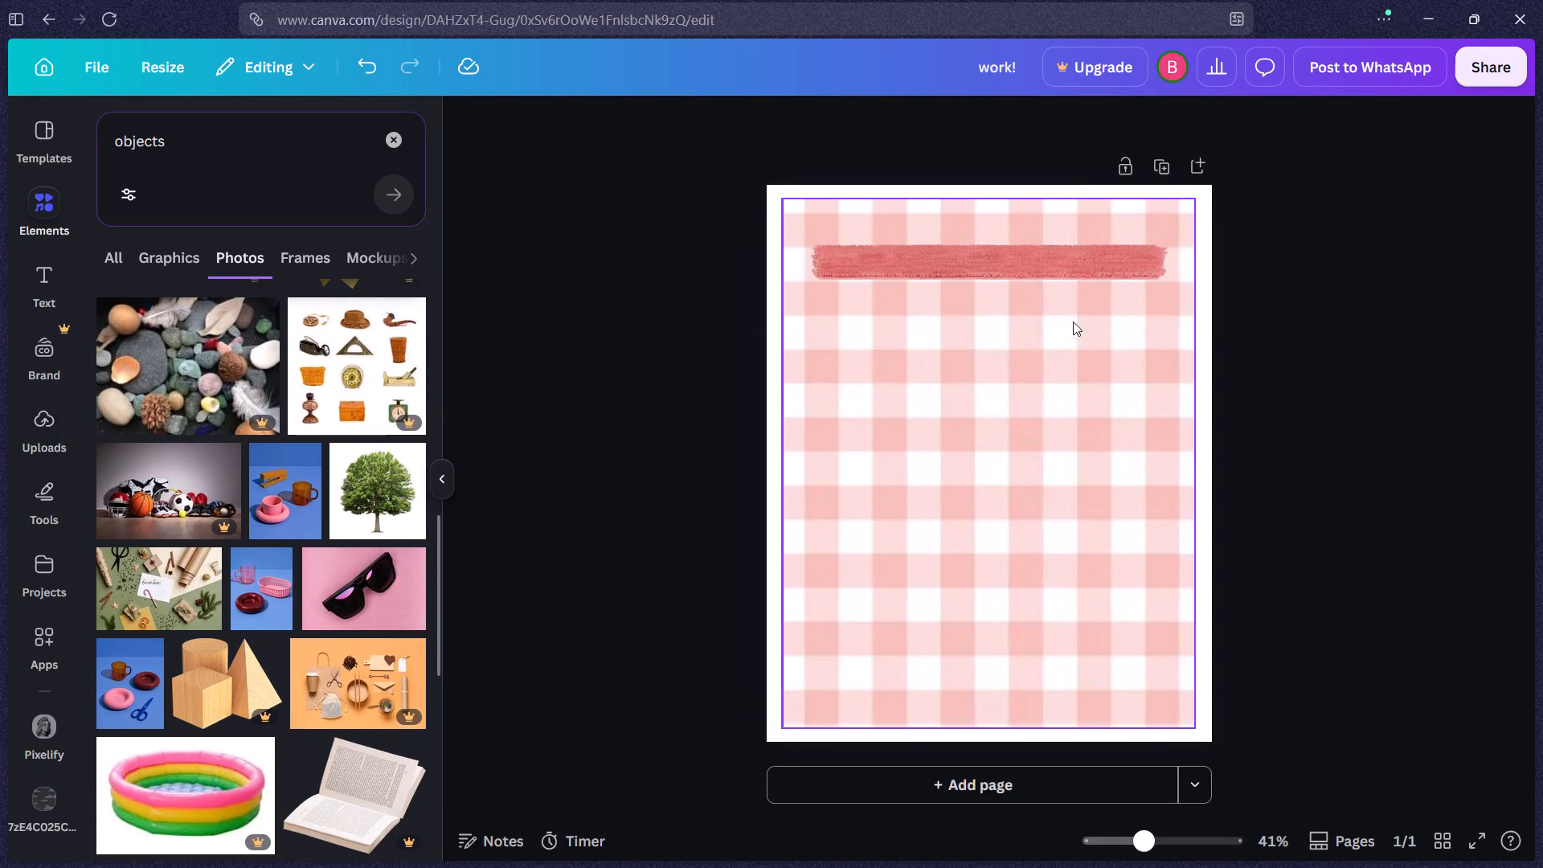
scroll(363, 410, down, 8)
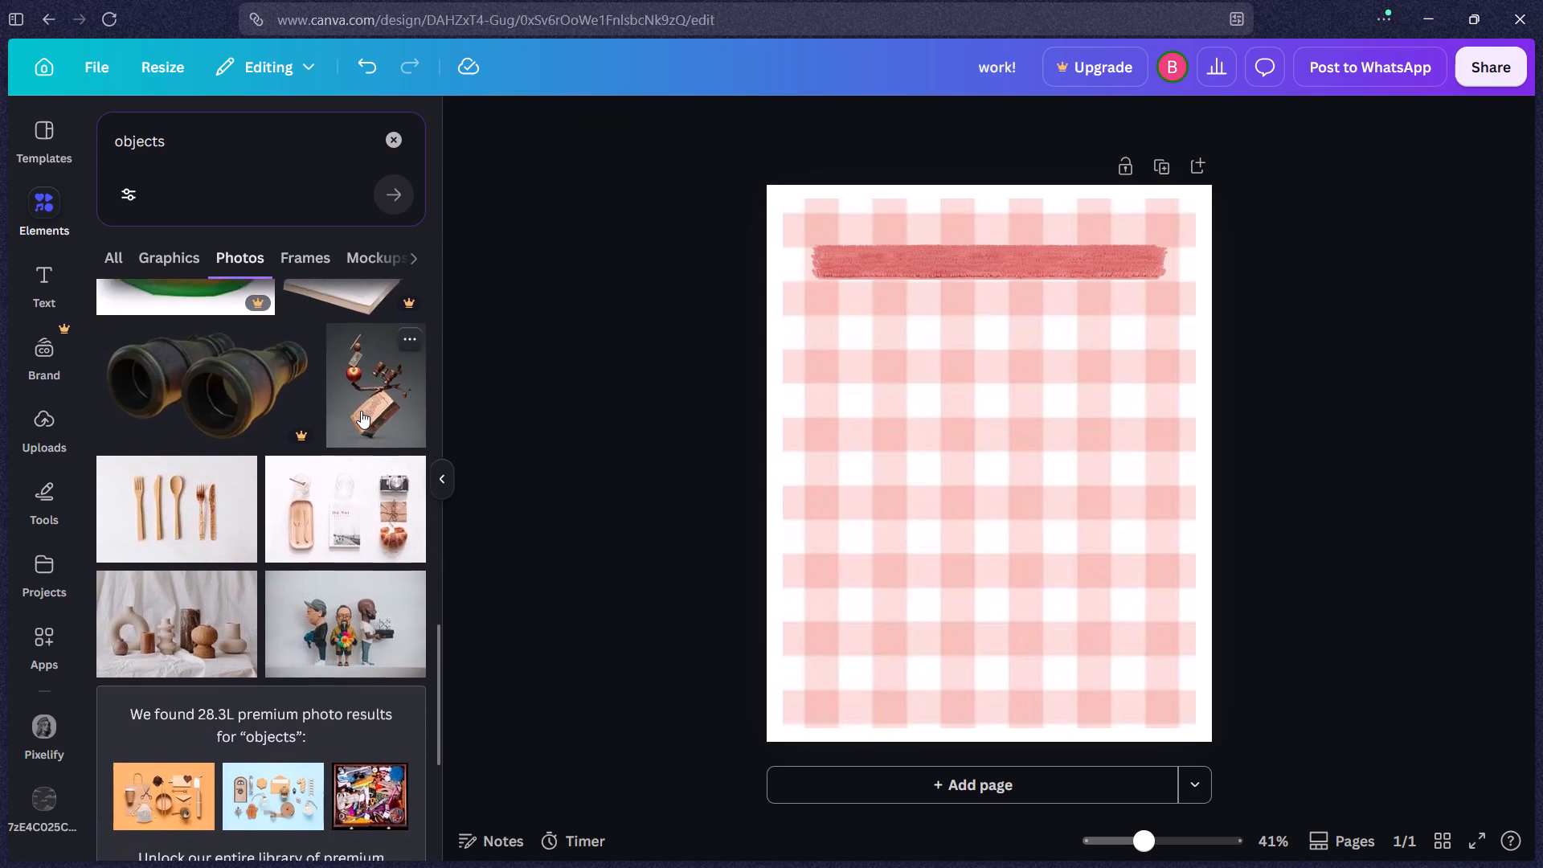
scroll(361, 411, down, 10)
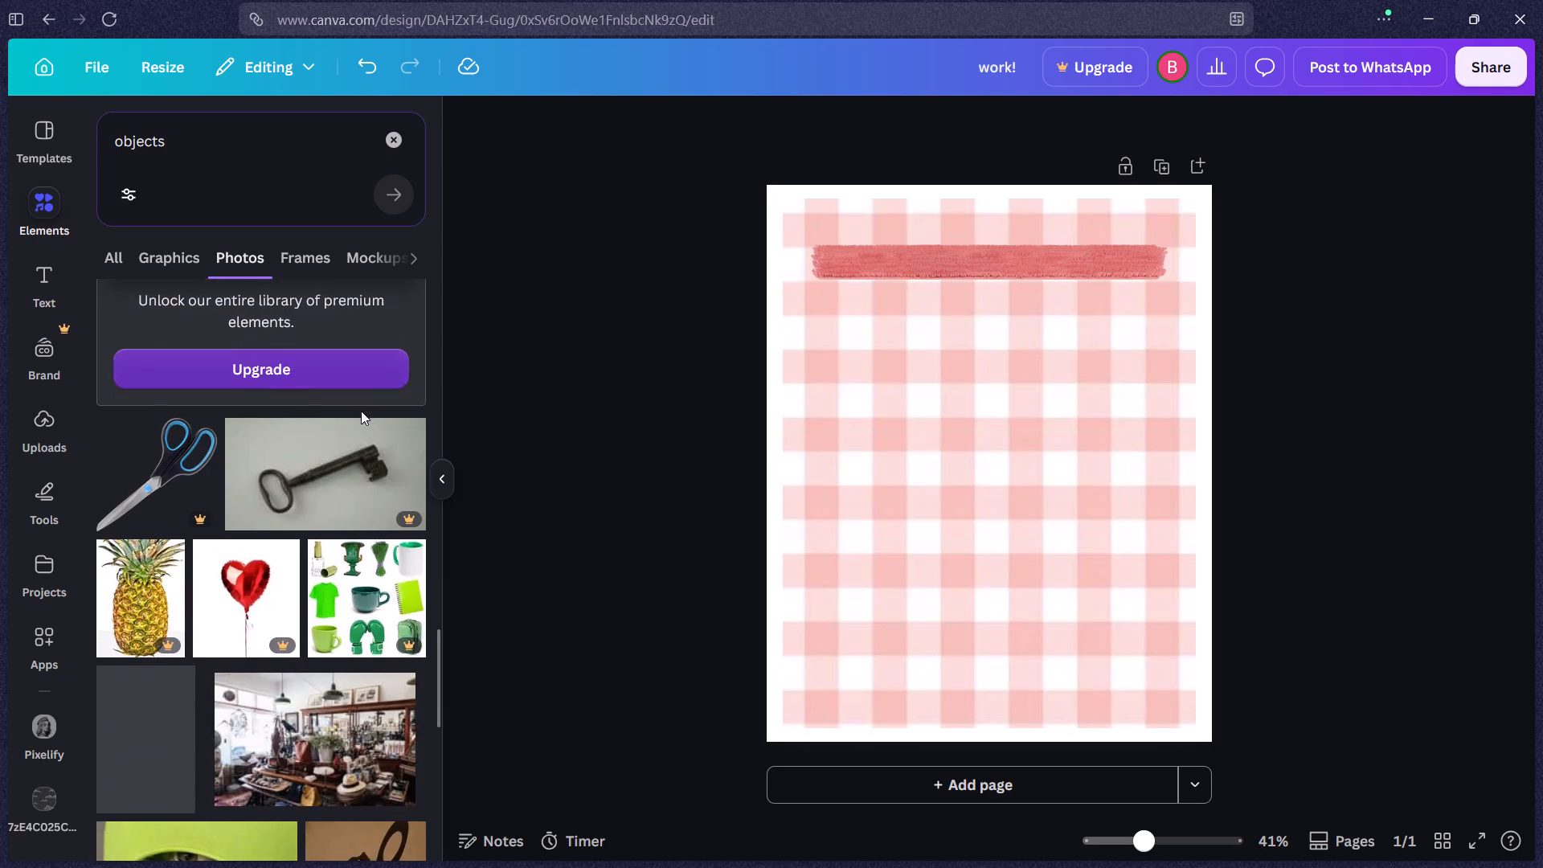
scroll(361, 411, up, 2)
scroll(361, 411, down, 4)
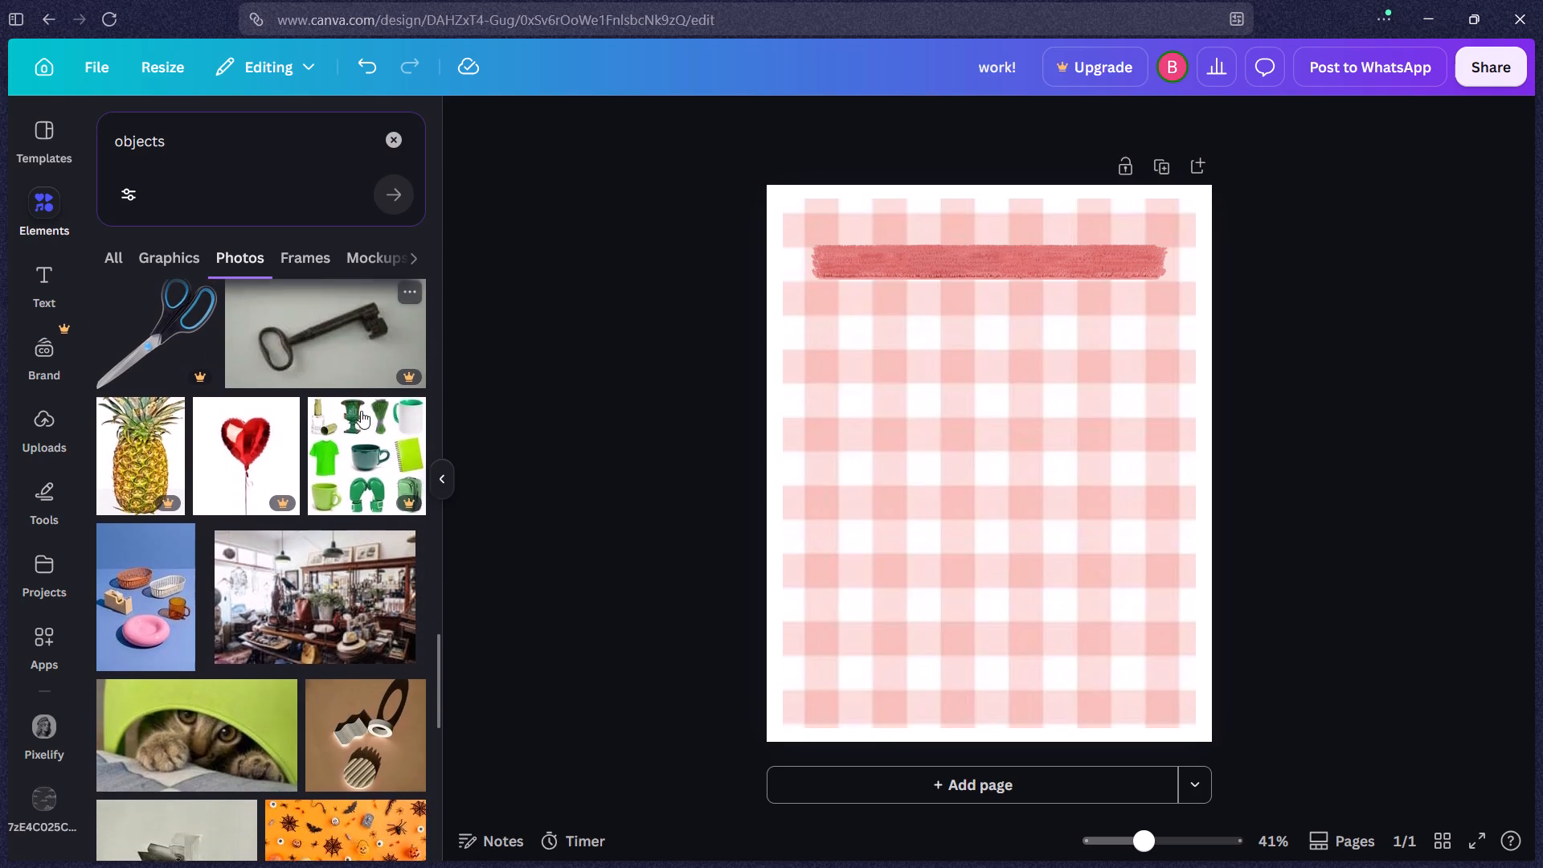
scroll(361, 411, down, 10)
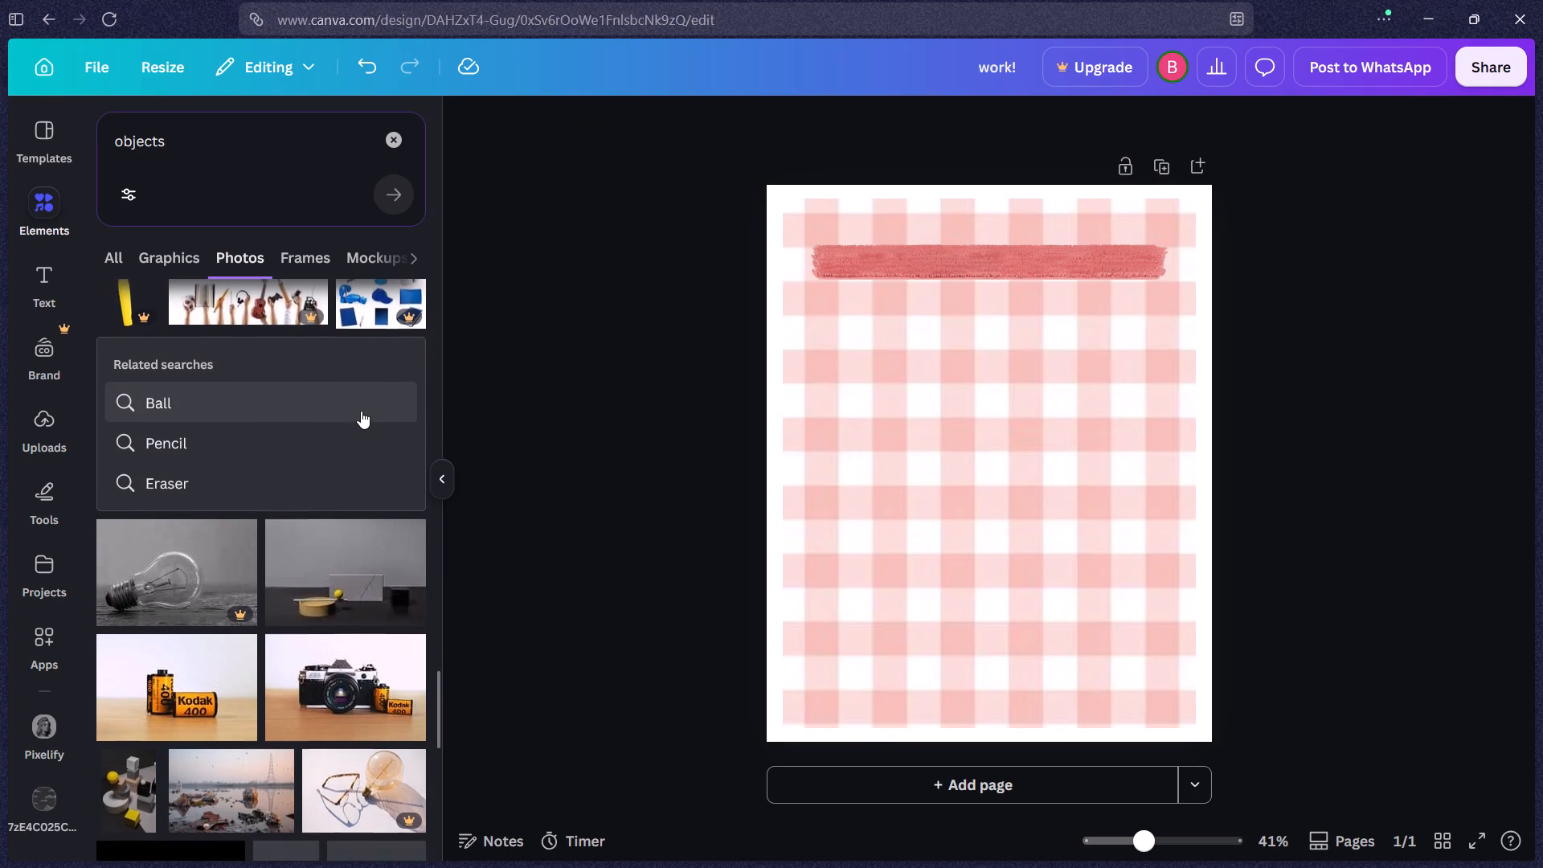
scroll(361, 411, down, 7)
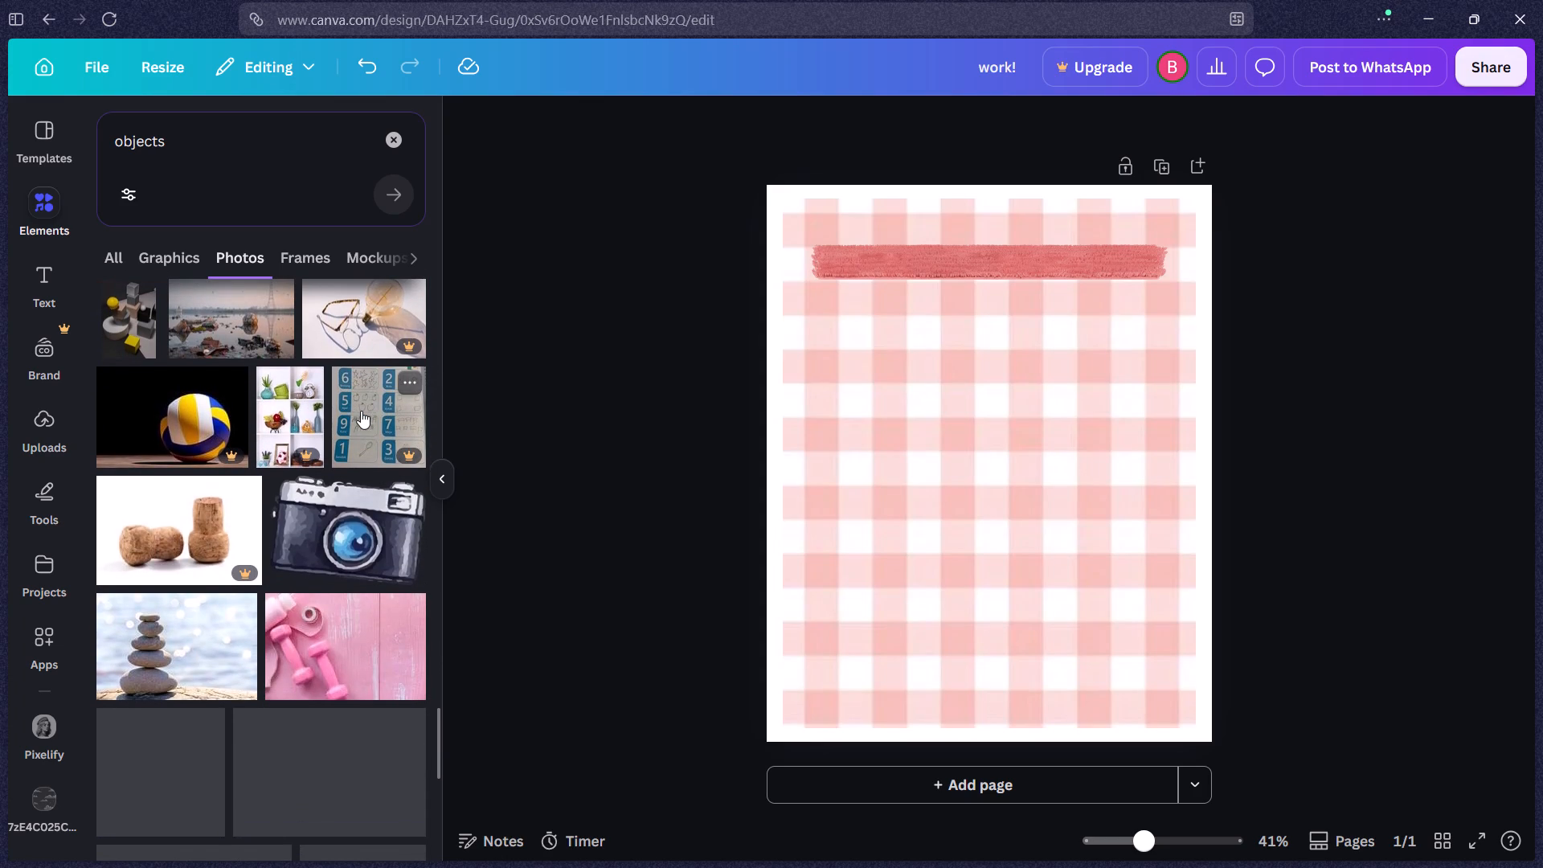
scroll(361, 411, down, 1)
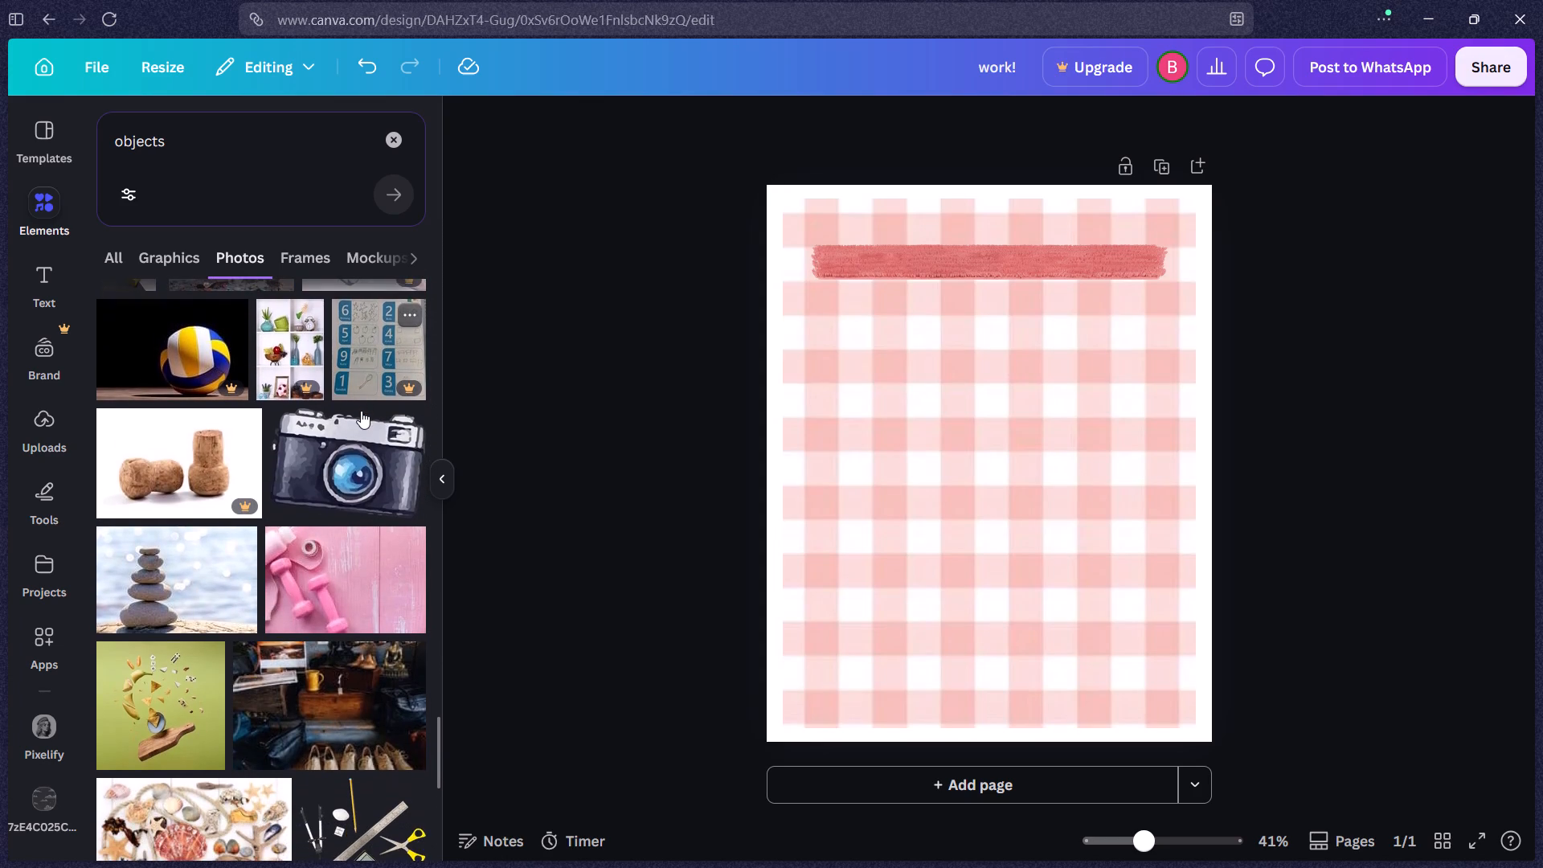
scroll(361, 411, down, 7)
scroll(297, 378, down, 3)
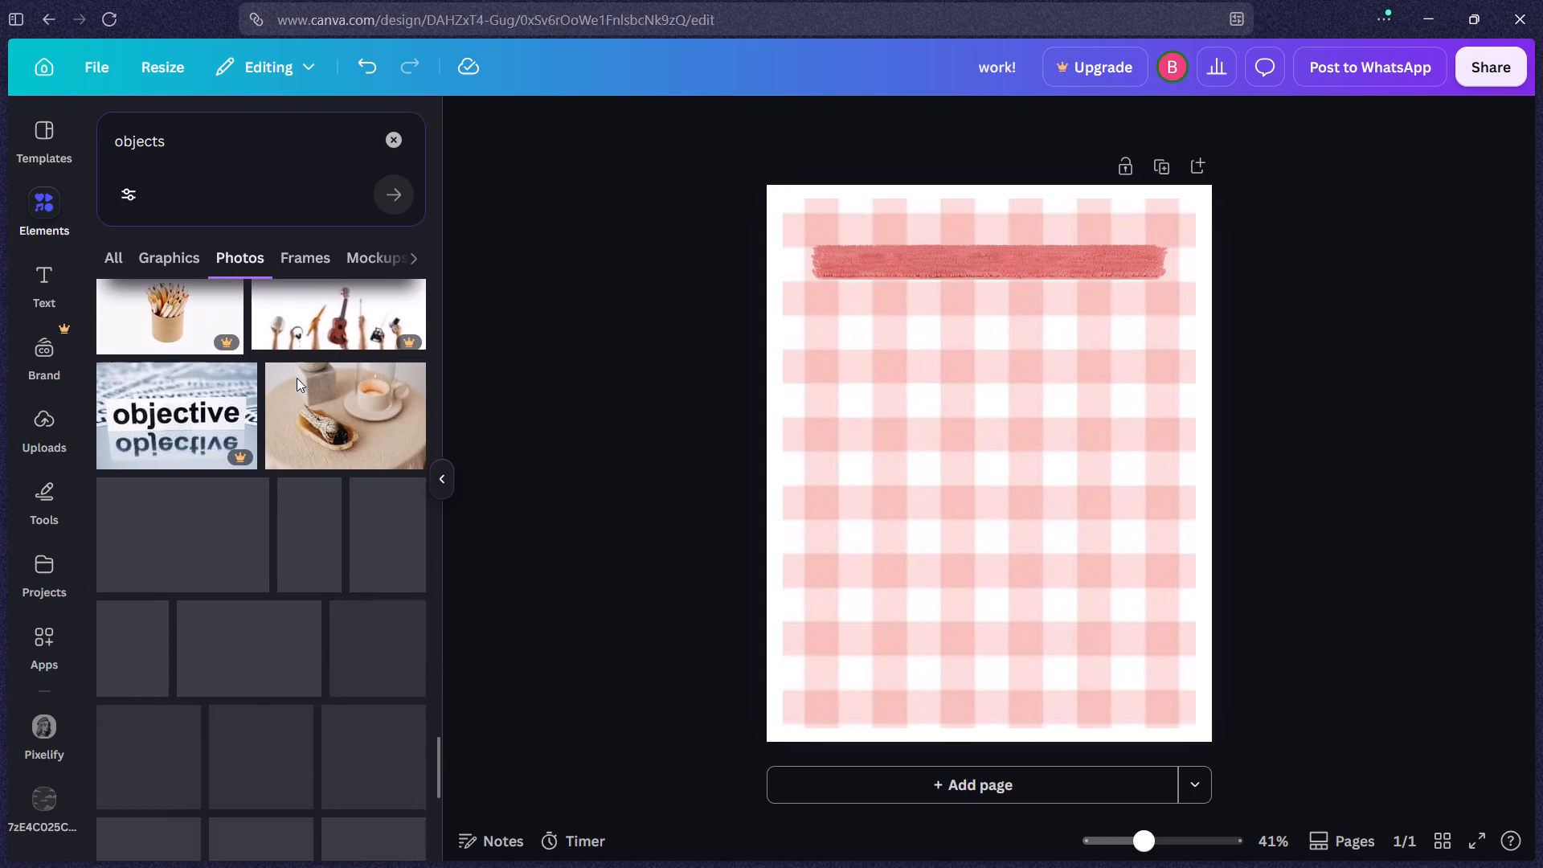
Search the photo library for "crafts" and look through the results.
drag(256, 140, 70, 153)
text(crafts)
key(Return)
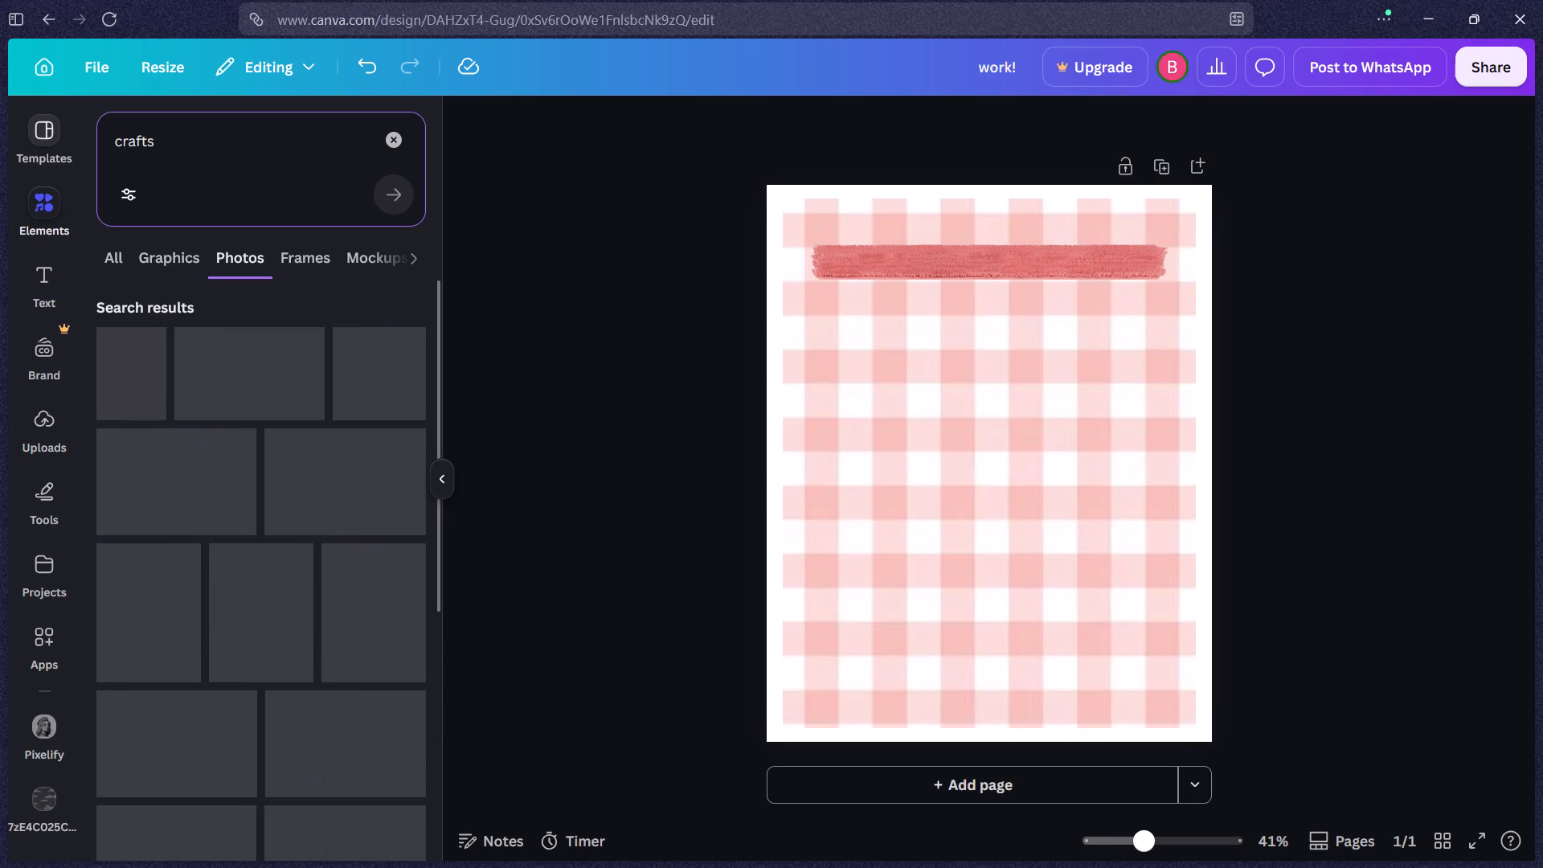
scroll(219, 441, down, 3)
Search the photo library for "stickers".
double_click(235, 125)
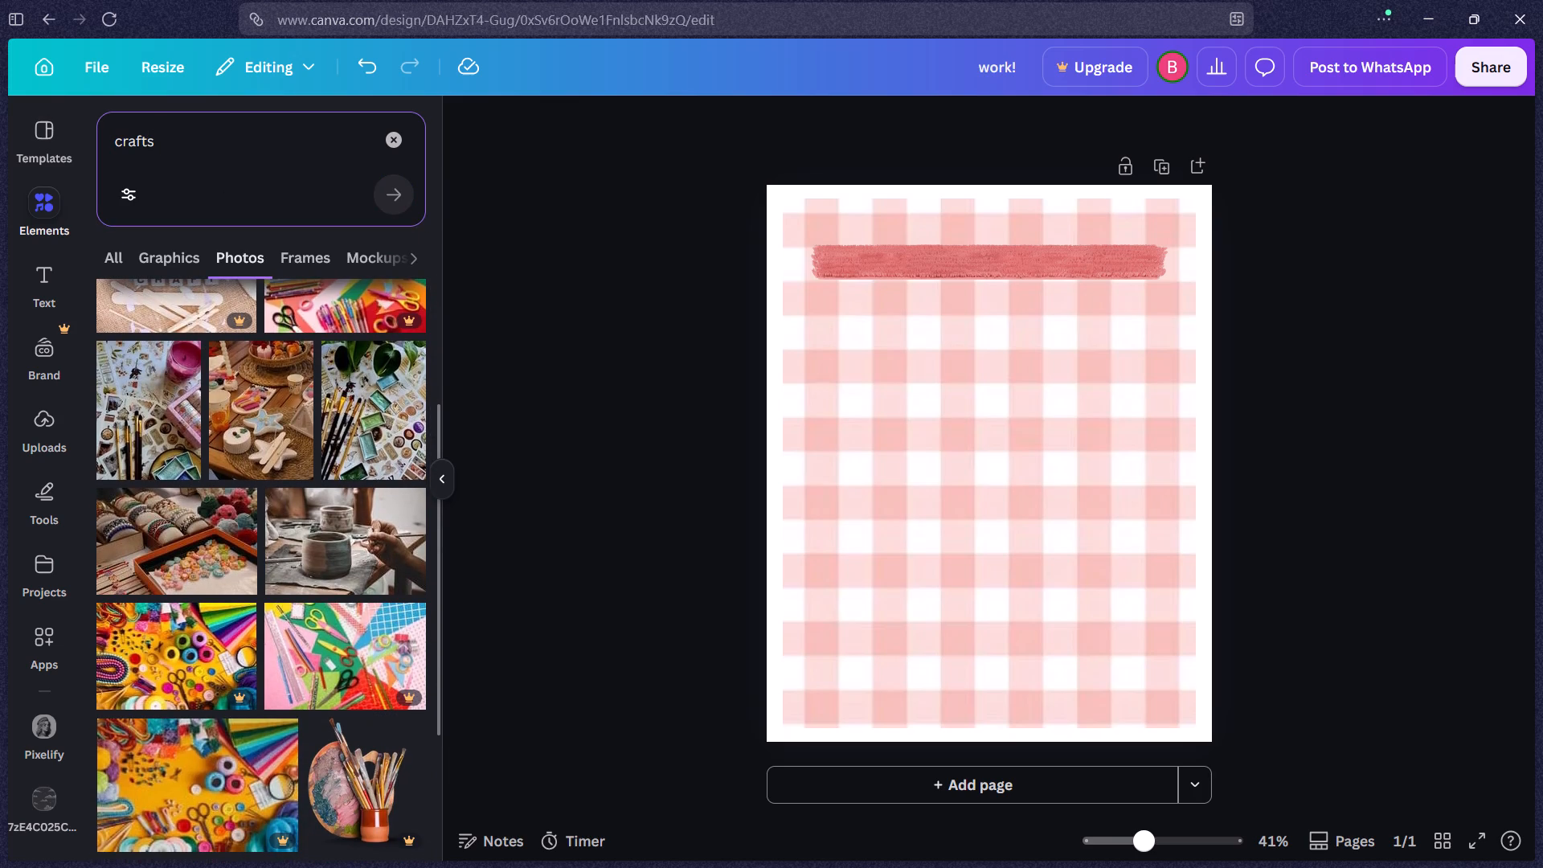
double_click(212, 154)
key(ctrl+a)
text(stickerts)
key(Return)
key(BackSpace)
key(BackSpace)
text(rs)
key(BackSpace)
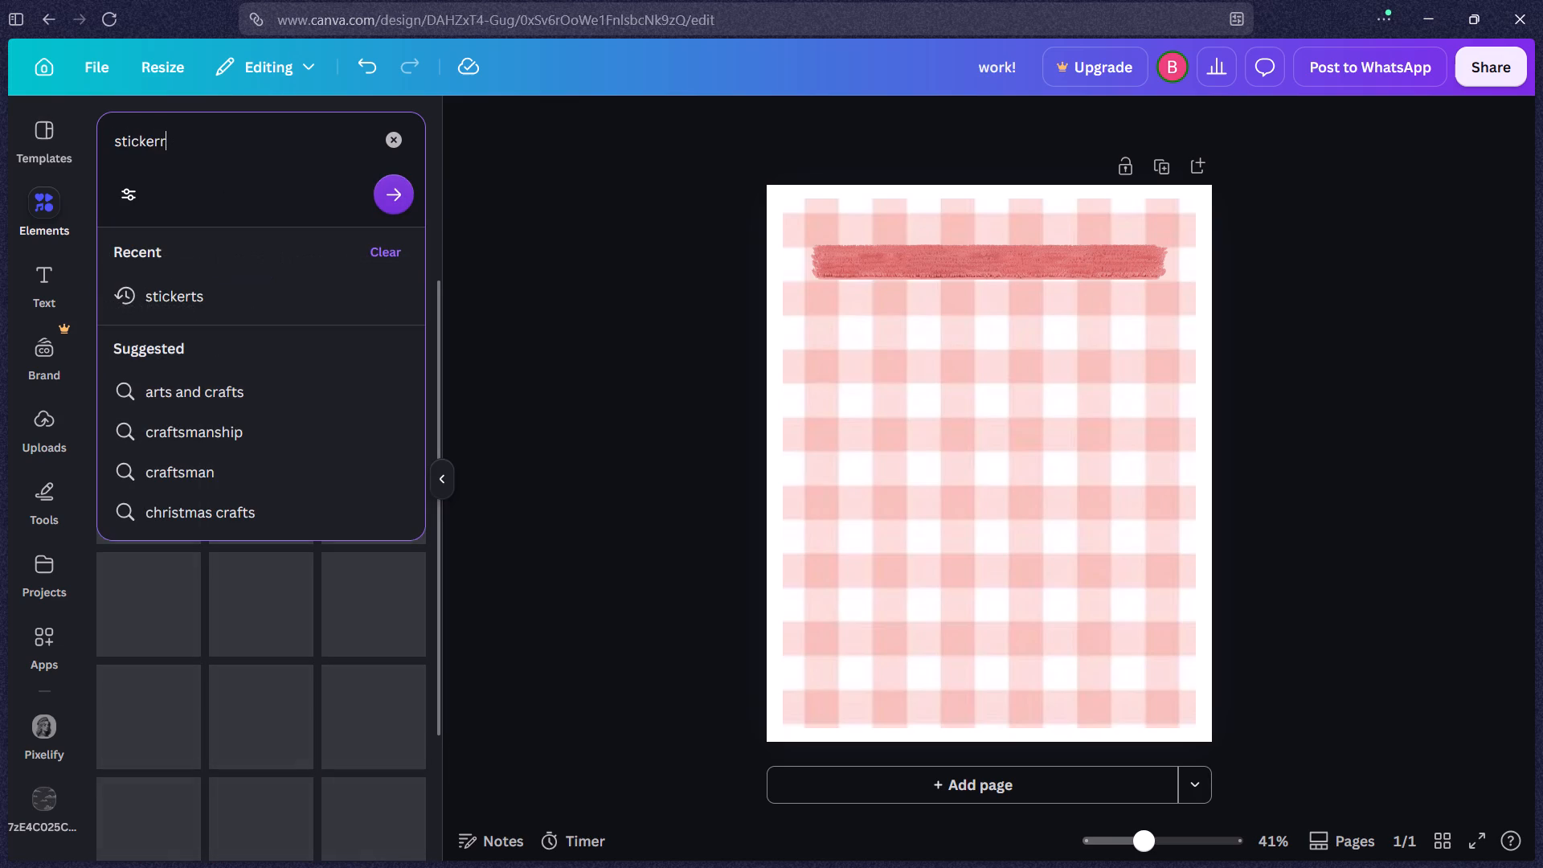
key(BackSpace)
text(s\)
key(Return)
key(BackSpace)
key(Return)
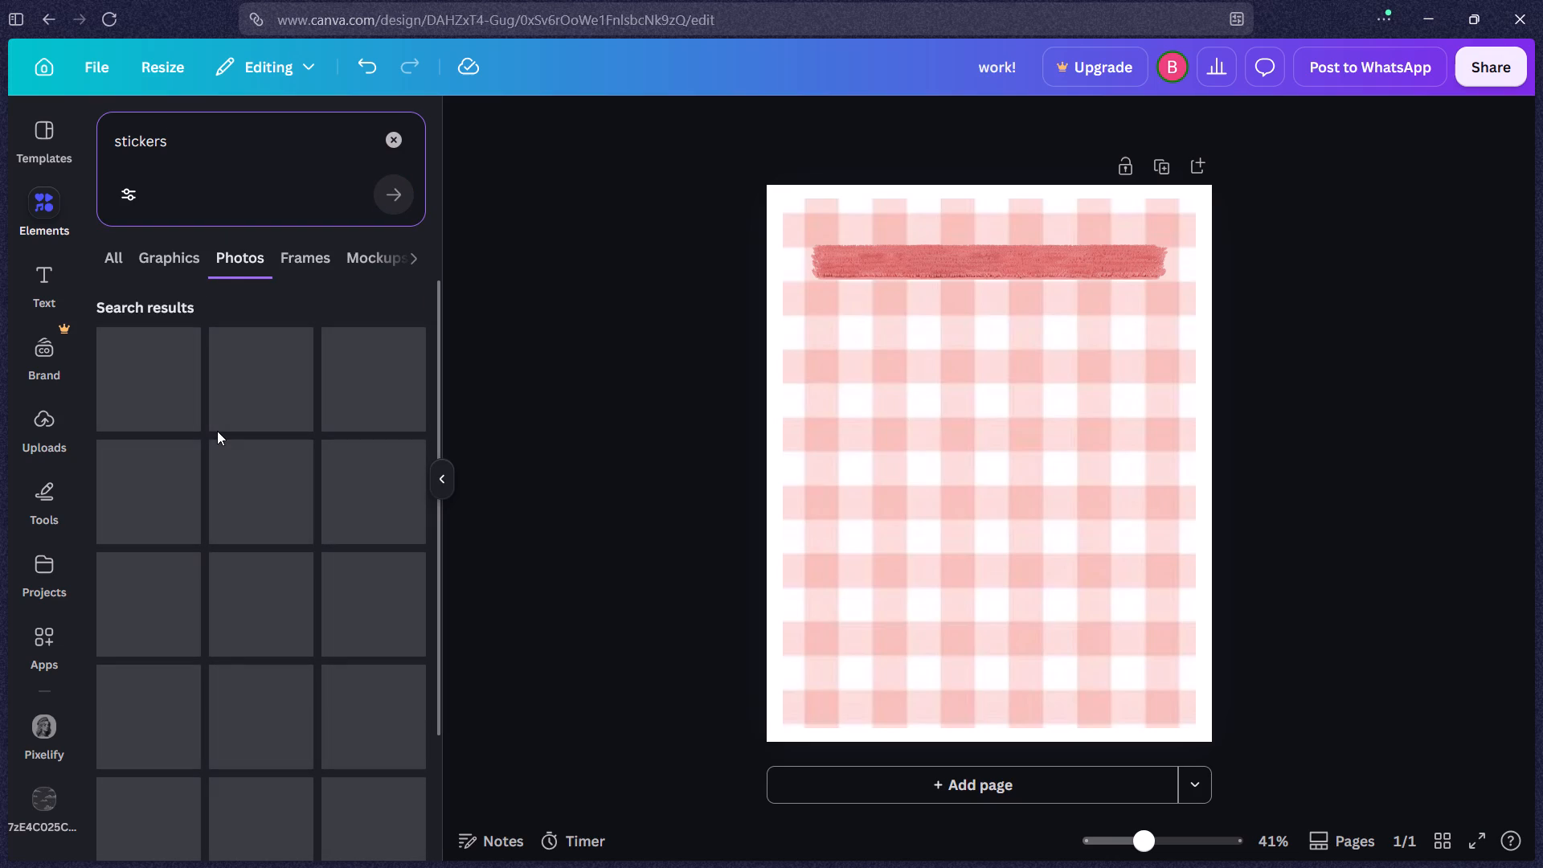
Search the photo library for "paper".
double_click(256, 127)
double_click(170, 129)
key(ctrl+BackSpace)
text(papr)
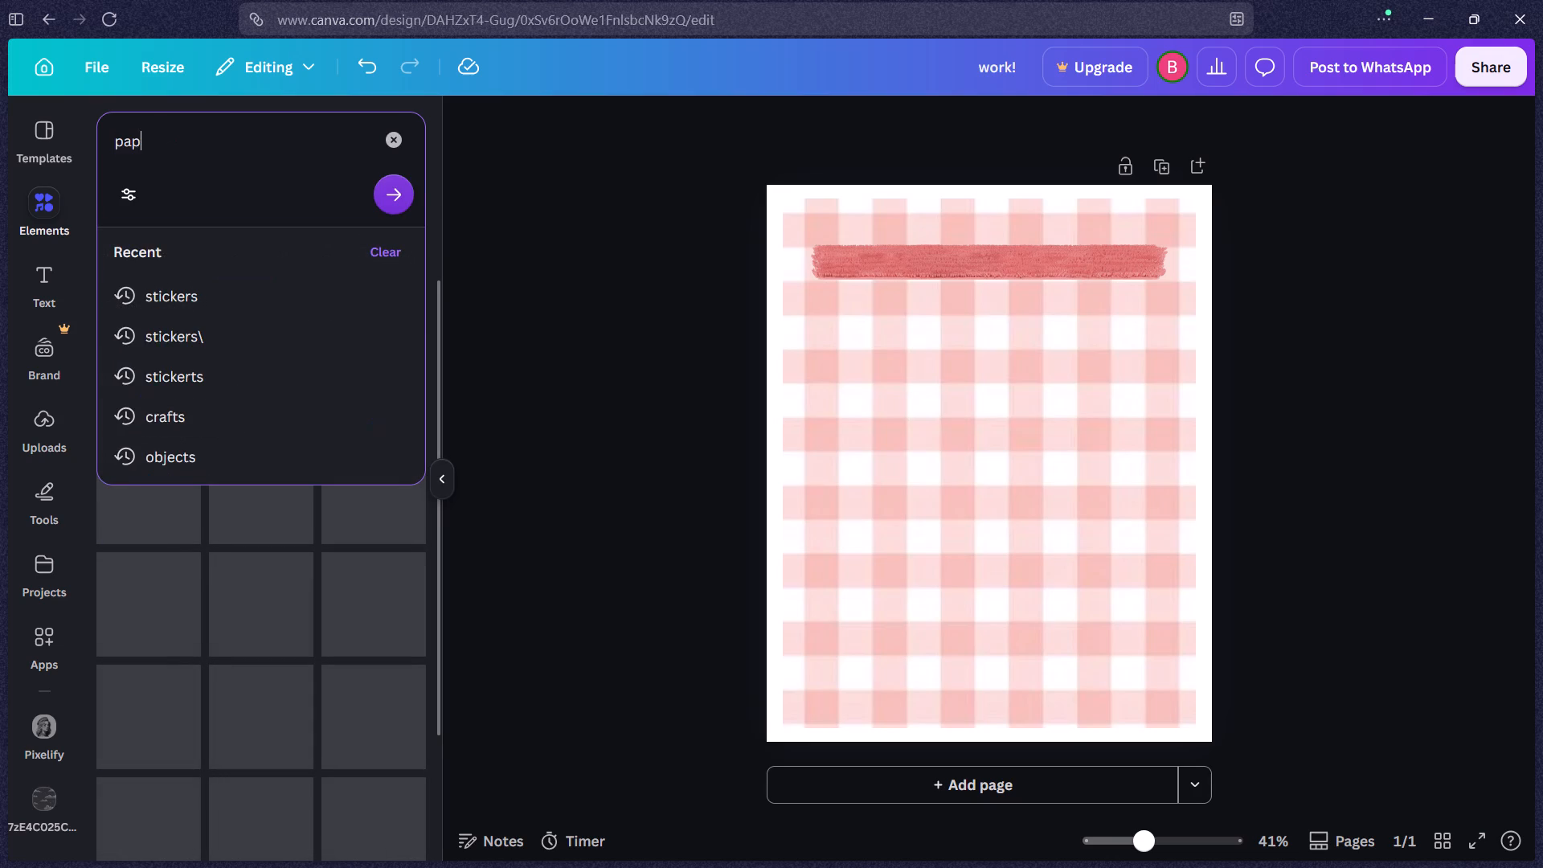
key(BackSpace)
text(er)
key(Return)
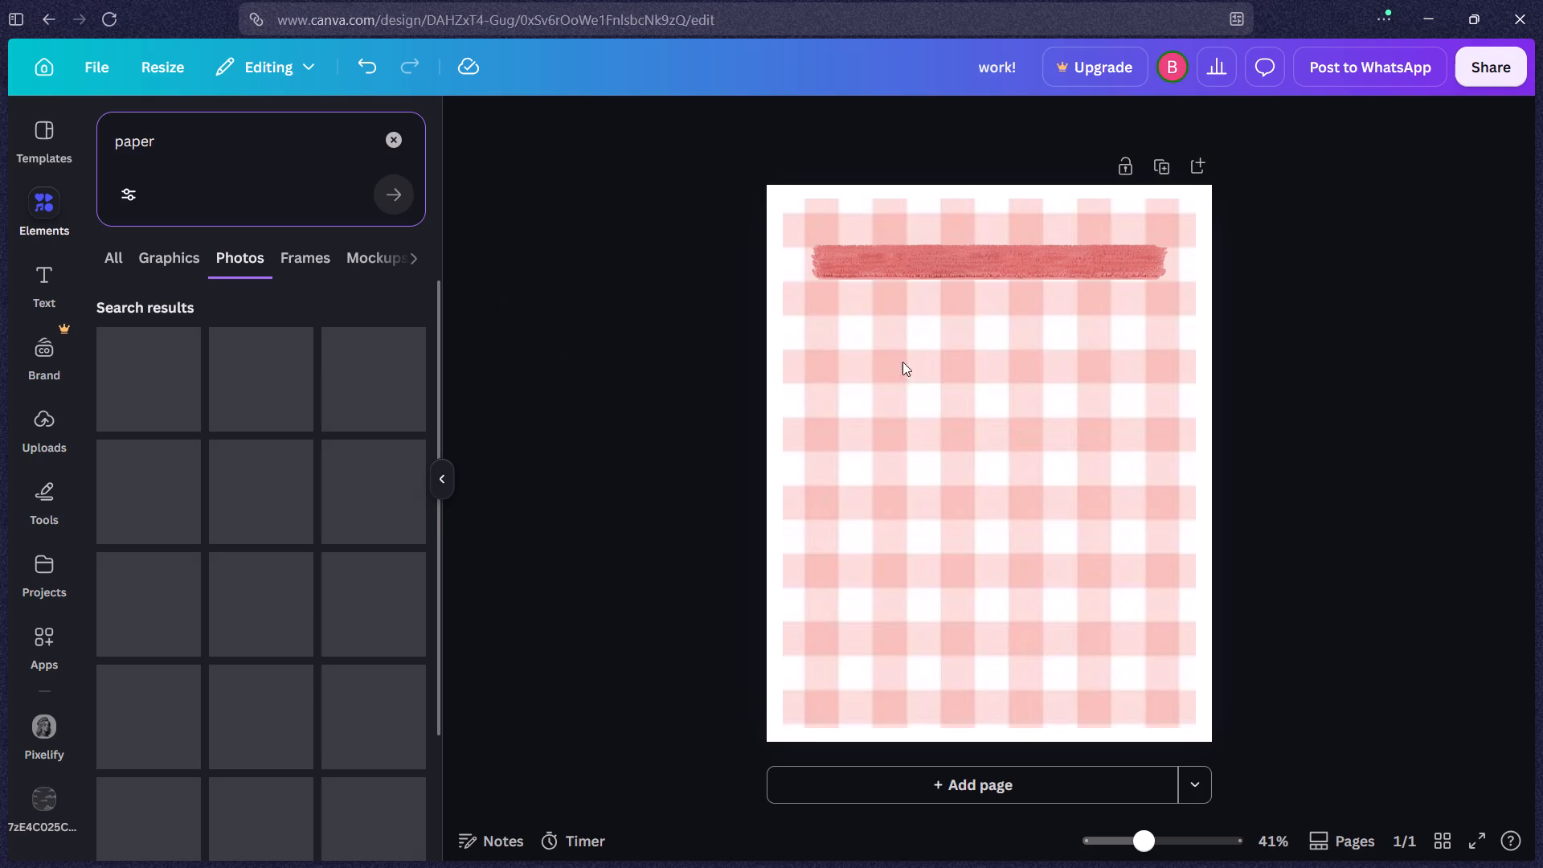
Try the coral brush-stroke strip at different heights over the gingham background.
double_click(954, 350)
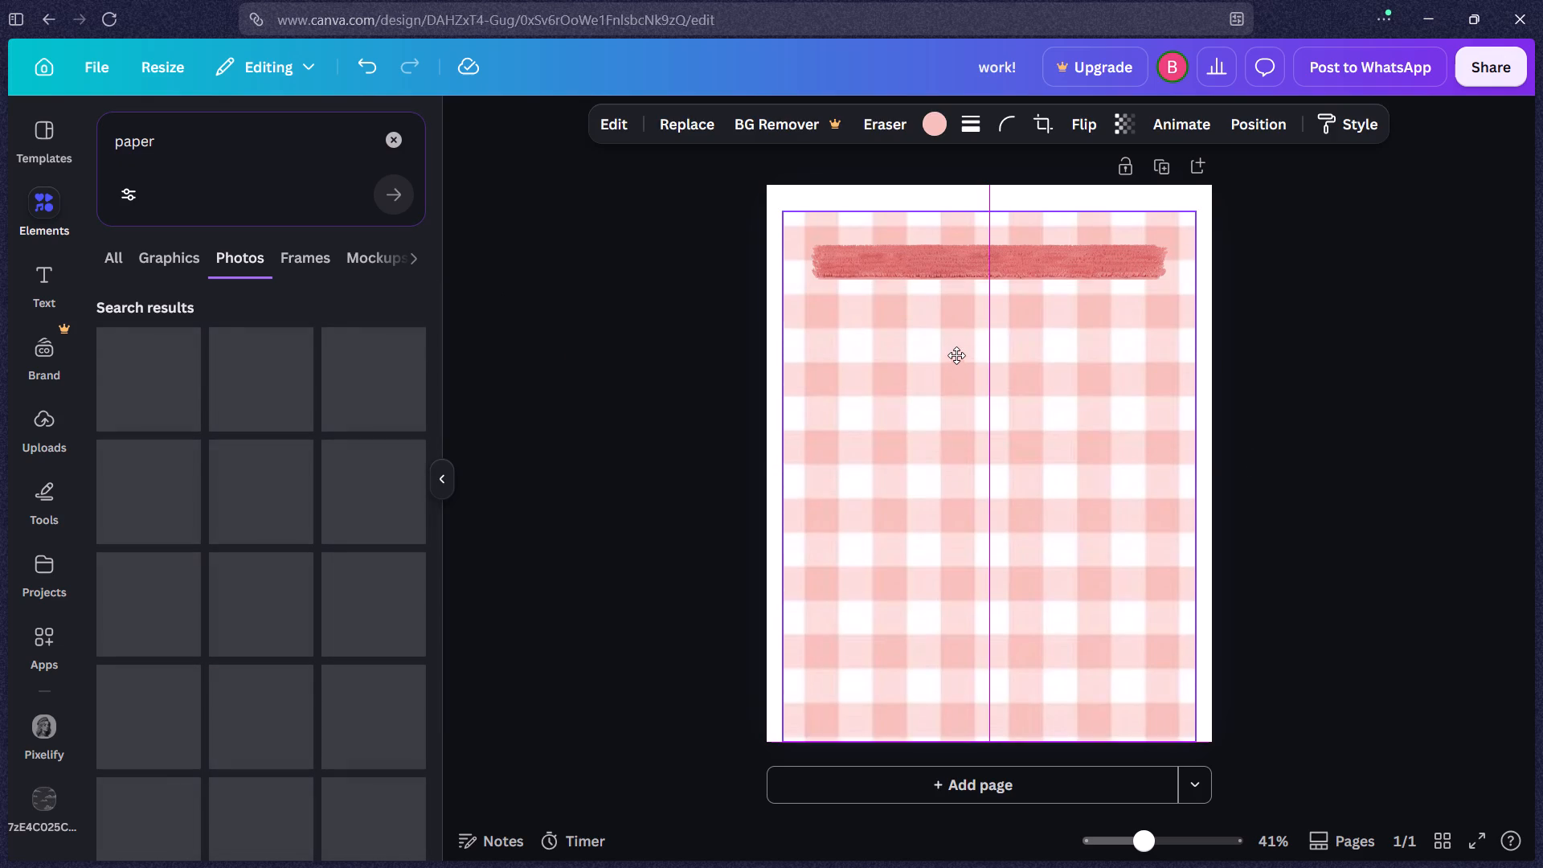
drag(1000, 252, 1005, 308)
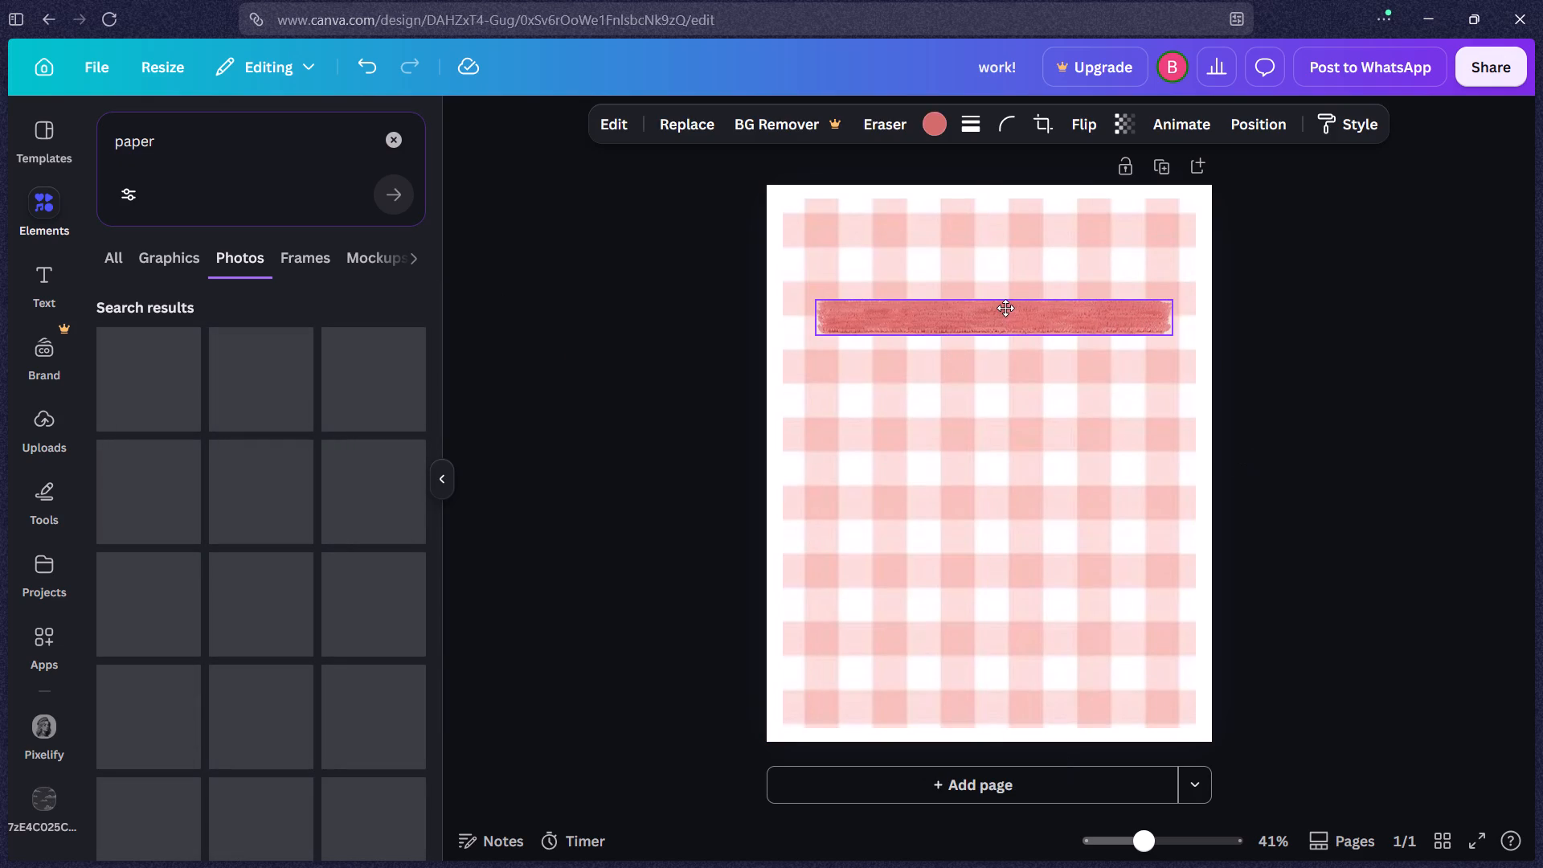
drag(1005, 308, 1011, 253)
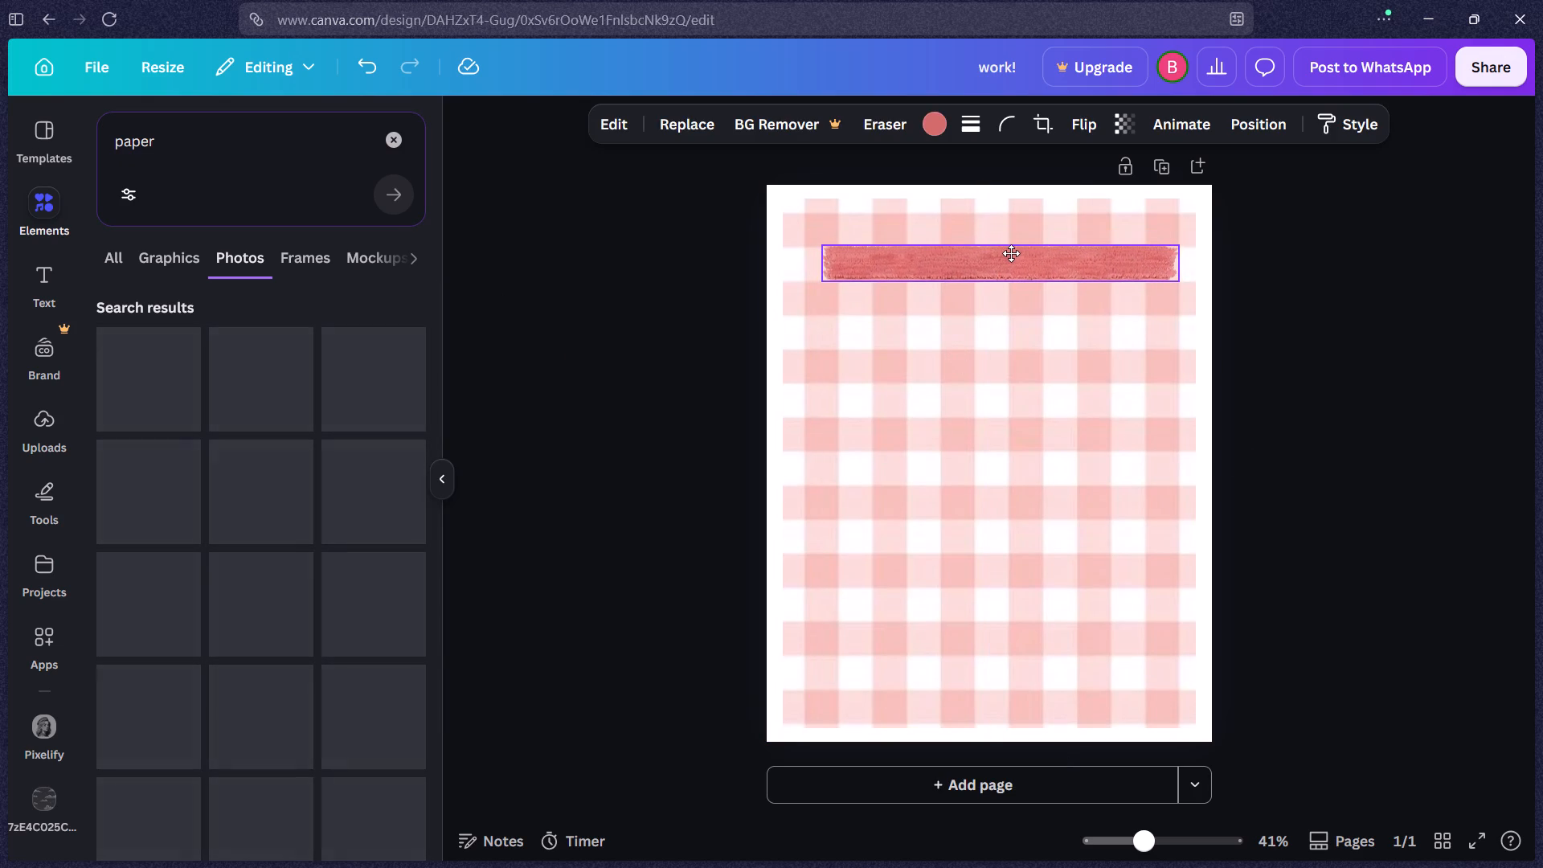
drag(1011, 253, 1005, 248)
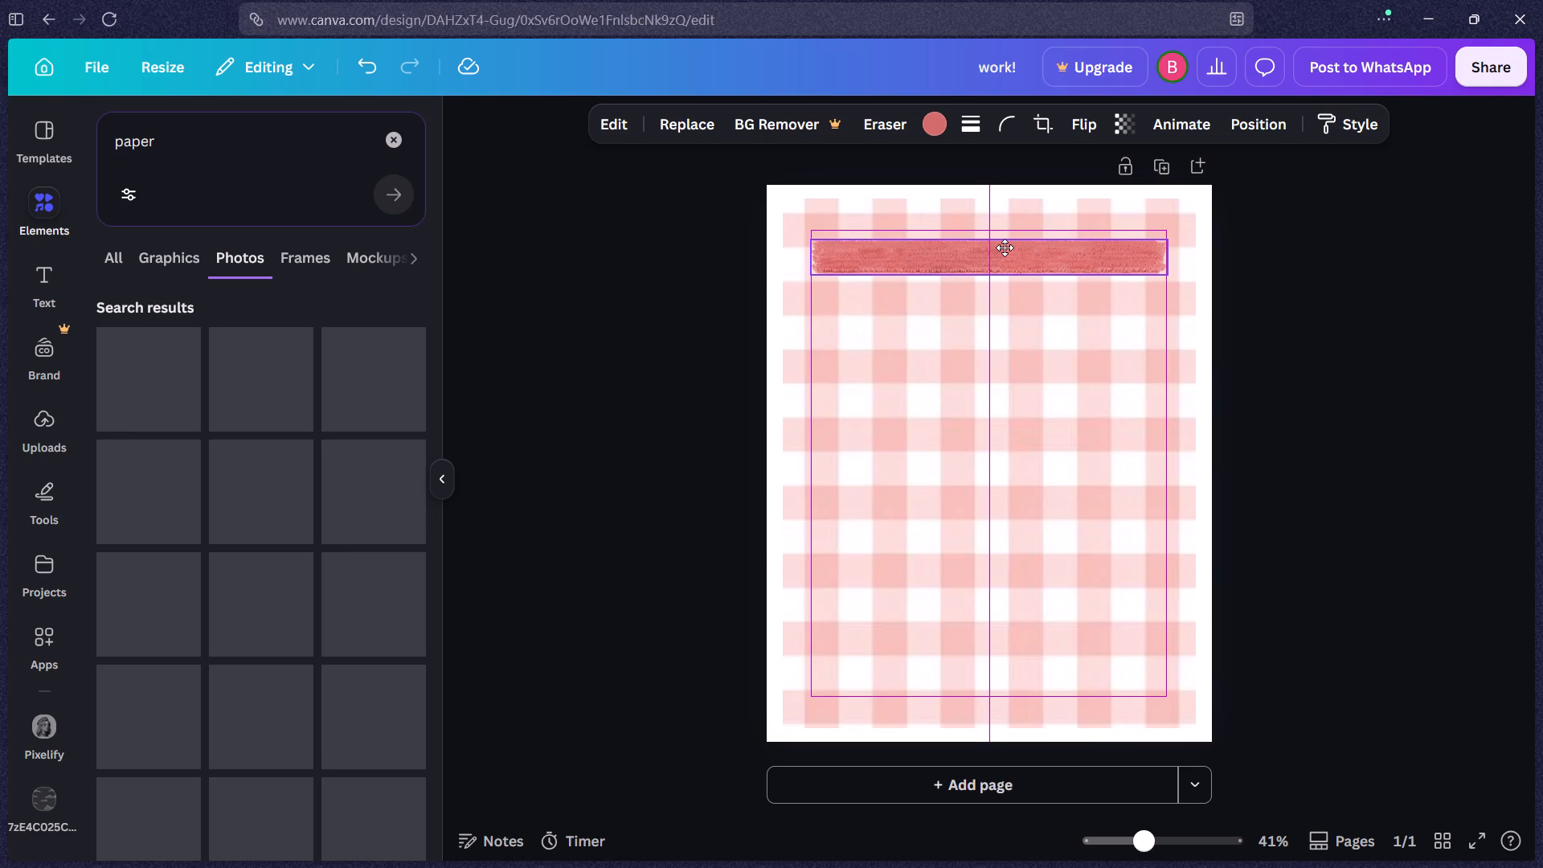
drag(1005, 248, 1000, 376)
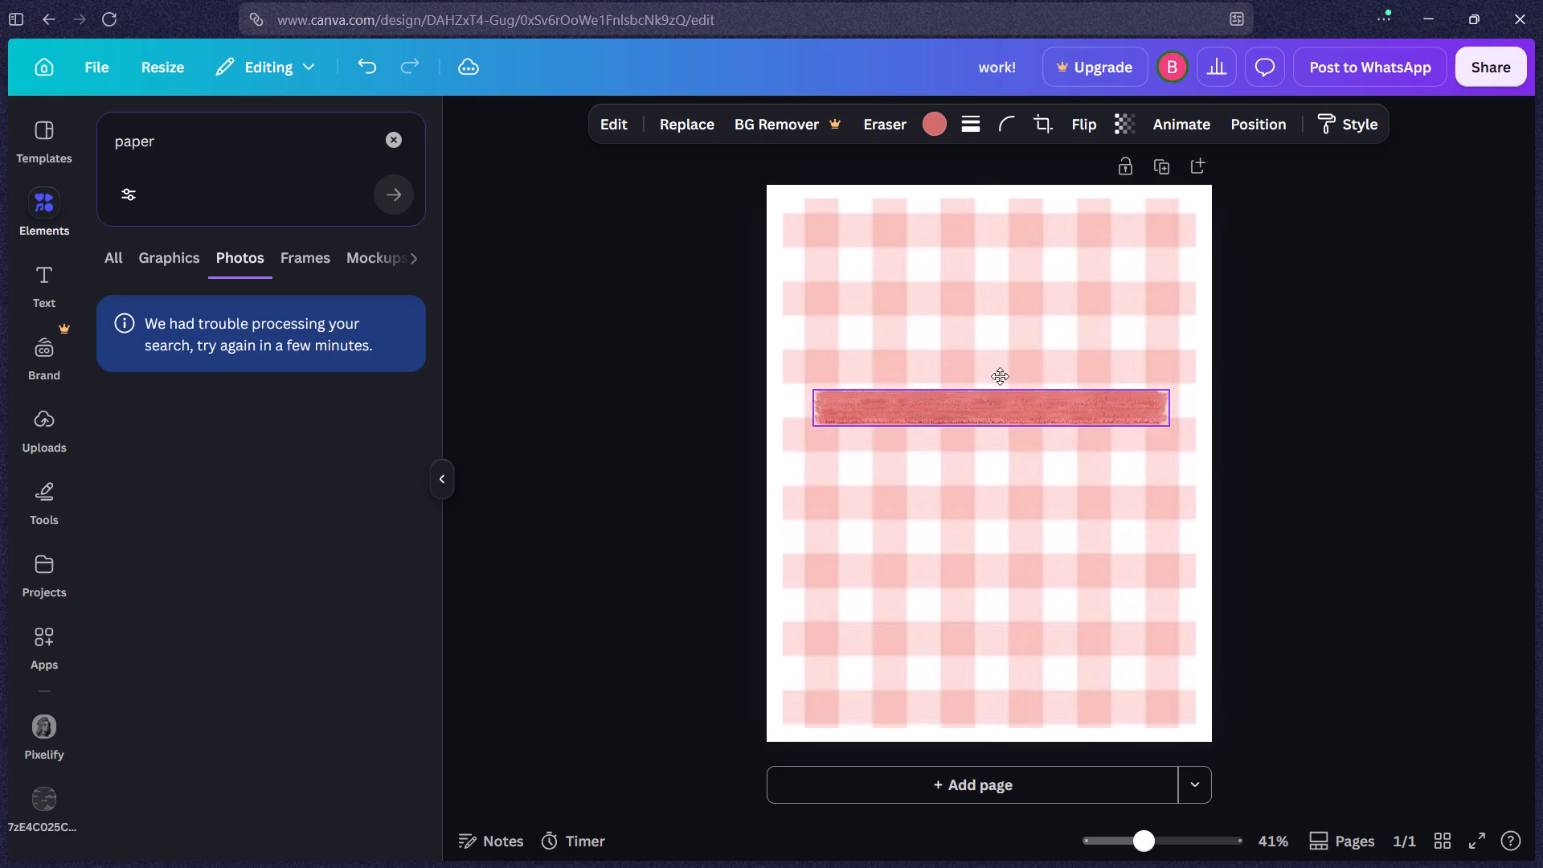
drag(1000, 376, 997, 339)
Retry the photo library search for "paper".
click(213, 125)
click(199, 148)
key(Delete)
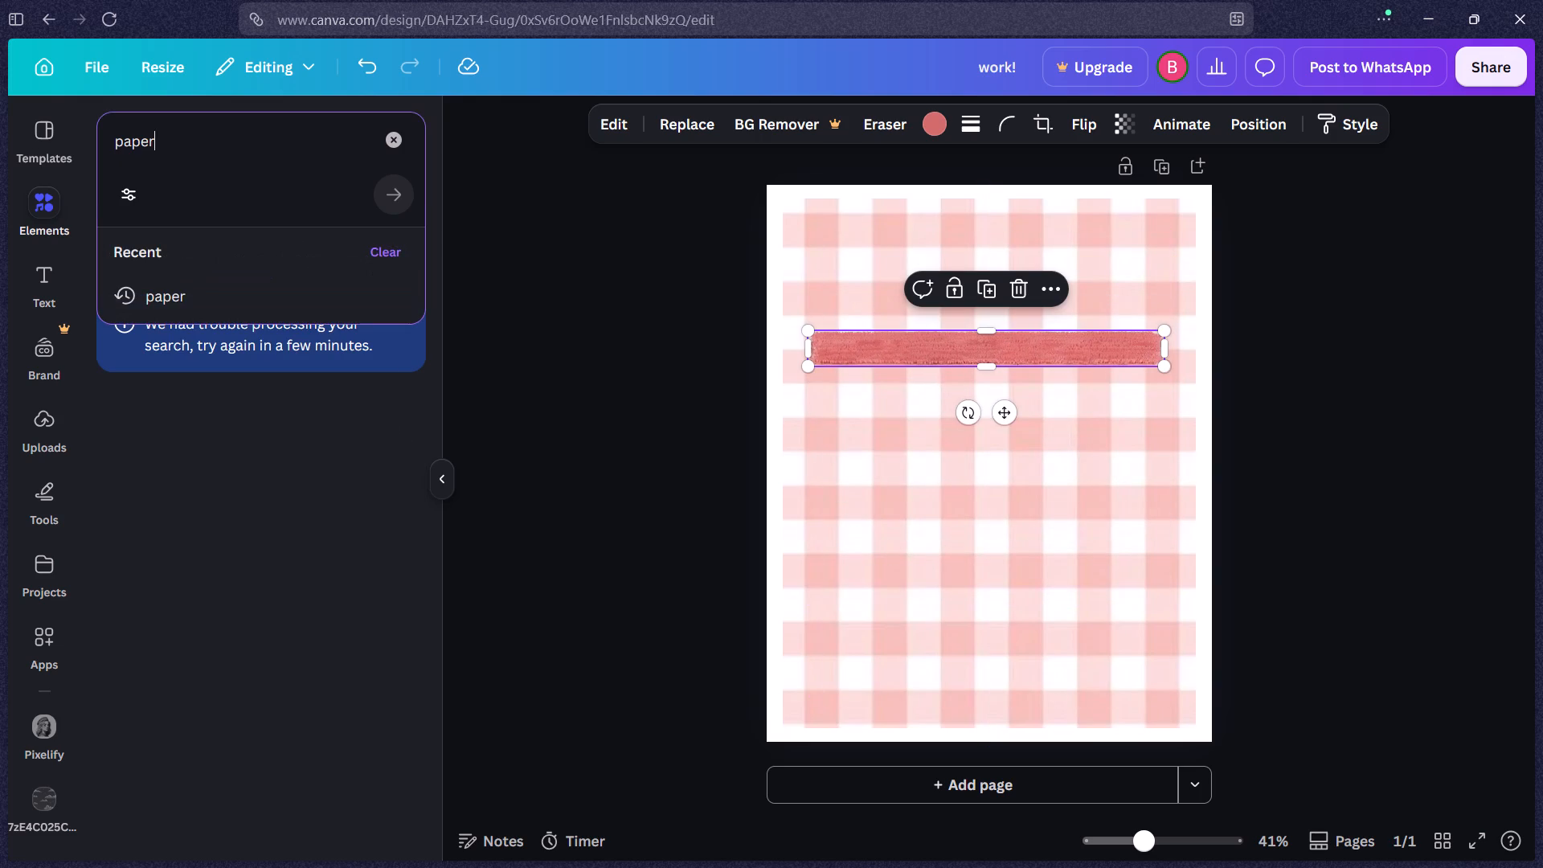
key(BackSpace)
key(r)
key(Return)
Reload the design page in the browser.
click(100, 0)
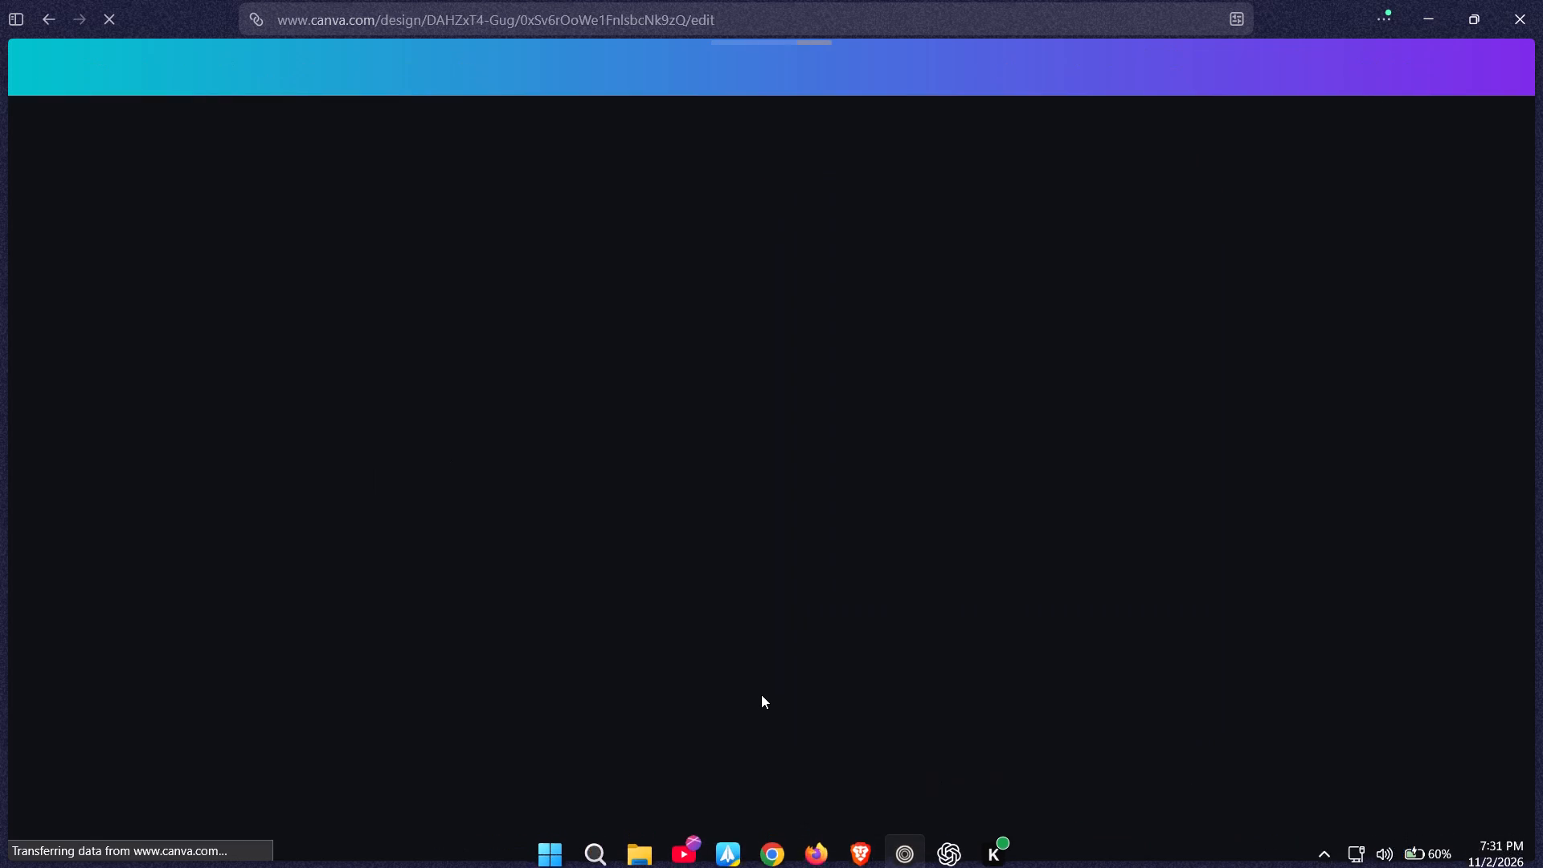
click(742, 490)
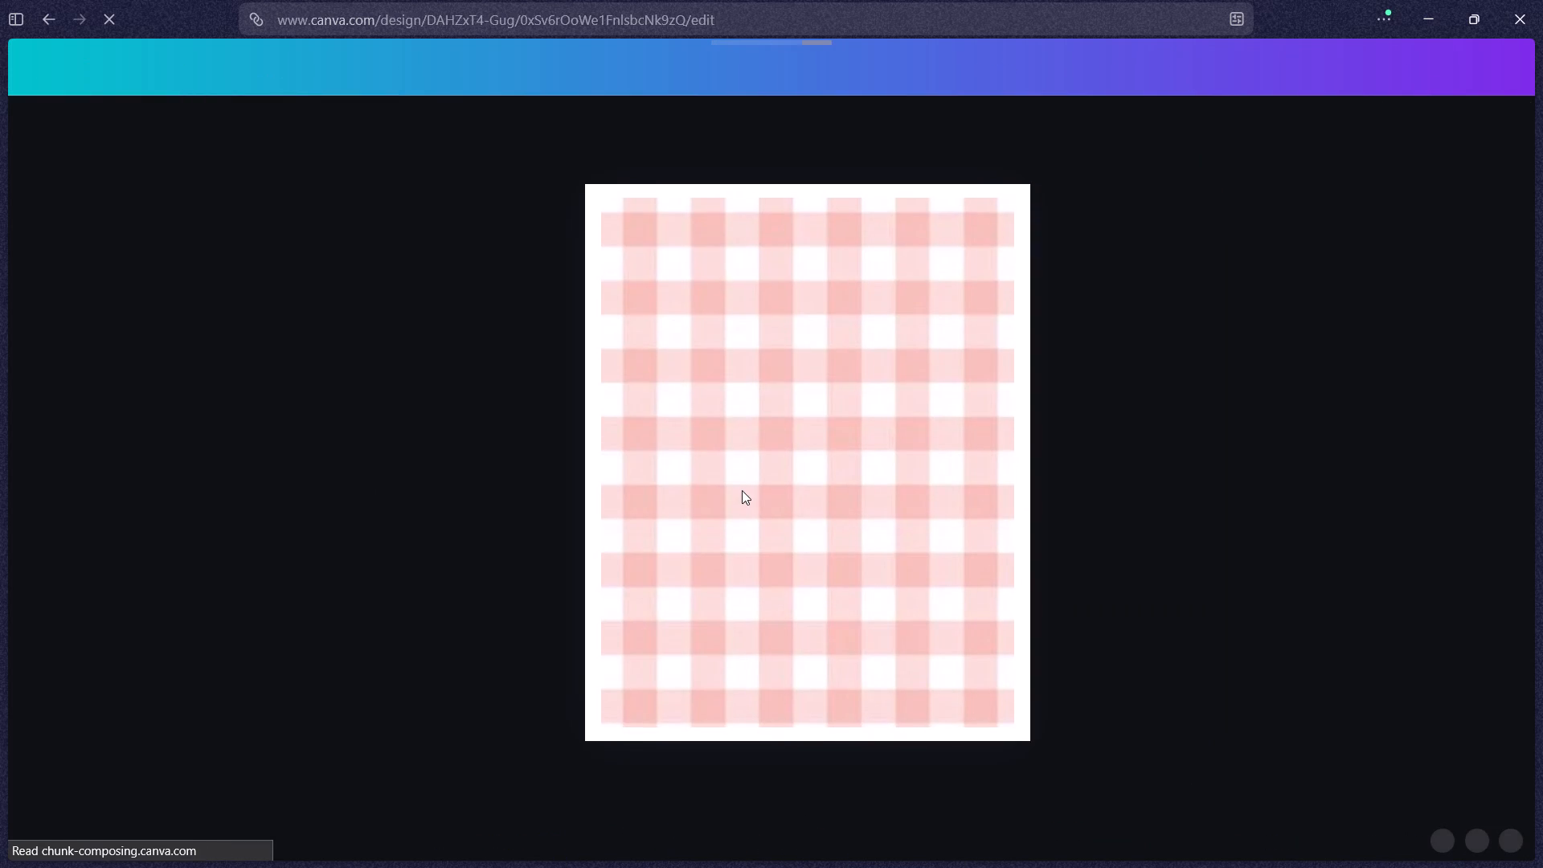
click(766, 458)
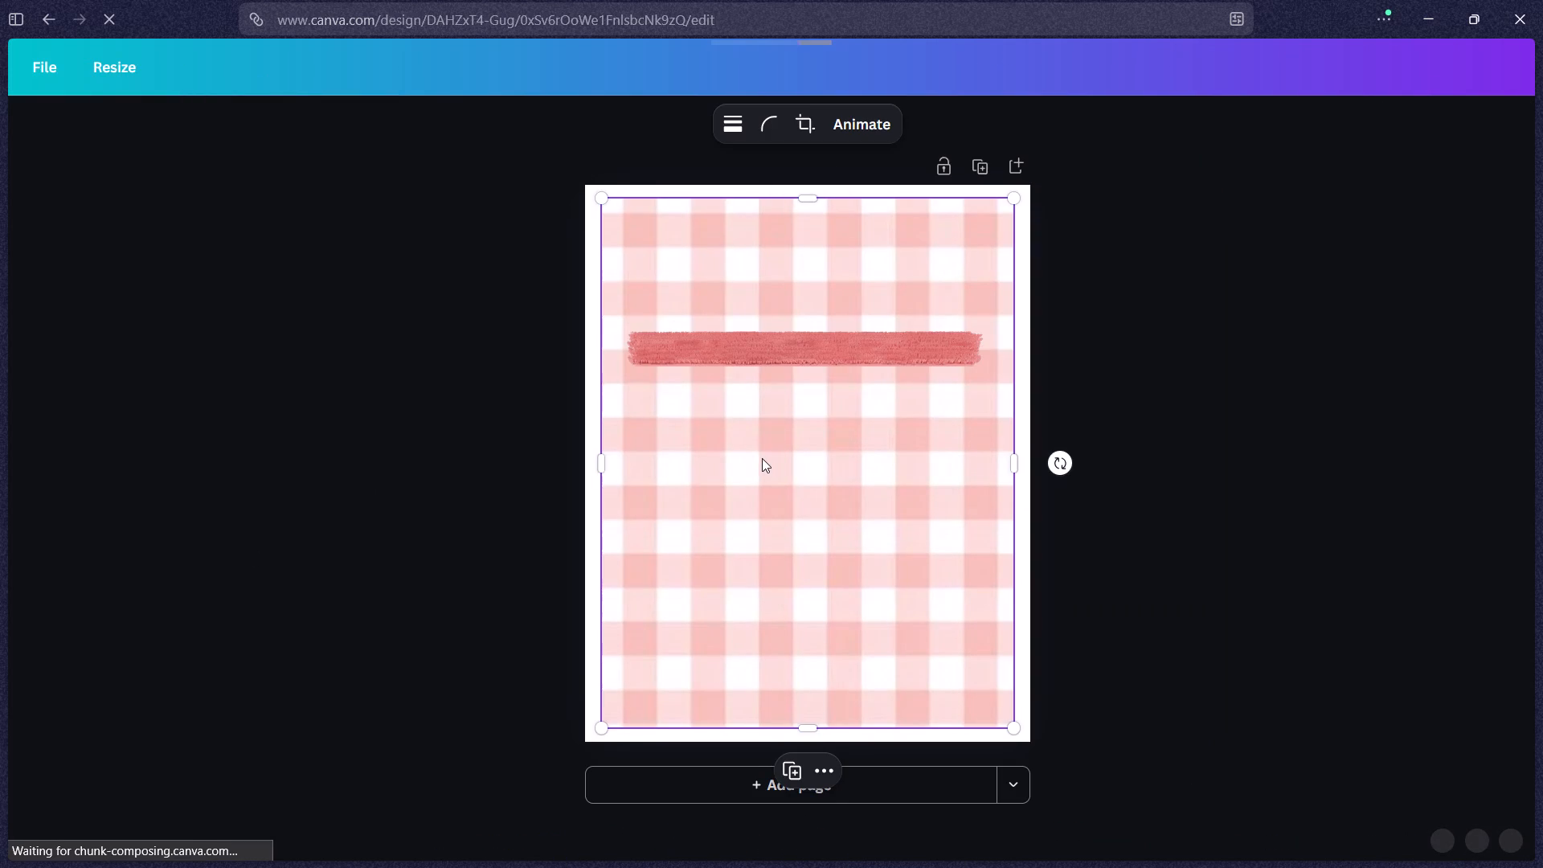
Move the coral brush-stroke strip back up near the page's top edge.
click(800, 411)
key(ctrl+z)
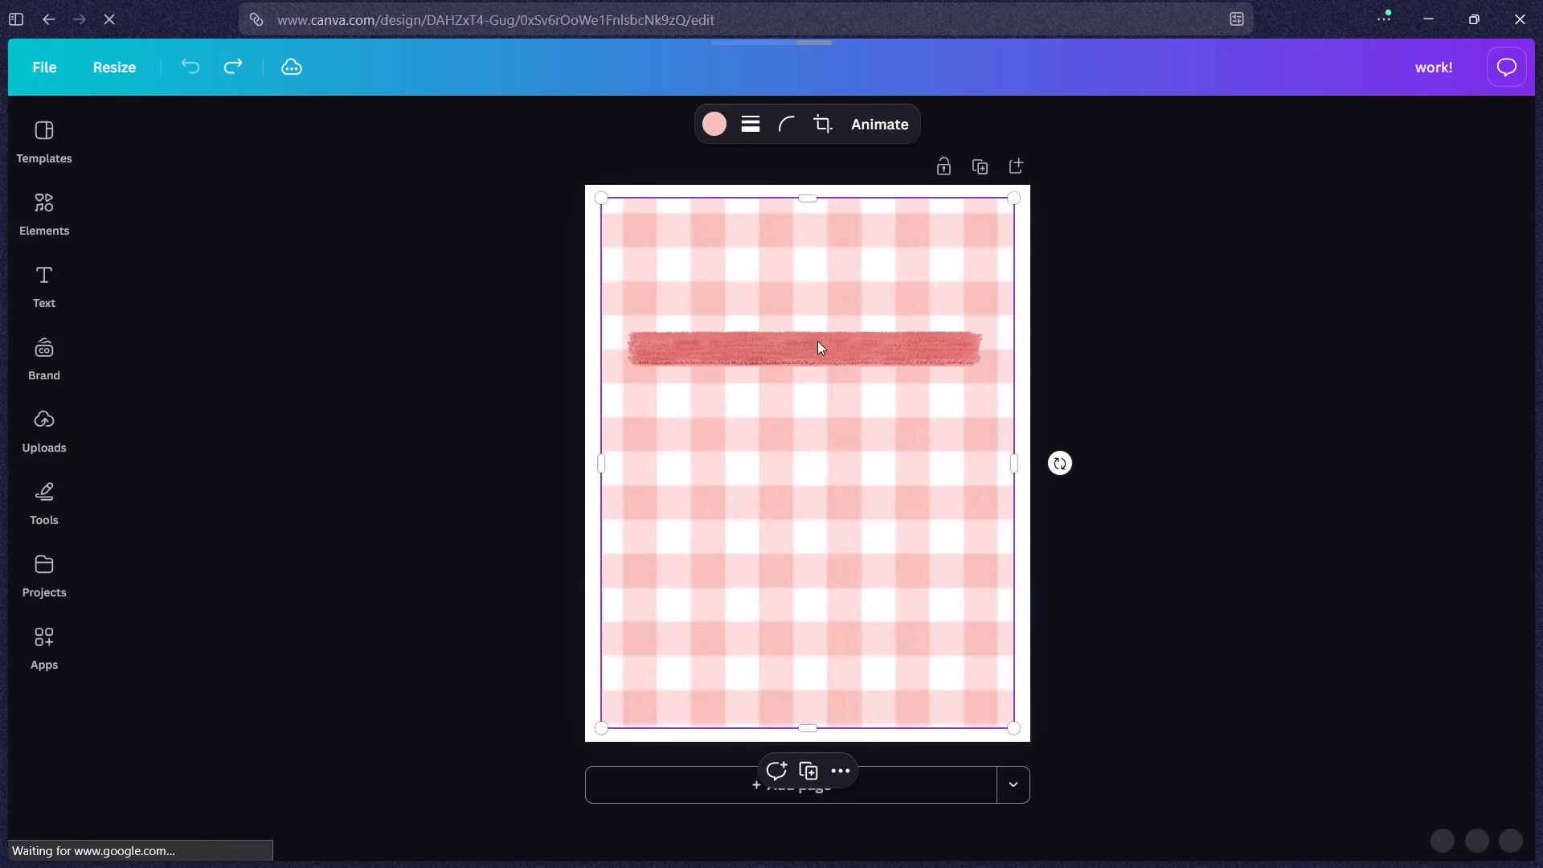
drag(817, 342, 817, 261)
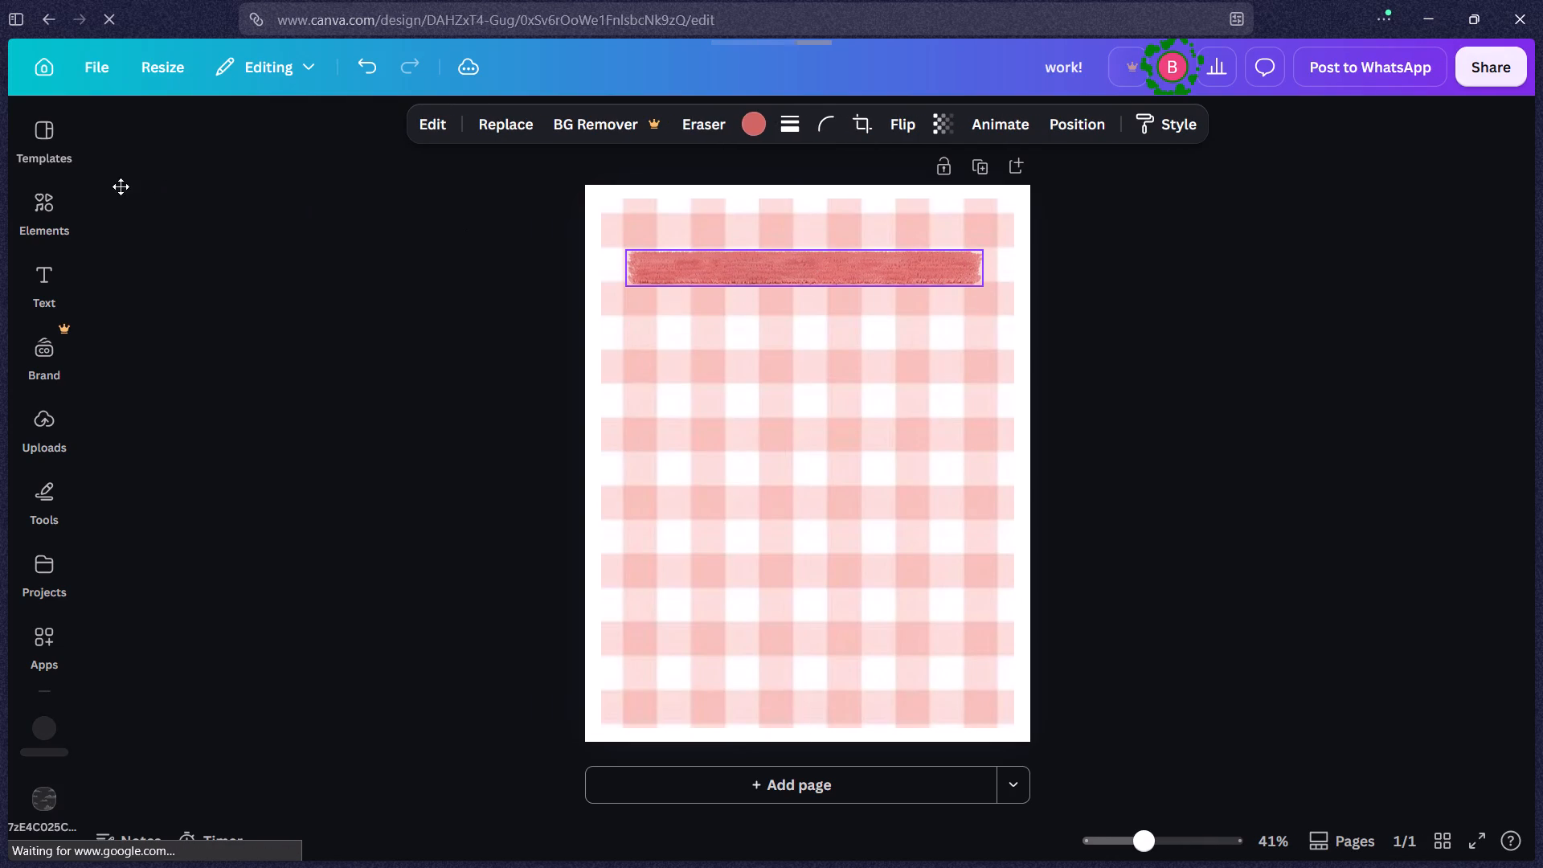
Search all elements for "paper".
click(58, 223)
click(273, 157)
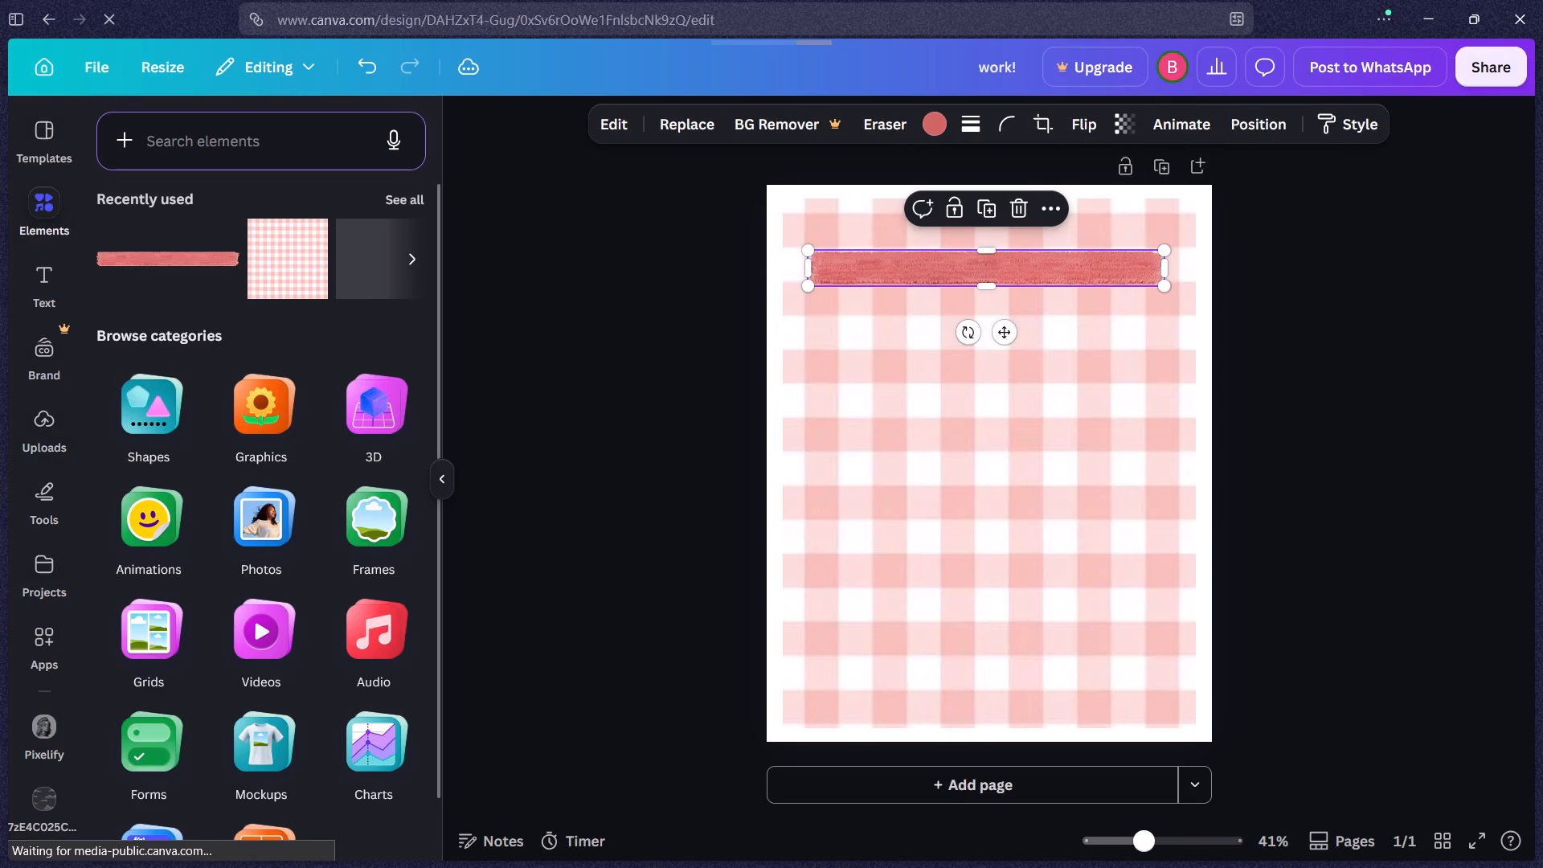
text(paper)
key(Escape)
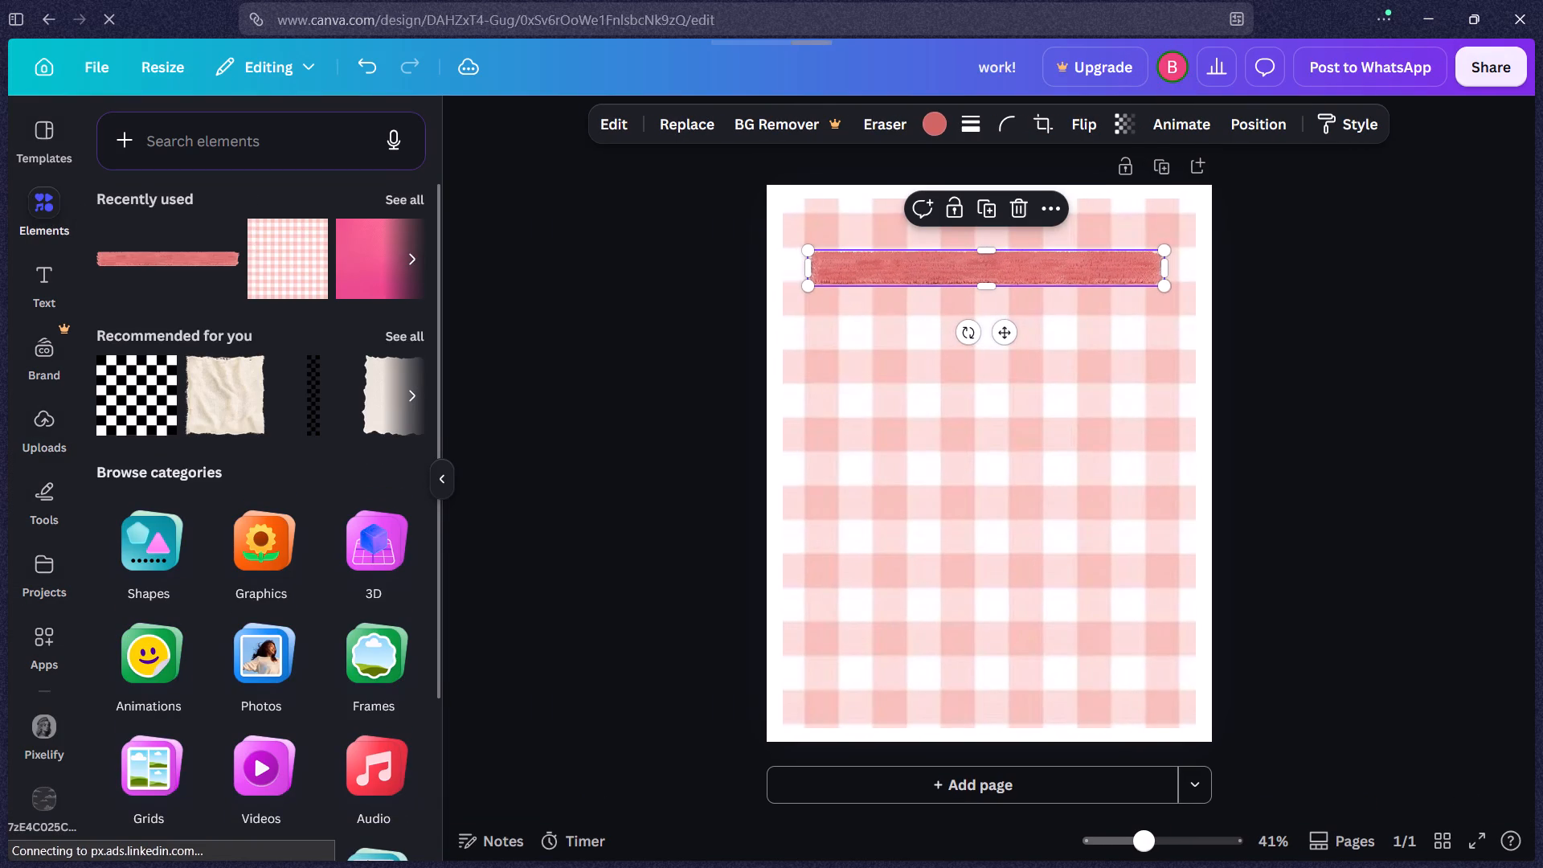
click(273, 156)
key(p)
key(Escape)
click(273, 156)
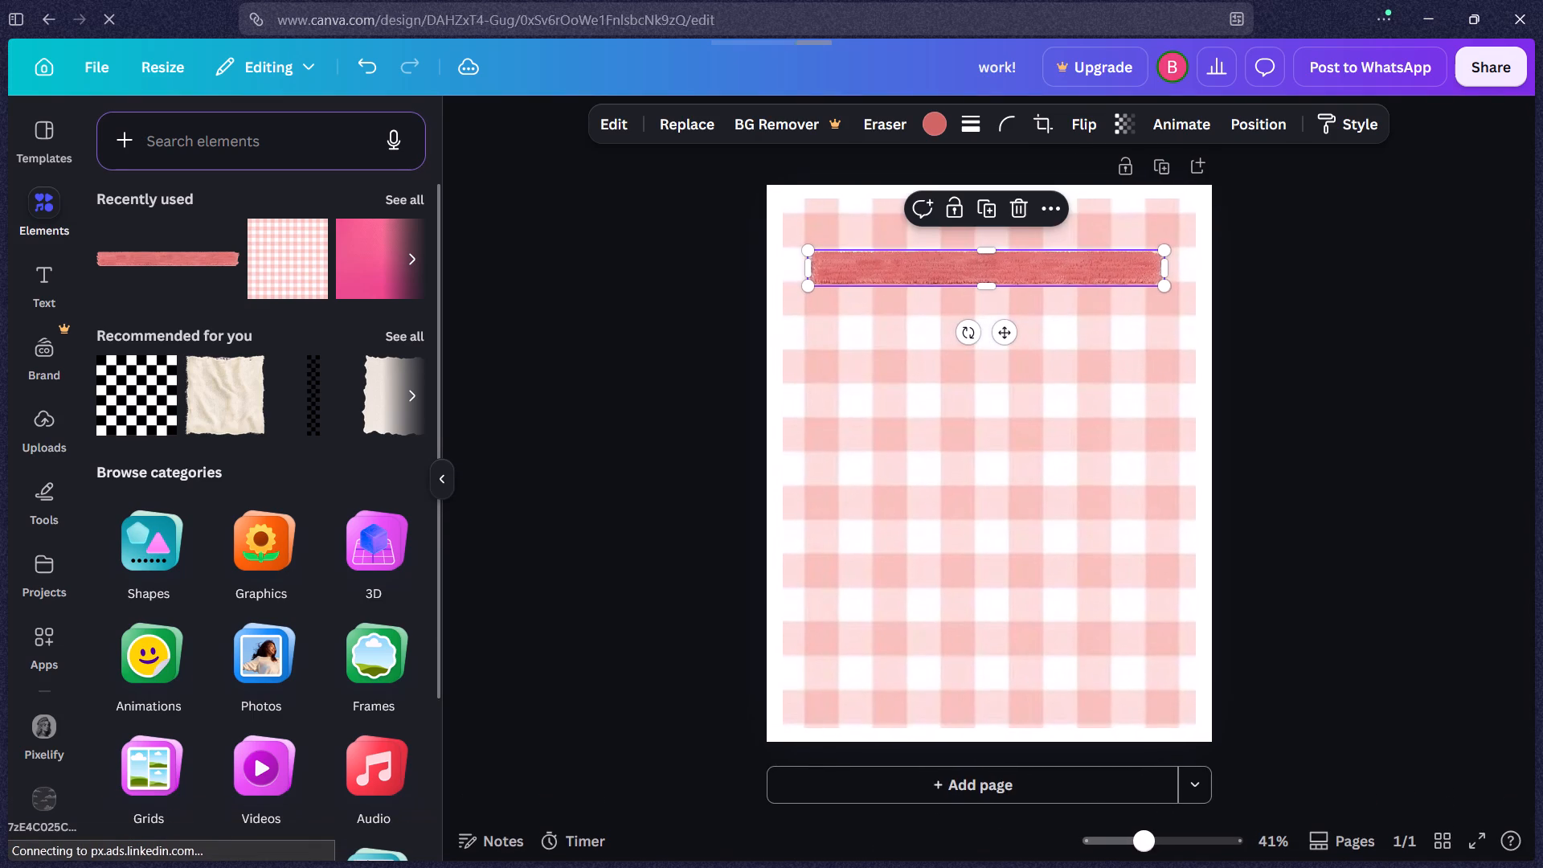
click(273, 156)
click(253, 137)
text(paper)
key(Return)
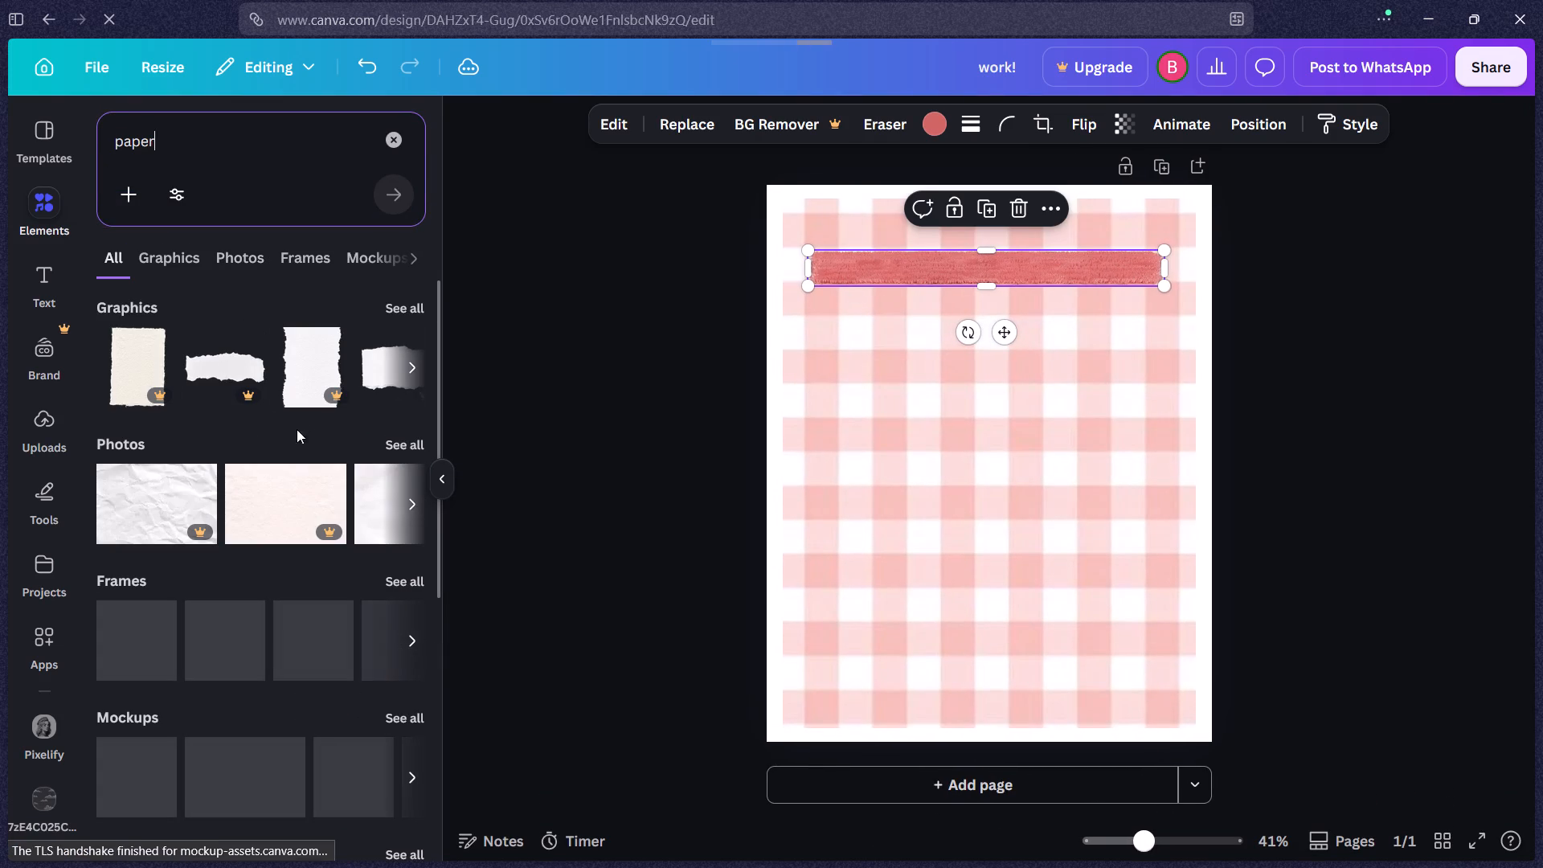
Add the torn-edge paper frame from the "paper" results to the middle of the page.
click(390, 444)
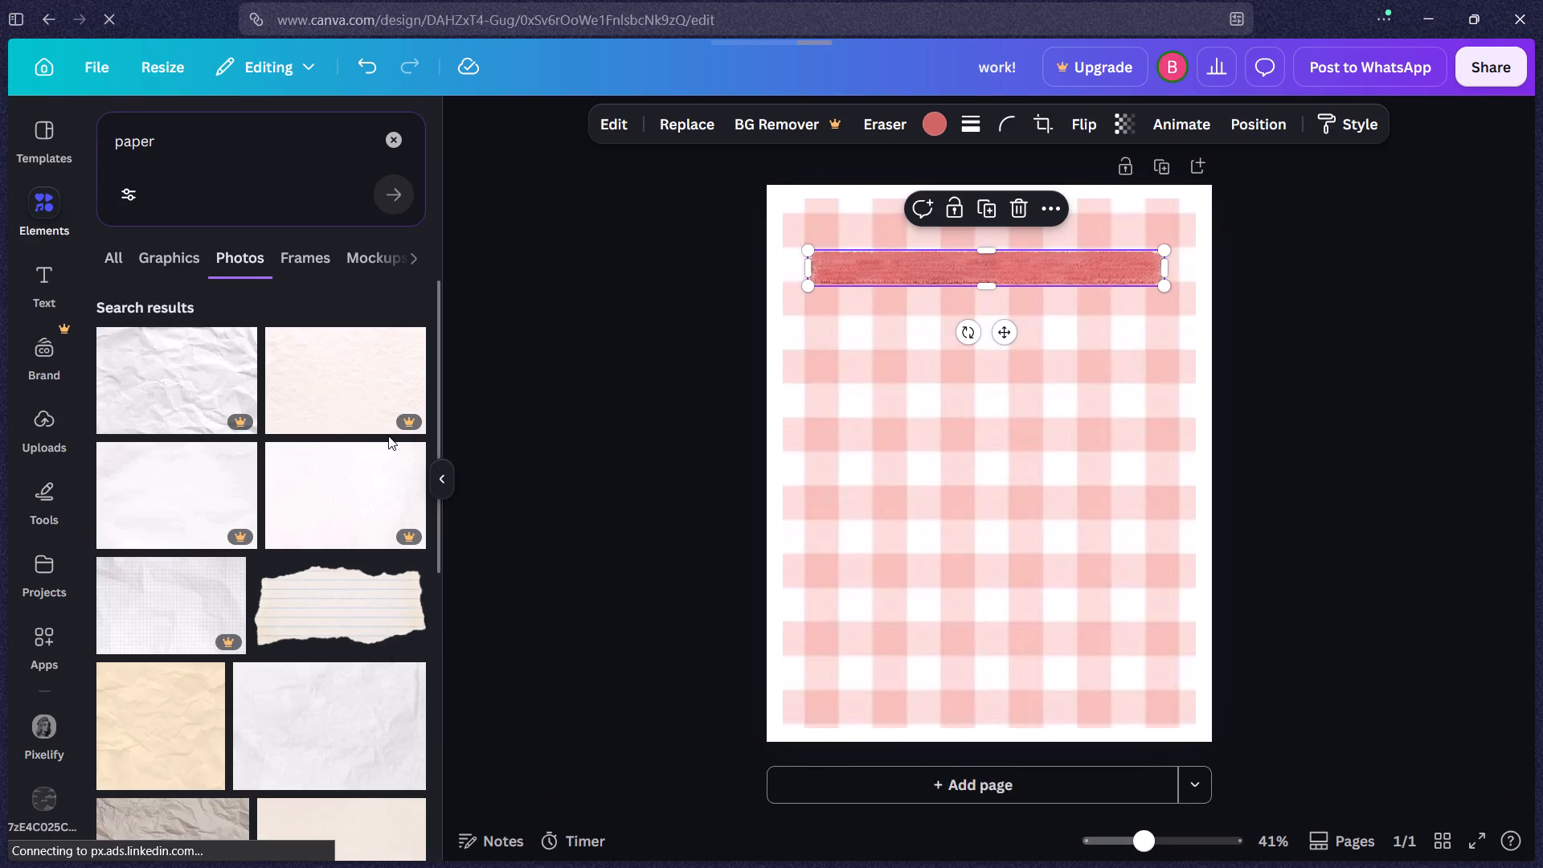
click(110, 261)
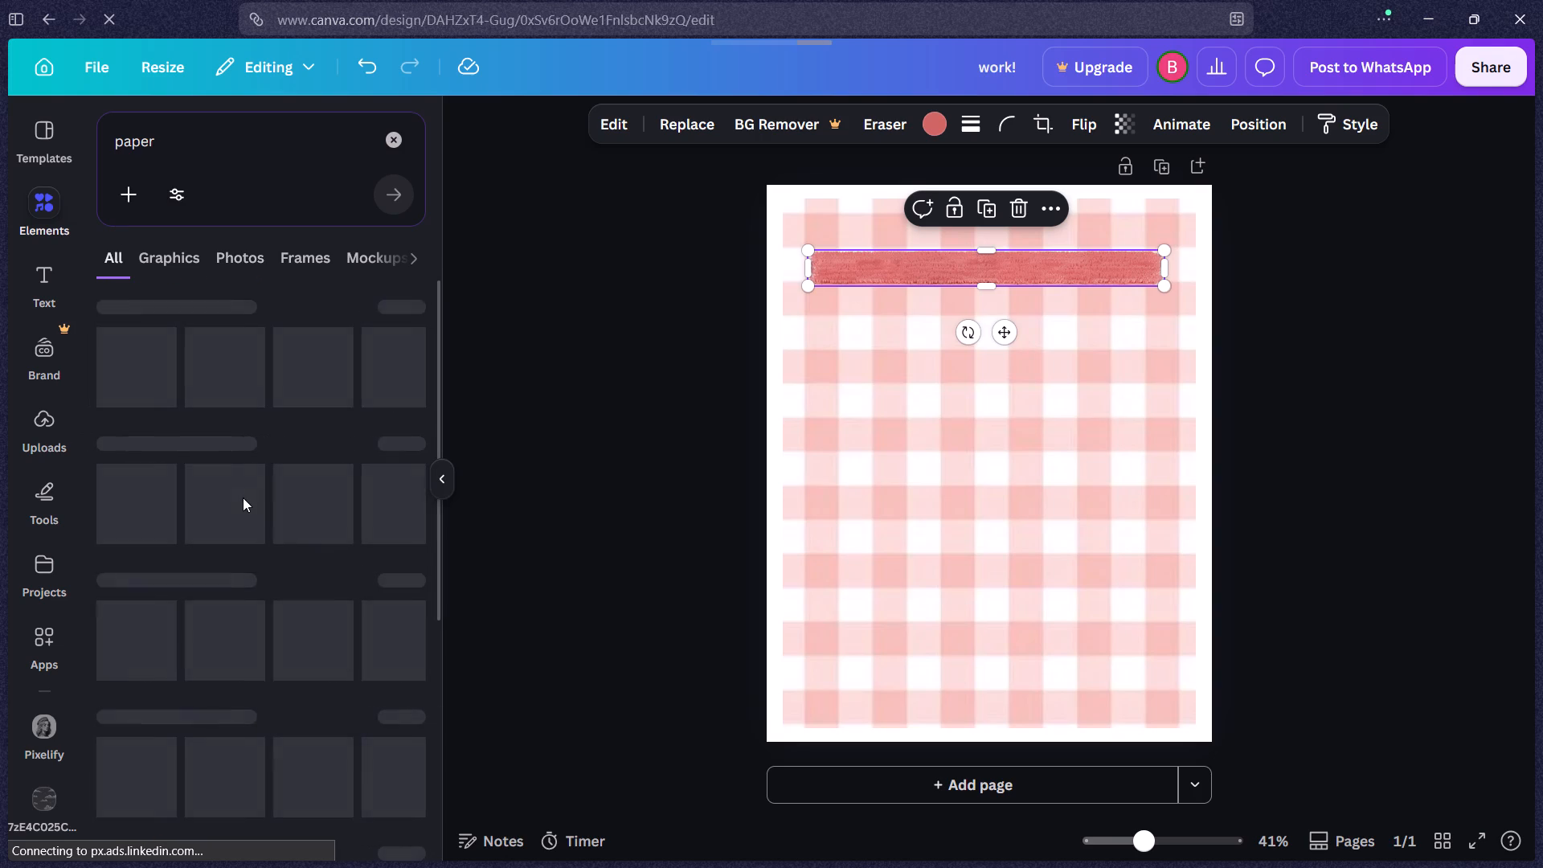
scroll(251, 489, down, 1)
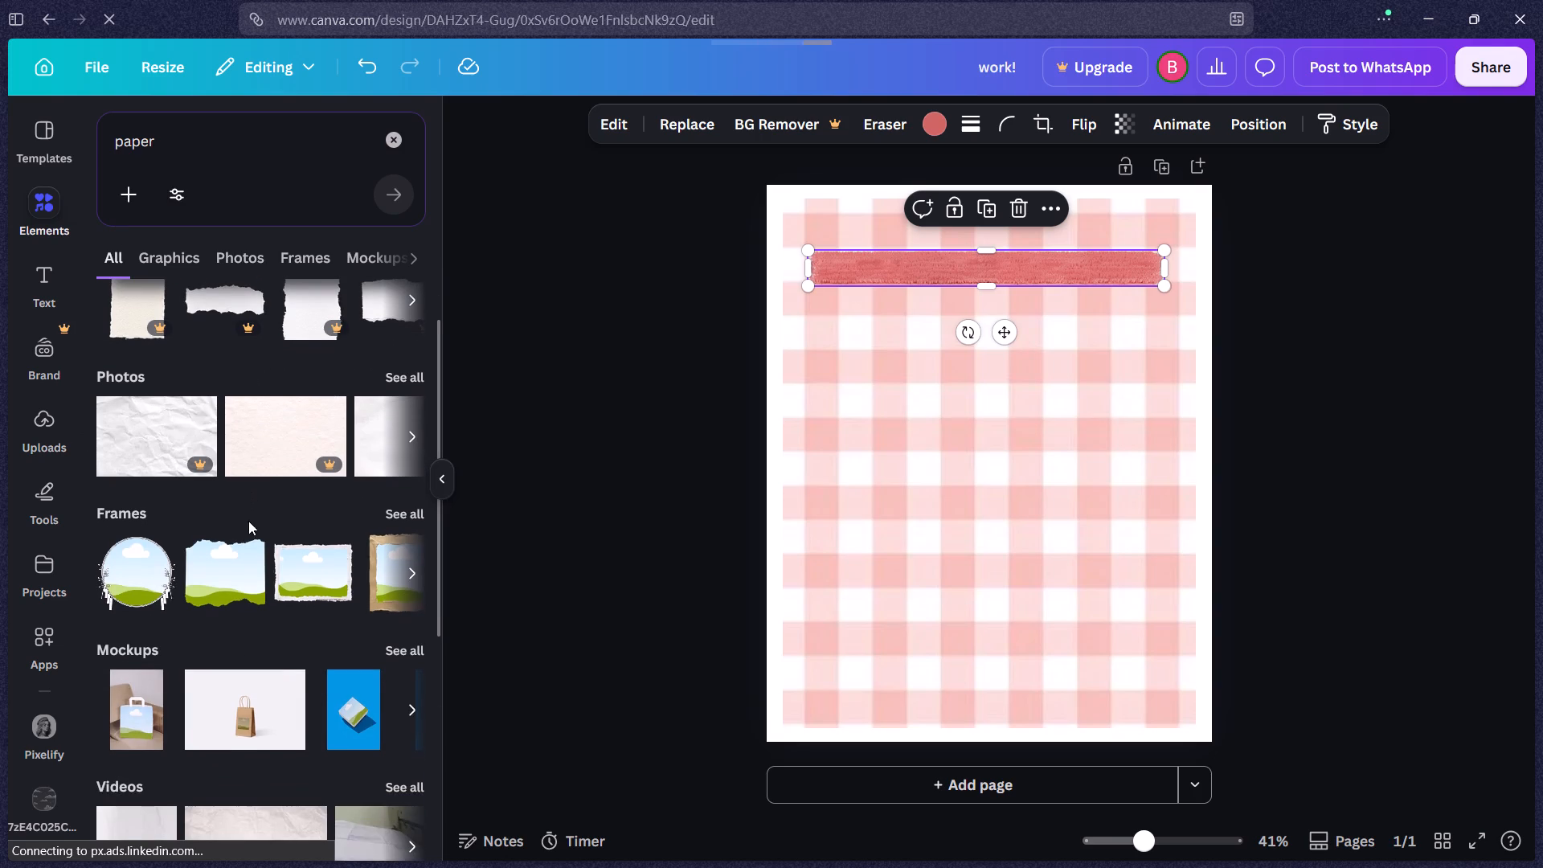
click(235, 560)
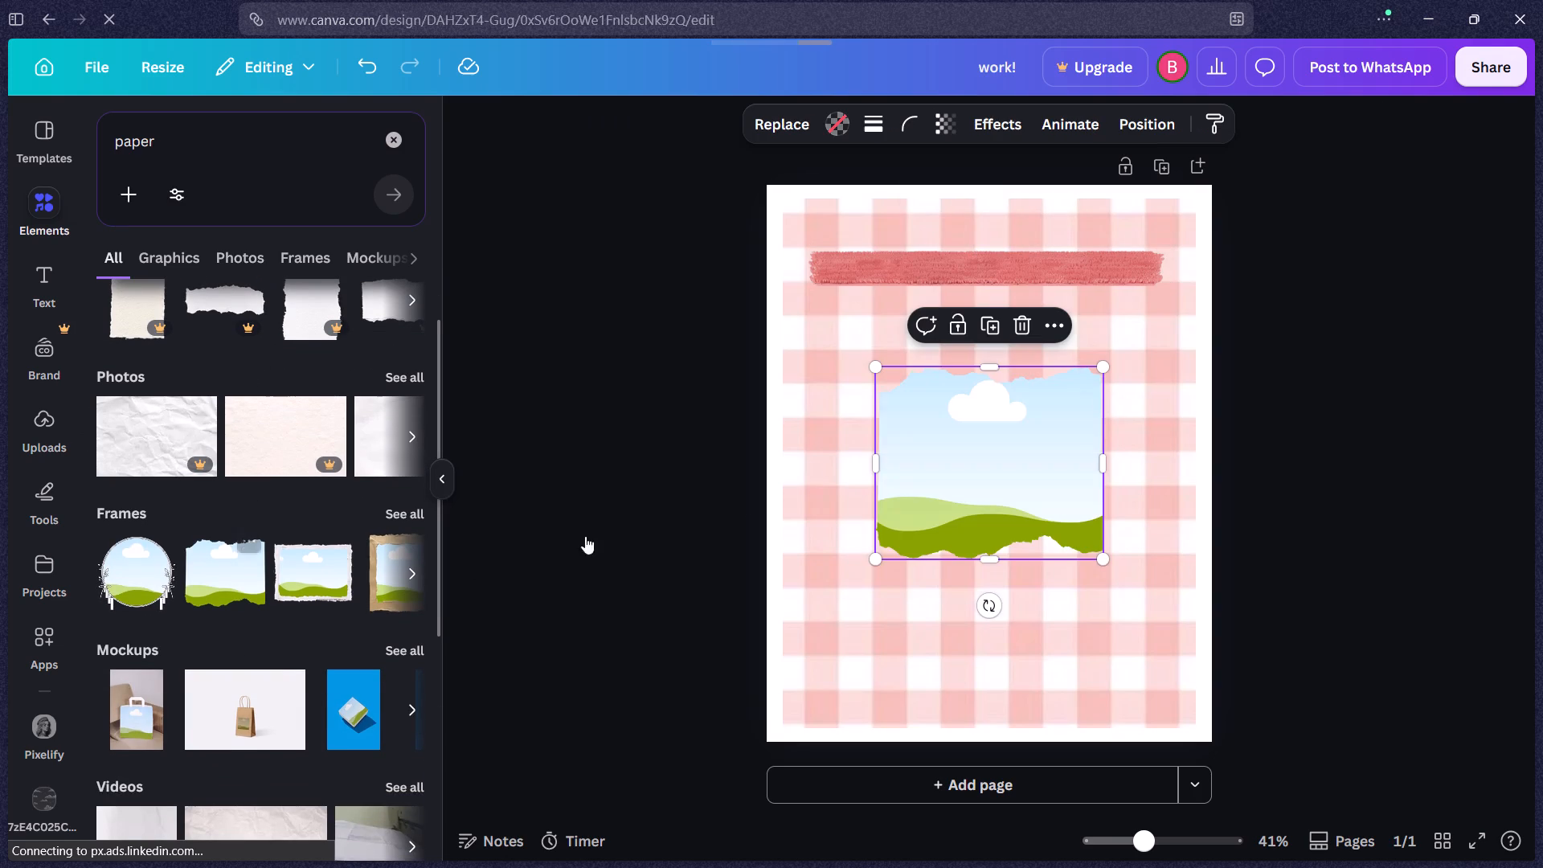
Move the torn-edge paper frame to the page's left side, just below the coral brush-stroke strip.
drag(991, 430, 979, 440)
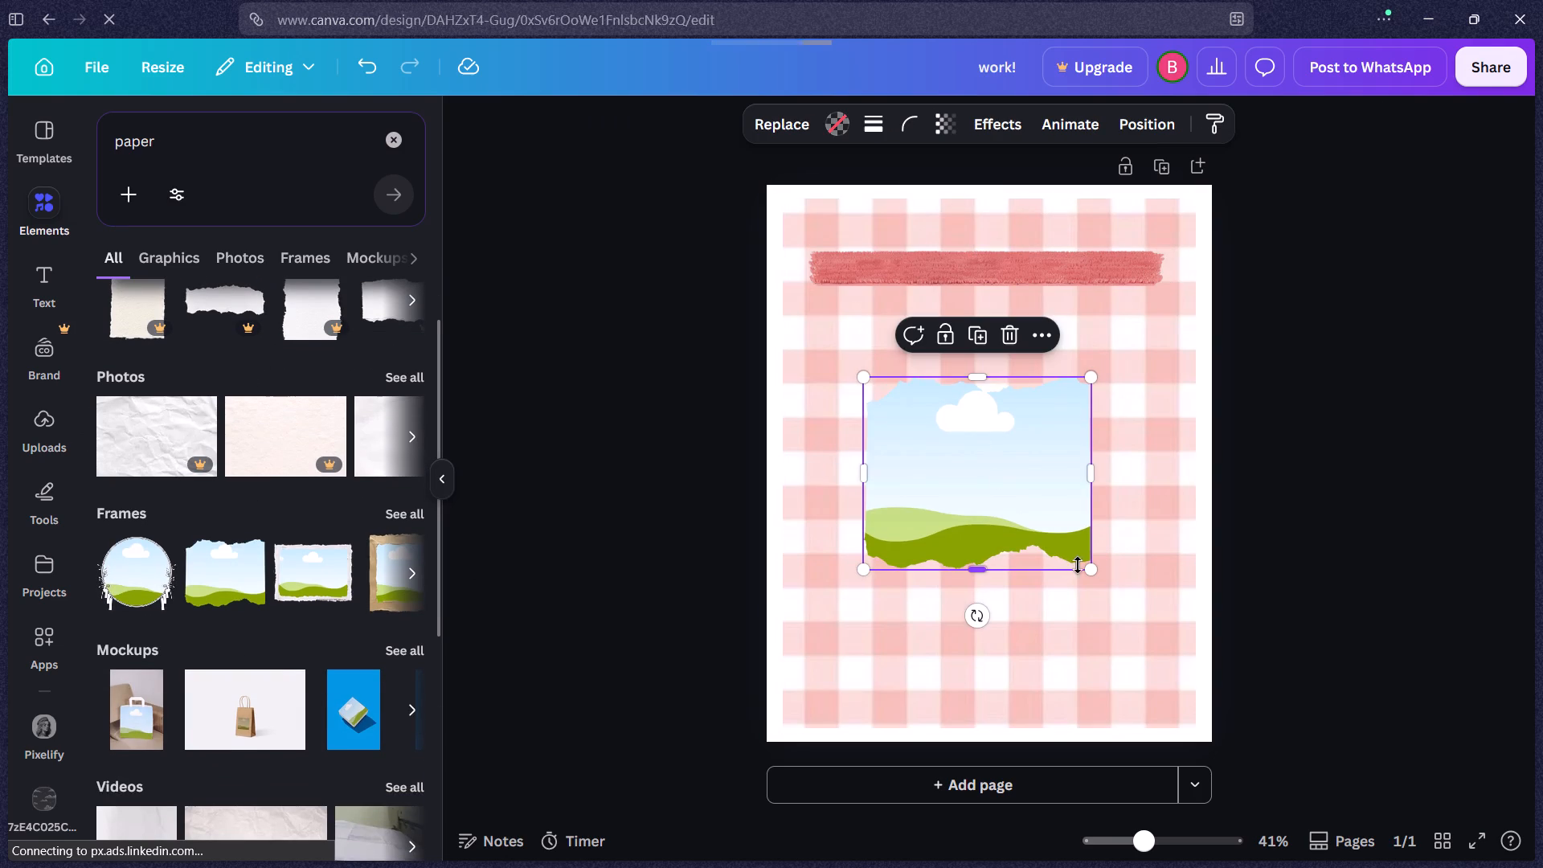
drag(1047, 508, 964, 432)
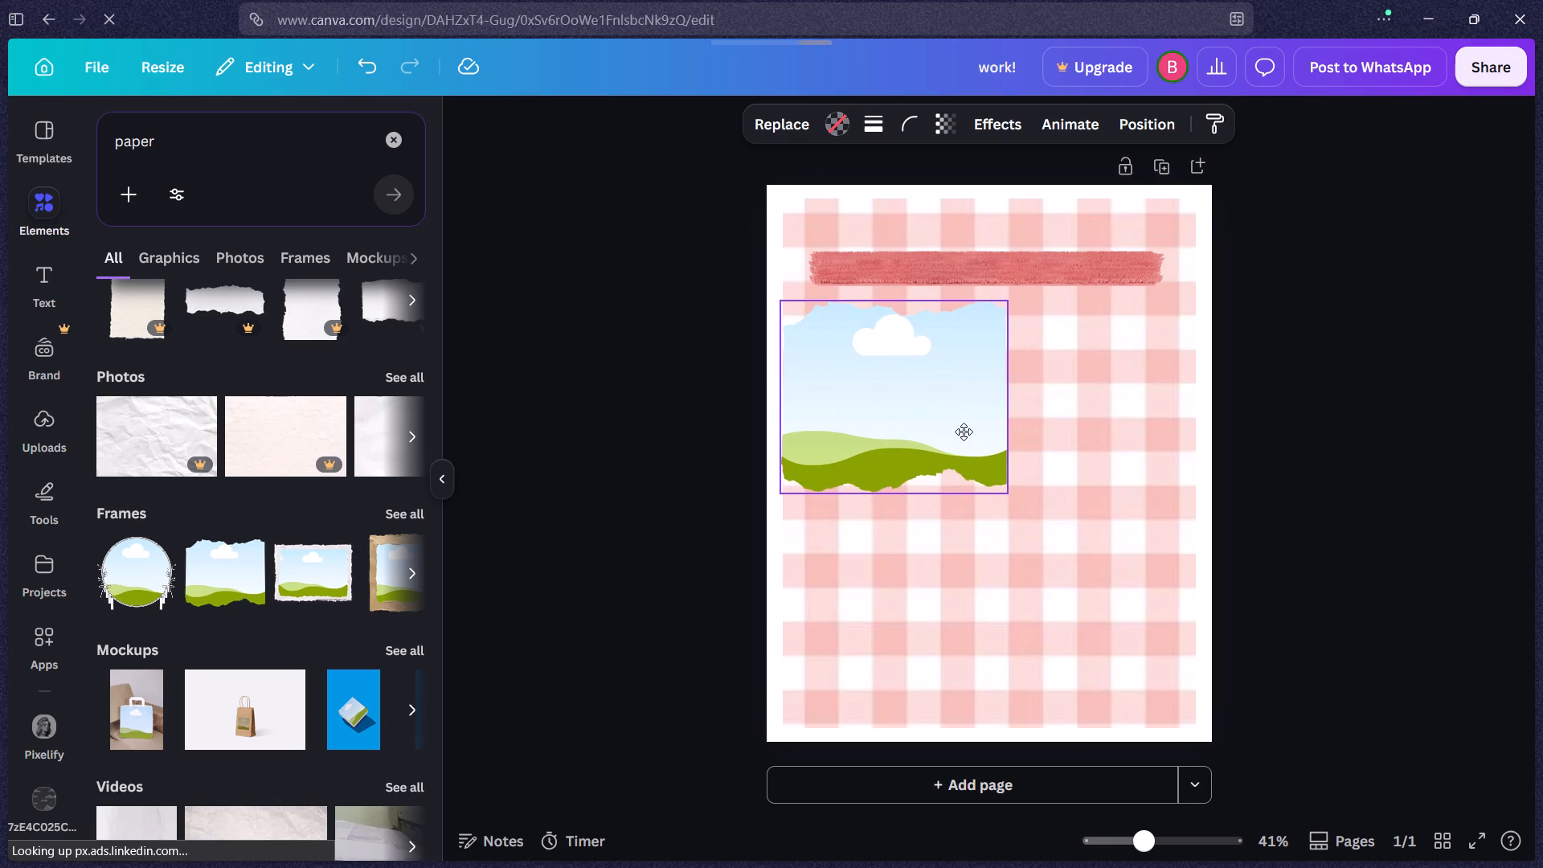
drag(964, 432, 967, 432)
Add the thin tapering torn-paper frame from the full "paper" frame results and place it over the coral strip's left half.
click(415, 506)
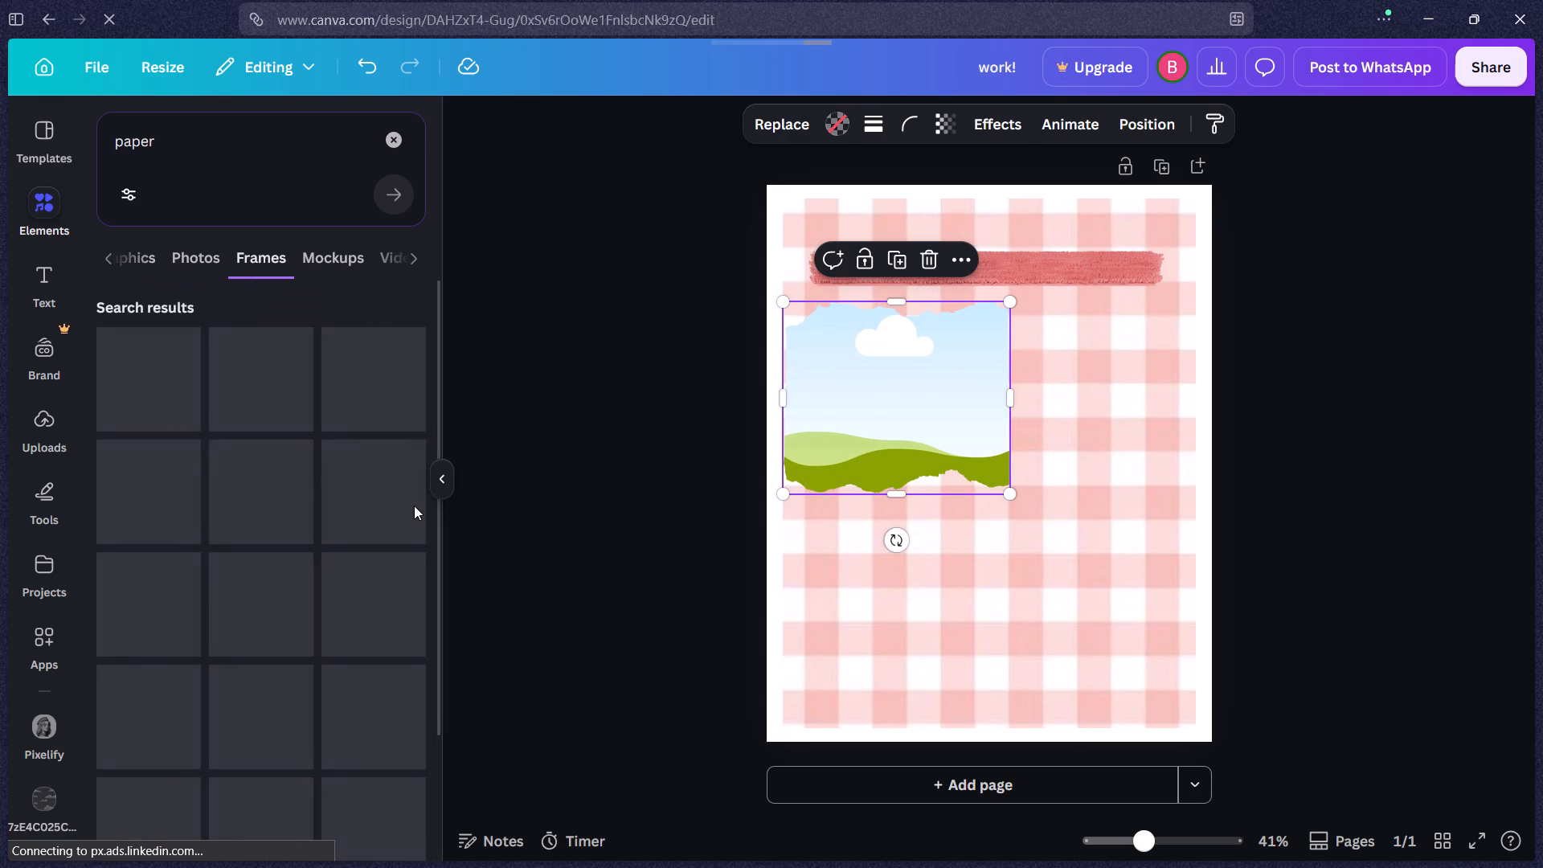
scroll(401, 506, down, 2)
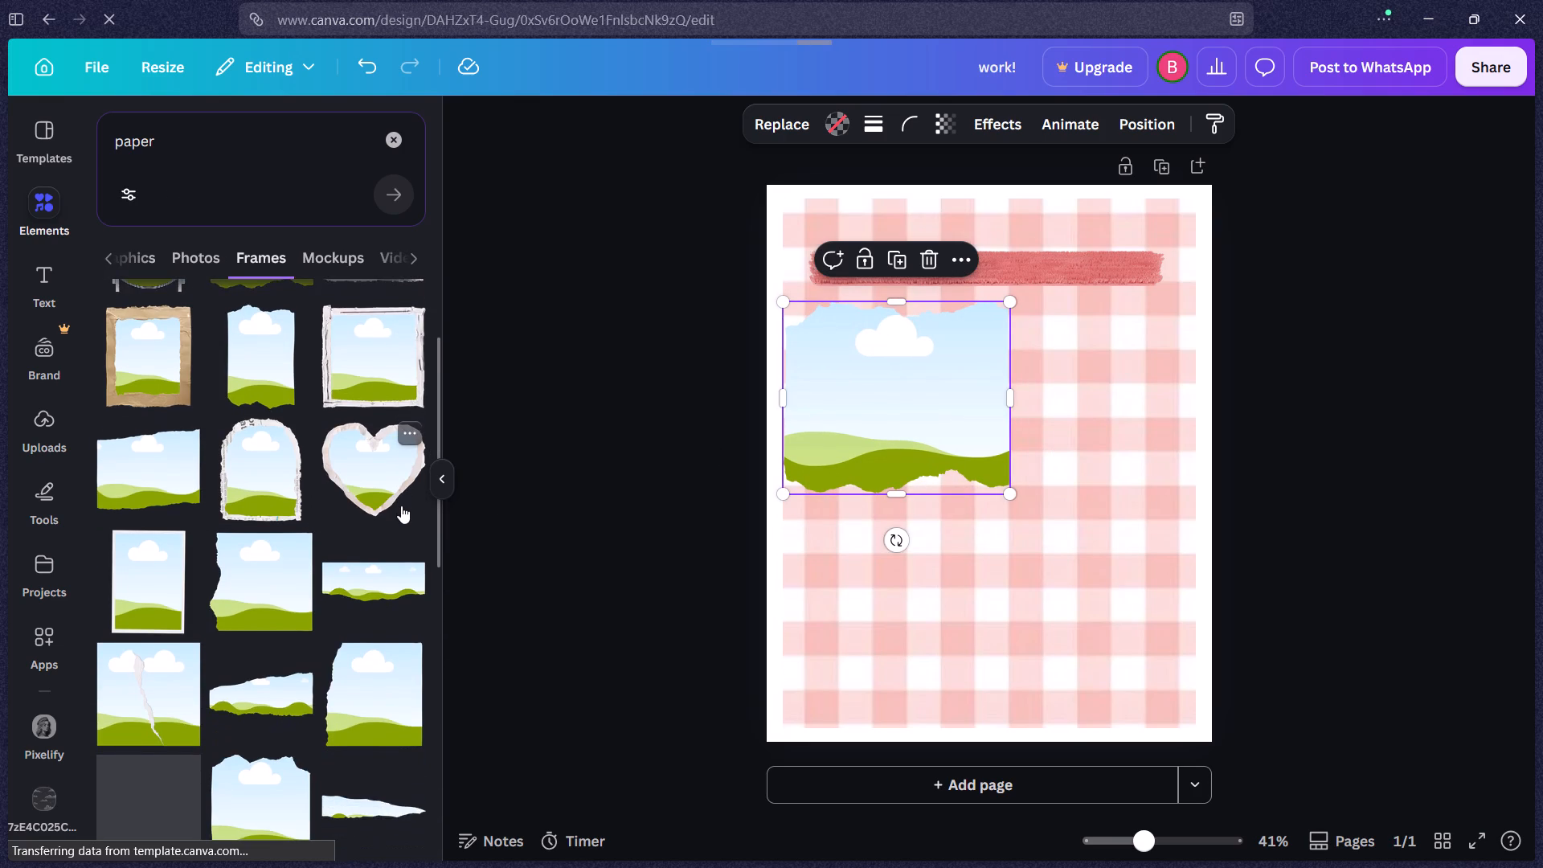
scroll(401, 506, down, 2)
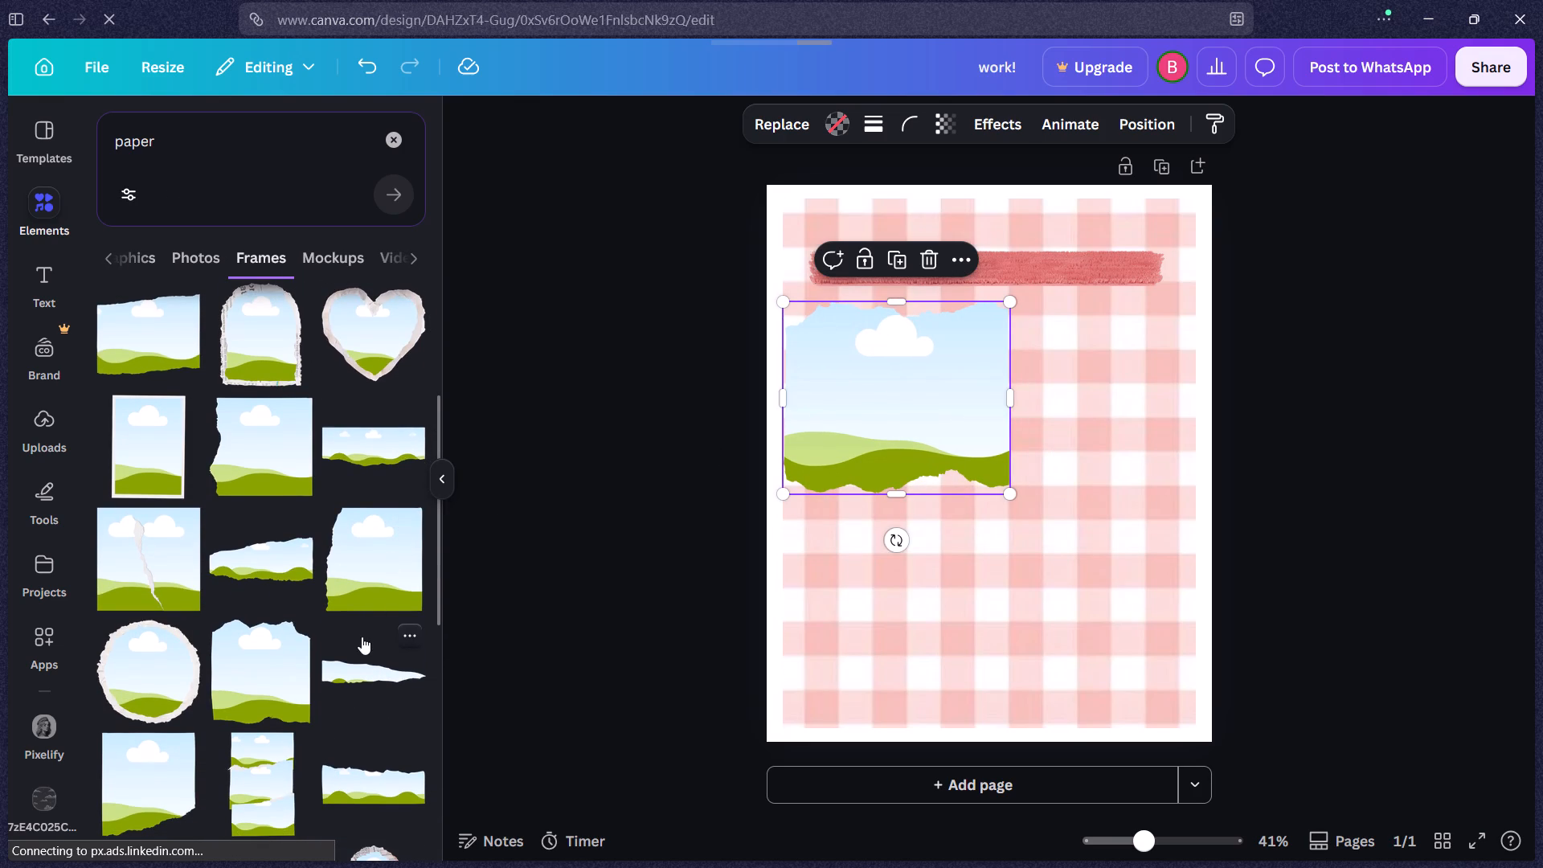
click(355, 667)
drag(1001, 470, 1013, 553)
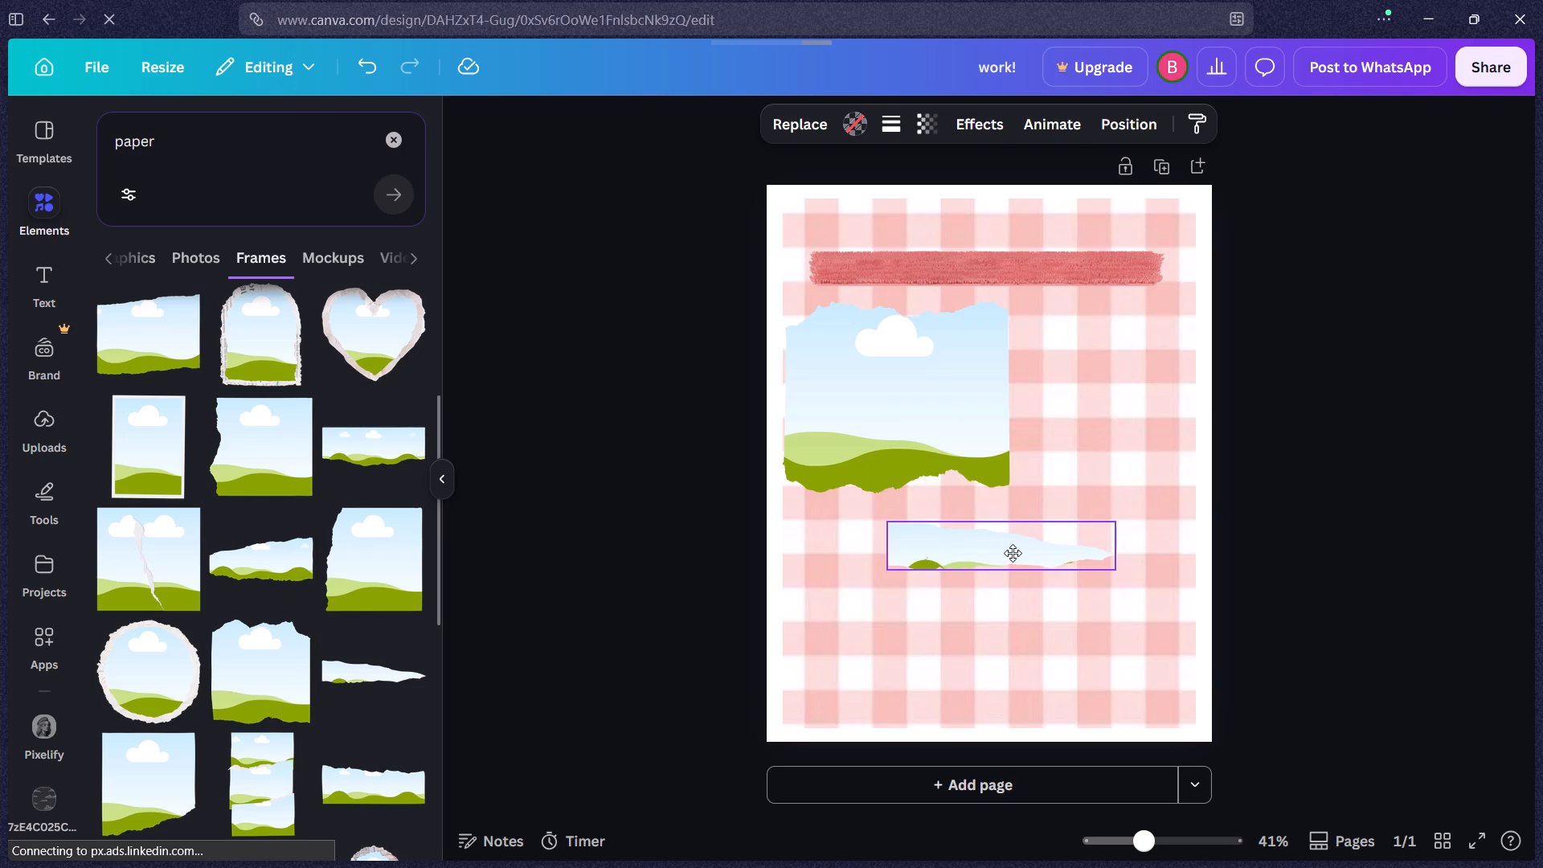
drag(1013, 553, 915, 247)
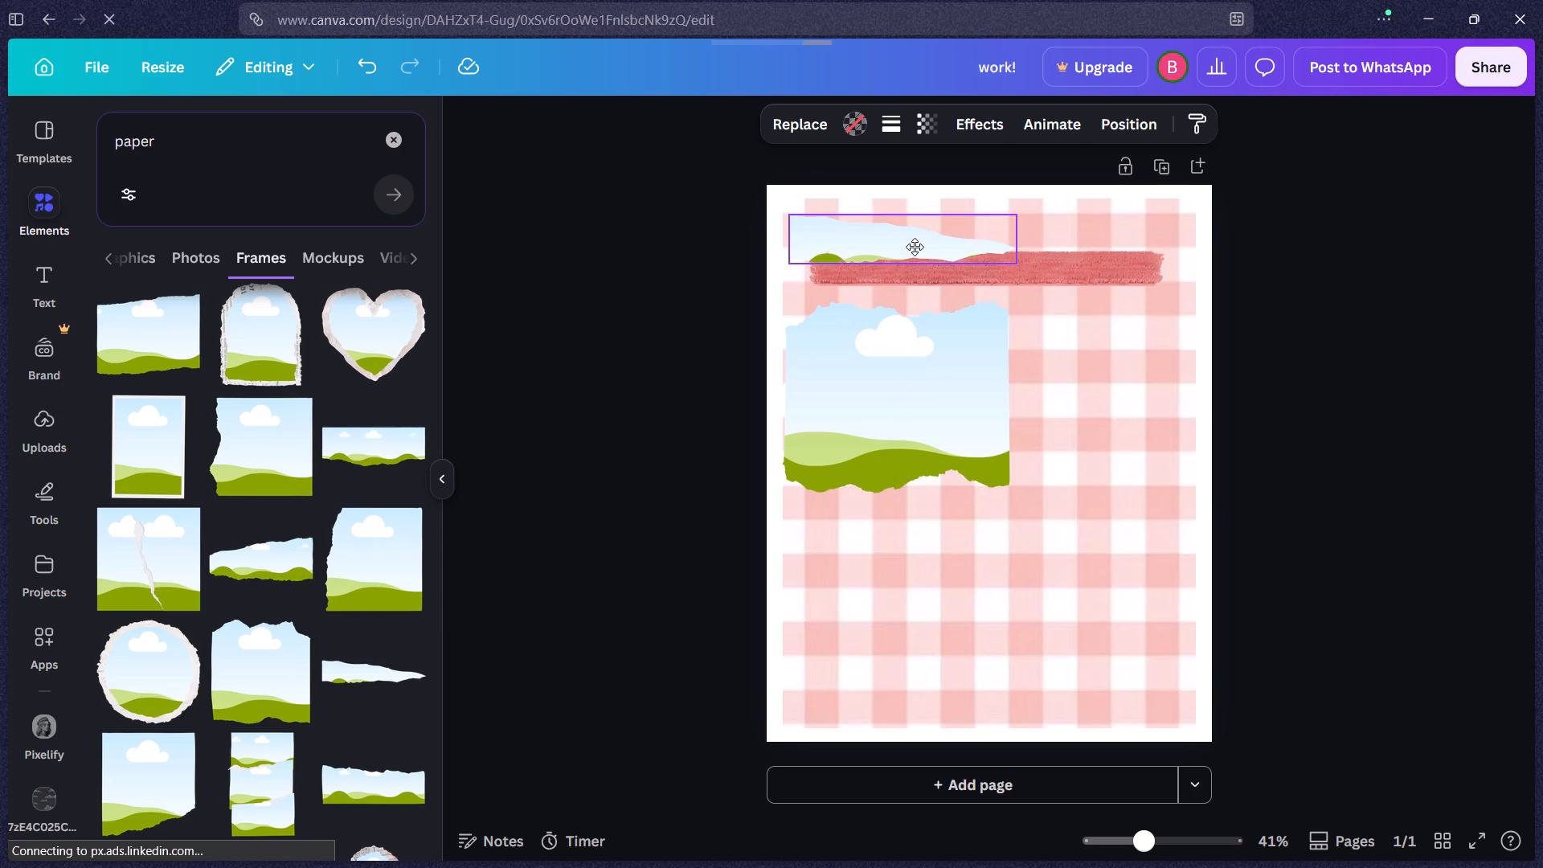
drag(915, 247, 931, 266)
Look through the "paper" frame results for another torn-paper shape.
scroll(280, 456, down, 5)
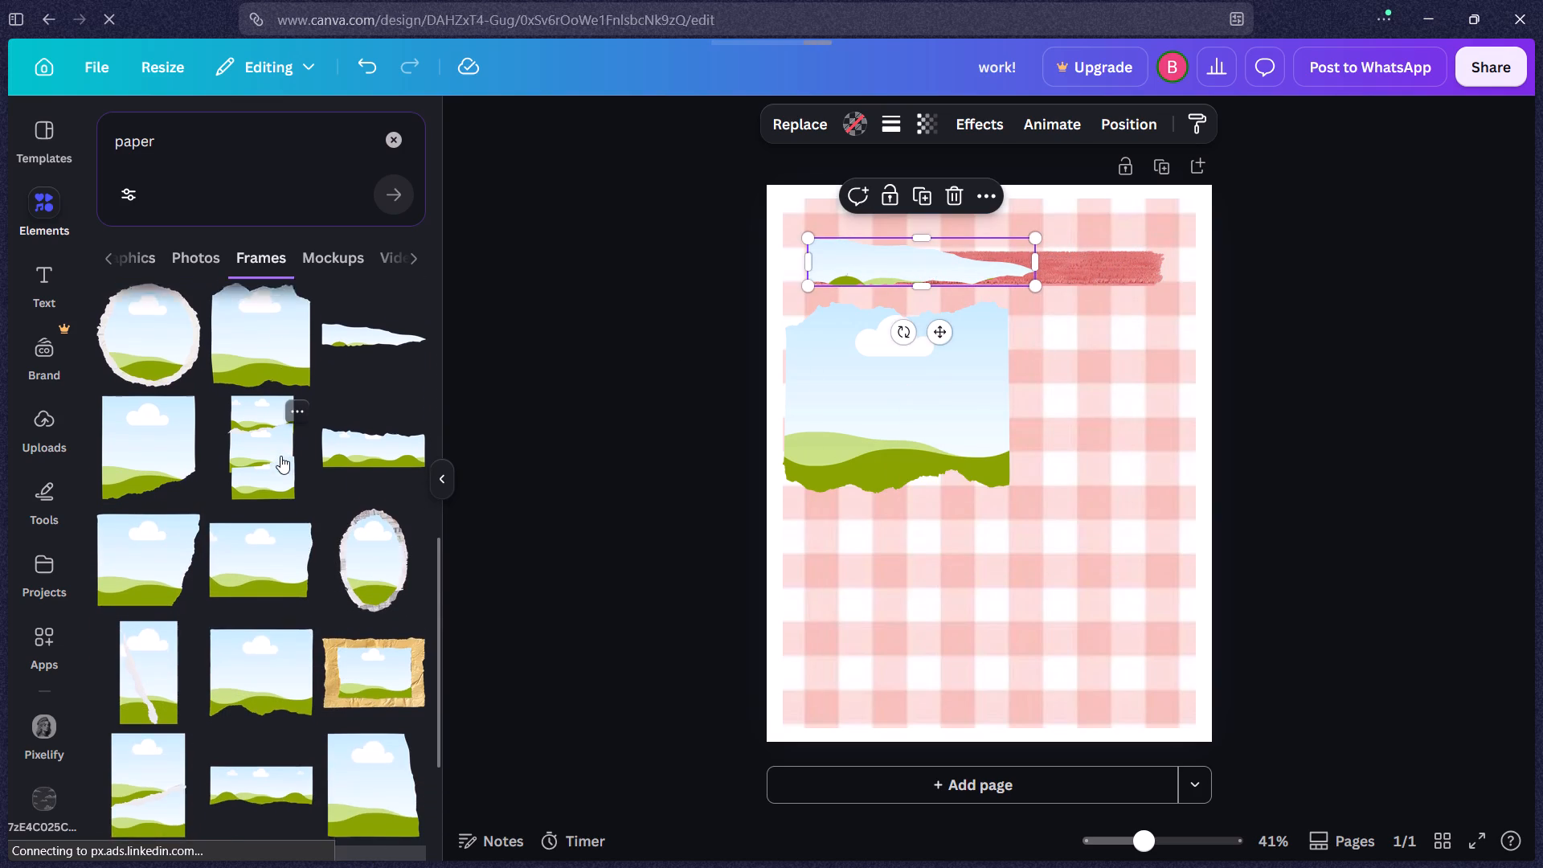
scroll(280, 456, down, 5)
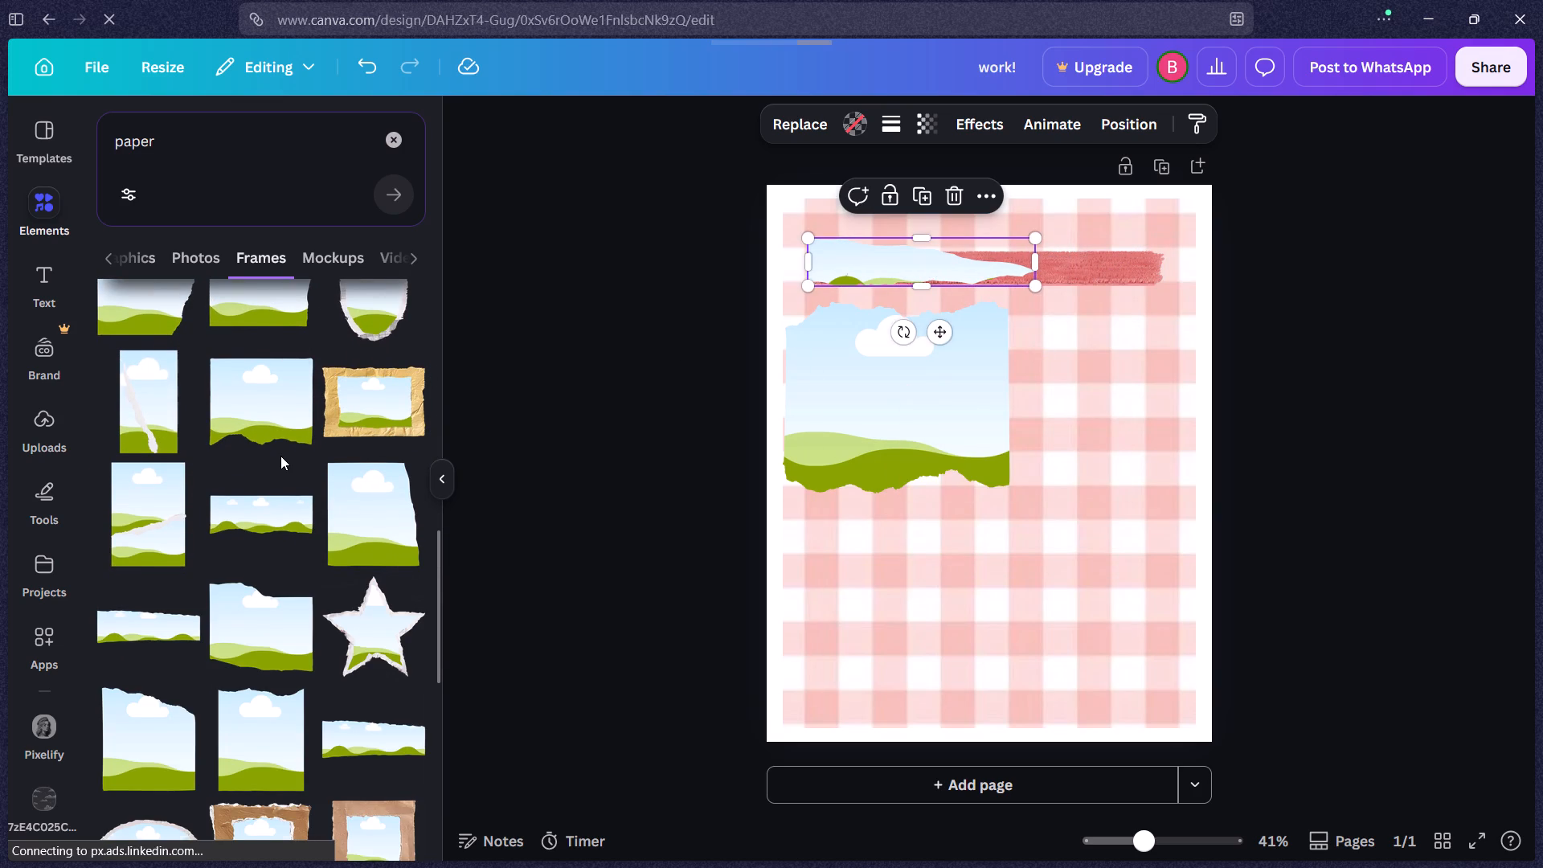
scroll(280, 456, down, 5)
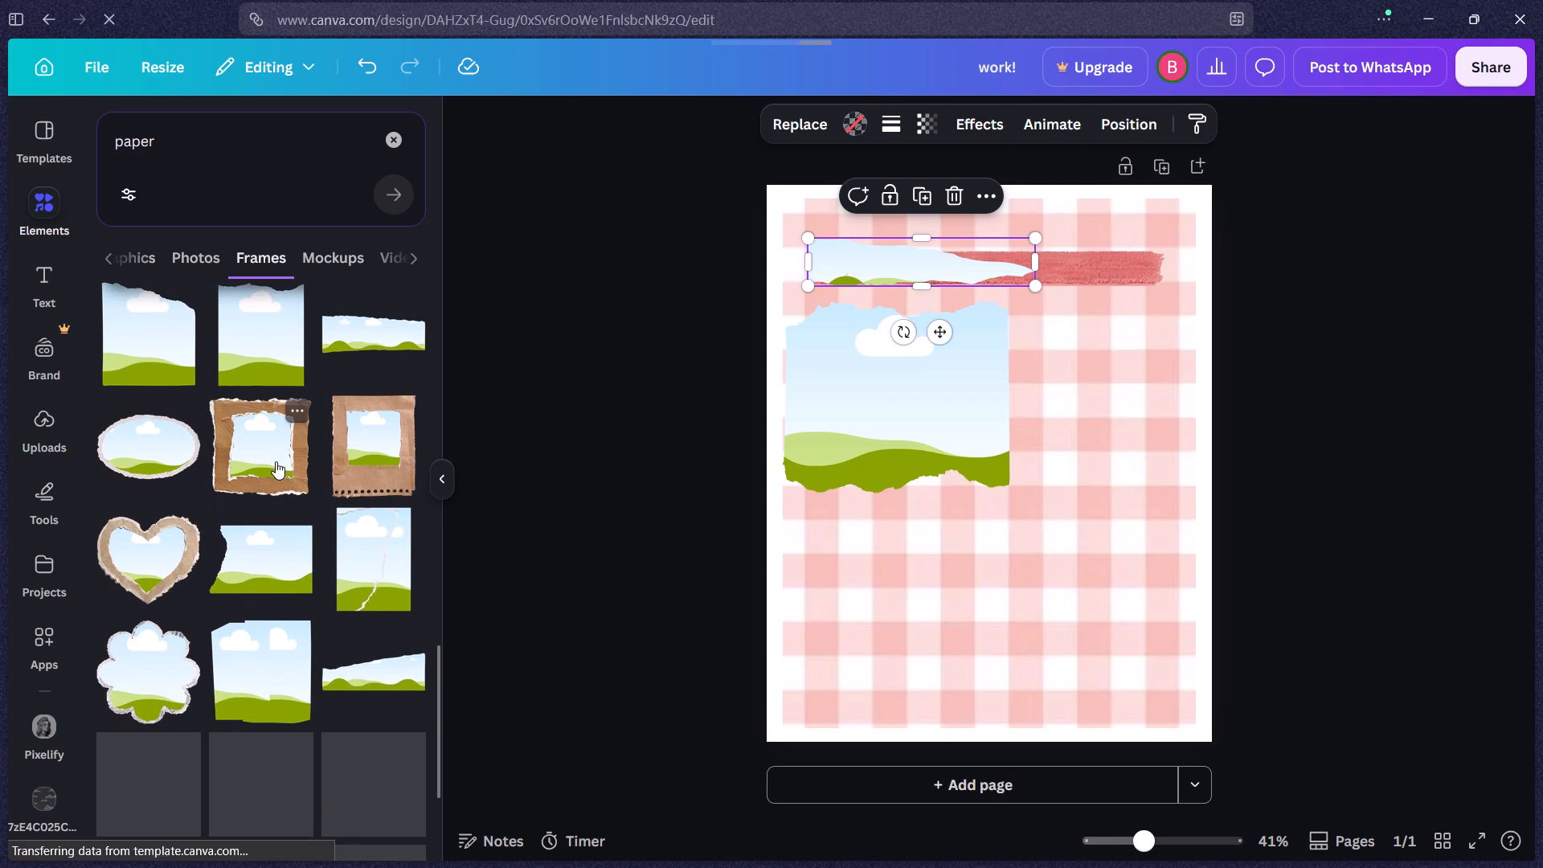
scroll(276, 461, down, 5)
scroll(280, 451, up, 11)
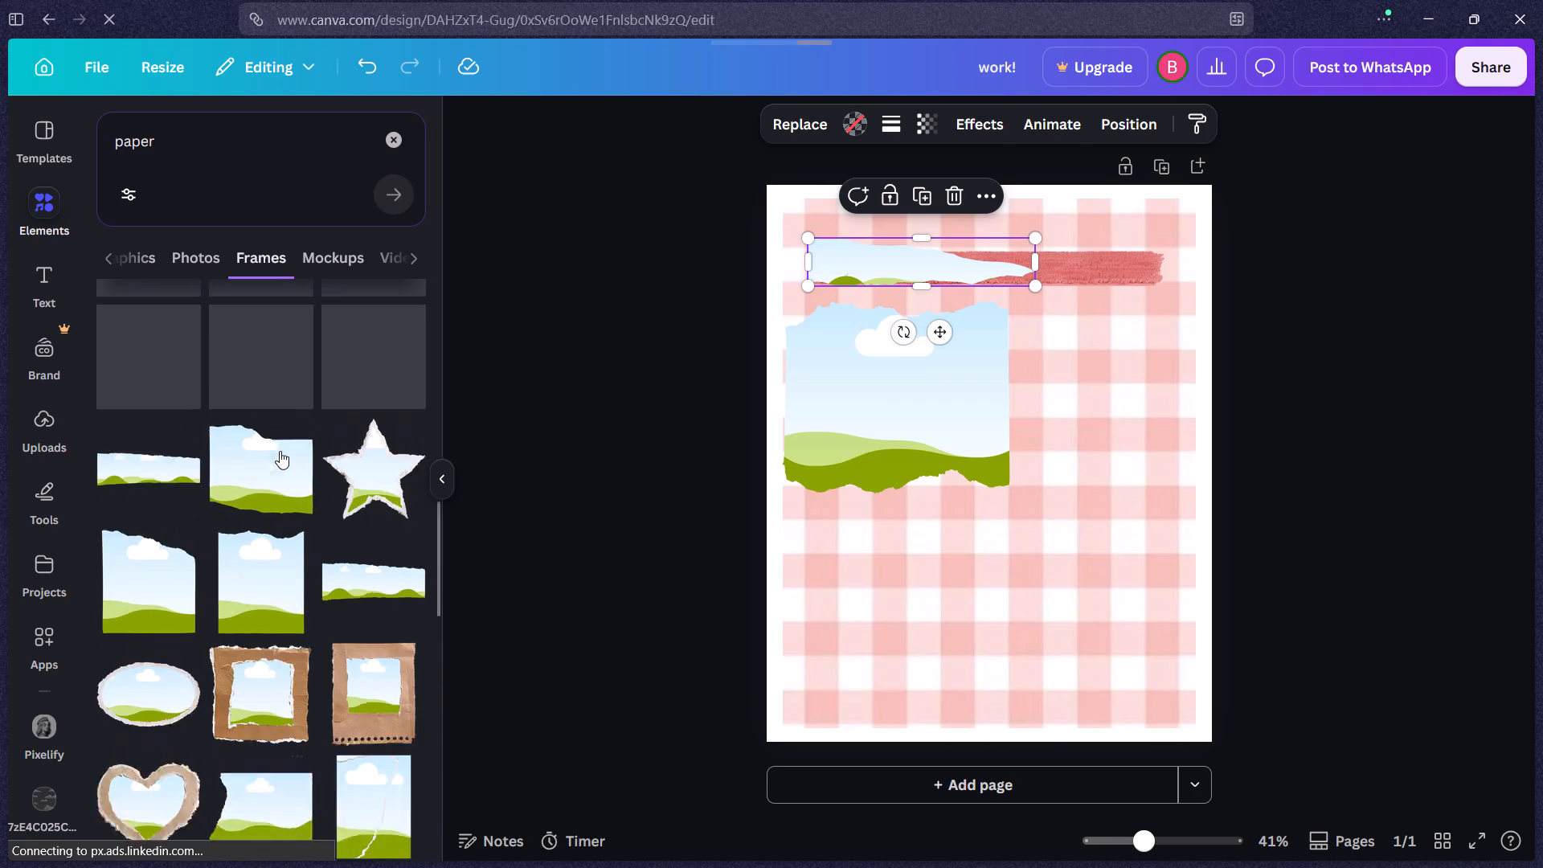
scroll(280, 451, up, 16)
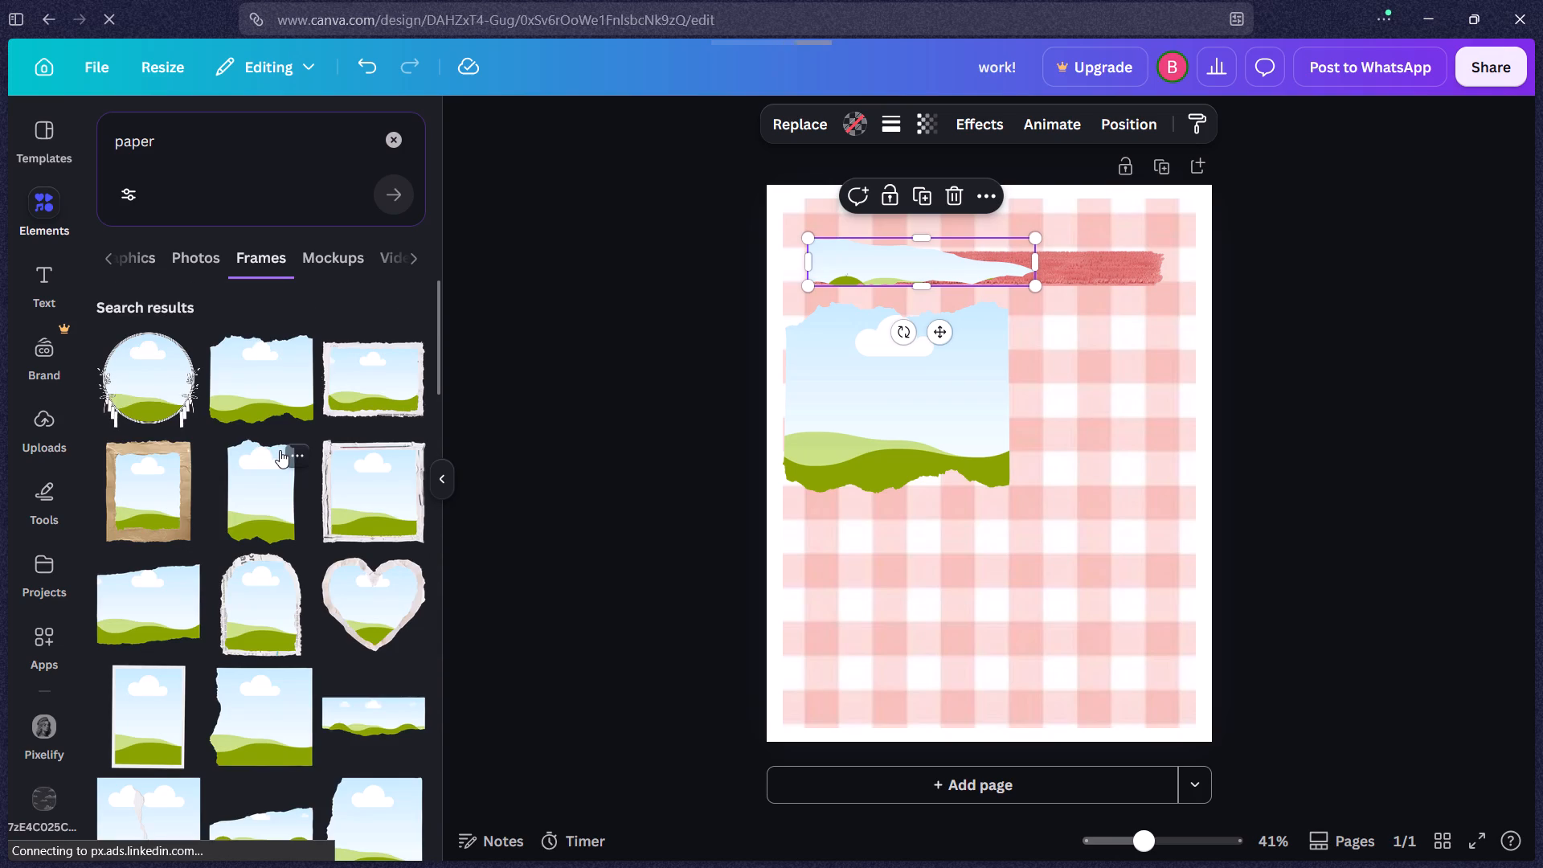
Add the wide, short torn-bottom paper frame with three clouds and place it in the page's lower-right corner area.
scroll(280, 450, down, 2)
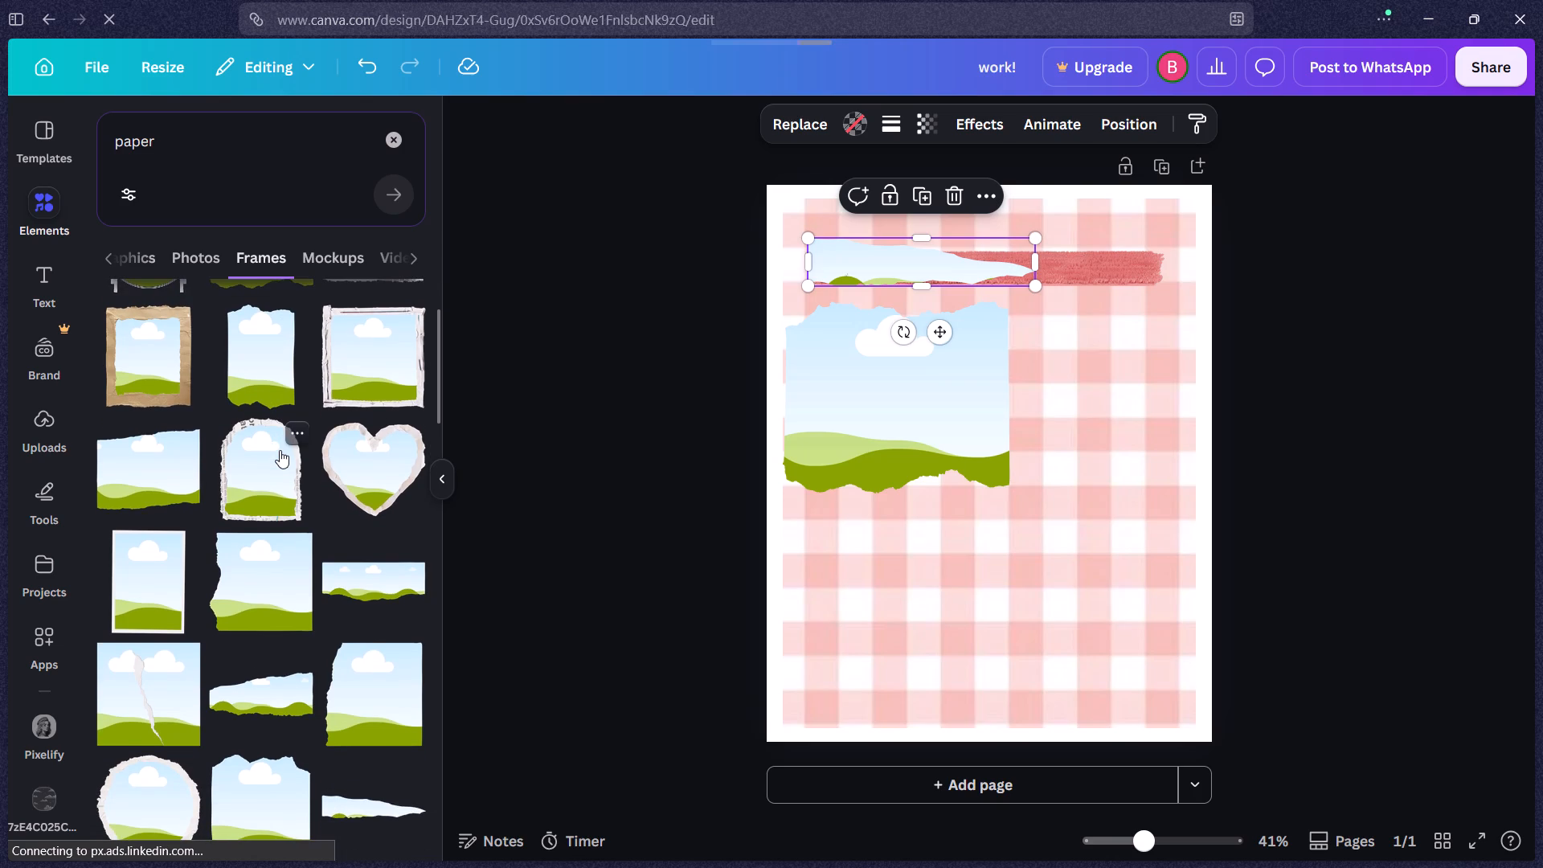
scroll(280, 450, down, 1)
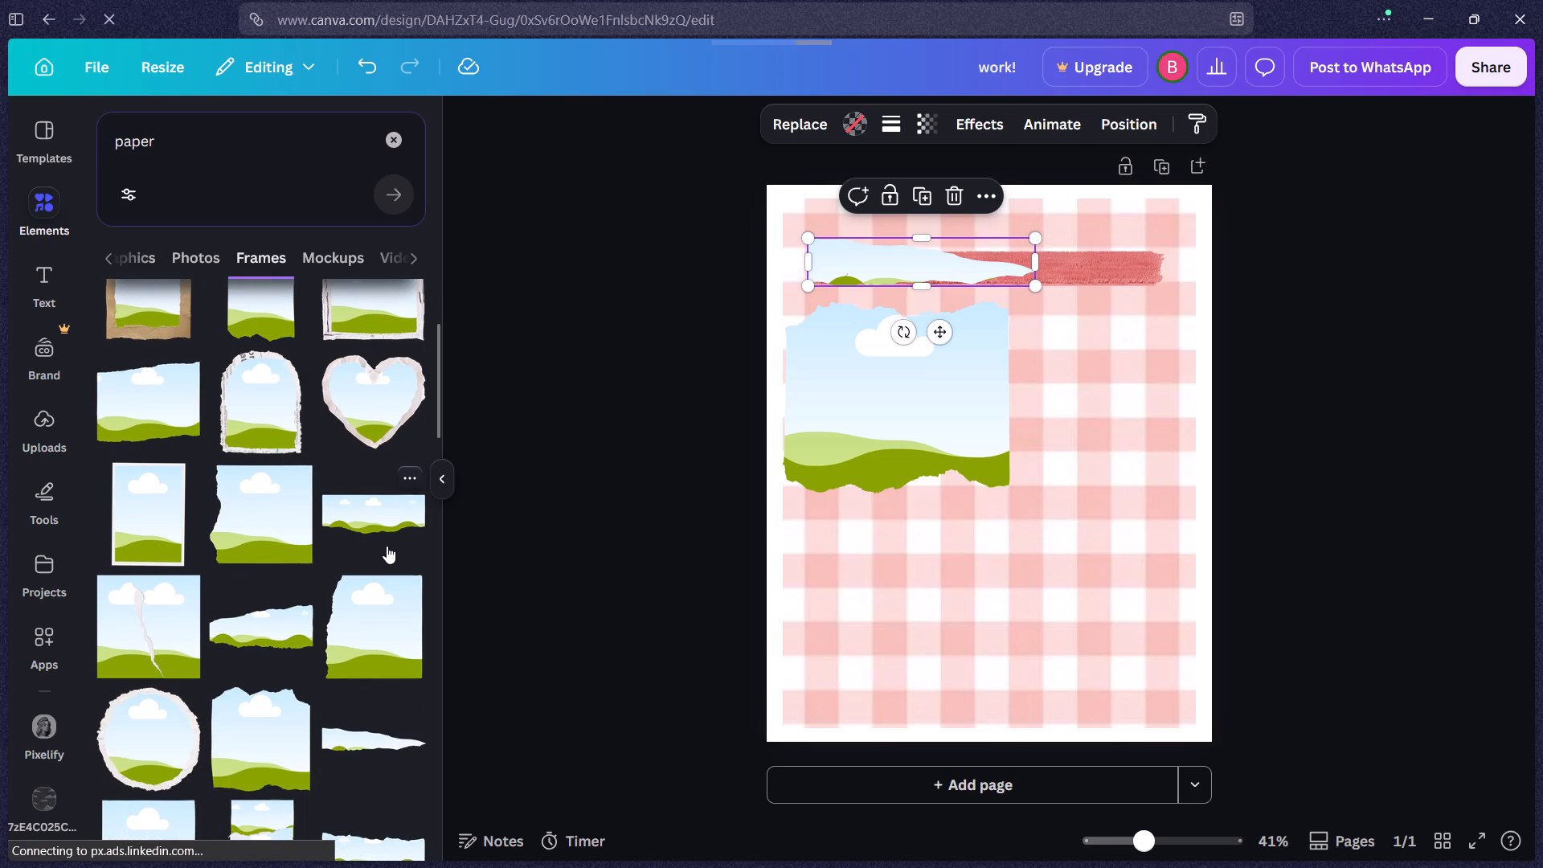
click(387, 546)
drag(997, 464, 952, 566)
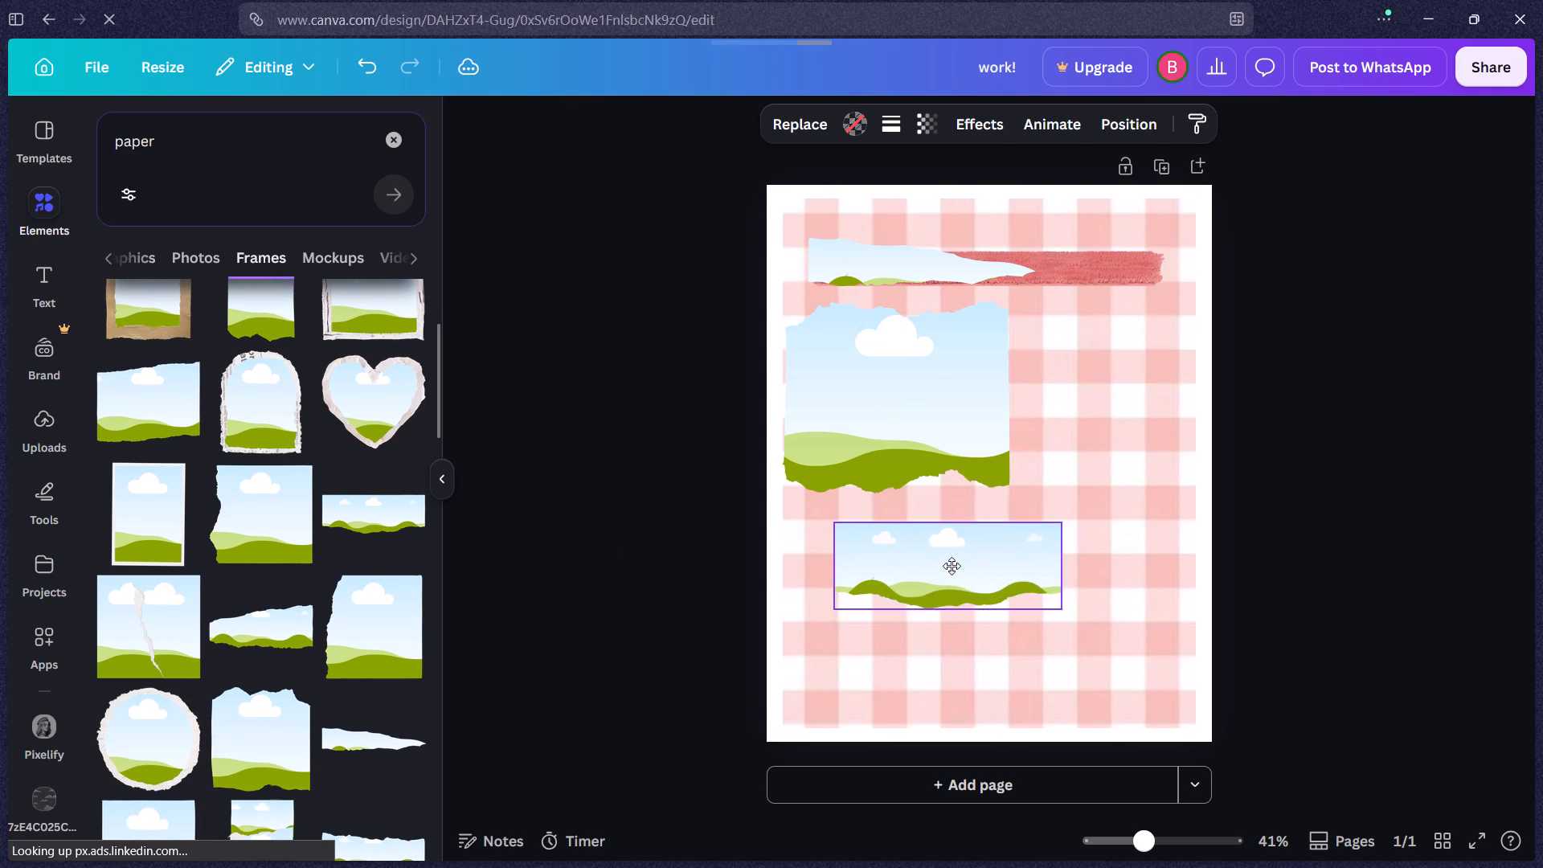
drag(952, 566, 1070, 675)
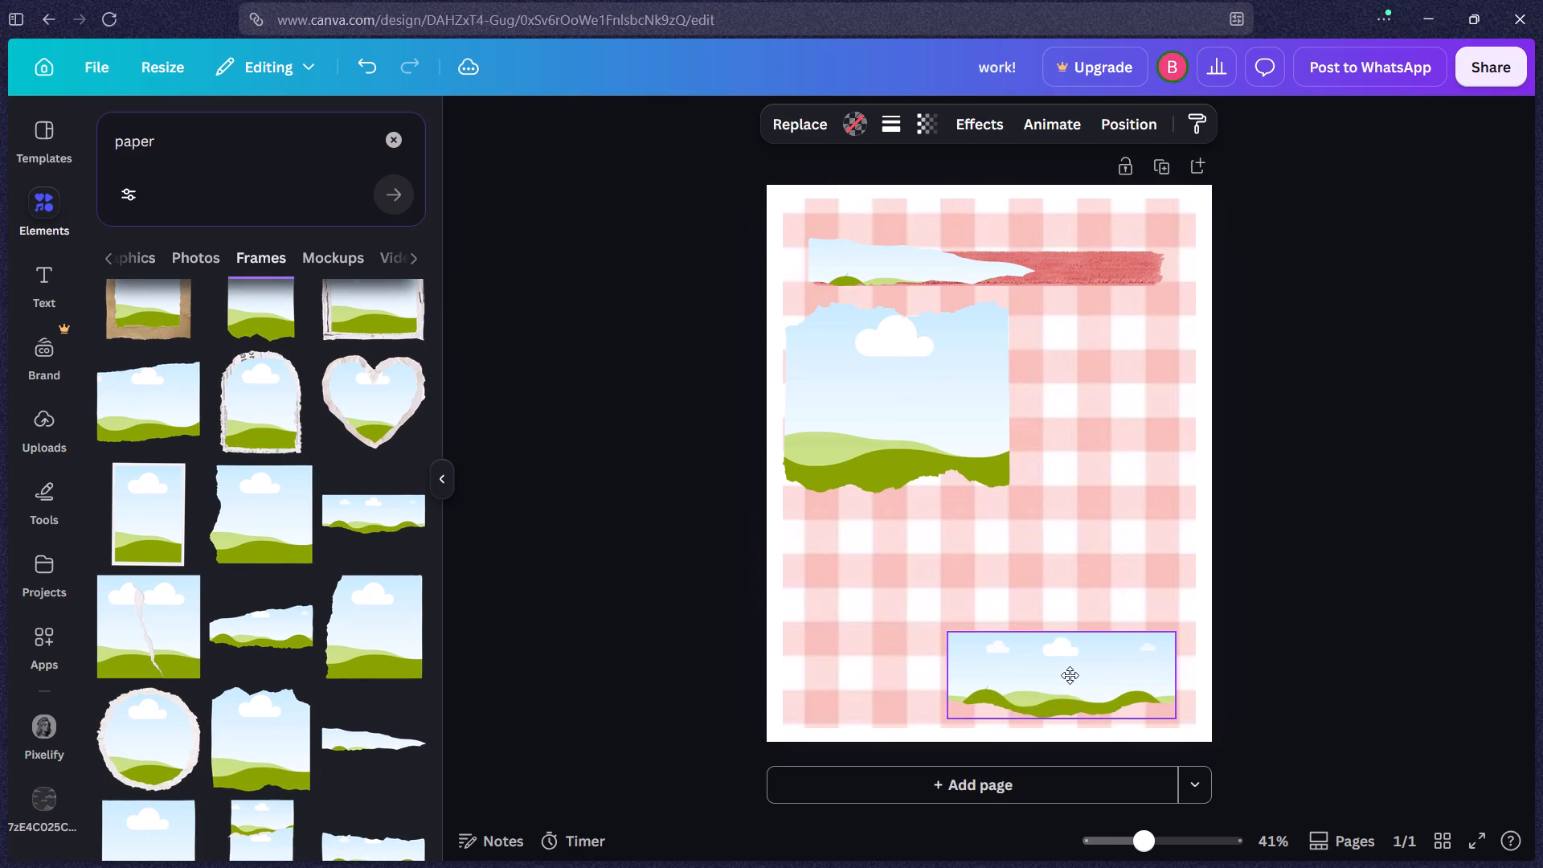
drag(1070, 675, 1071, 675)
Look through the "paper" photo and graphic results for a decorative paper piece.
scroll(363, 606, down, 3)
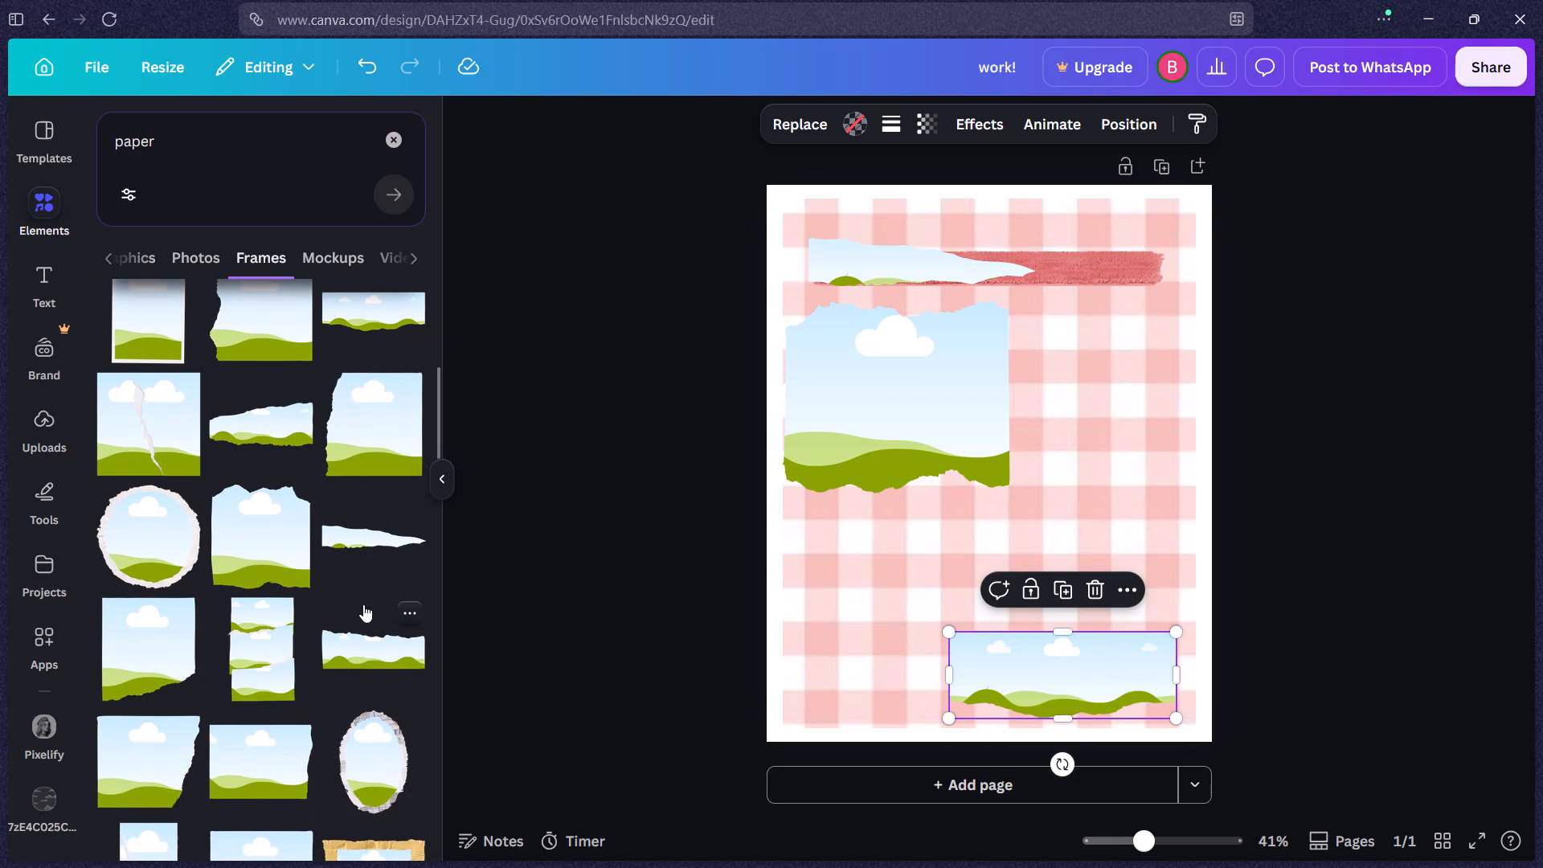
click(121, 245)
click(121, 251)
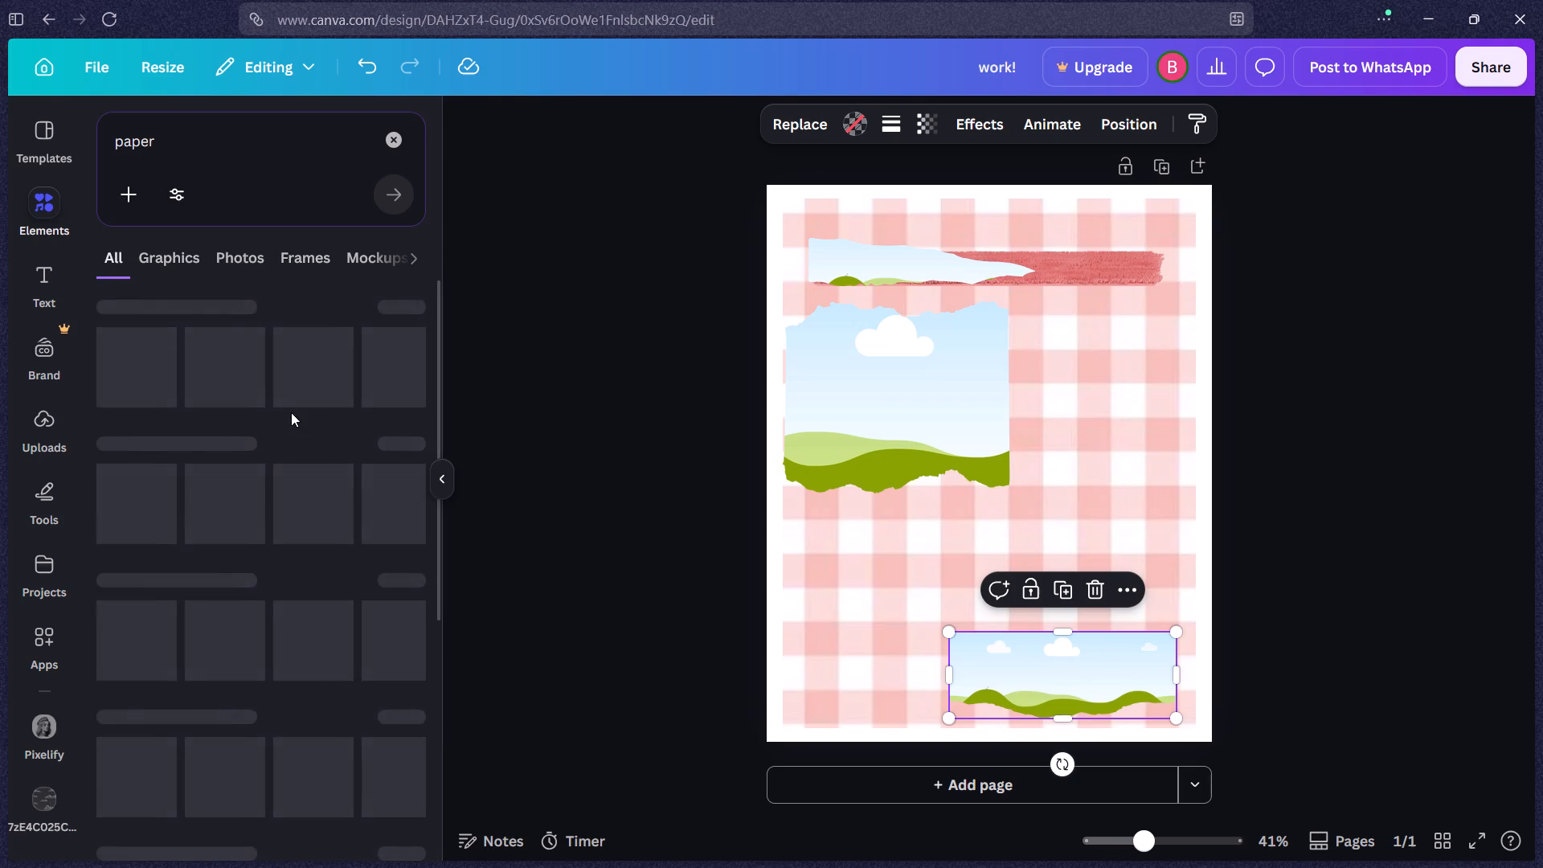
click(403, 436)
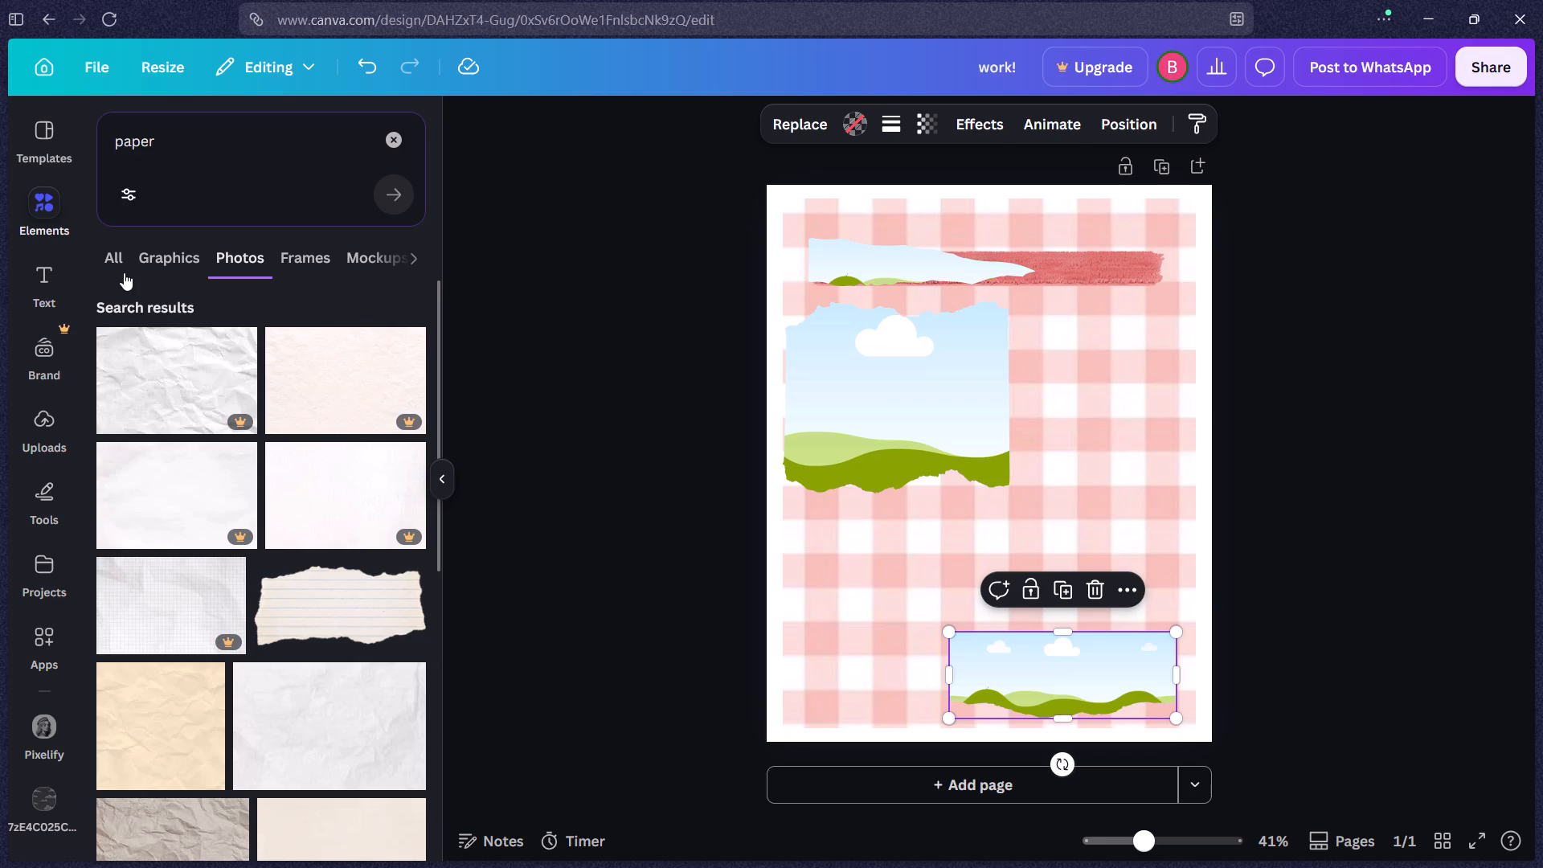
click(155, 255)
scroll(307, 405, down, 3)
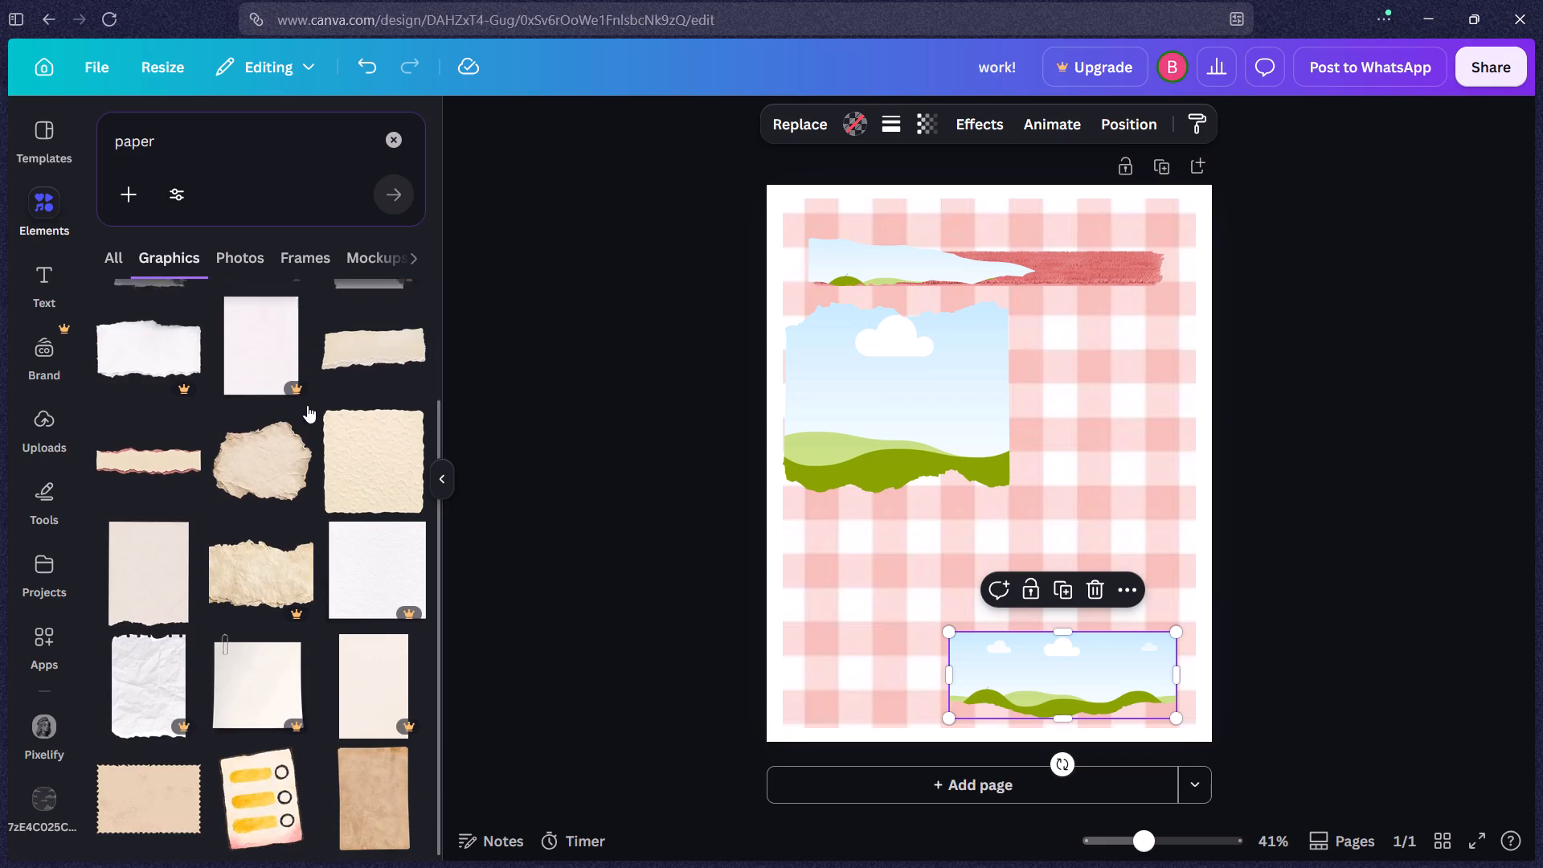
scroll(307, 405, down, 6)
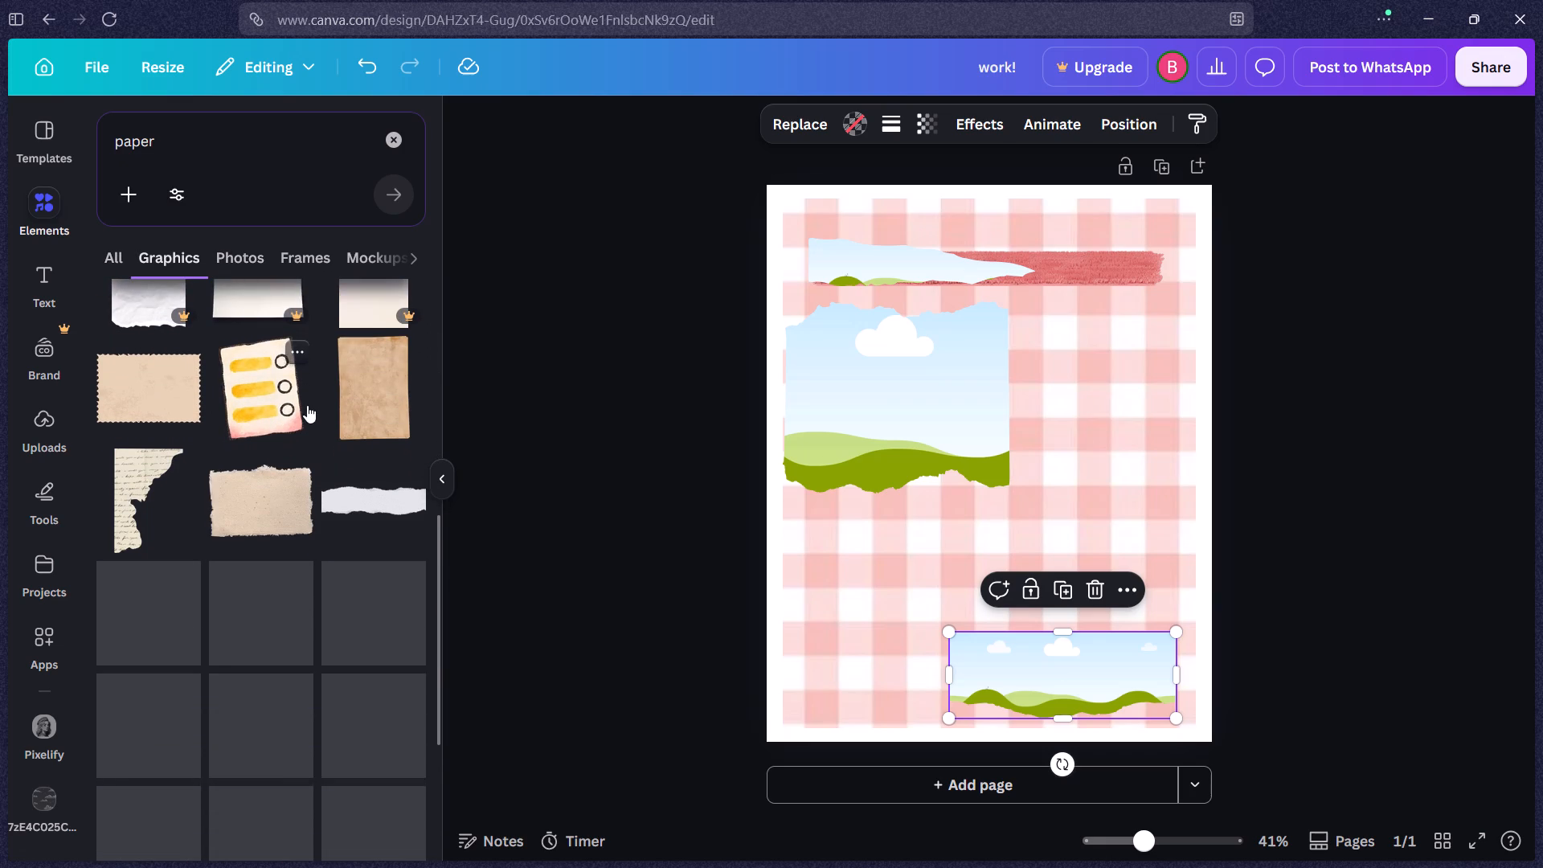
scroll(307, 405, down, 1)
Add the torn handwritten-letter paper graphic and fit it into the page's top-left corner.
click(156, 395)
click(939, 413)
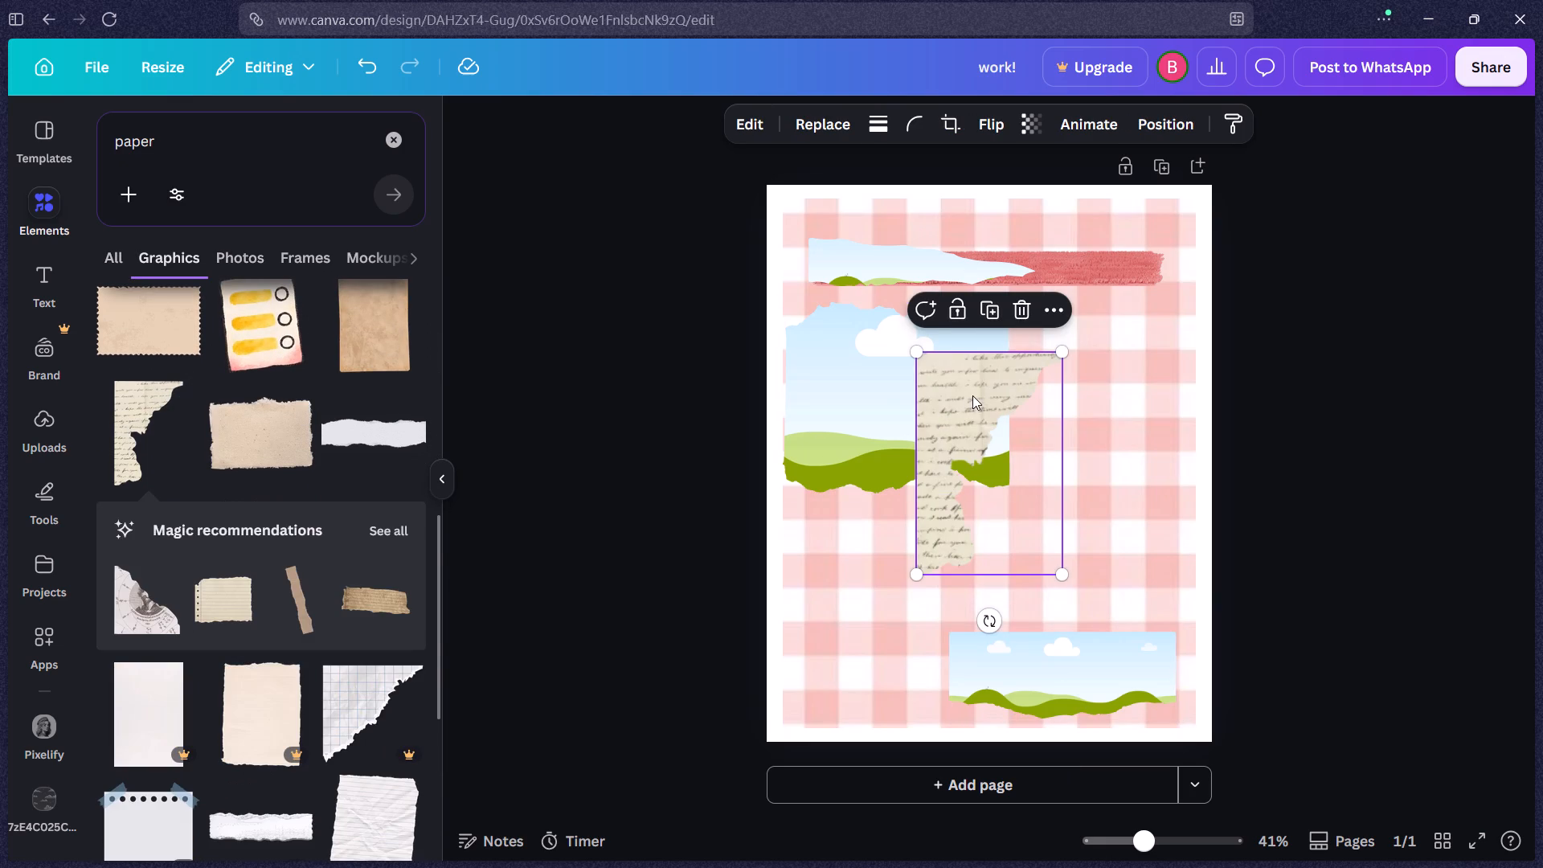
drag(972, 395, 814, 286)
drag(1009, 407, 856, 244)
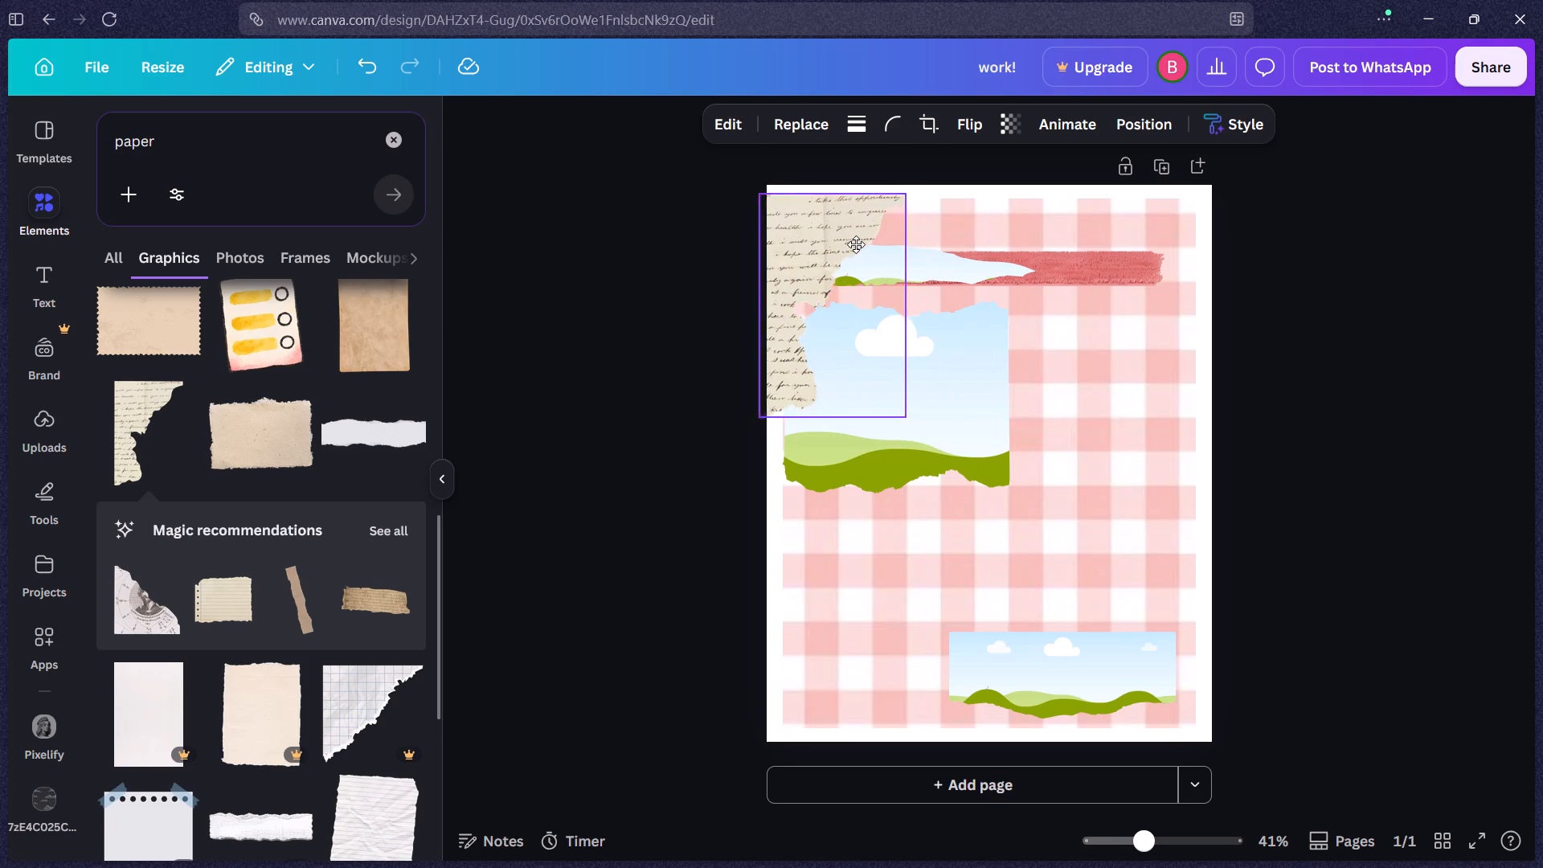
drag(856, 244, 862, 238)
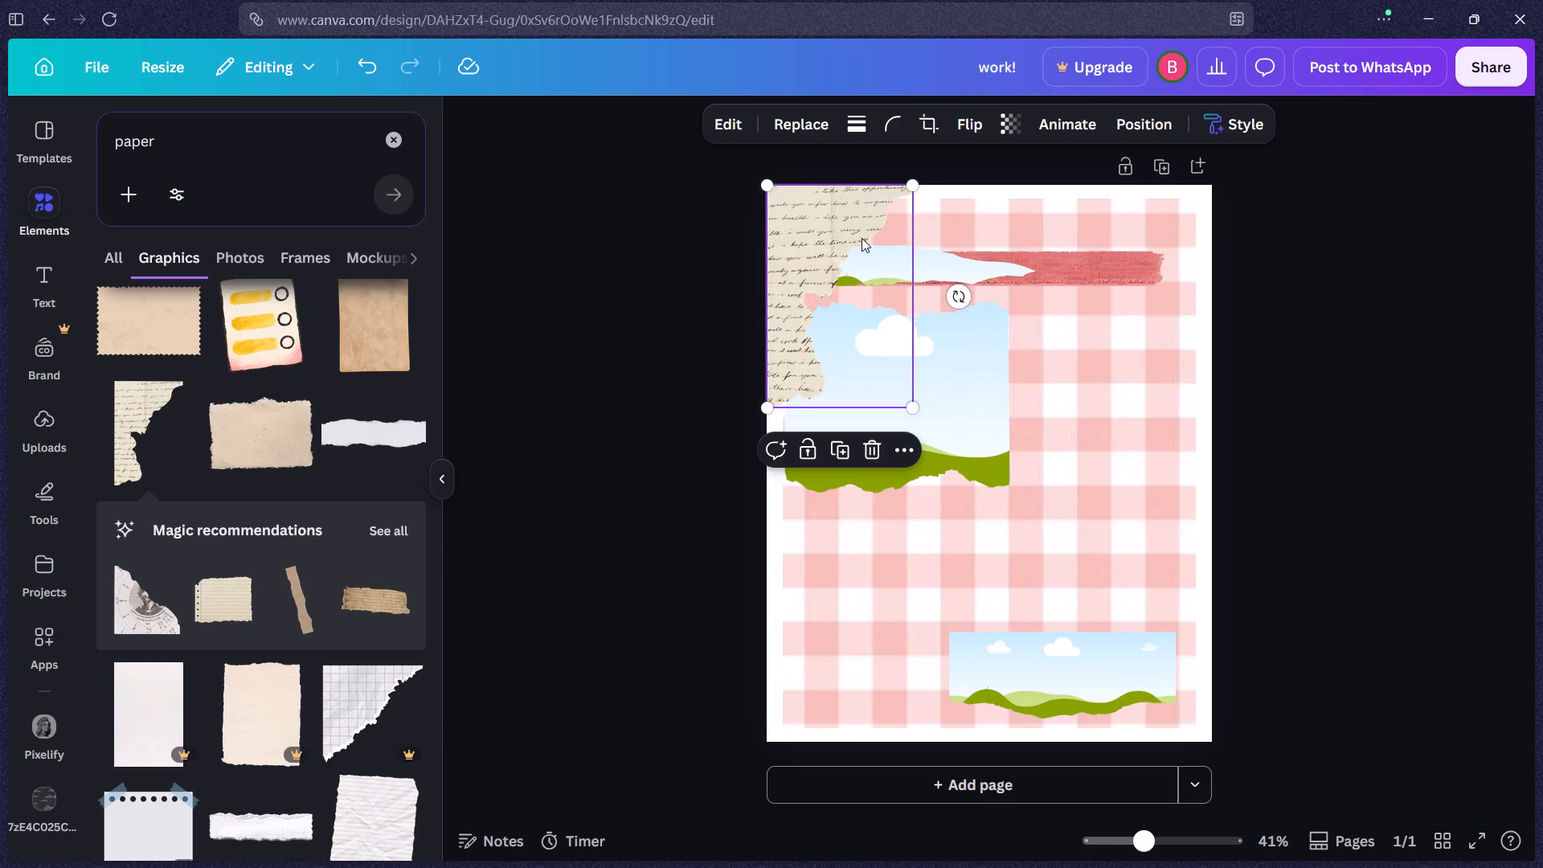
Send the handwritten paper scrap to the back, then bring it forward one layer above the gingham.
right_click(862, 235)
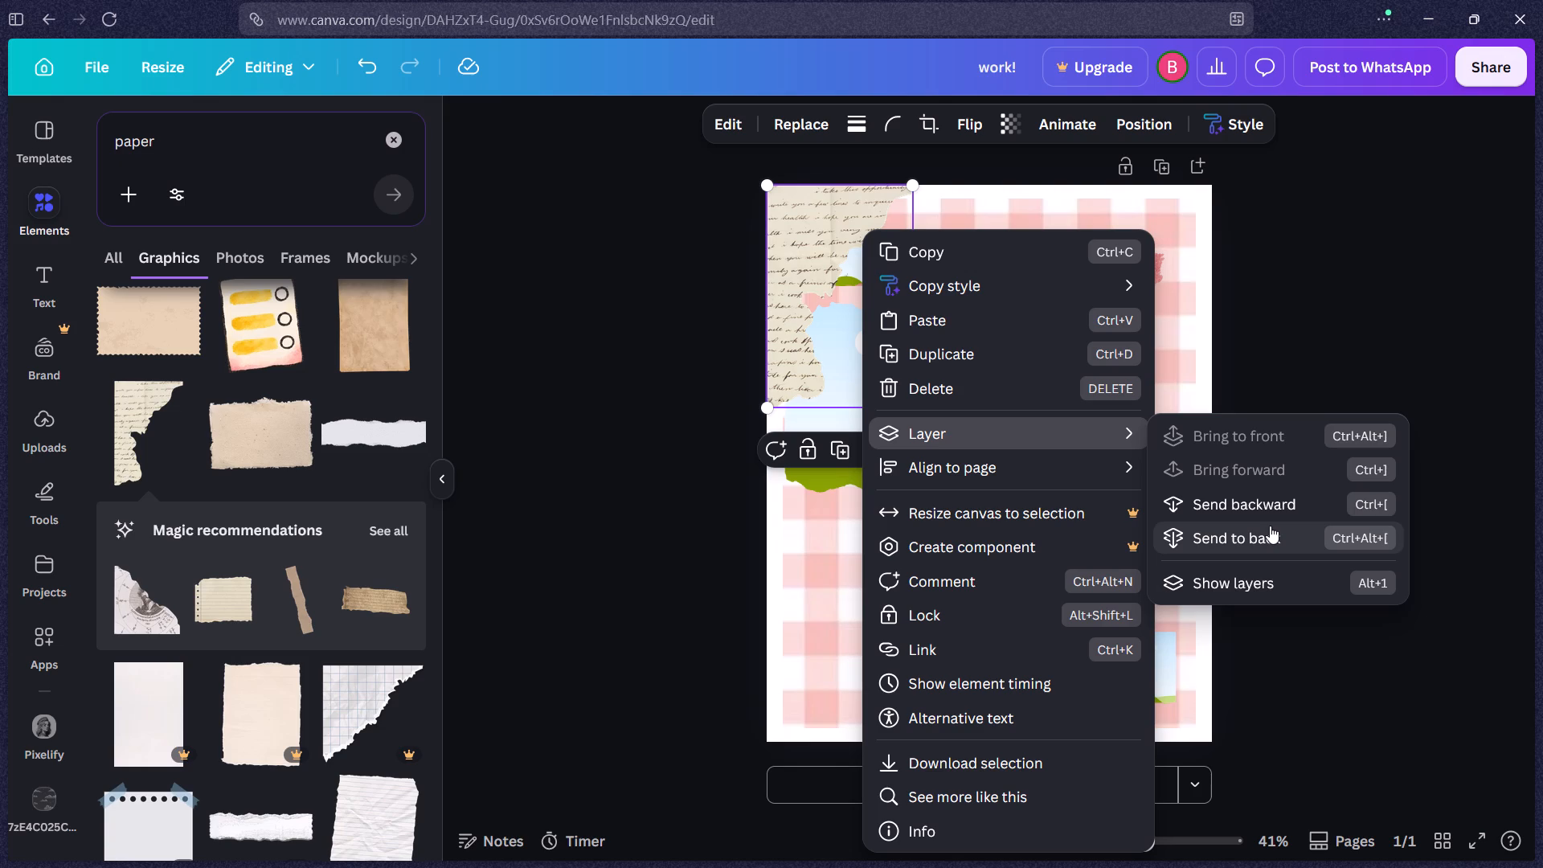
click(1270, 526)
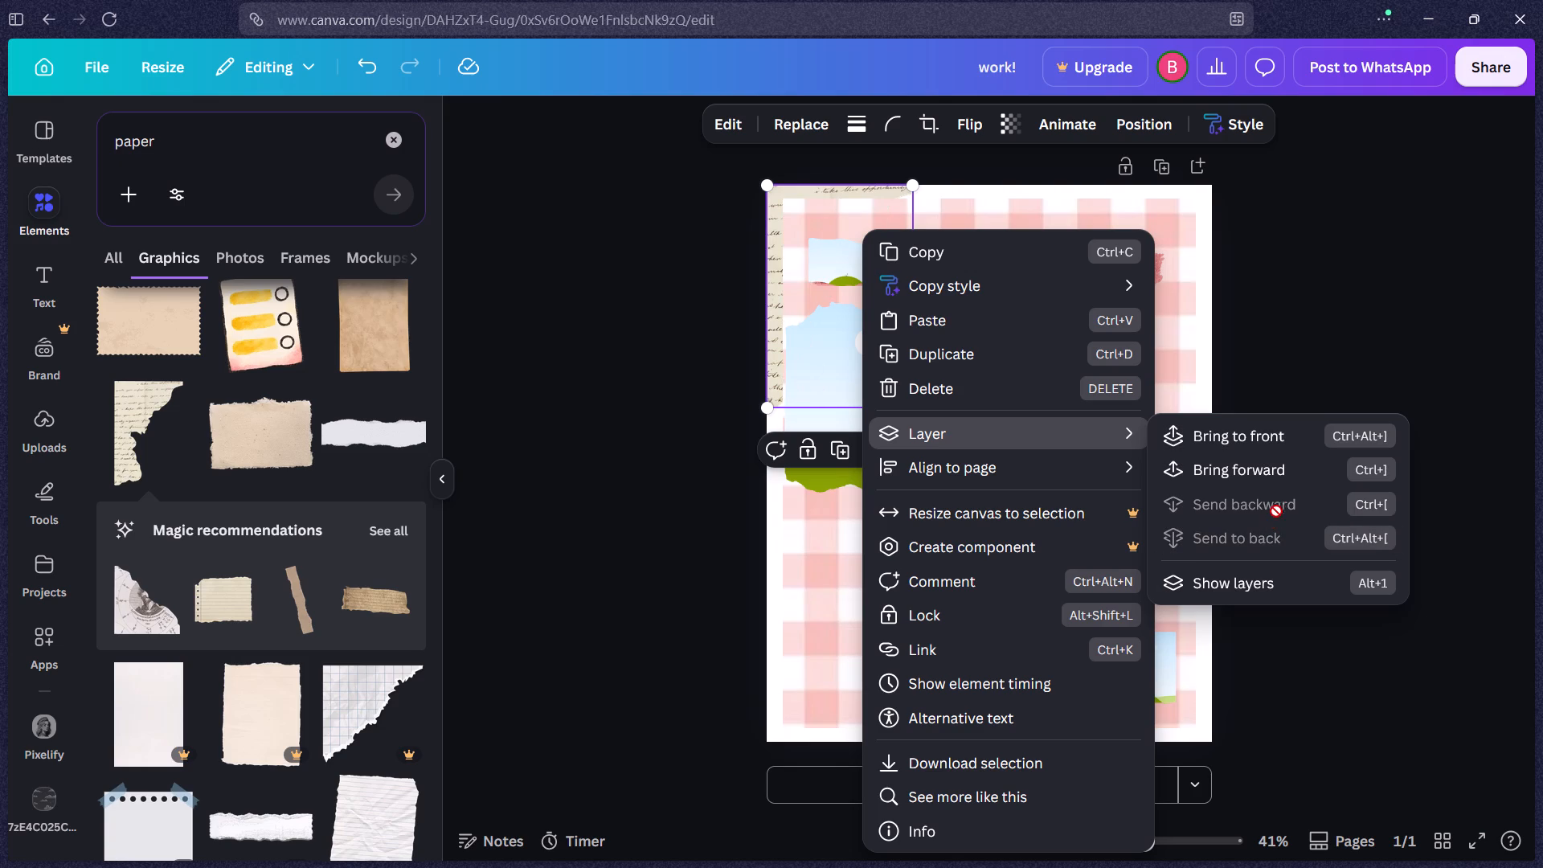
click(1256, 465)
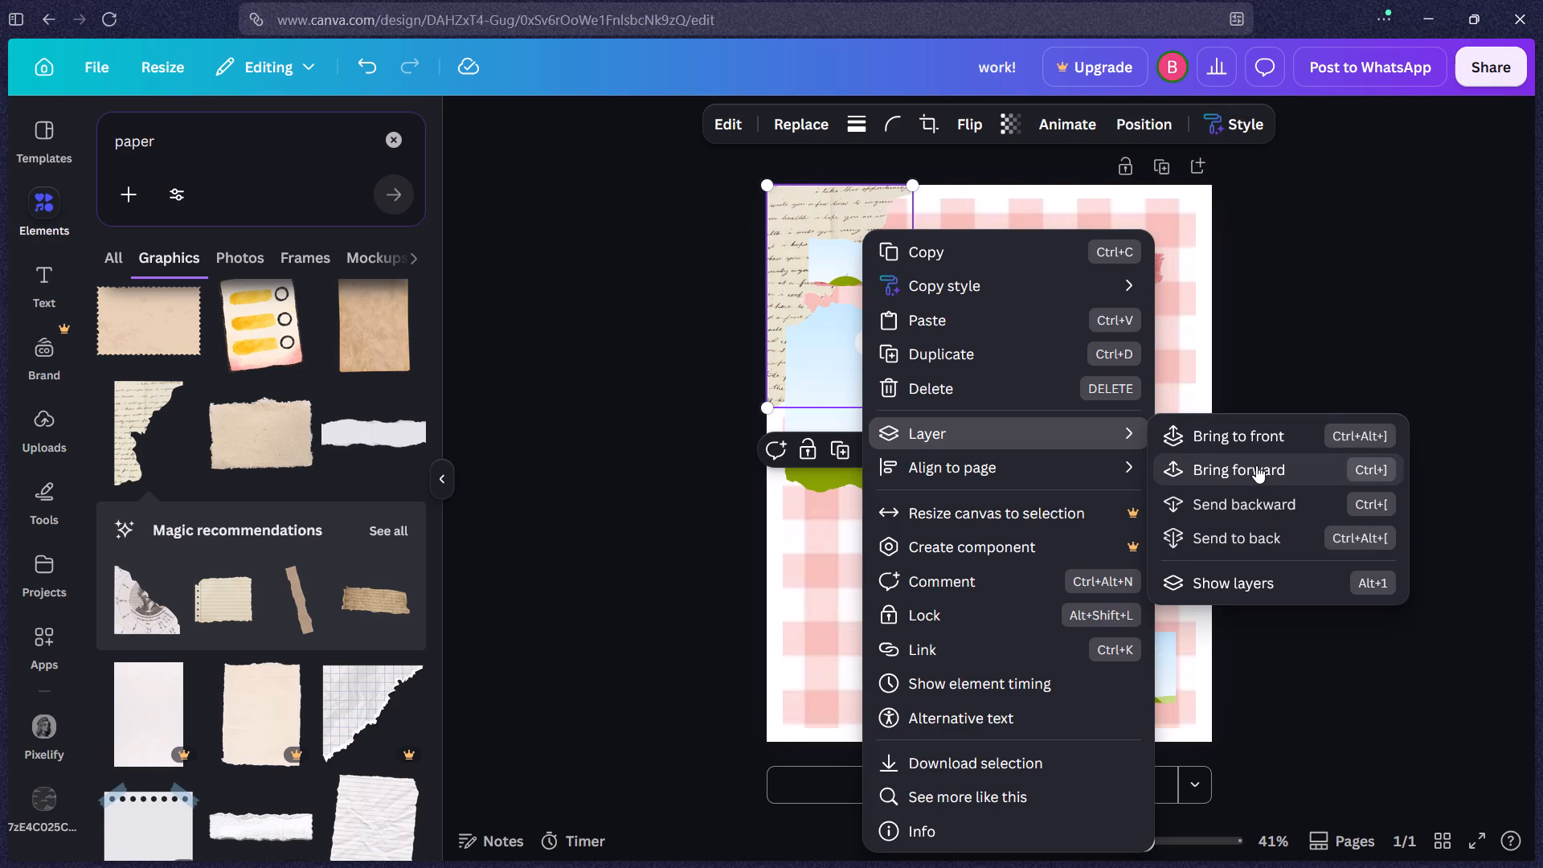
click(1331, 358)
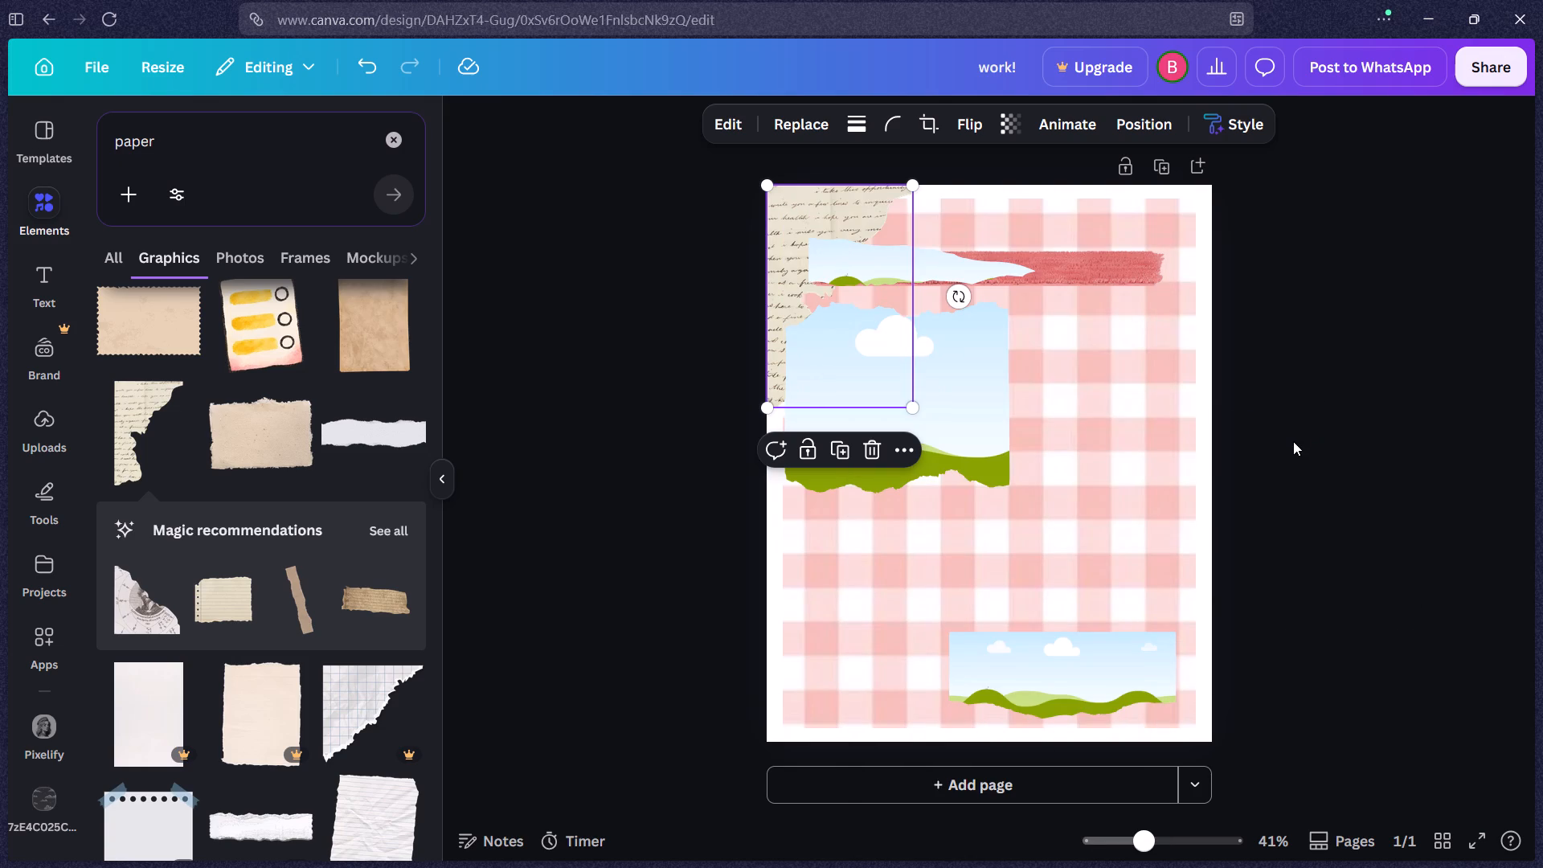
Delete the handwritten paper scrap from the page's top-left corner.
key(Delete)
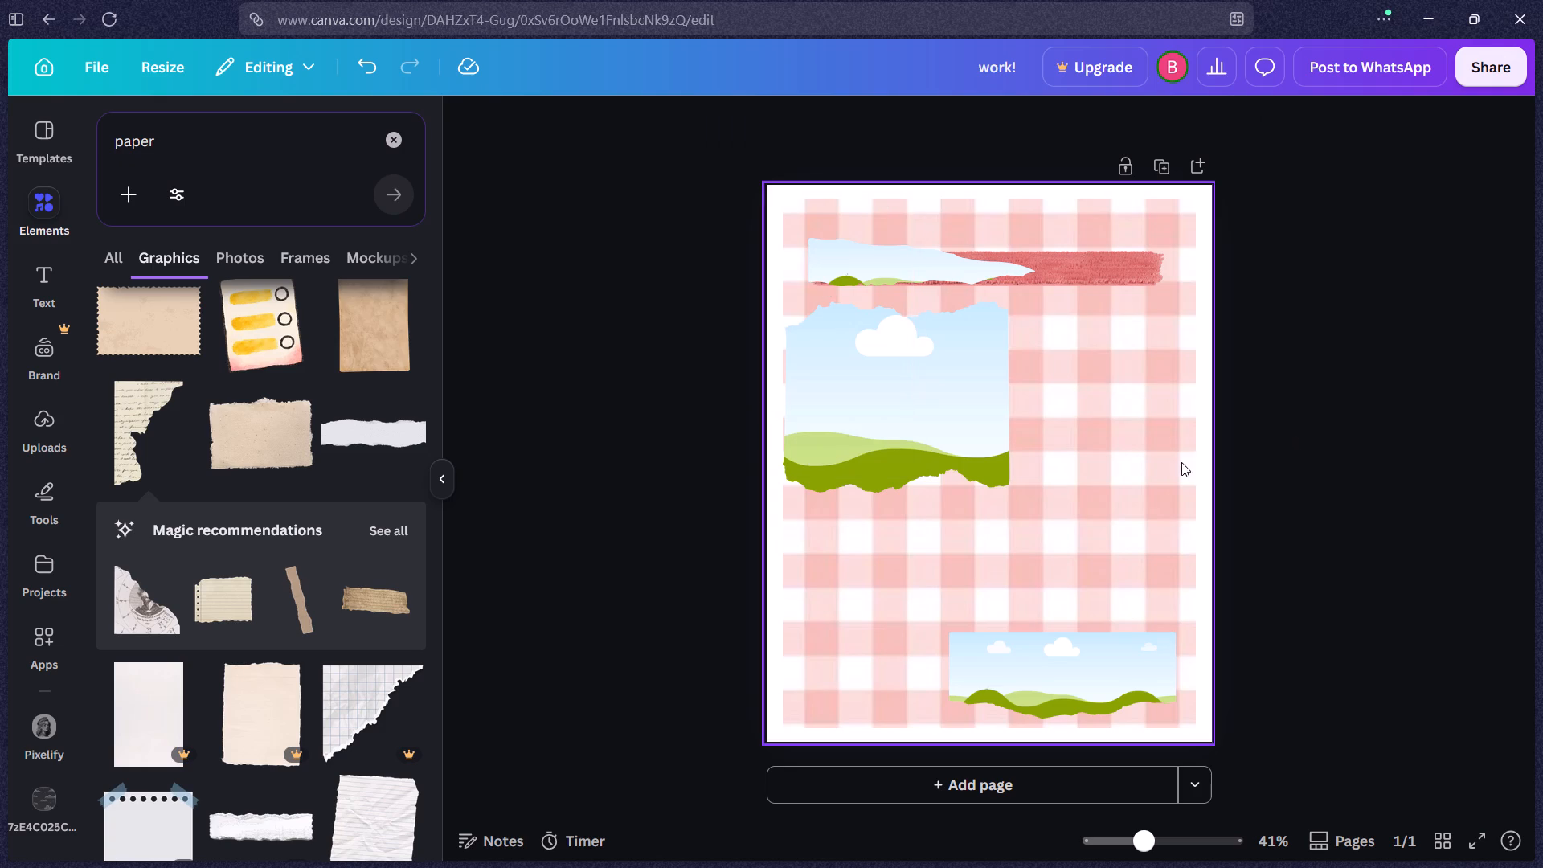
Add the dried-flower graphic with orange tape, shrink it to about a third of the page width and place it in the bottom-left corner.
scroll(315, 619, down, 5)
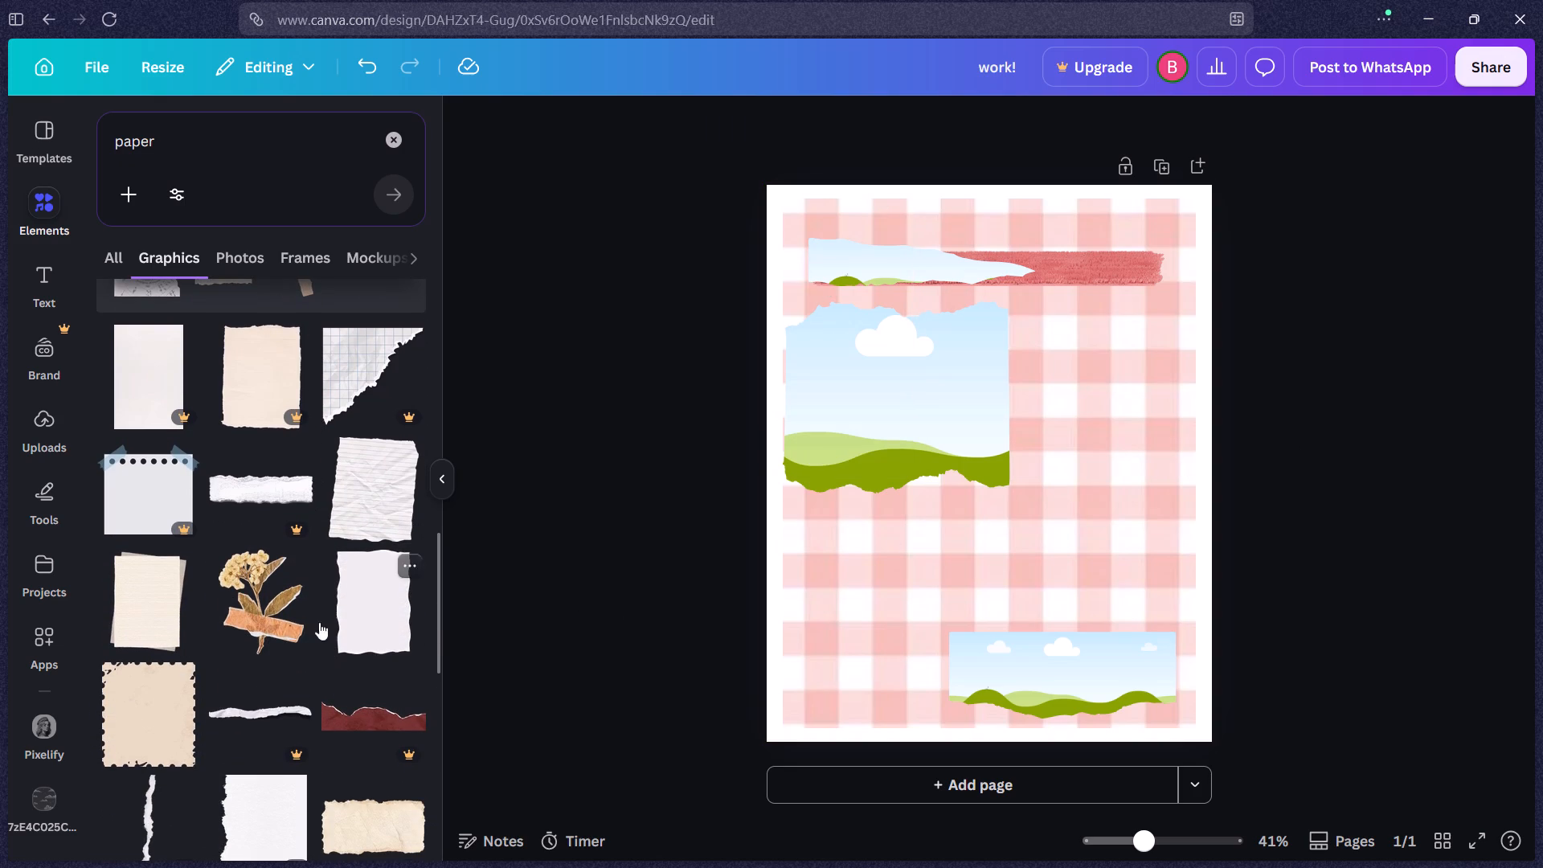
click(305, 600)
drag(1024, 530, 1066, 616)
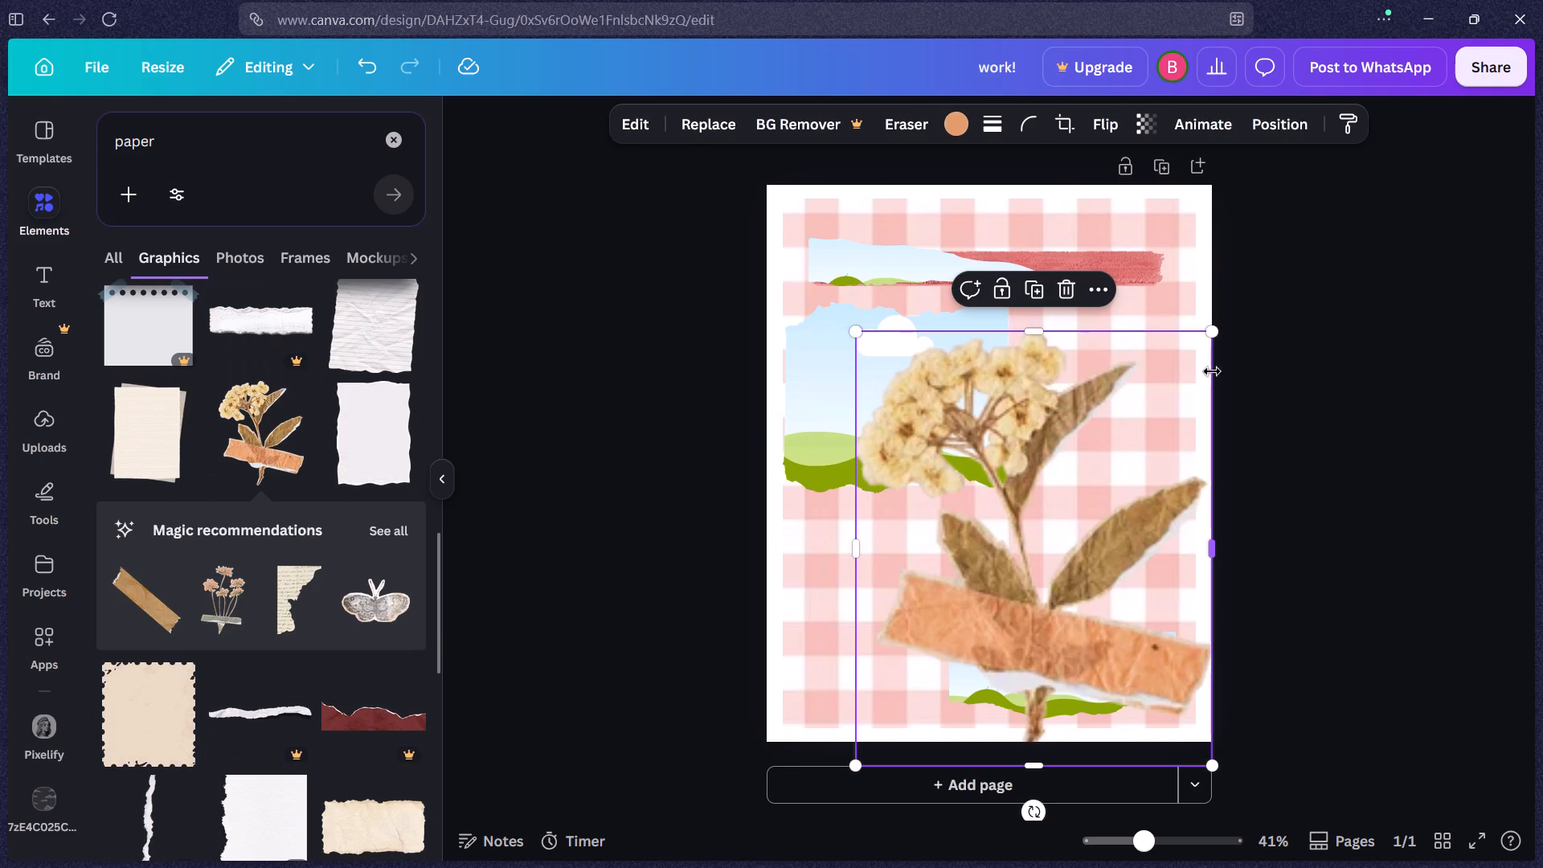
drag(1213, 335, 1033, 600)
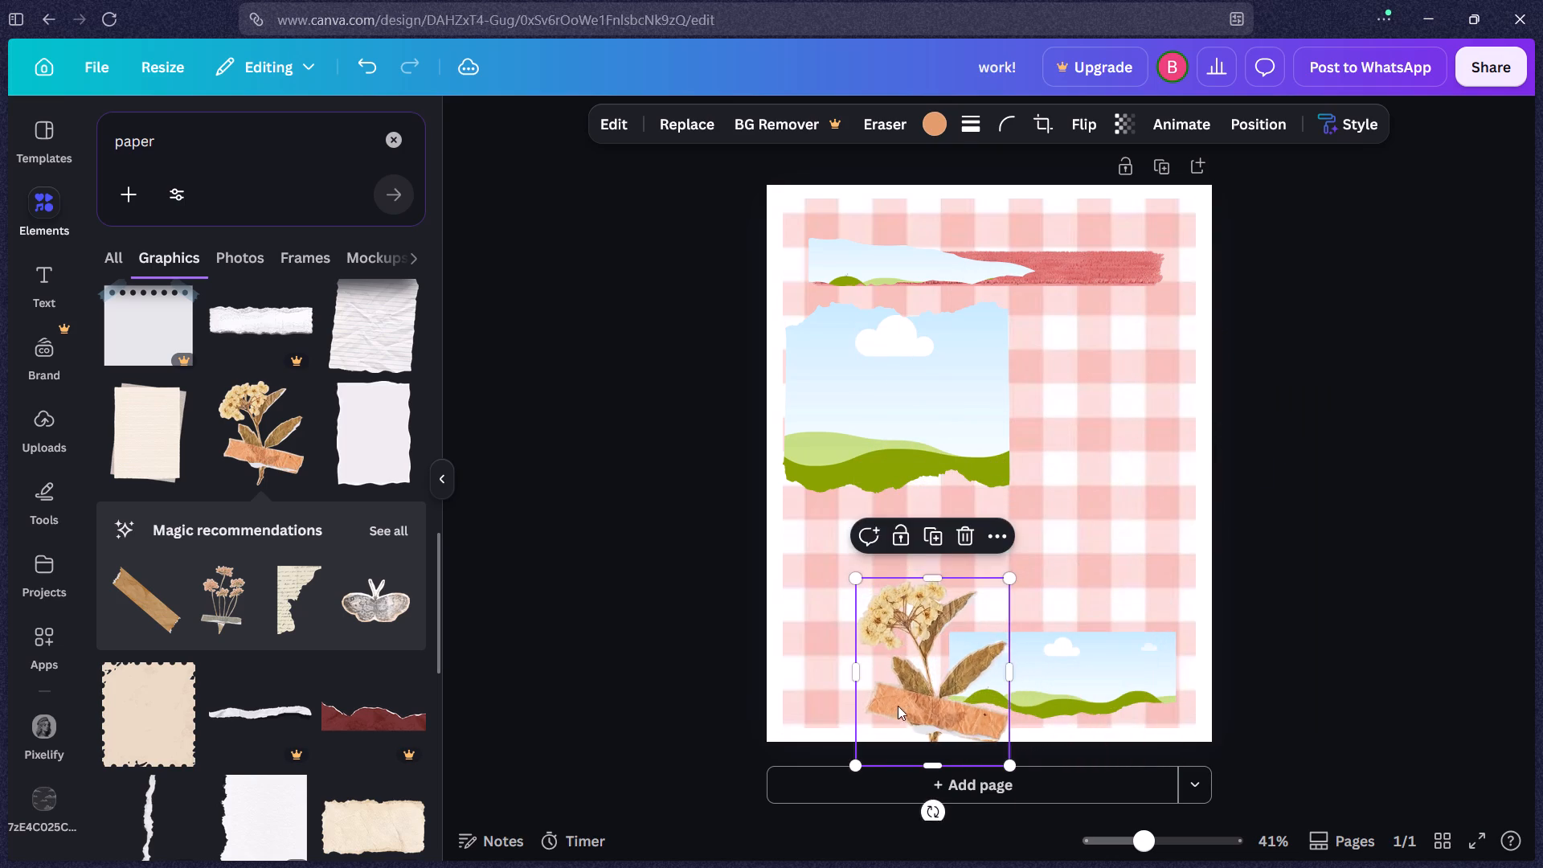
drag(898, 706, 993, 702)
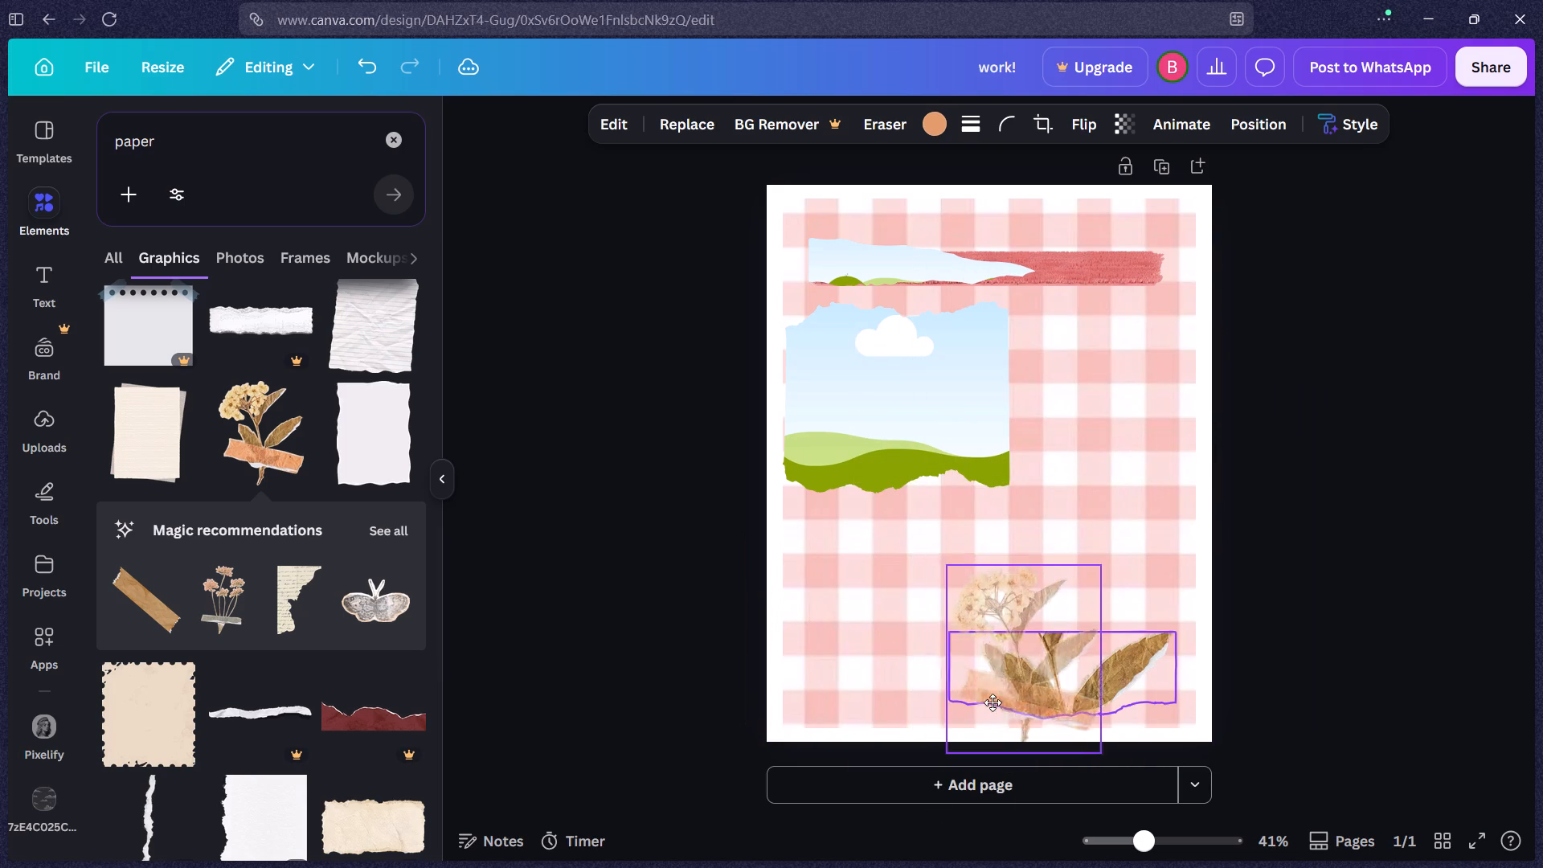
drag(993, 702, 845, 611)
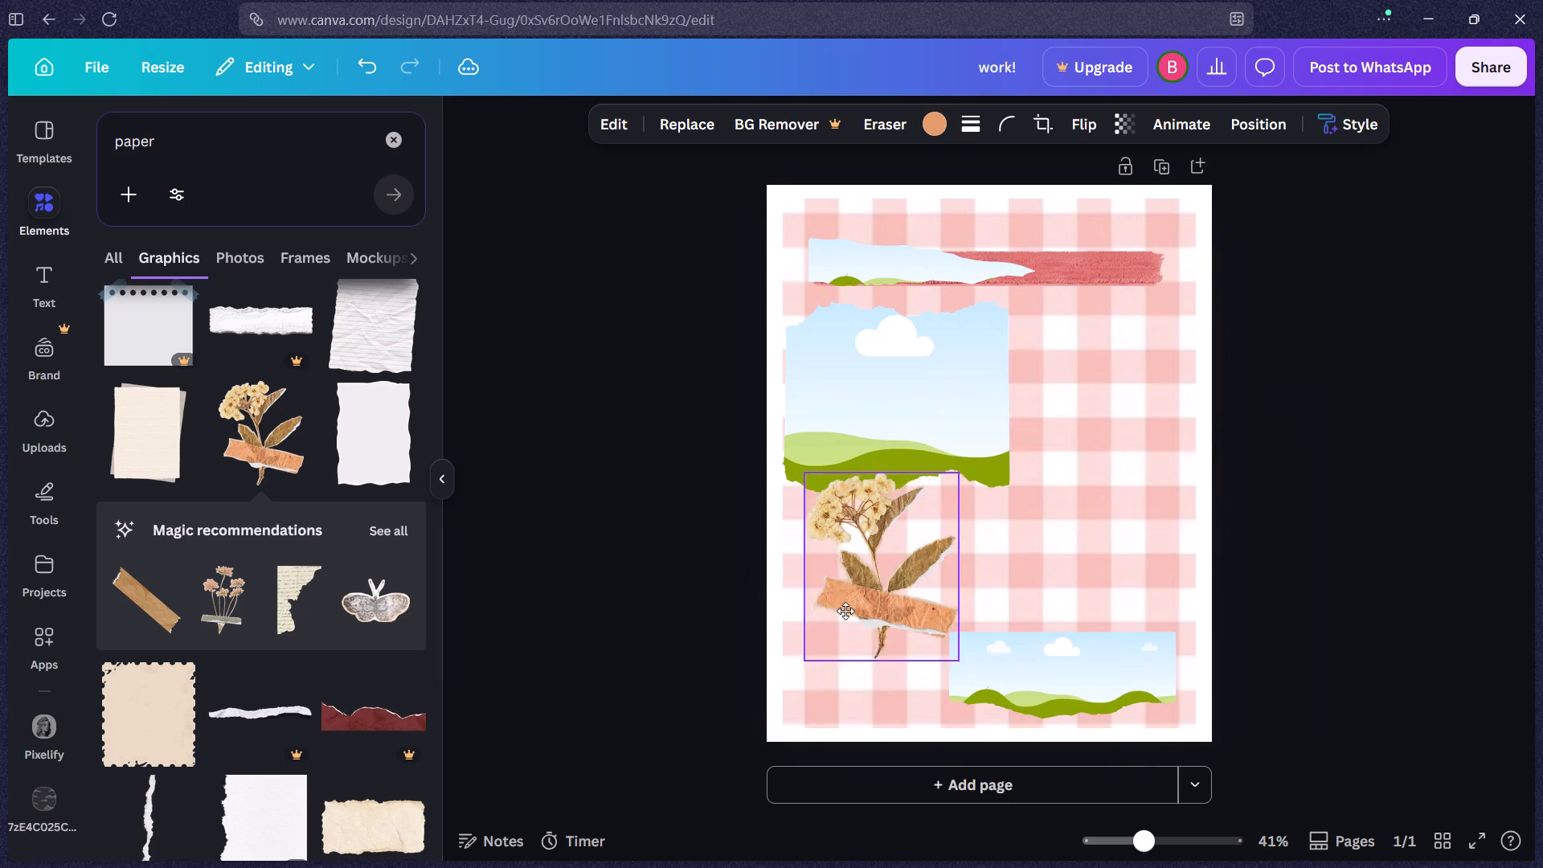
drag(845, 611, 804, 714)
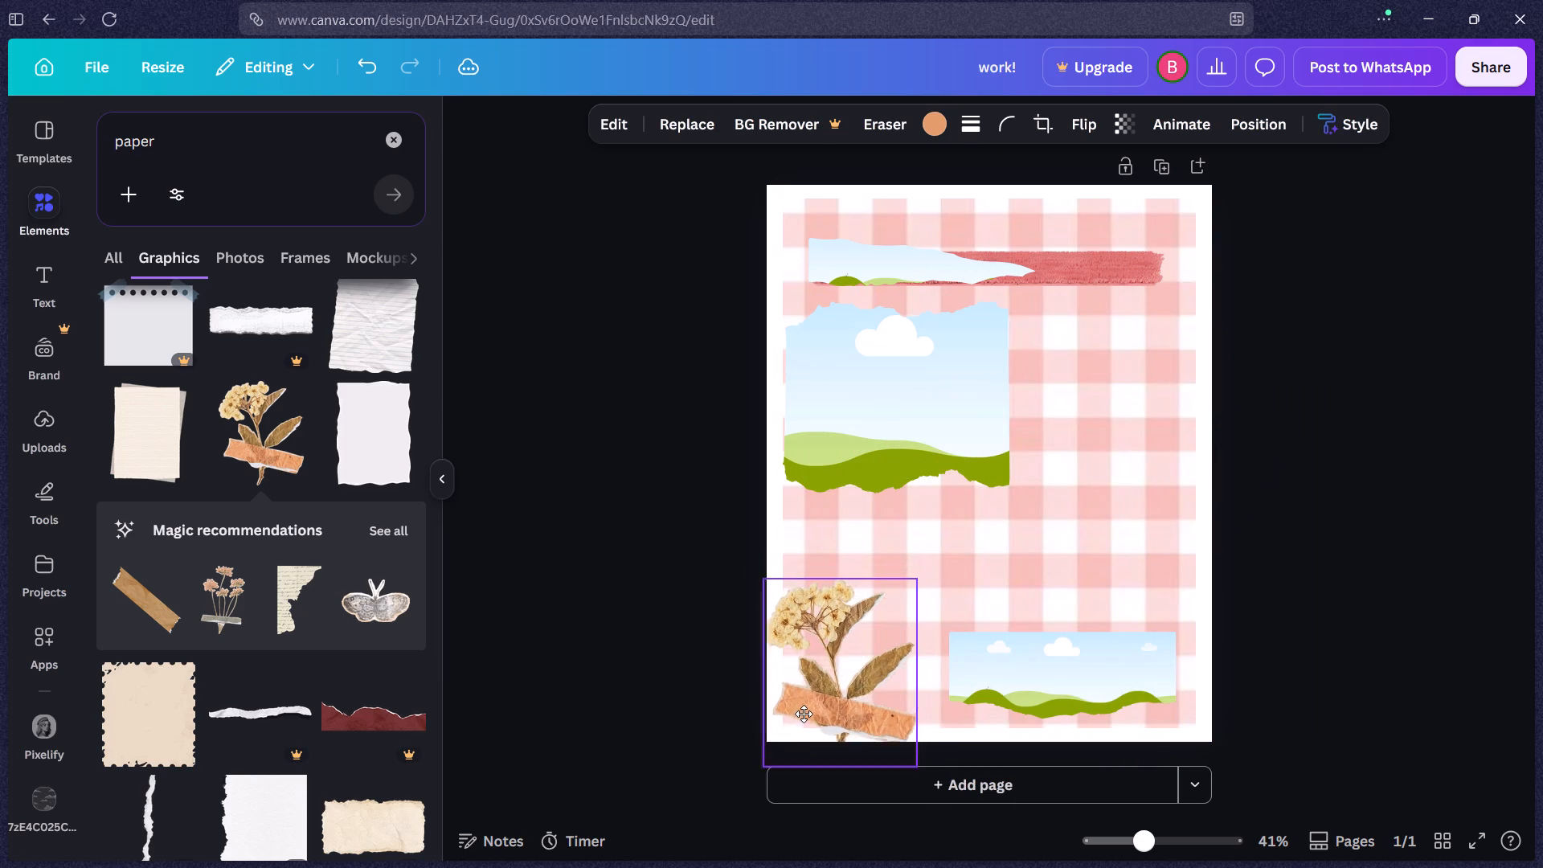
Nudge the taped dried flower slightly down so its orange tape runs off the page's bottom edge.
drag(804, 714, 805, 718)
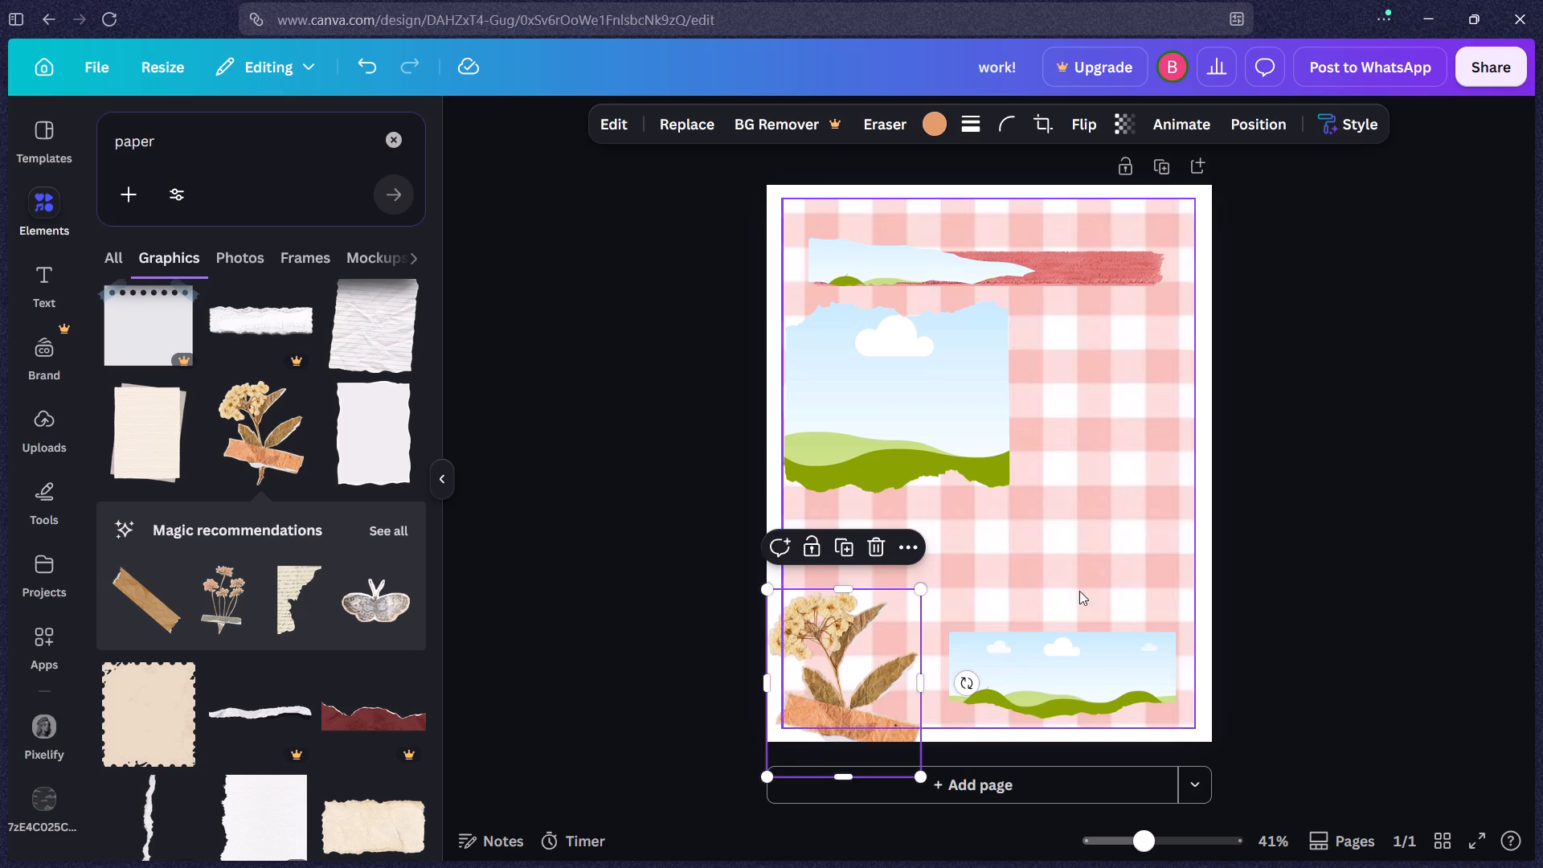
click(1235, 514)
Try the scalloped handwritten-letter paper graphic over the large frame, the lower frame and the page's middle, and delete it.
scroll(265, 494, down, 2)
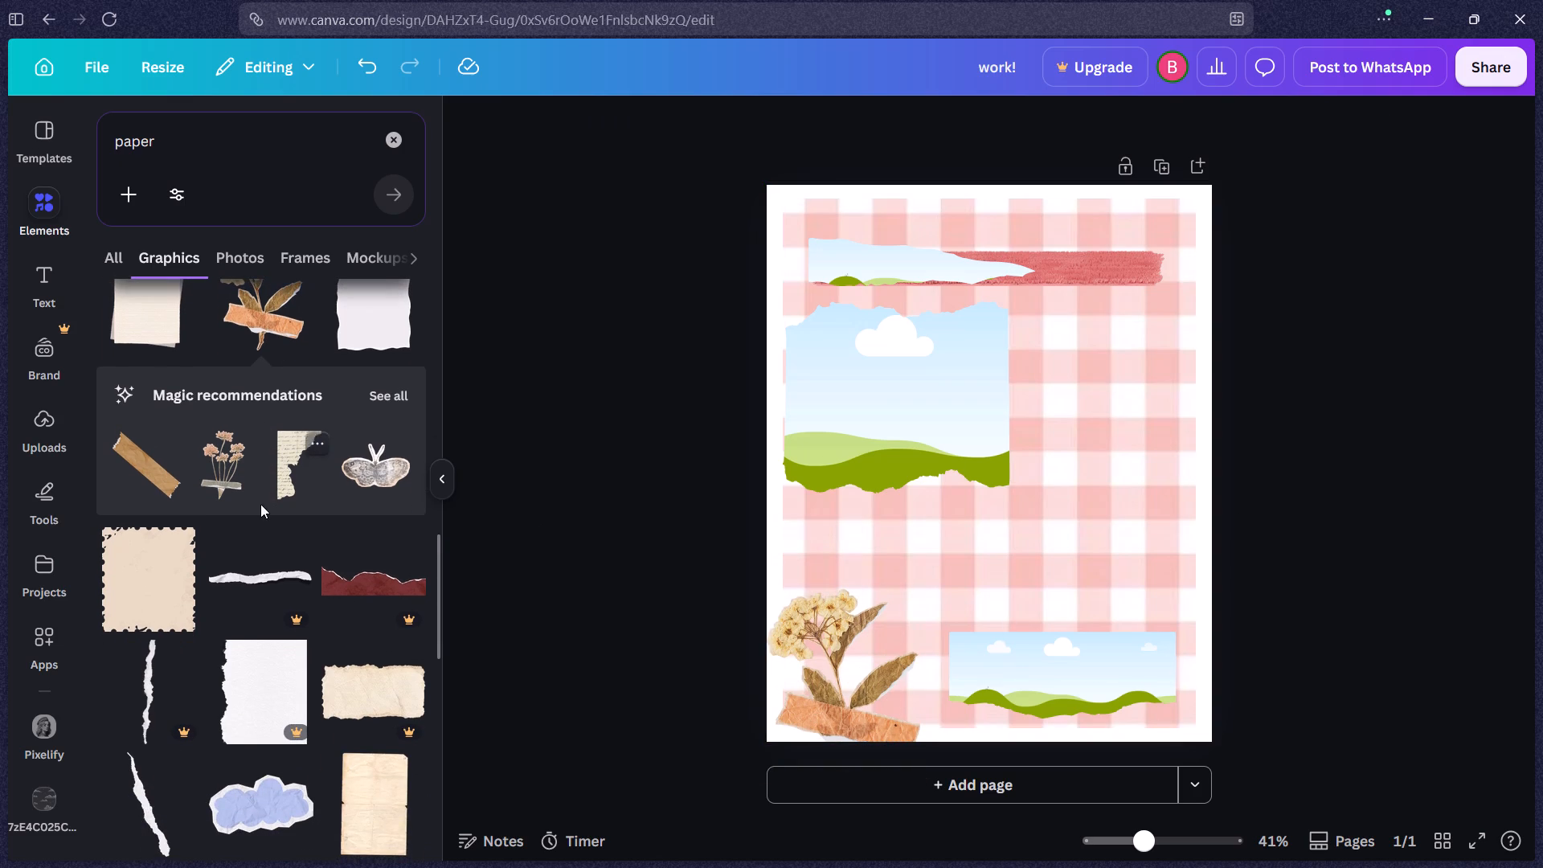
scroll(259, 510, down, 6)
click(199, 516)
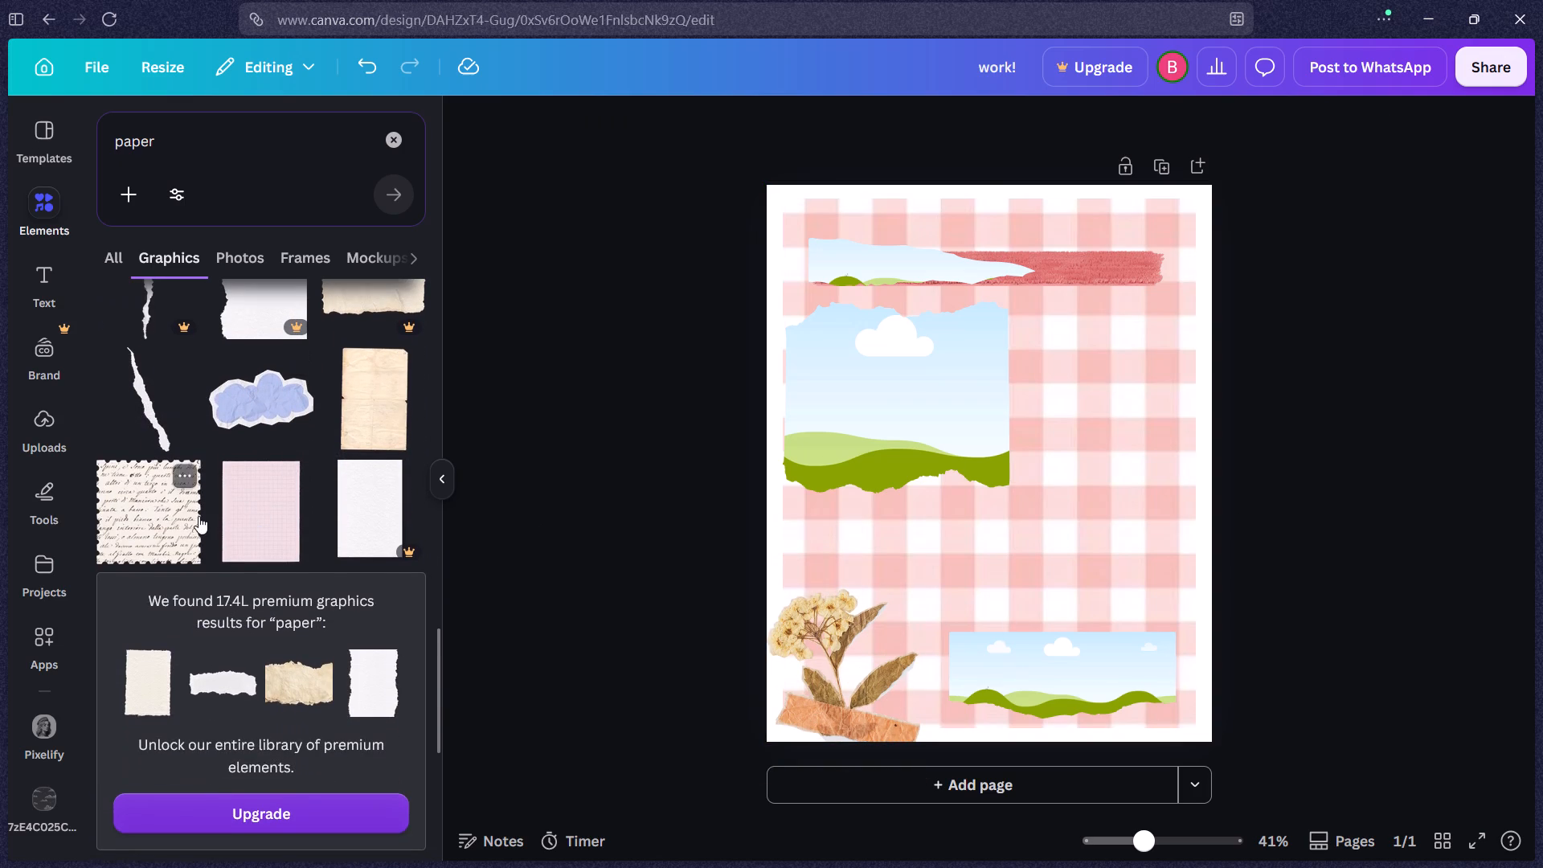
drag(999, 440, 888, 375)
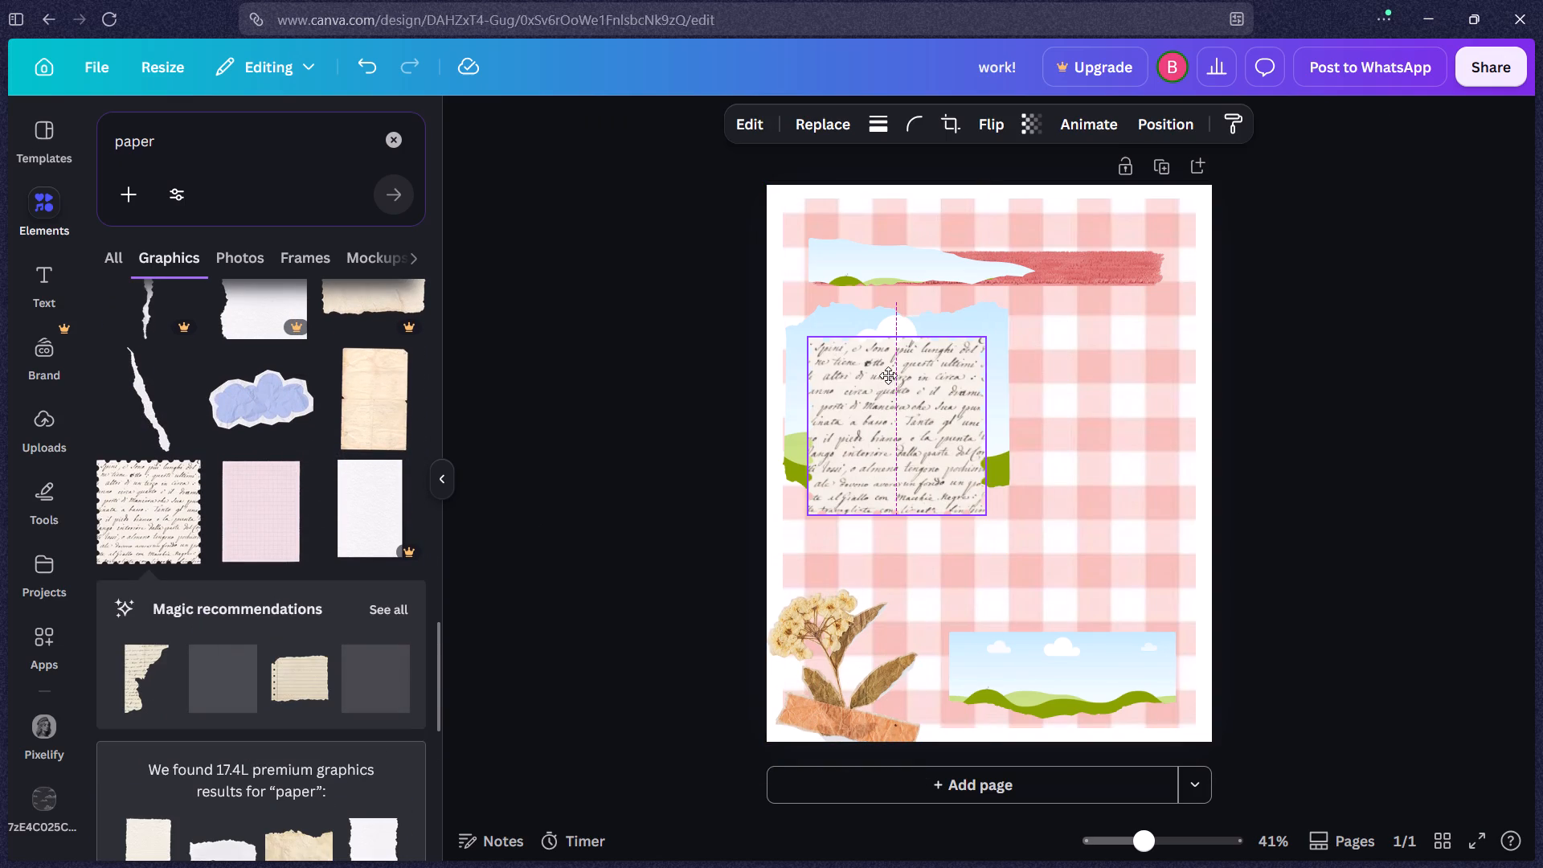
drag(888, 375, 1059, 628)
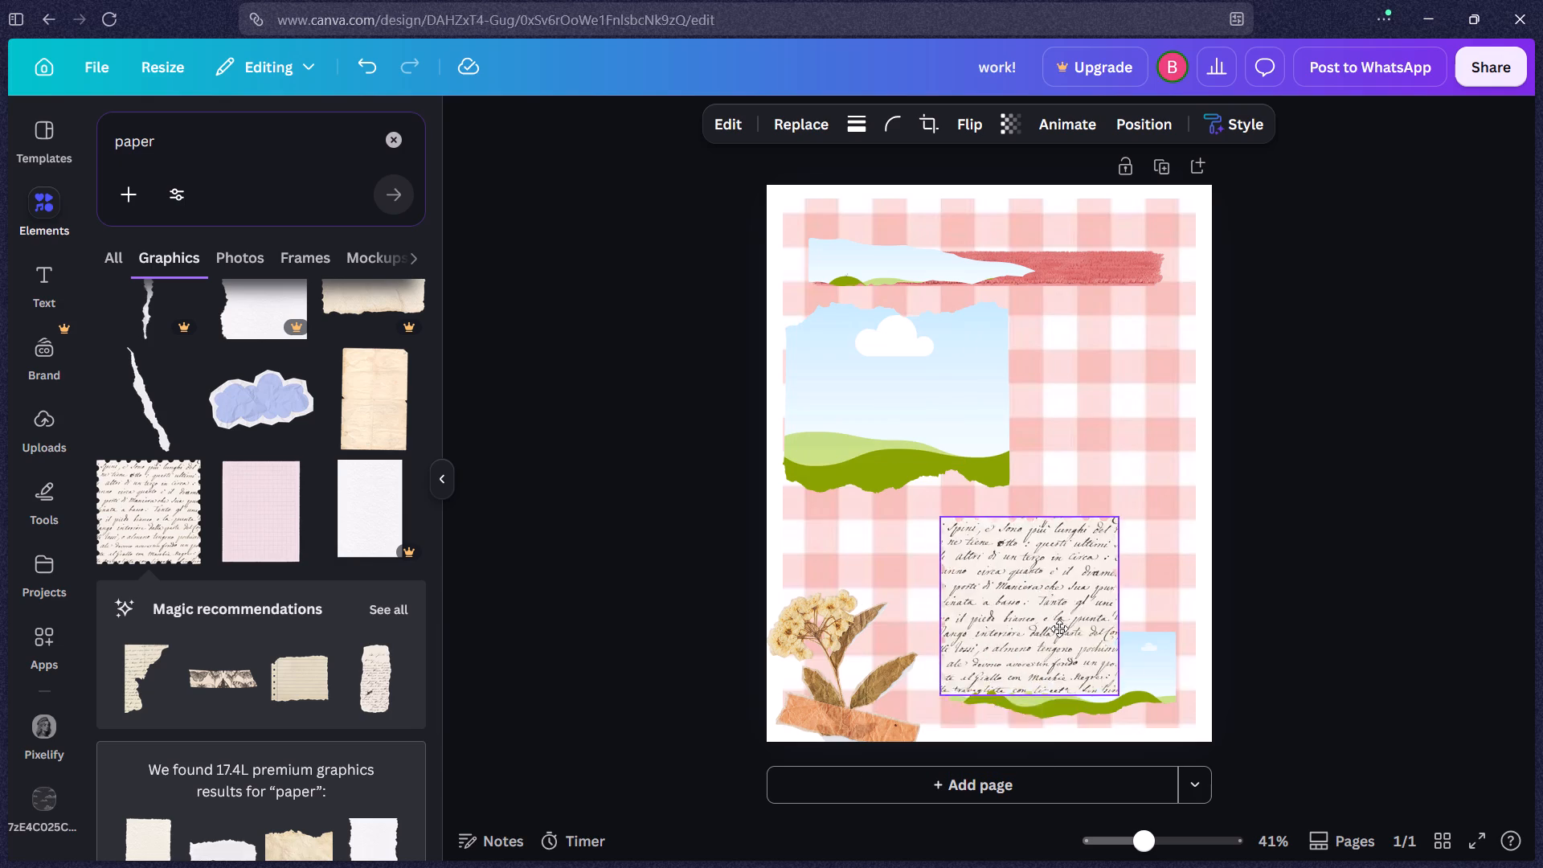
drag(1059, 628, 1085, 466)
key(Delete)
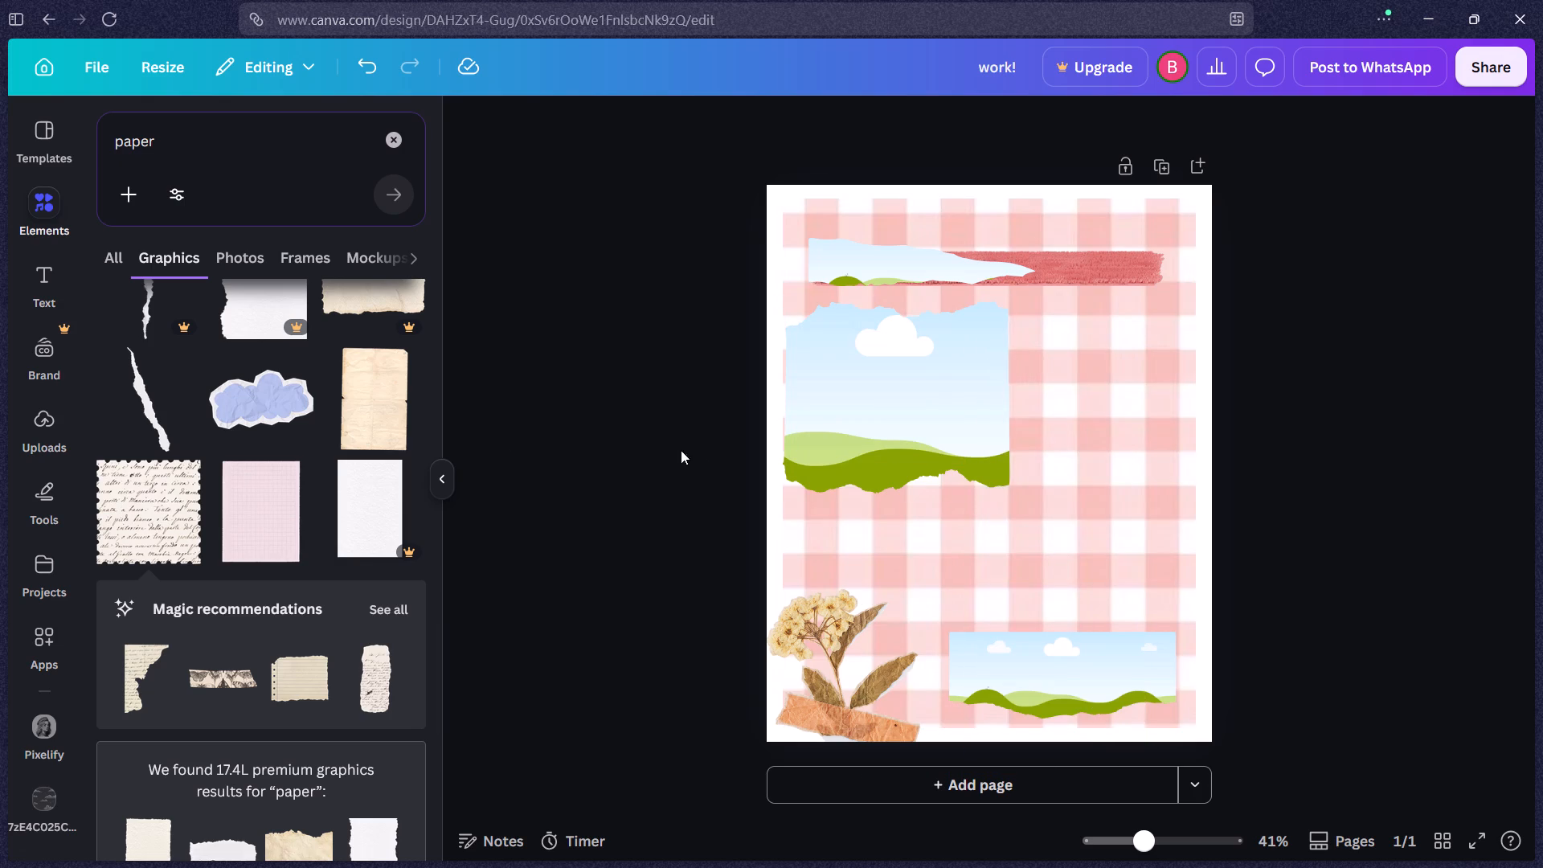
Browse the paper graphics for another decoration that suits the pink gingham scrapbook layout.
scroll(414, 501, down, 11)
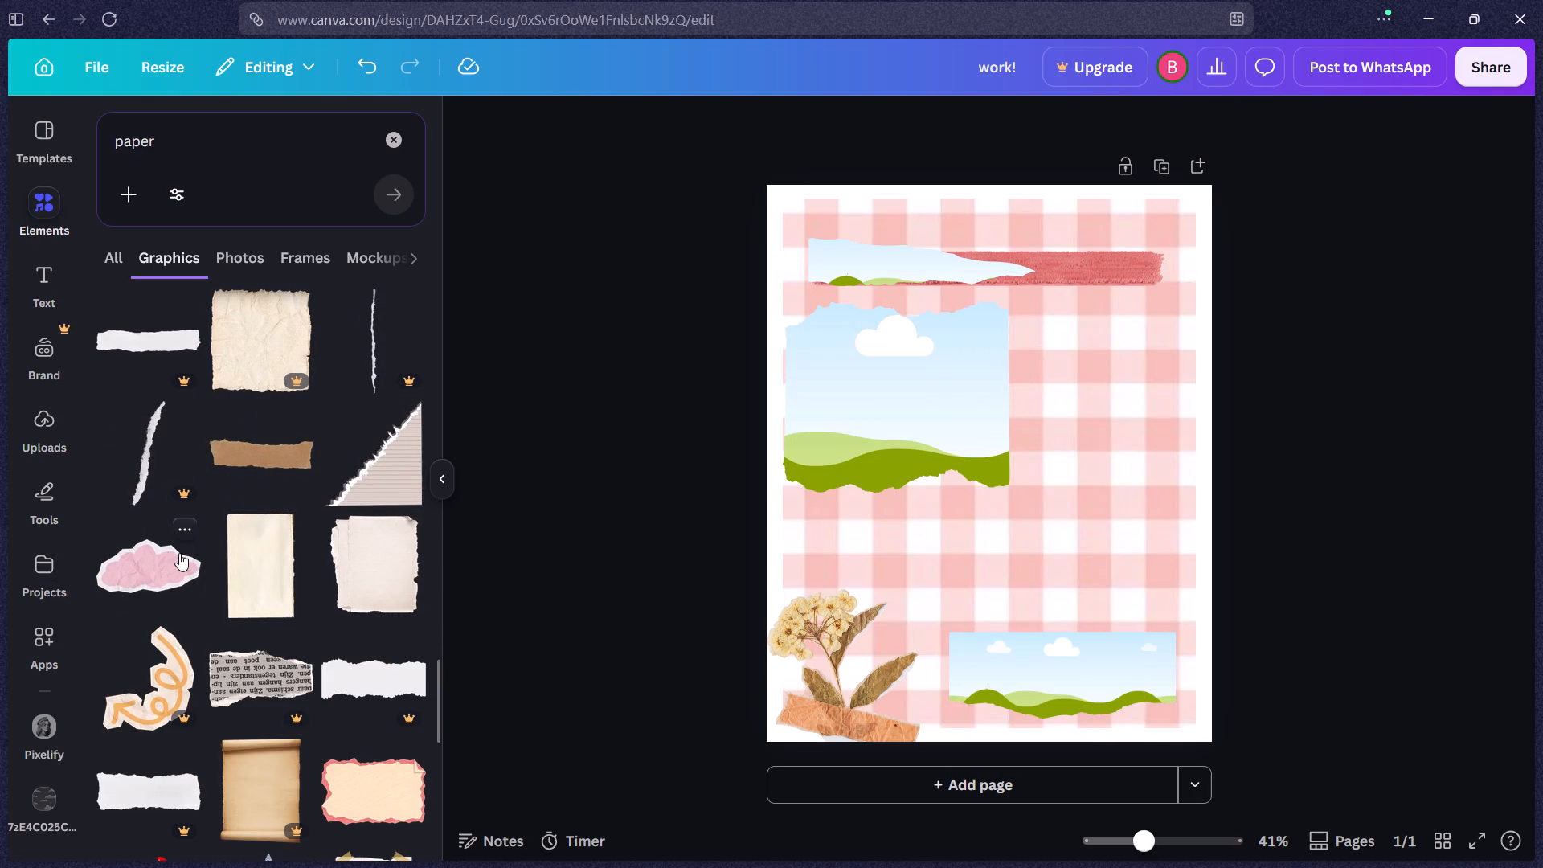
scroll(179, 553, down, 11)
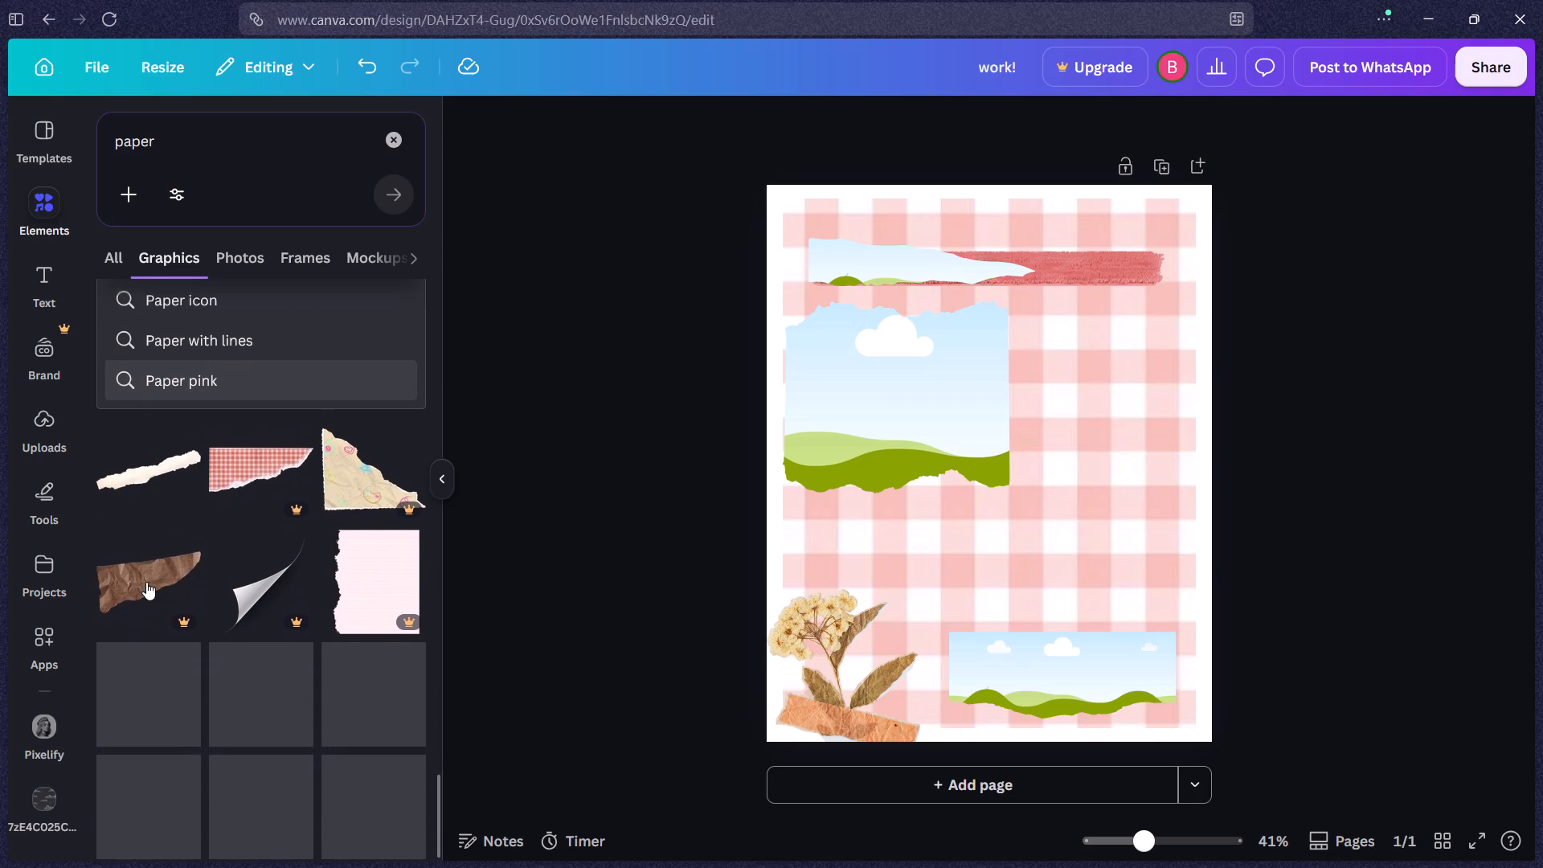
scroll(146, 582, down, 6)
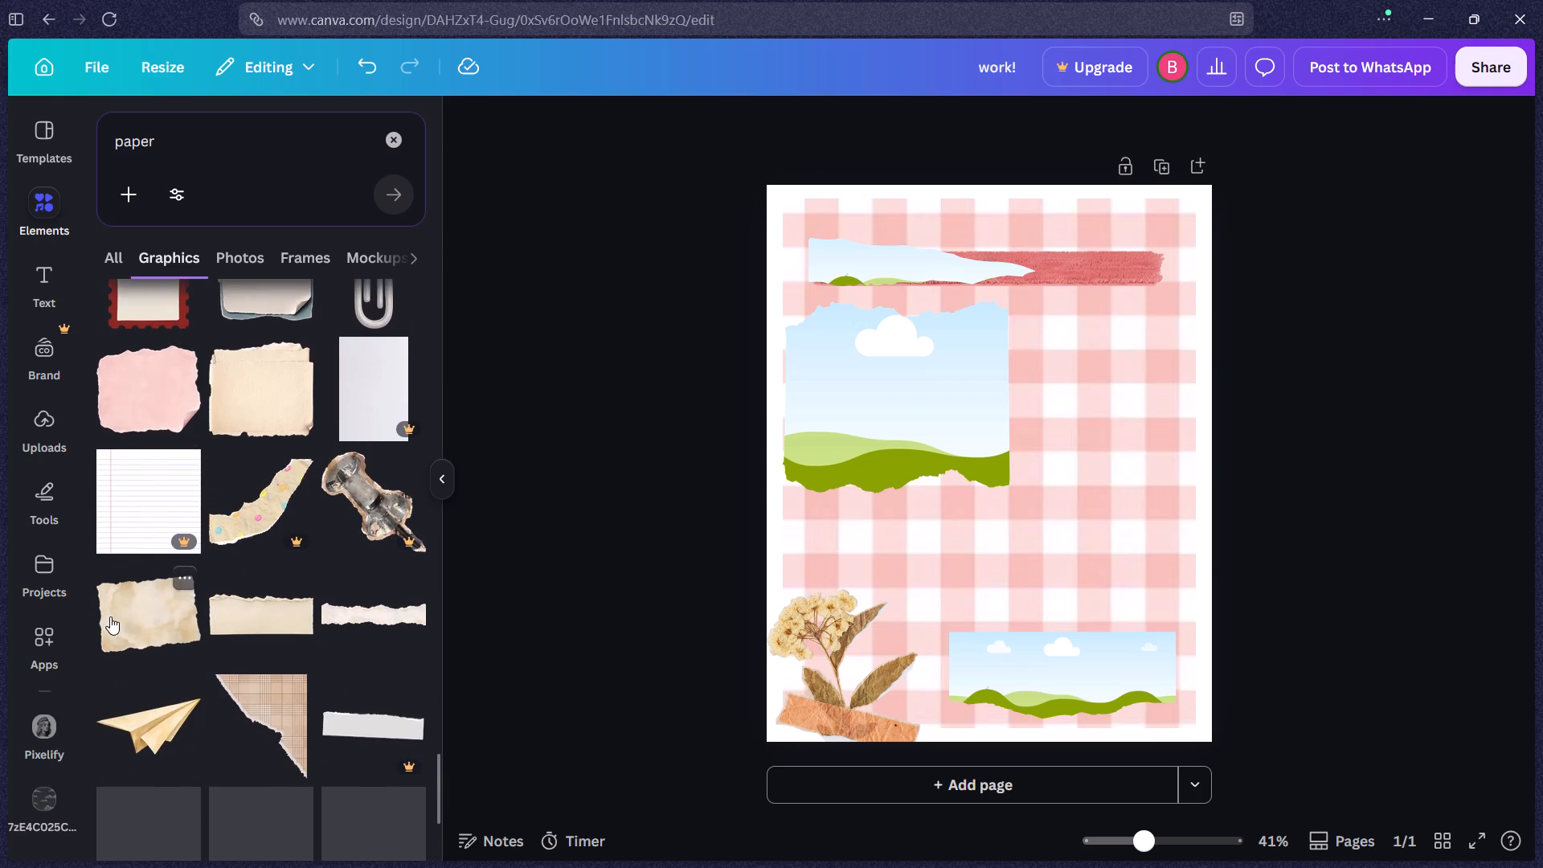
scroll(166, 606, down, 3)
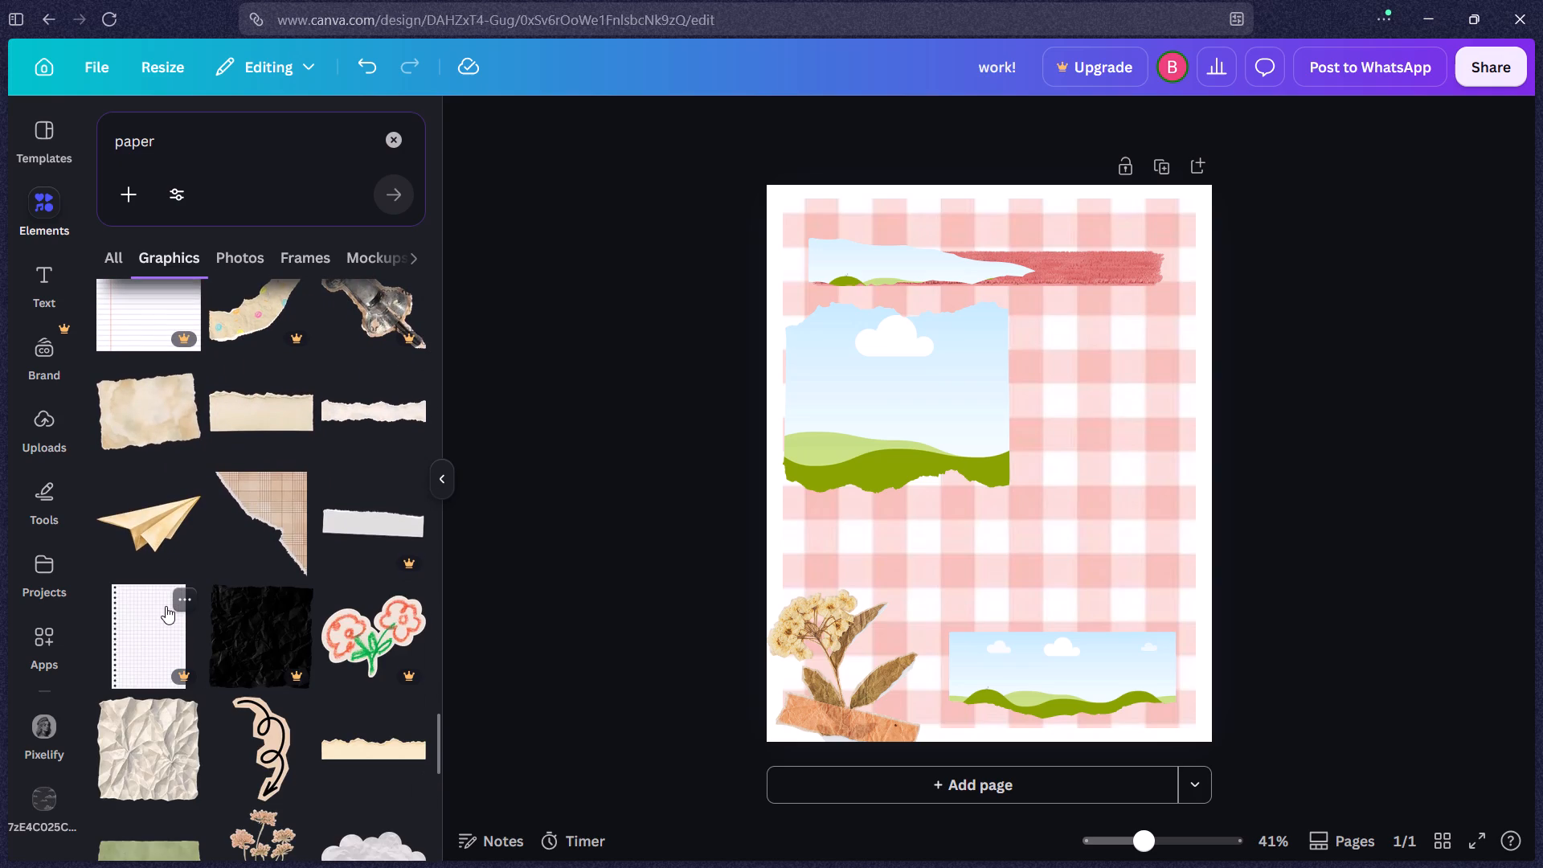
scroll(166, 606, down, 3)
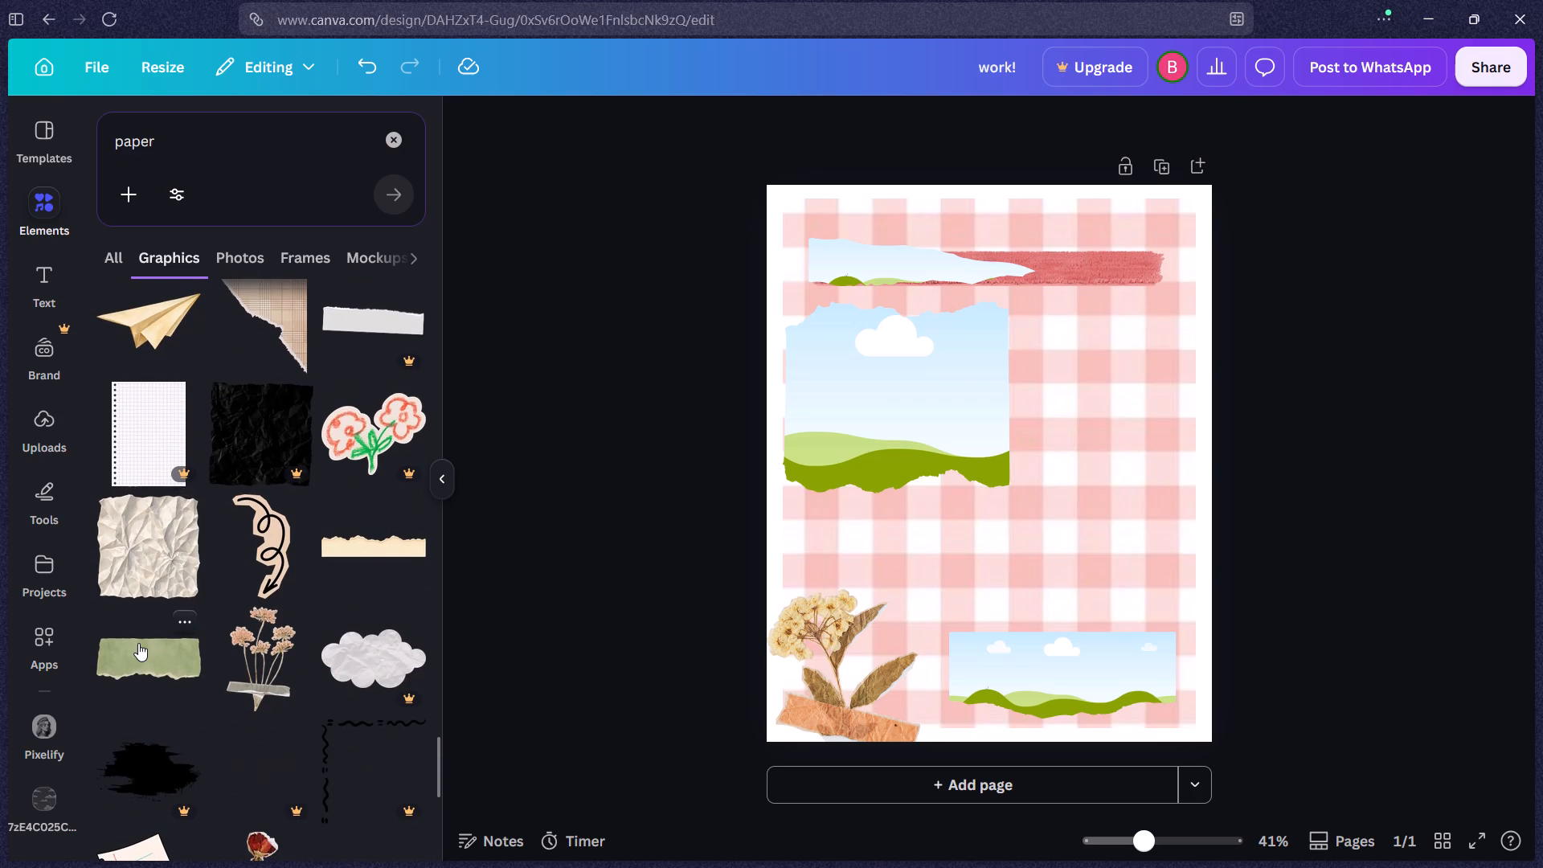
scroll(138, 643, down, 2)
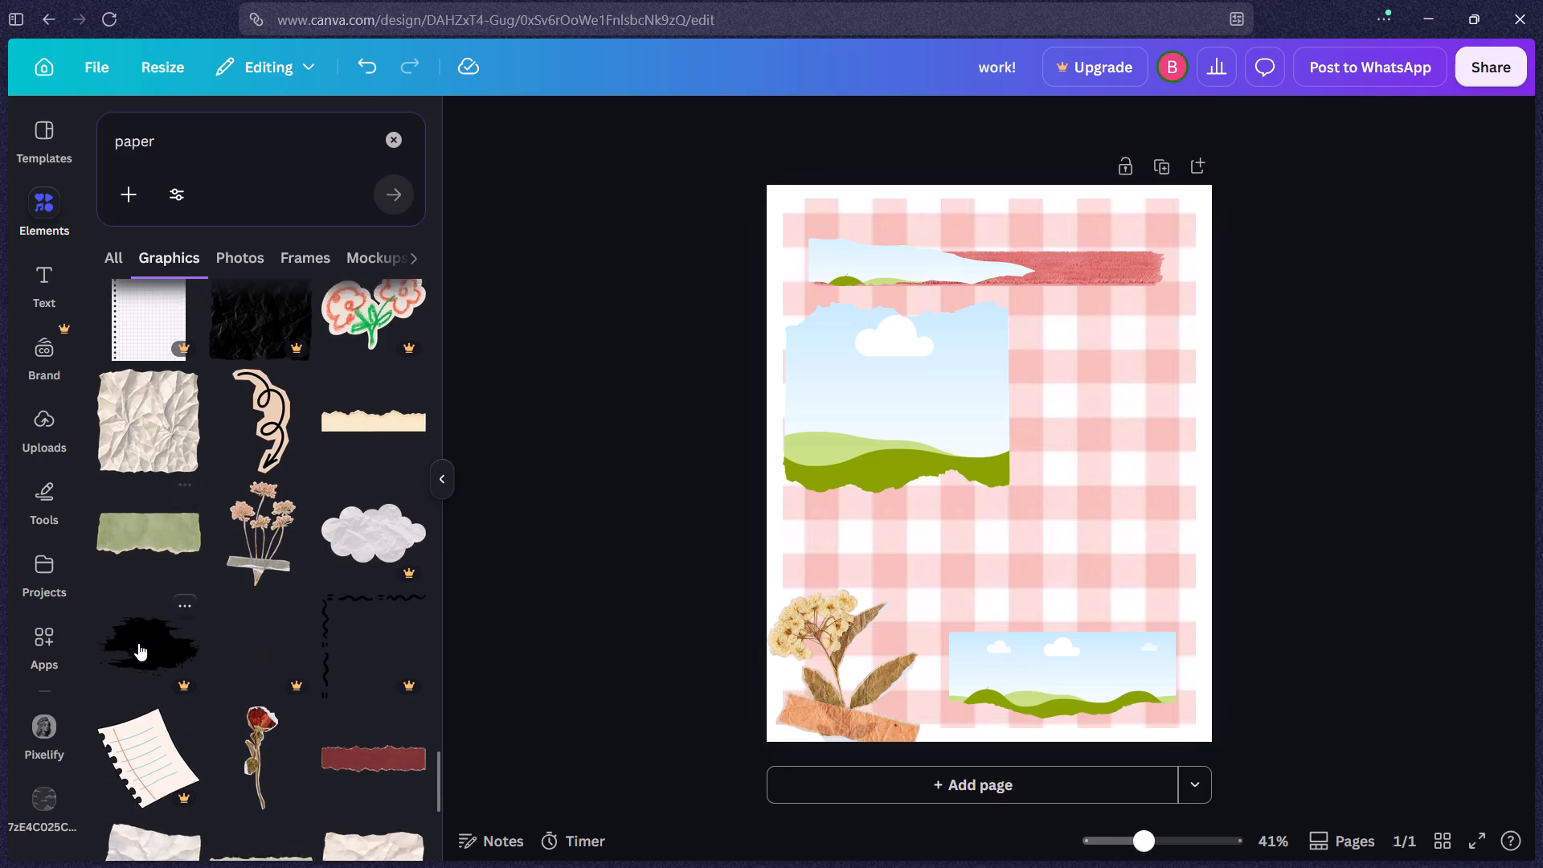
scroll(138, 643, down, 3)
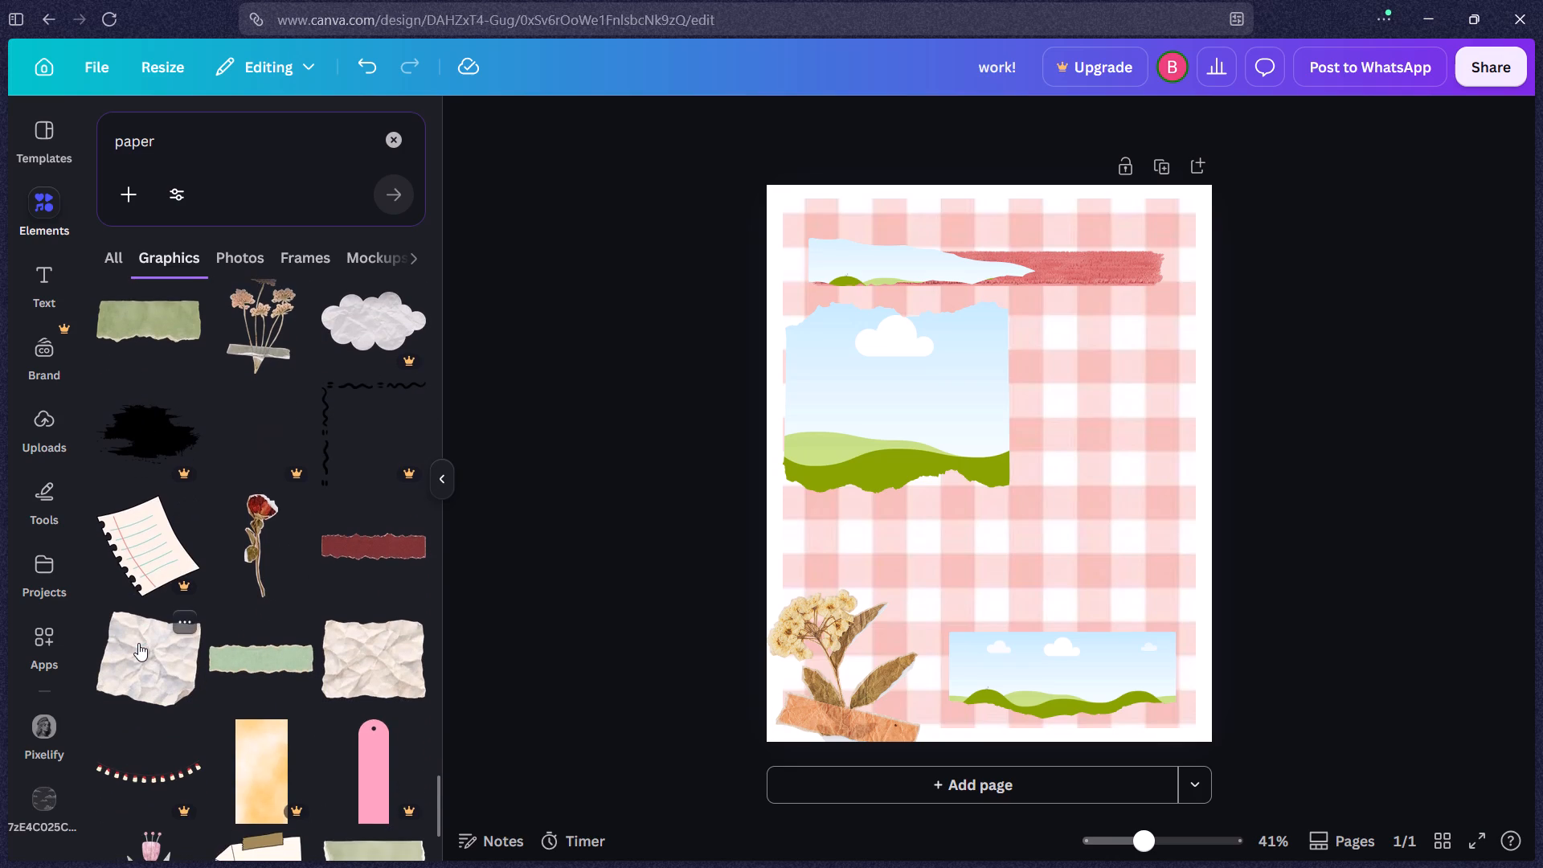
scroll(125, 665, down, 3)
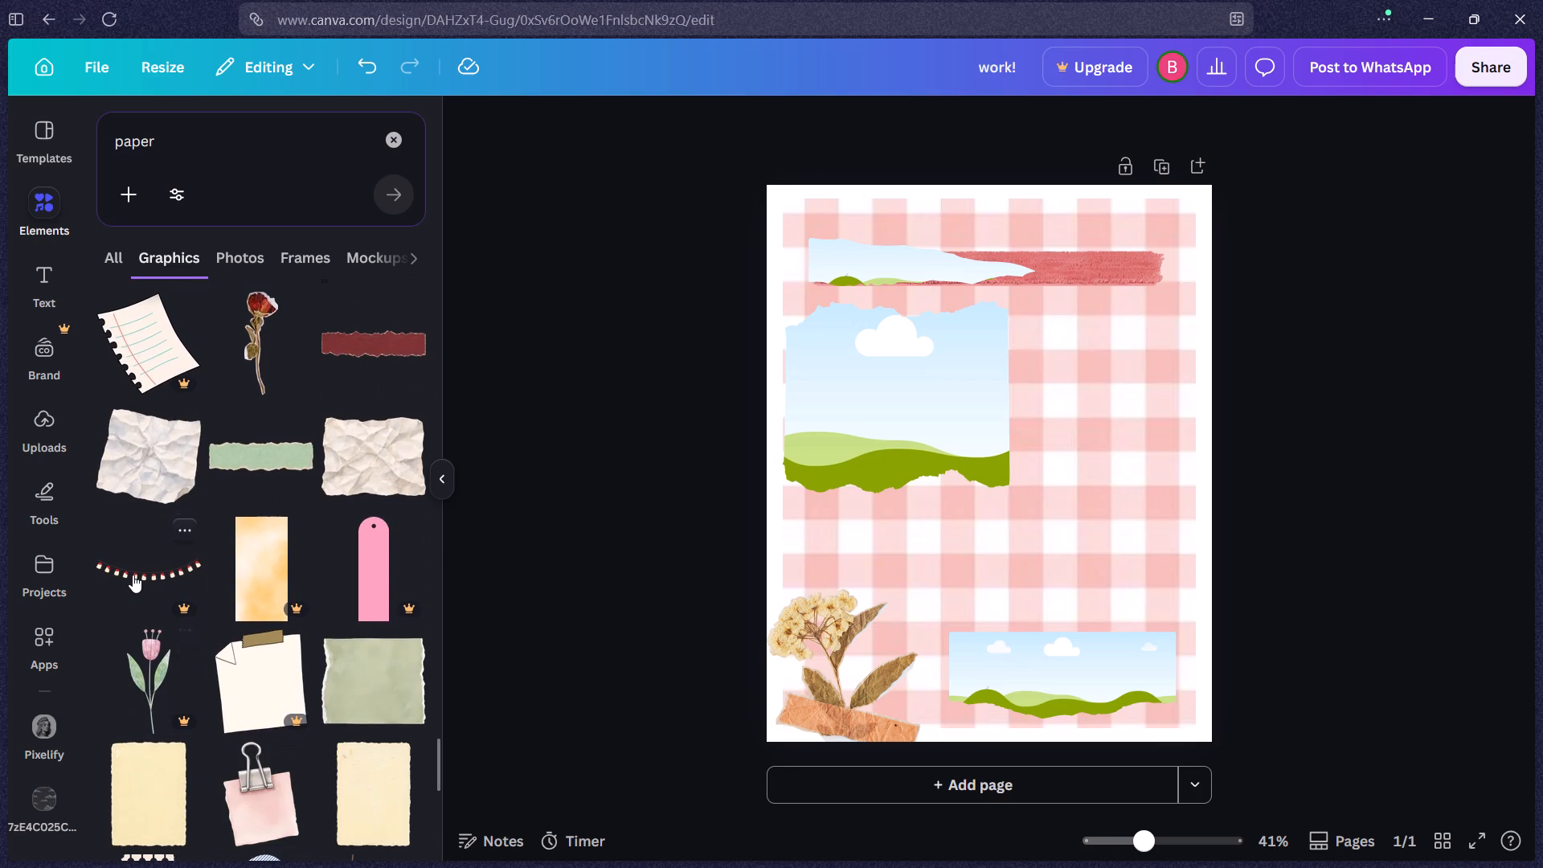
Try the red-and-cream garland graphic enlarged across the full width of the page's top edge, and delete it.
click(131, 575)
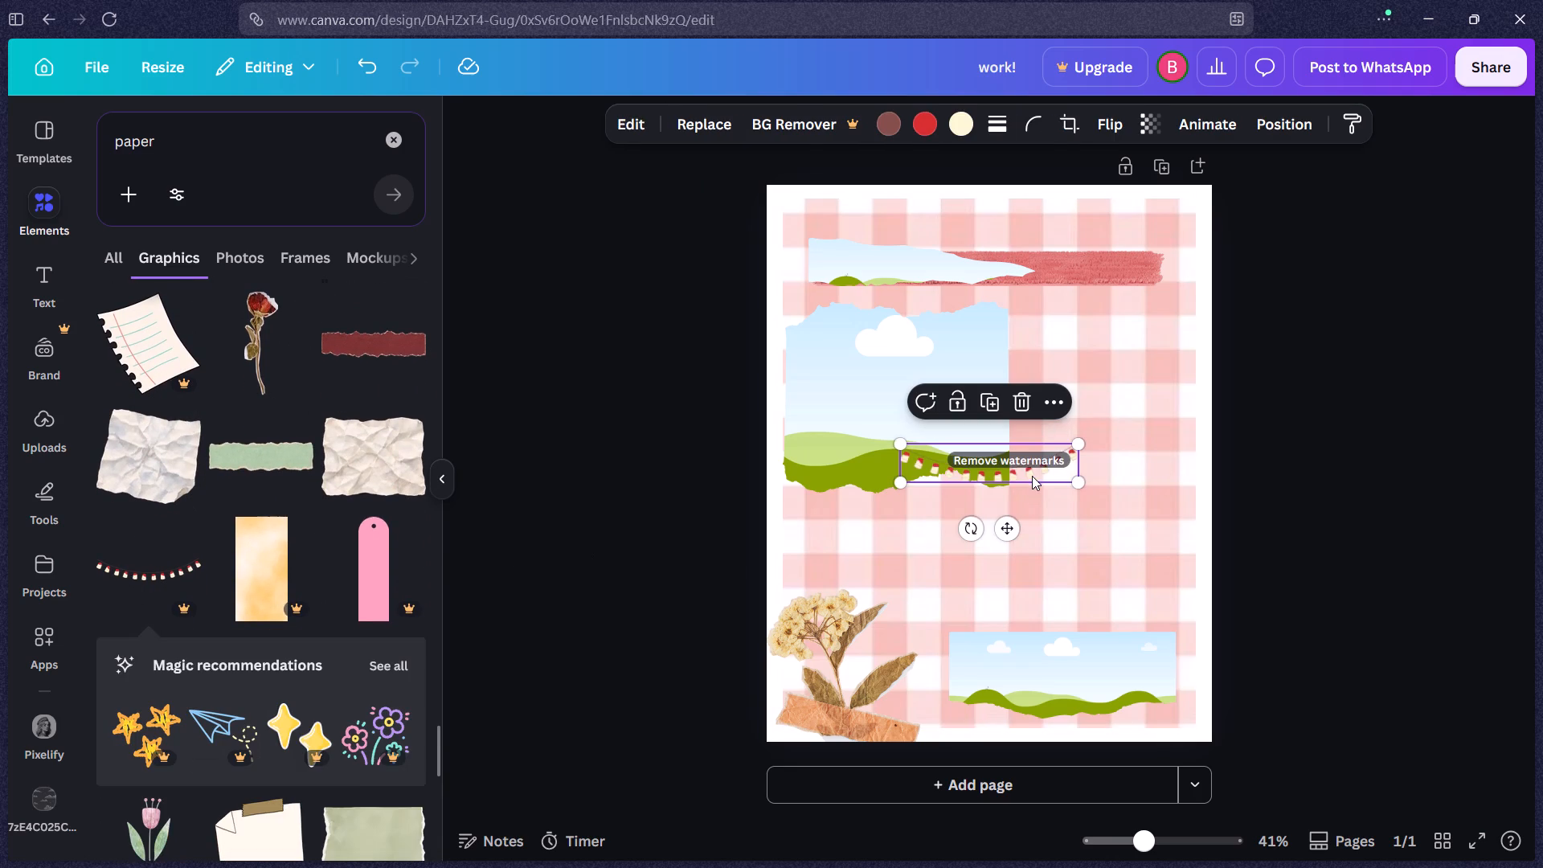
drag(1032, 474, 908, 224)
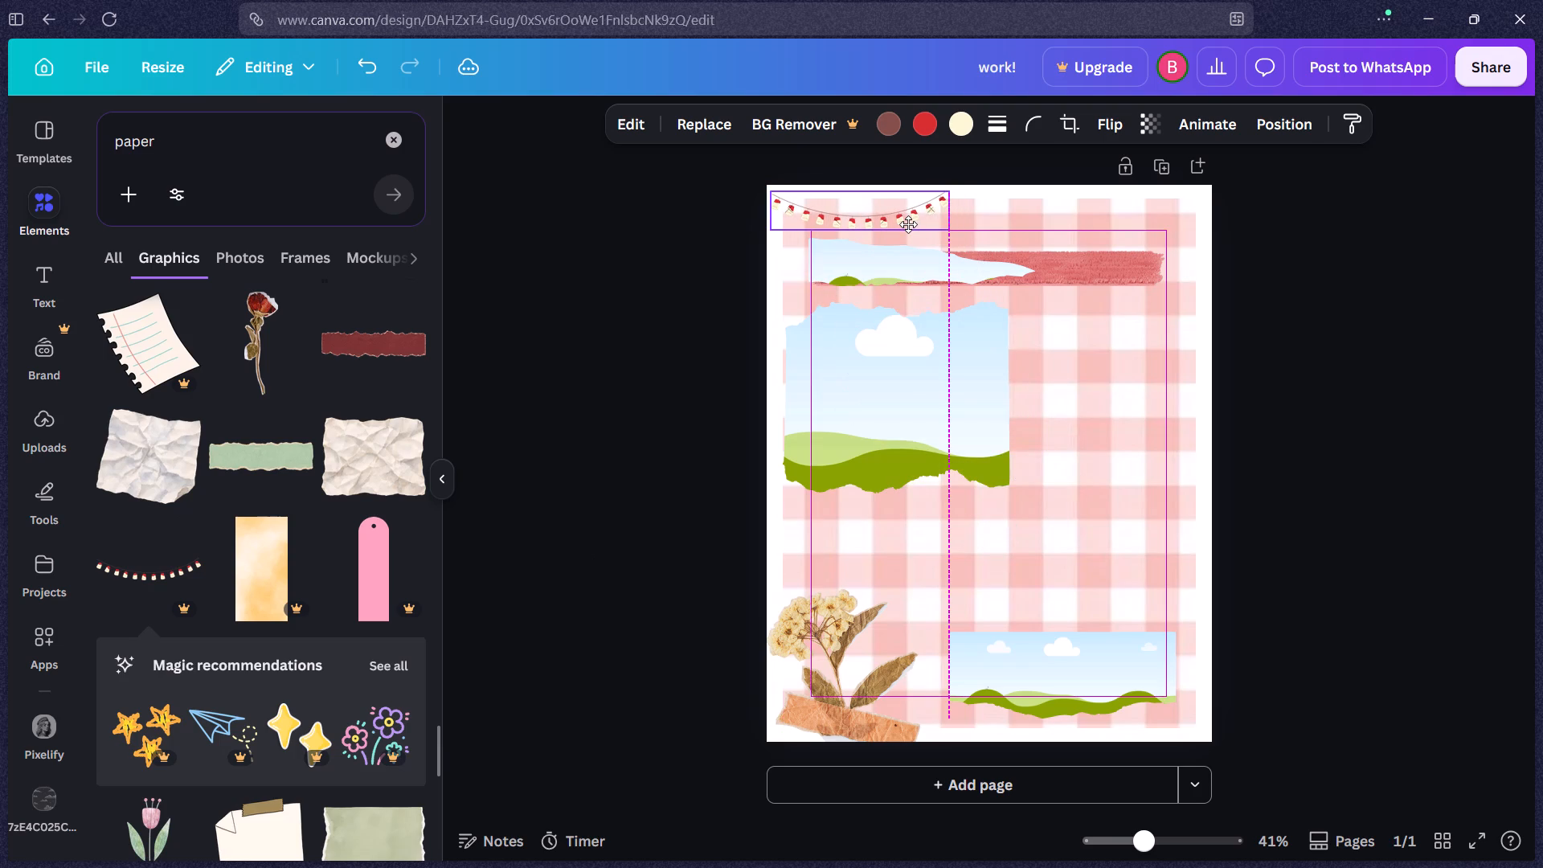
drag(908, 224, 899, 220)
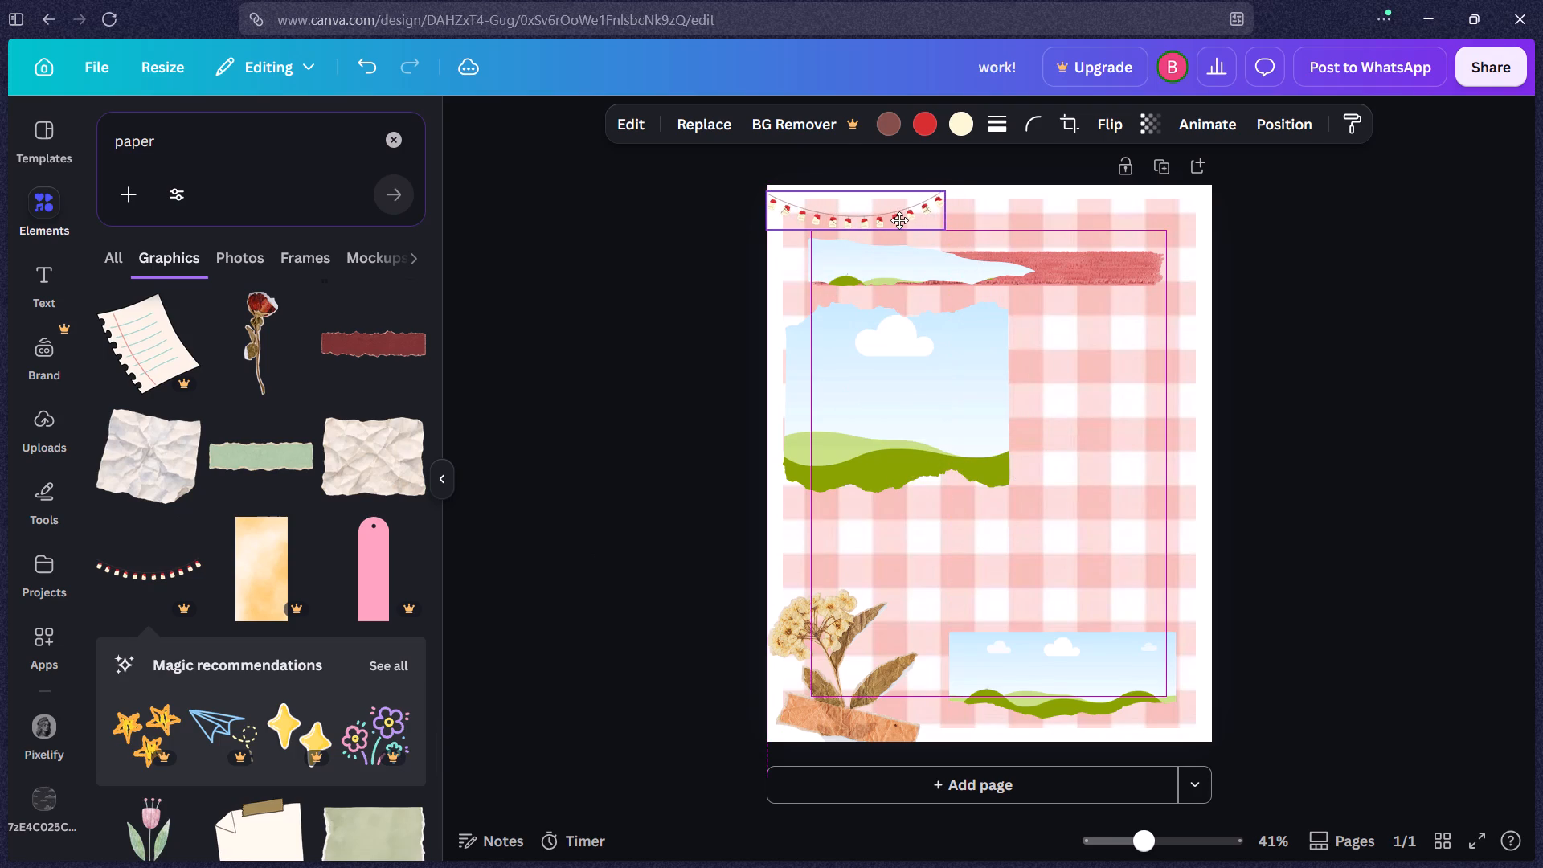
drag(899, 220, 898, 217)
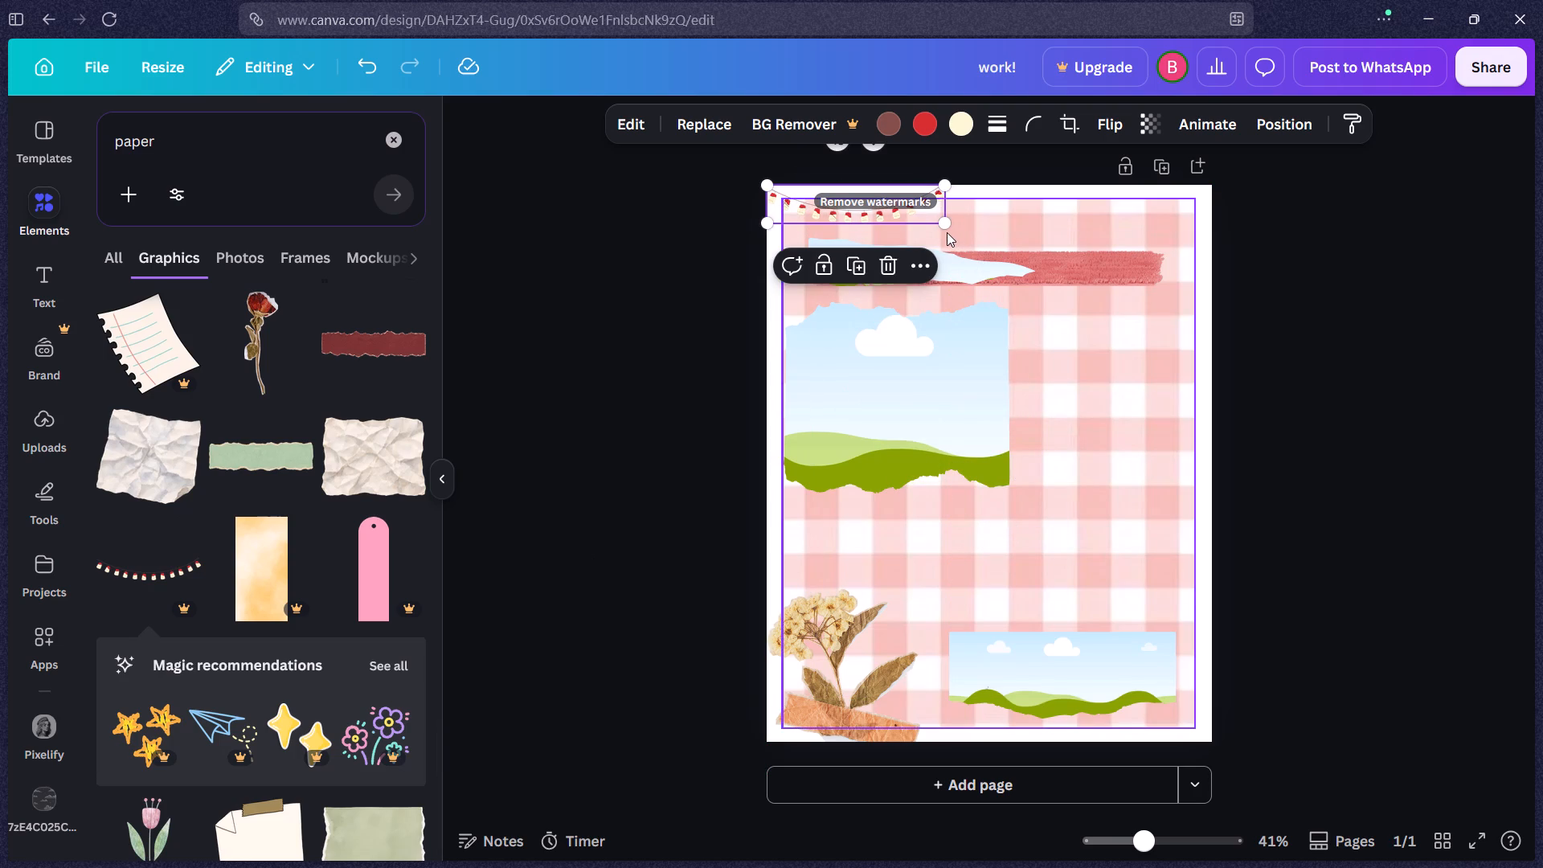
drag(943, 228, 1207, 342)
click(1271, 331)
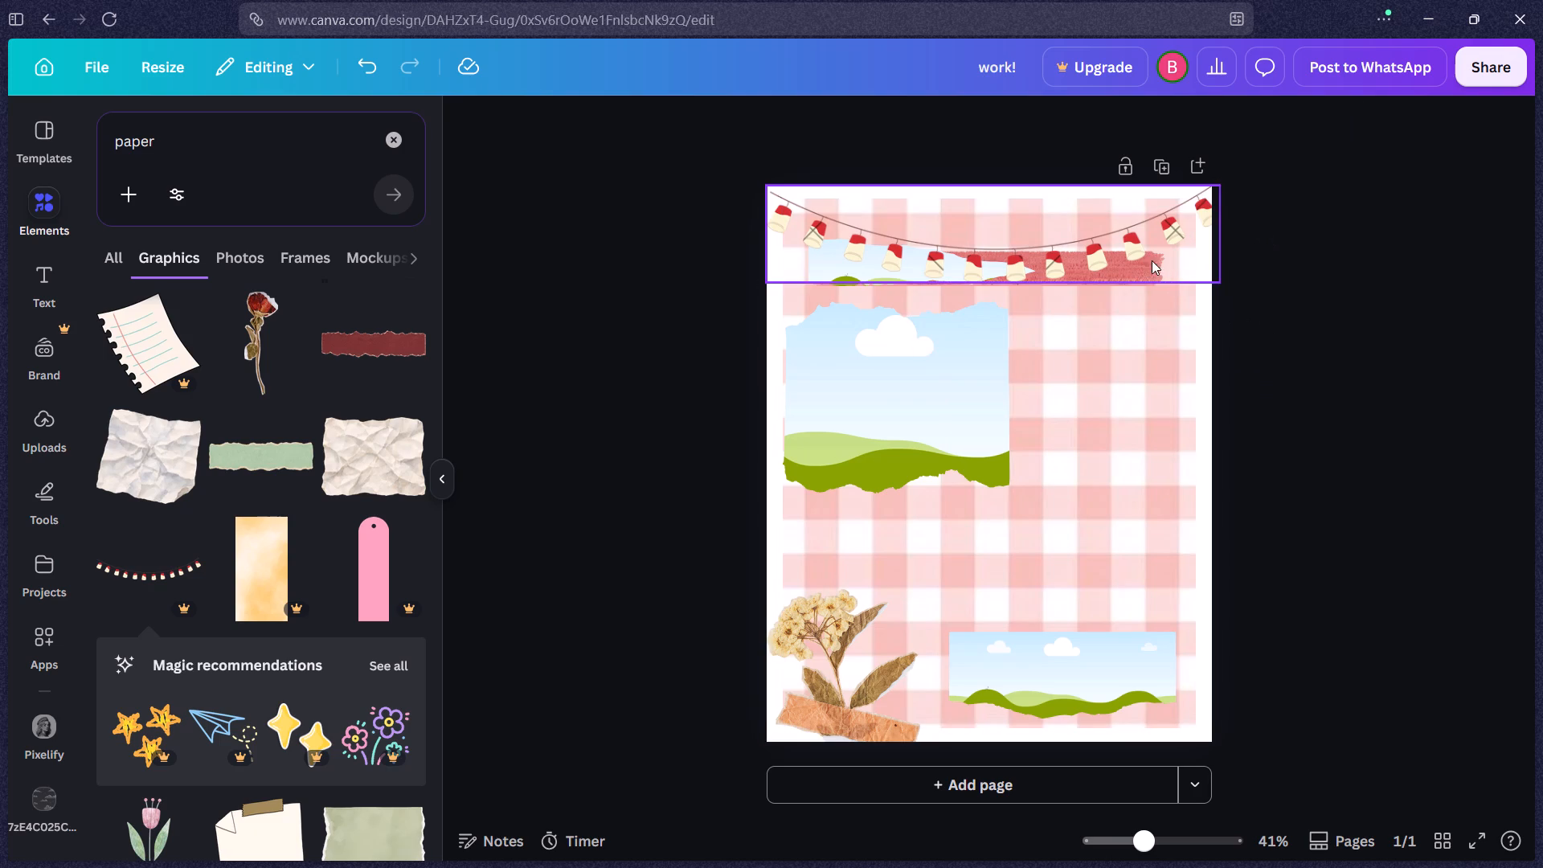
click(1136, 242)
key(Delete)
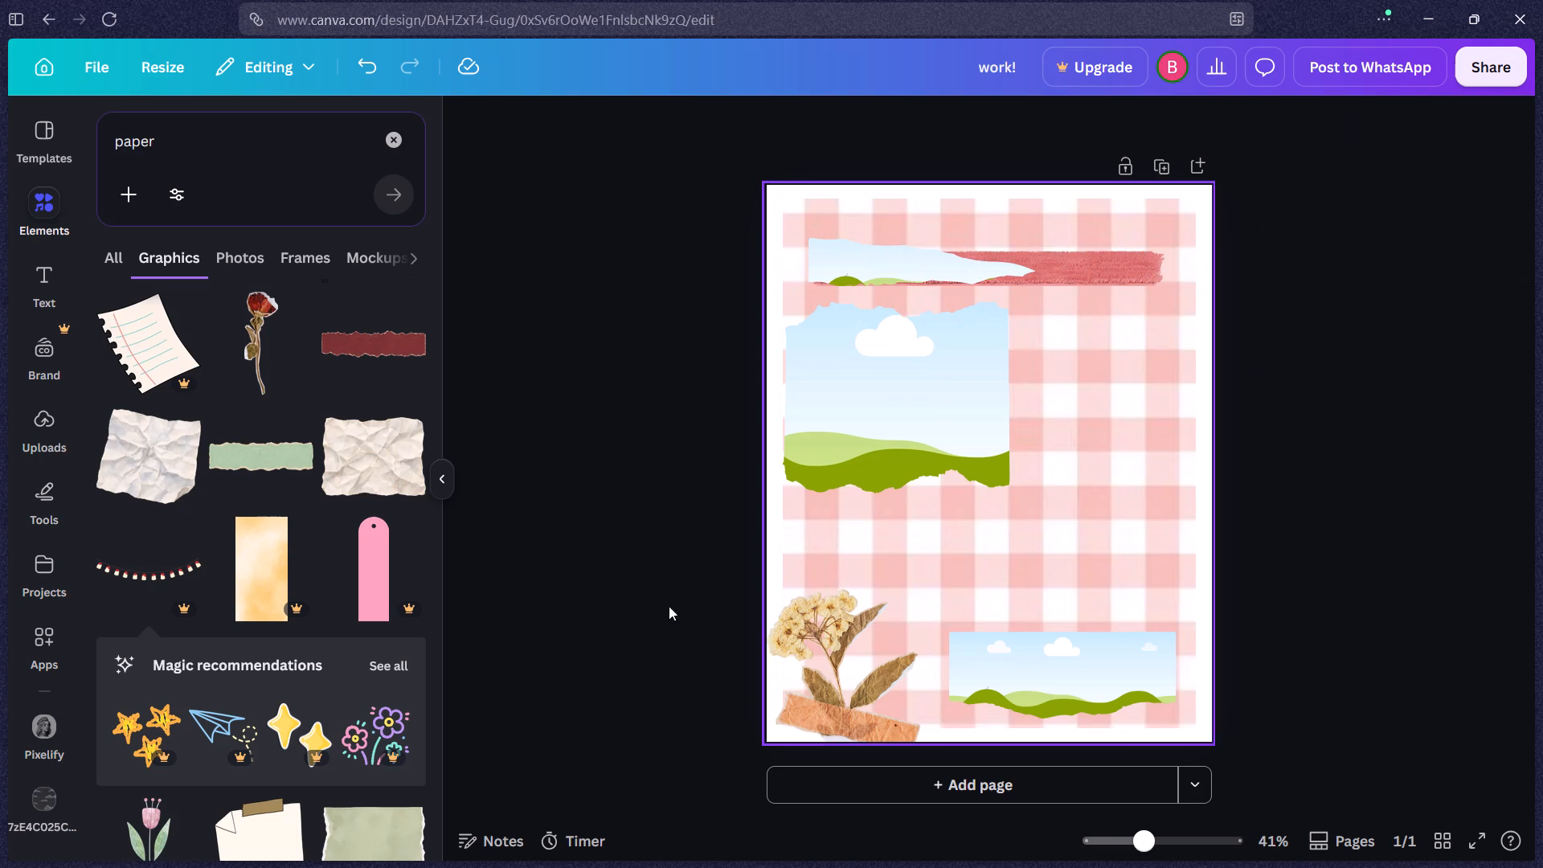
Browse more of the paper graphics for another scrapbook decoration.
scroll(657, 609, down, 6)
scroll(327, 665, down, 6)
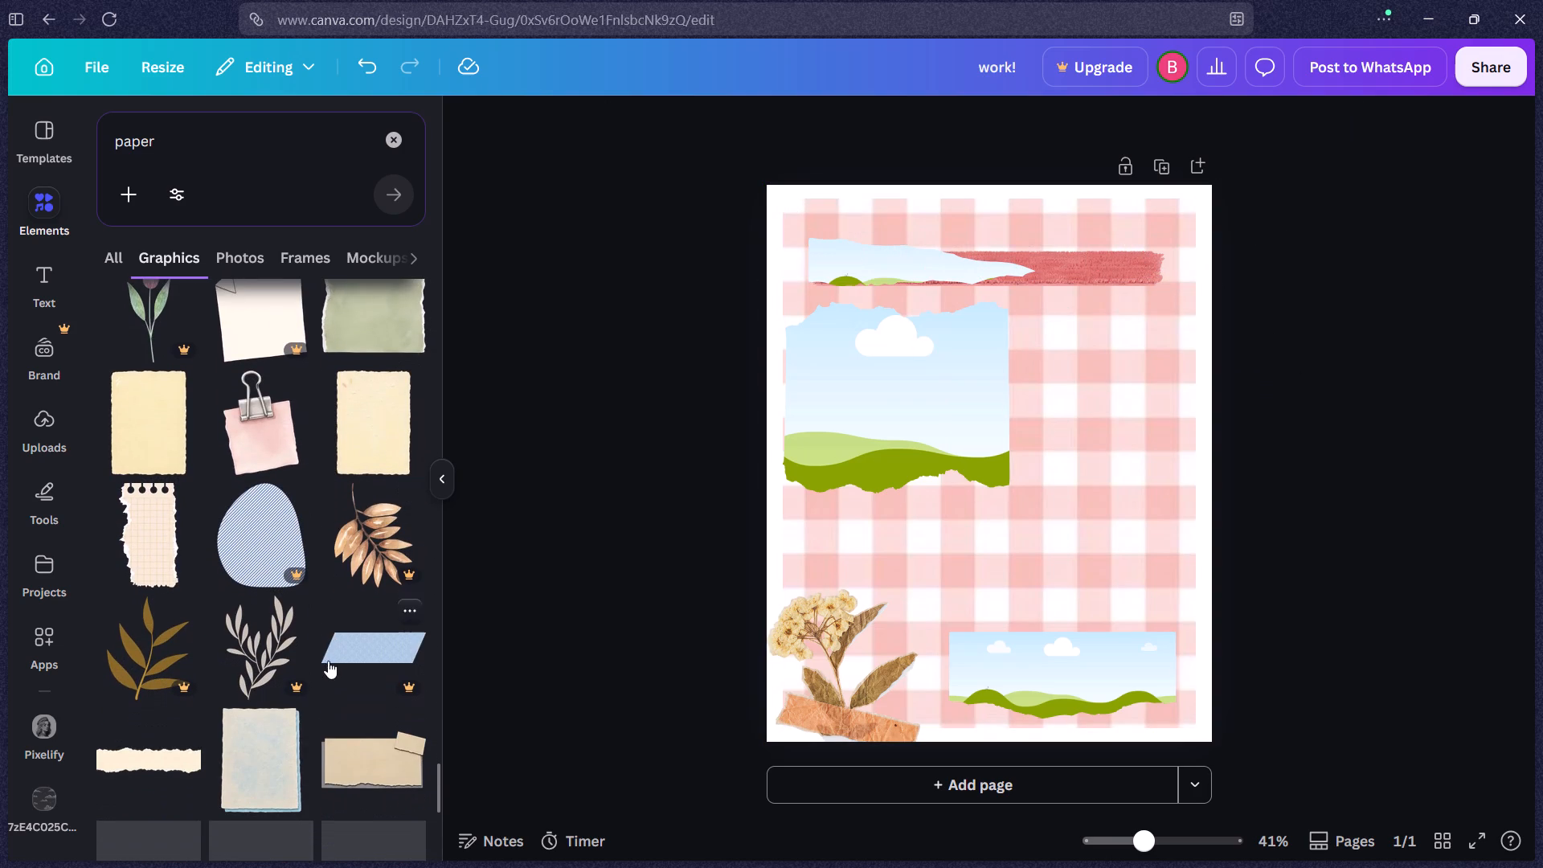
scroll(291, 658, down, 2)
scroll(244, 539, down, 6)
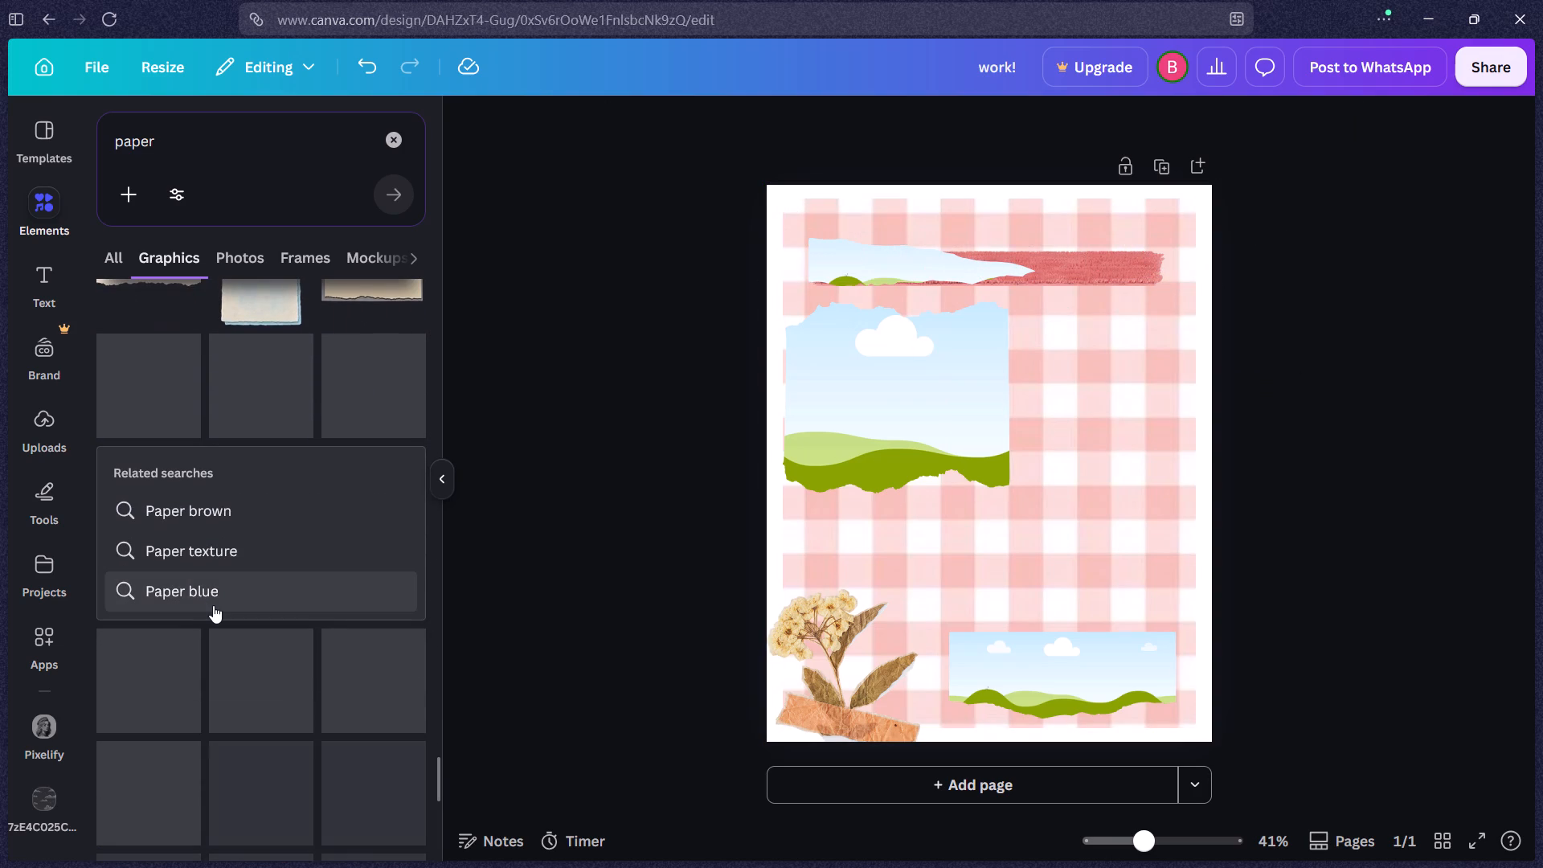
scroll(213, 605, down, 5)
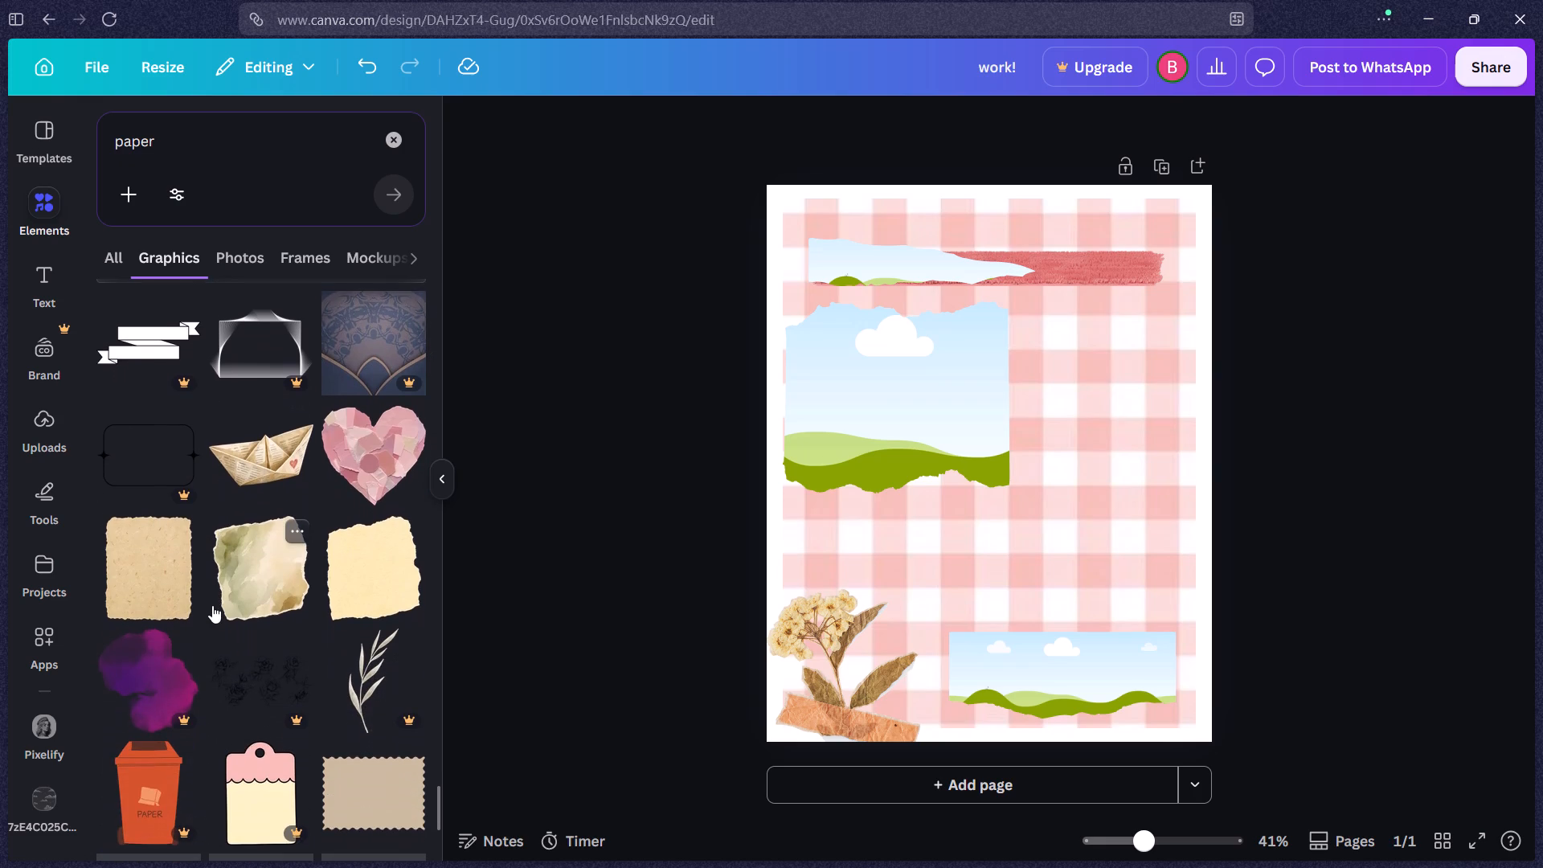
scroll(239, 548, down, 4)
scroll(239, 652, down, 6)
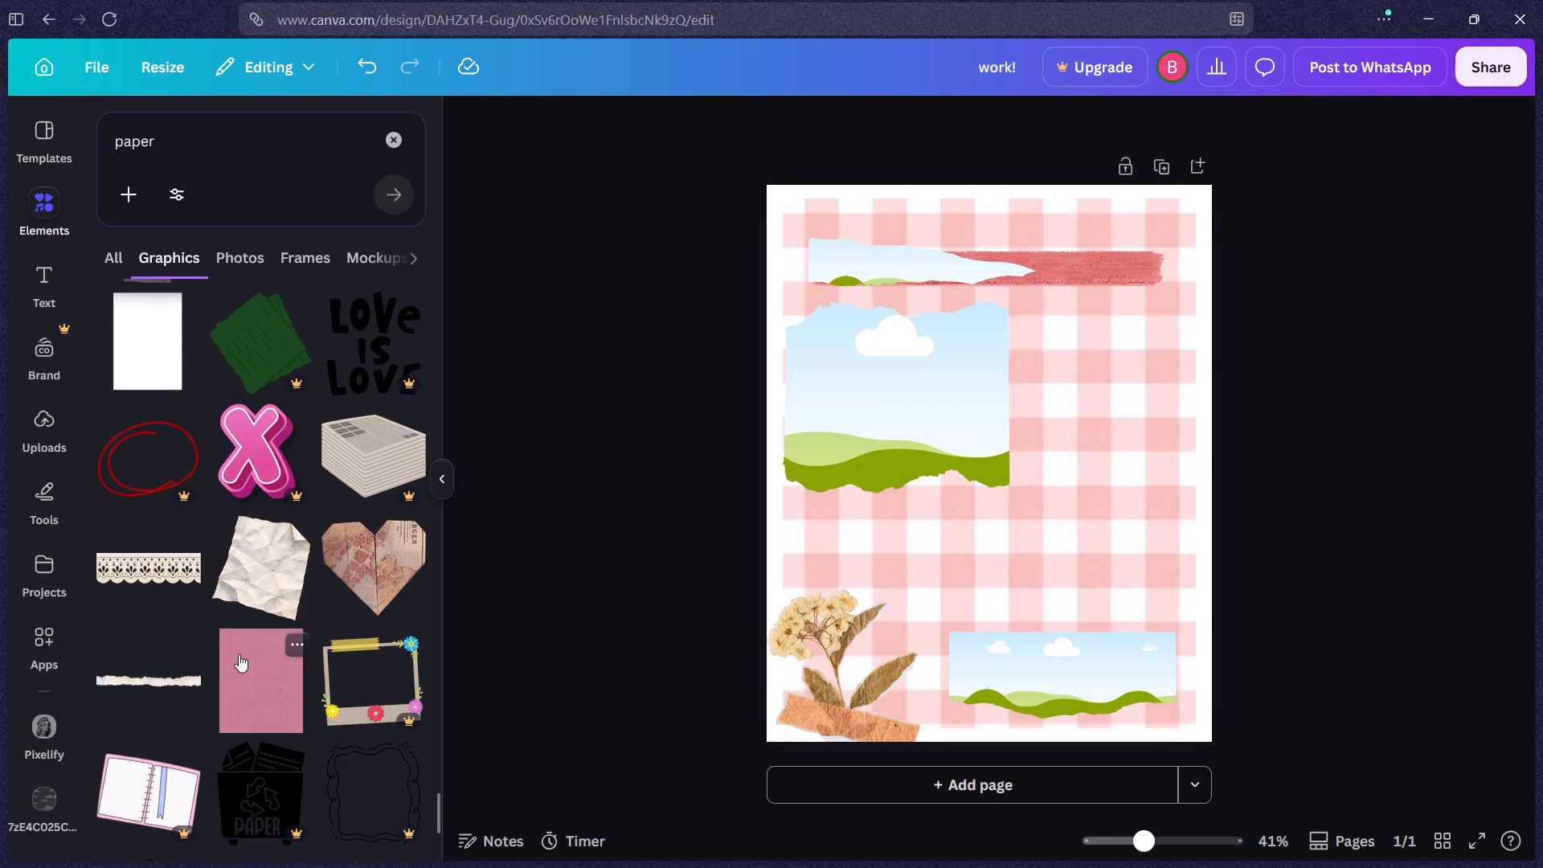
scroll(237, 654, down, 1)
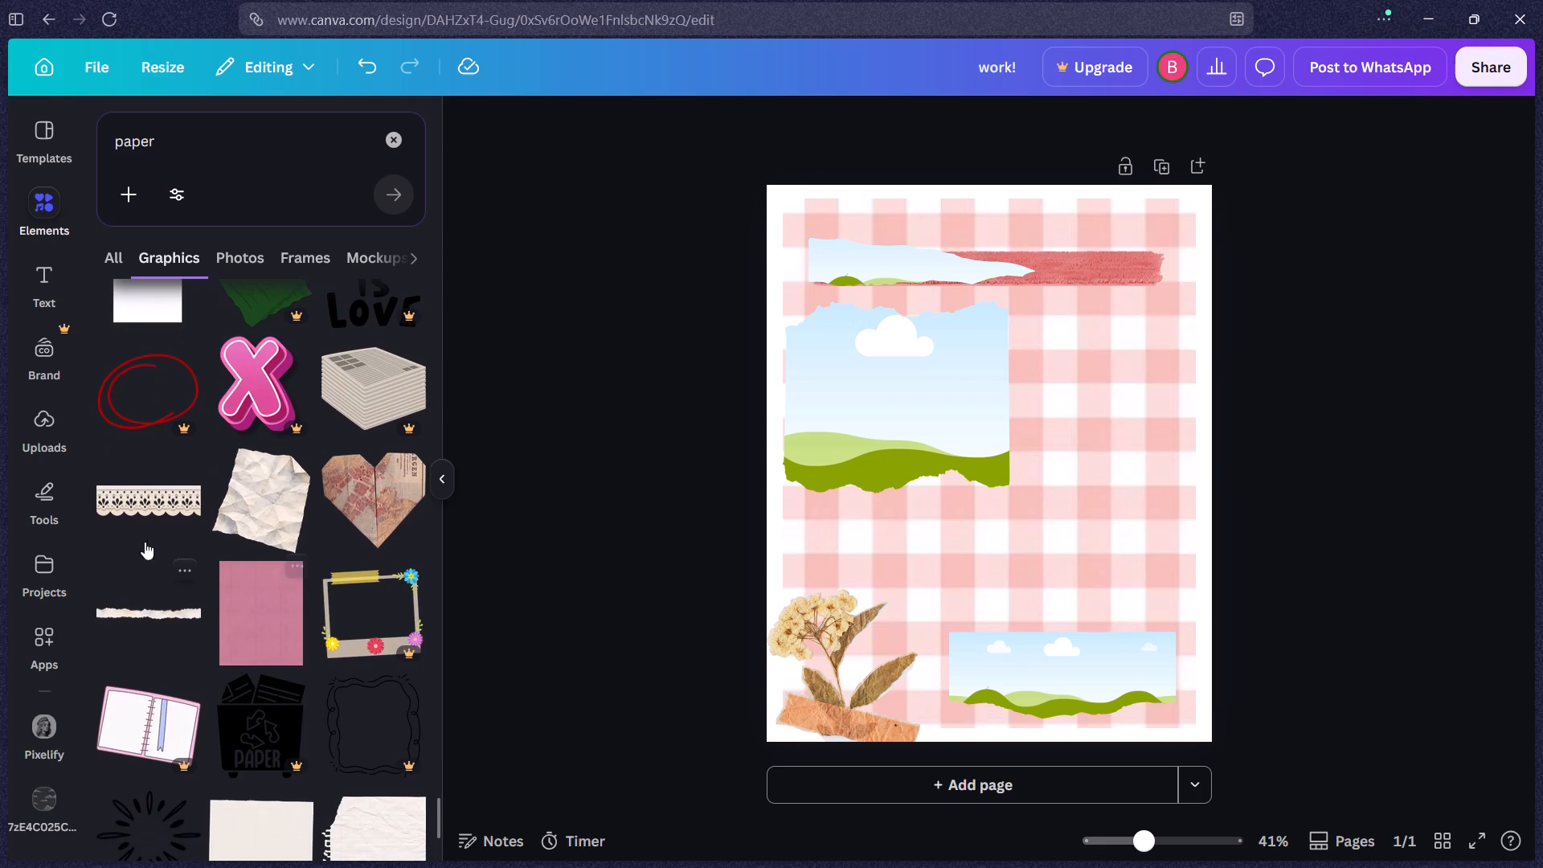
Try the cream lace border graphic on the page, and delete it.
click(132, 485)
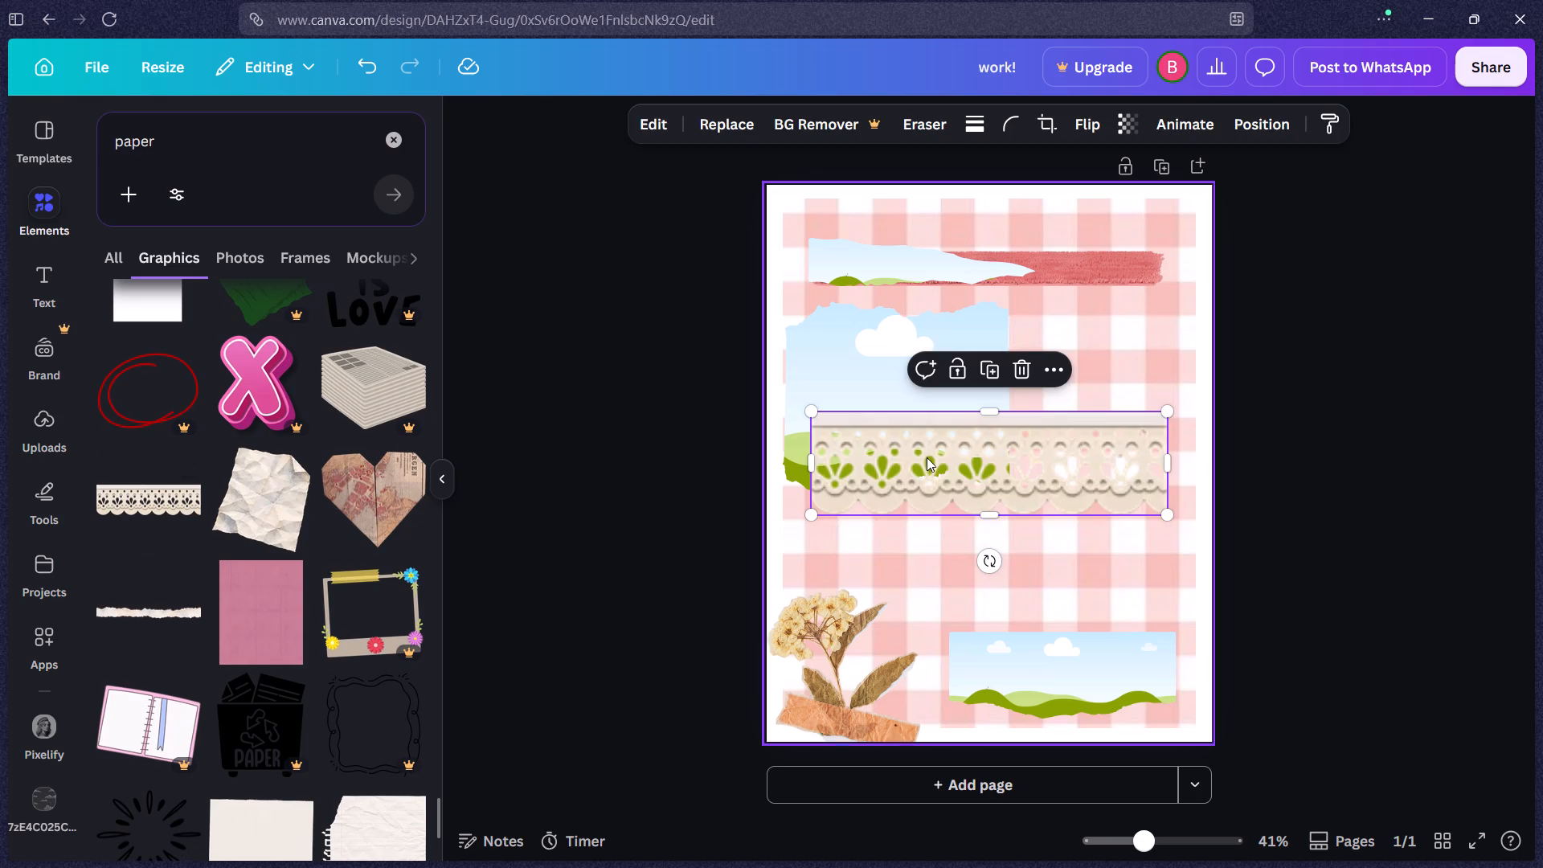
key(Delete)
Add the folded vintage-map paper heart, shrink it to about 60% of the page width and place it over the dried flower in the bottom-left corner.
click(386, 496)
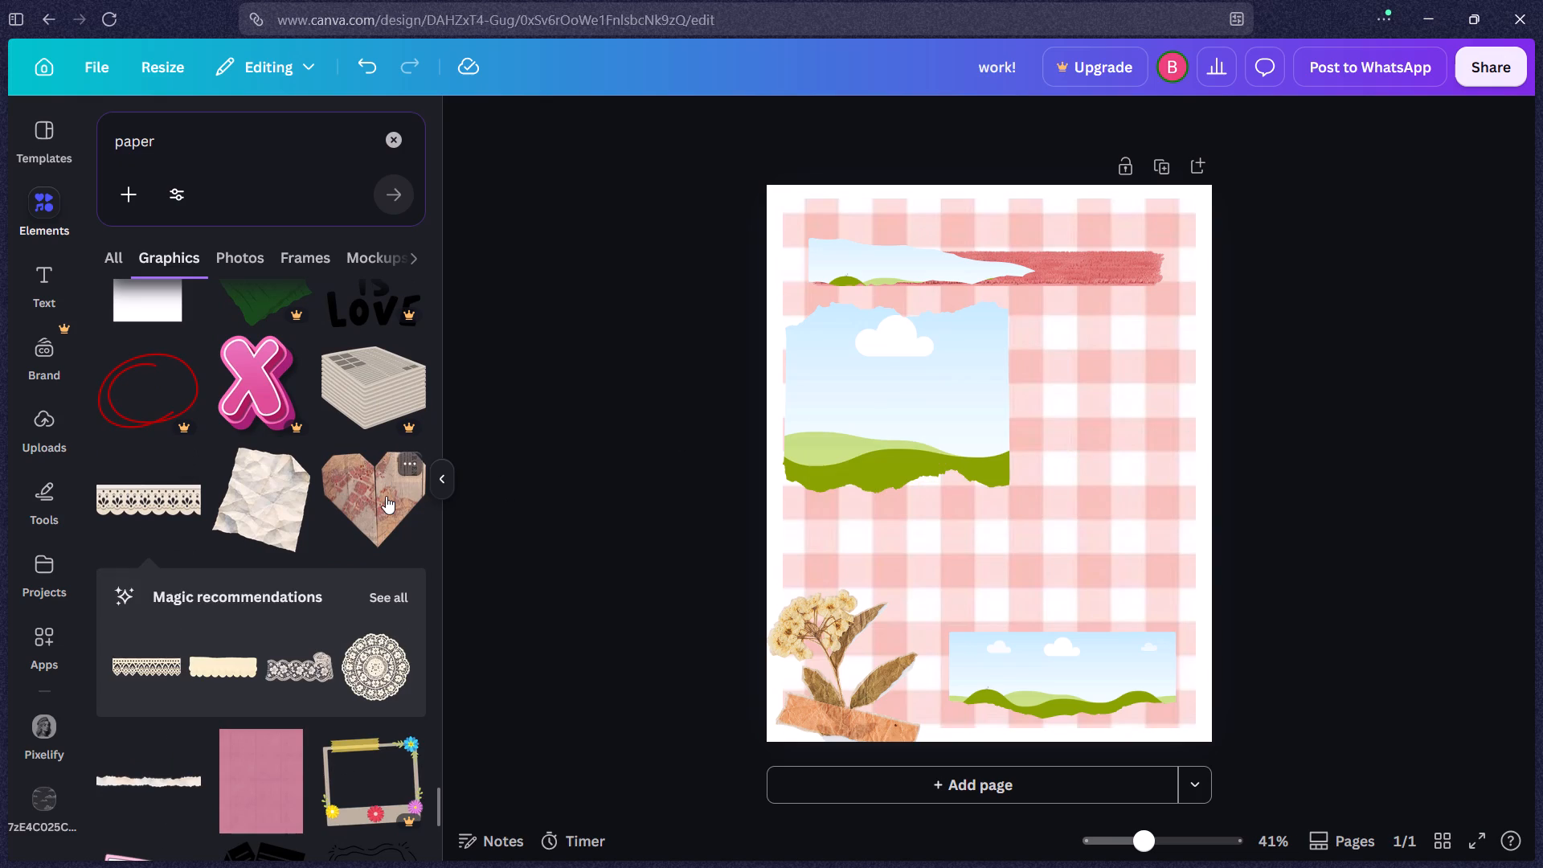
drag(1067, 497, 1093, 559)
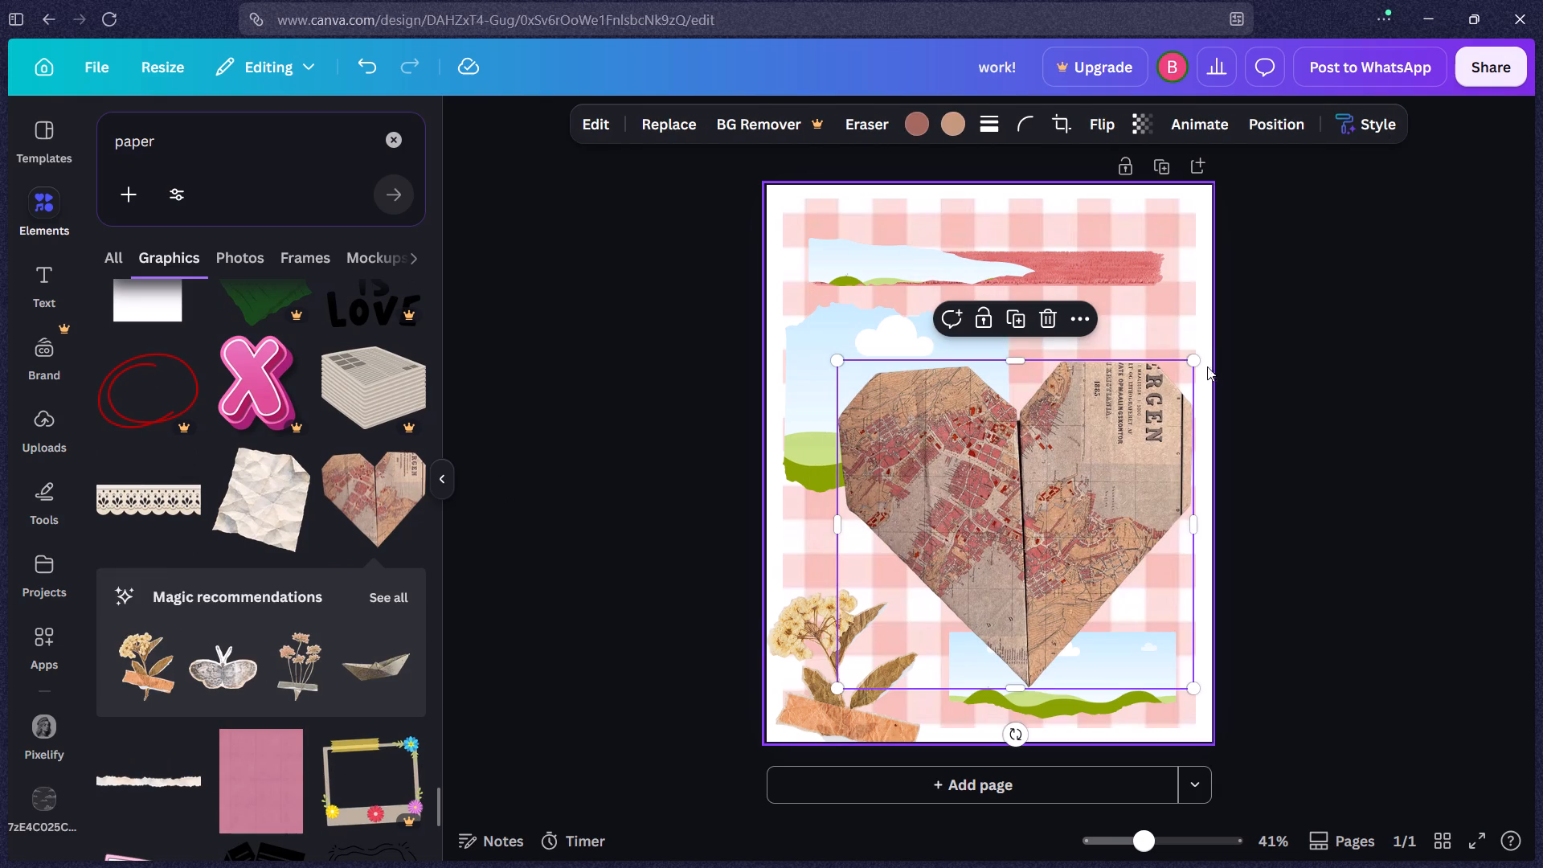
drag(1193, 358, 1097, 442)
drag(1012, 506, 904, 576)
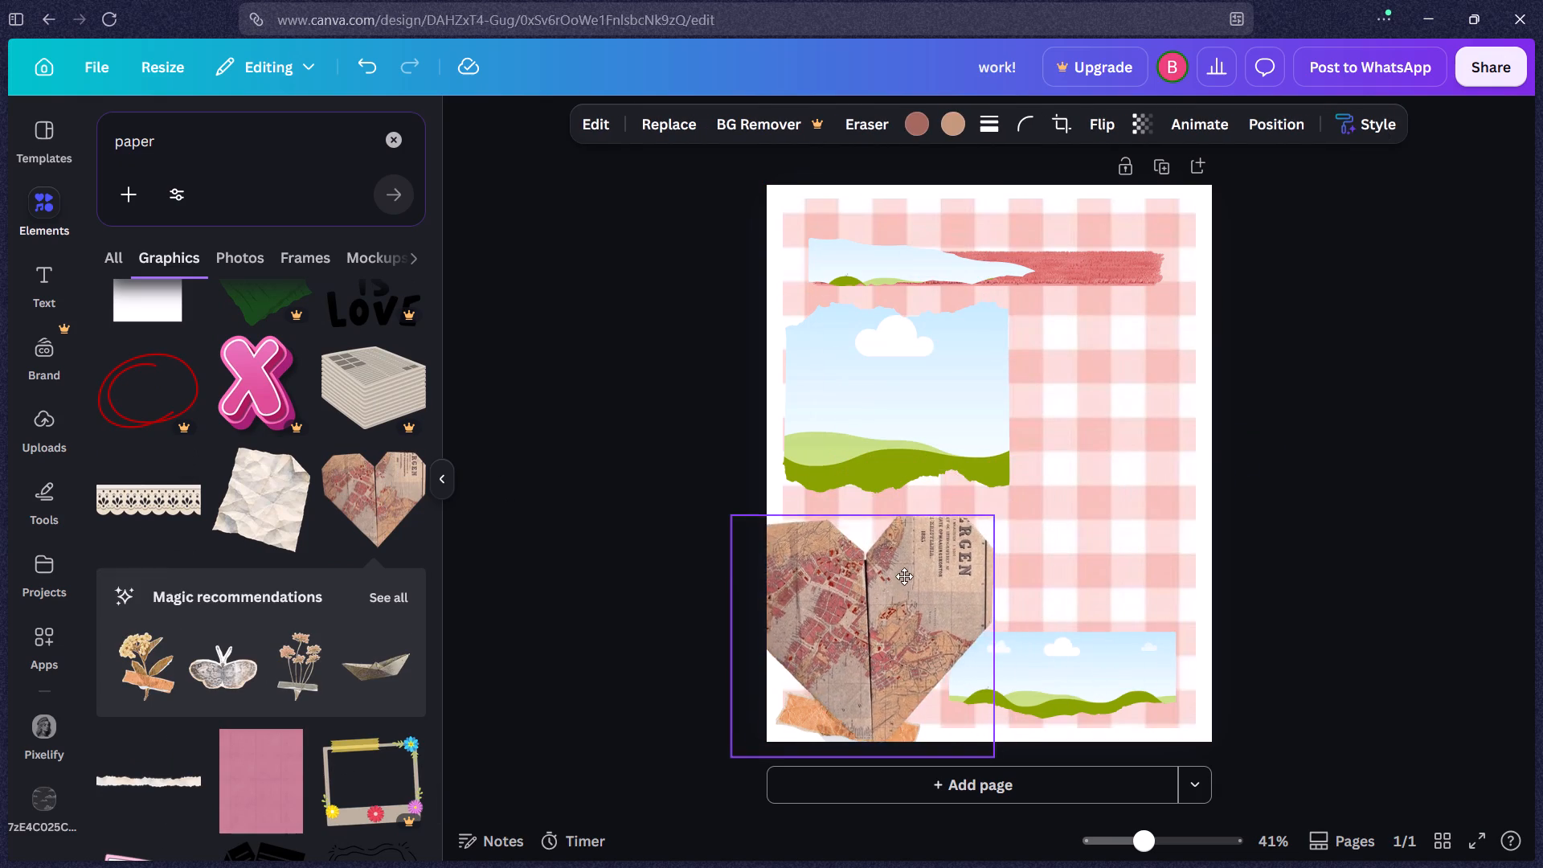
drag(904, 576, 1128, 649)
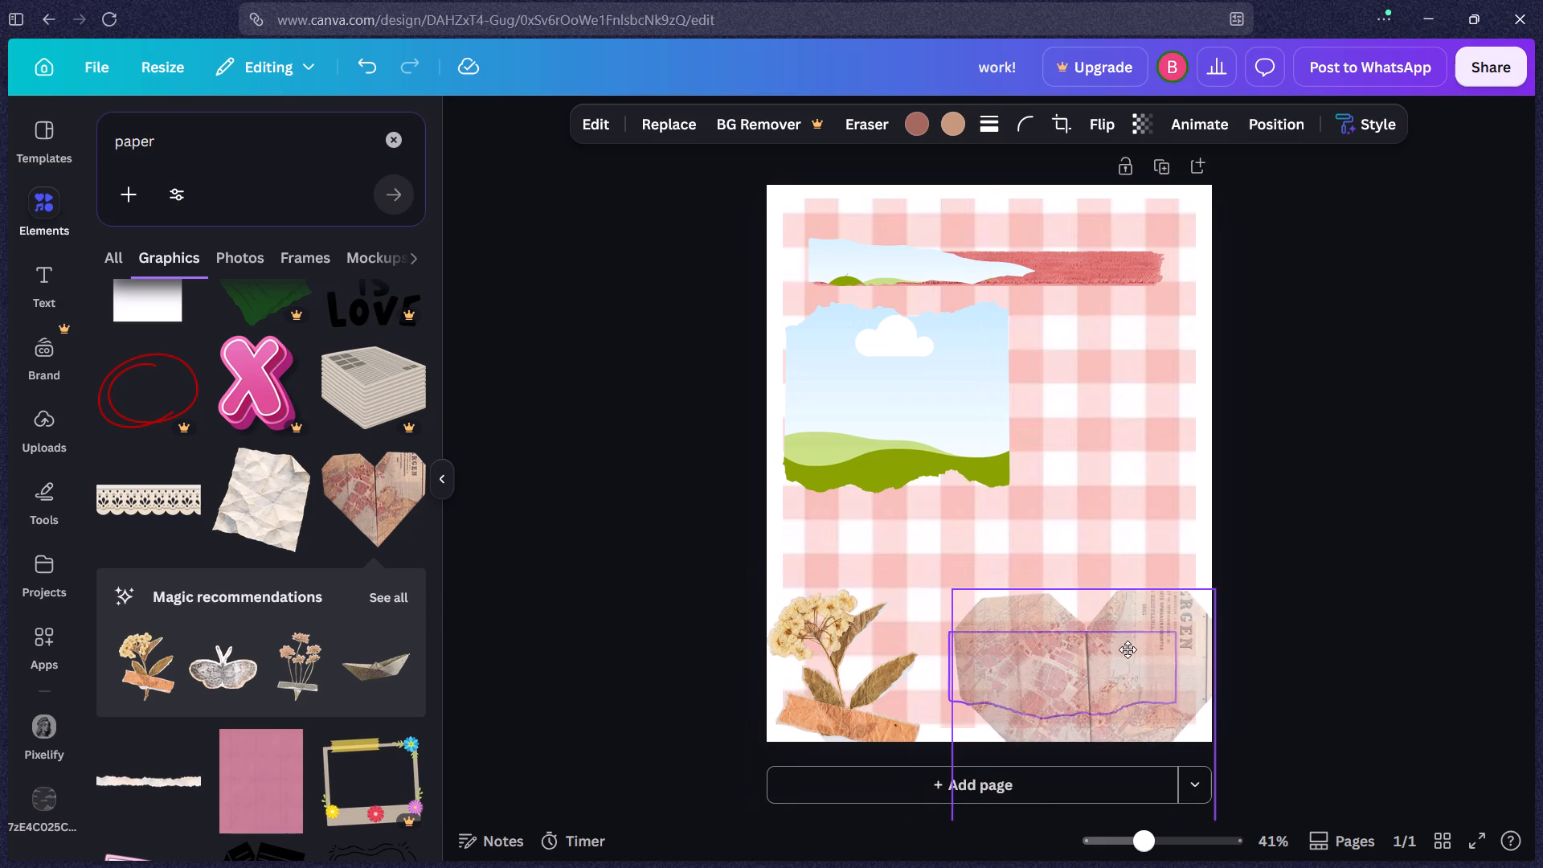
drag(1128, 649, 903, 641)
click(1279, 432)
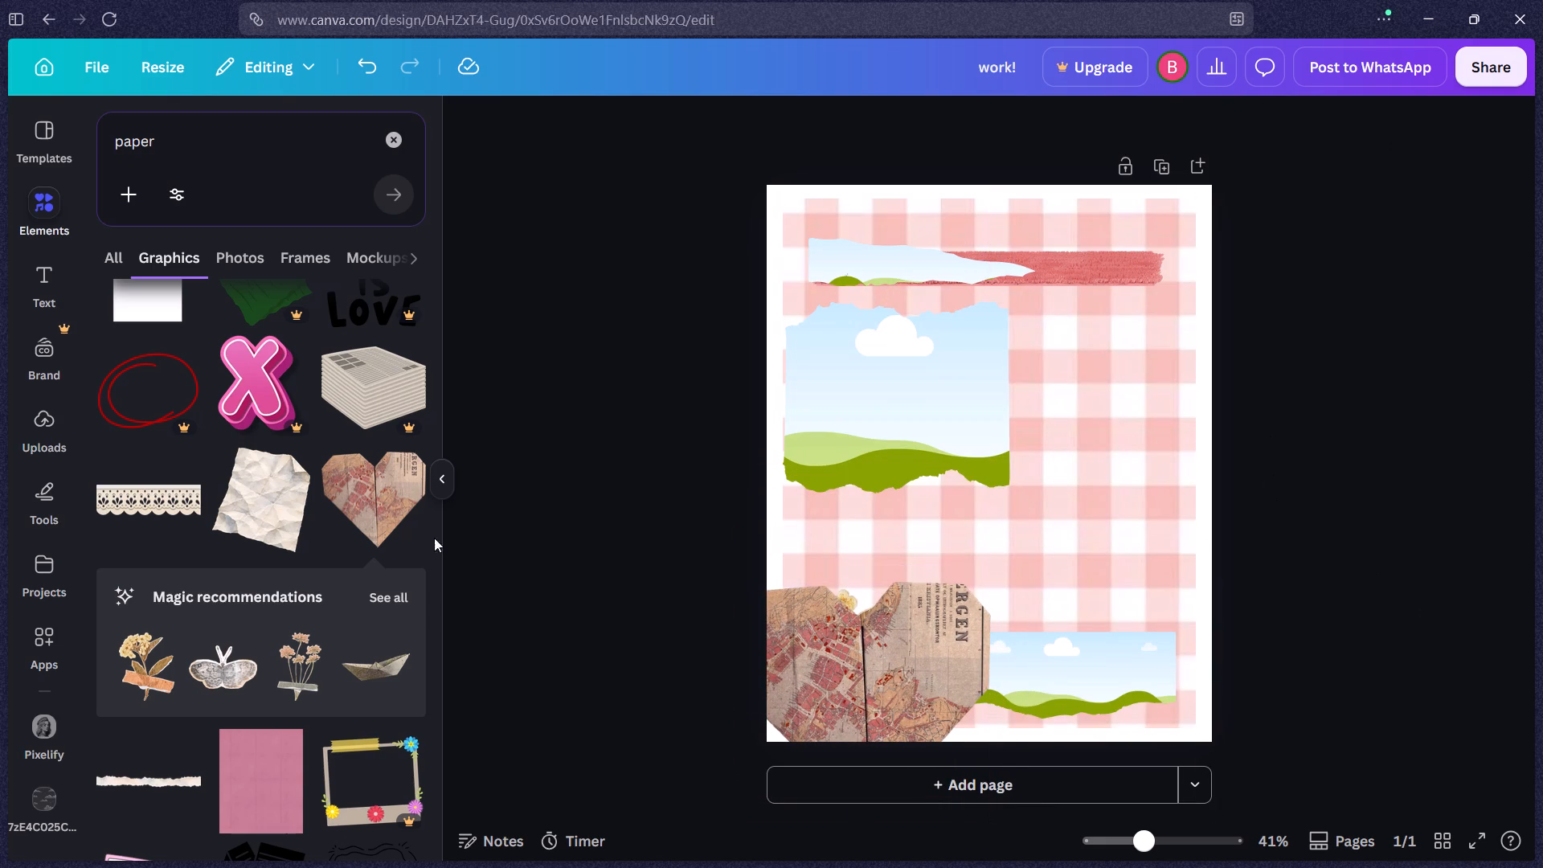
Browse further through the paper graphics for another scrapbook decoration.
scroll(341, 579, down, 2)
scroll(177, 540, down, 2)
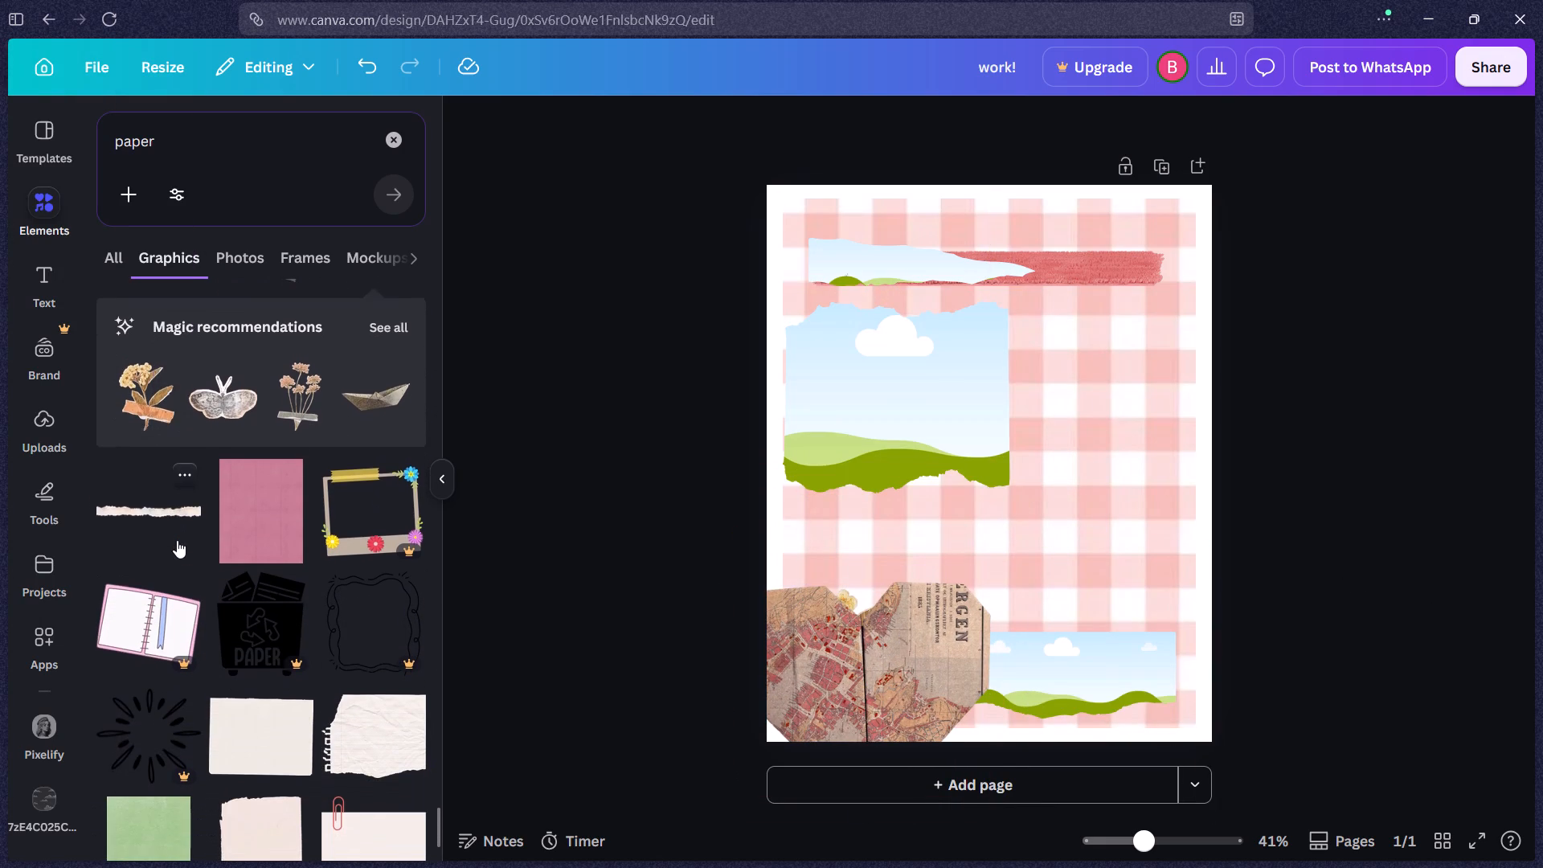
scroll(195, 519, down, 7)
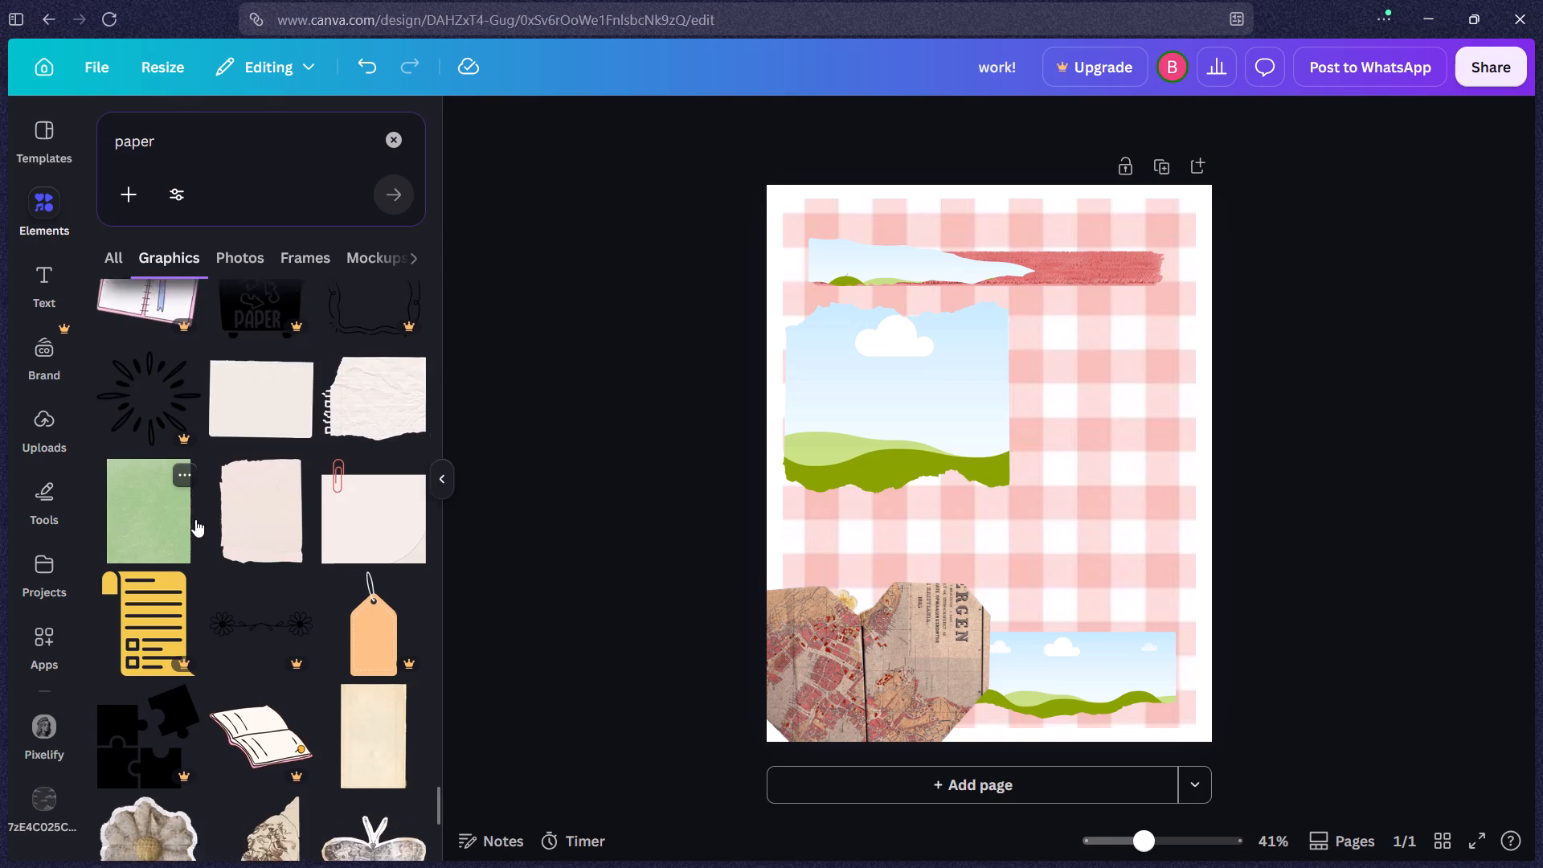
scroll(195, 519, down, 5)
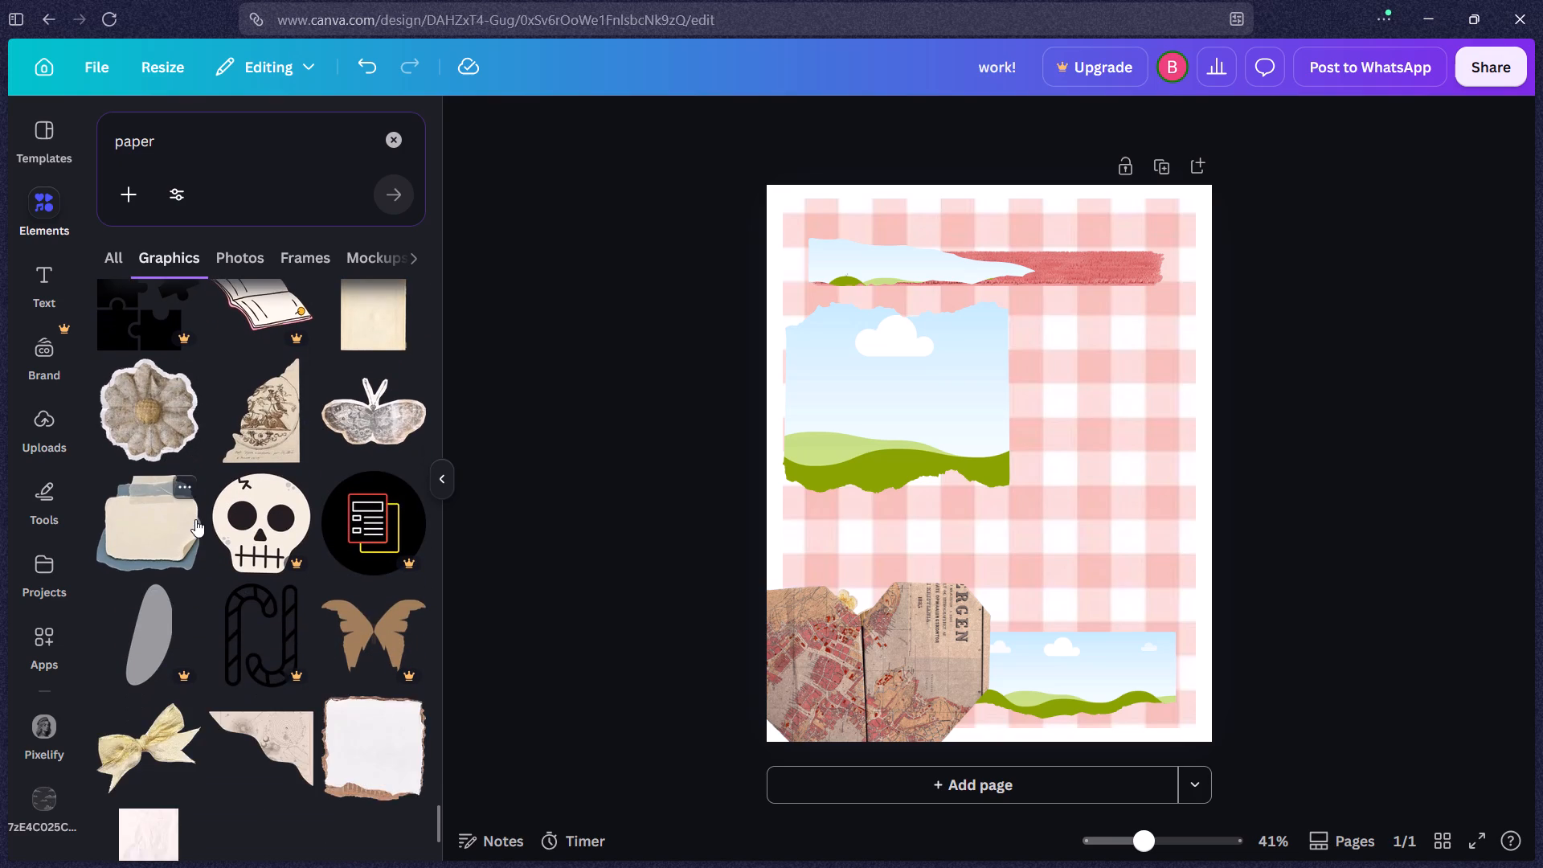
scroll(195, 520, down, 10)
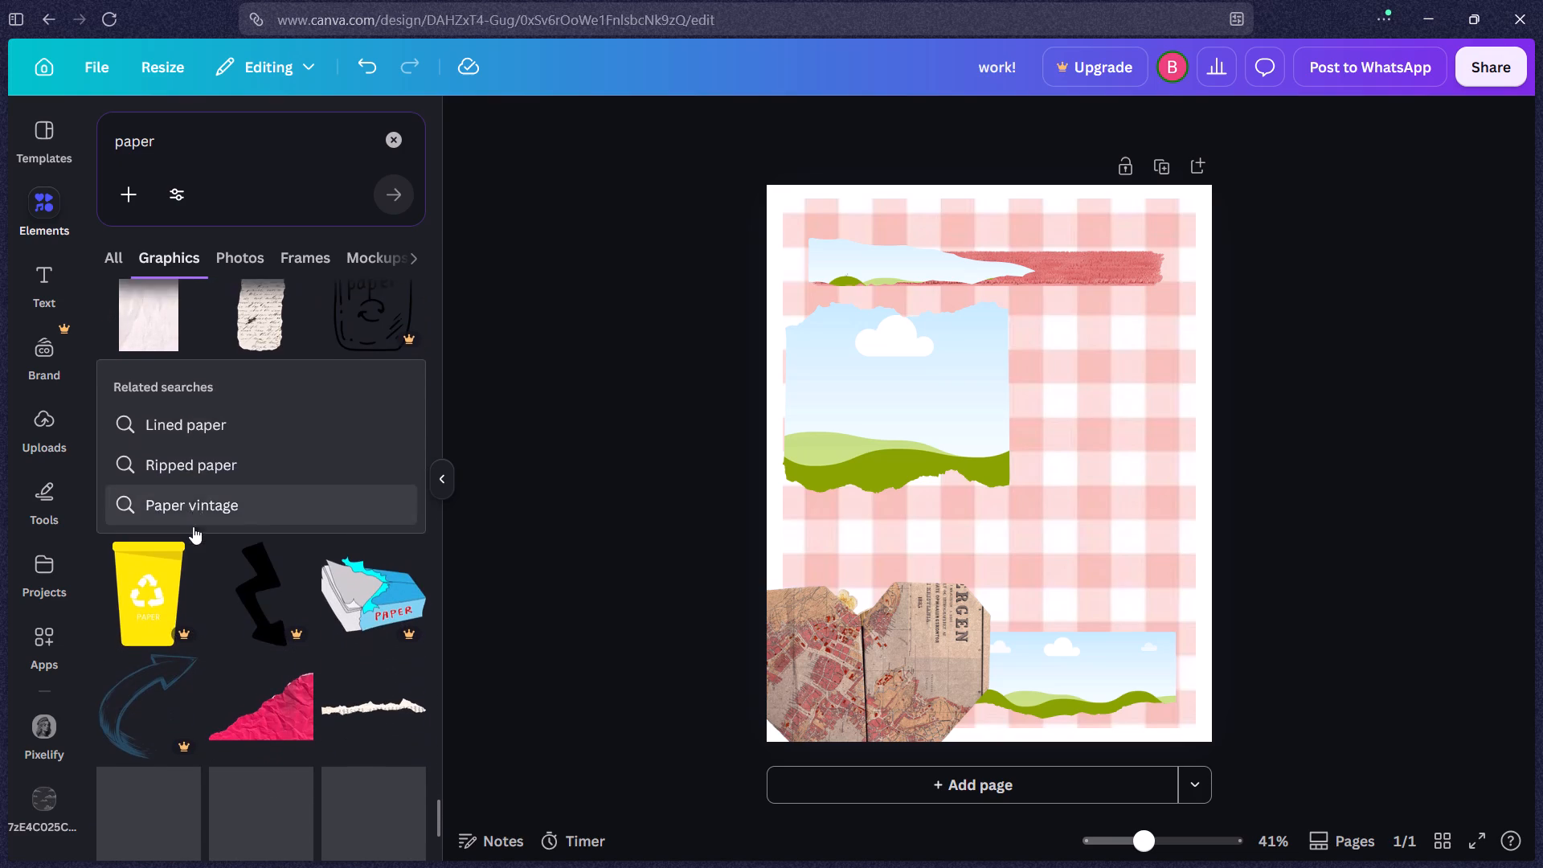
scroll(193, 526, down, 3)
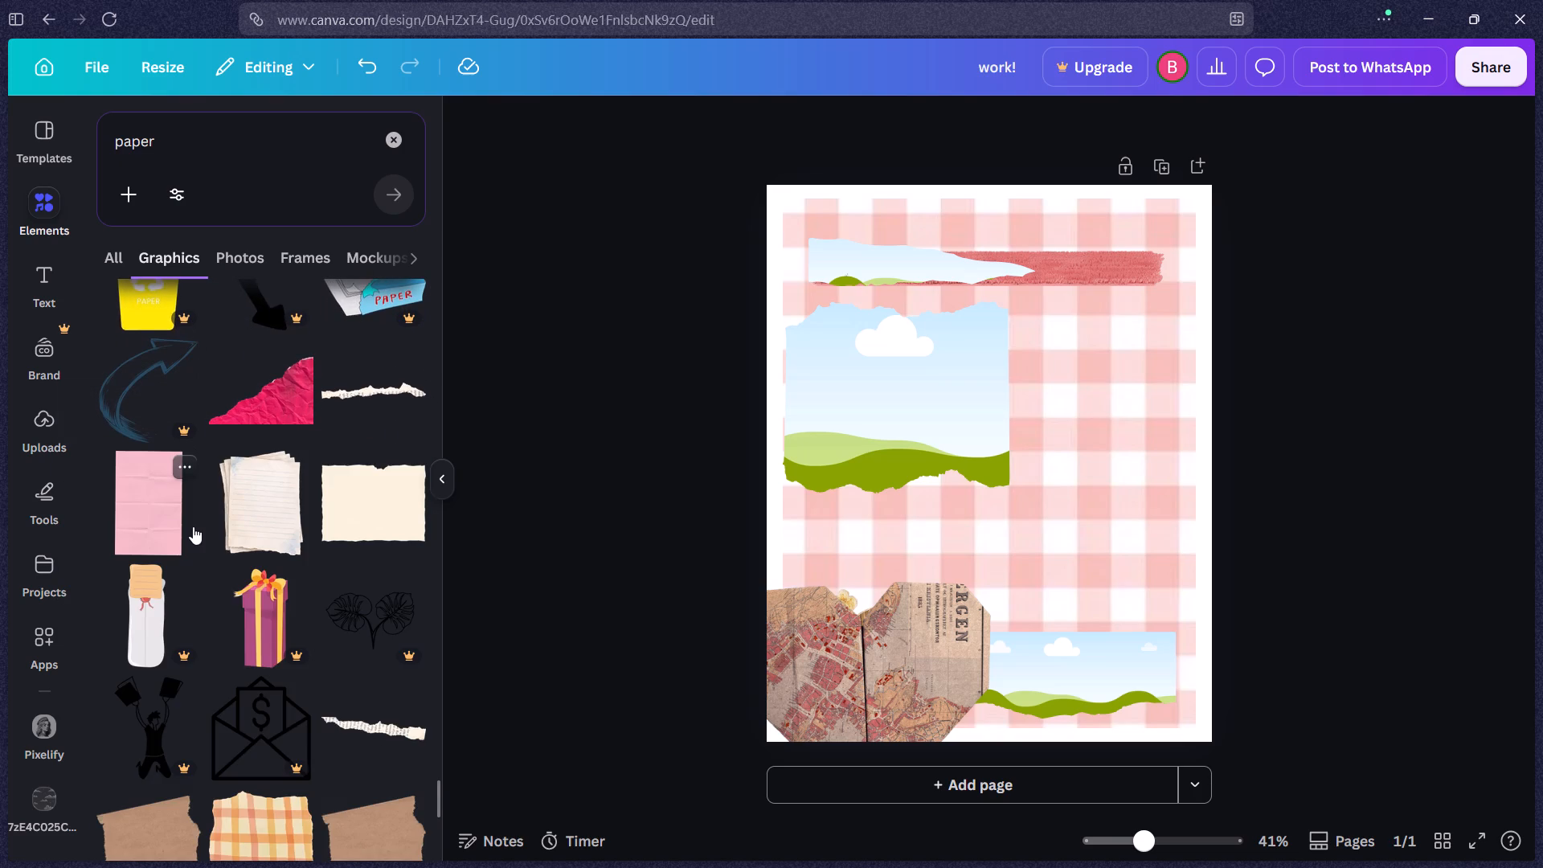
scroll(193, 526, down, 2)
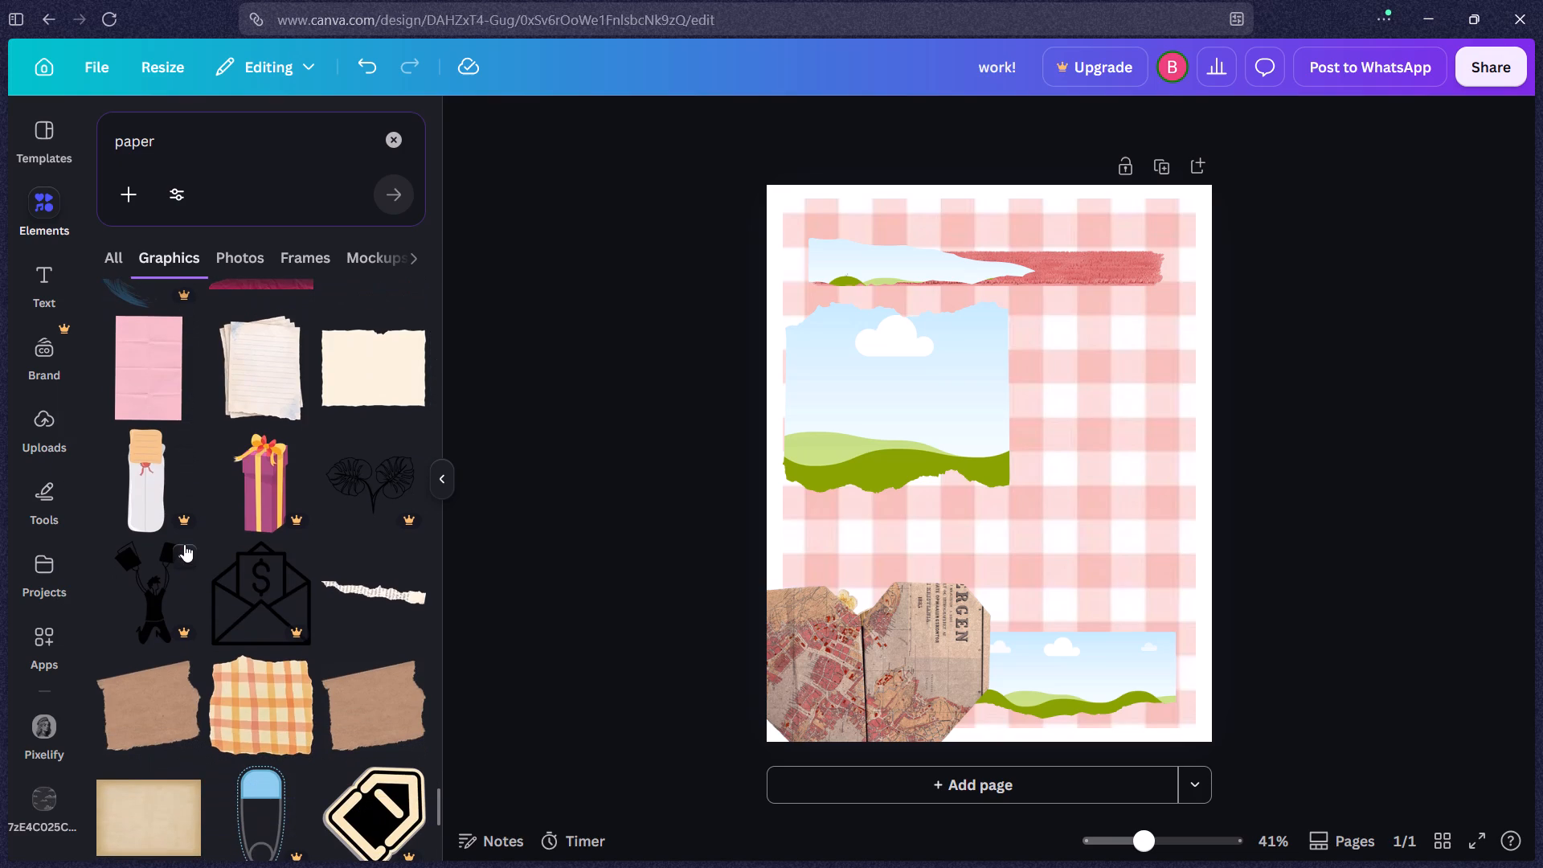
scroll(184, 544, down, 7)
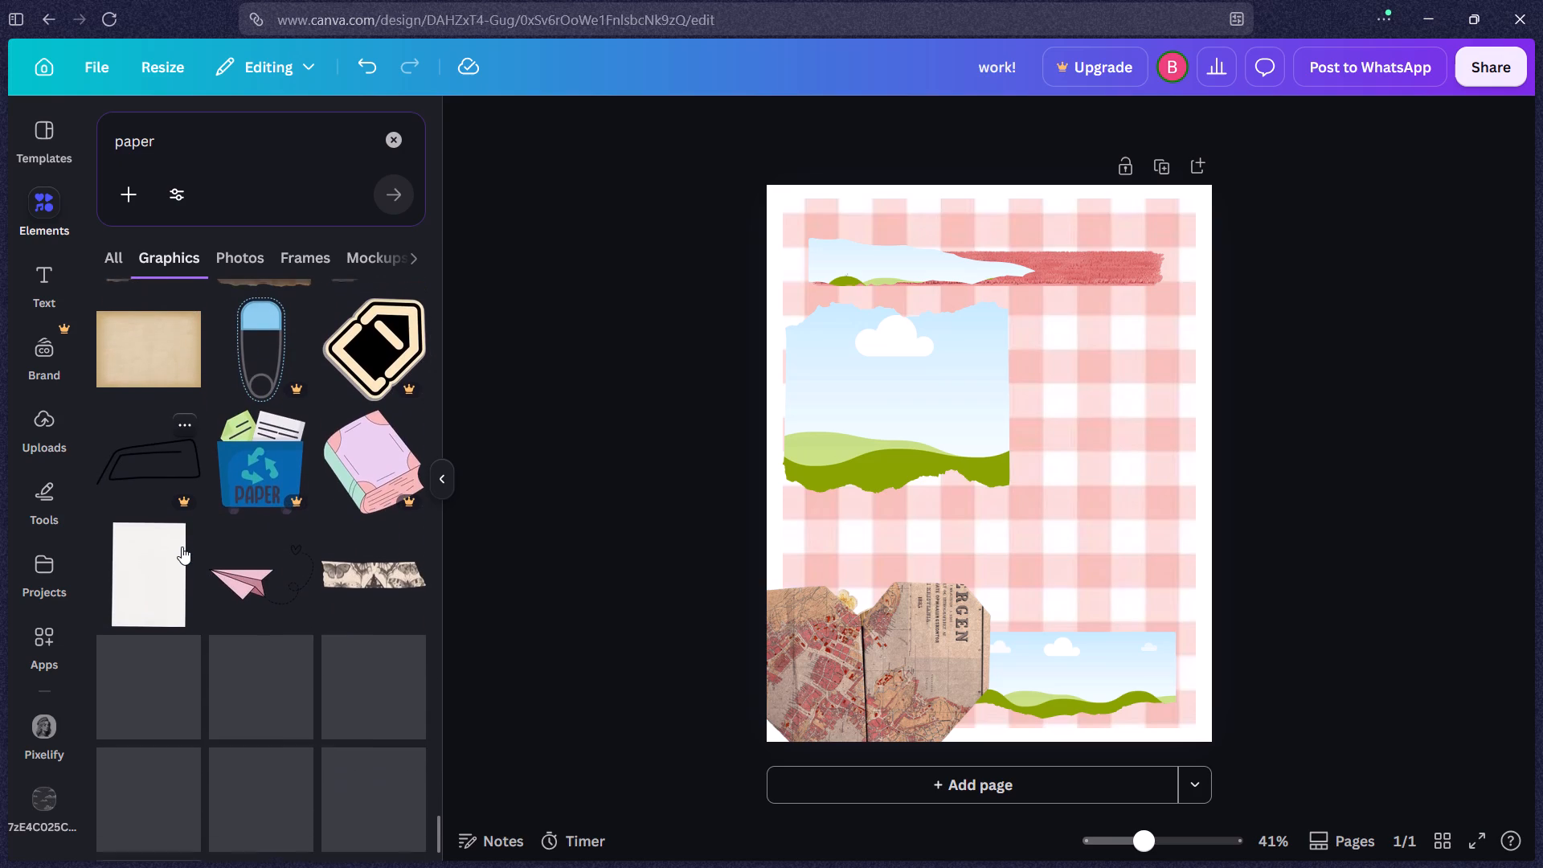
scroll(182, 547, down, 3)
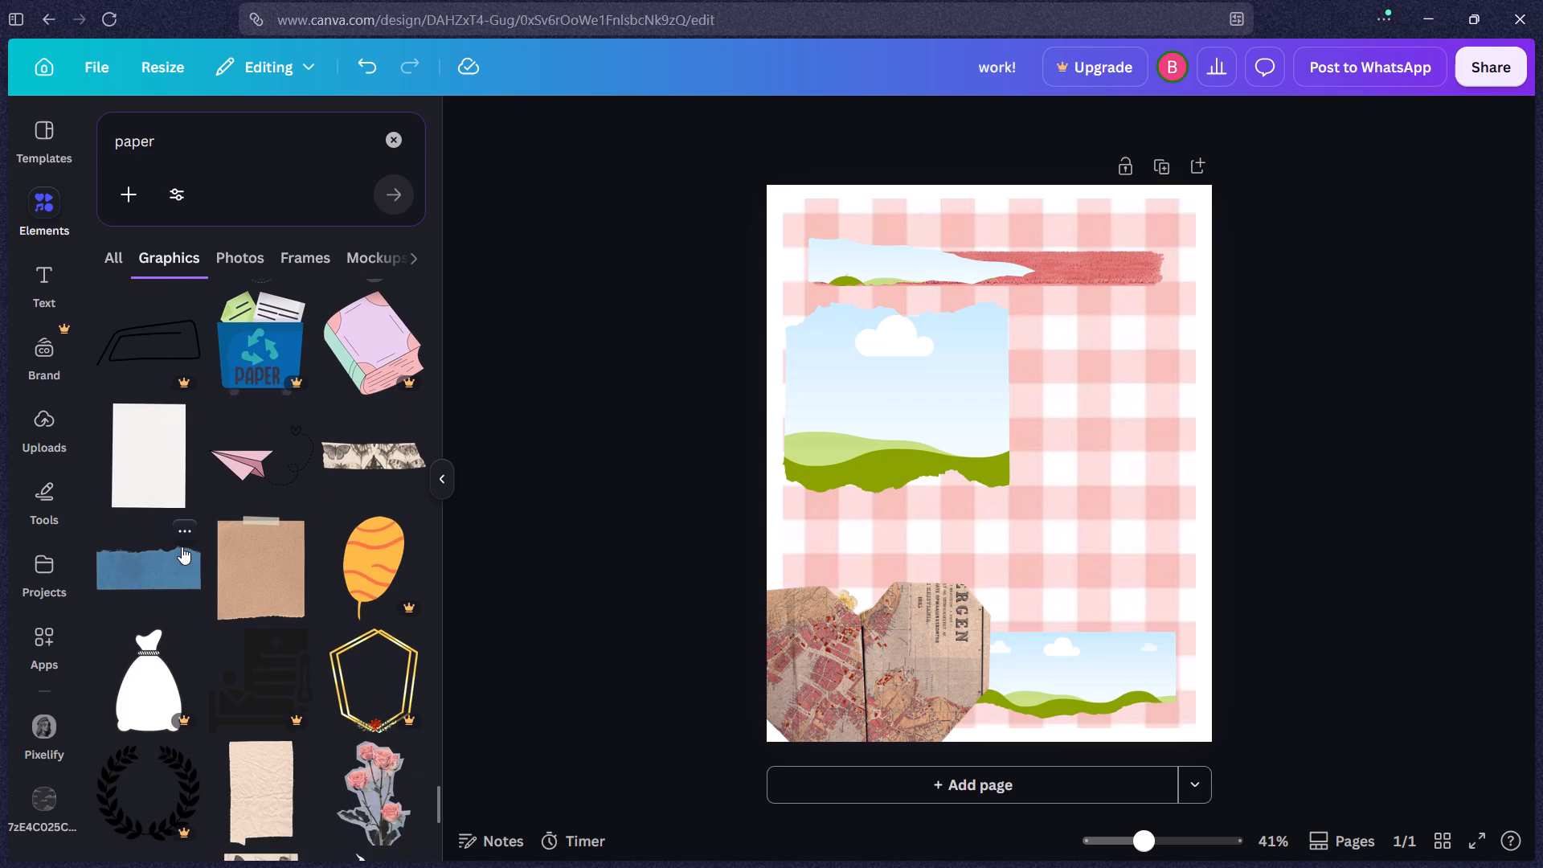
scroll(182, 547, down, 7)
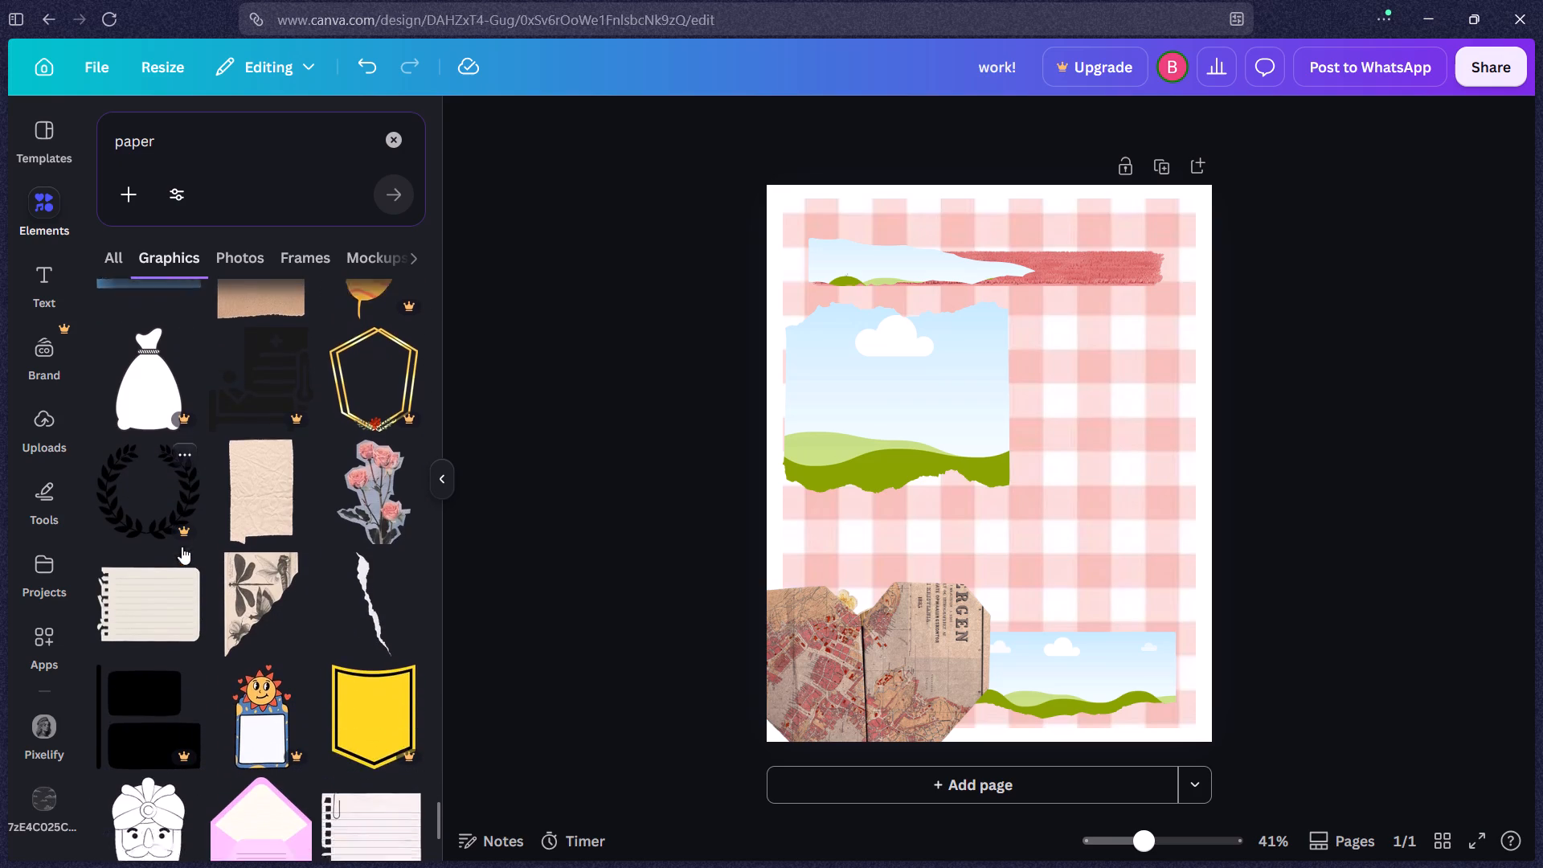
scroll(182, 547, down, 4)
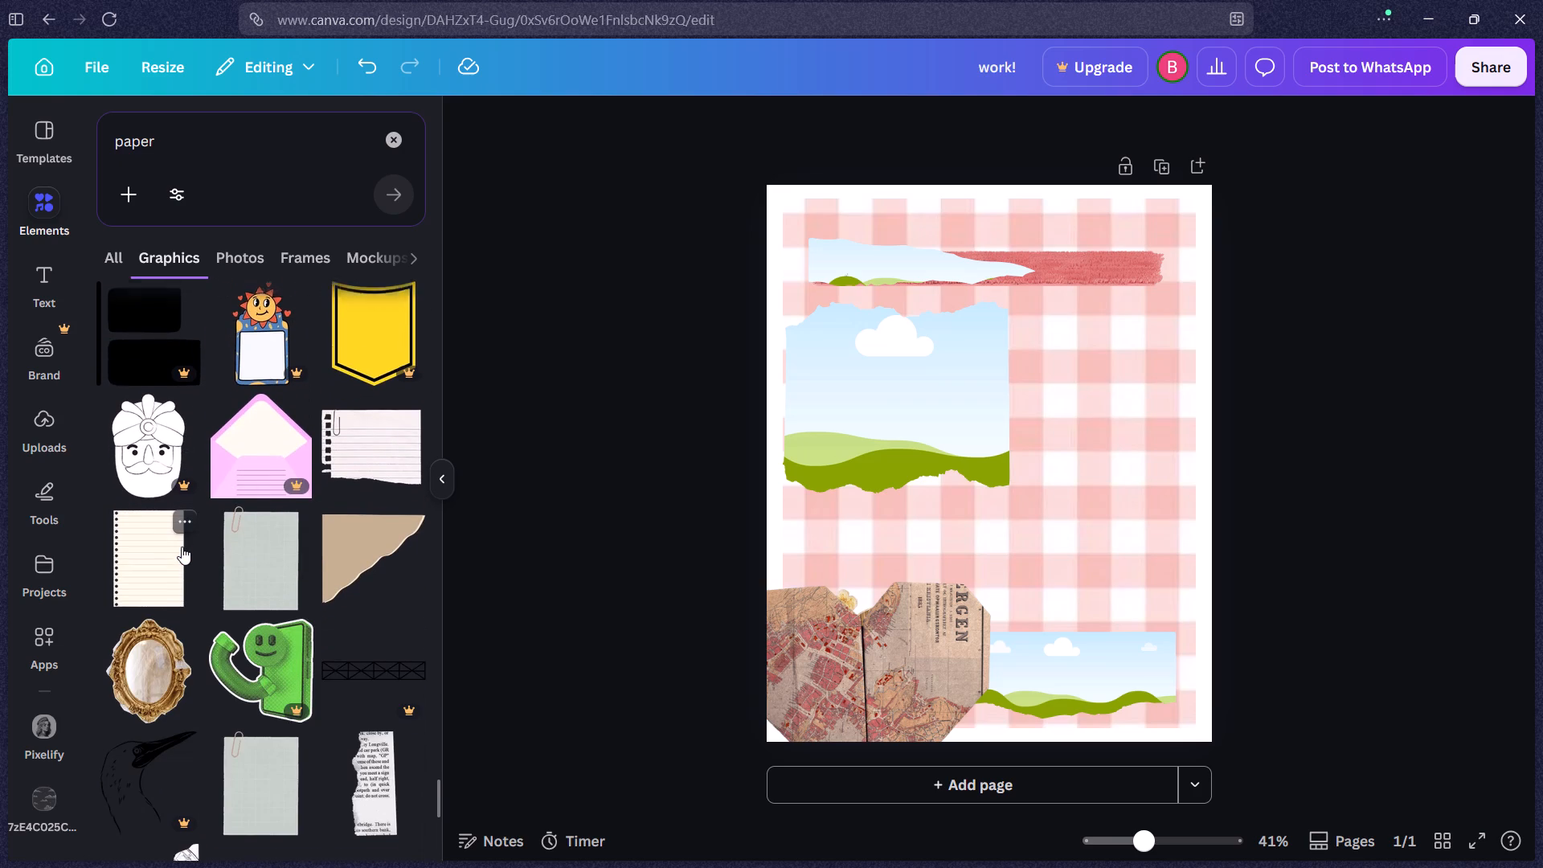
scroll(182, 547, down, 3)
Move the large torn-paper frame towards the page's centre and the narrow torn frame to the page's top-left corner.
click(1096, 455)
drag(969, 462, 970, 462)
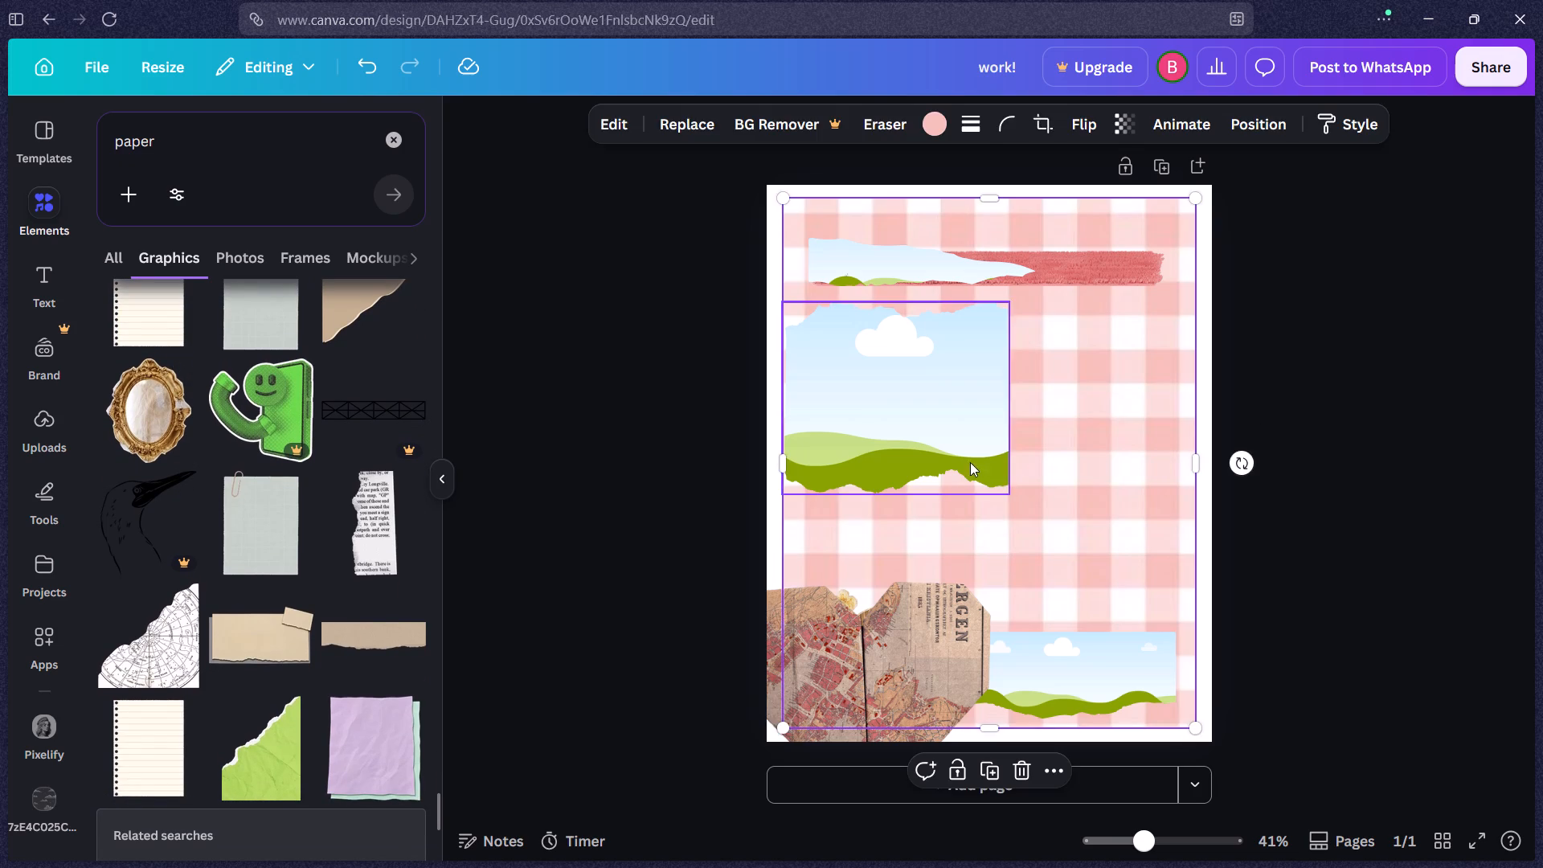
drag(970, 462, 1081, 495)
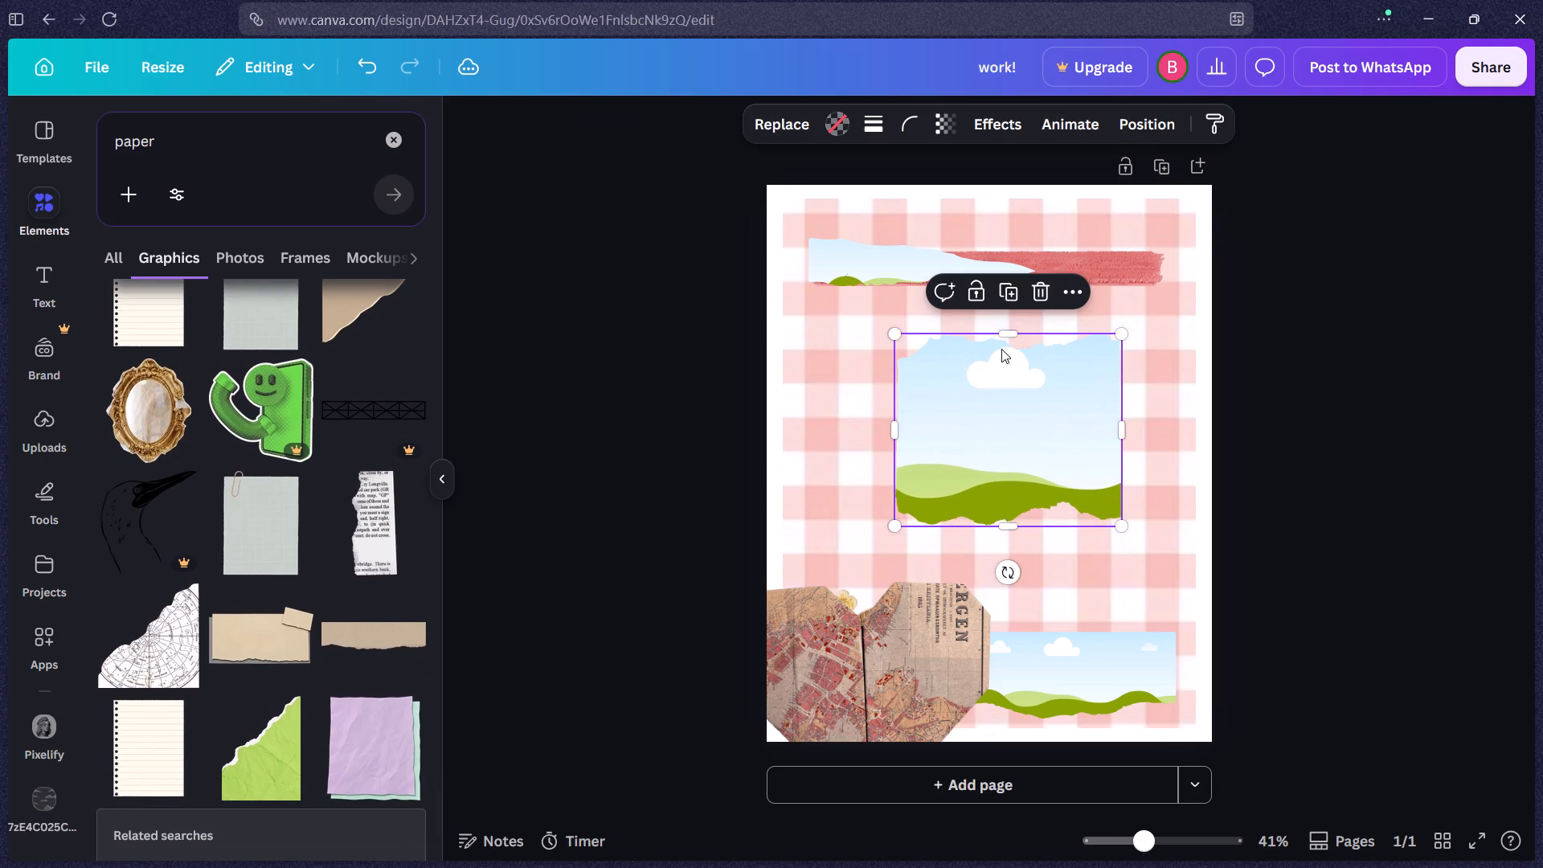
drag(880, 279, 880, 244)
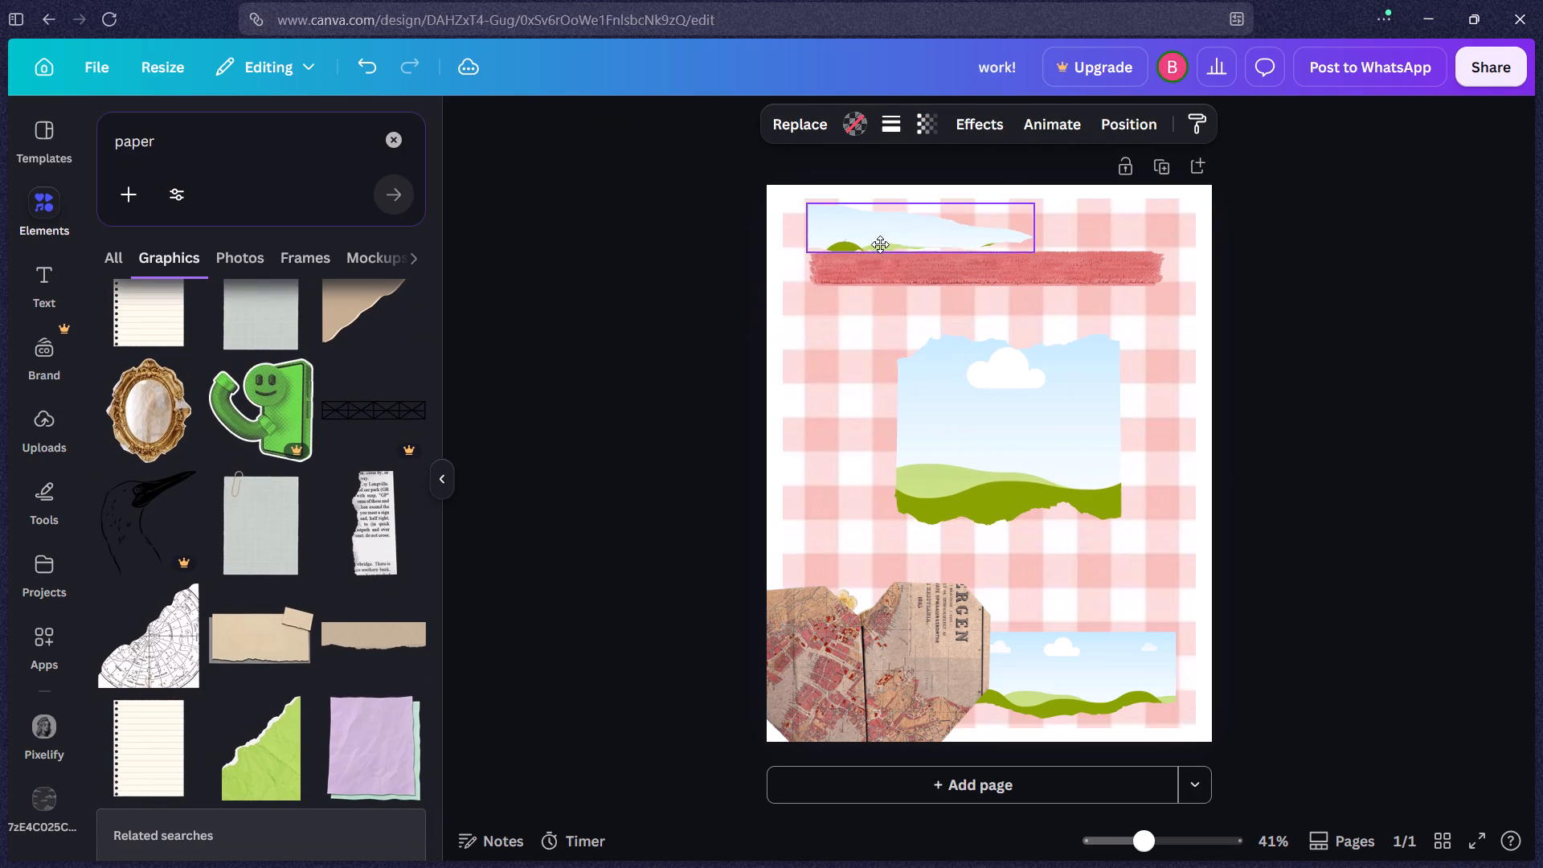
drag(880, 244, 837, 239)
Delete the coral strip and shift the narrow torn frame inwards to the gingham's top-left corner.
click(1042, 283)
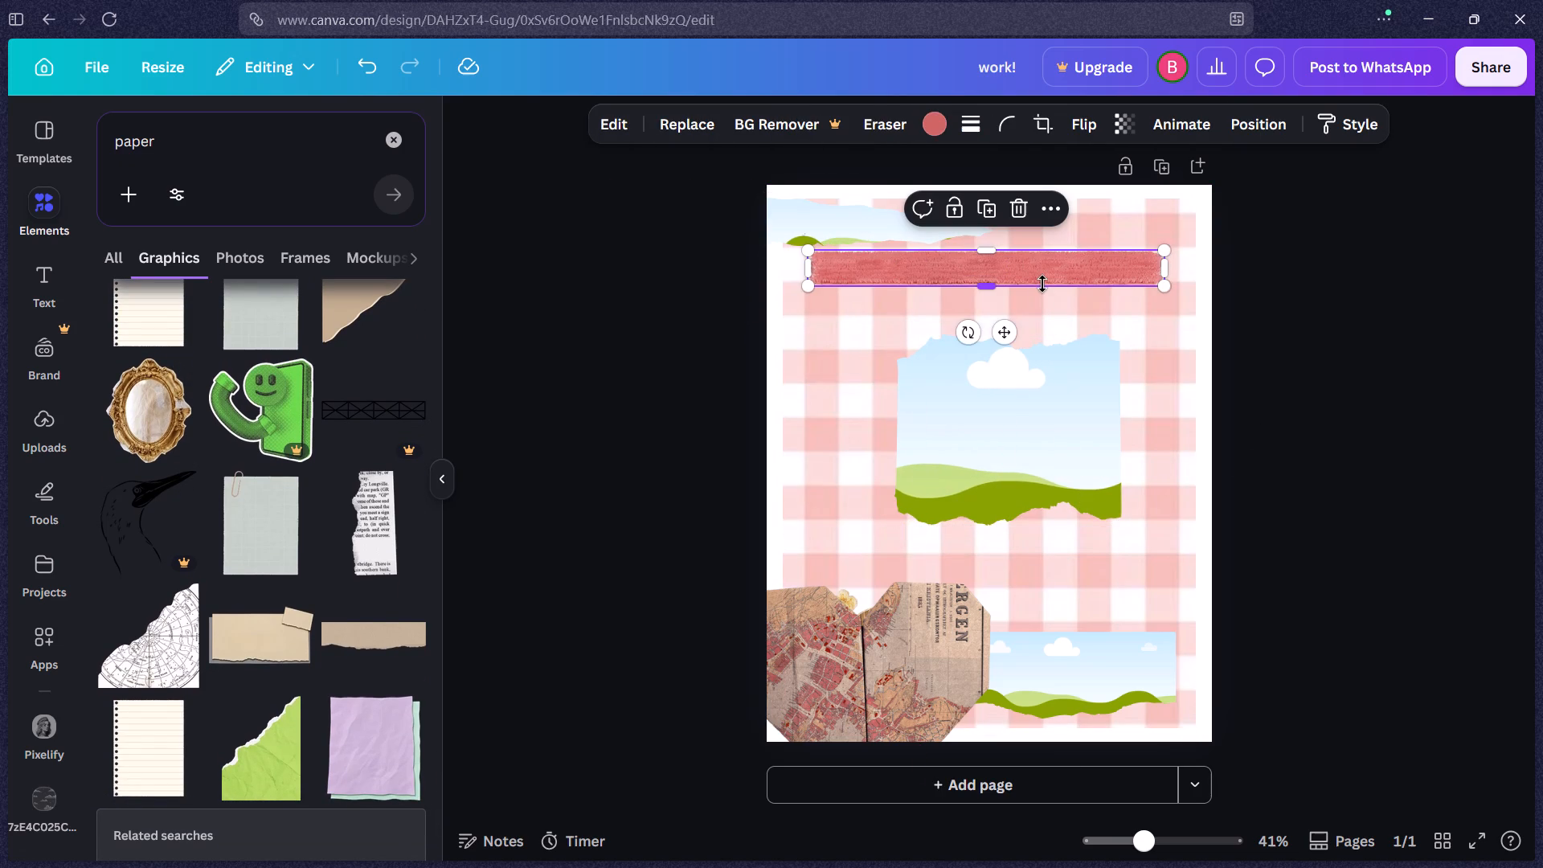
key(Delete)
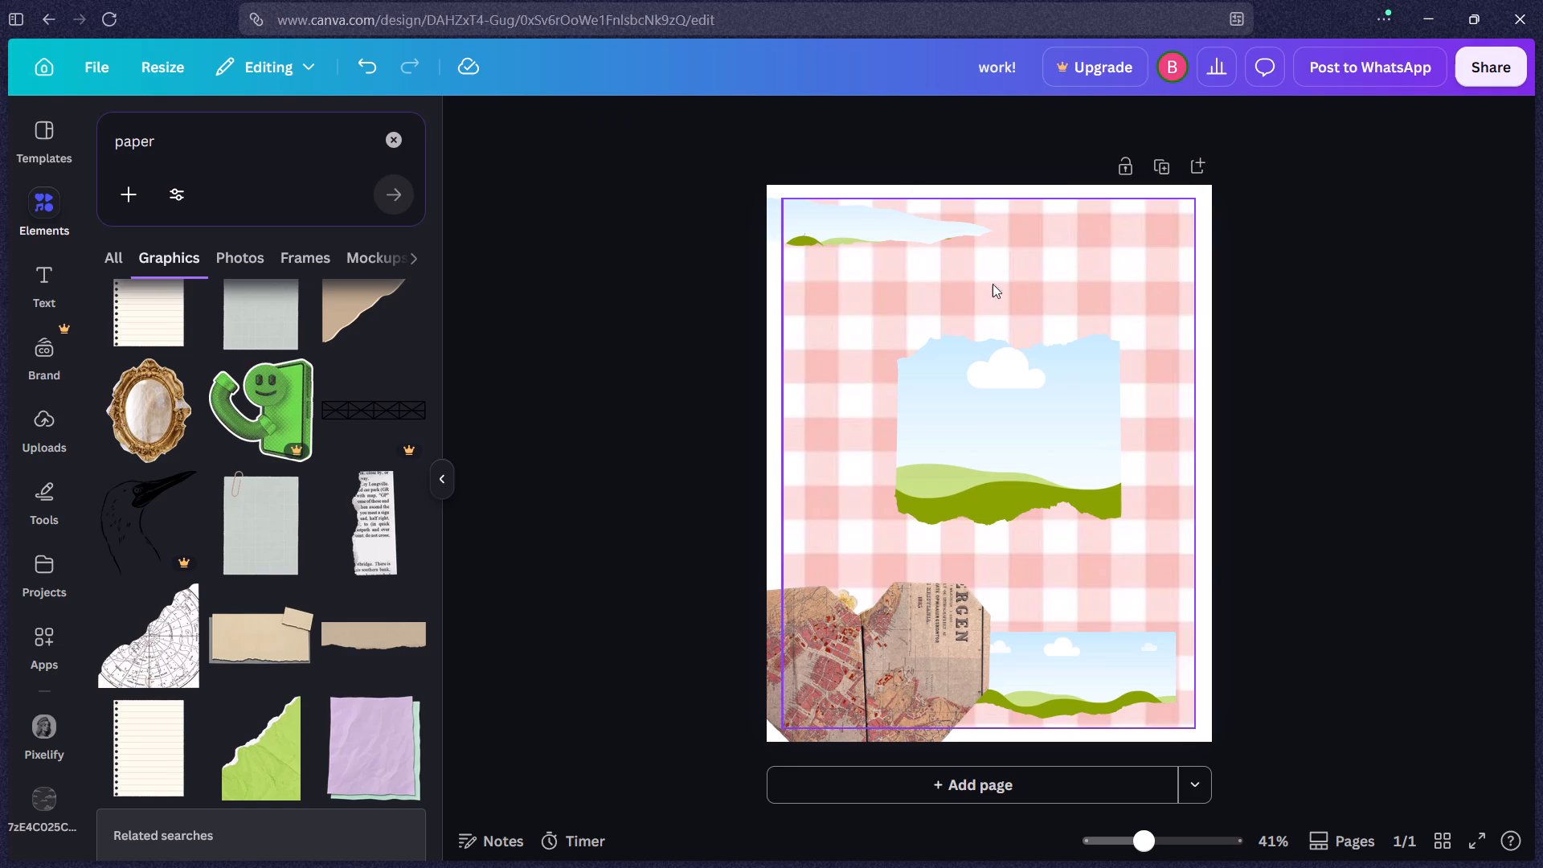
drag(906, 224, 935, 240)
Delete the vintage-map paper heart covering the dried flower.
click(891, 637)
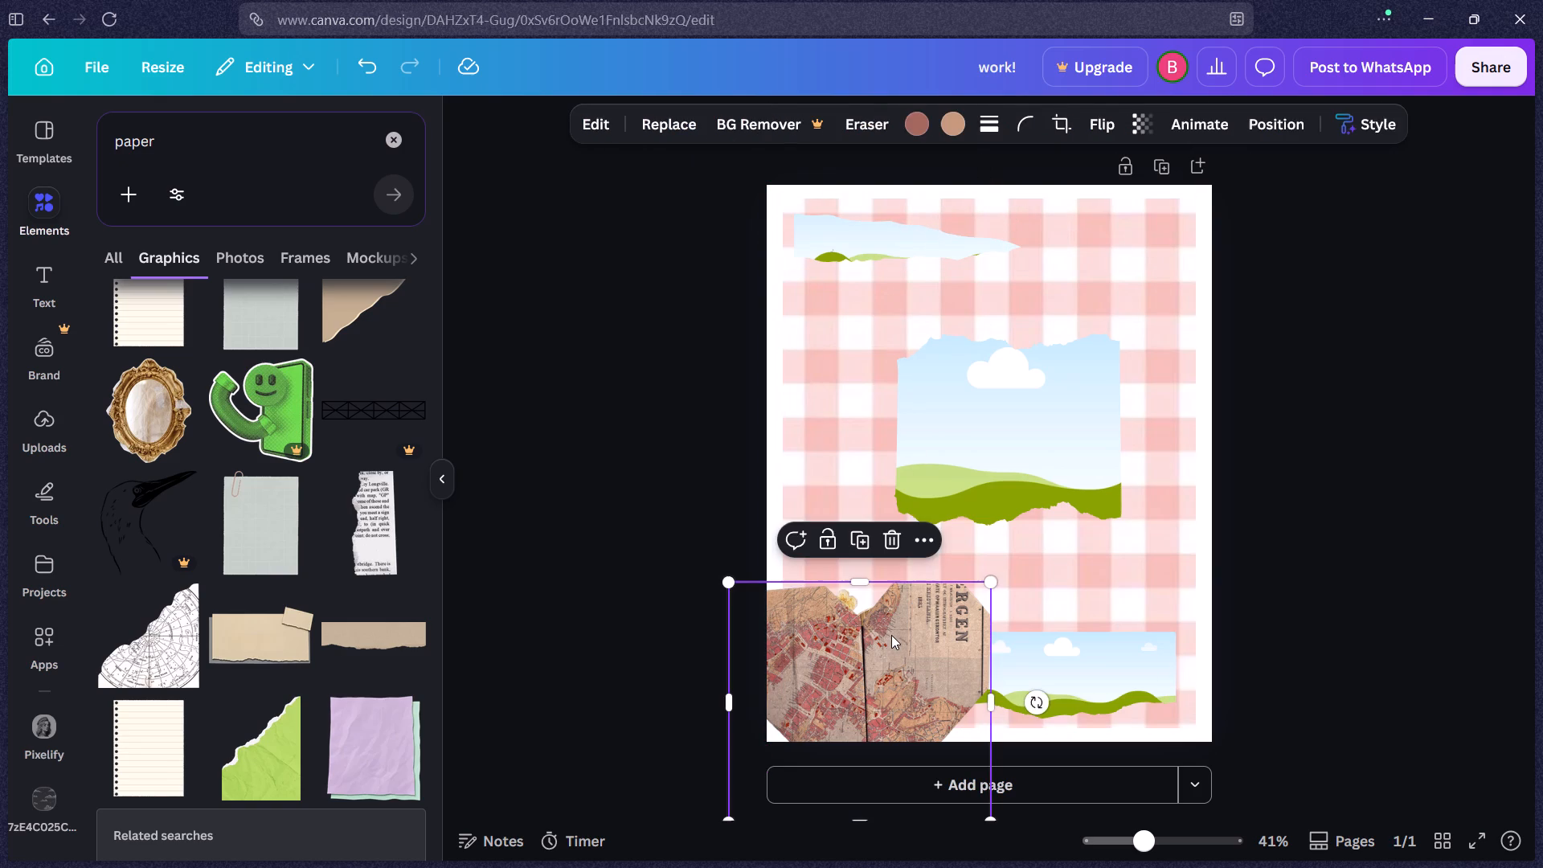
key(Delete)
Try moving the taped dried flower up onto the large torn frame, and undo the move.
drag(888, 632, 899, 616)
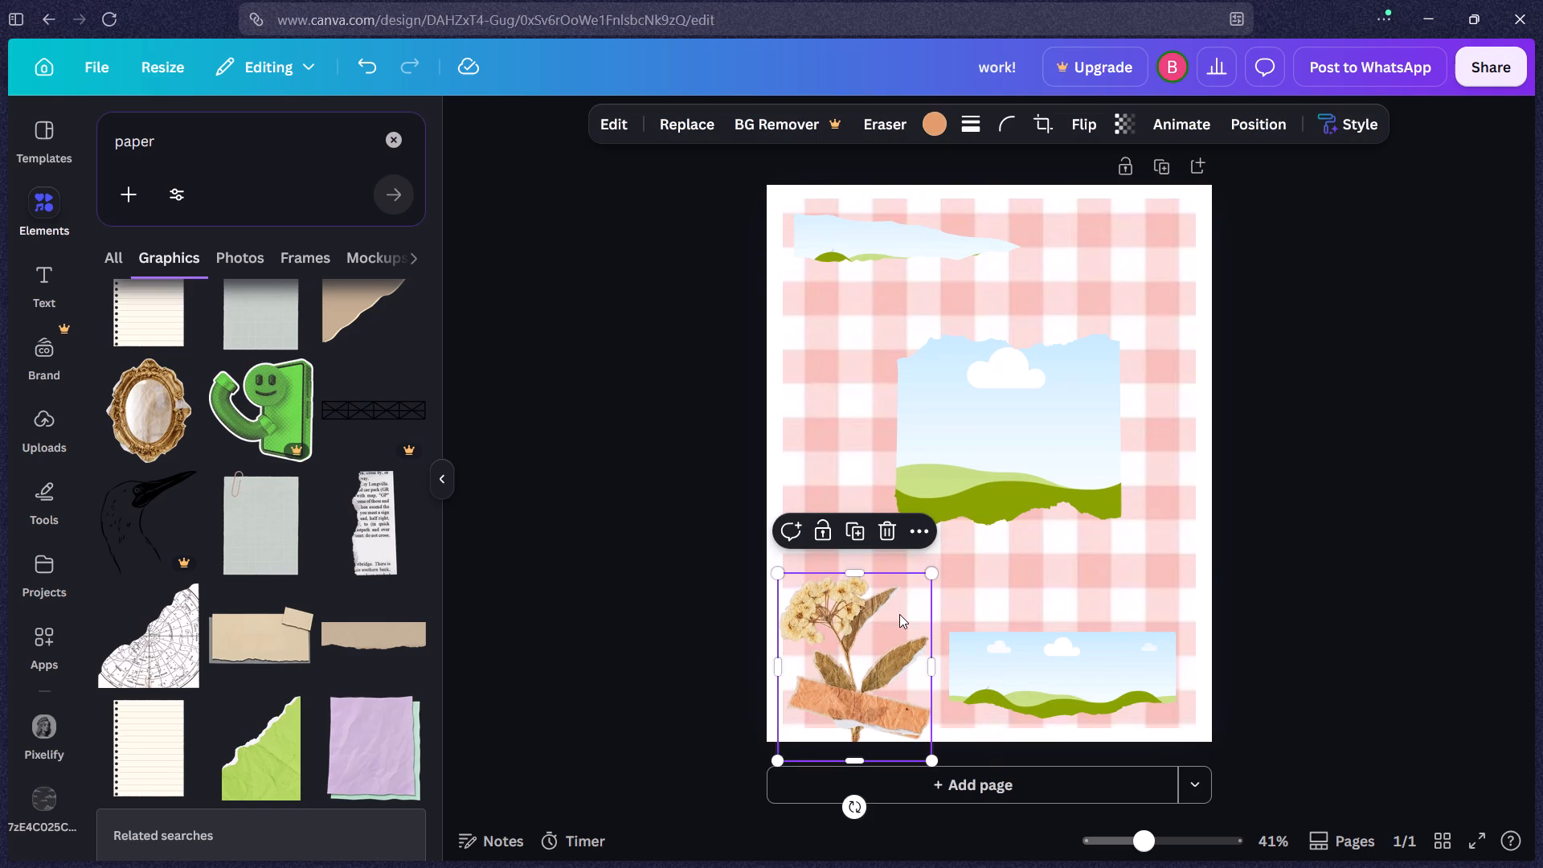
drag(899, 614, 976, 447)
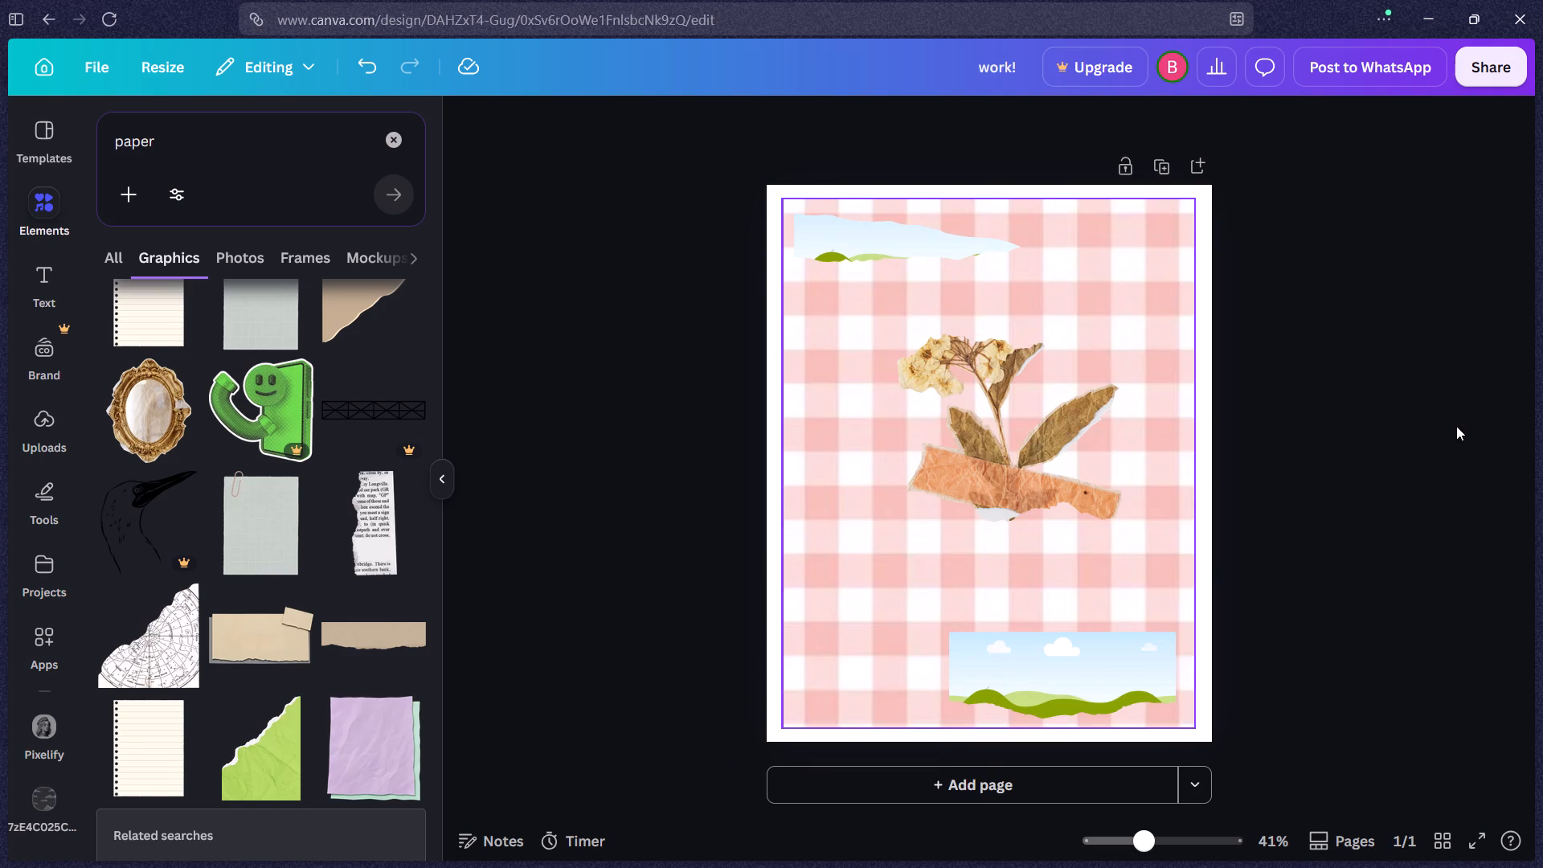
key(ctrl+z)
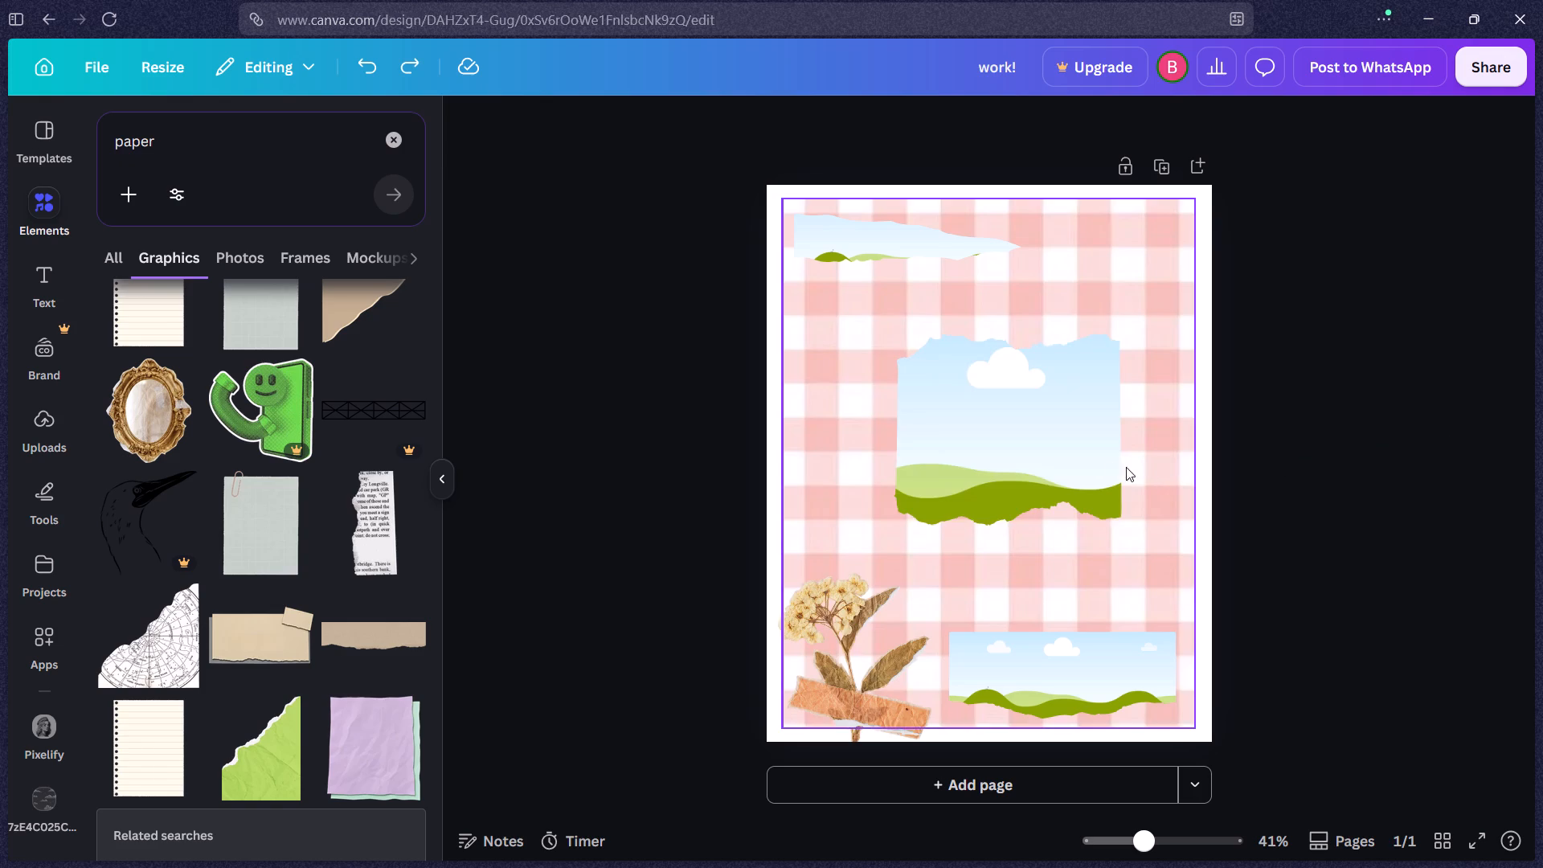
Move the large torn frame slightly left of the page's centre and the wide bottom frame to the gingham's bottom-right corner.
click(1085, 456)
drag(1063, 434, 1025, 445)
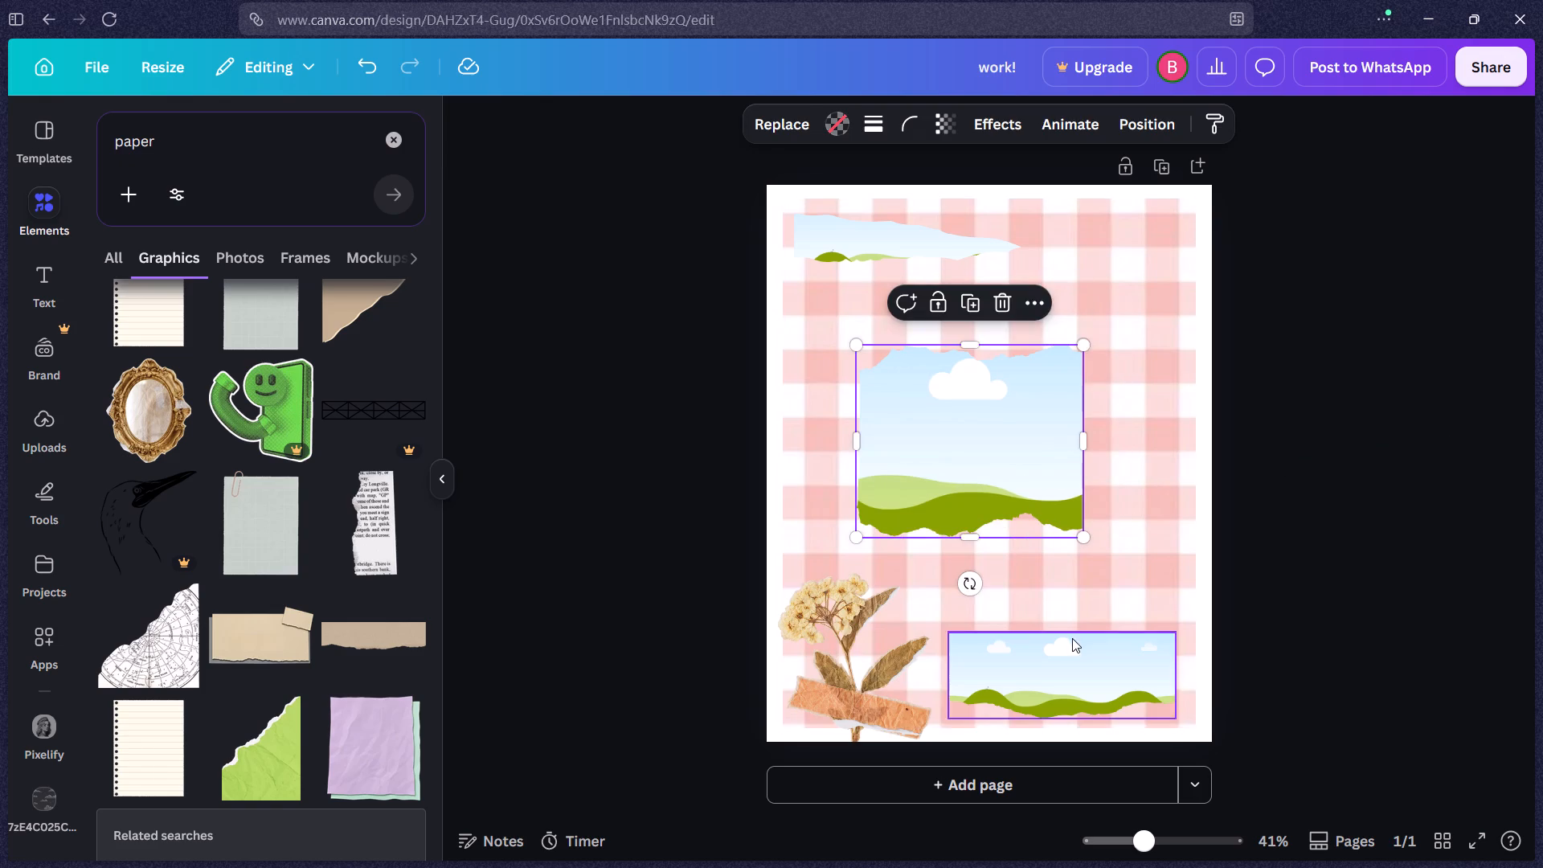
drag(1072, 638, 1097, 640)
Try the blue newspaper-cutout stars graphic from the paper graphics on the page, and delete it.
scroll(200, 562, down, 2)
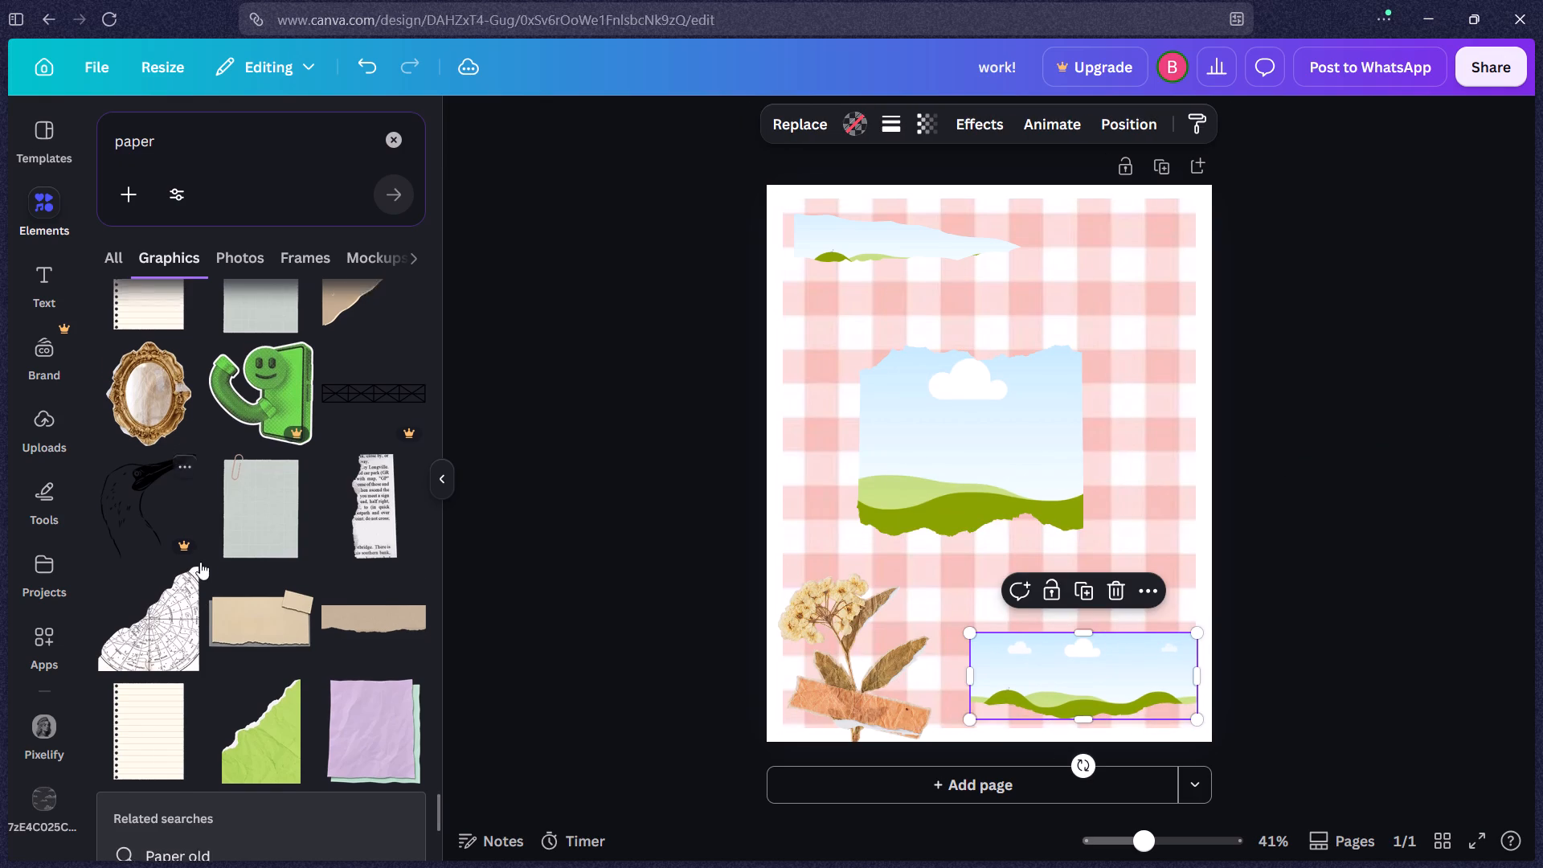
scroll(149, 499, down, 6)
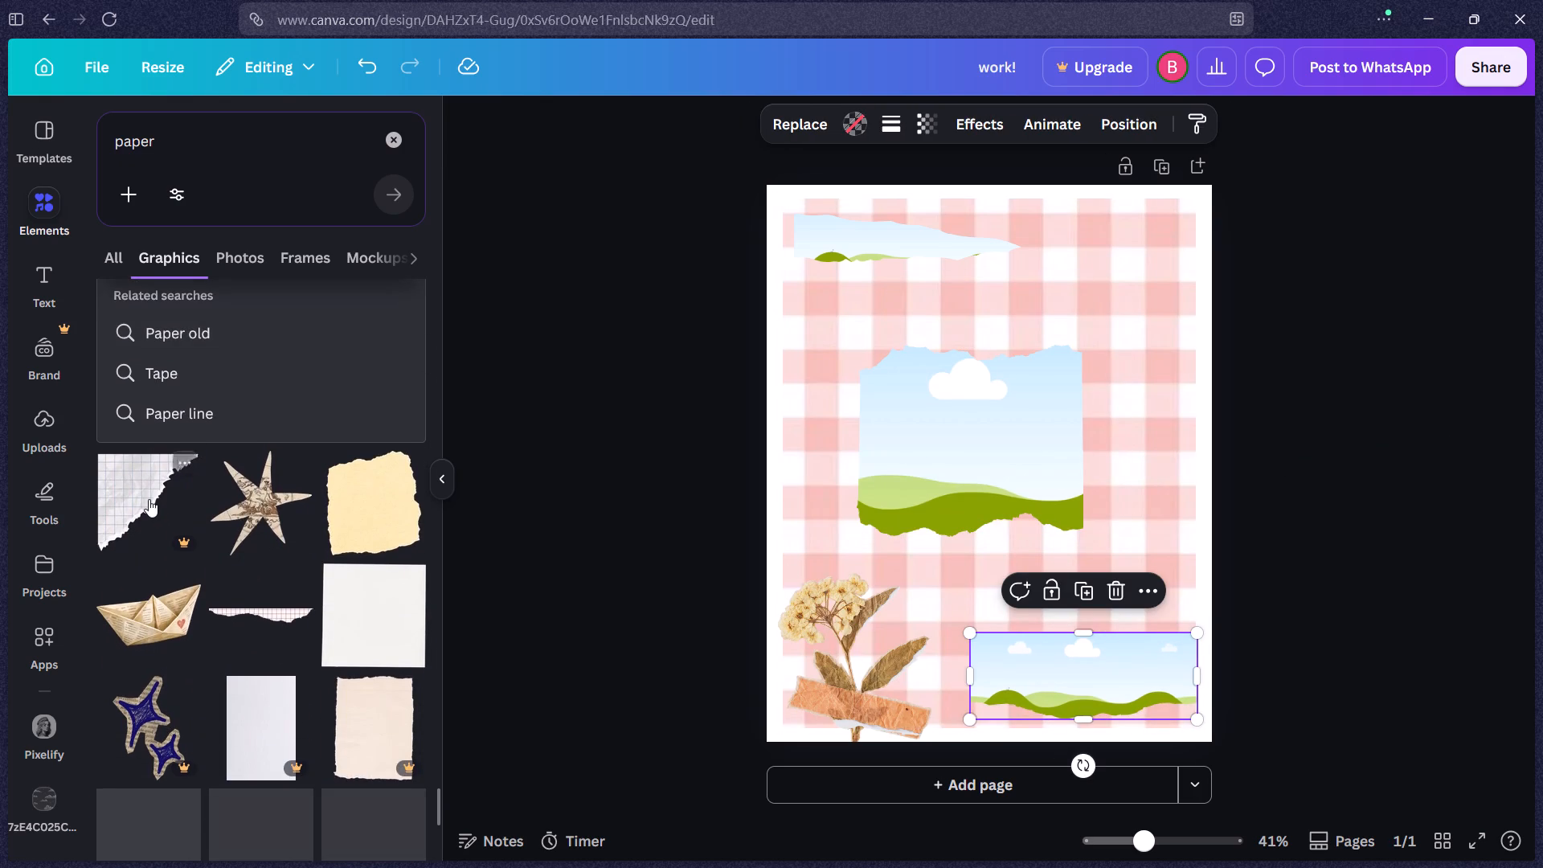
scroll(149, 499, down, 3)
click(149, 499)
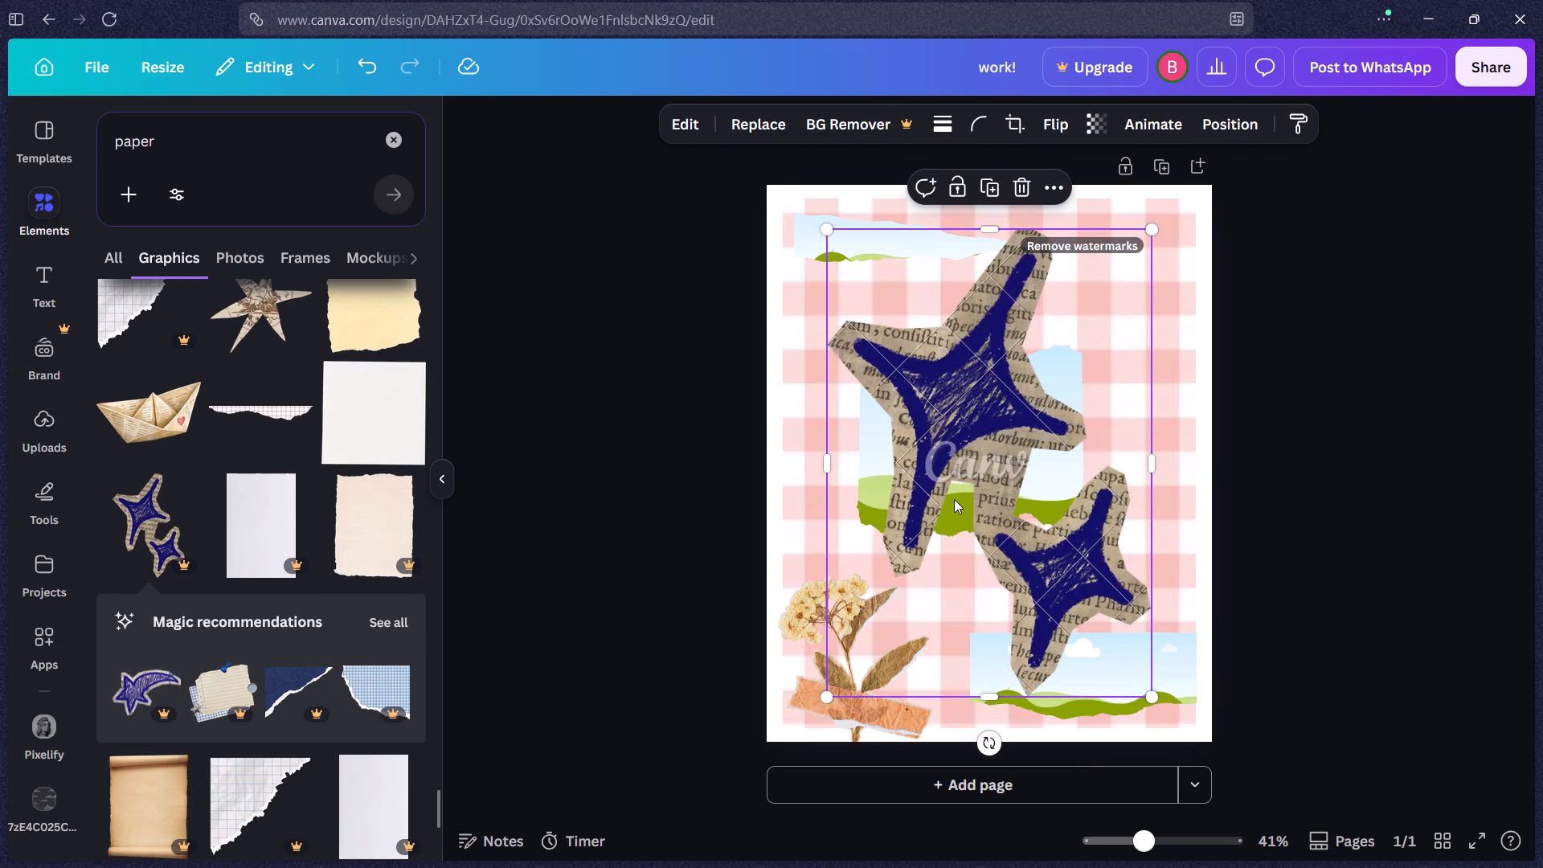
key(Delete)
Browse more of the paper graphics for cutouts and torn pieces that suit the scrapbook layout.
scroll(168, 709, down, 6)
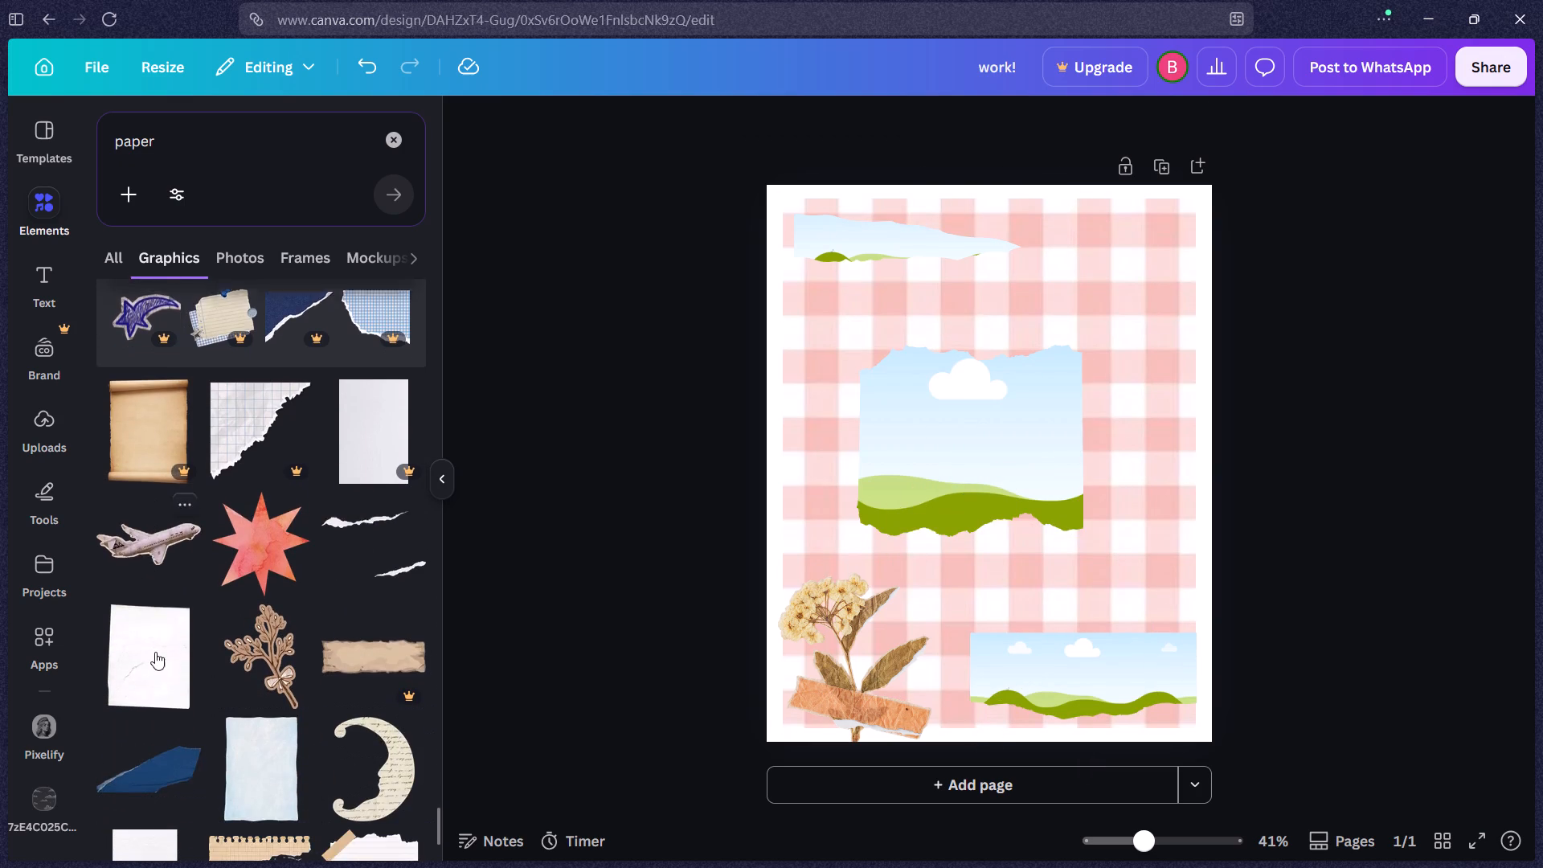
scroll(154, 497, down, 3)
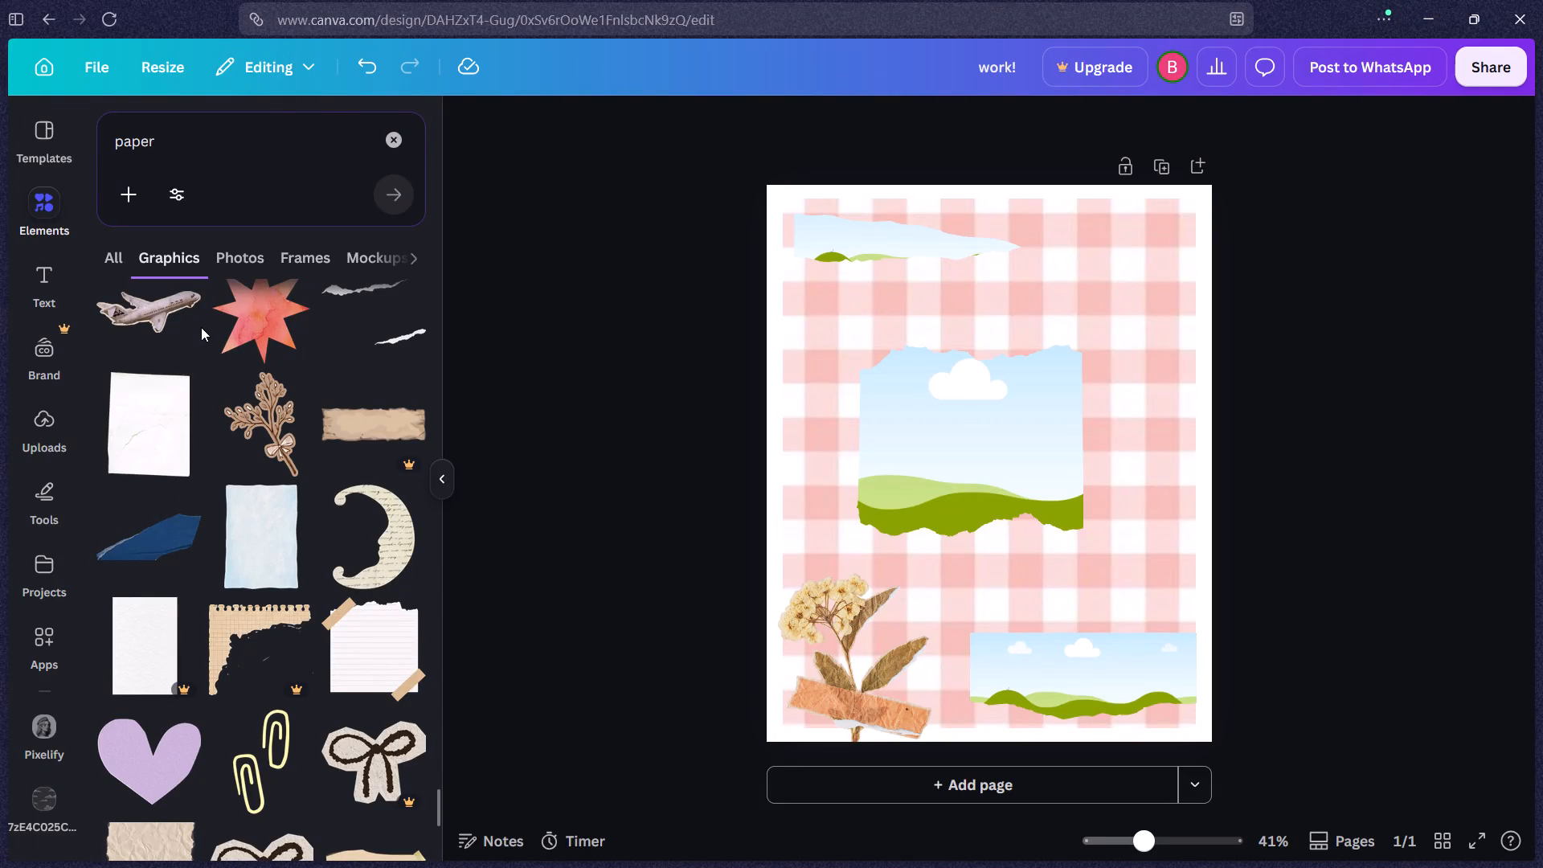
scroll(201, 327, down, 1)
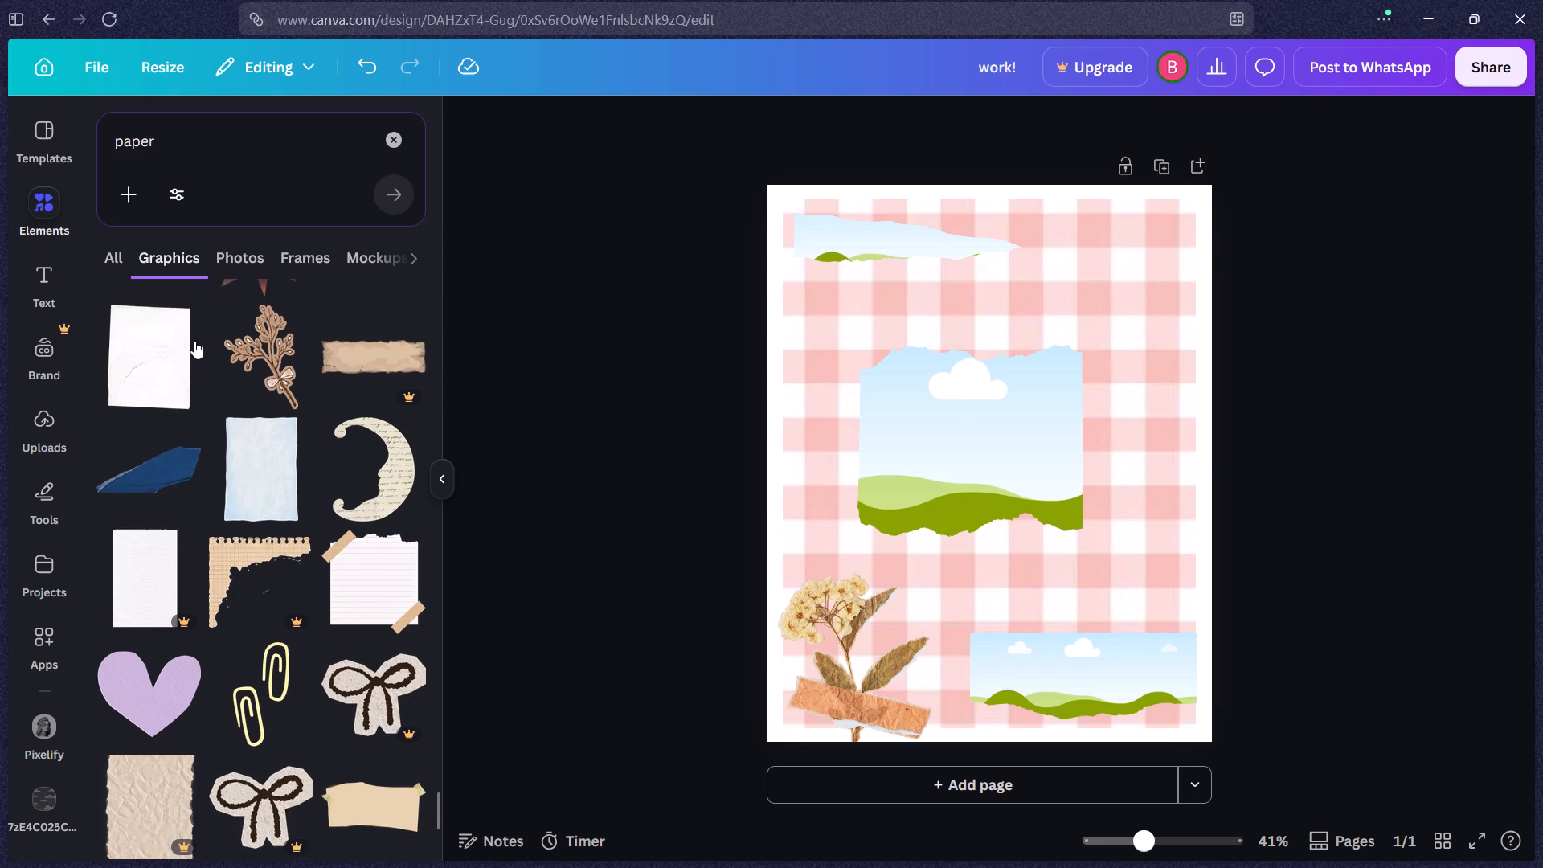
scroll(192, 353, down, 4)
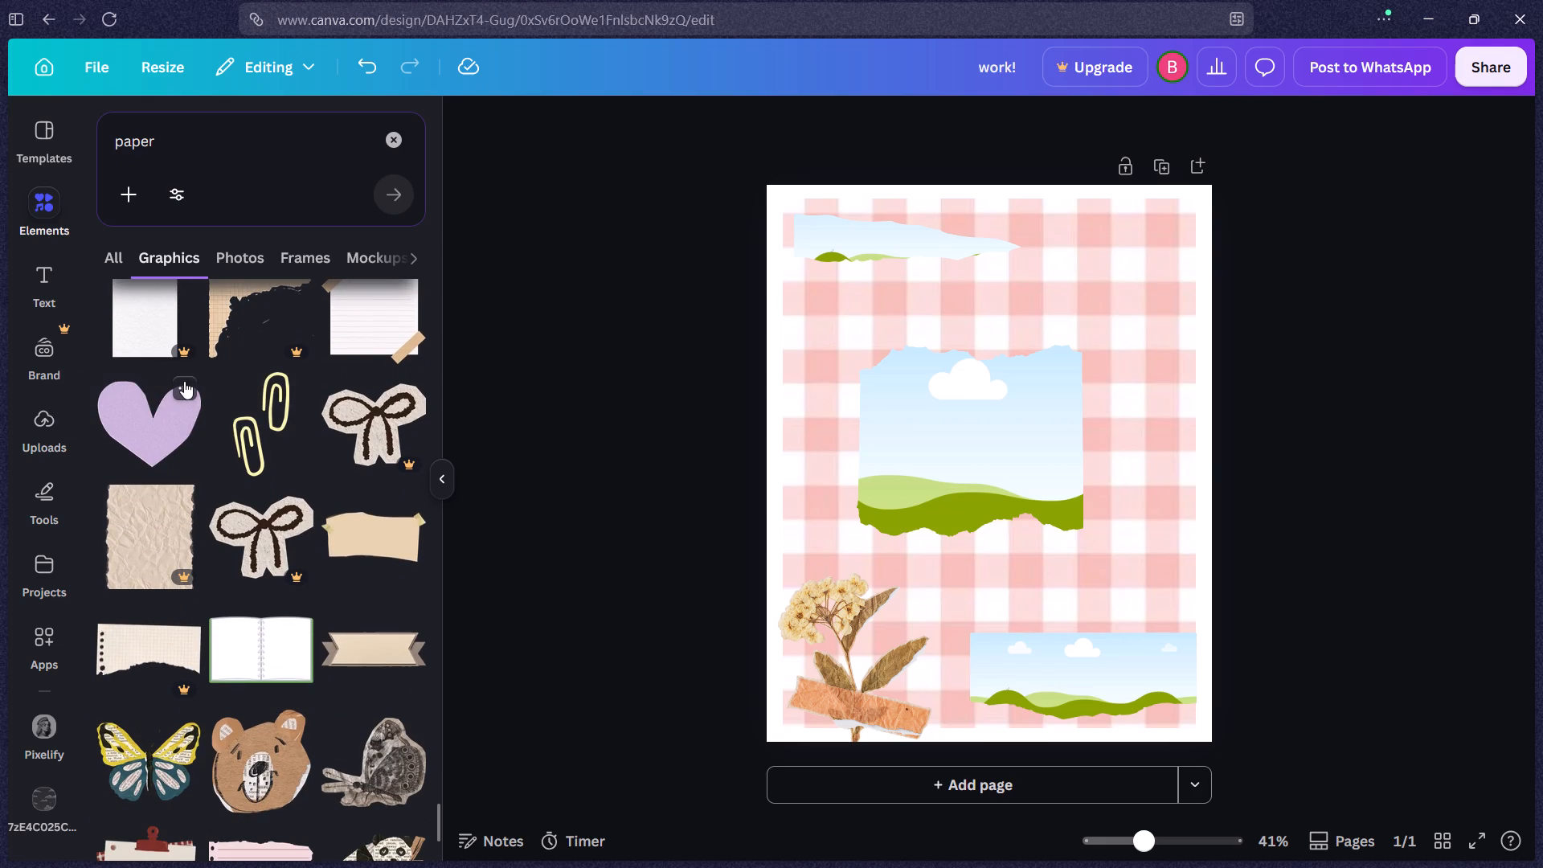
scroll(185, 394, down, 2)
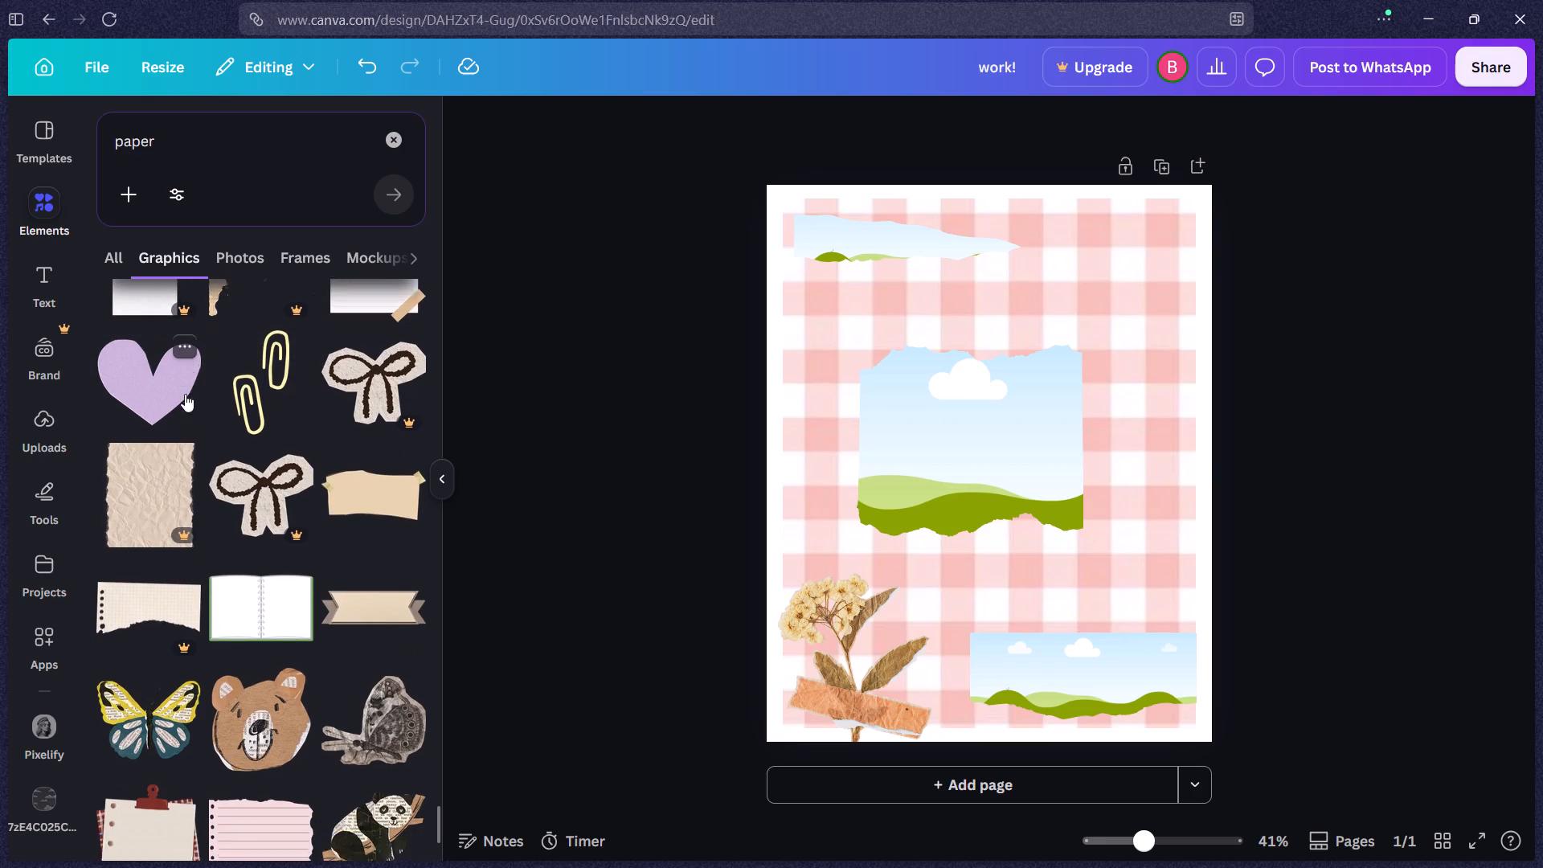
scroll(185, 394, down, 1)
scroll(265, 641, down, 1)
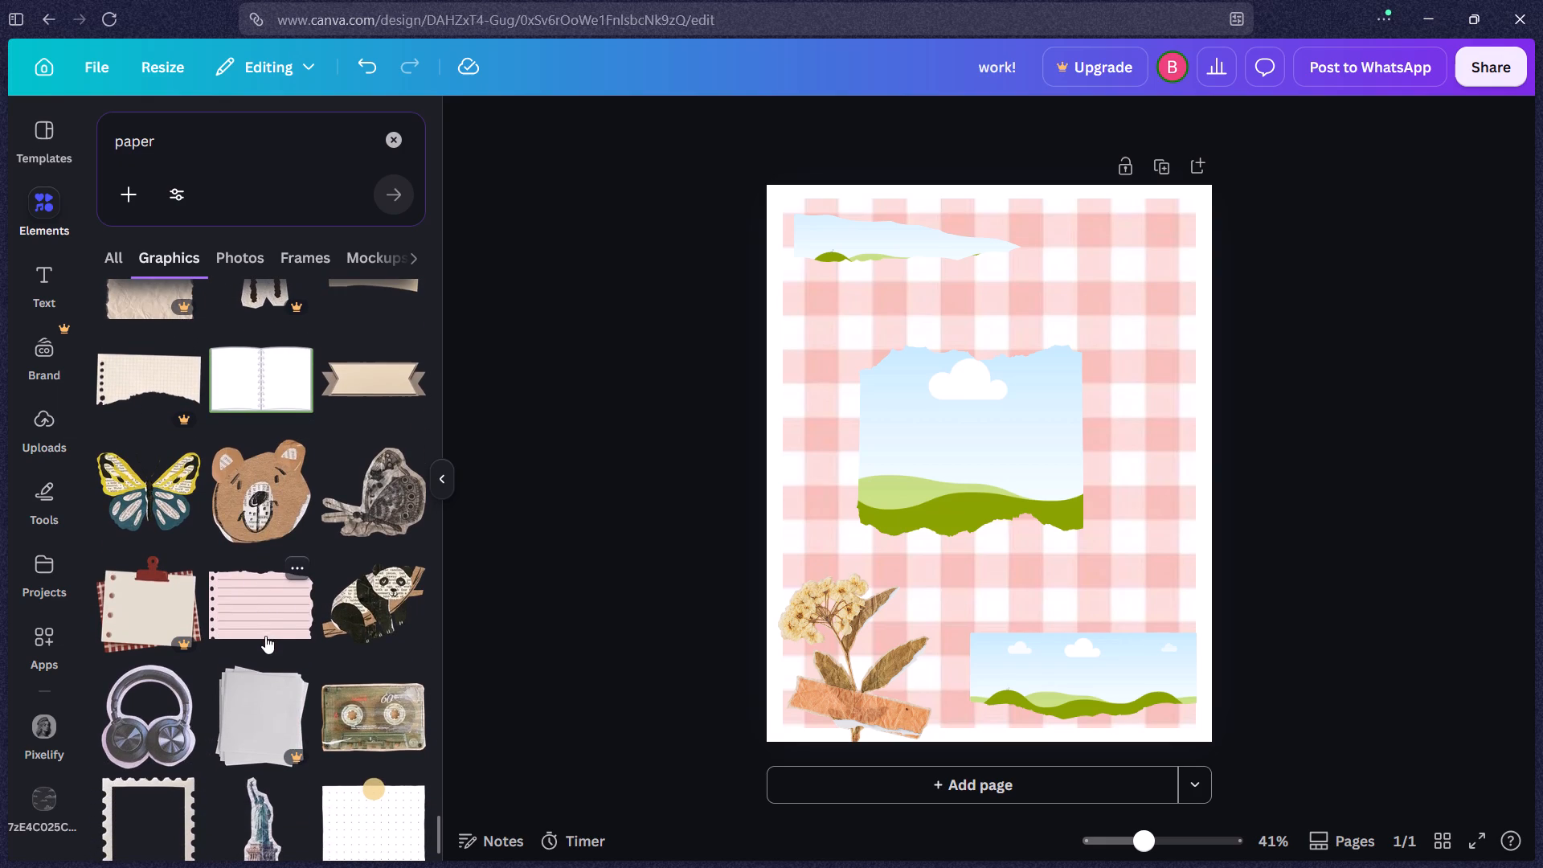
scroll(265, 620, down, 2)
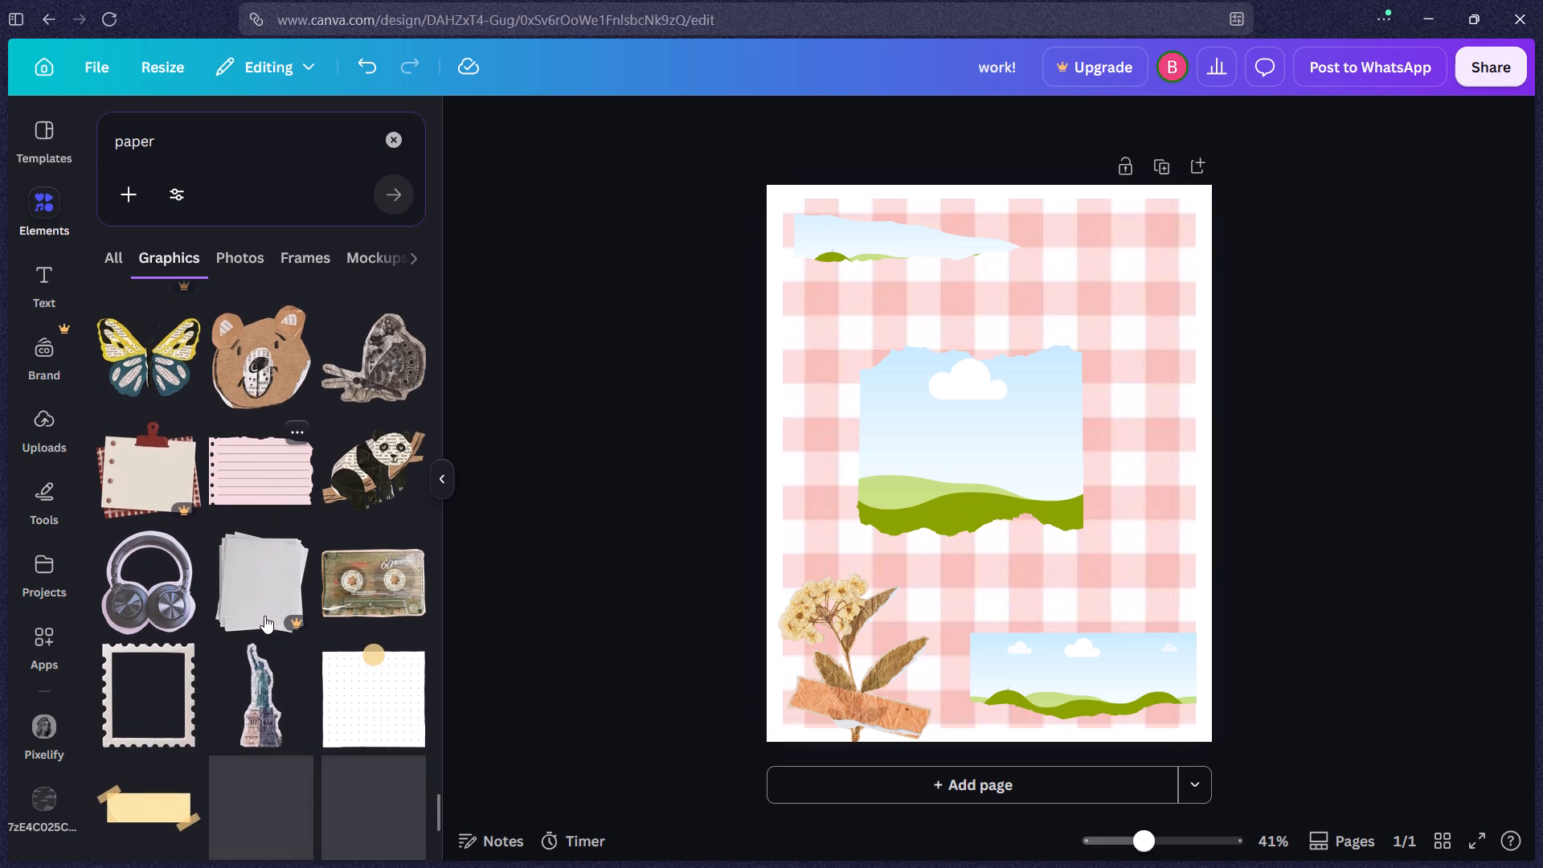
scroll(264, 616, down, 1)
scroll(291, 460, down, 6)
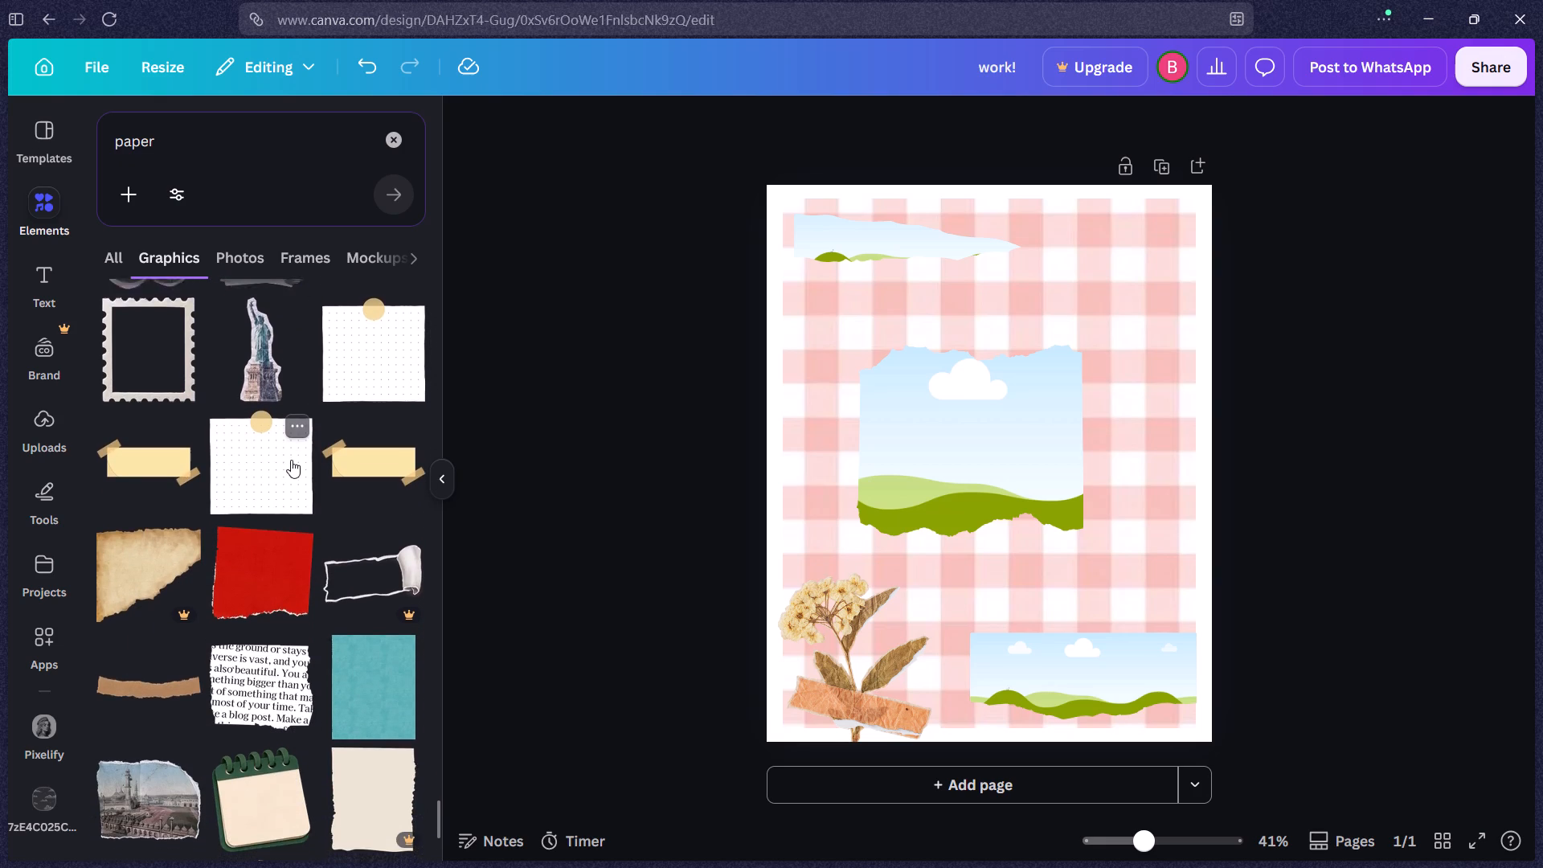
scroll(267, 526, down, 1)
Add the torn printed-text paper graphic and place it over the right half of the large torn frame.
click(255, 538)
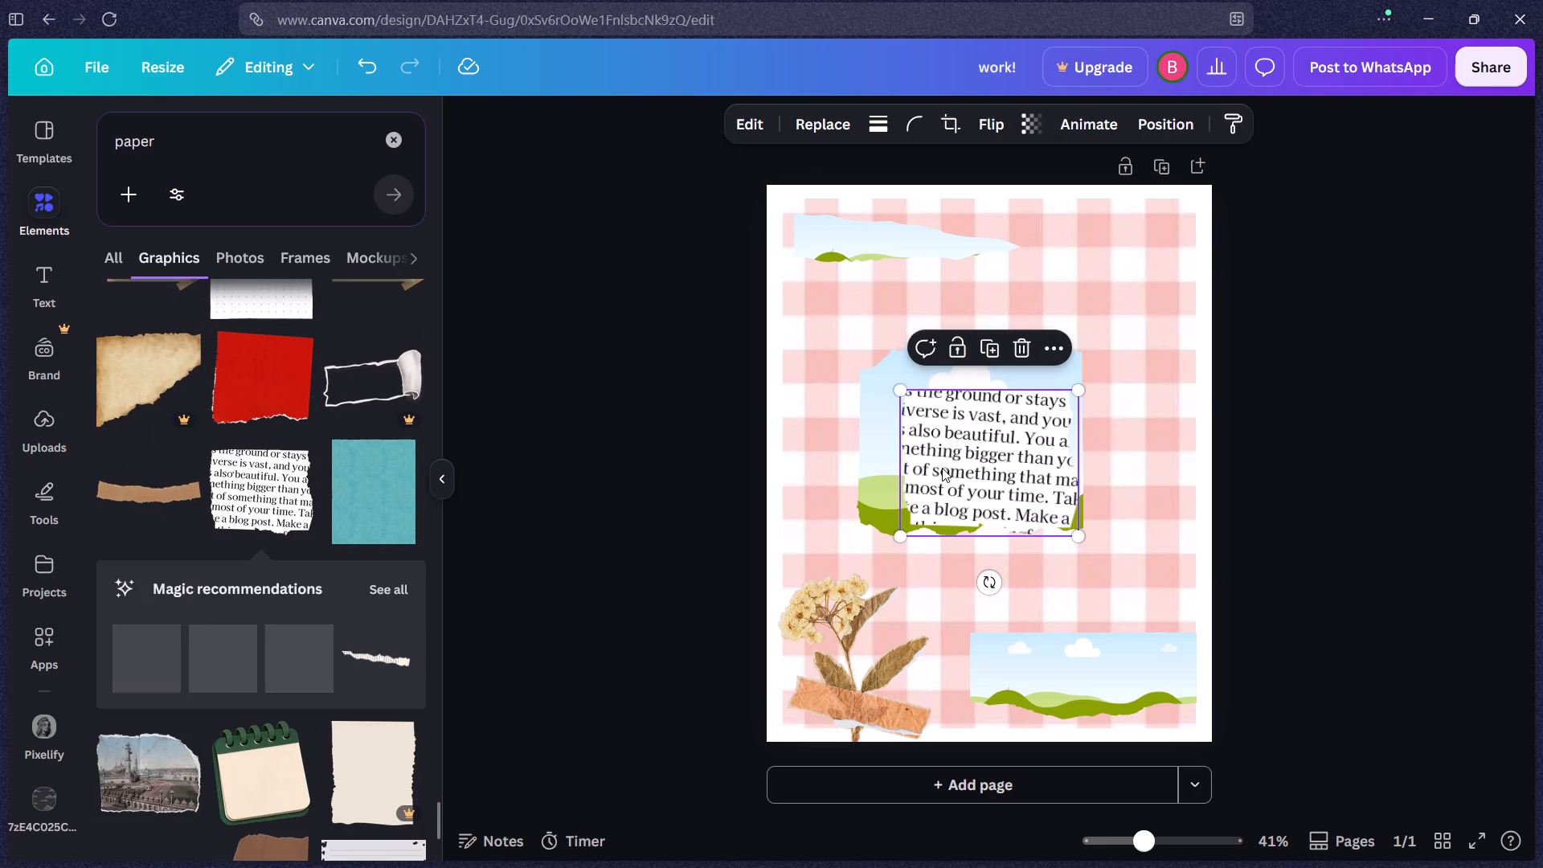
drag(942, 468, 1065, 319)
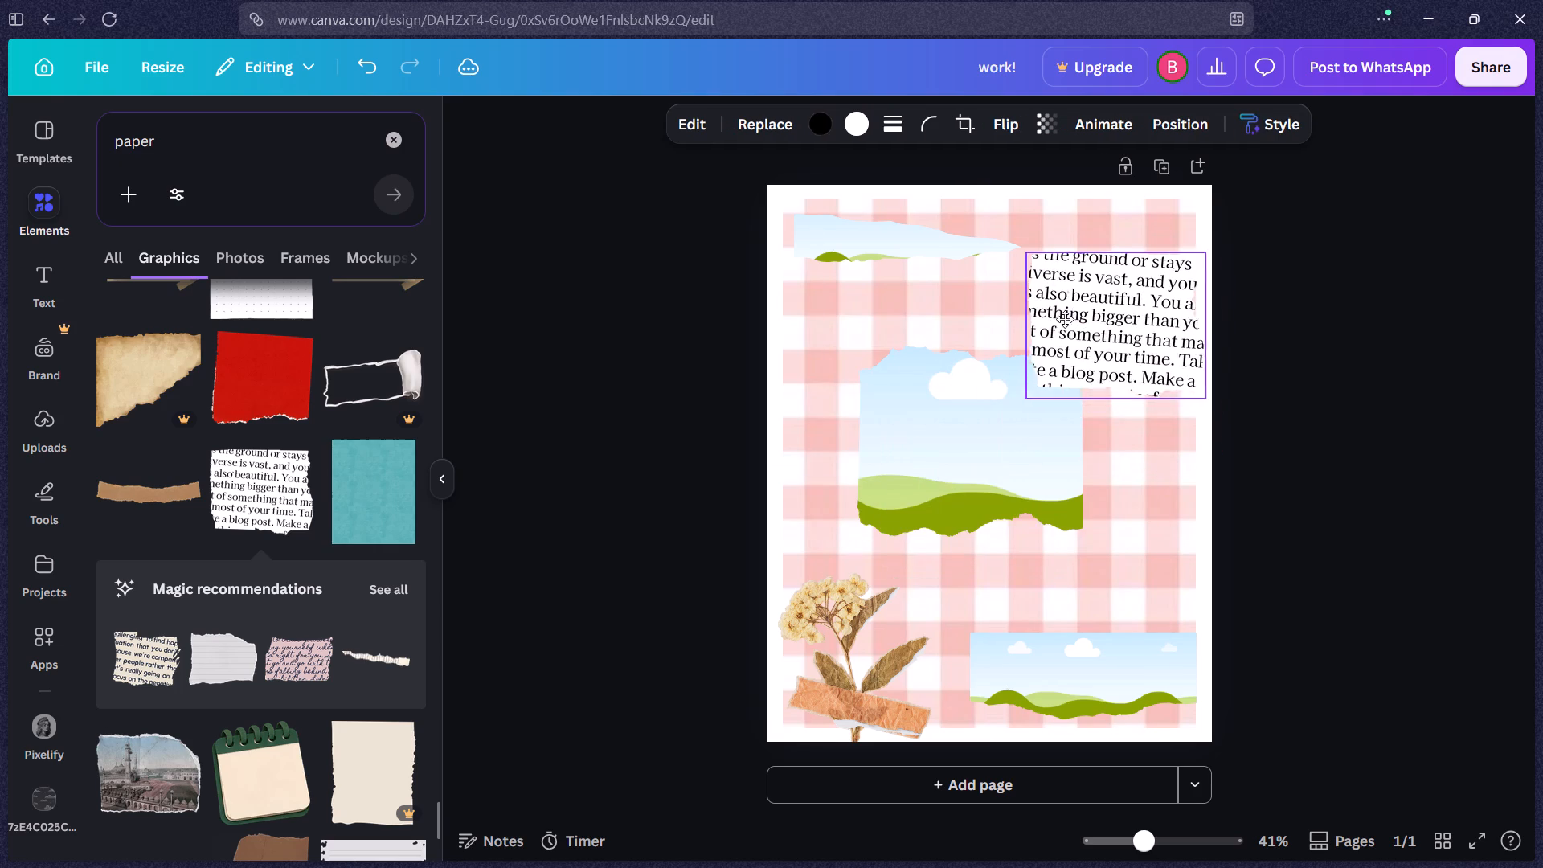
drag(1065, 319, 1006, 405)
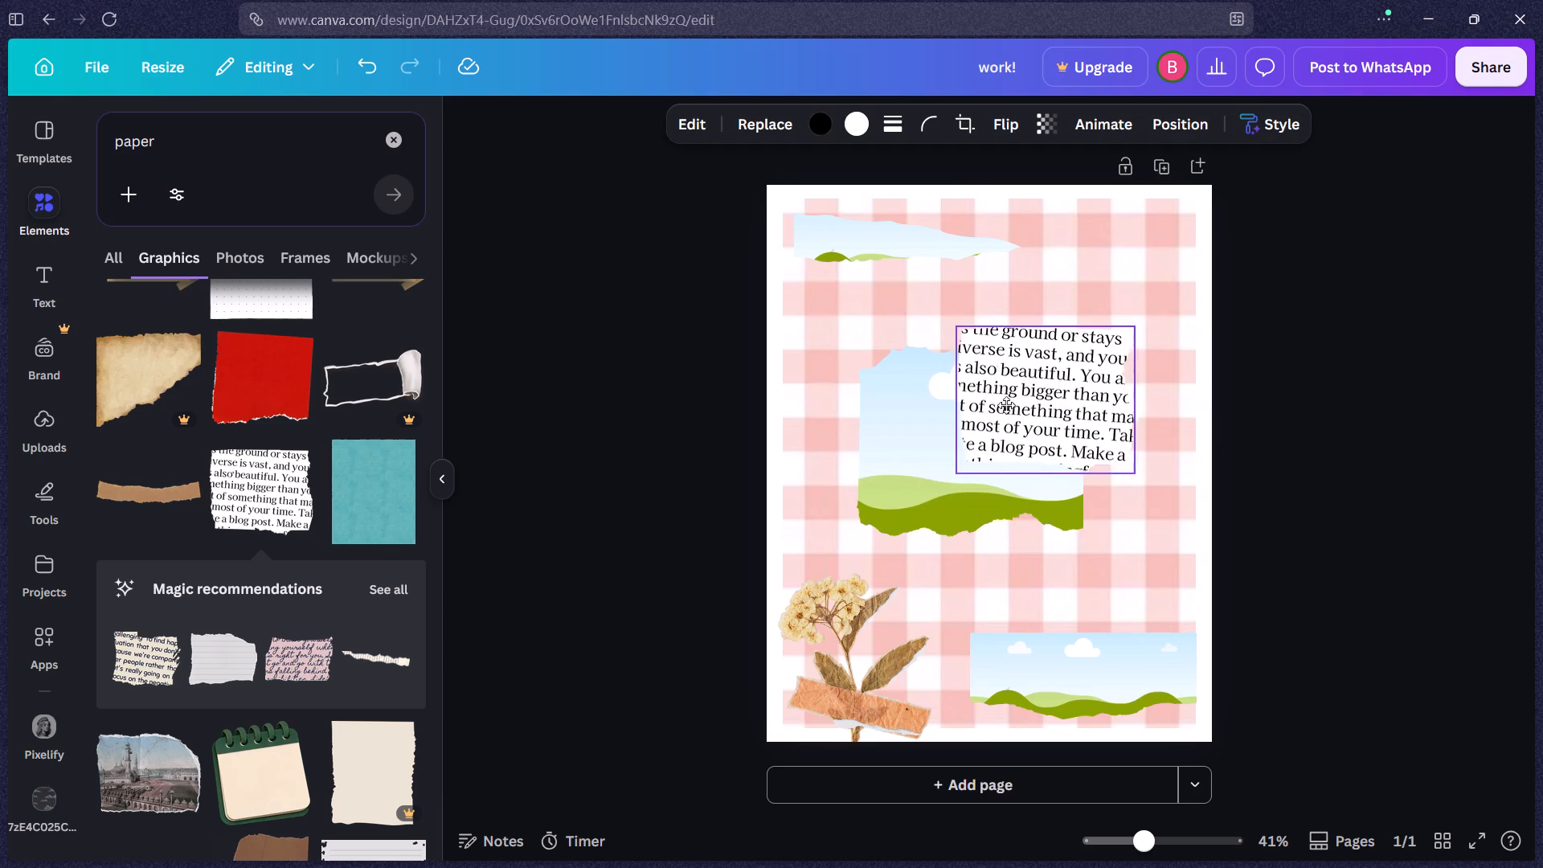
drag(1006, 405, 1004, 452)
Browse further down the paper graphics for another decoration to go with the printed-text scrap.
scroll(270, 532, down, 8)
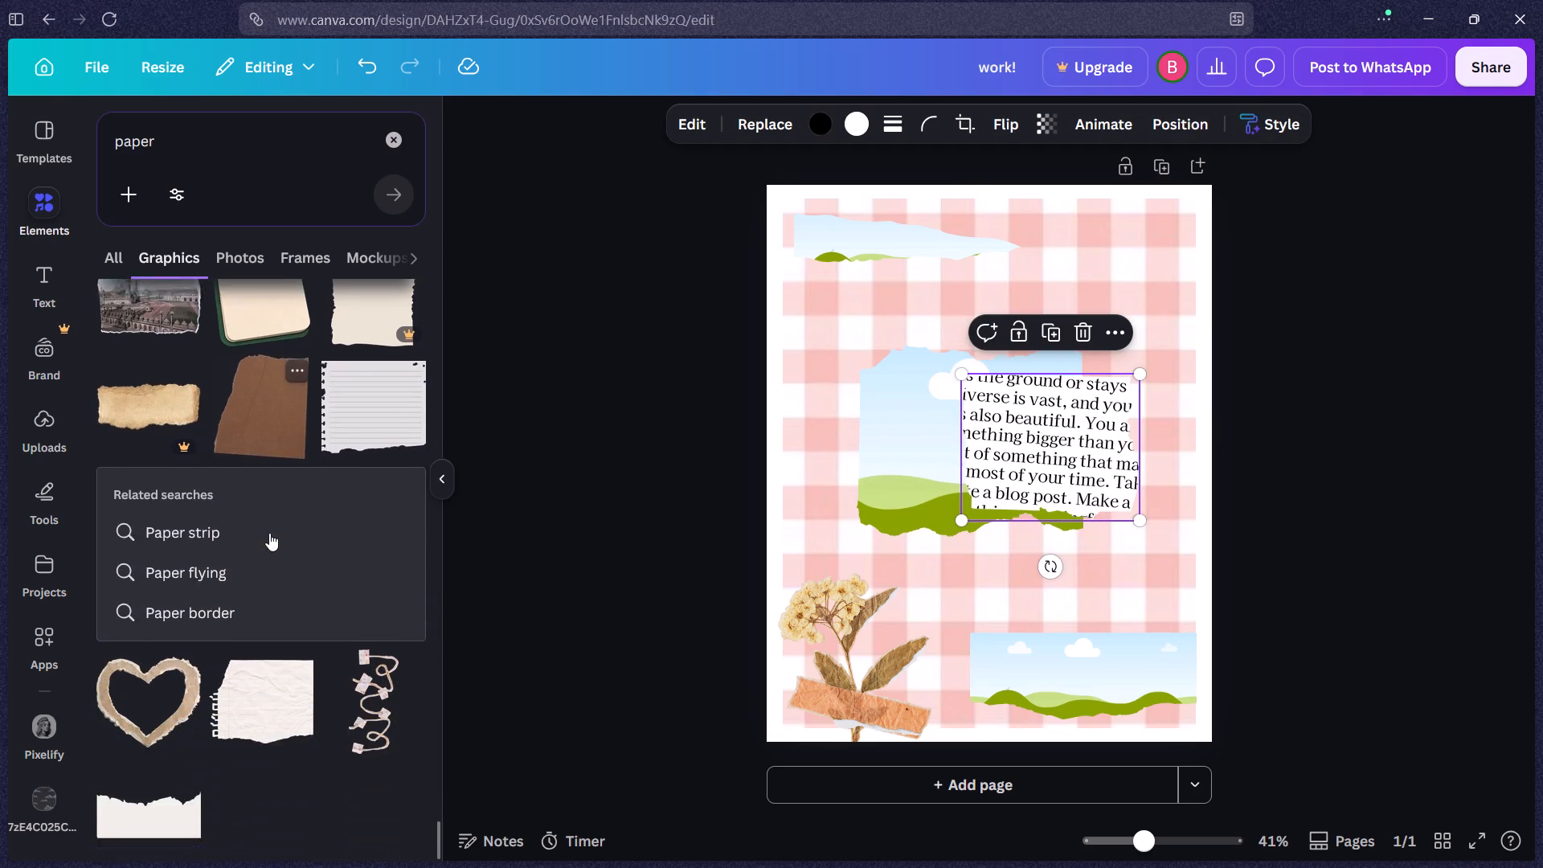
scroll(269, 533, down, 6)
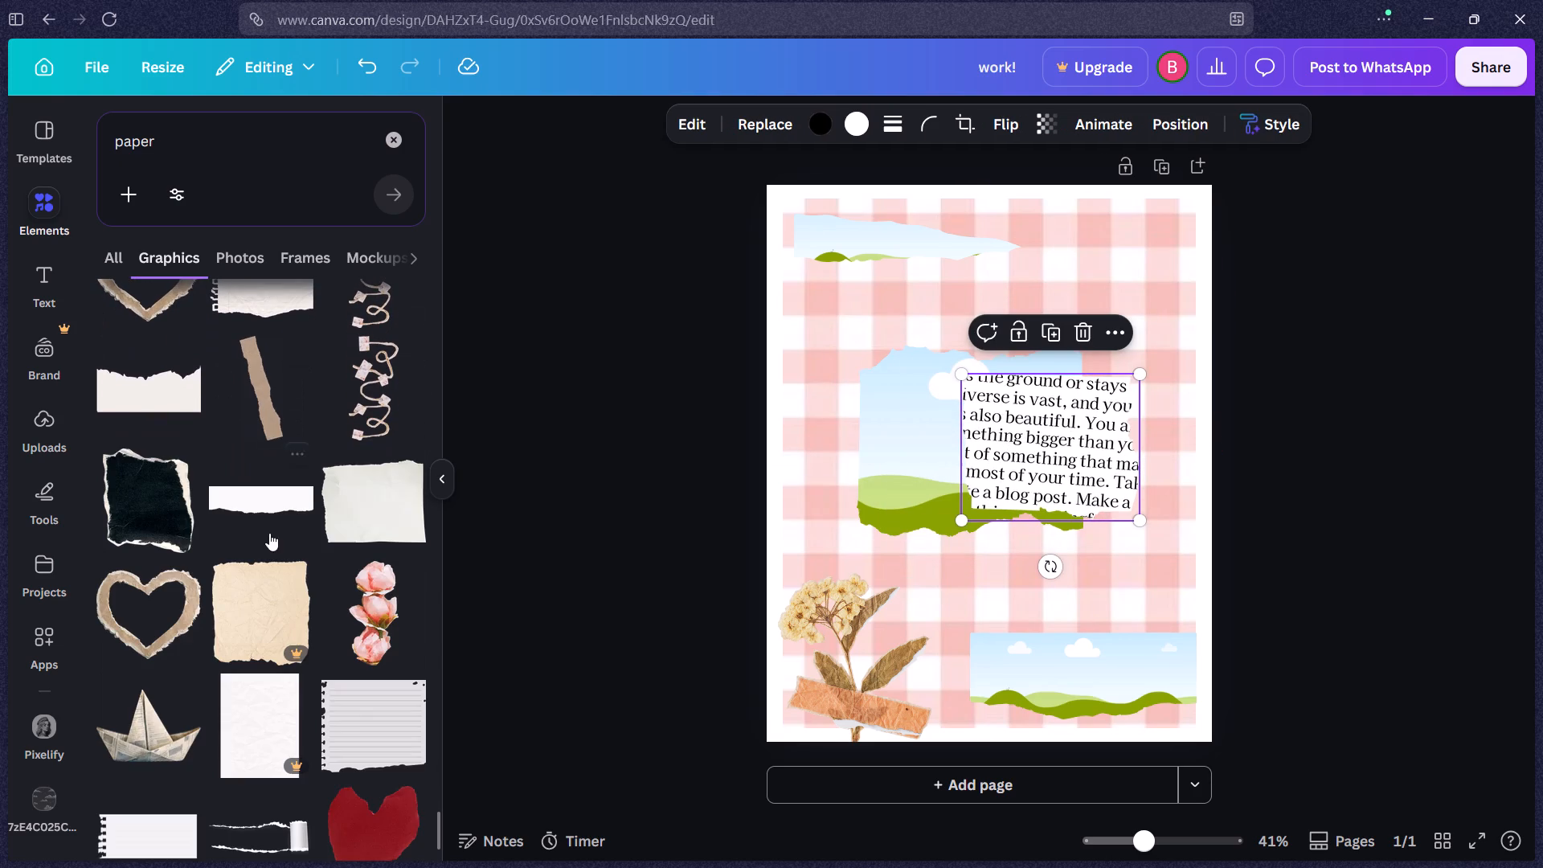
scroll(317, 450, down, 3)
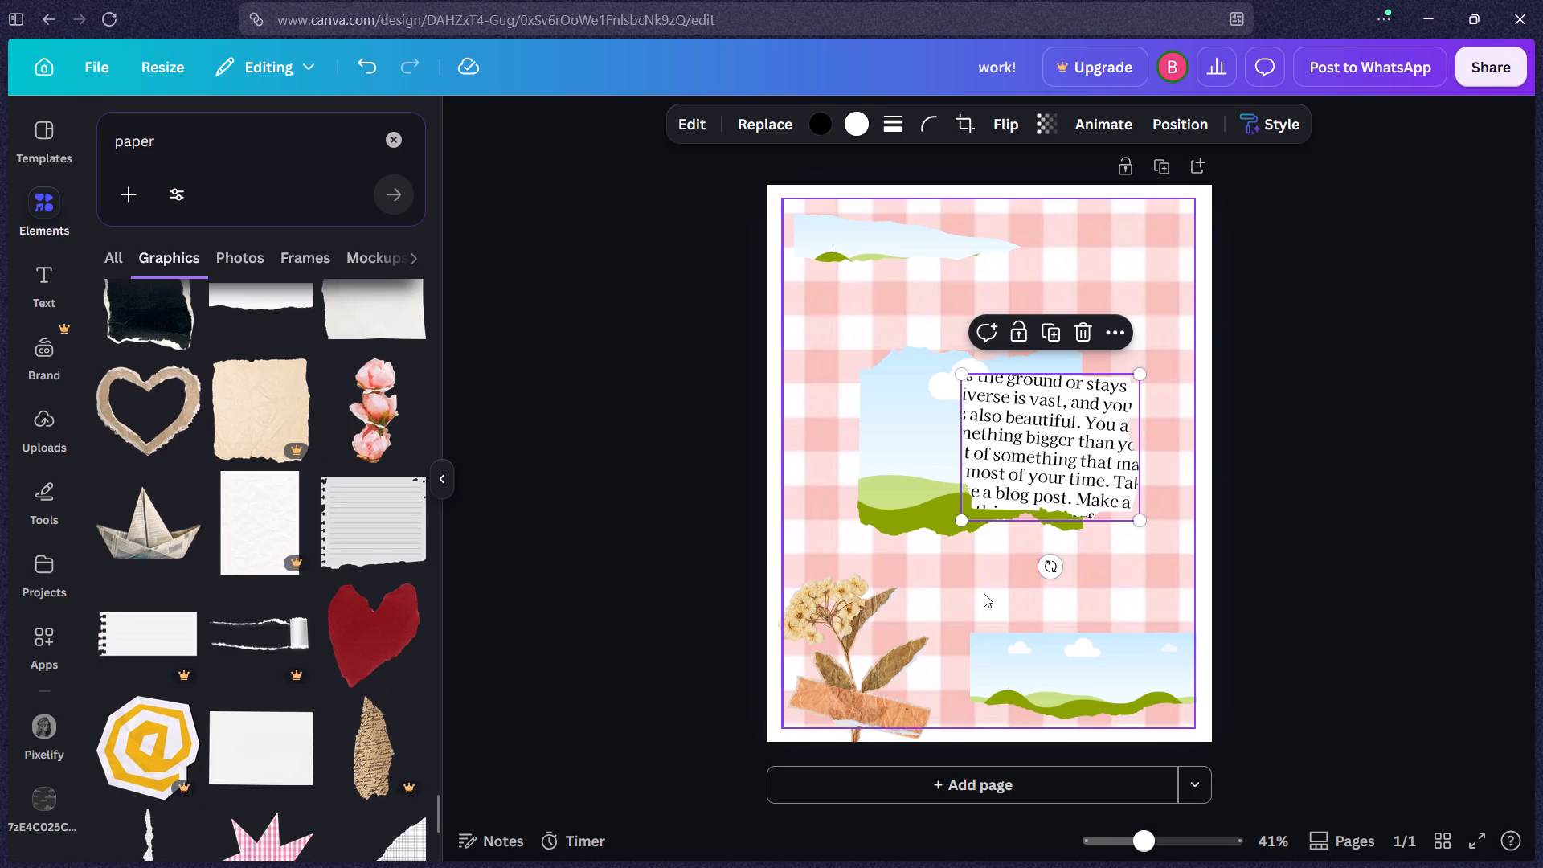
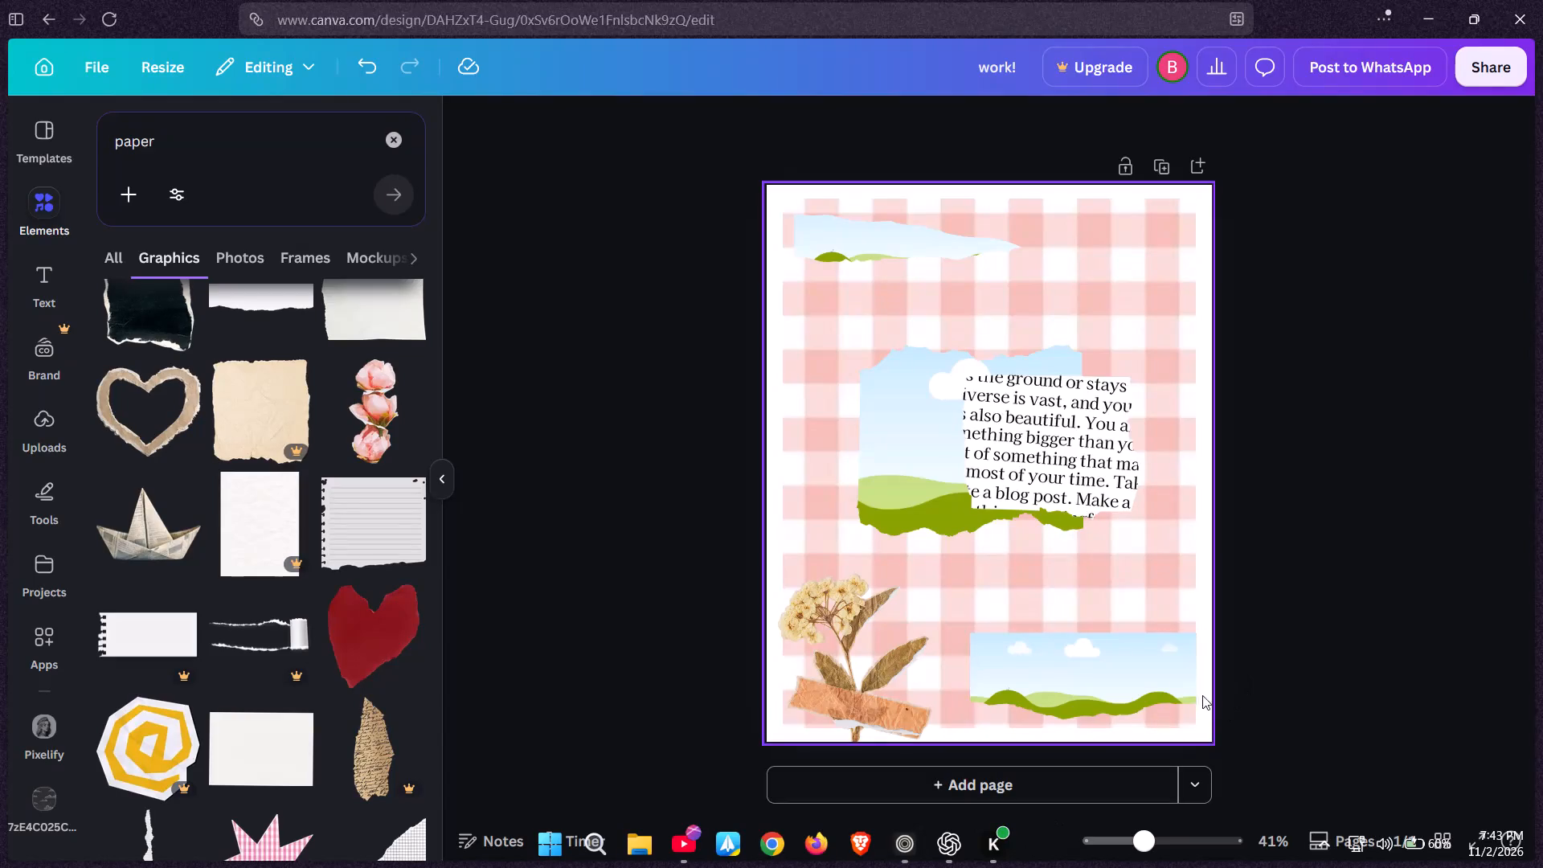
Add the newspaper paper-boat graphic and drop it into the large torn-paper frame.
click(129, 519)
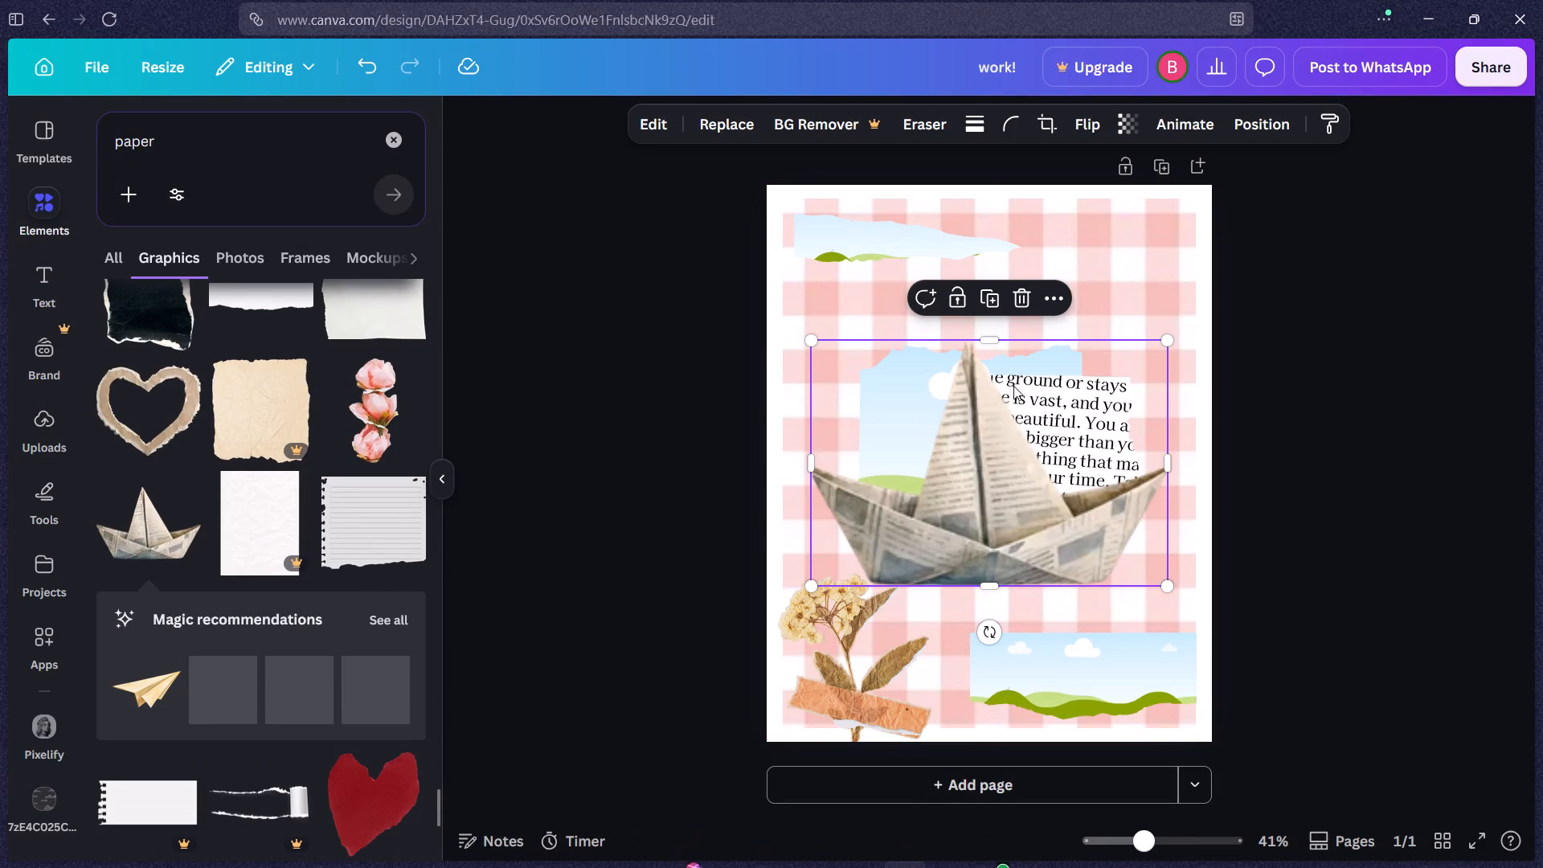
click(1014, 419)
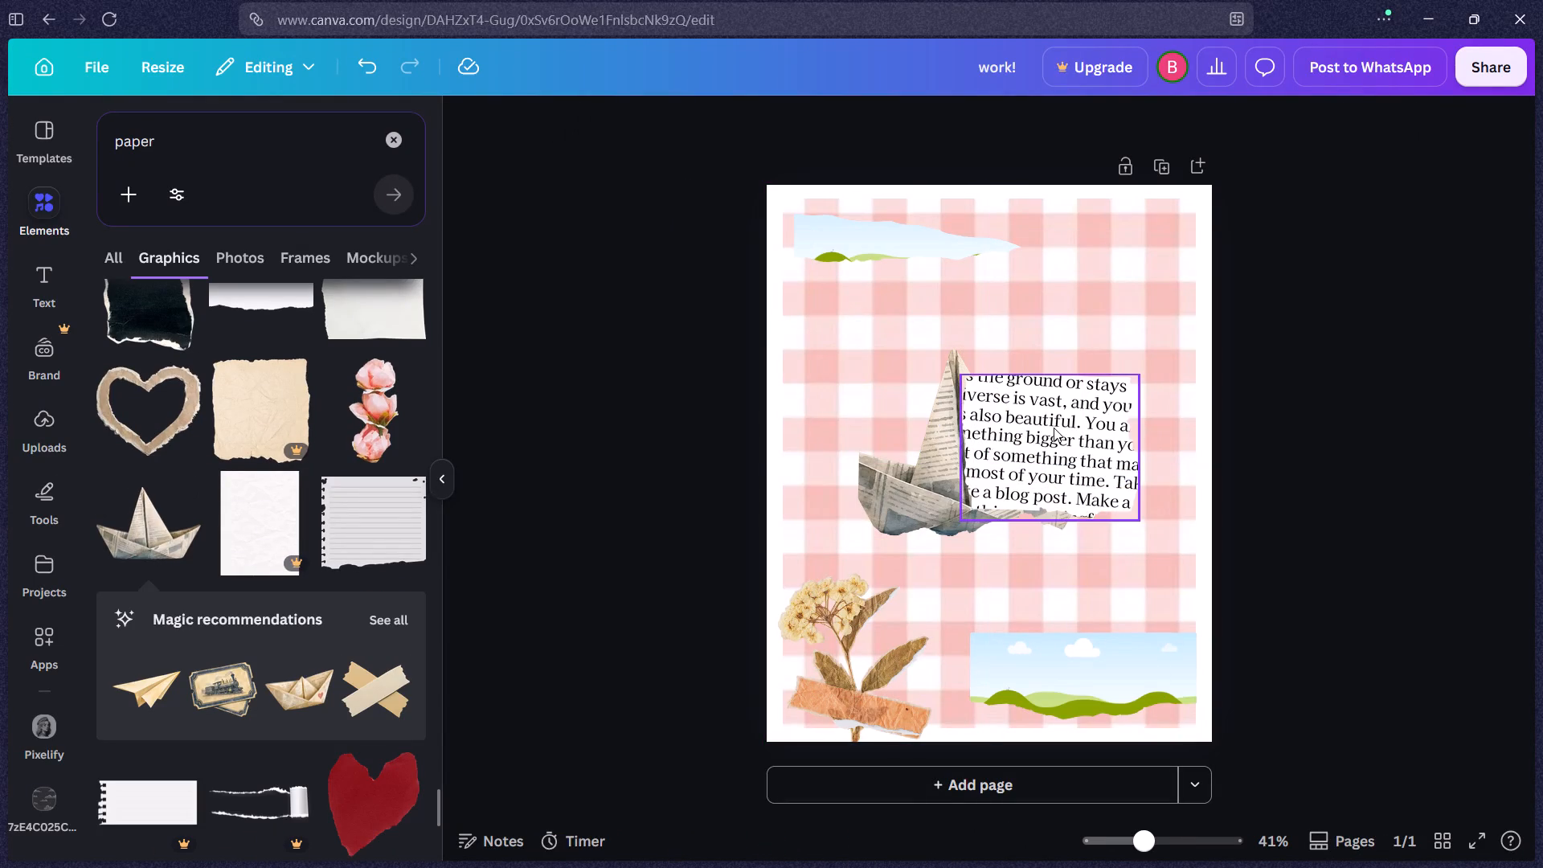
Delete the printed-text scrap, the boat, all three torn frames and the pink gingham background, keeping only the taped dried flower.
drag(1055, 428, 1129, 308)
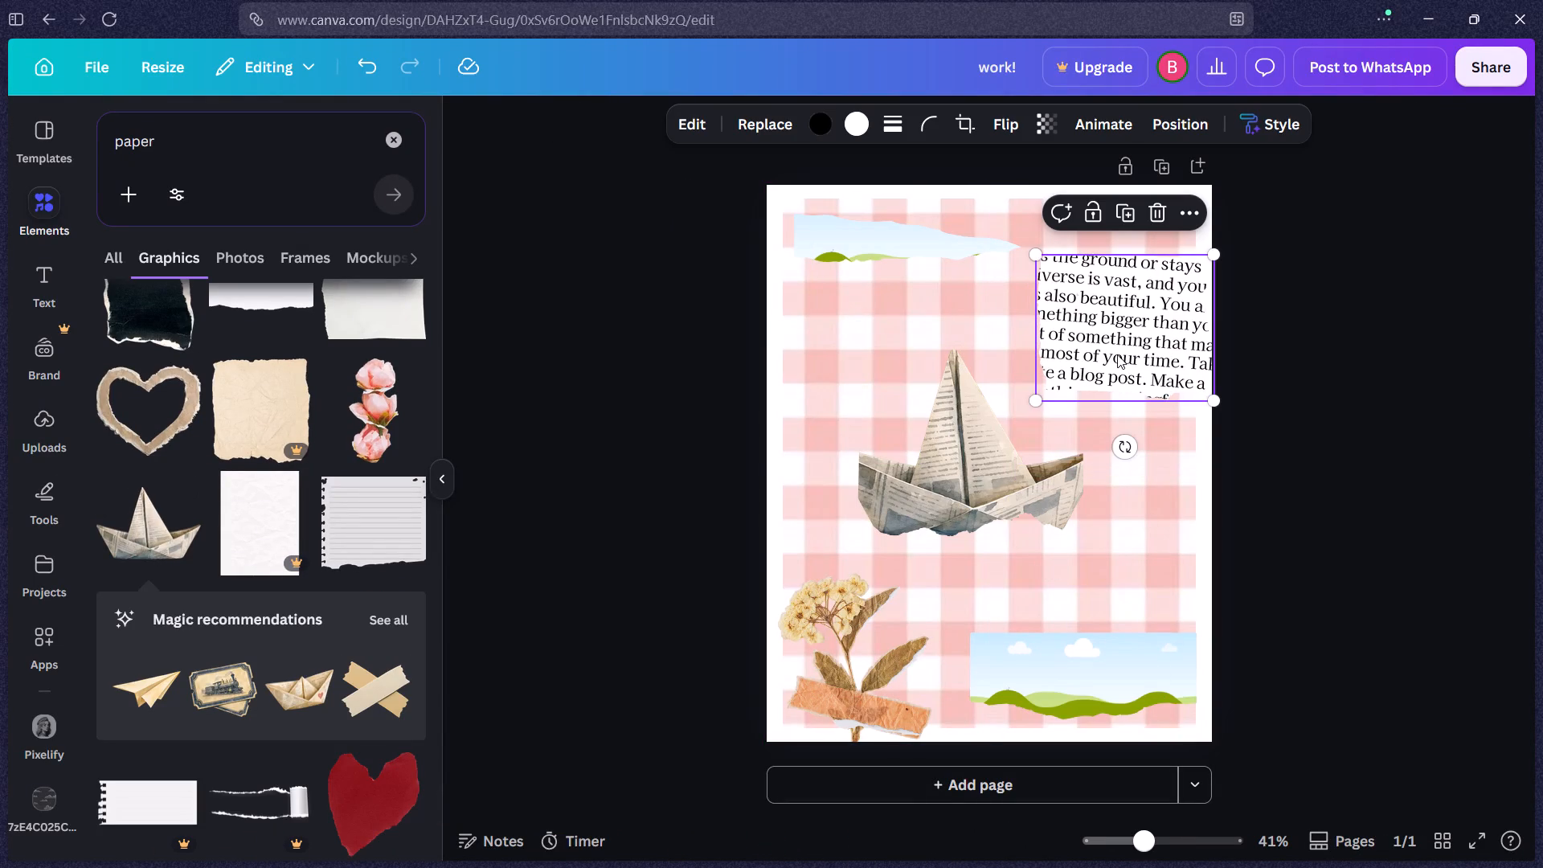
key(Delete)
click(1059, 465)
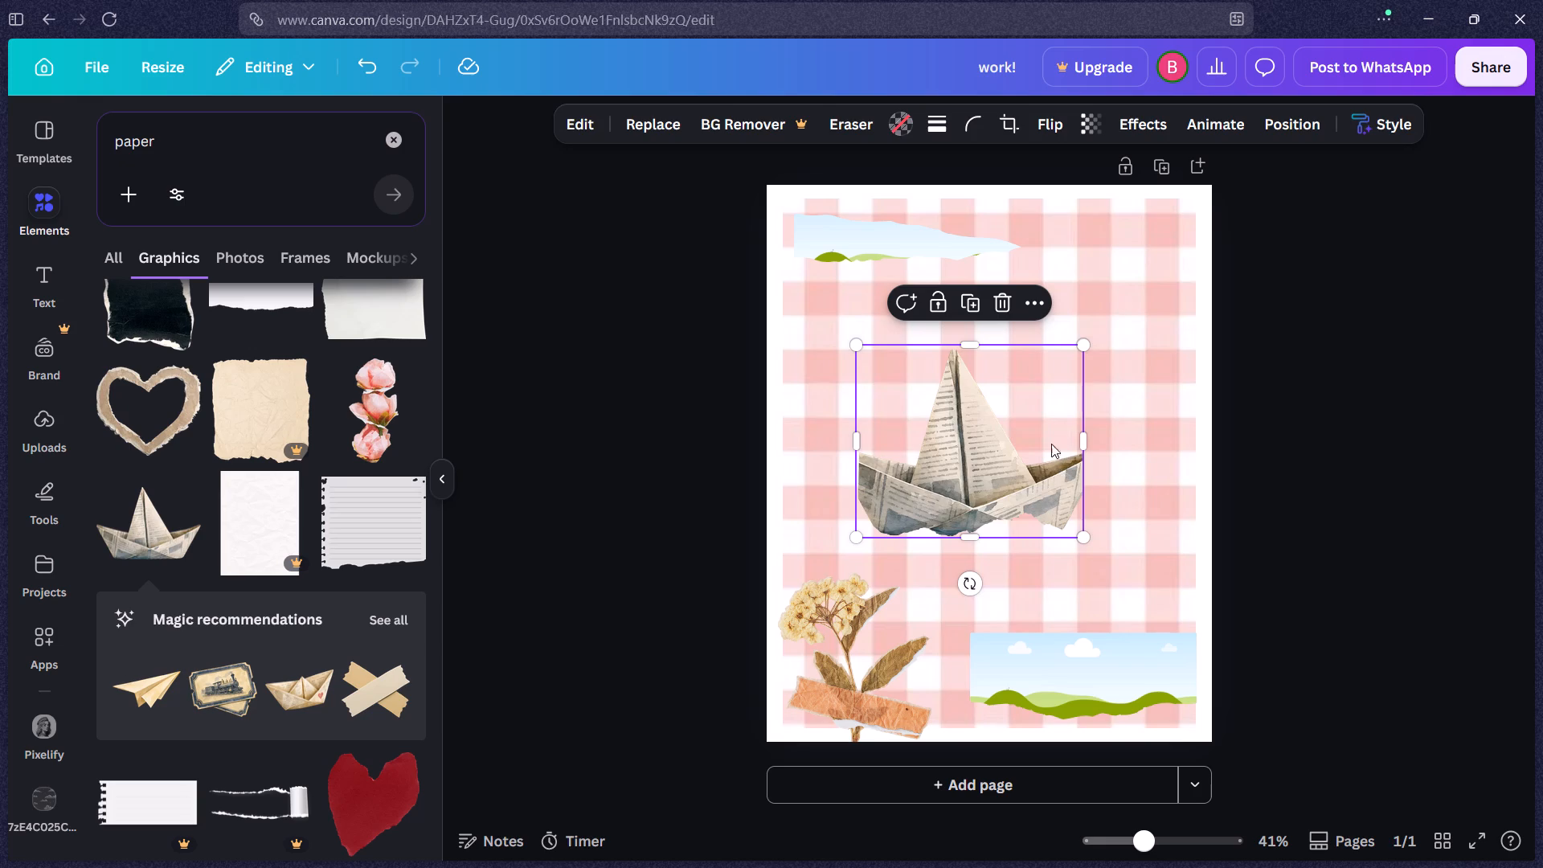
key(Delete)
click(973, 250)
key(Delete)
click(952, 411)
key(Delete)
click(1095, 662)
key(Delete)
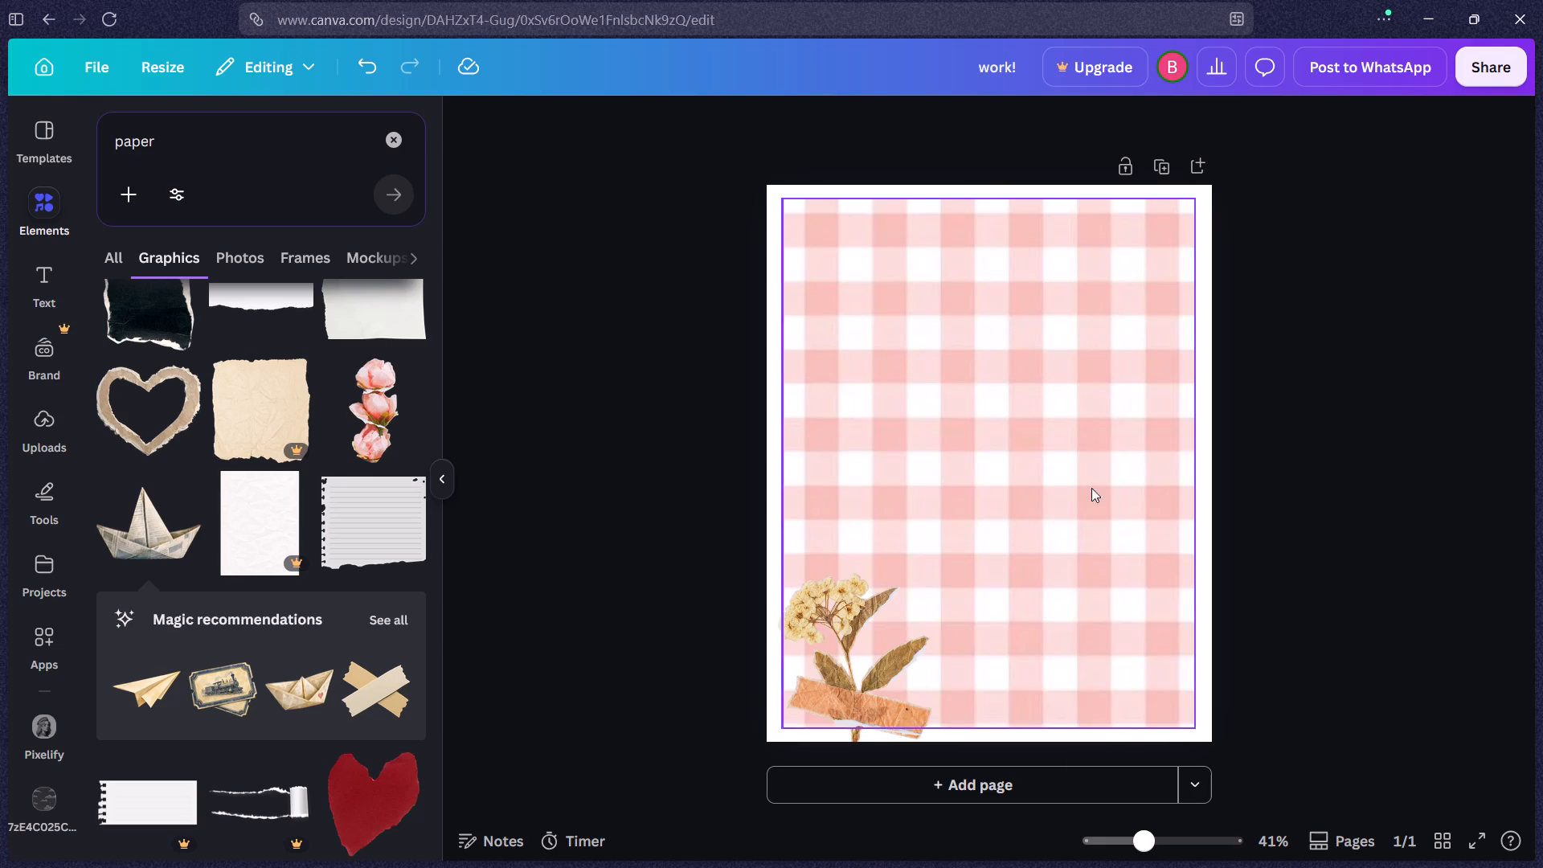
click(1093, 470)
key(Delete)
Search the graphics for "grid paper" and browse for a new background sheet.
click(190, 105)
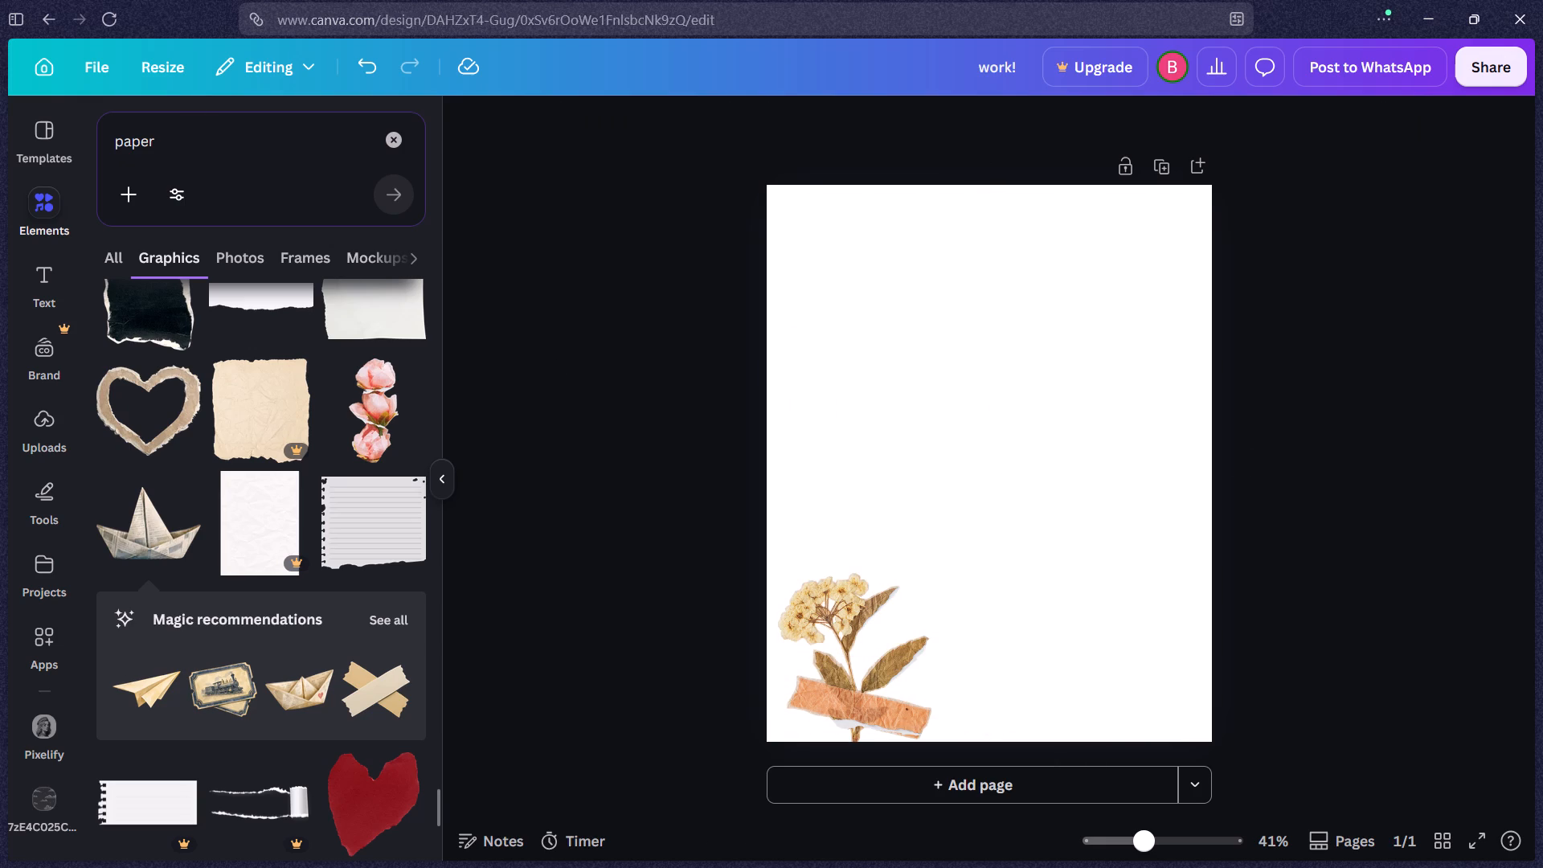
double_click(177, 135)
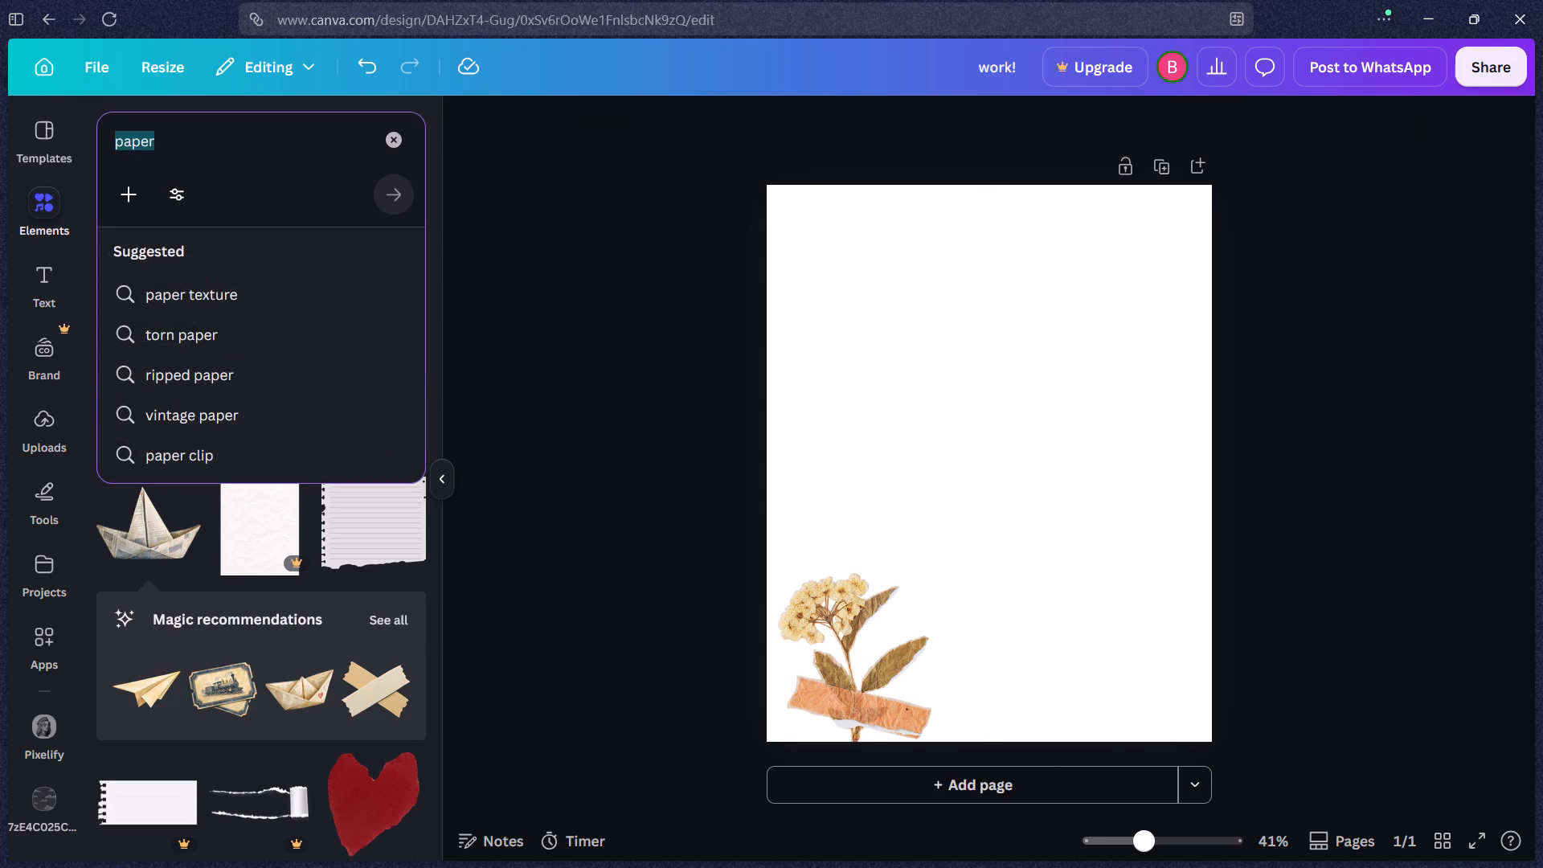
text(grid paper)
key(Return)
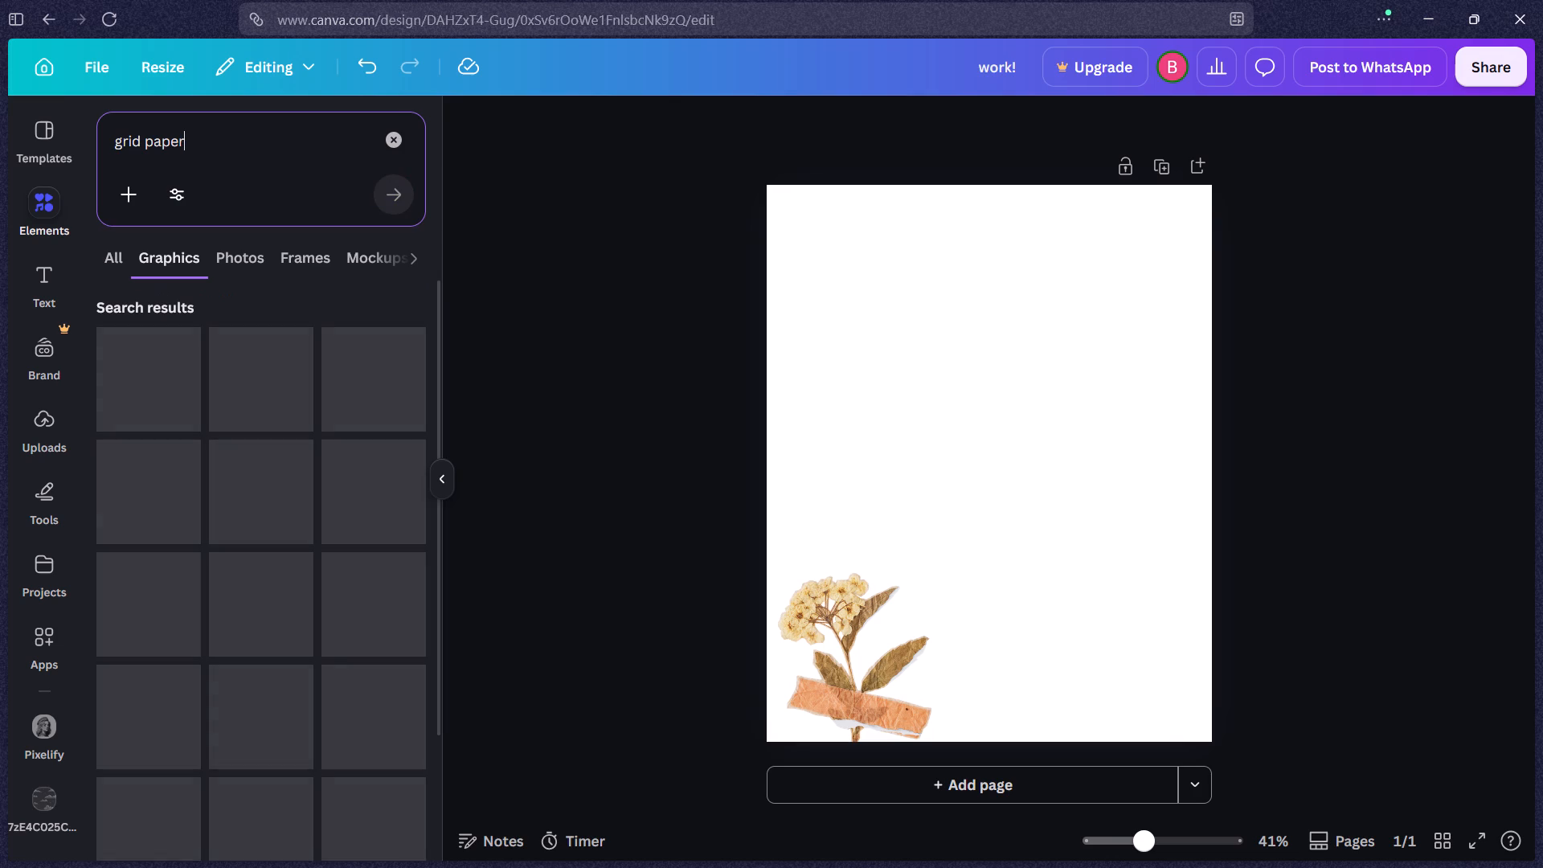
scroll(337, 529, down, 1)
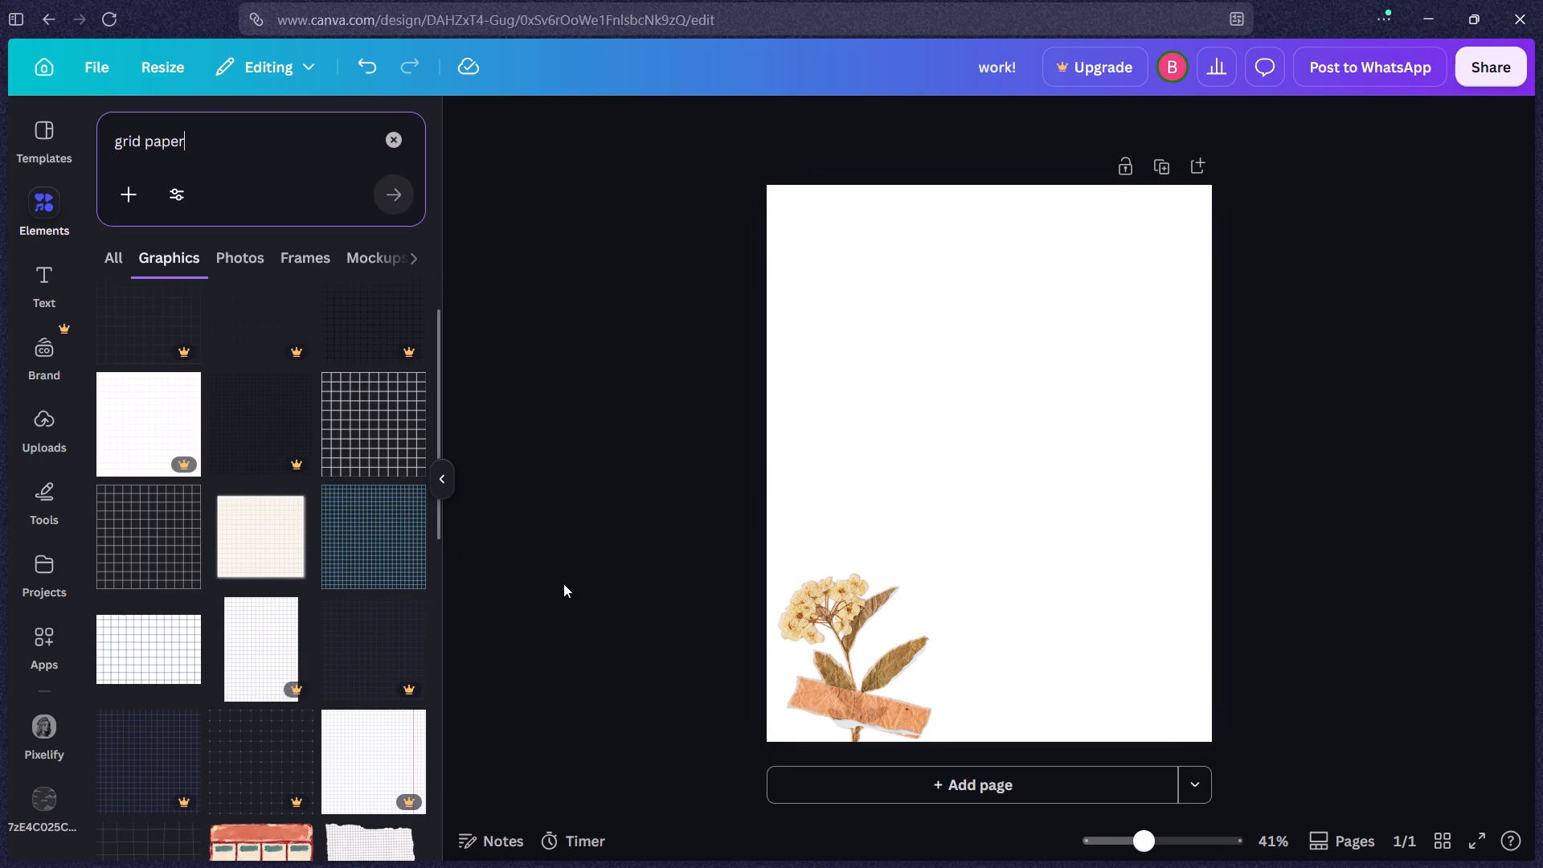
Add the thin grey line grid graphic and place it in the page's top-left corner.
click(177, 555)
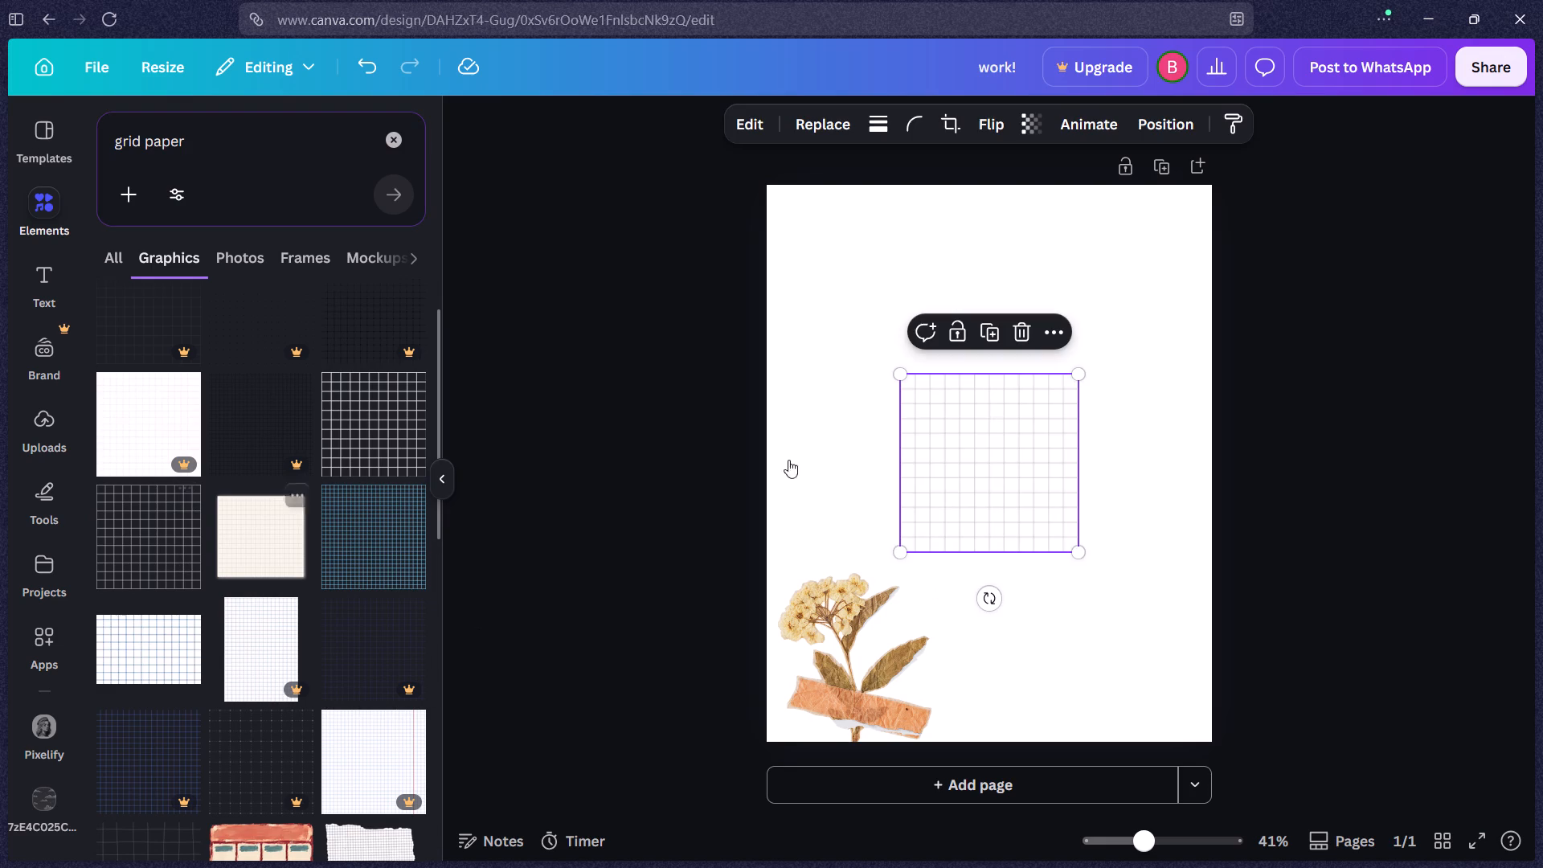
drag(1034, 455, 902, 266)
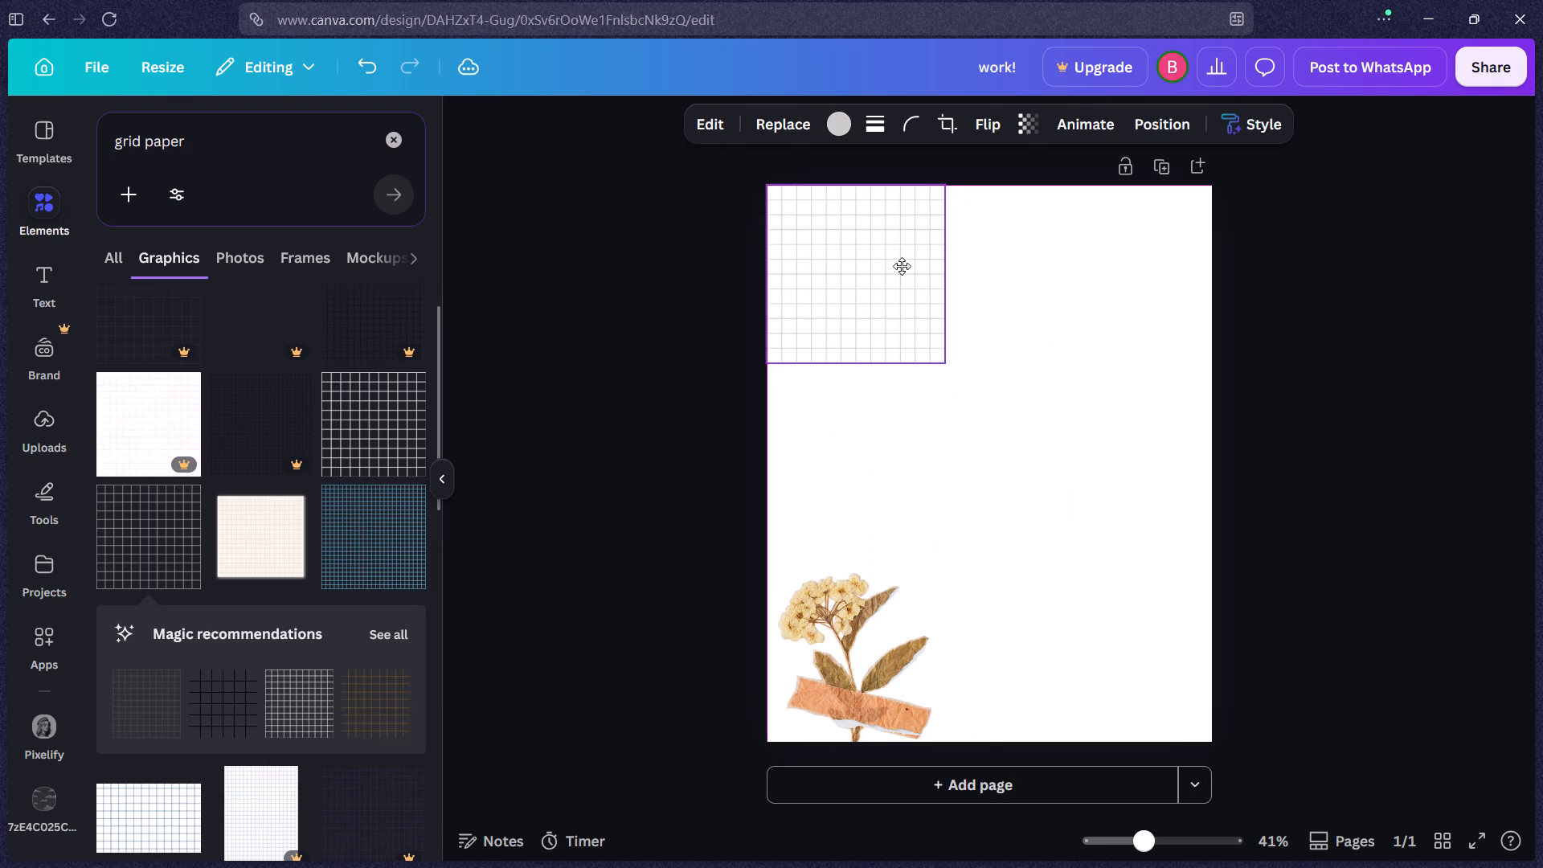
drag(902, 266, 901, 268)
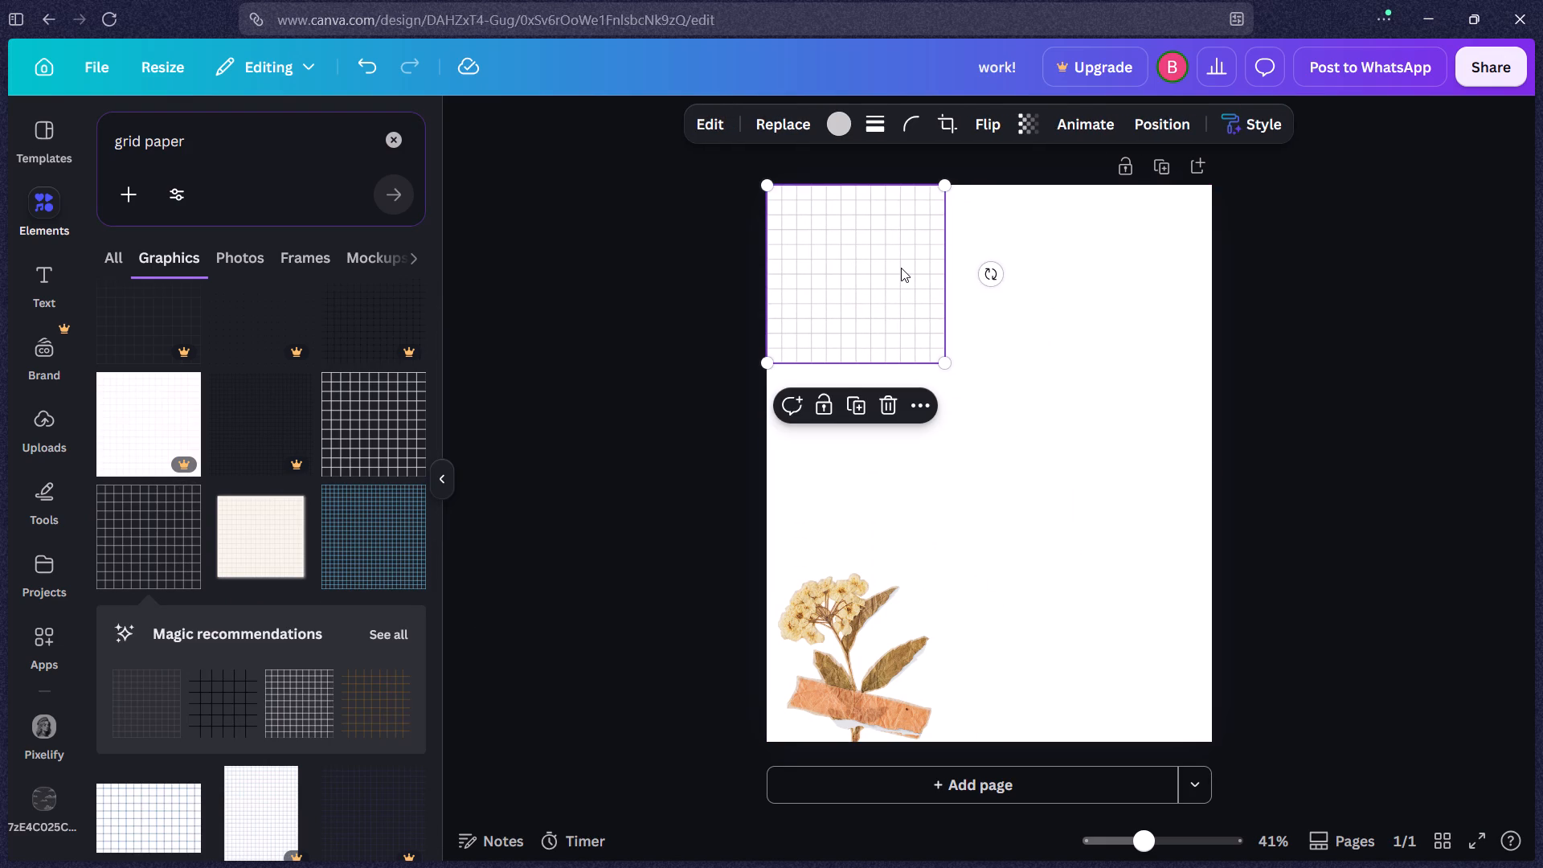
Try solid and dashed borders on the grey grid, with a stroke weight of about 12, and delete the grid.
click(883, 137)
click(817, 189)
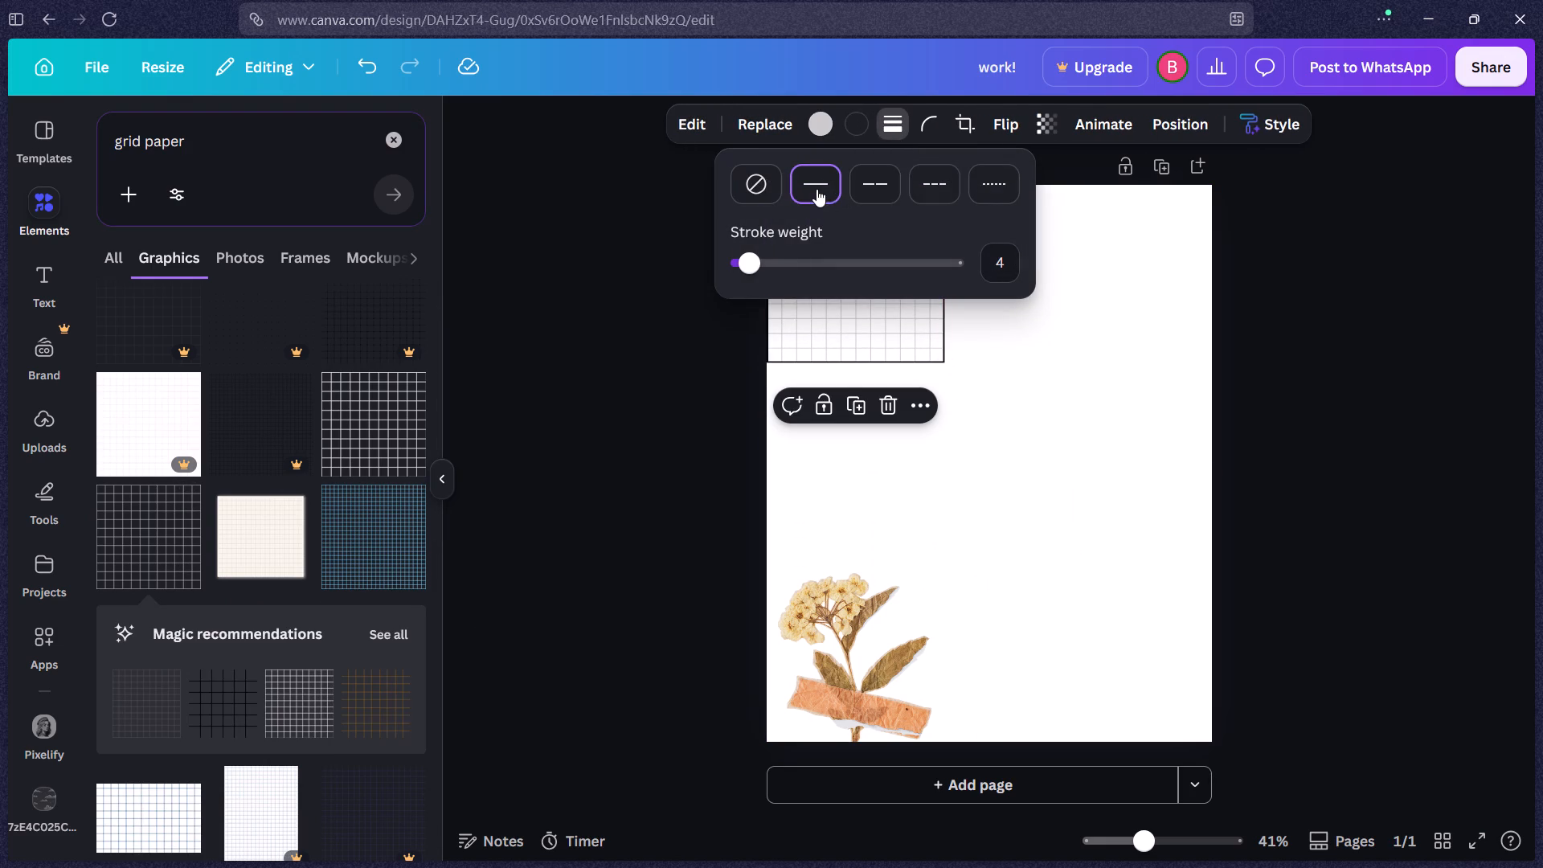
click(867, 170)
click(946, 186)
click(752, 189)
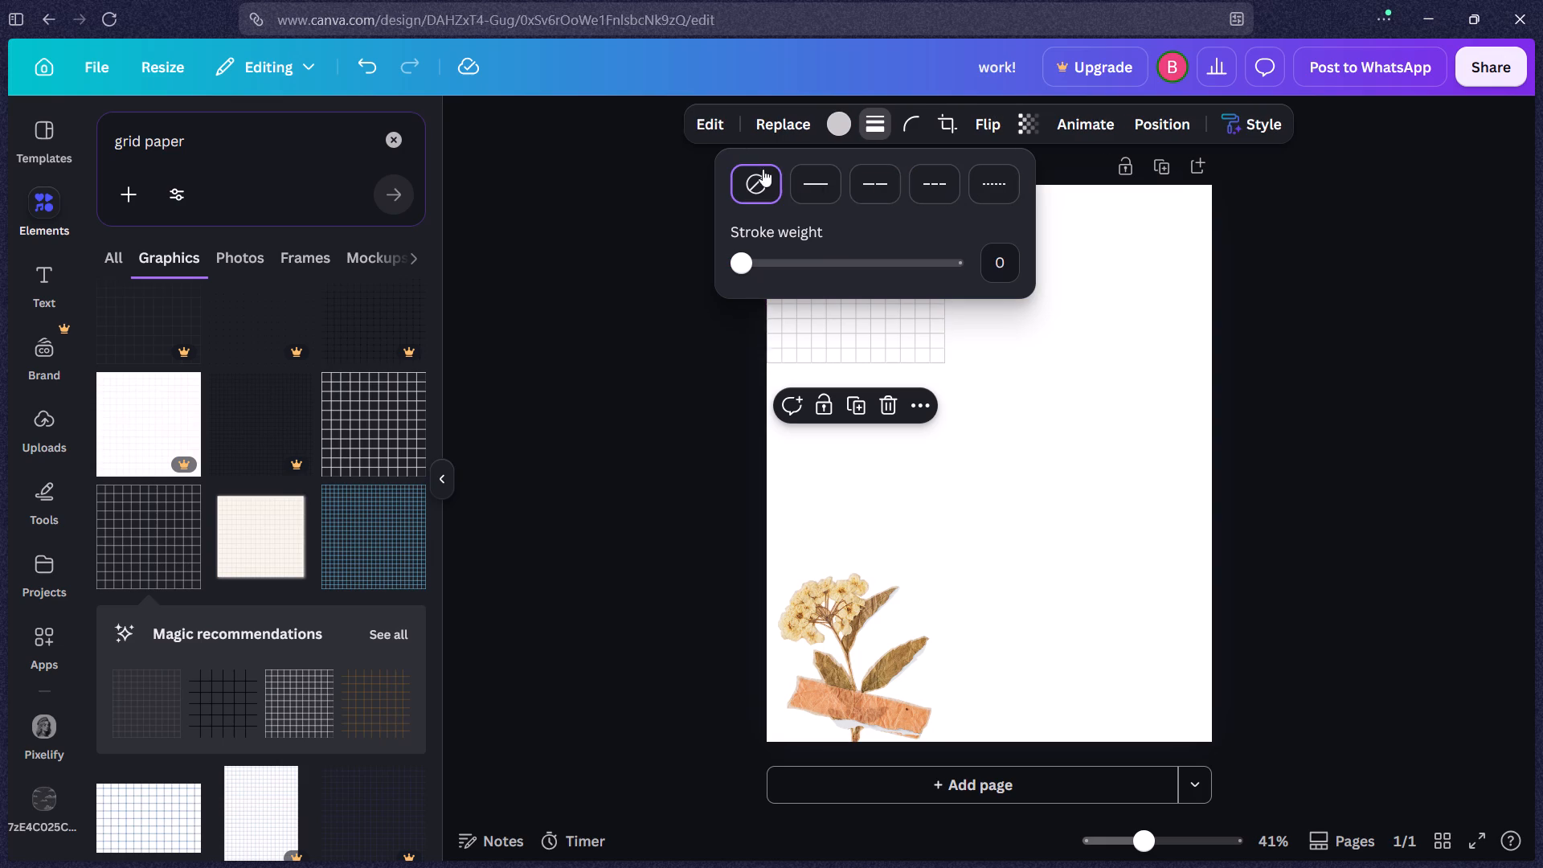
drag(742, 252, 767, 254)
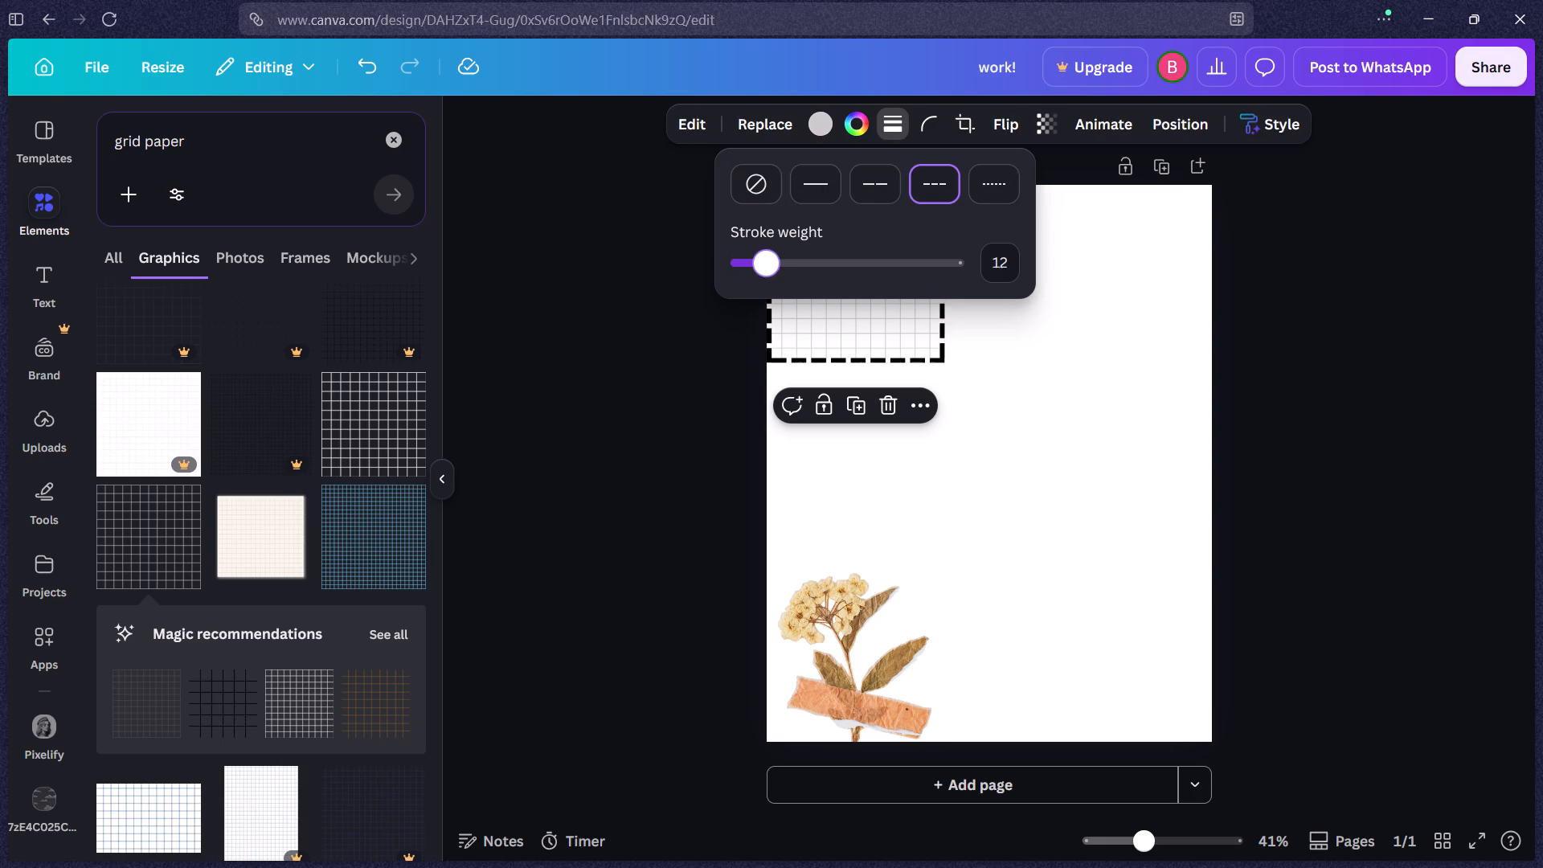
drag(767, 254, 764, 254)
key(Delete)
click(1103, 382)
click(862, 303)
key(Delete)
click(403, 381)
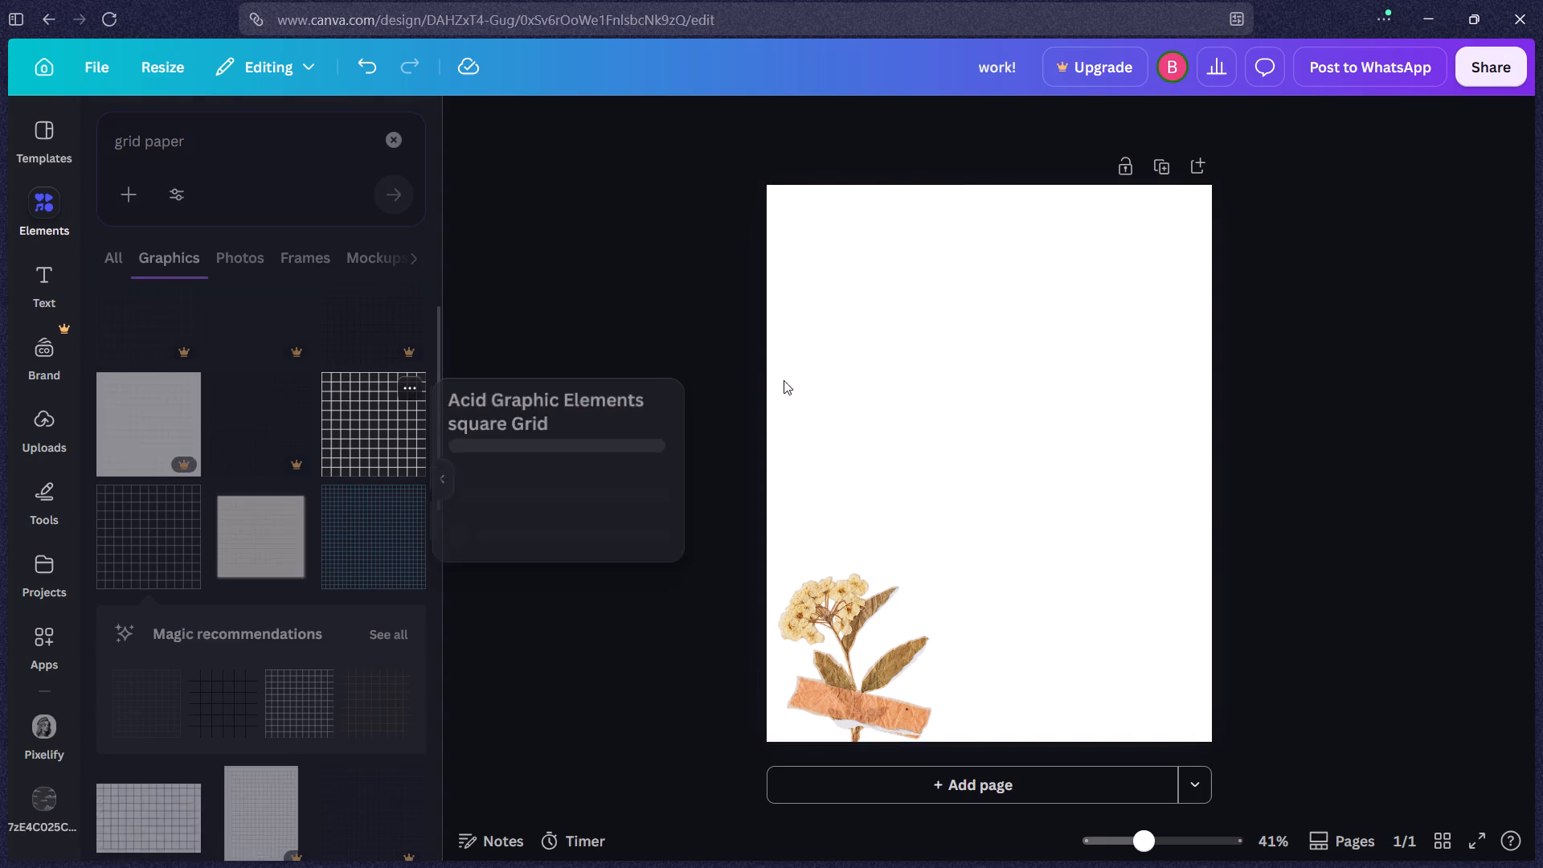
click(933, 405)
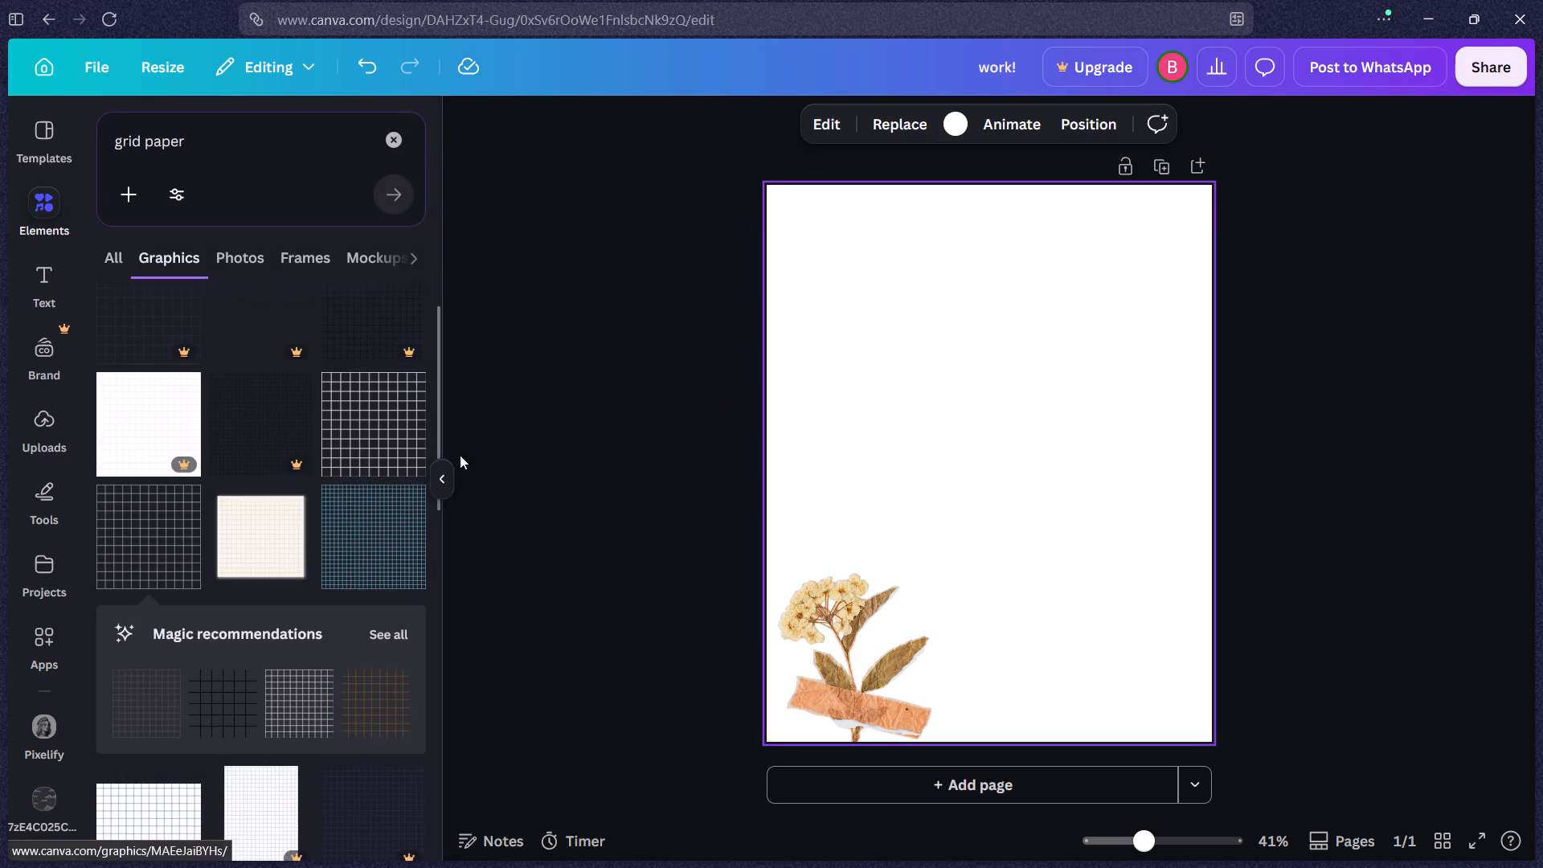
Add the cream grid paper graphic and enlarge it to about 1,588 by 1,484 so it covers most of the page.
click(270, 535)
drag(988, 454, 853, 258)
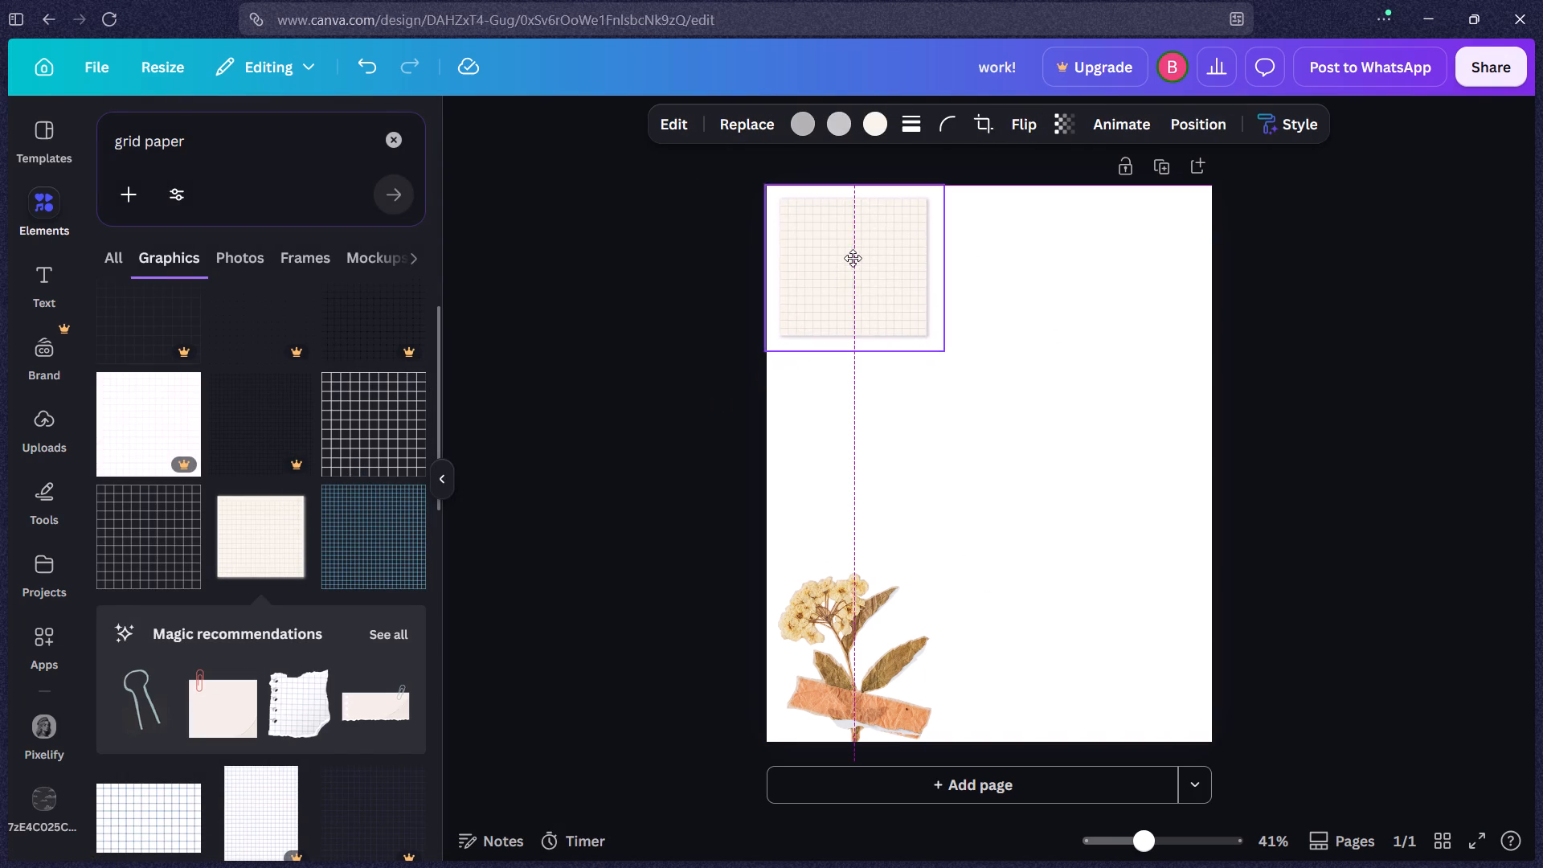
drag(853, 258, 842, 250)
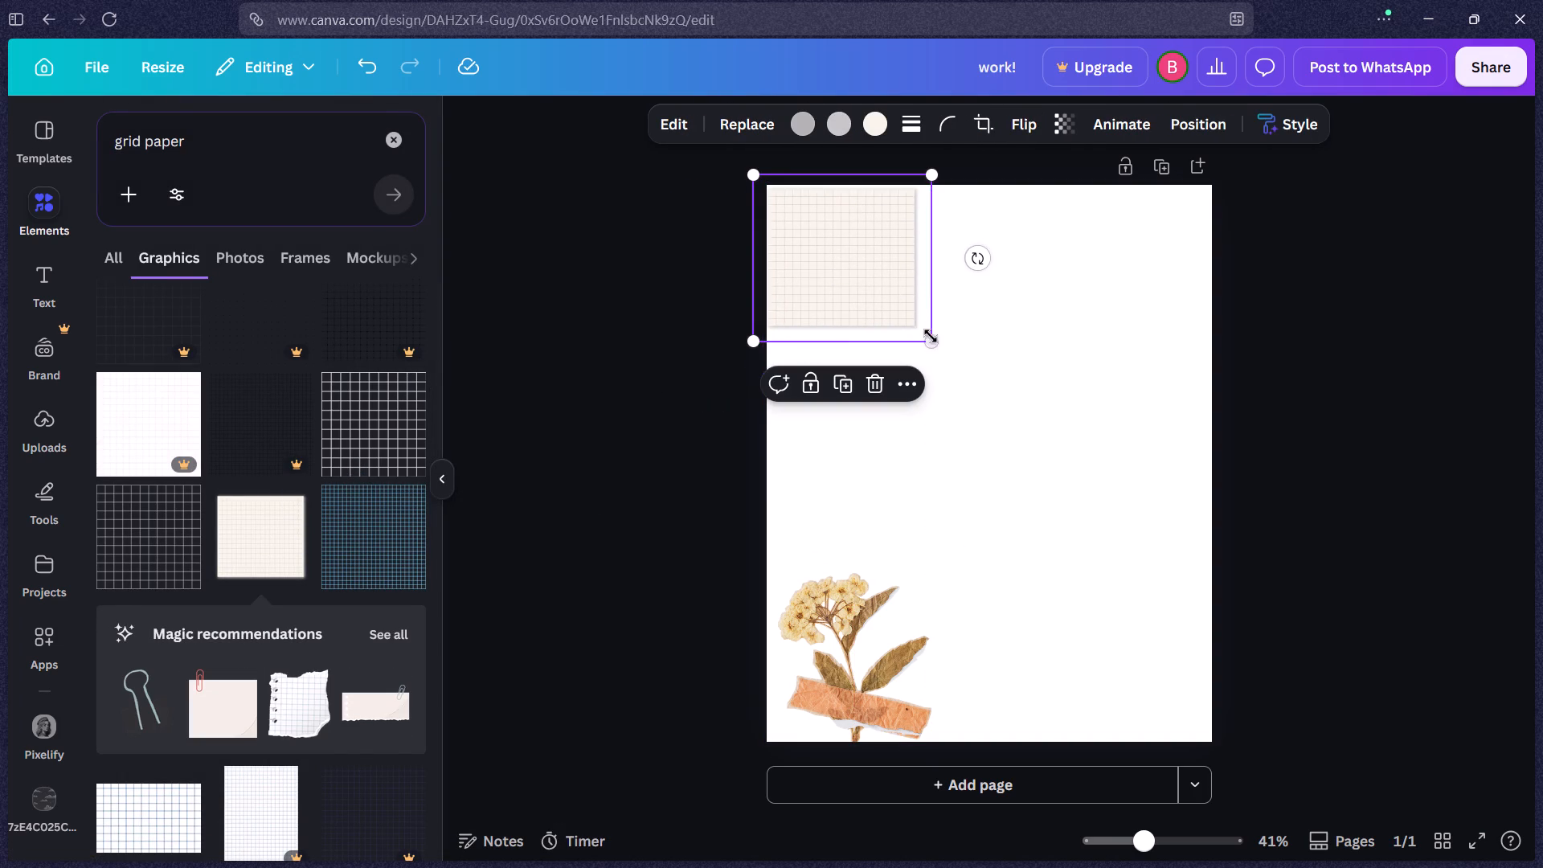
drag(930, 338, 1328, 866)
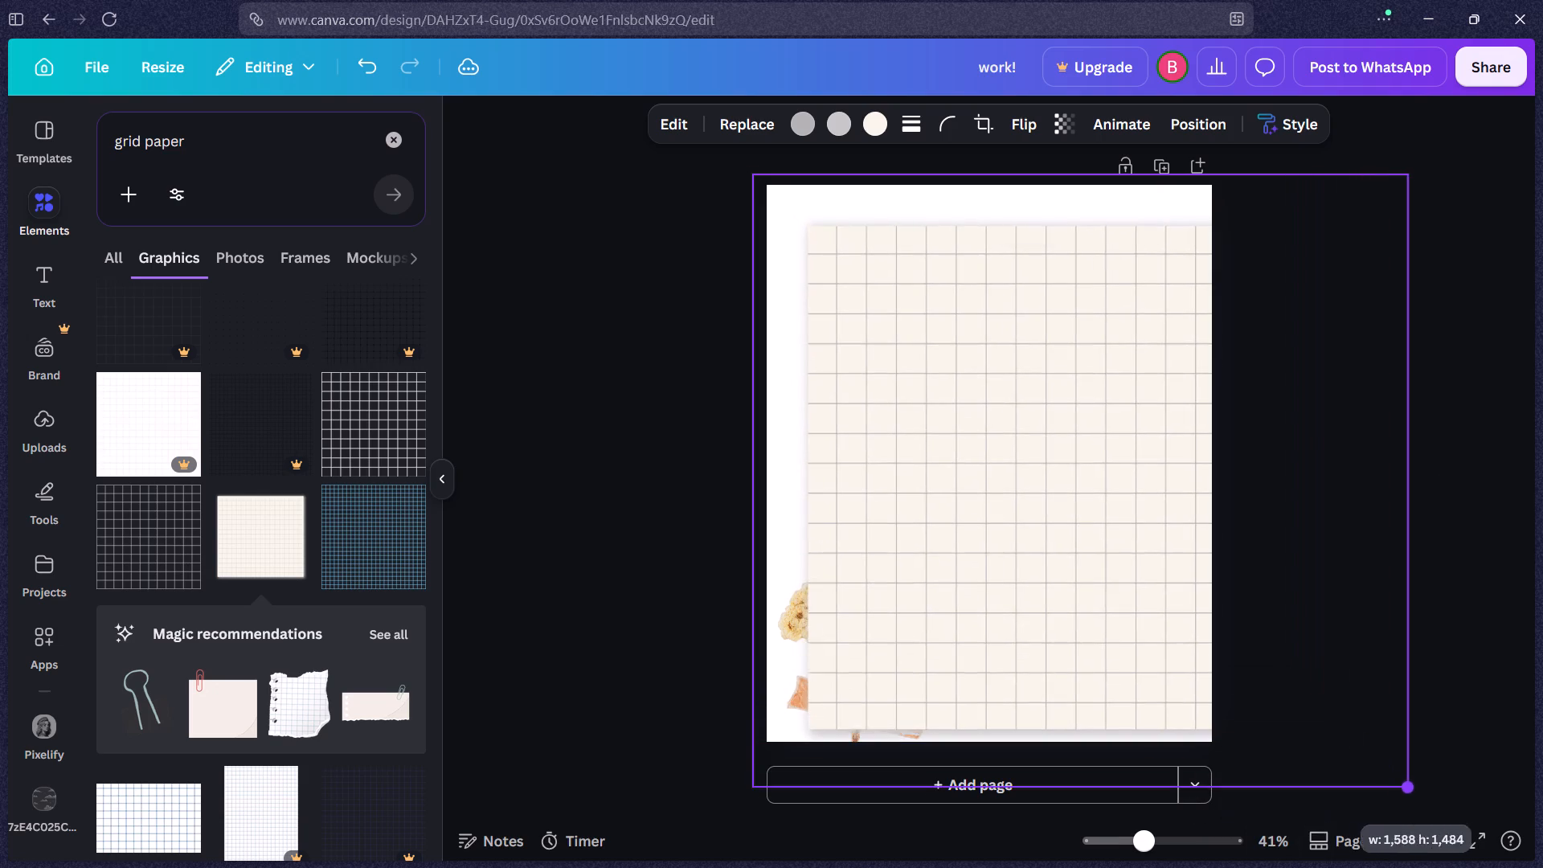
drag(1328, 866, 1328, 867)
drag(1099, 589, 1021, 530)
drag(1019, 534, 1046, 588)
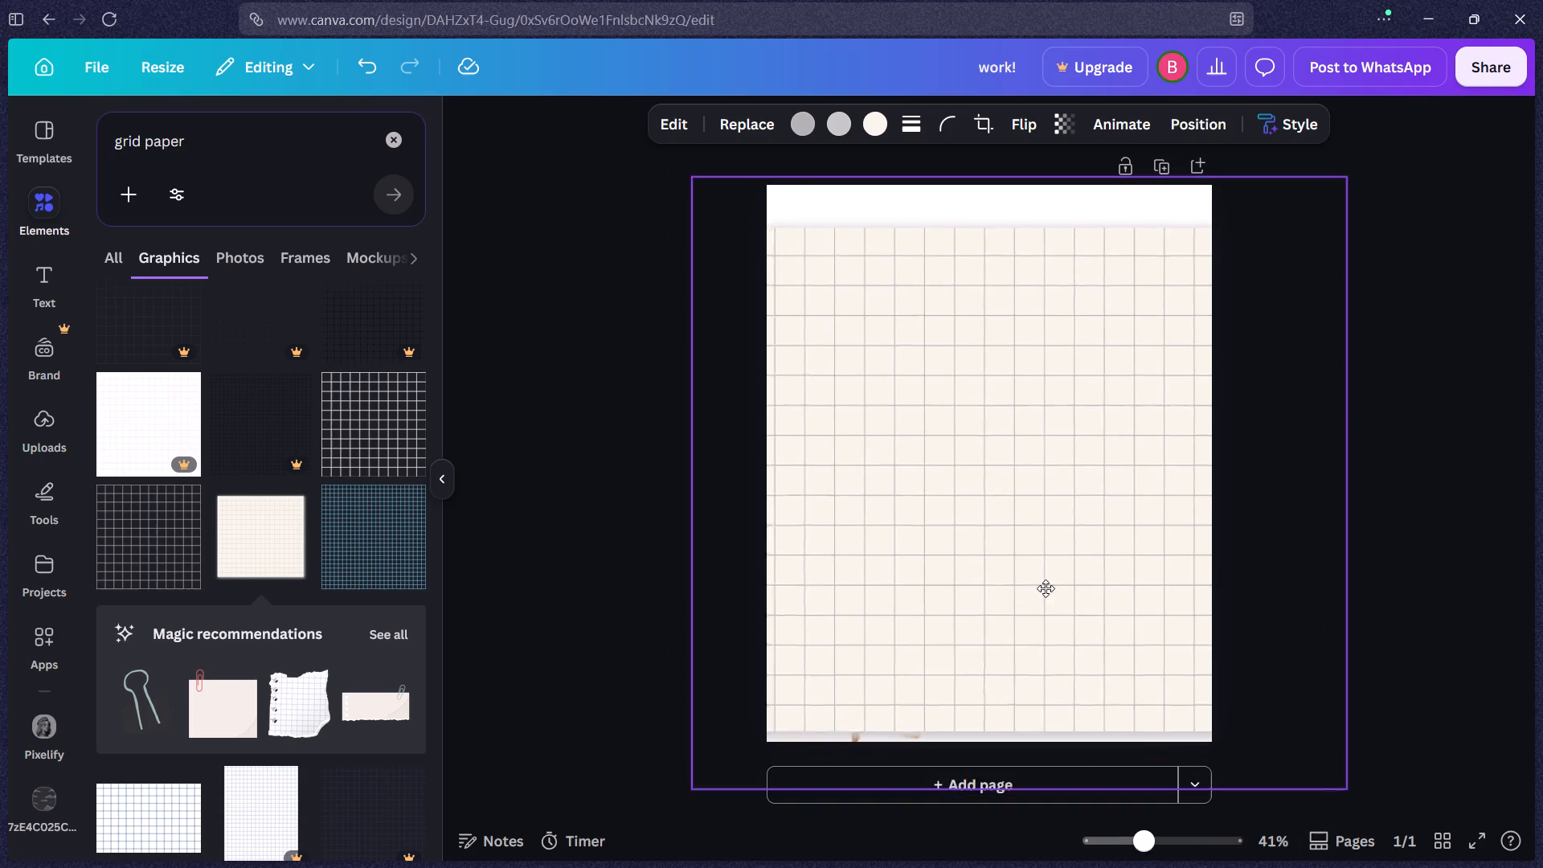
drag(1046, 588, 1113, 551)
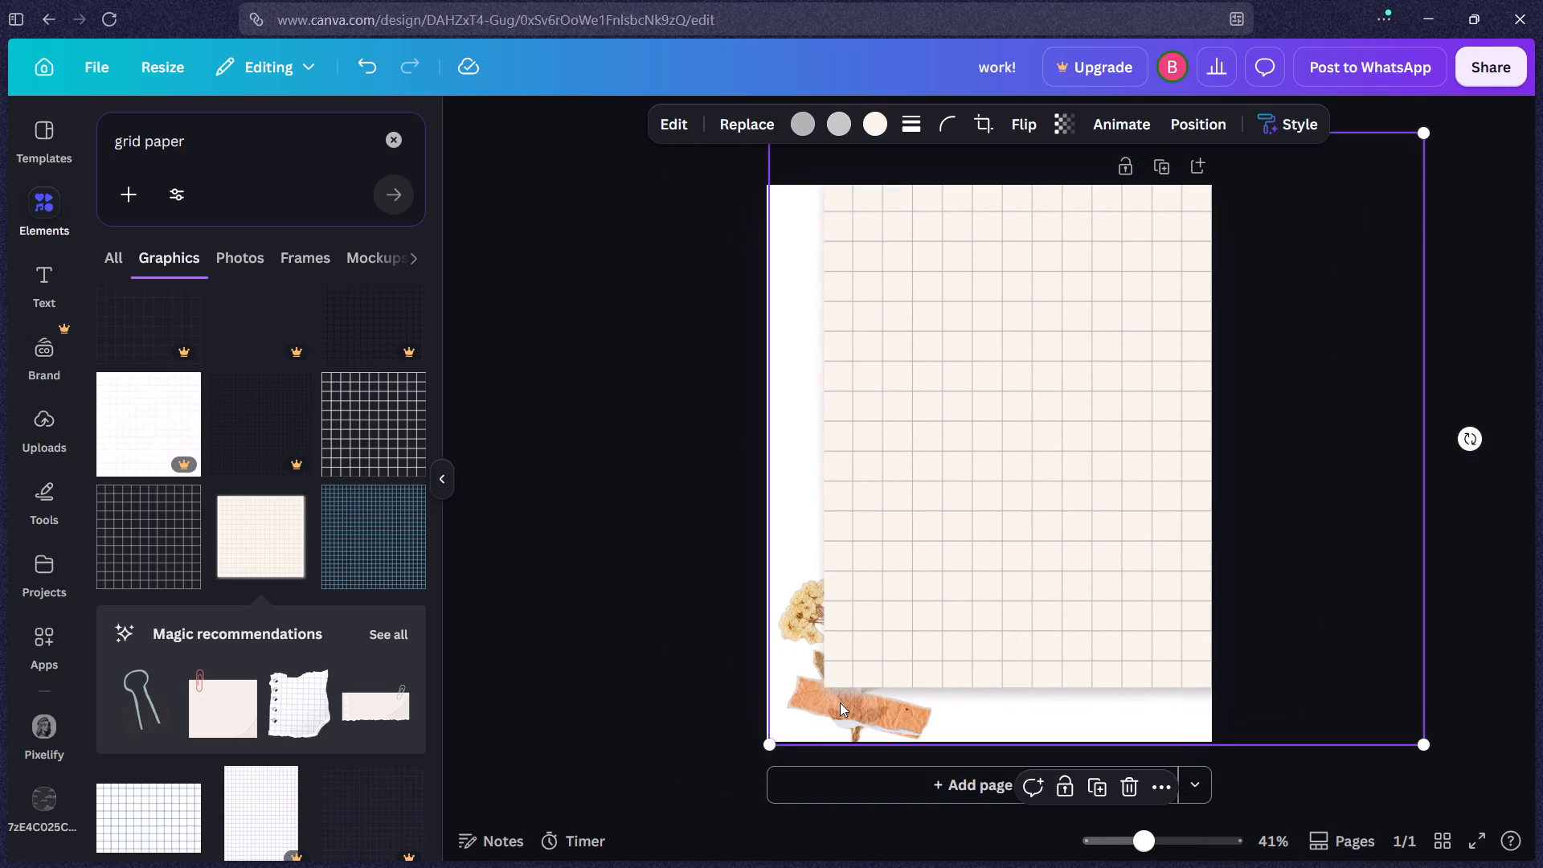
Send the cream grid paper to the back, behind the taped dried flower.
click(840, 702)
click(899, 620)
click(899, 620)
click(979, 431)
right_click(977, 434)
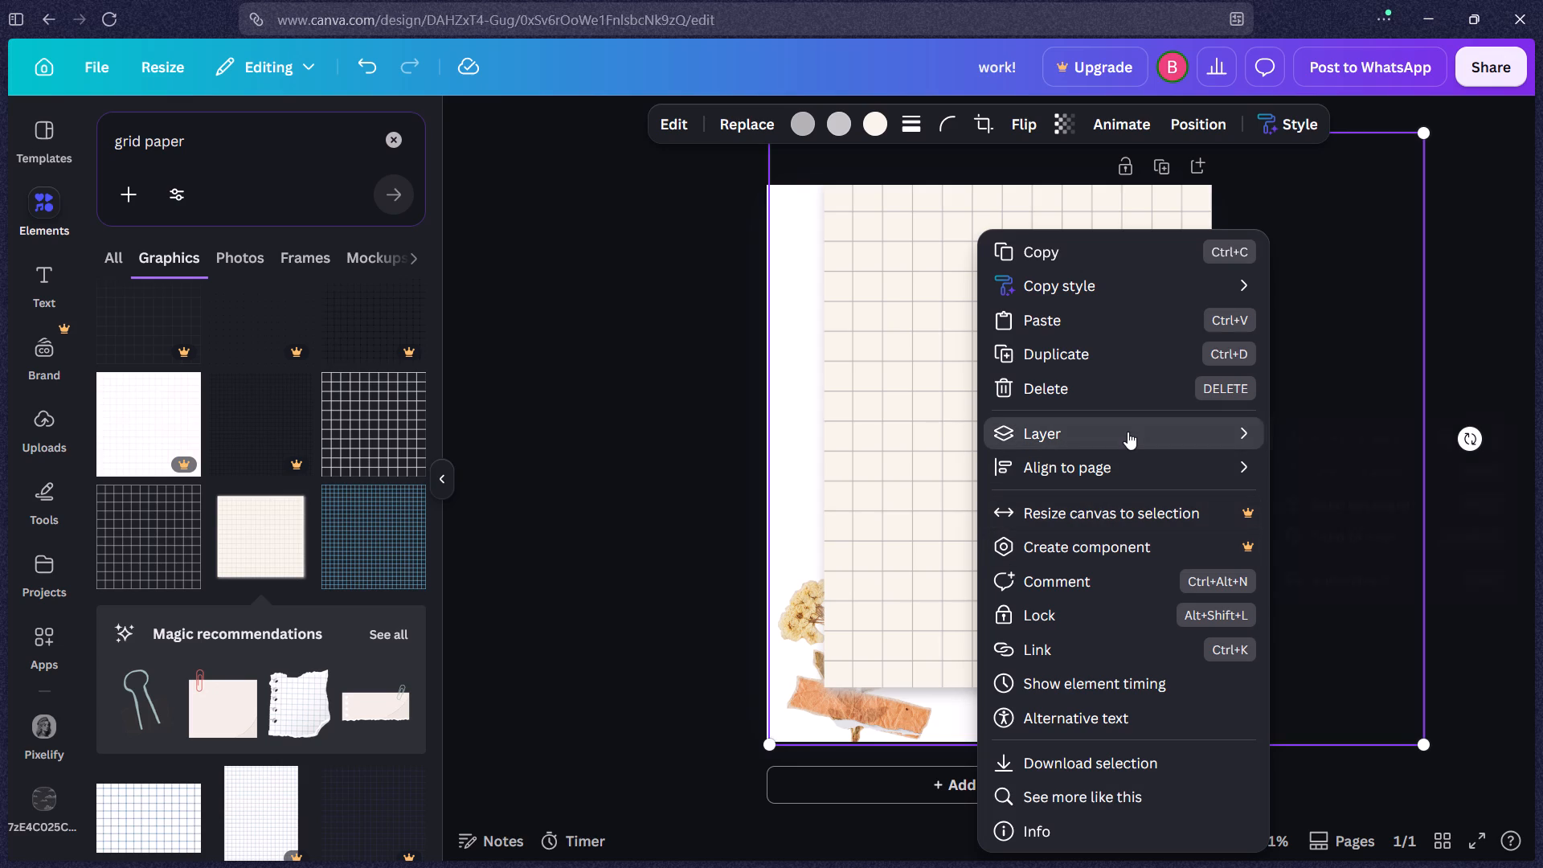
click(1337, 523)
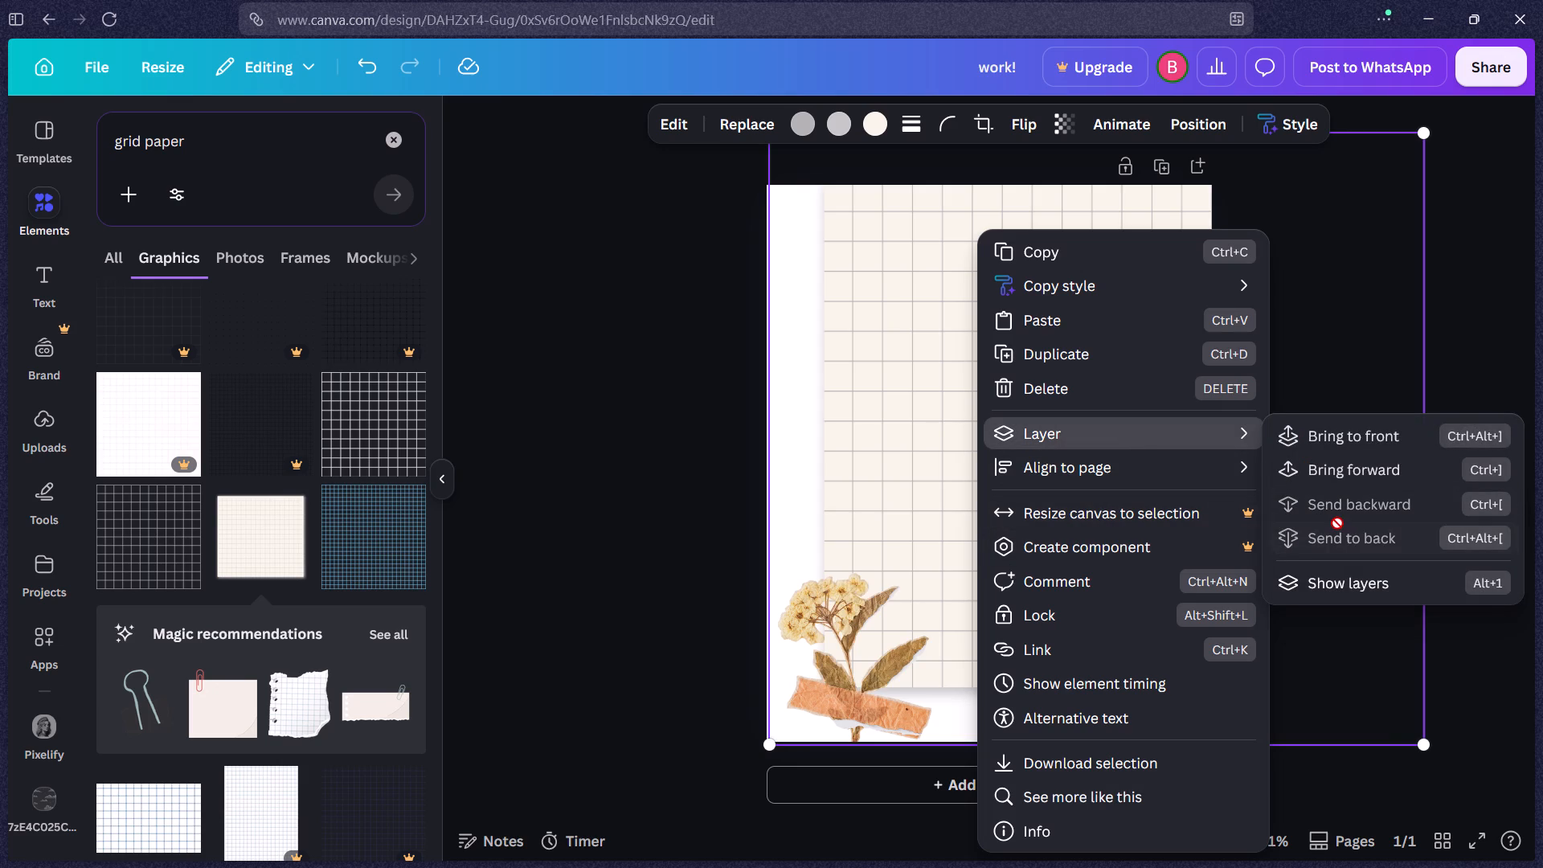
click(918, 462)
Reposition the cream grid paper to span the page's full width, leaving thin white strips along the top and bottom edges.
drag(977, 438, 928, 467)
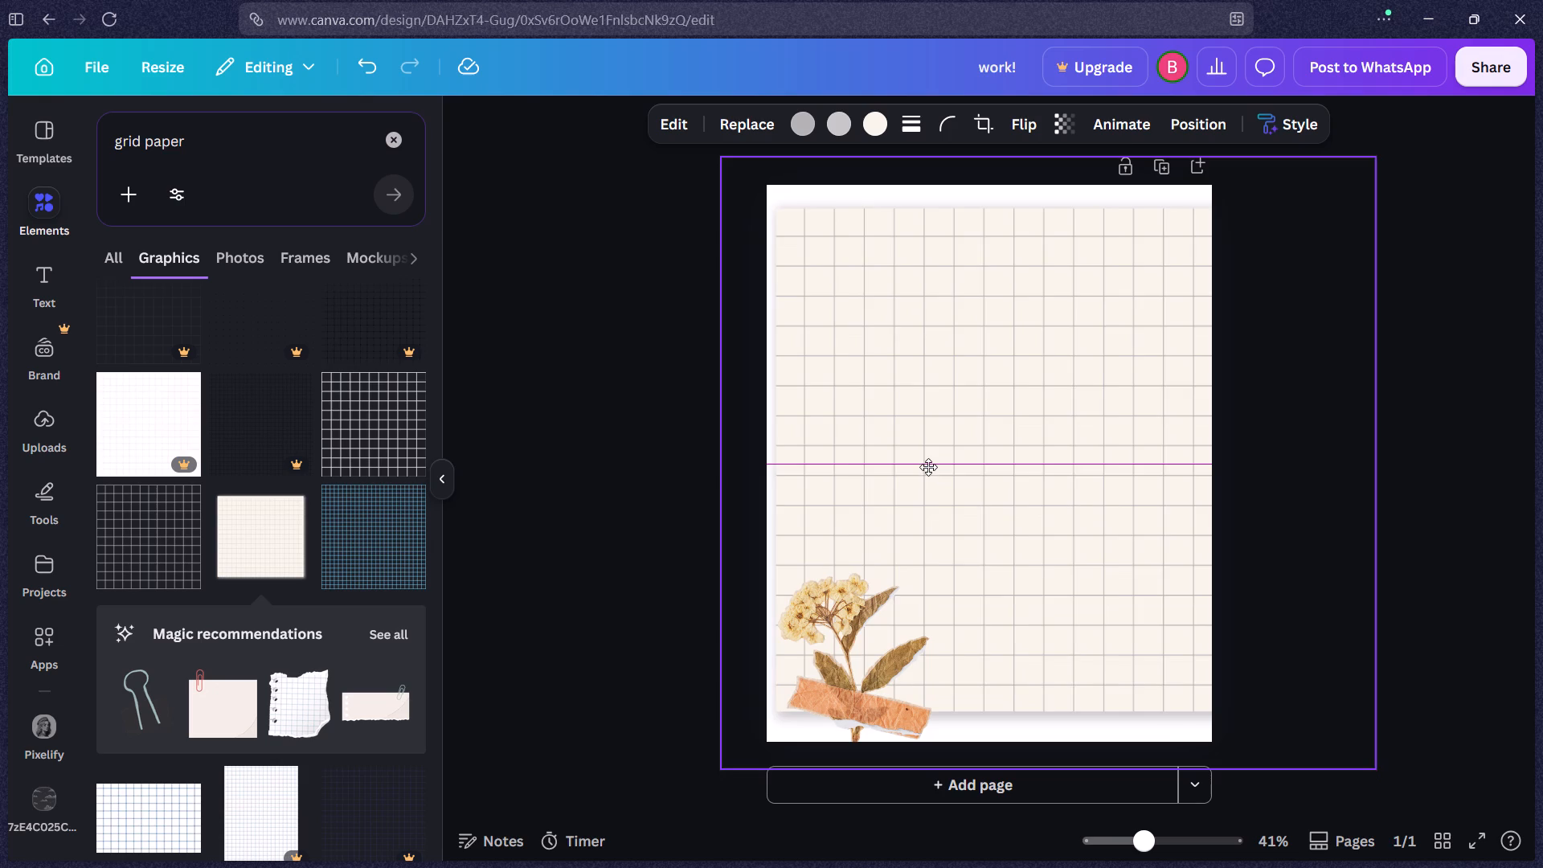
drag(928, 467, 885, 473)
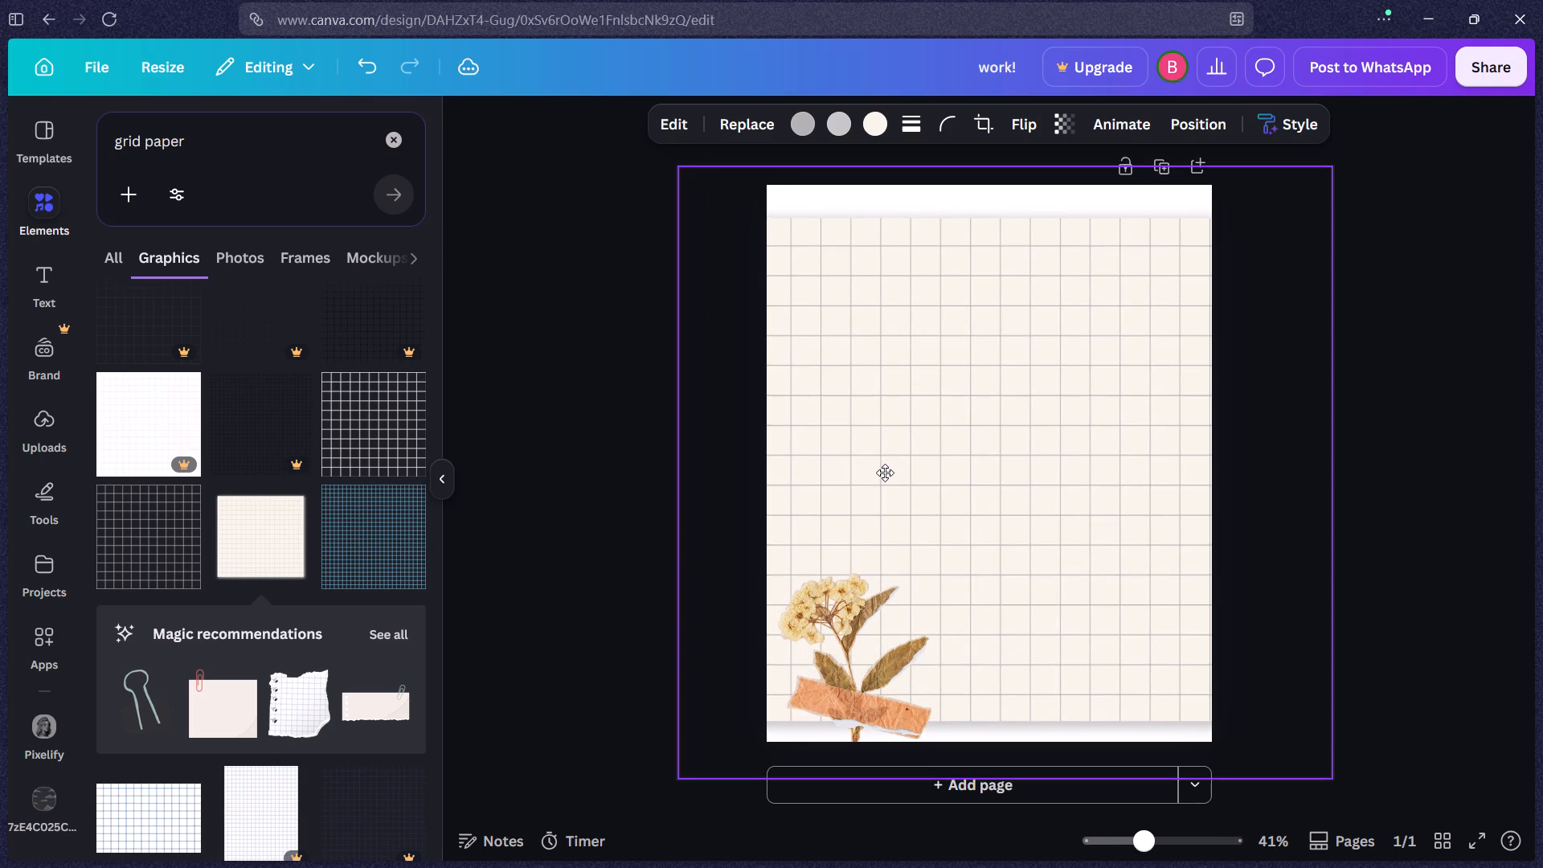
drag(885, 473, 882, 462)
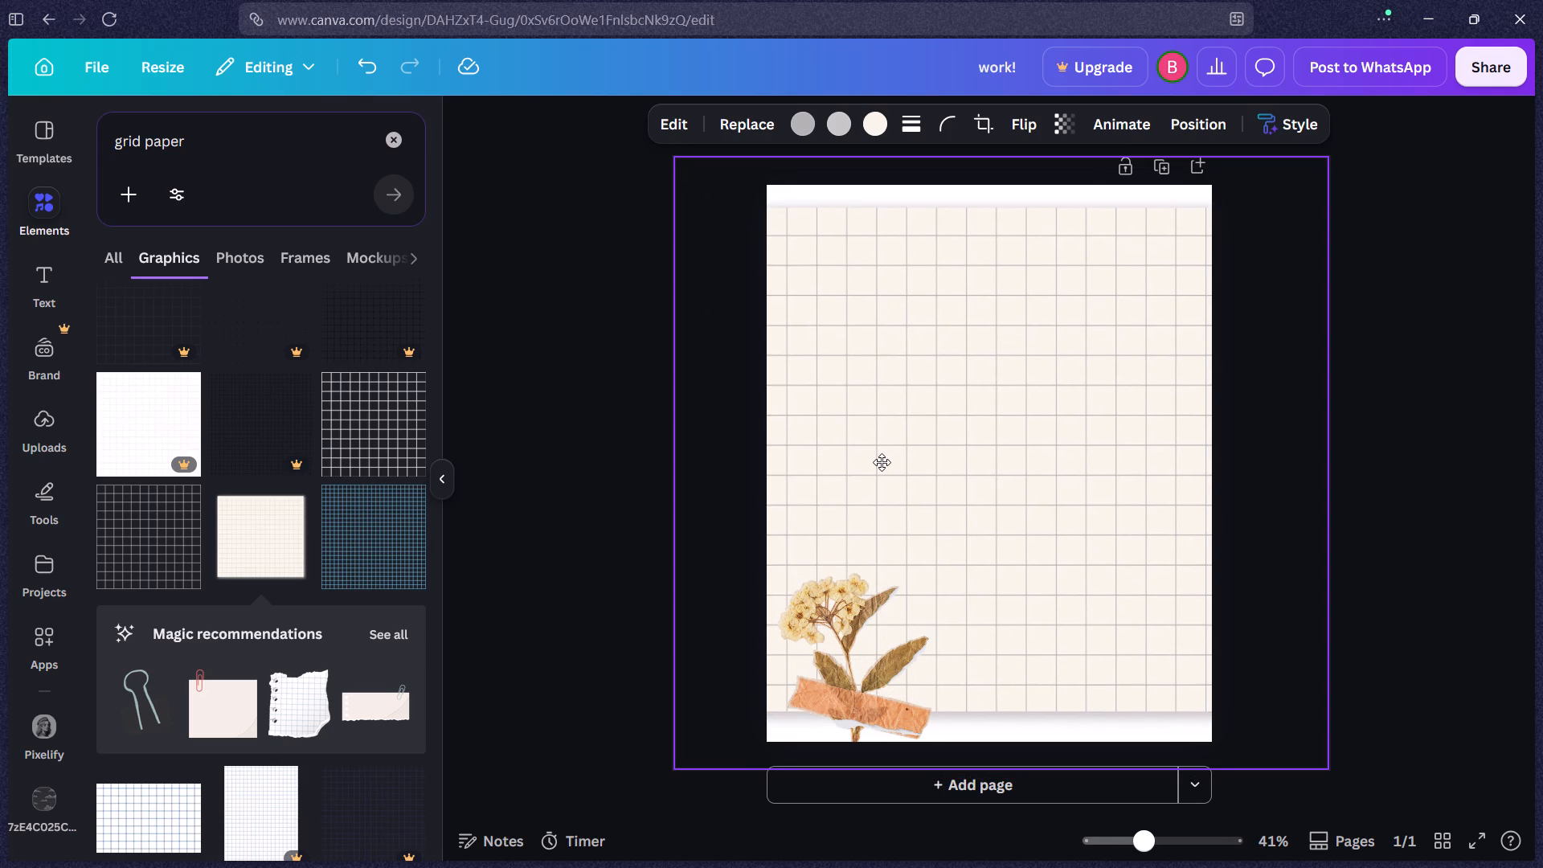
drag(882, 462, 878, 466)
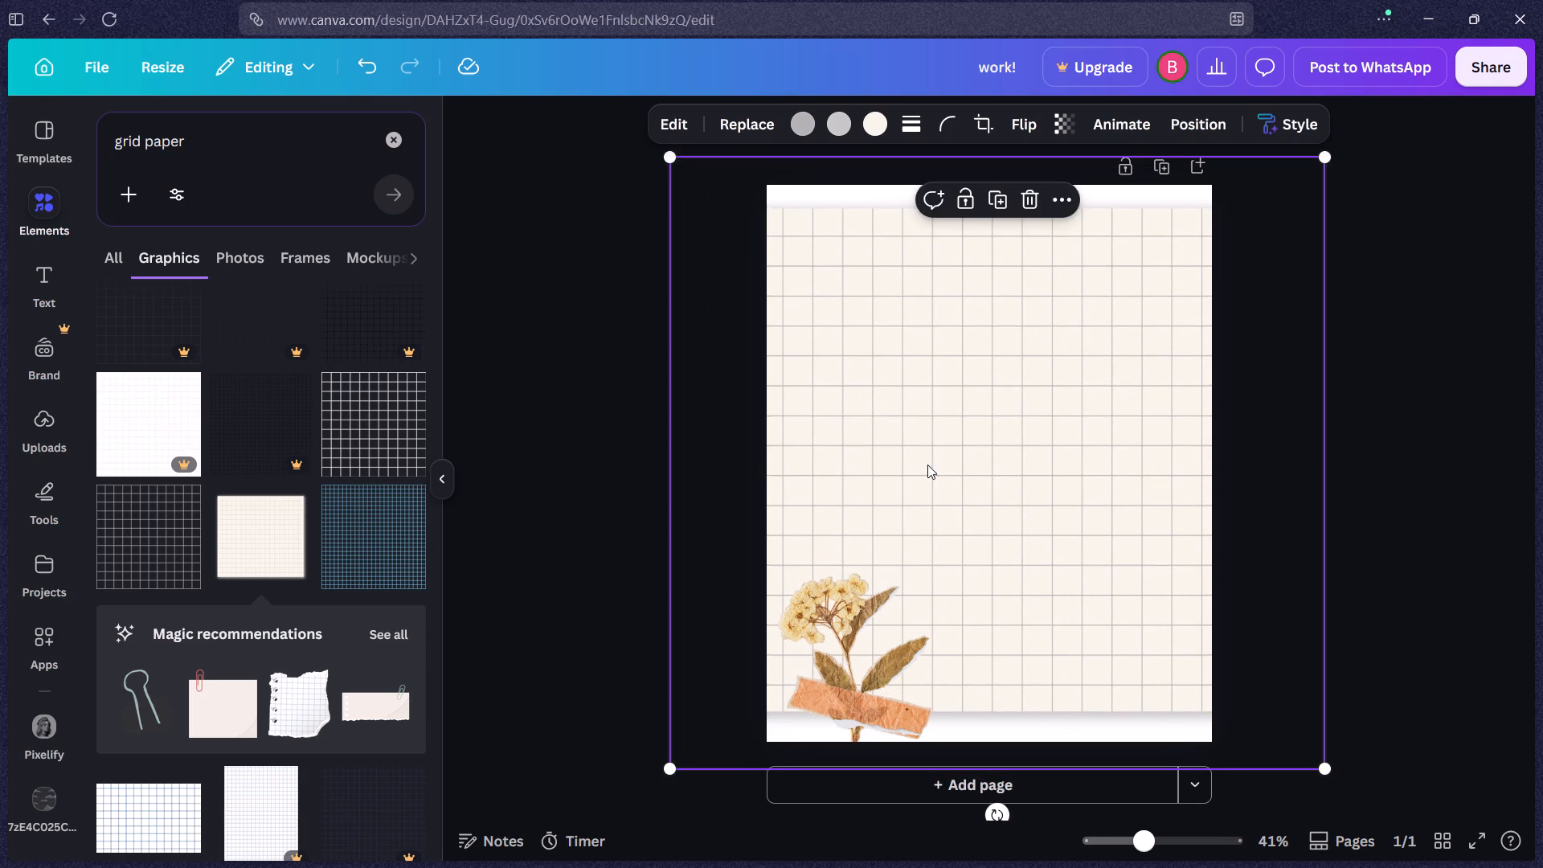
click(1393, 366)
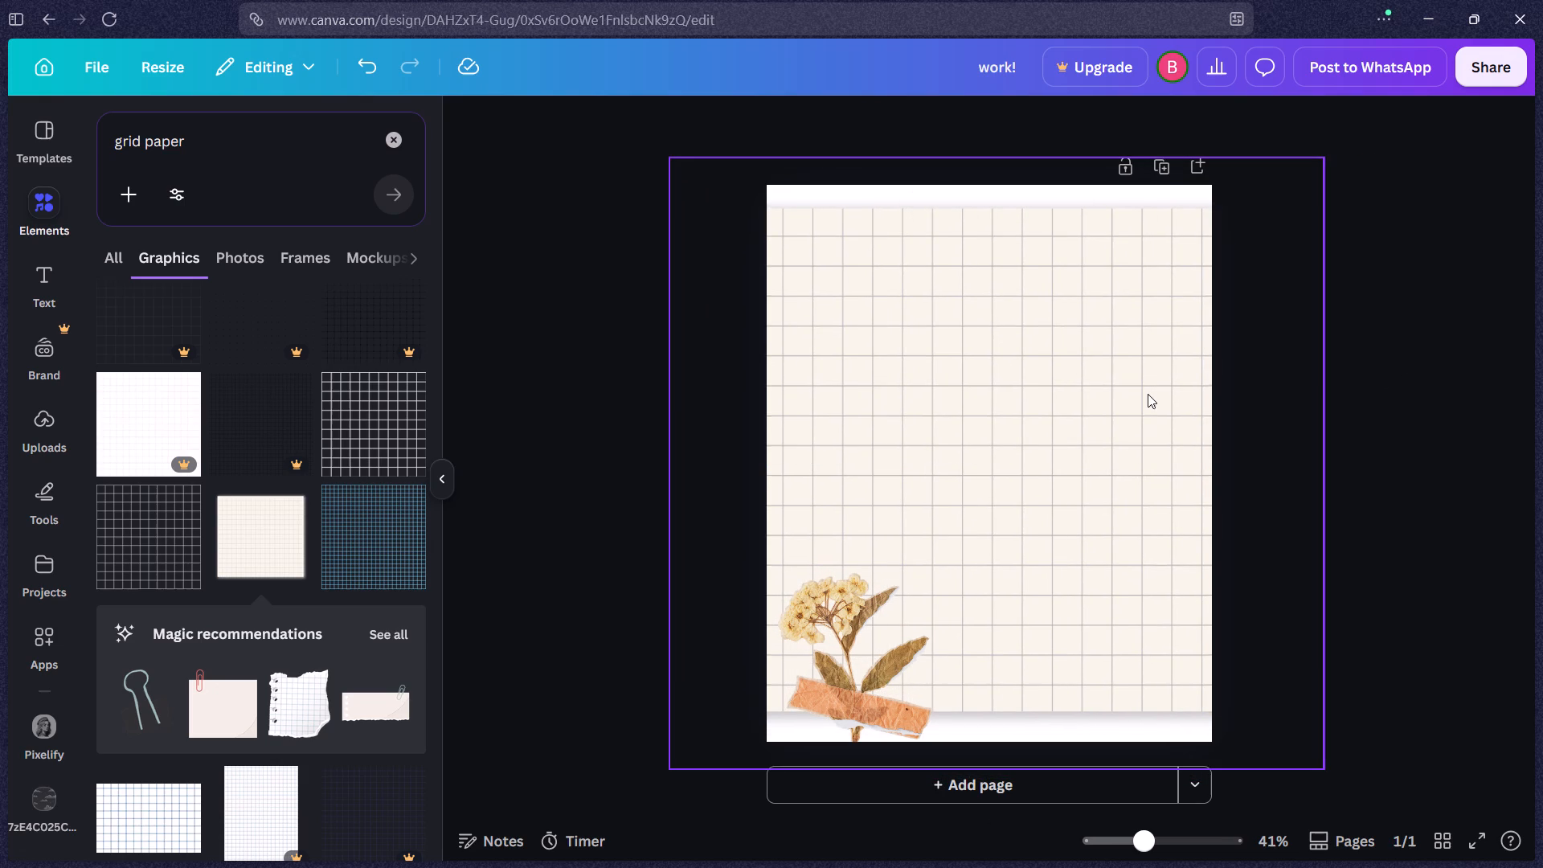
click(1148, 394)
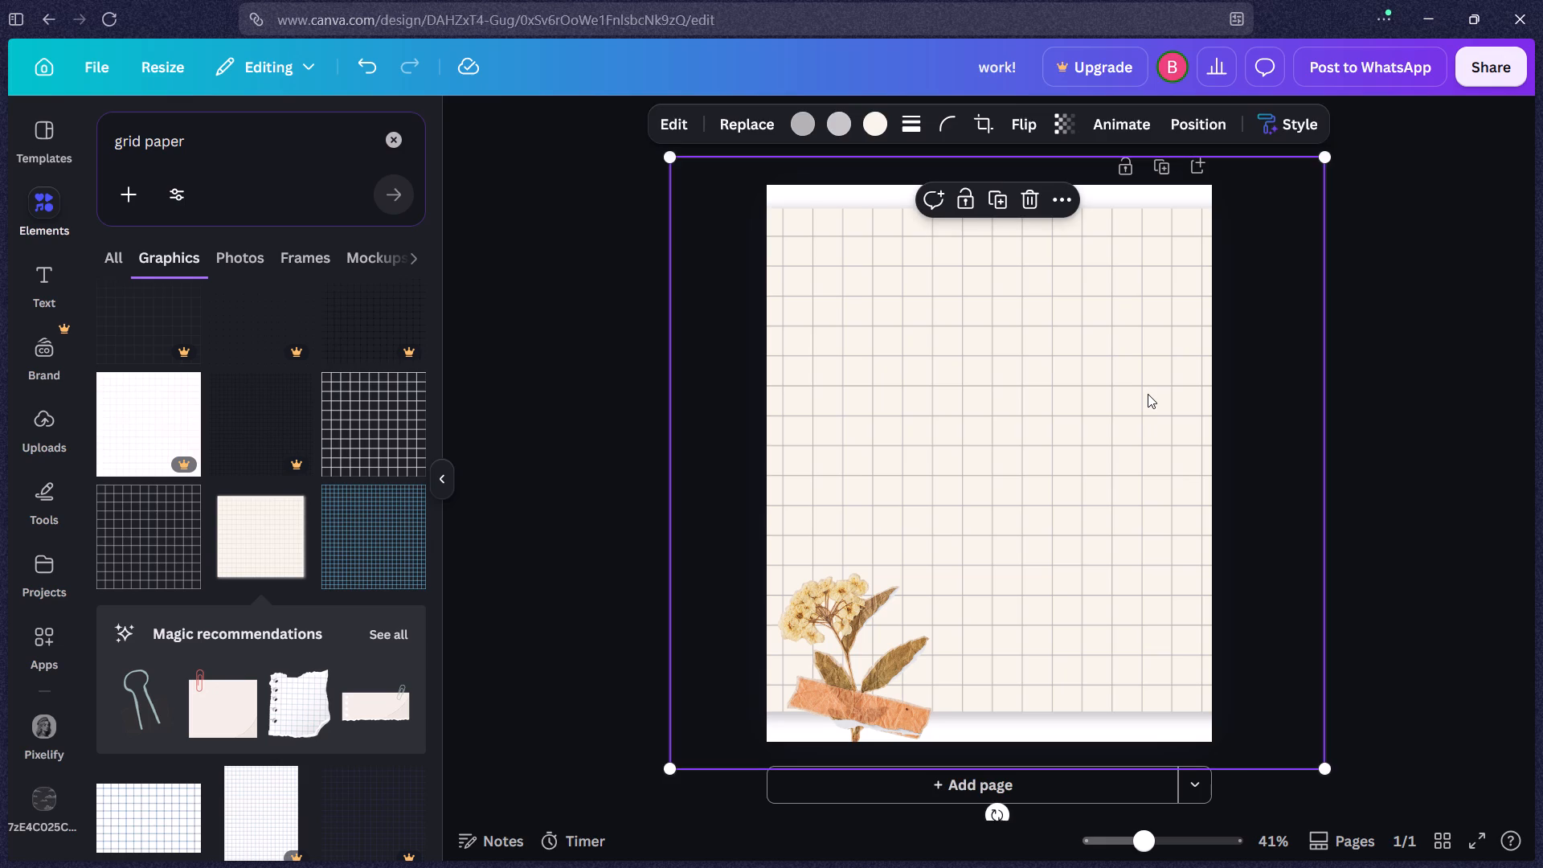
Search the graphics for "photo".
double_click(238, 177)
double_click(249, 149)
key(ctrl+a)
key(ctrl+BackSpace)
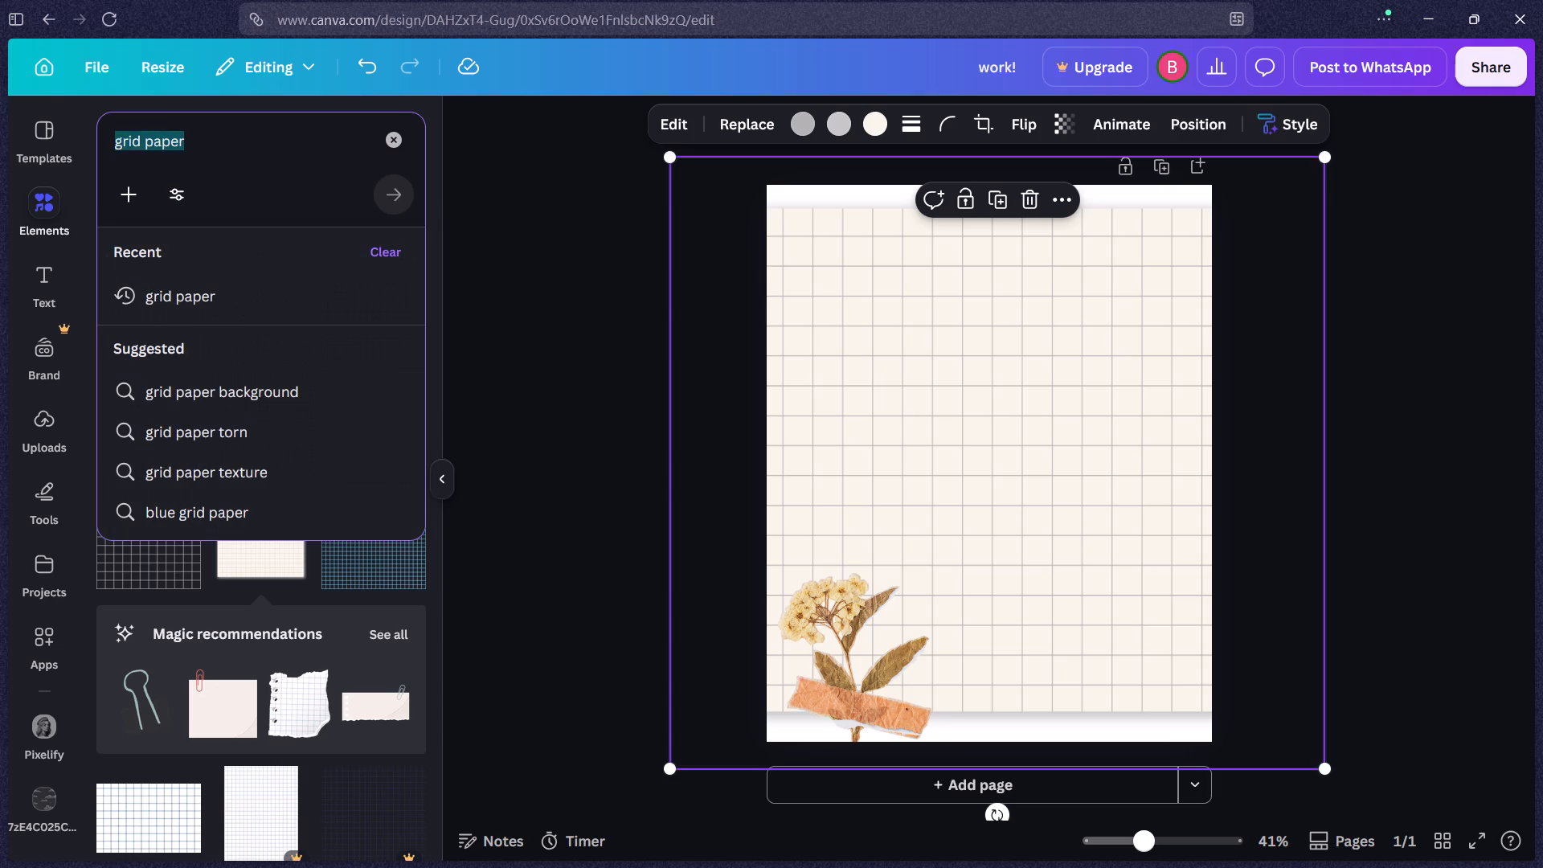
text(phoyo)
key(Return)
key(BackSpace)
key(BackSpace)
key(BackSpace)
text(to)
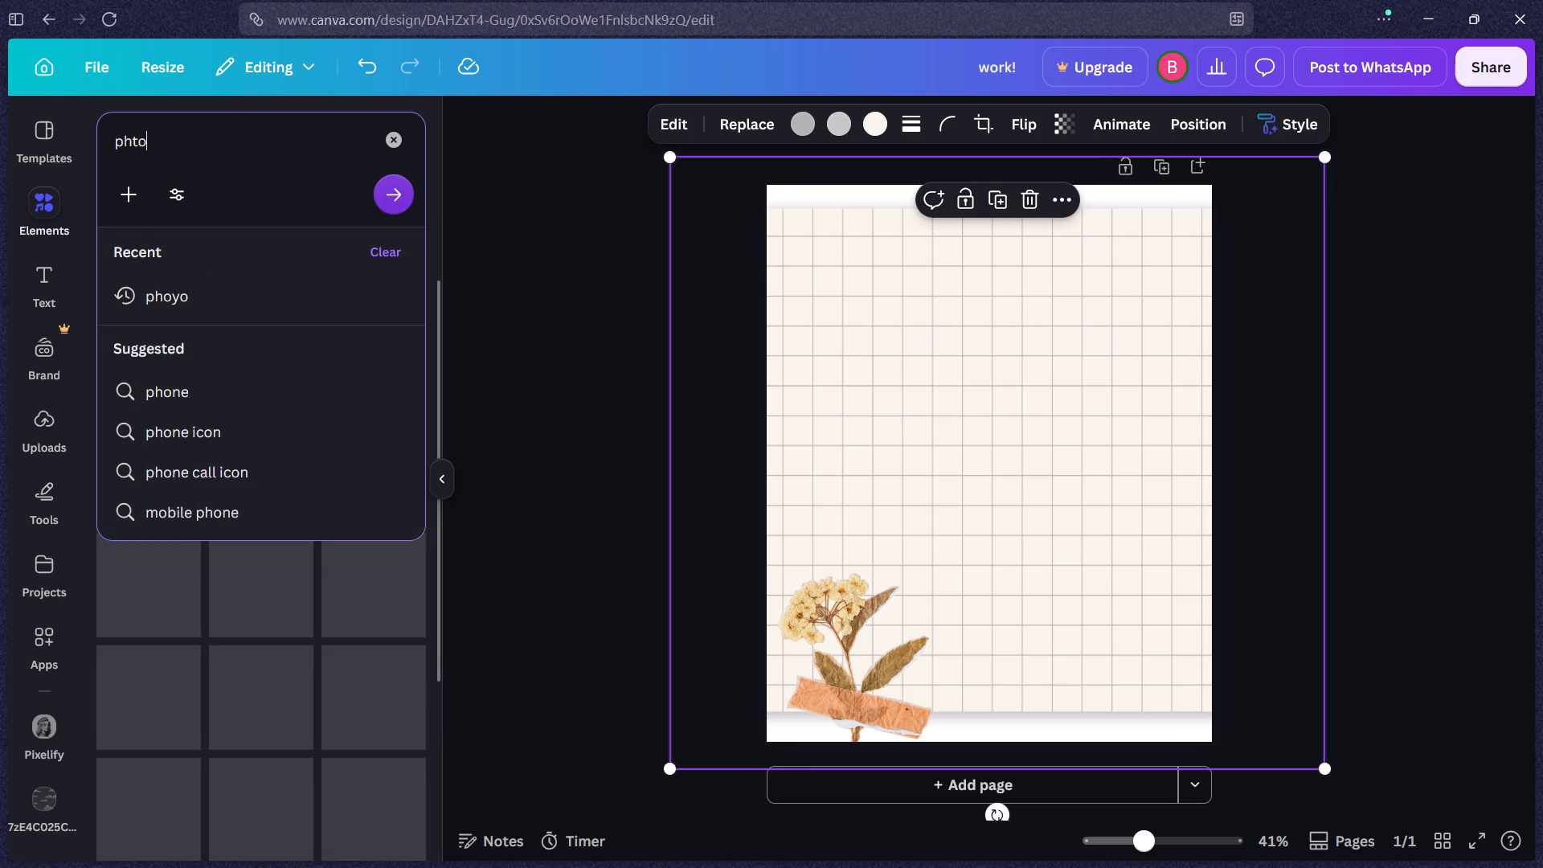
key(Return)
key(BackSpace)
key(BackSpace)
text(oto)
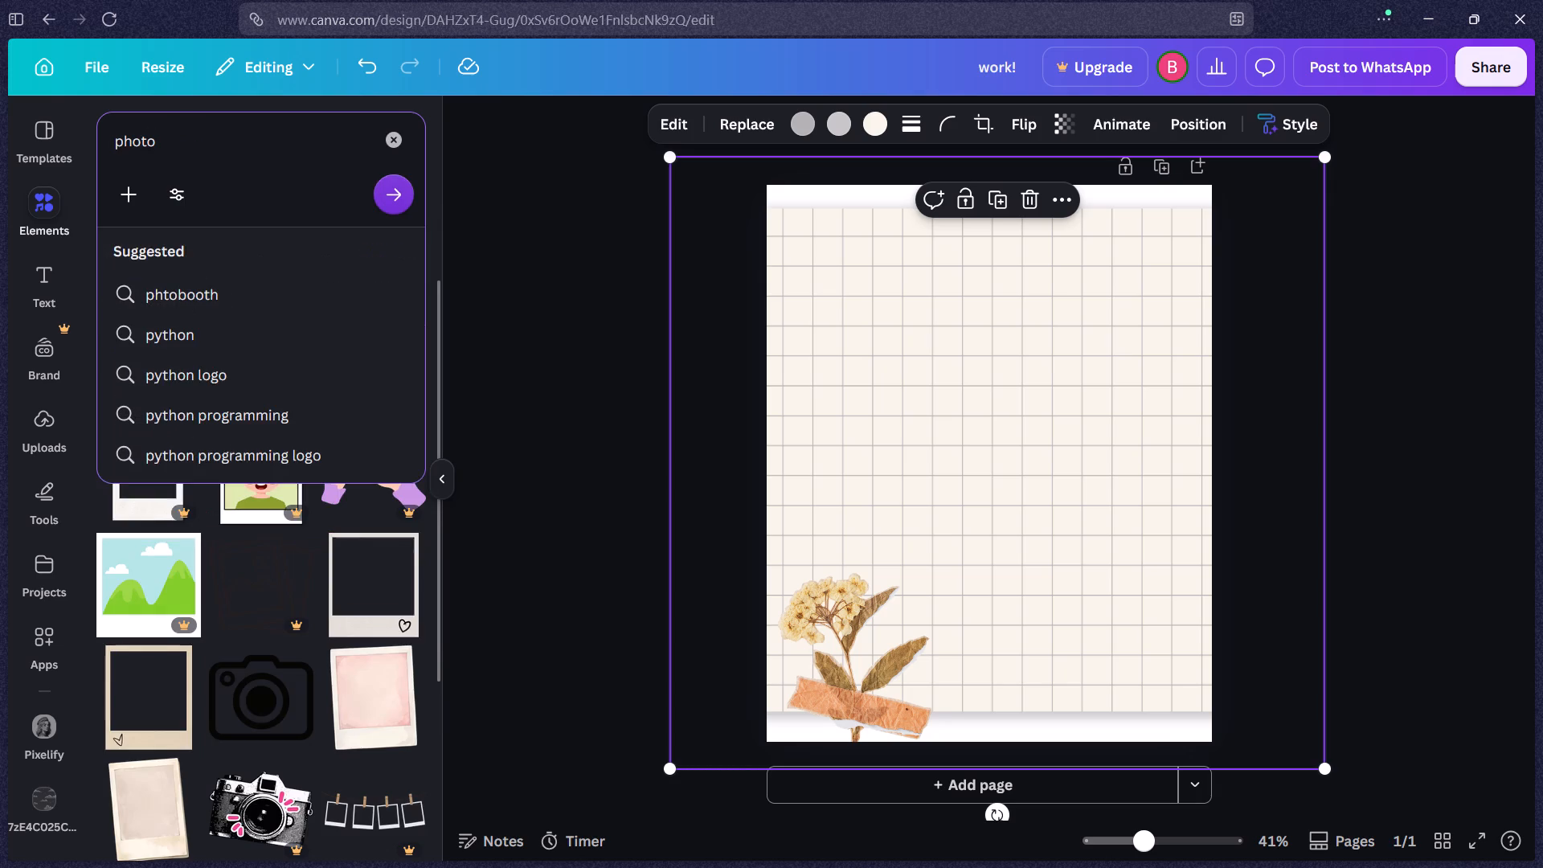
key(Return)
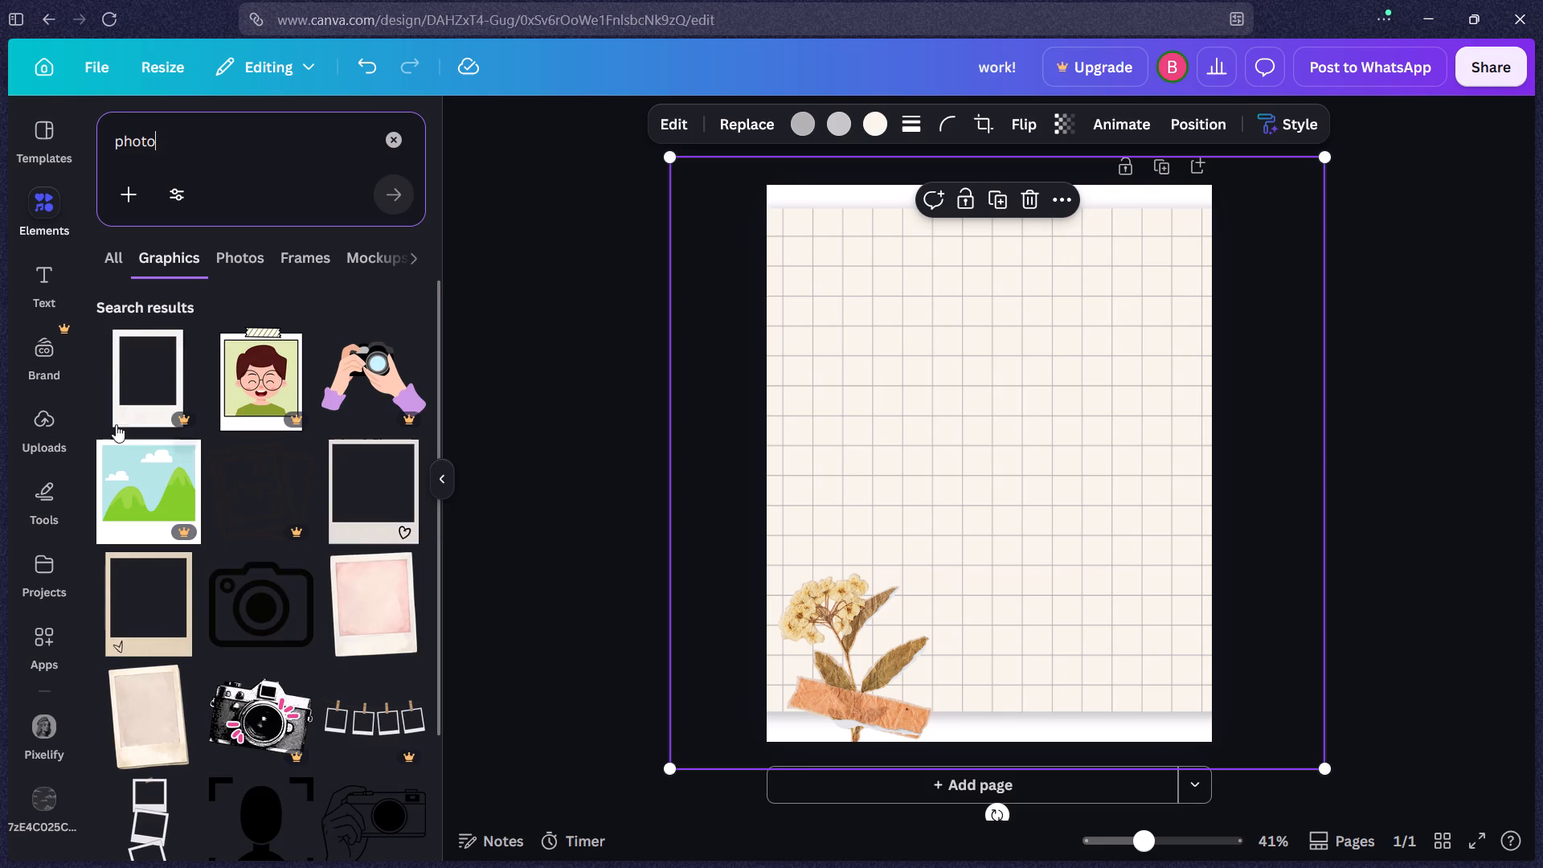
Add the beige polaroid frame with the heart, shrink it to about a third of the page width, and place it in the page's upper-left corner.
click(156, 596)
drag(952, 500, 952, 495)
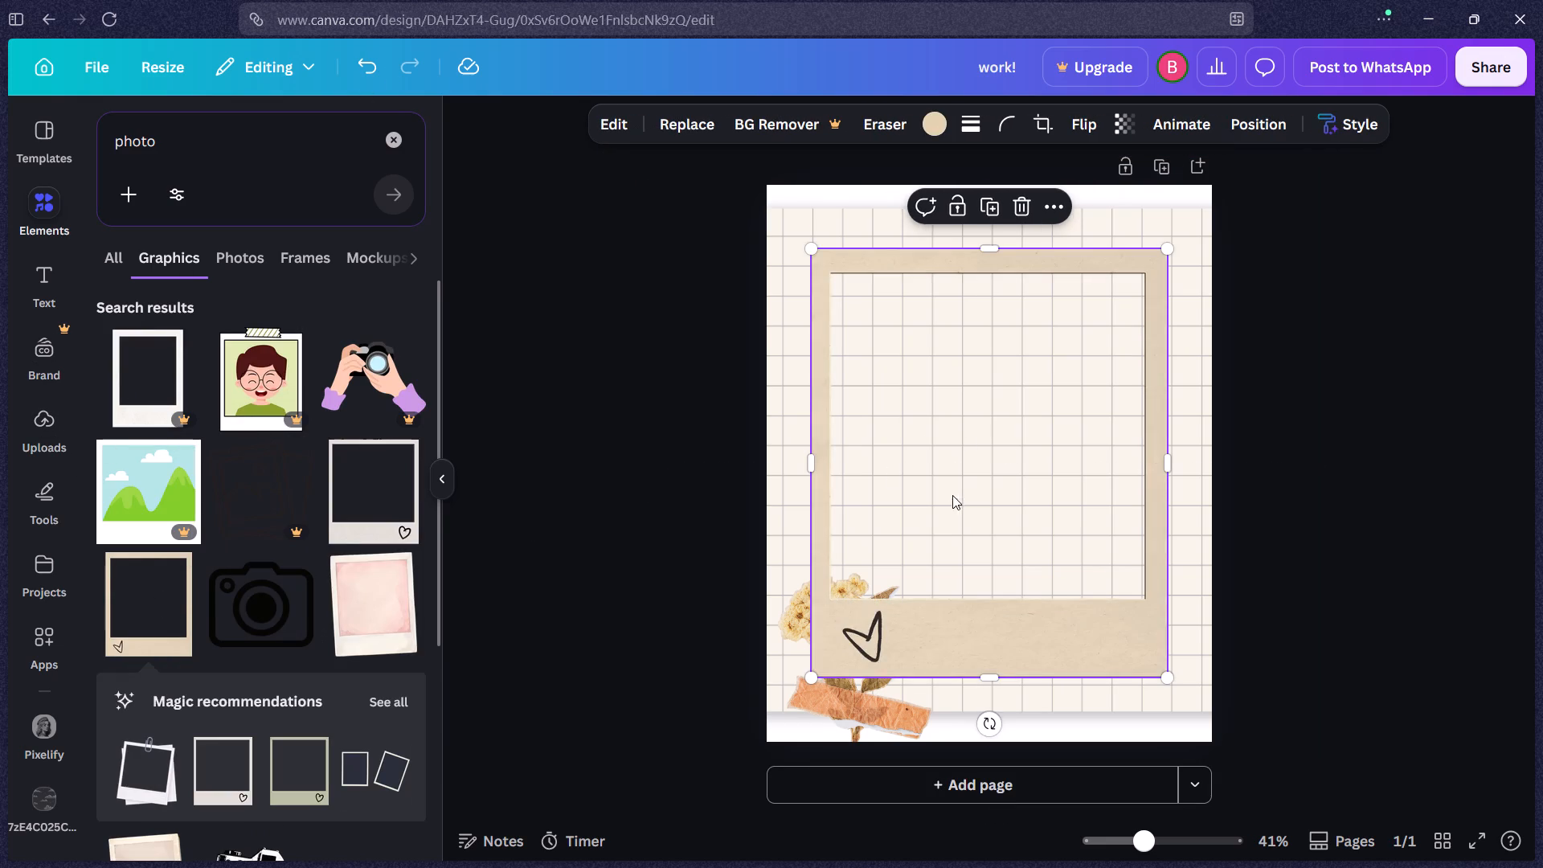
drag(952, 495, 929, 497)
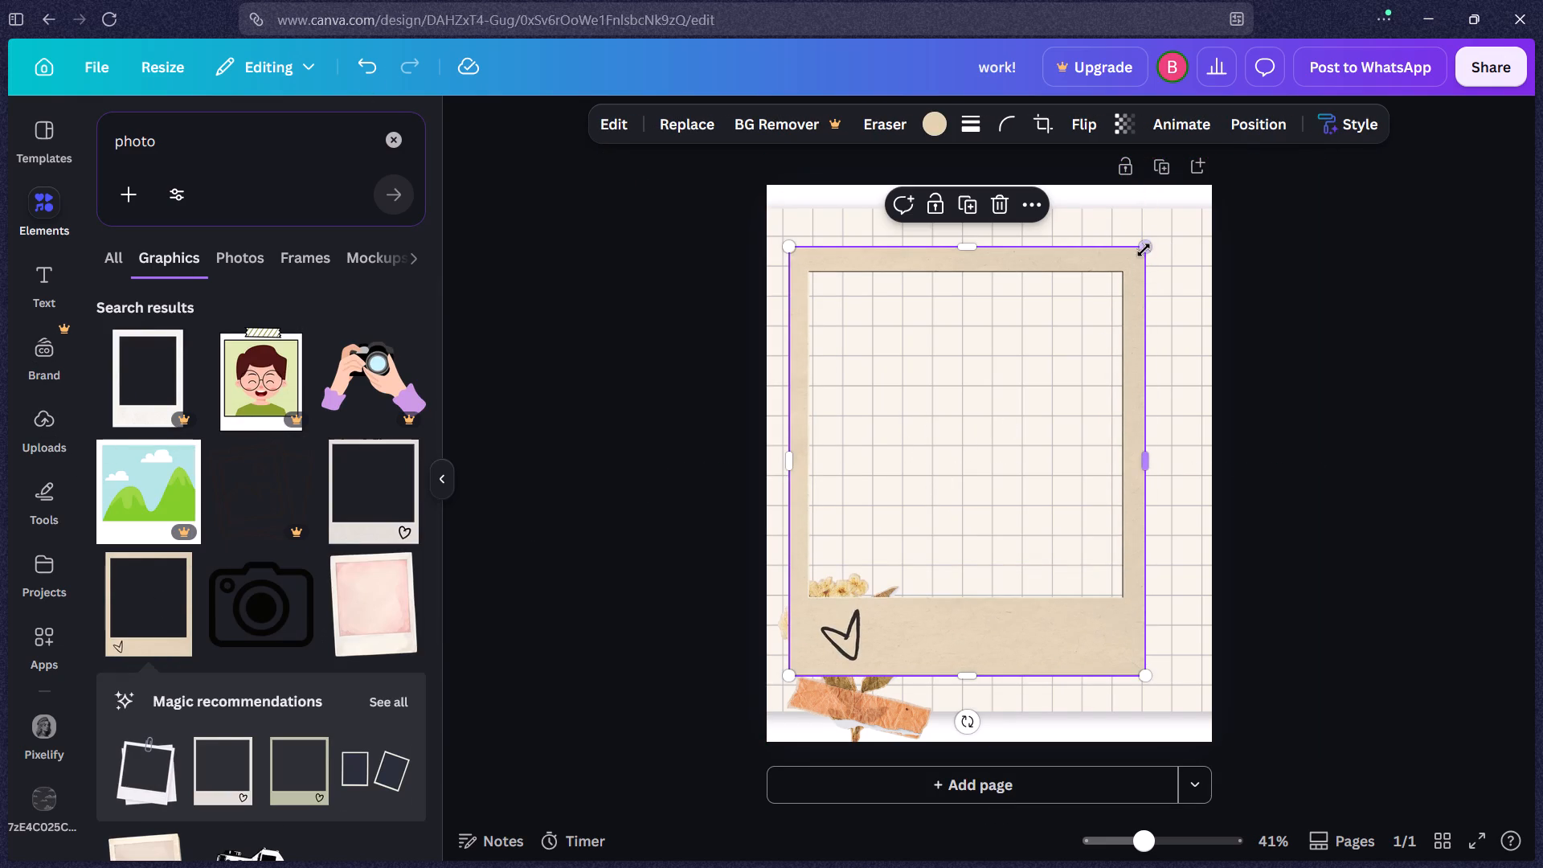
drag(1144, 248, 950, 459)
drag(853, 565, 849, 335)
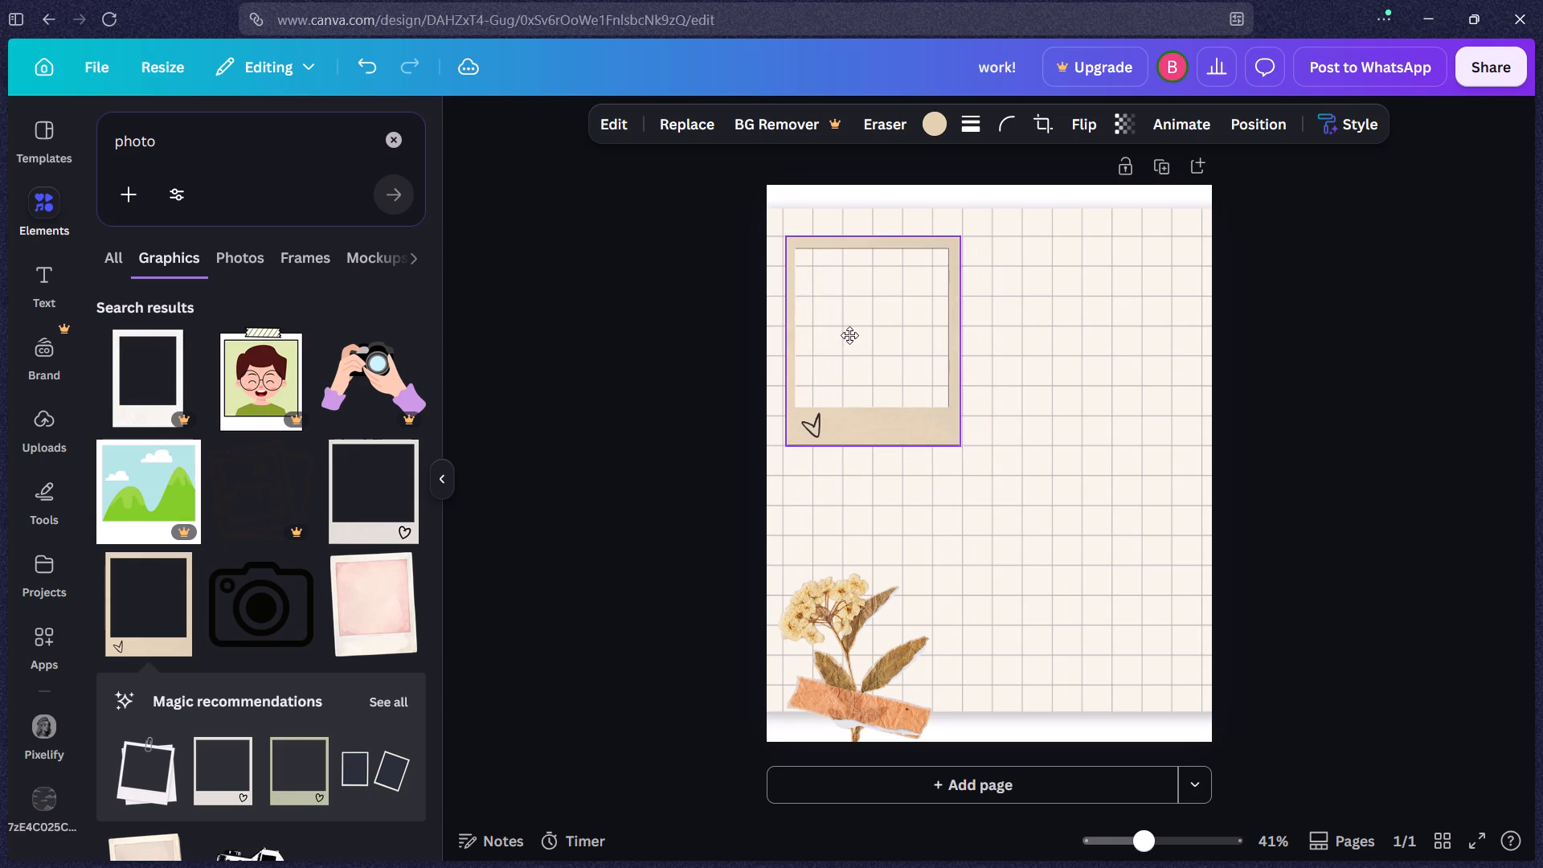
drag(849, 335, 849, 327)
drag(959, 436, 929, 400)
click(877, 326)
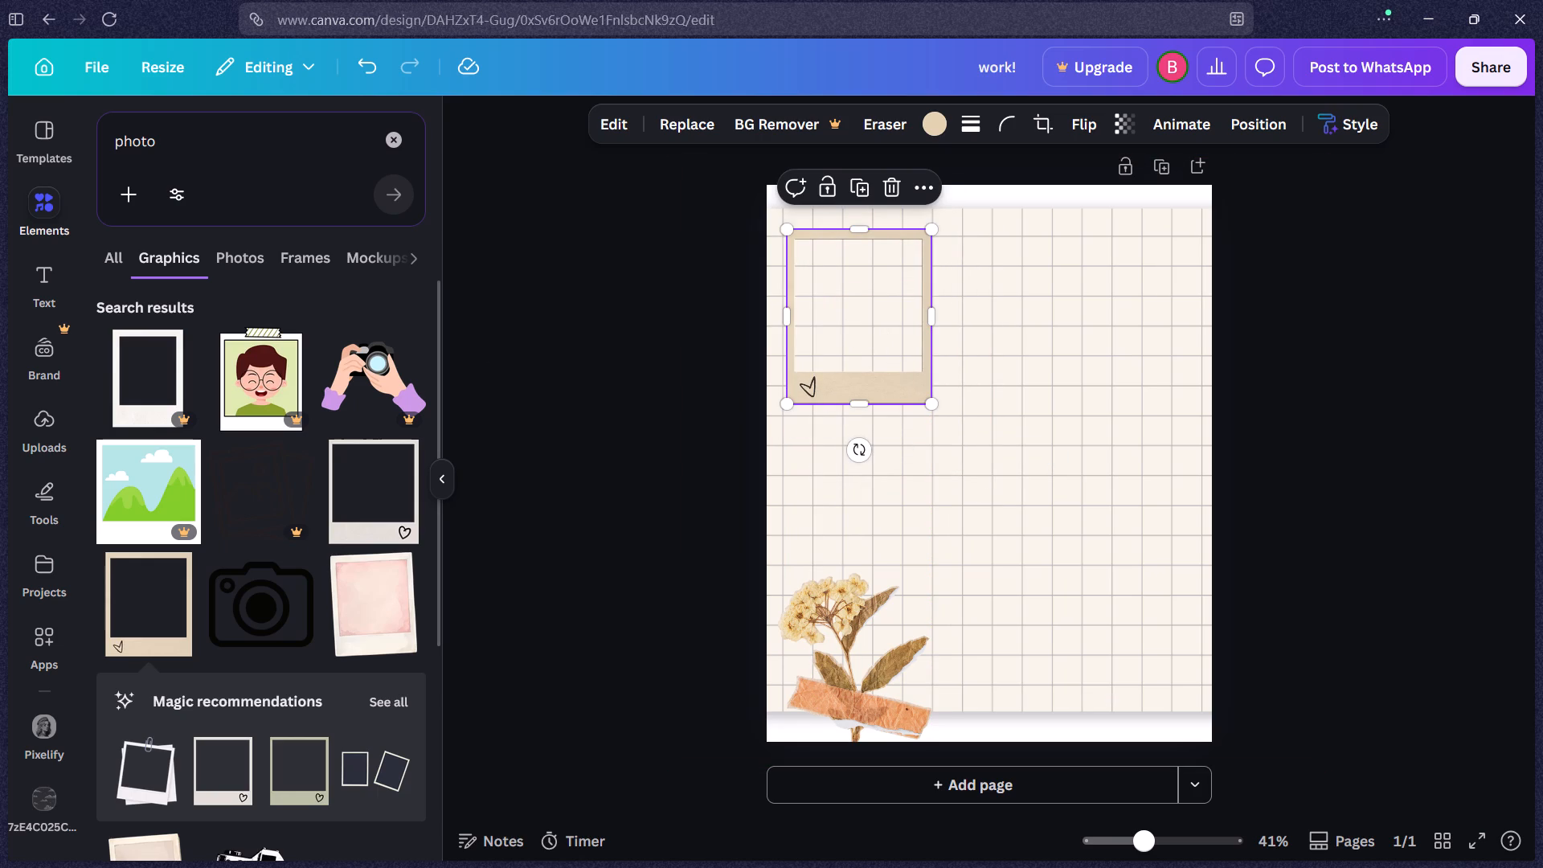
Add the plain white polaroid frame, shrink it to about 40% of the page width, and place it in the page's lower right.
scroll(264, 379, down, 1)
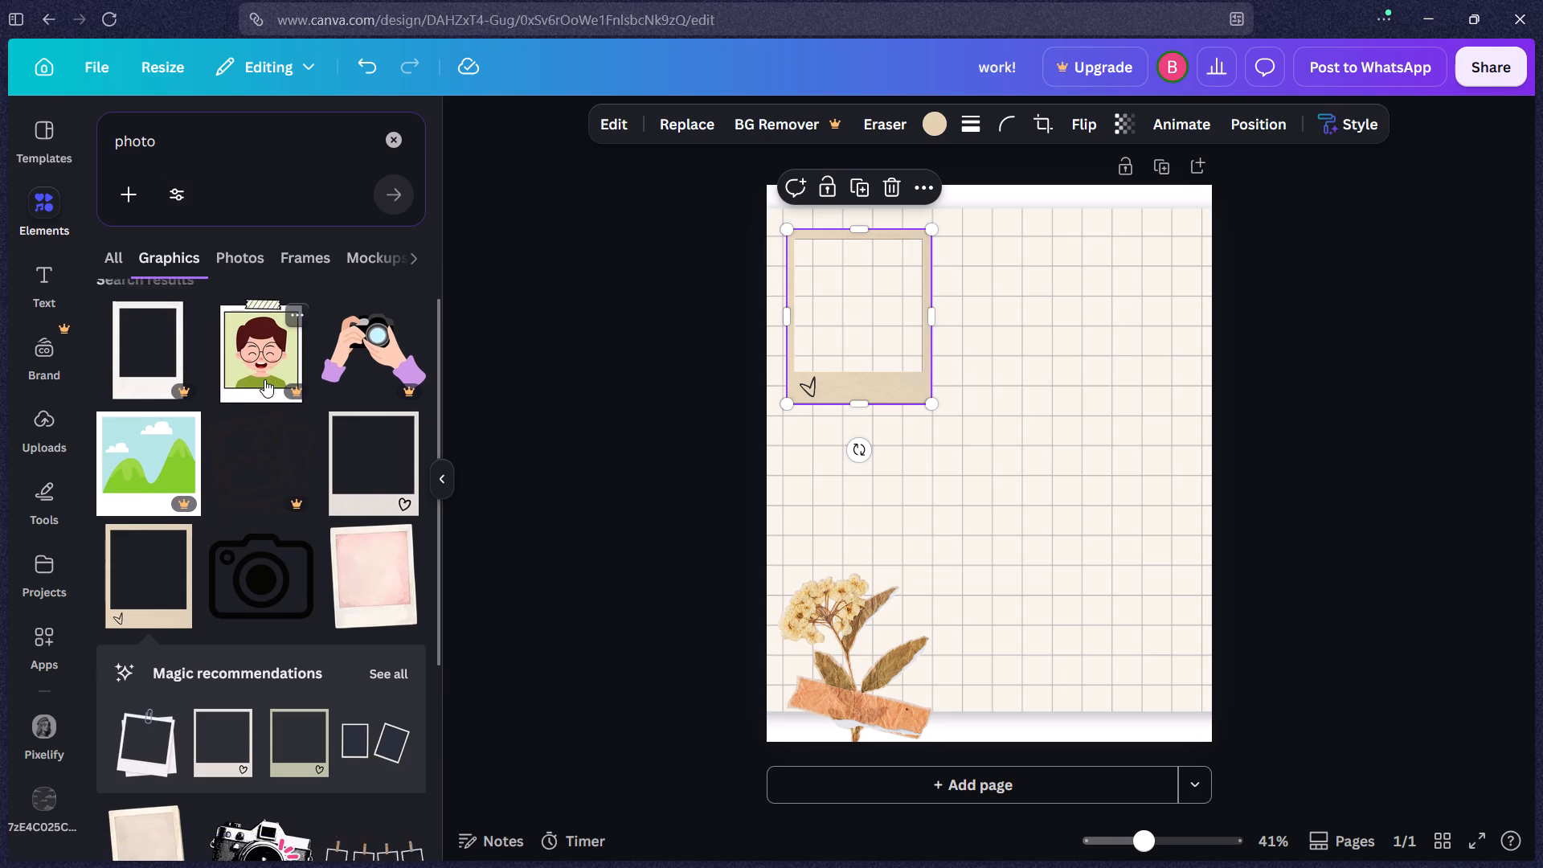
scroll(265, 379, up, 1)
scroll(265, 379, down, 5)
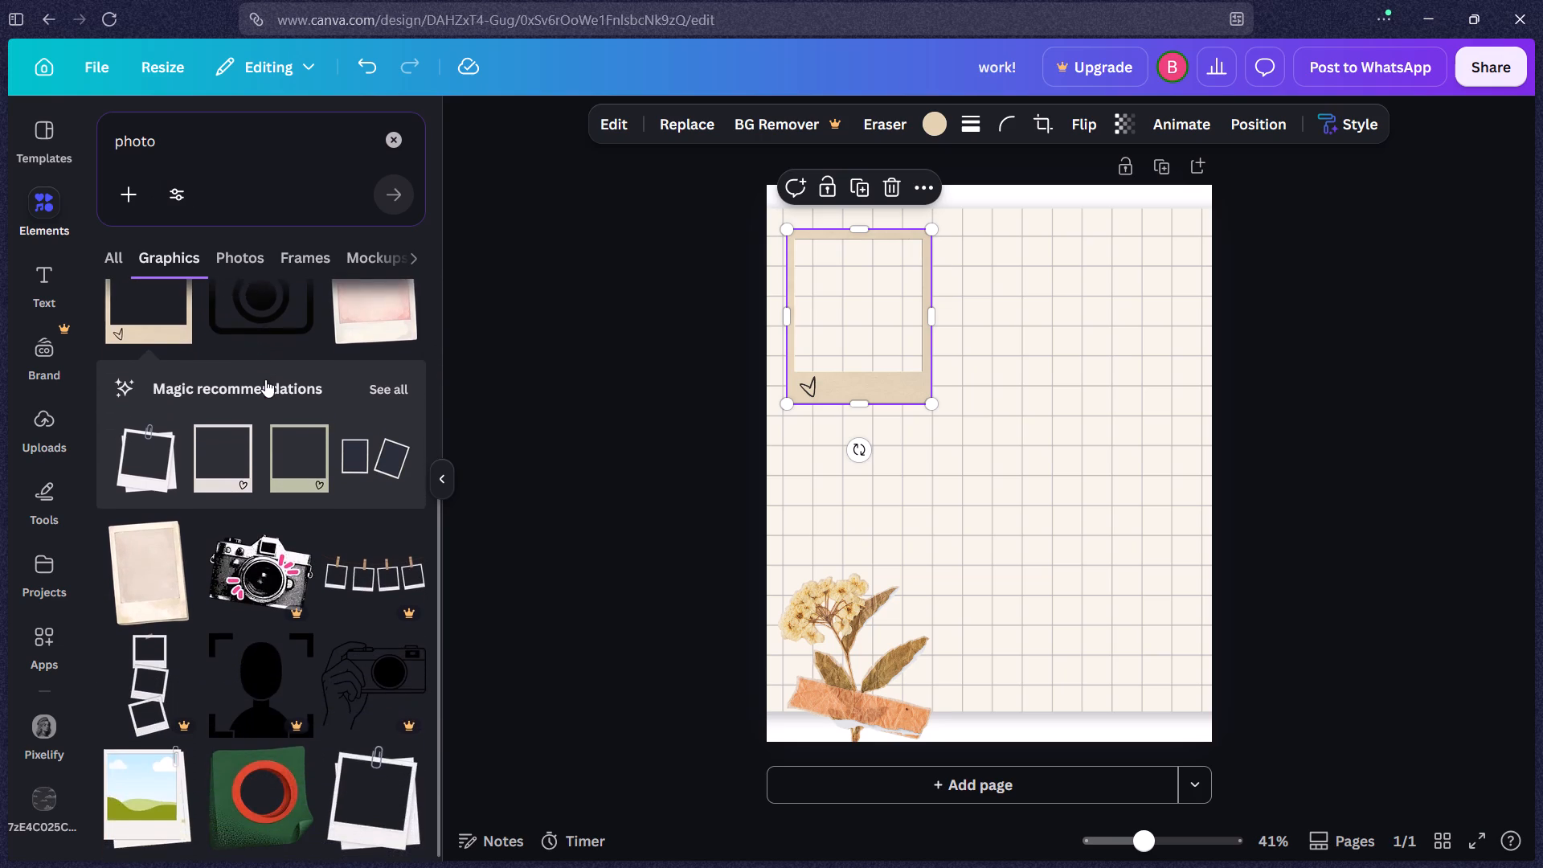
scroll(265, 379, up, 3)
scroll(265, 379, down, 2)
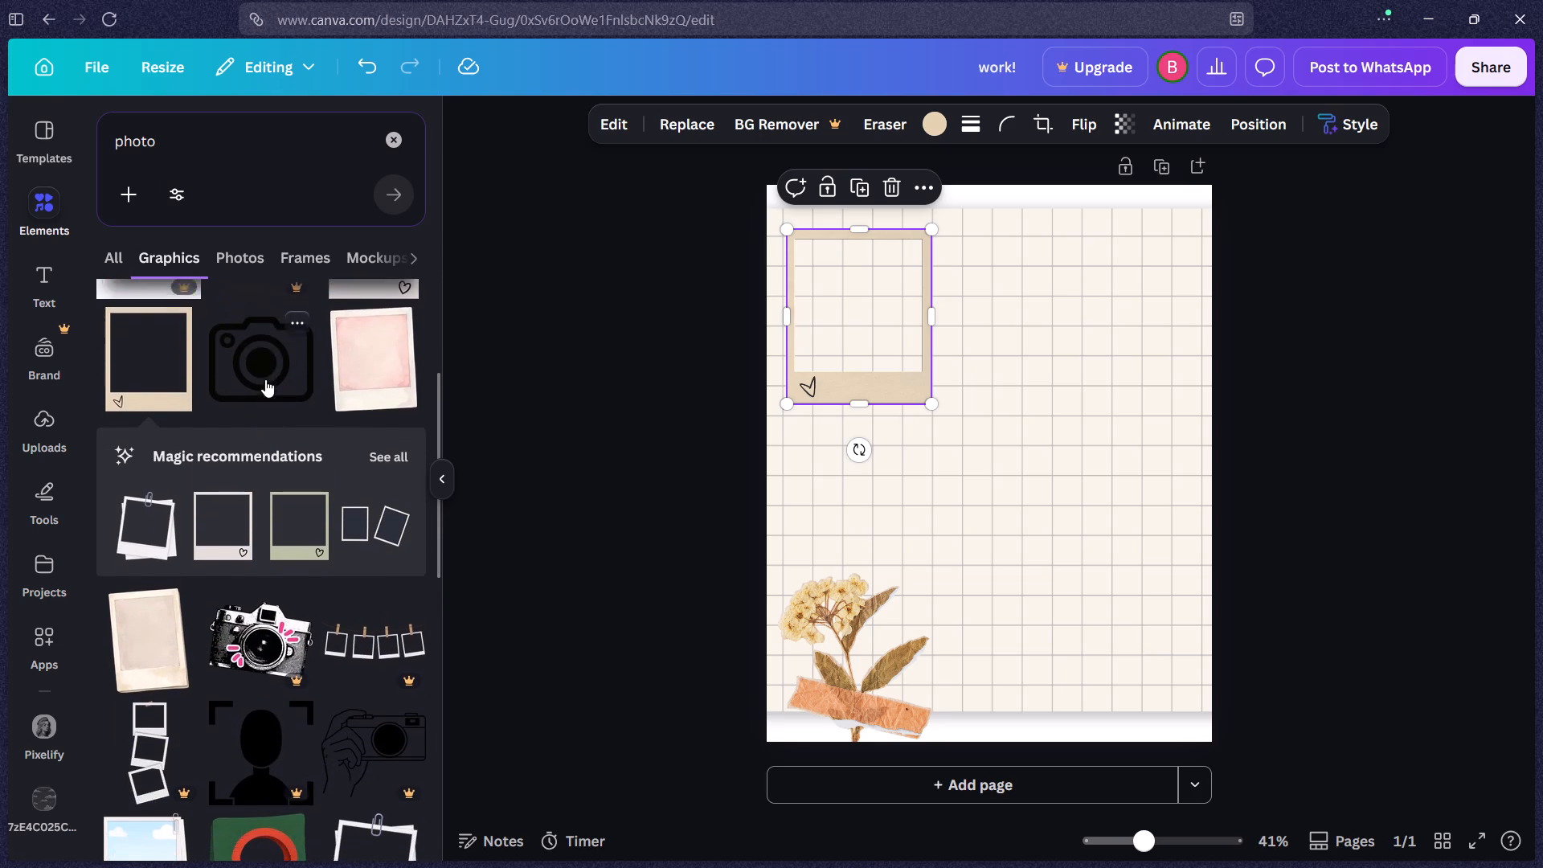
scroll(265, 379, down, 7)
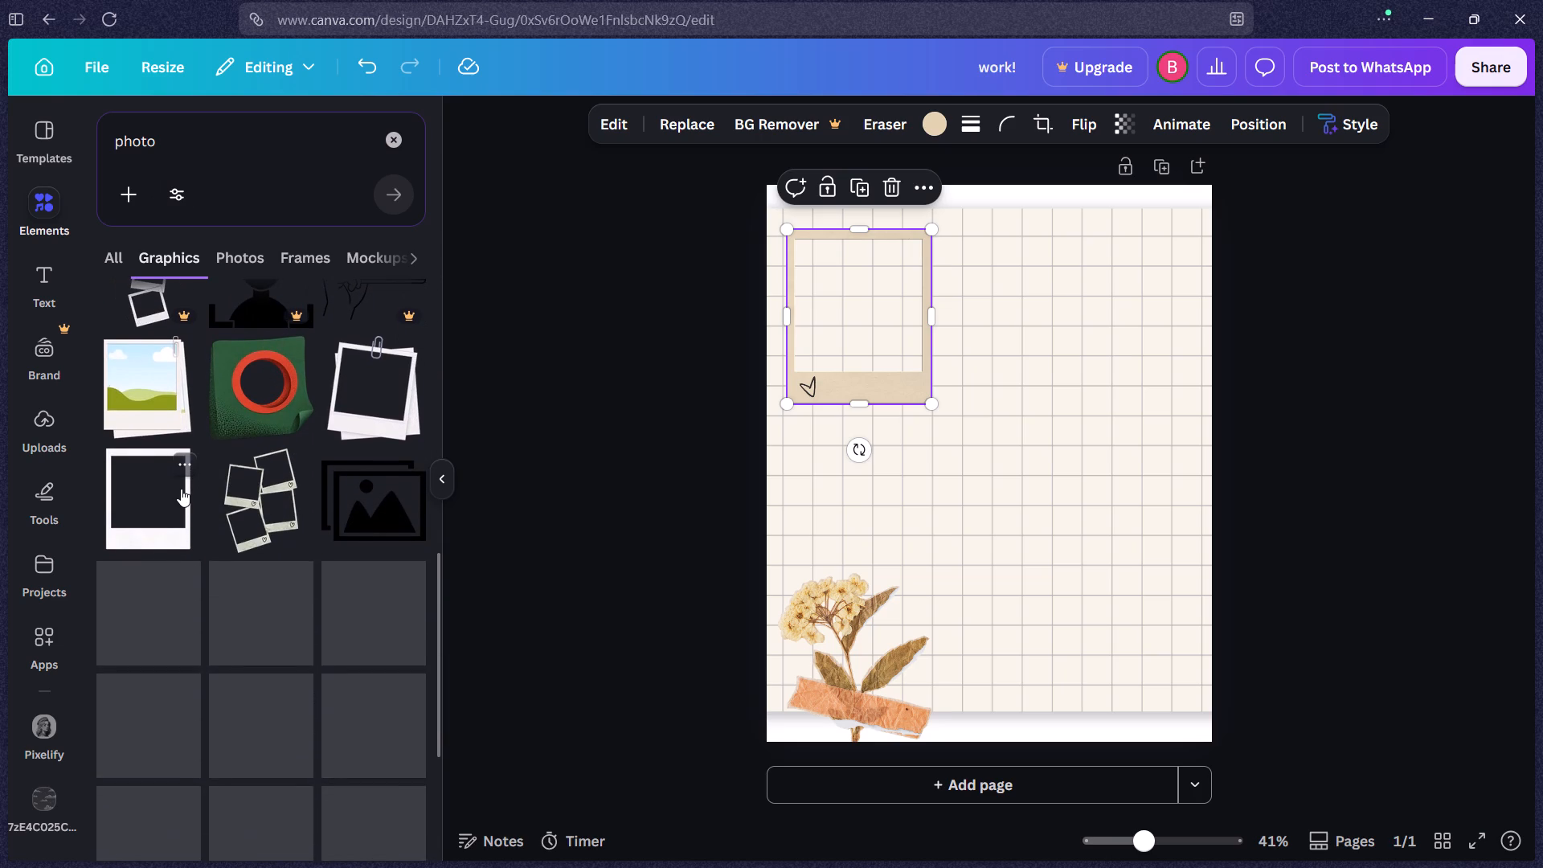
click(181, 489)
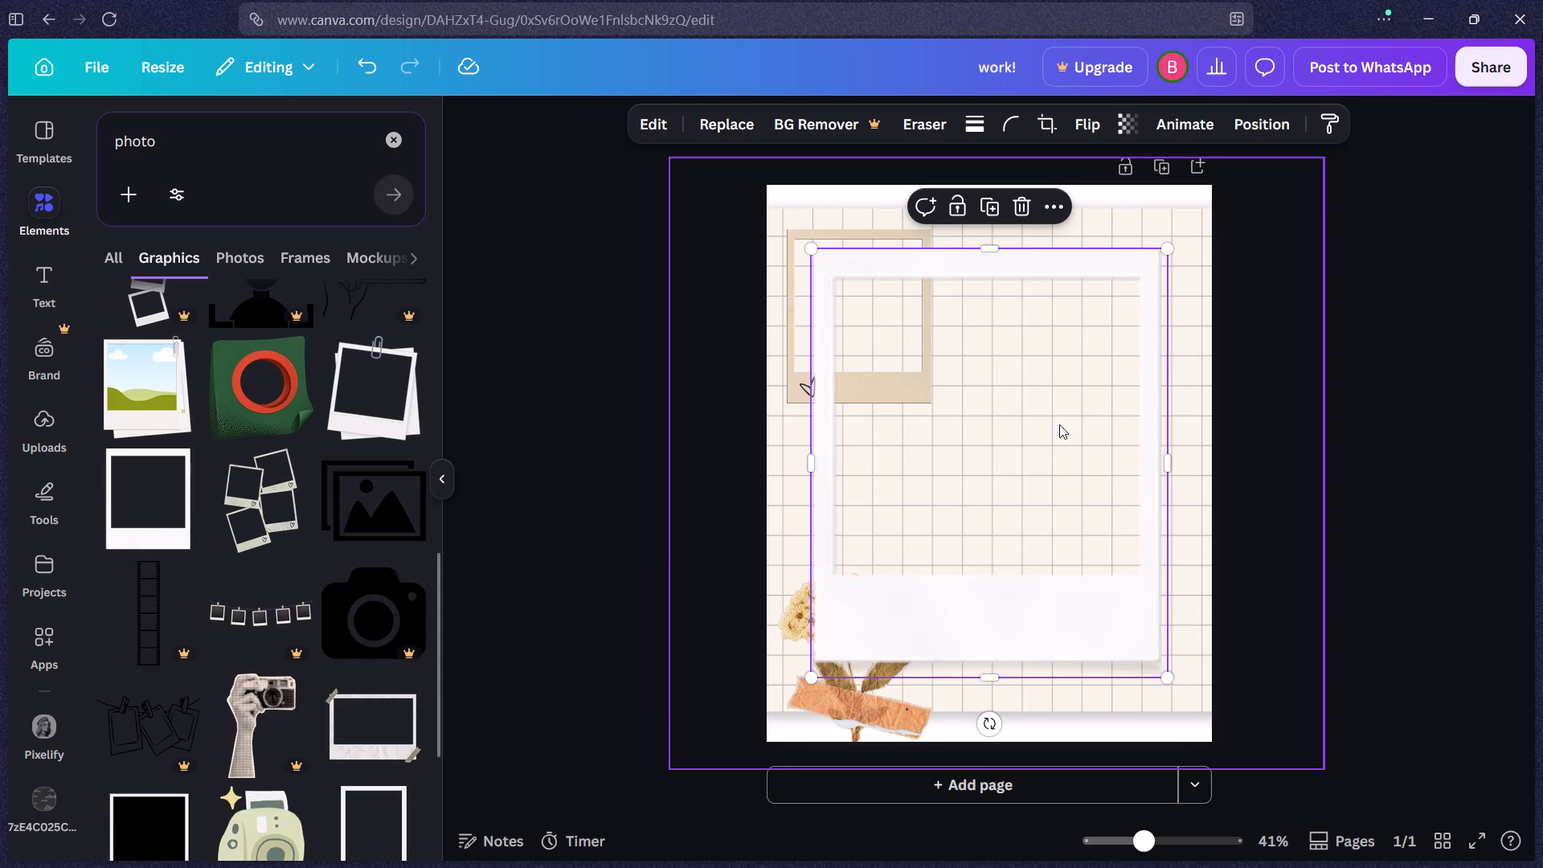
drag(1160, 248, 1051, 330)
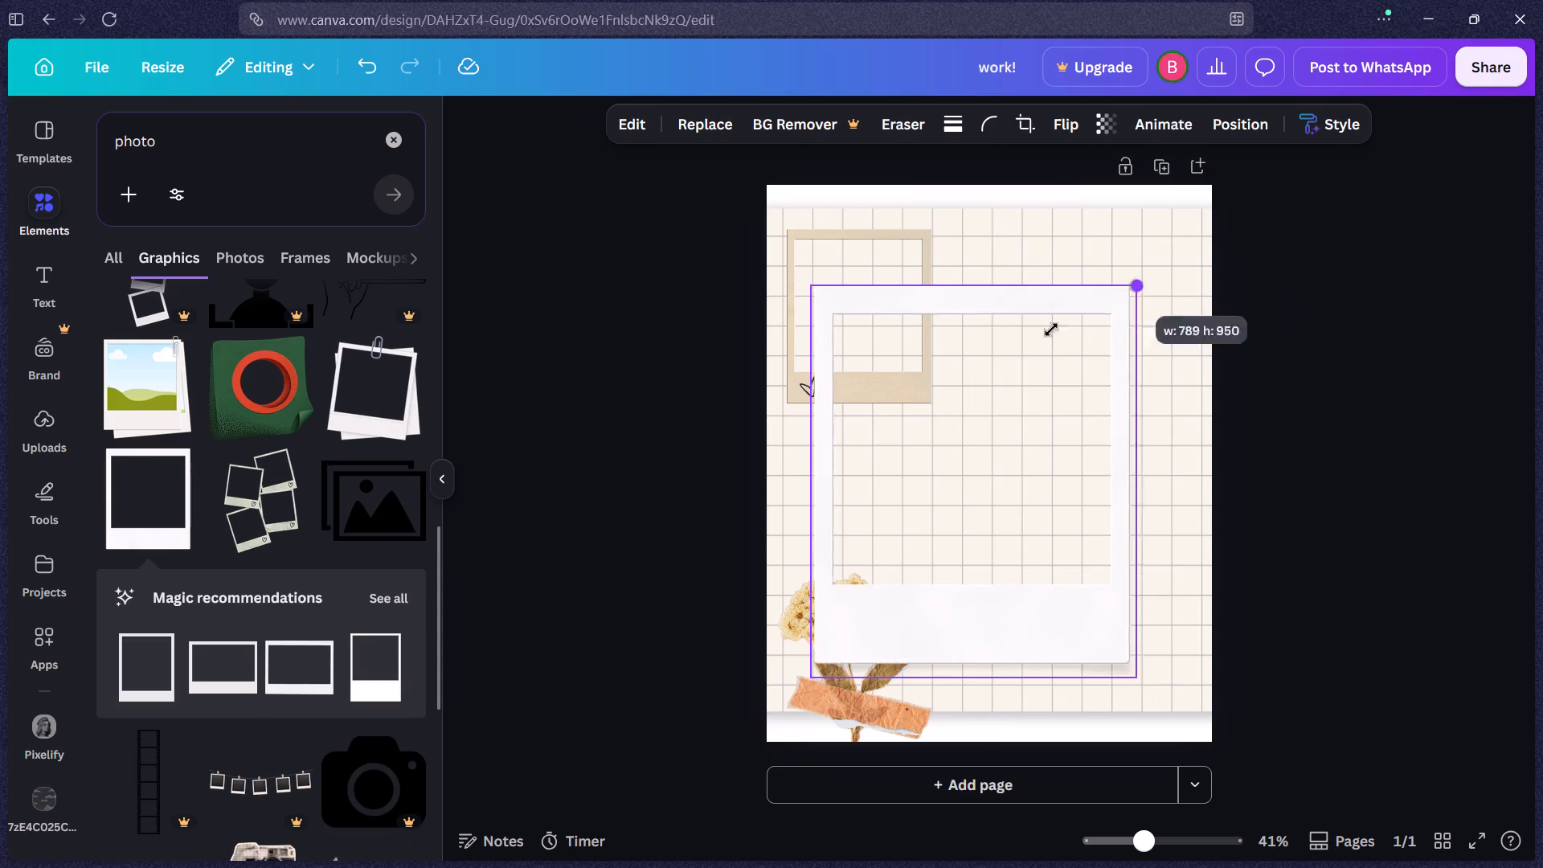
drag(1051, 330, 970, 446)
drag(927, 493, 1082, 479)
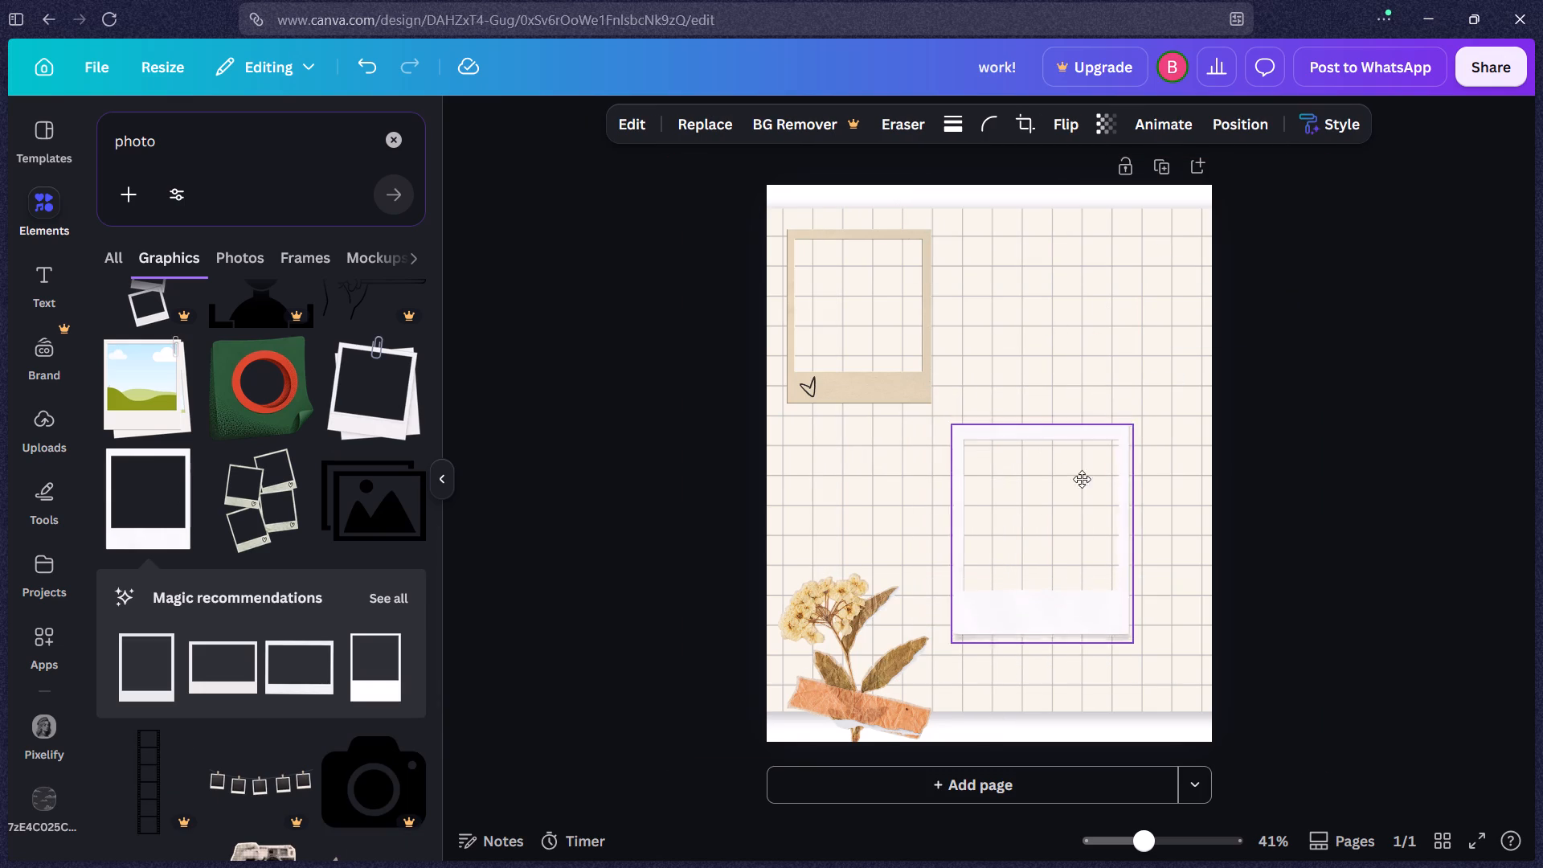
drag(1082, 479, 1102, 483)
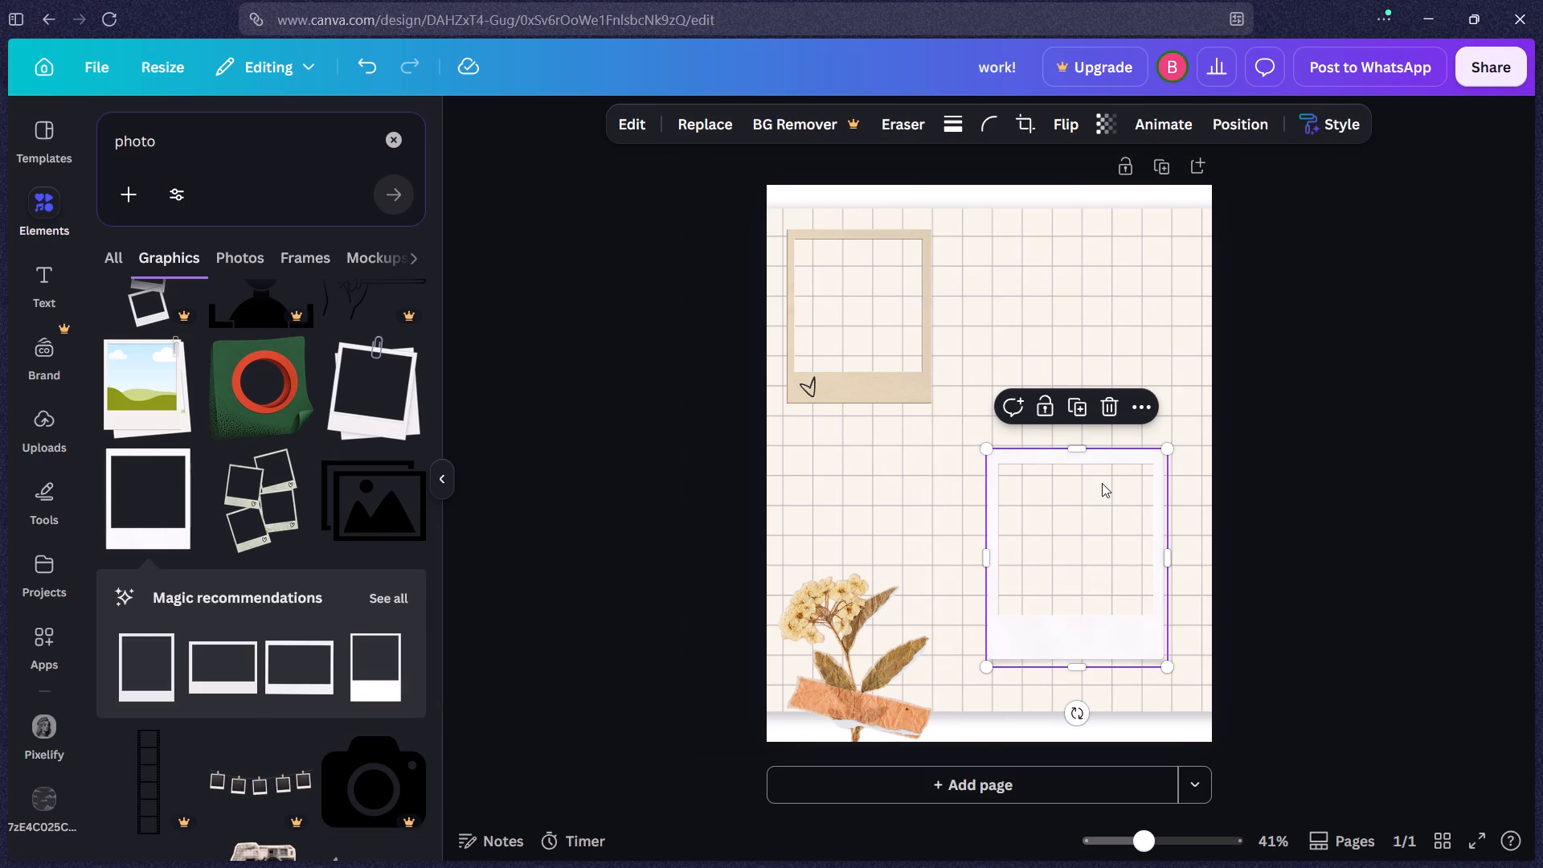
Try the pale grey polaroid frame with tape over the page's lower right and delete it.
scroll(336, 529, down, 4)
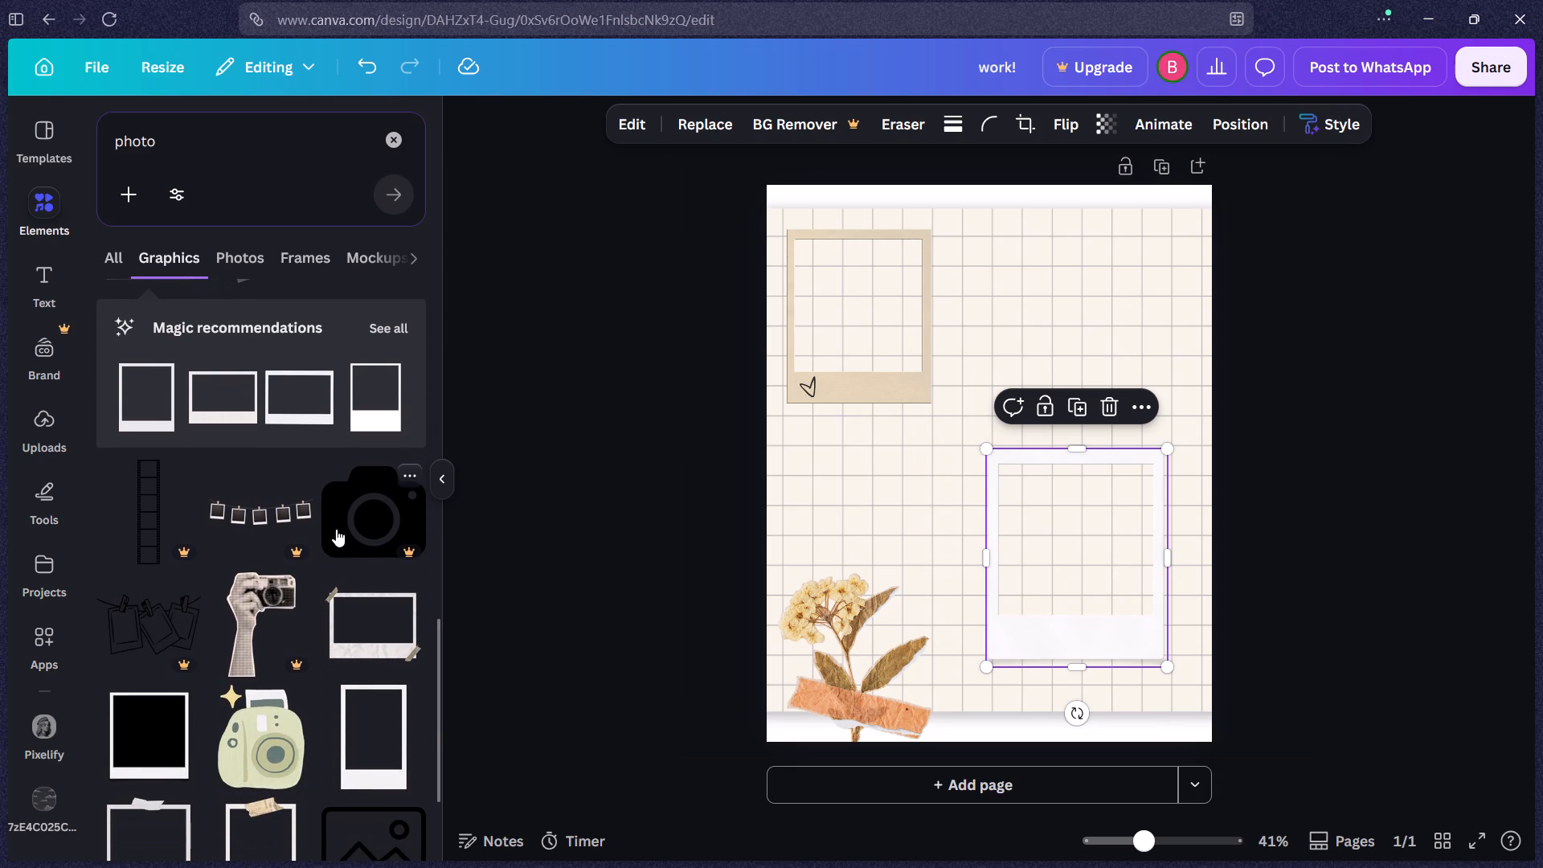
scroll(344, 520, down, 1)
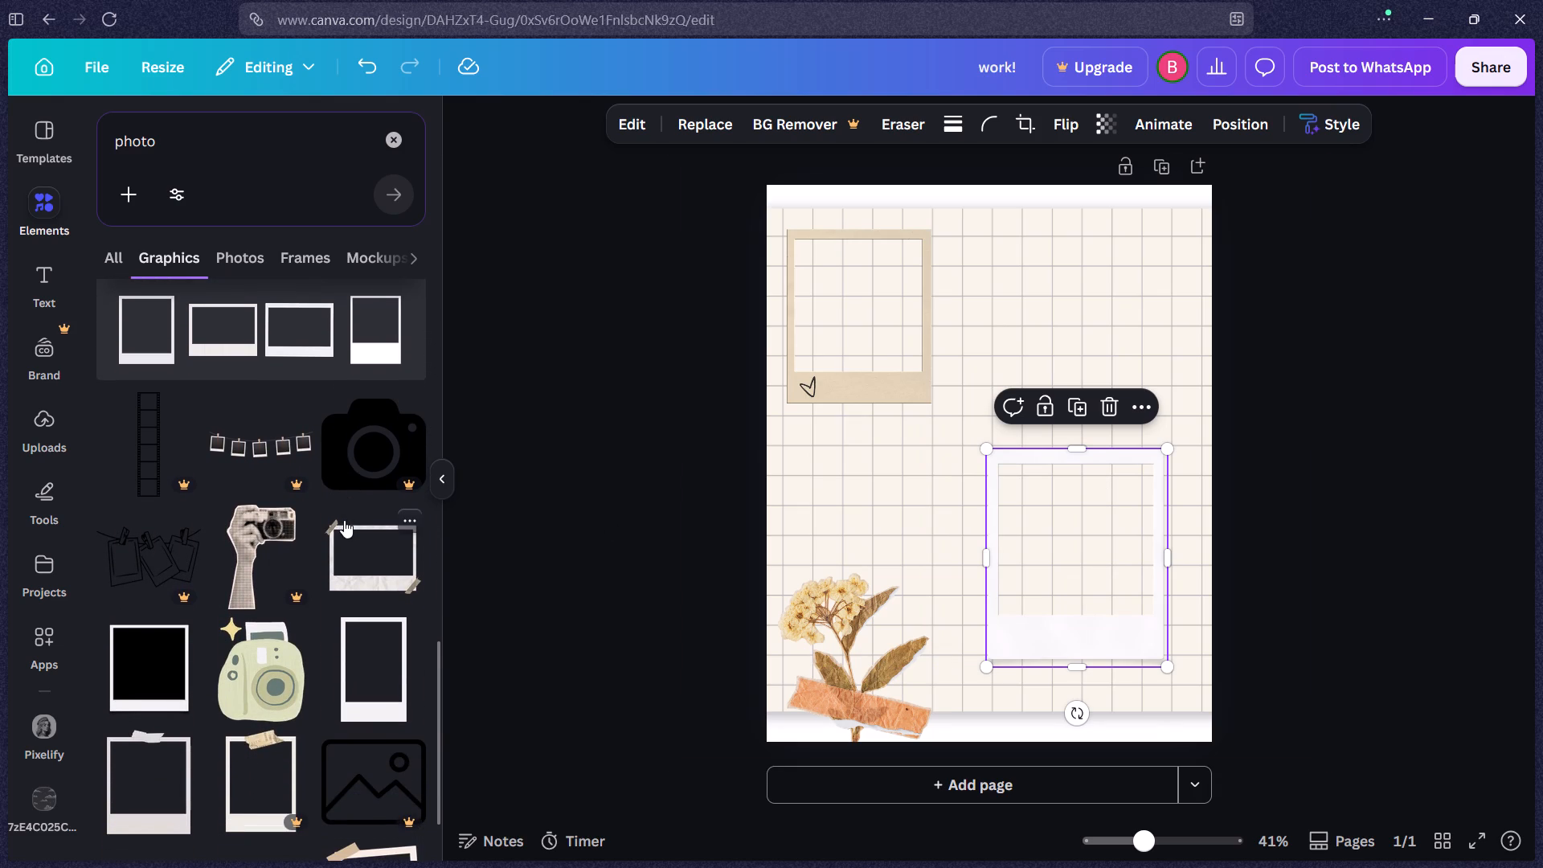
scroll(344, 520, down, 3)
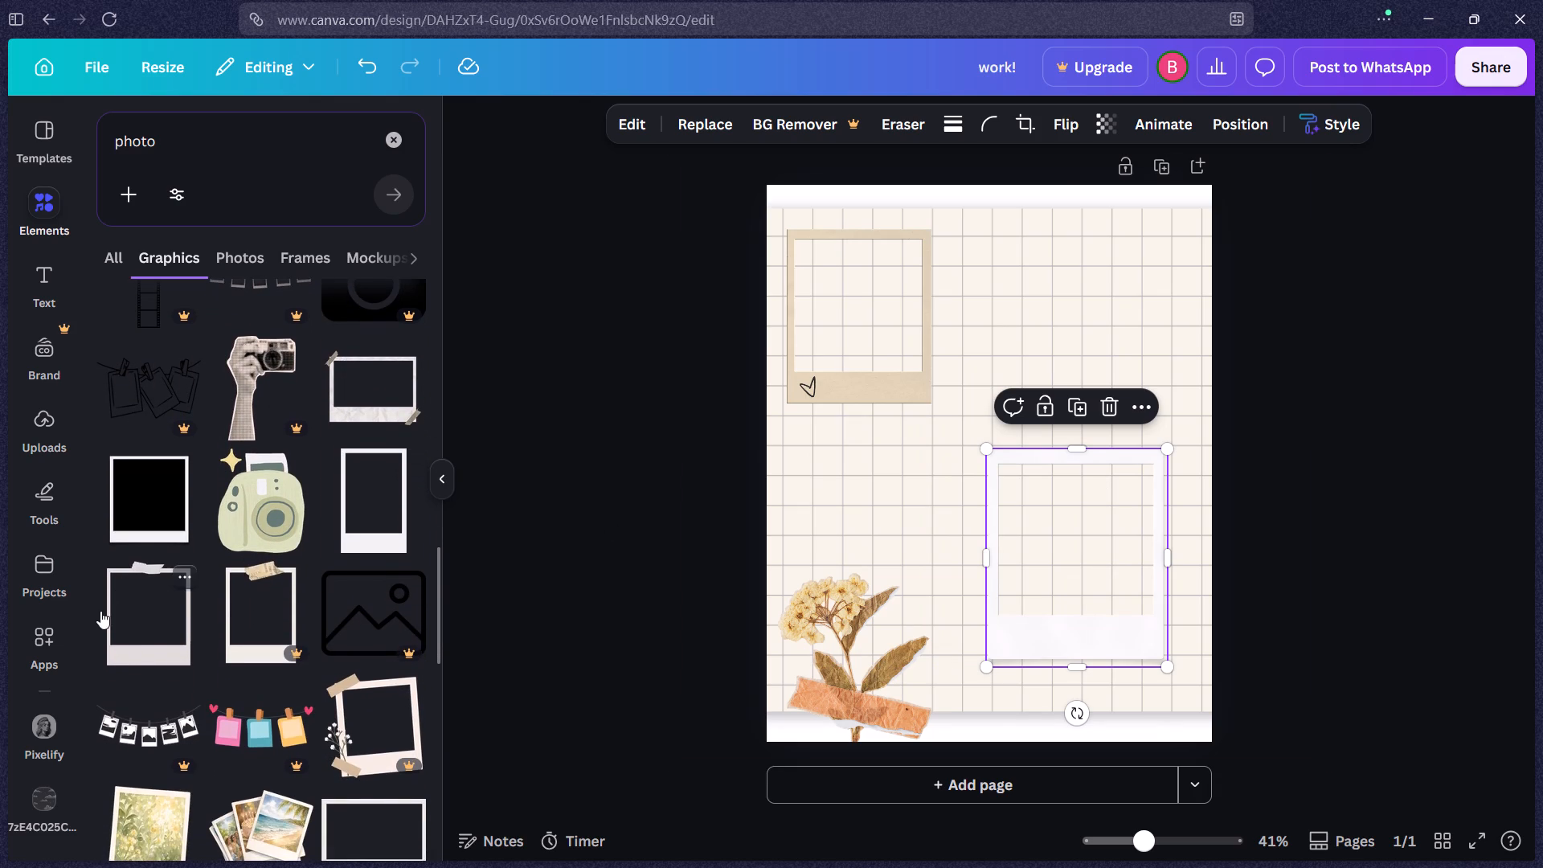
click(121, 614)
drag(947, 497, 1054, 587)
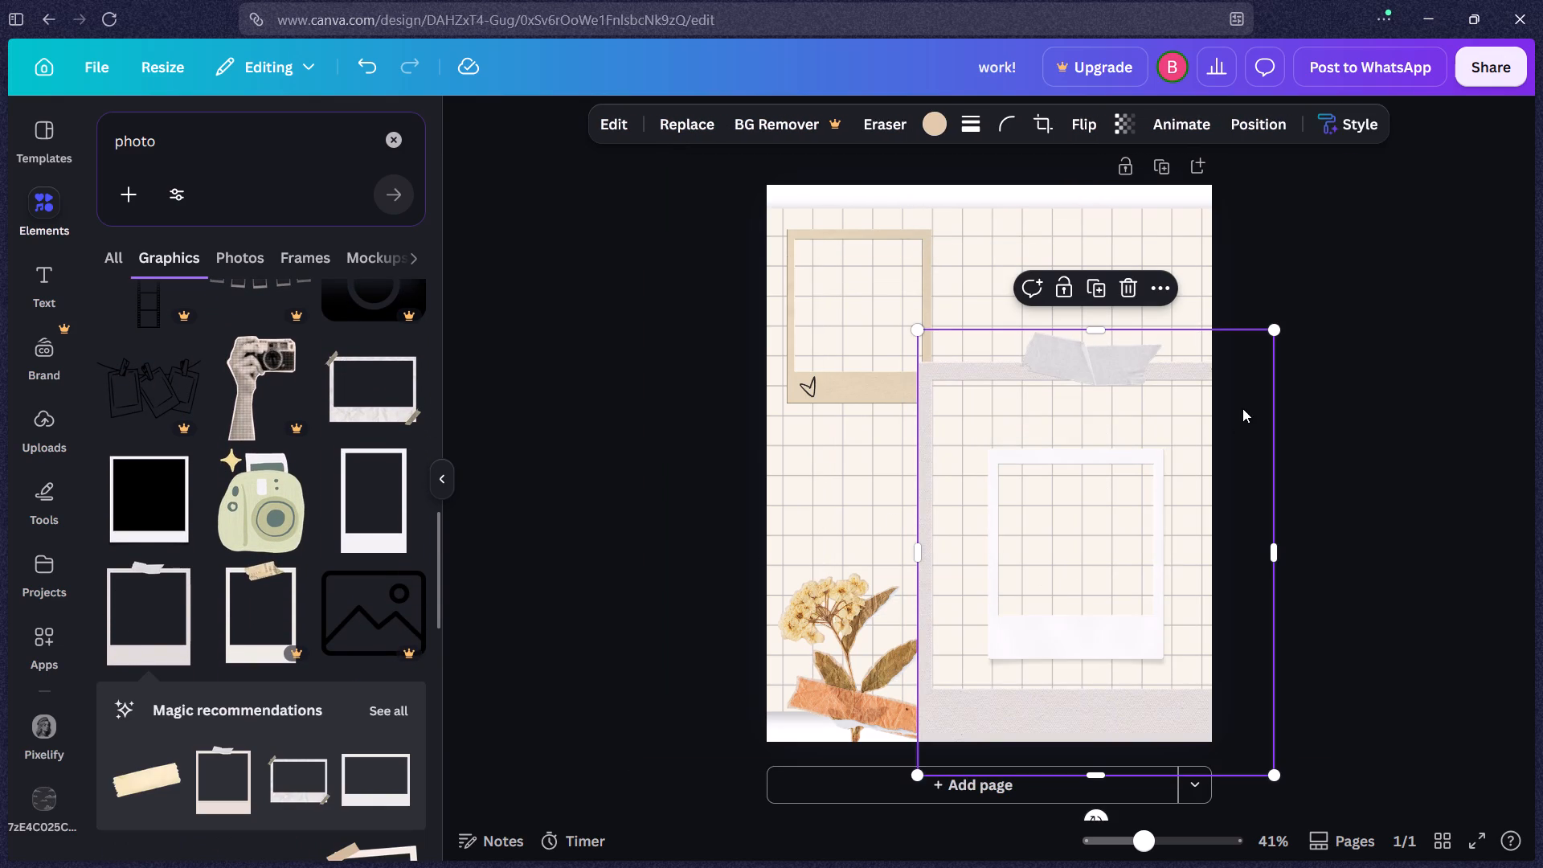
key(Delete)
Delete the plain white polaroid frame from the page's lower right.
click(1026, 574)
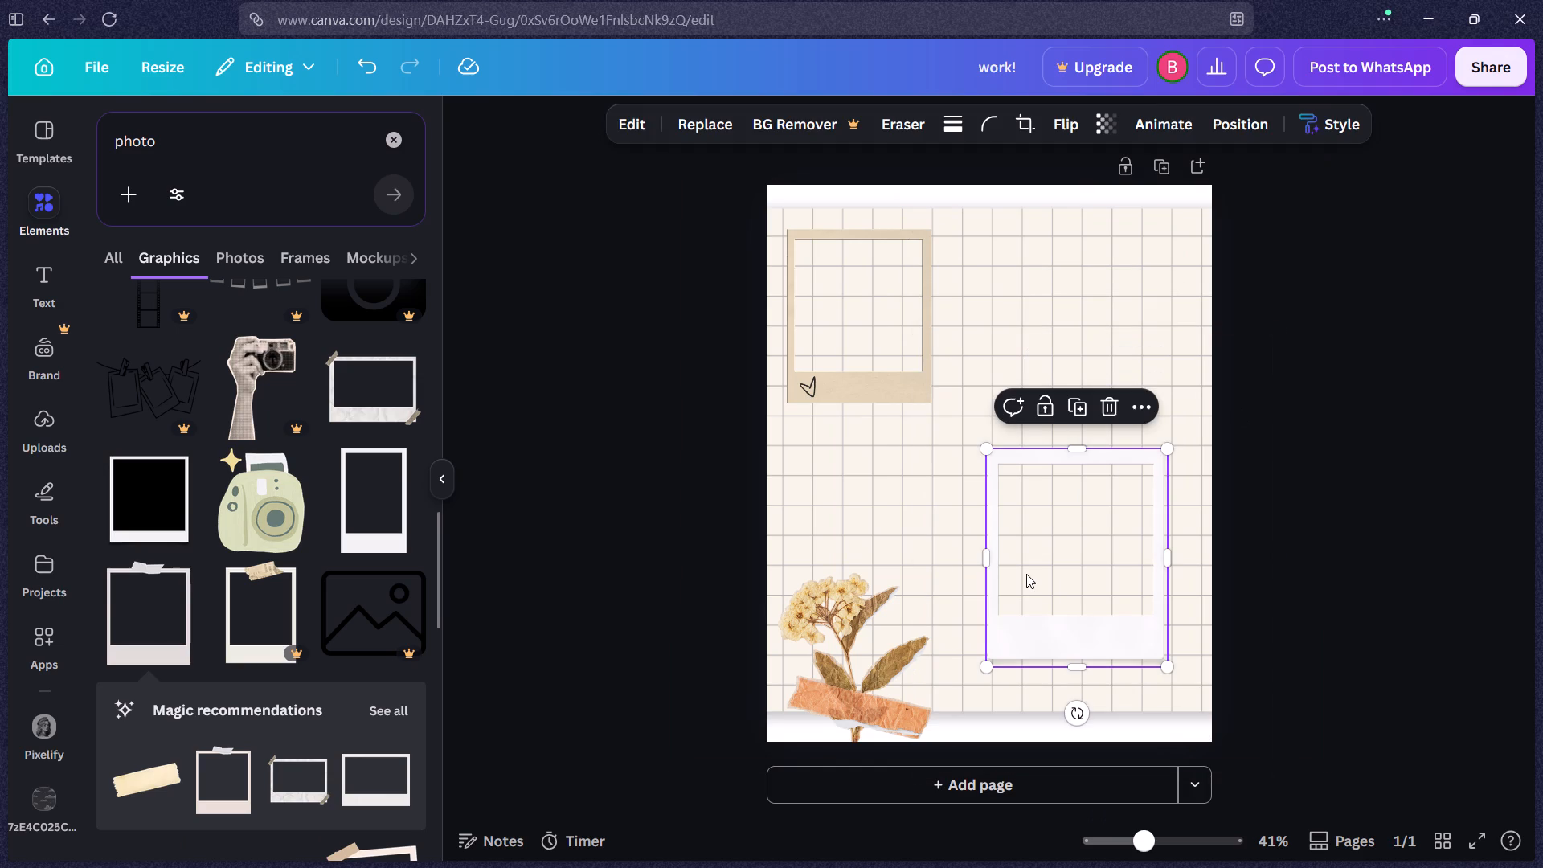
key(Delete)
Add the taped pale grey polaroid frame, shrink it to just under half the page width, and place it in the page's lower right.
click(177, 614)
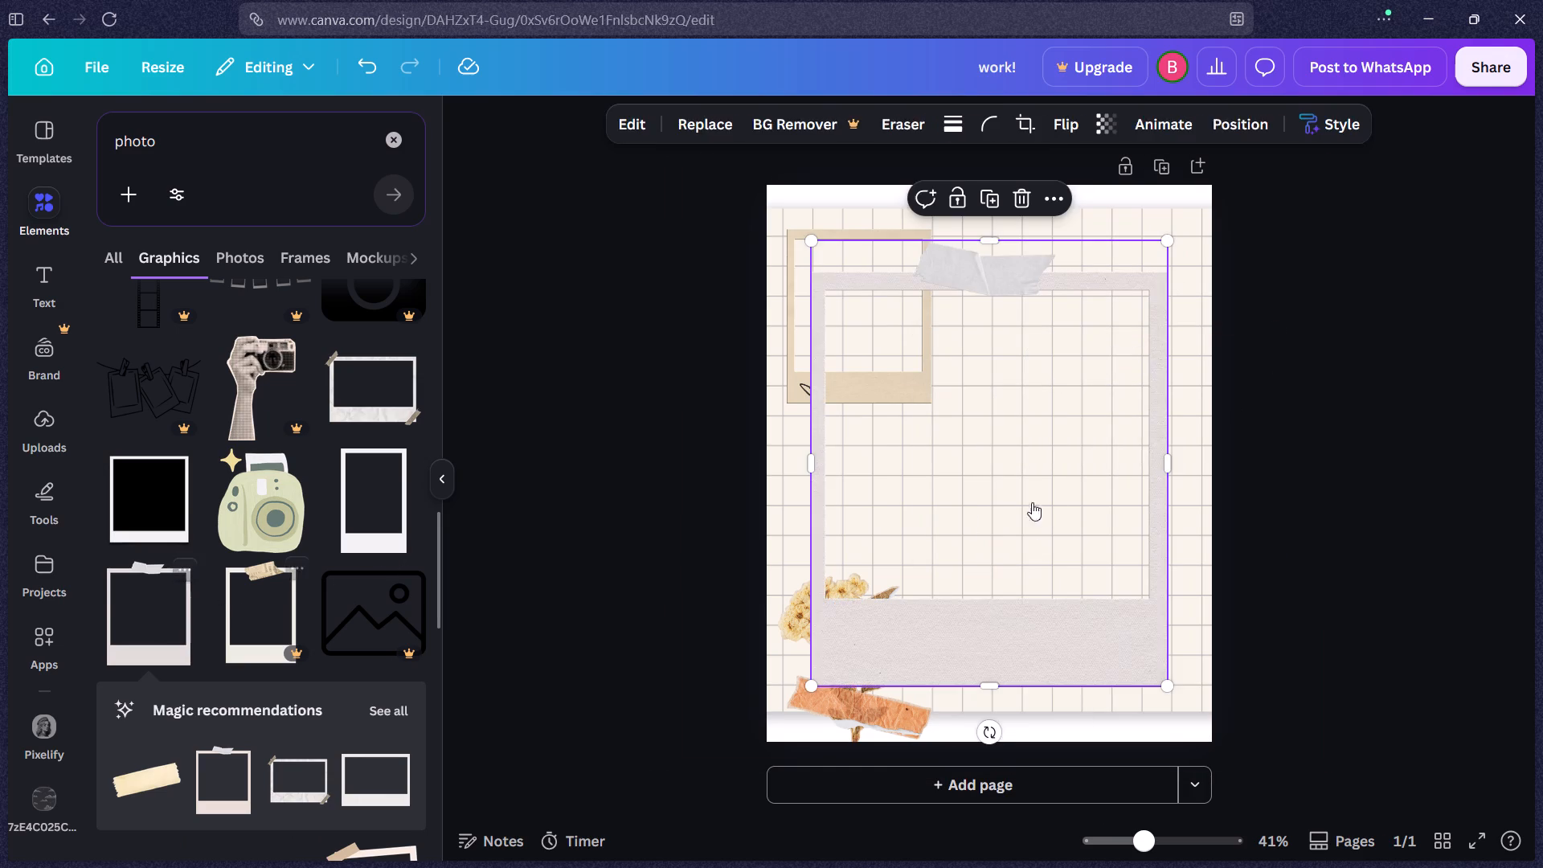
drag(1059, 494, 1118, 507)
drag(1229, 251, 1121, 477)
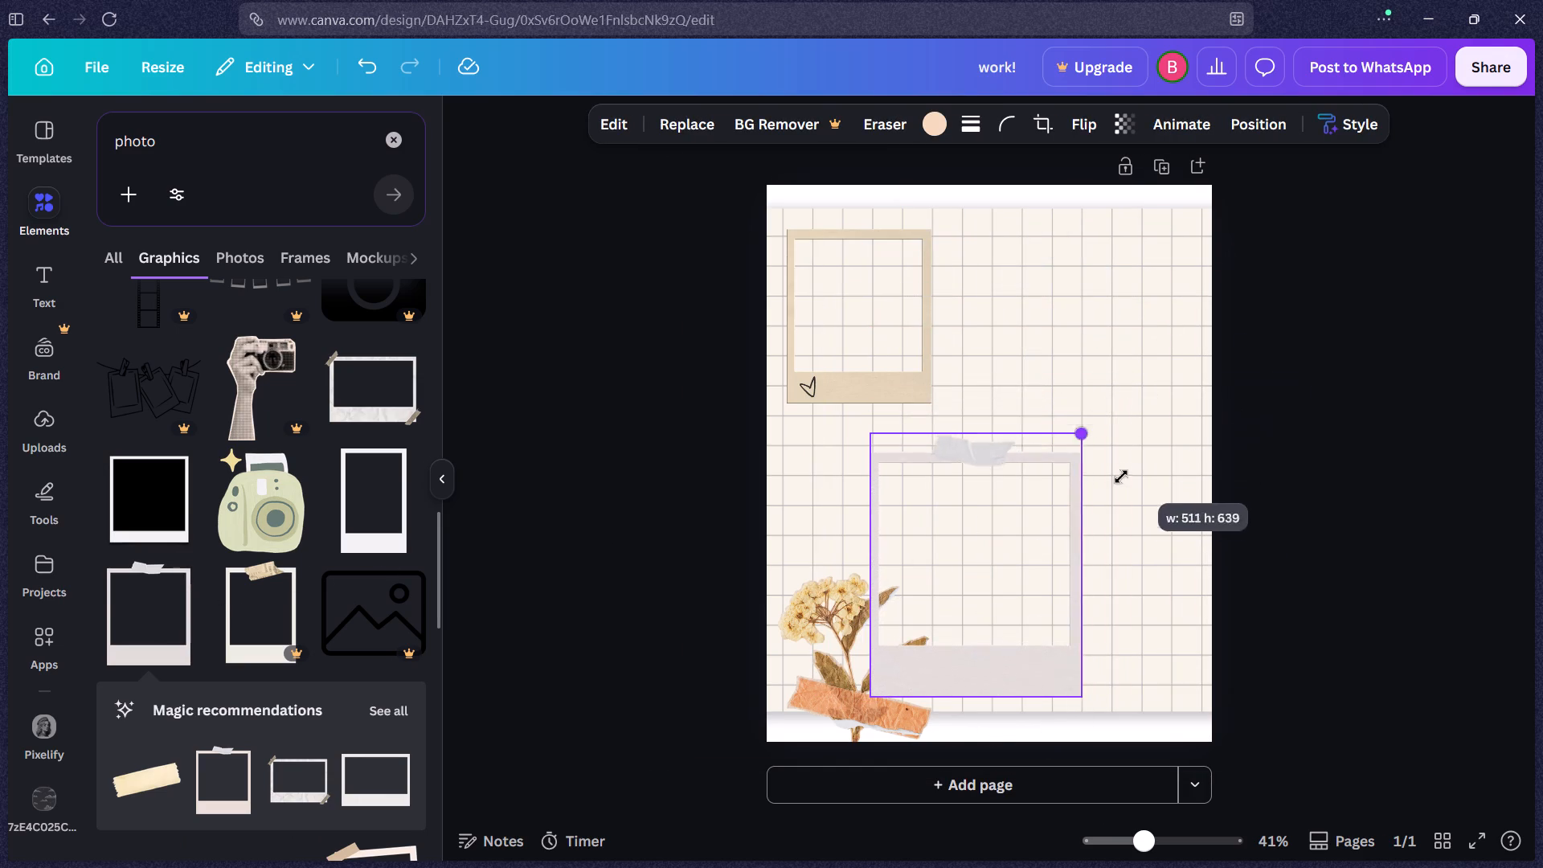
drag(1121, 477, 1119, 481)
drag(1029, 582, 1142, 551)
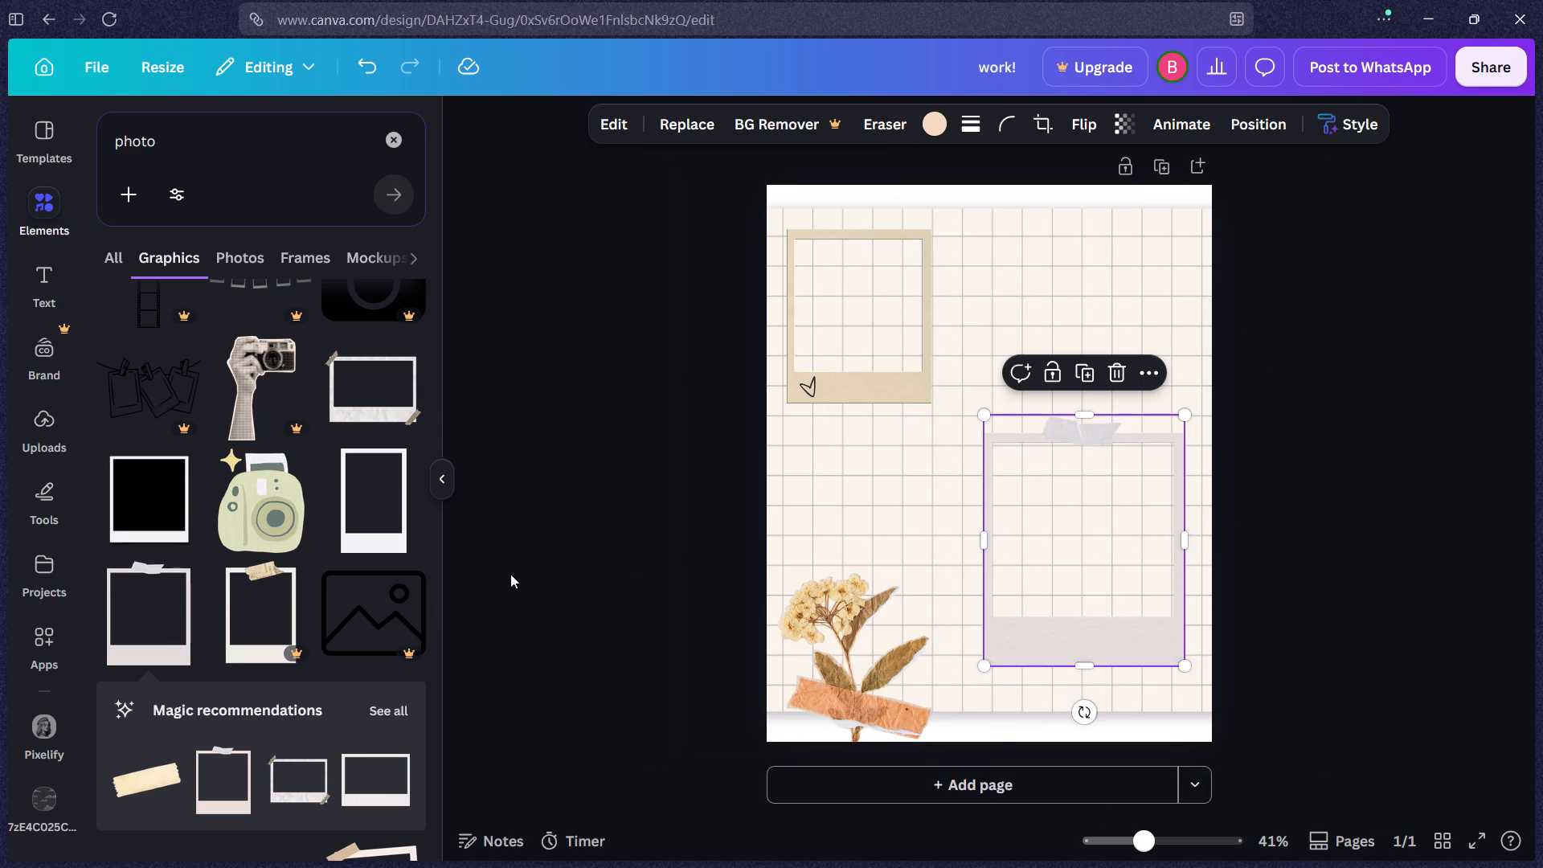
Add the recommended cream tape strip, shrink it to about half the page width, and place it above the taped grey frame.
scroll(321, 603, down, 1)
click(169, 710)
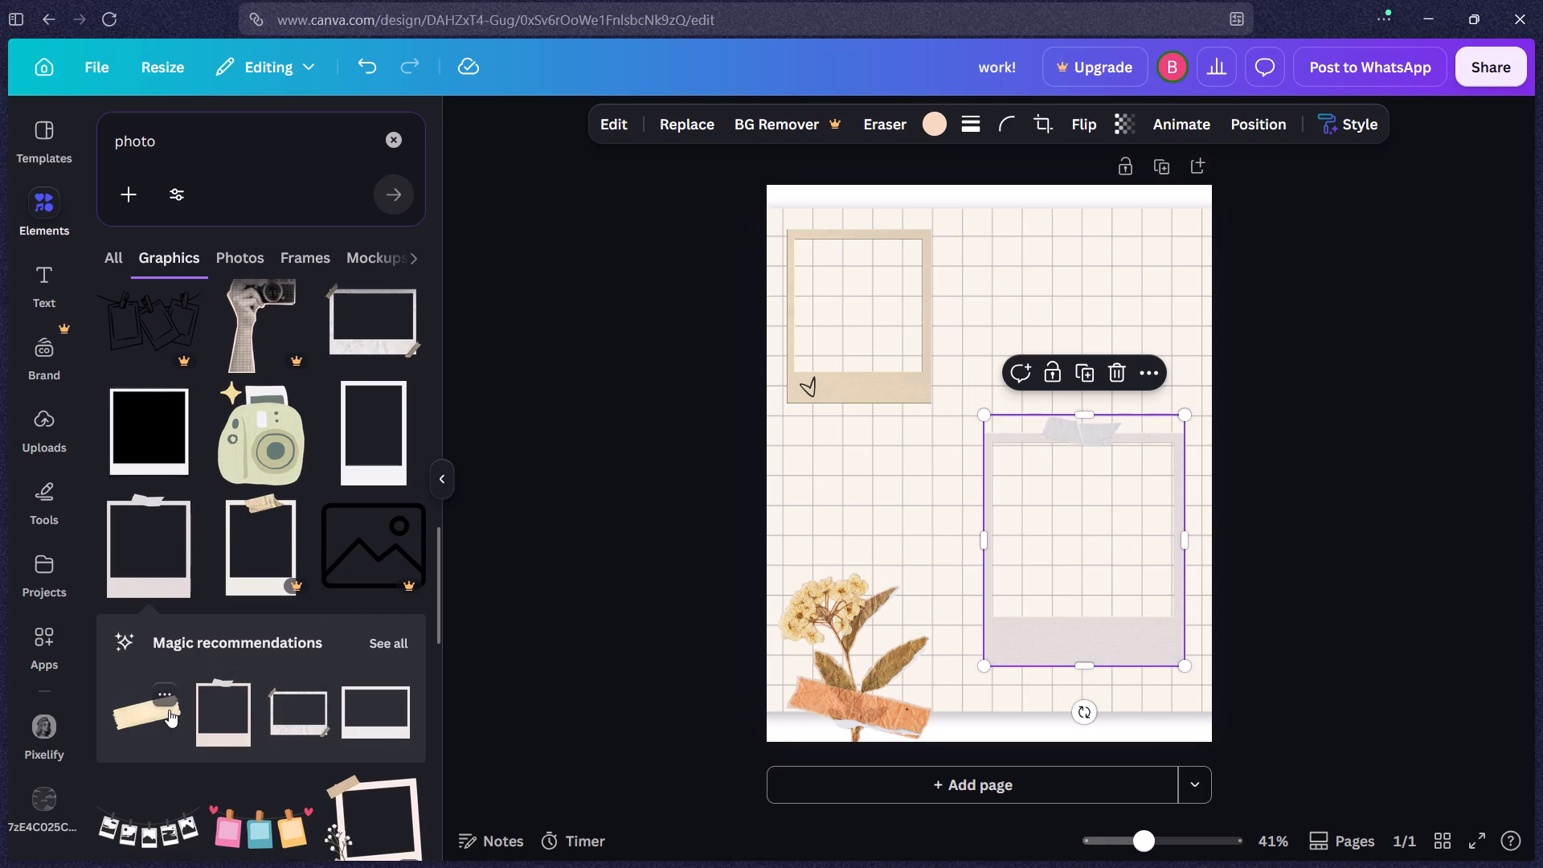
drag(941, 488, 988, 386)
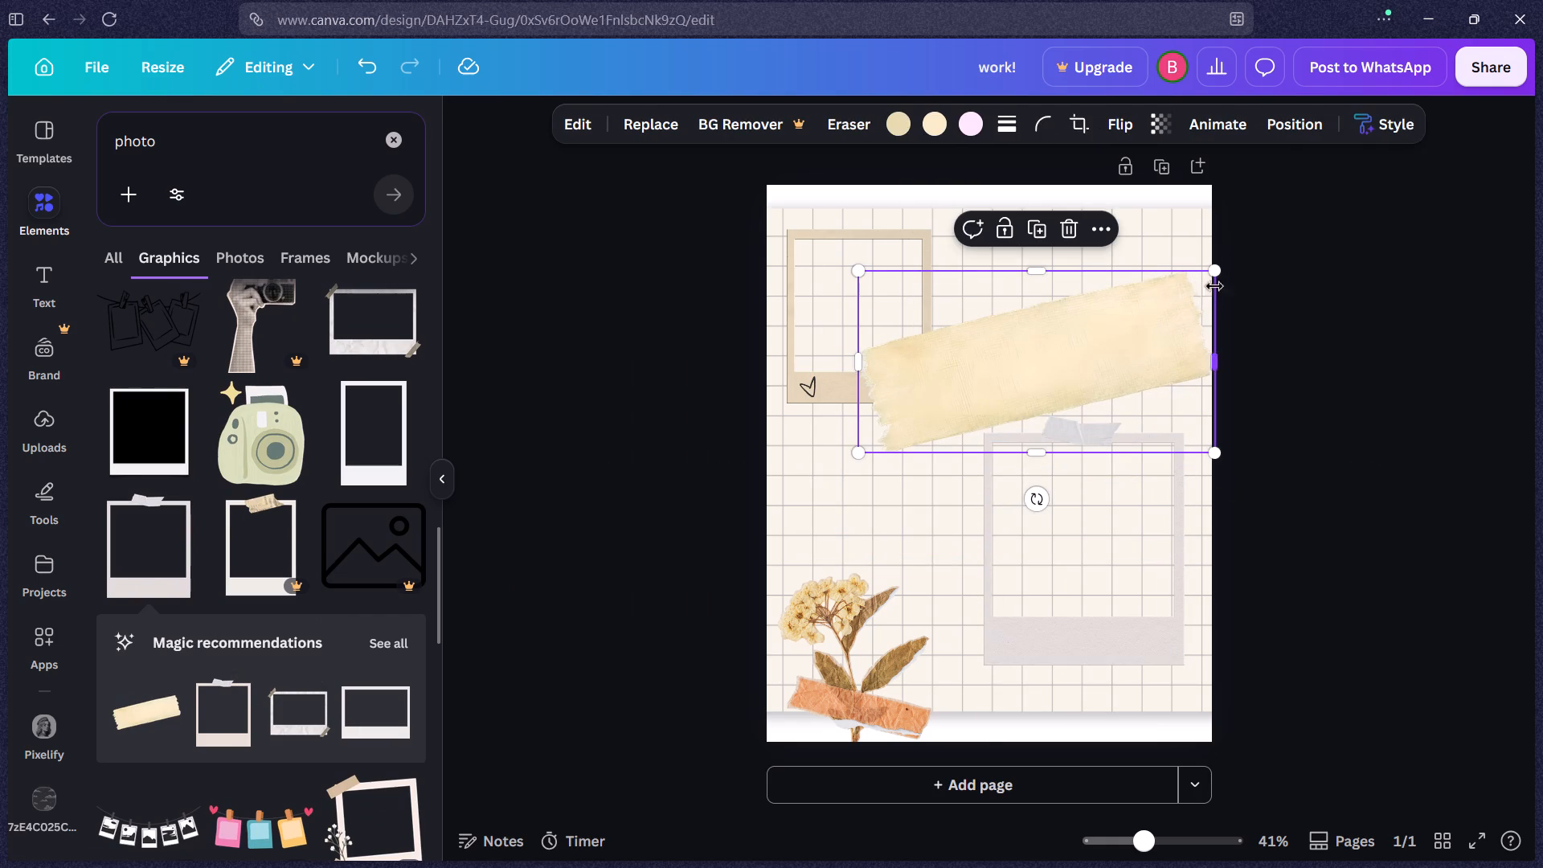
drag(1217, 275, 1115, 349)
drag(1019, 387, 1096, 333)
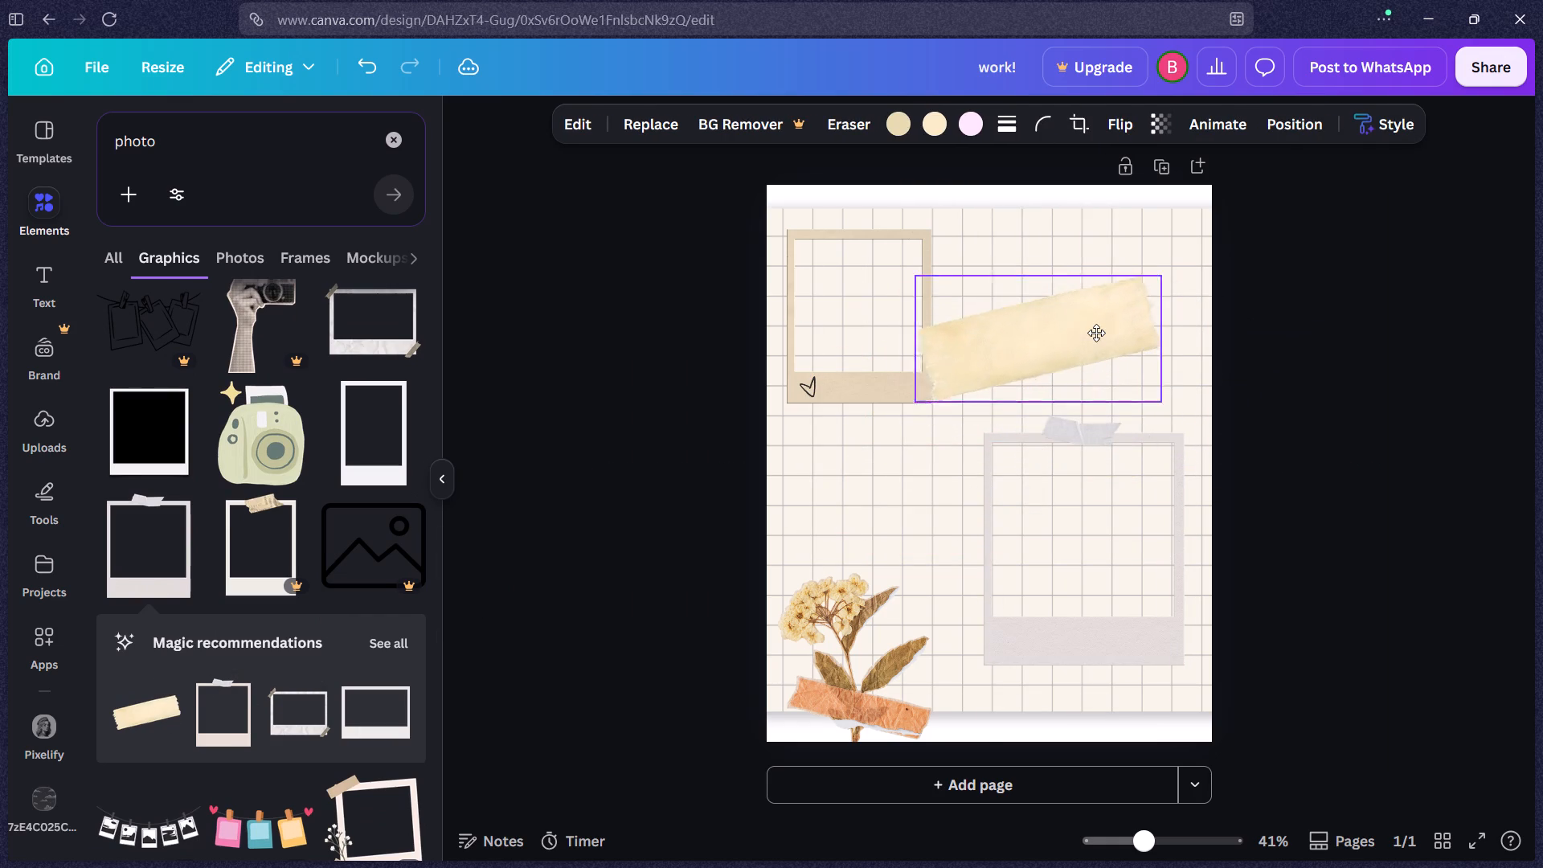
drag(1096, 333, 1098, 333)
drag(1185, 272, 1160, 298)
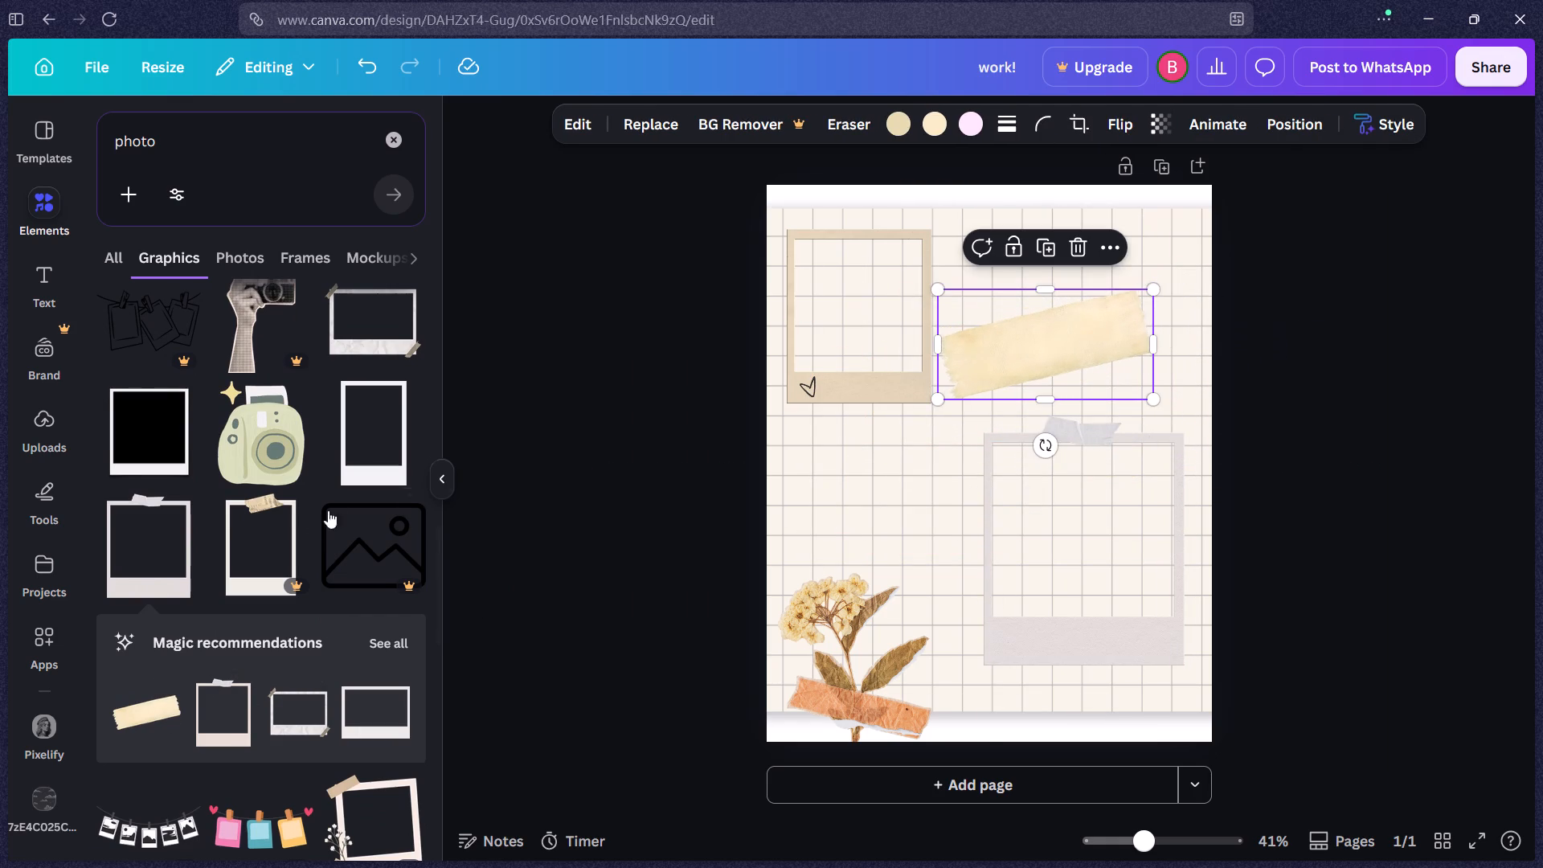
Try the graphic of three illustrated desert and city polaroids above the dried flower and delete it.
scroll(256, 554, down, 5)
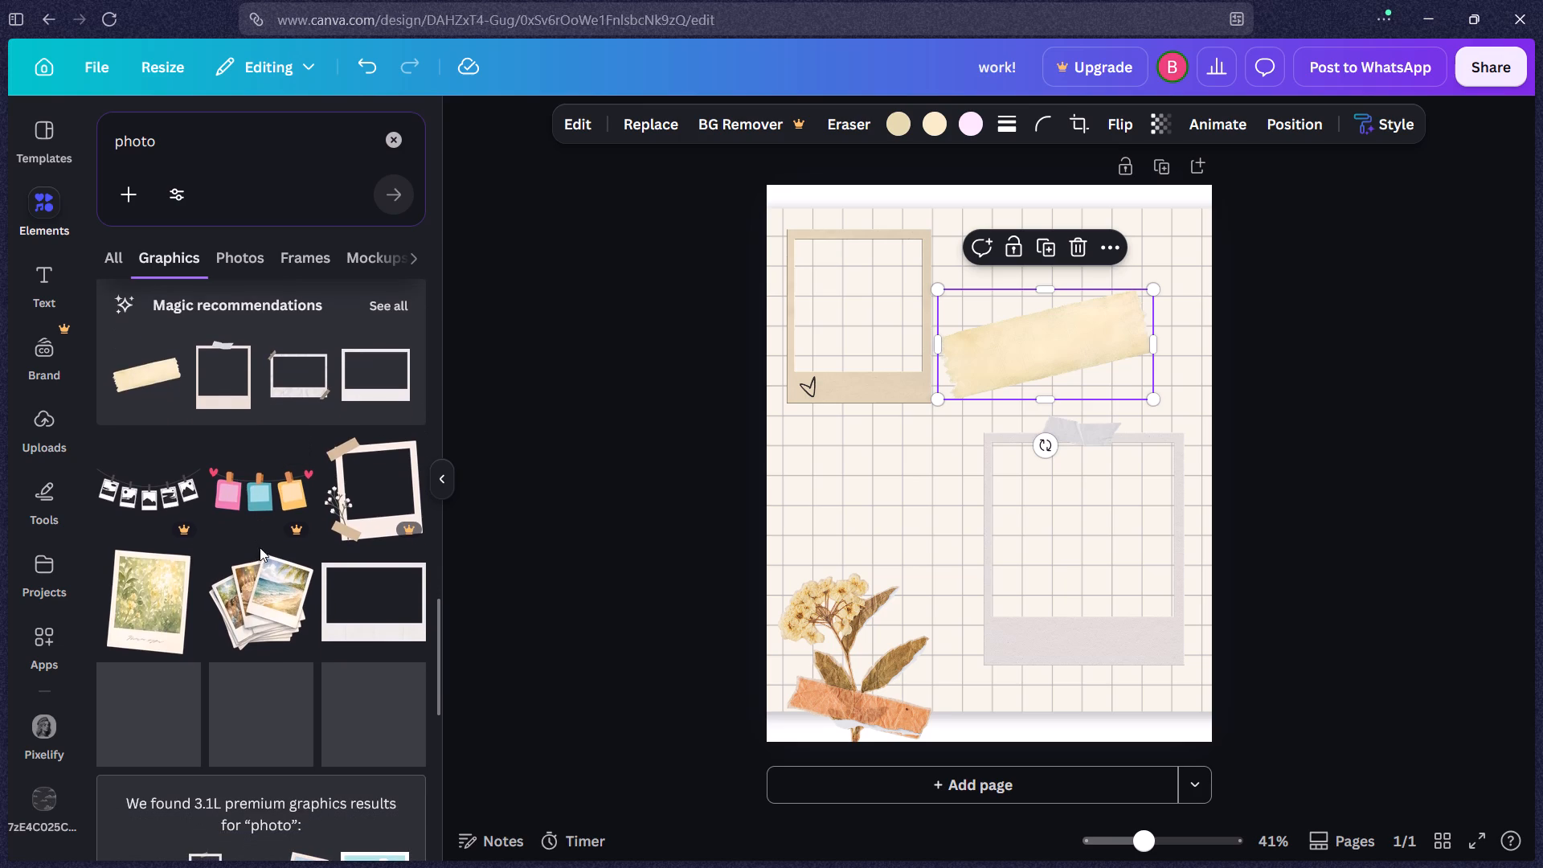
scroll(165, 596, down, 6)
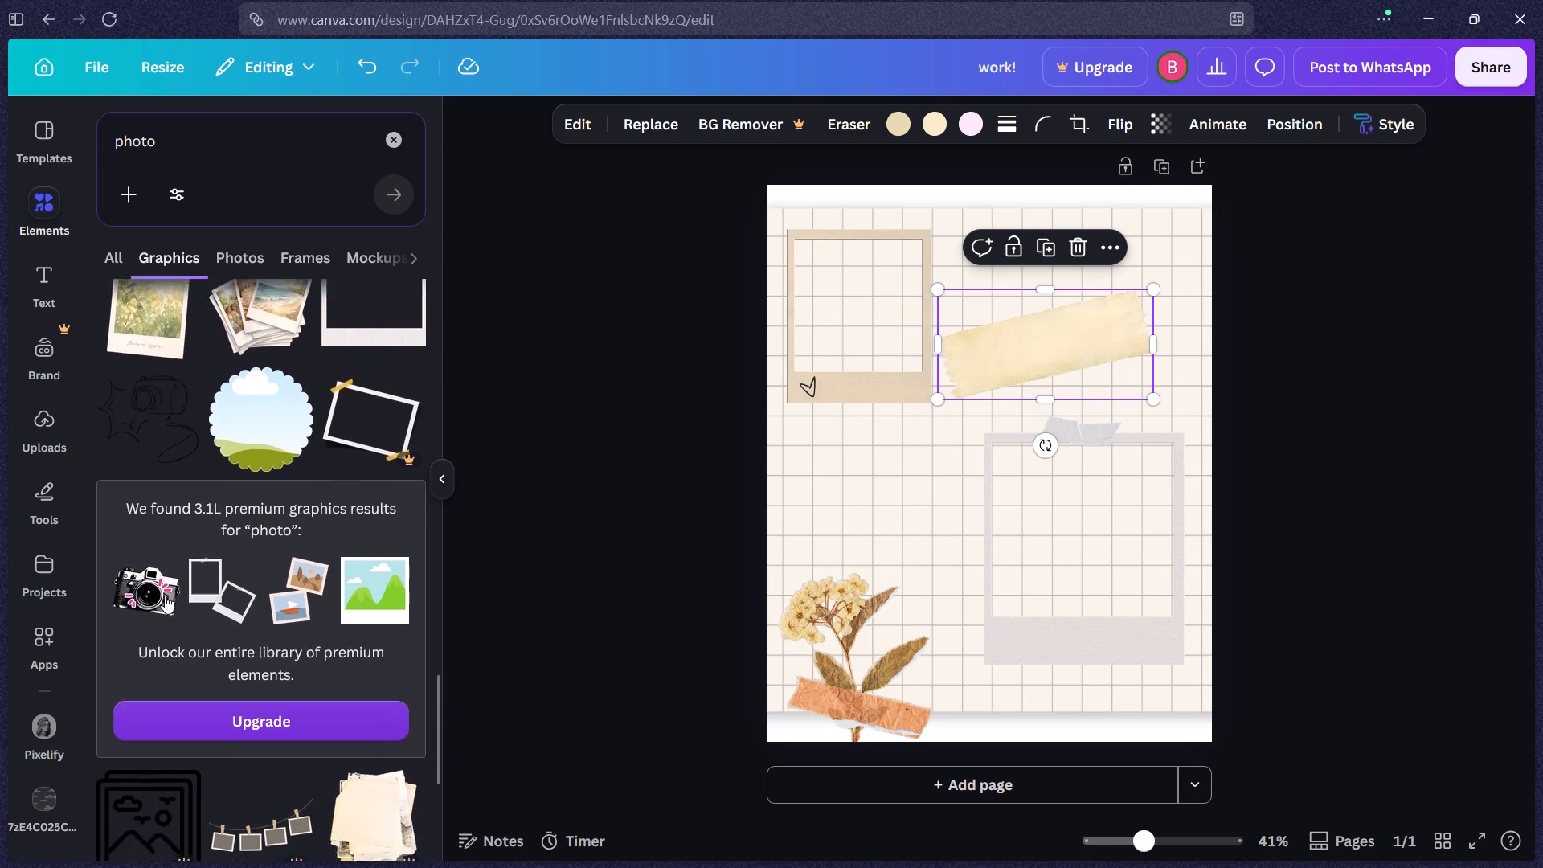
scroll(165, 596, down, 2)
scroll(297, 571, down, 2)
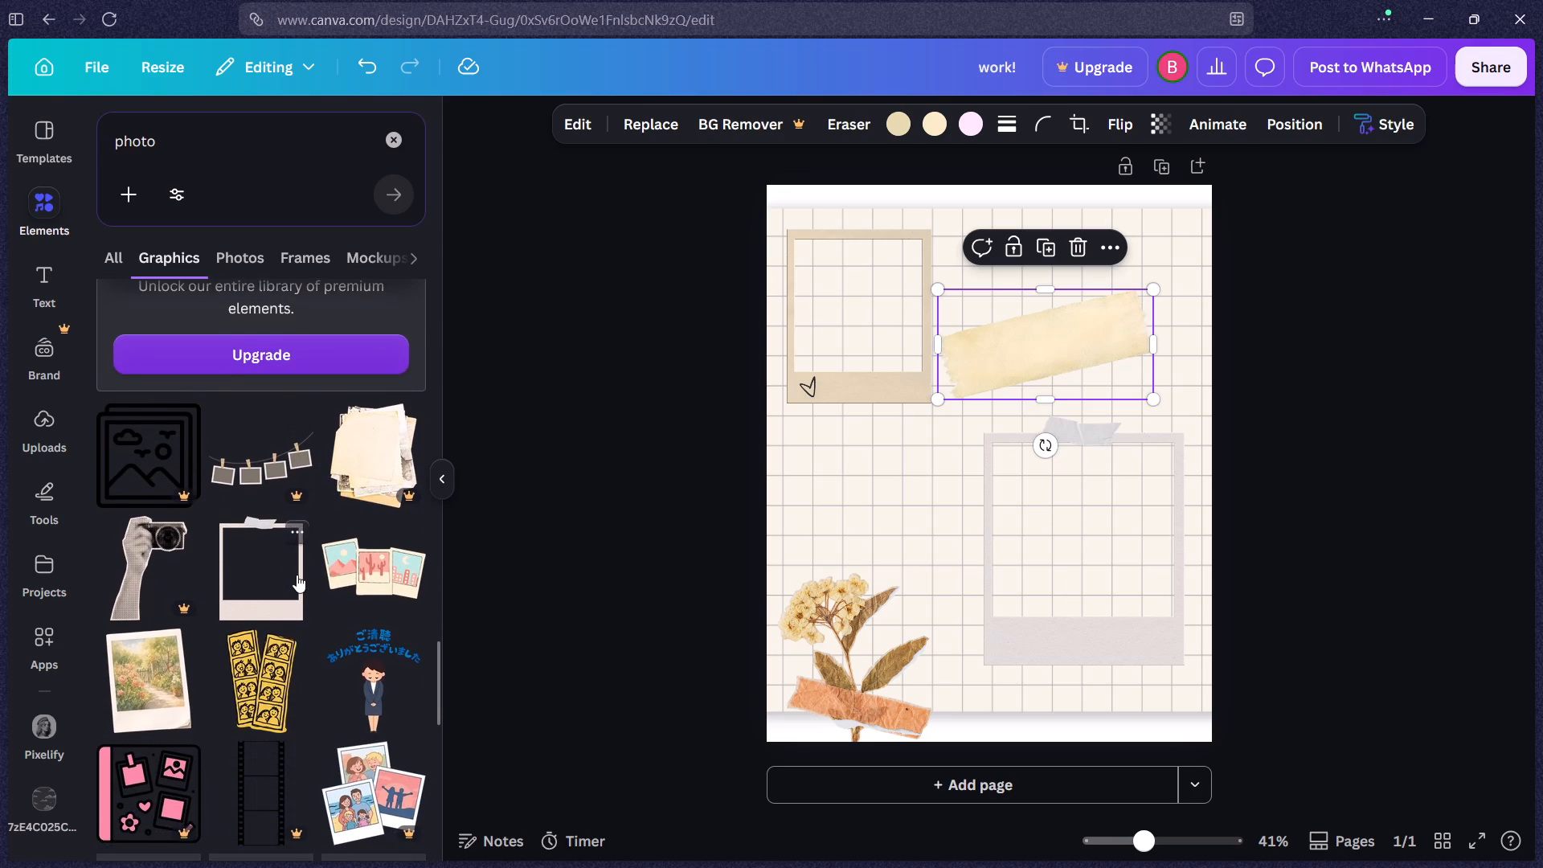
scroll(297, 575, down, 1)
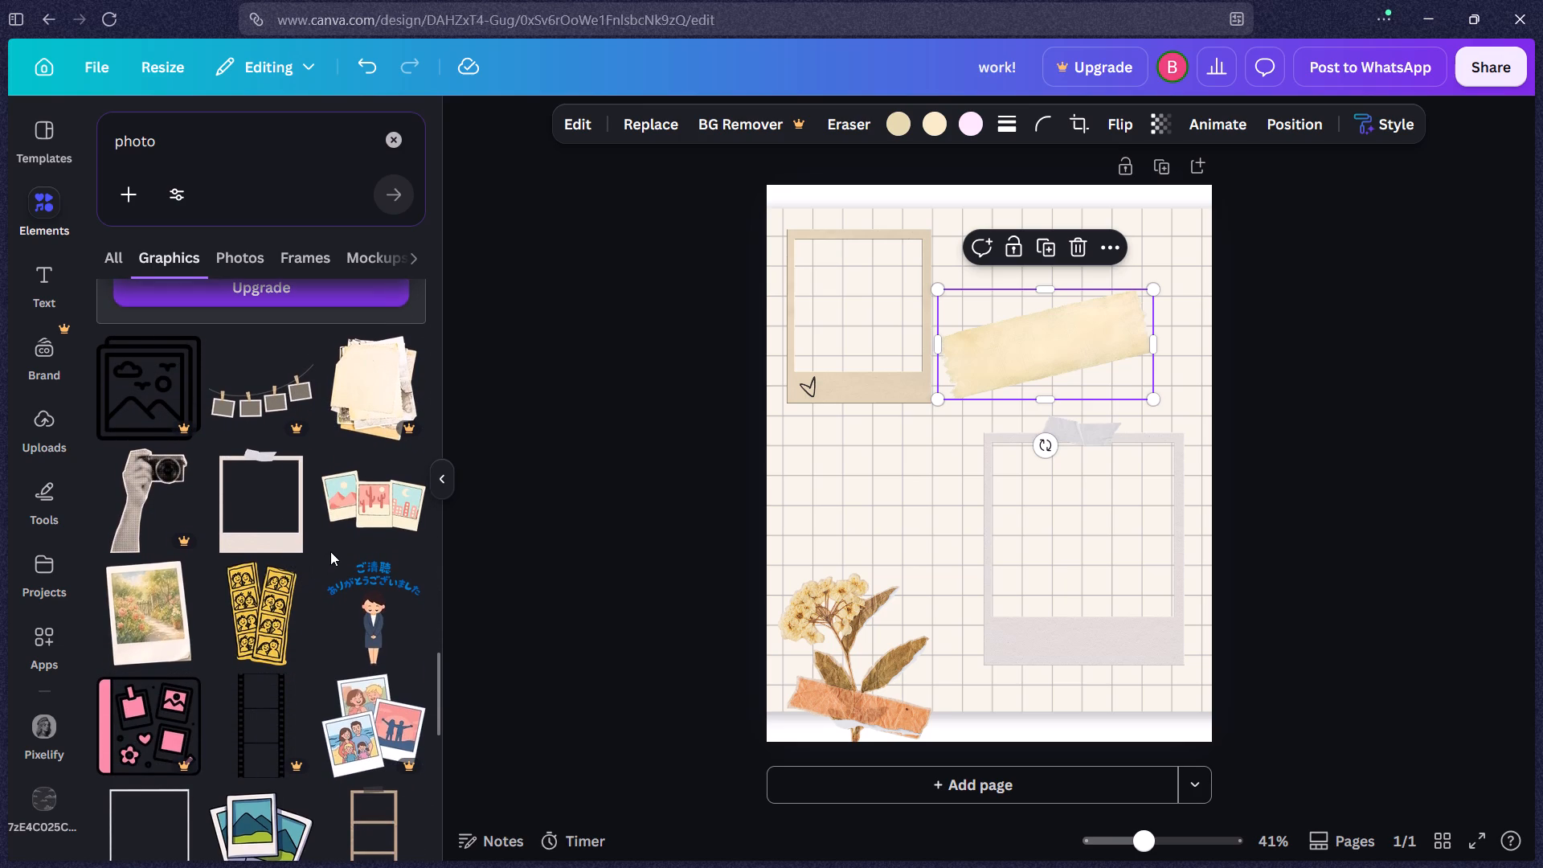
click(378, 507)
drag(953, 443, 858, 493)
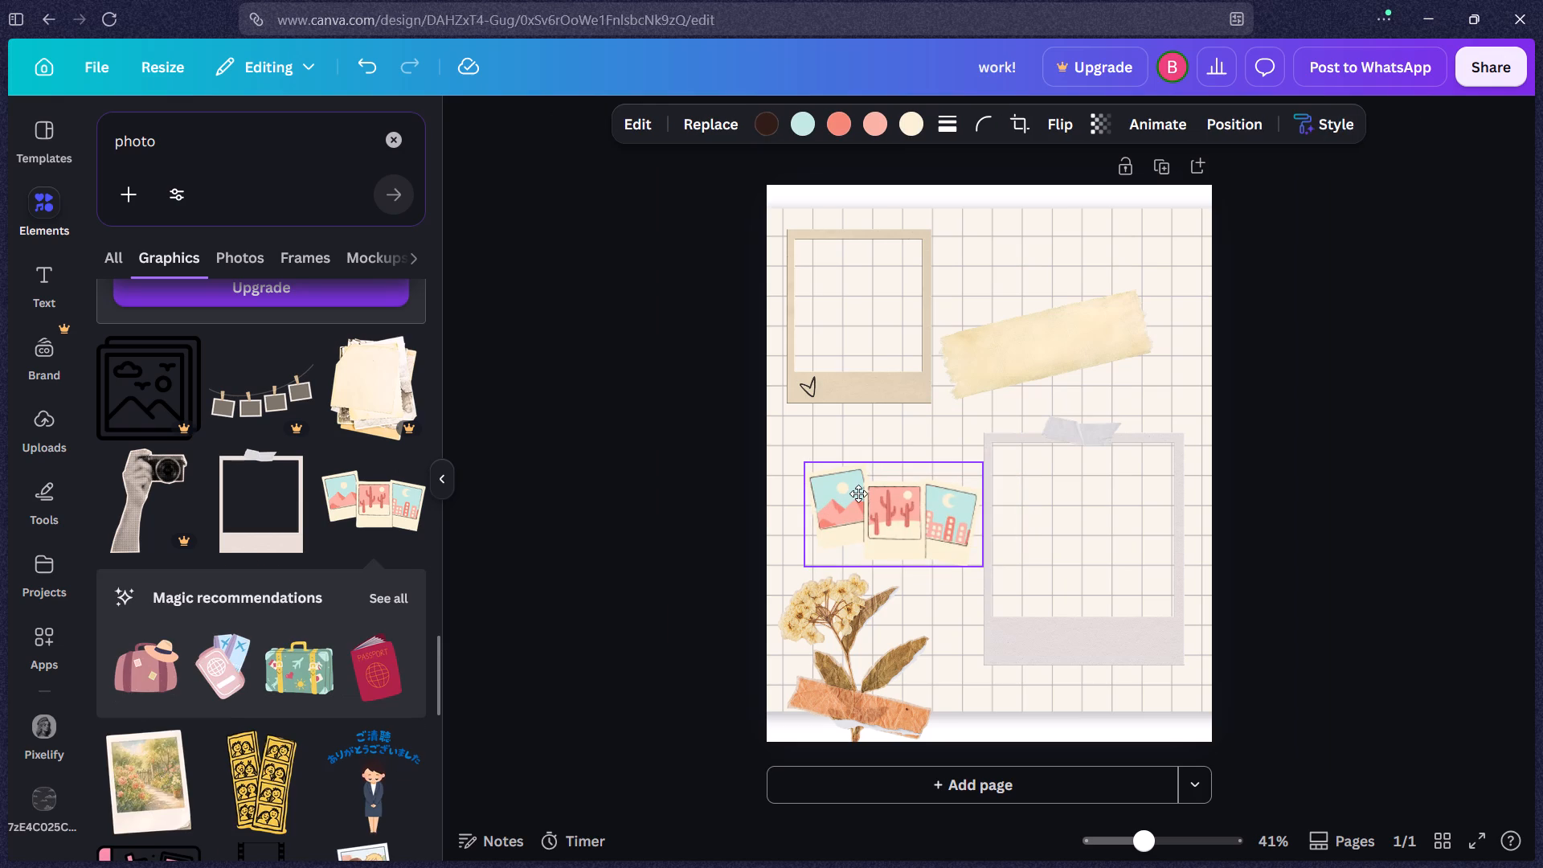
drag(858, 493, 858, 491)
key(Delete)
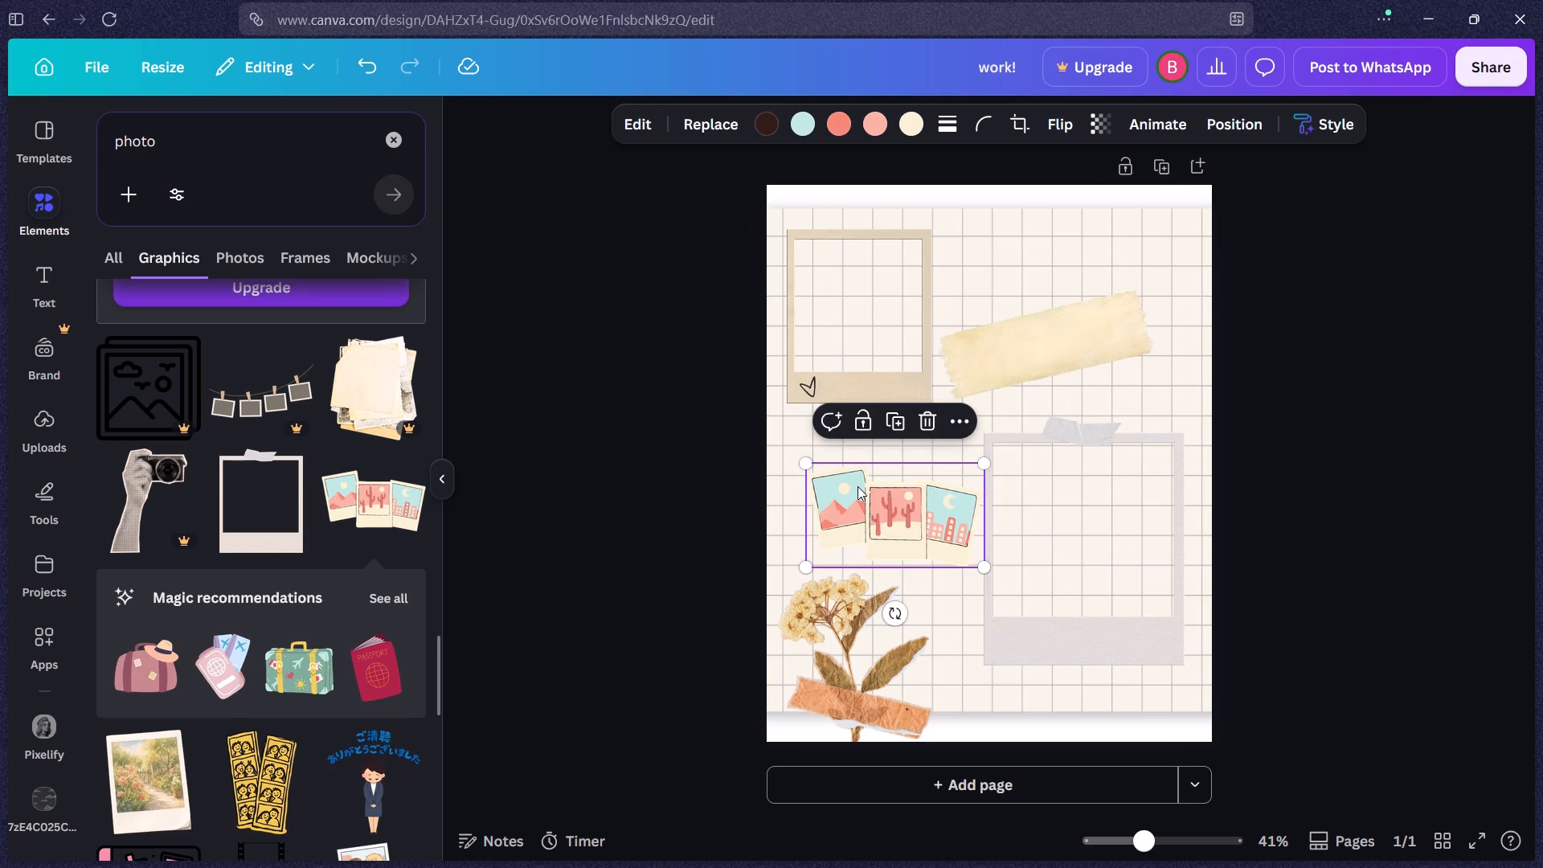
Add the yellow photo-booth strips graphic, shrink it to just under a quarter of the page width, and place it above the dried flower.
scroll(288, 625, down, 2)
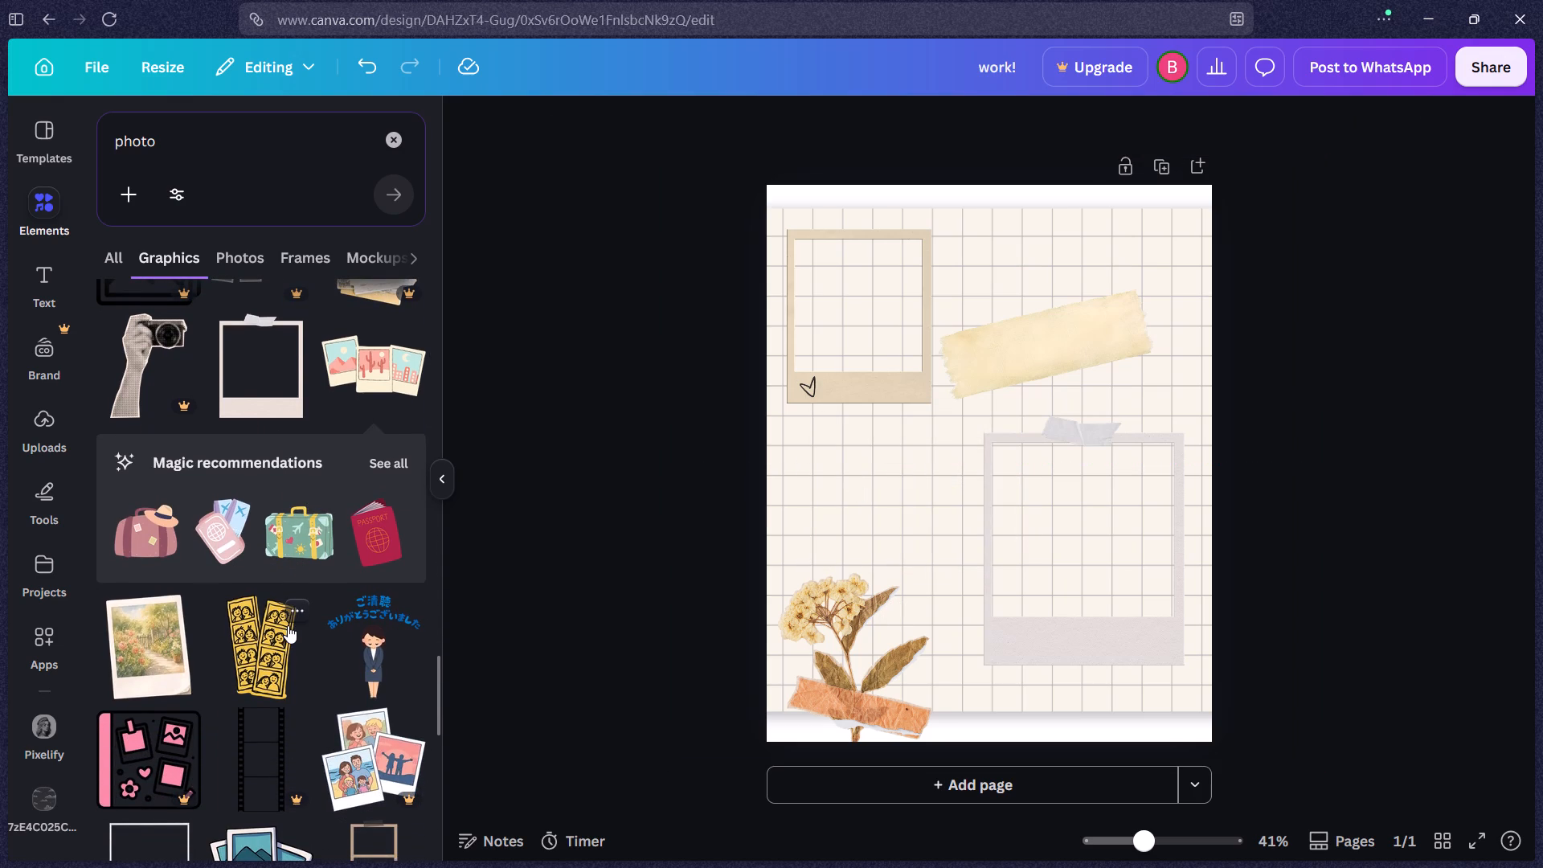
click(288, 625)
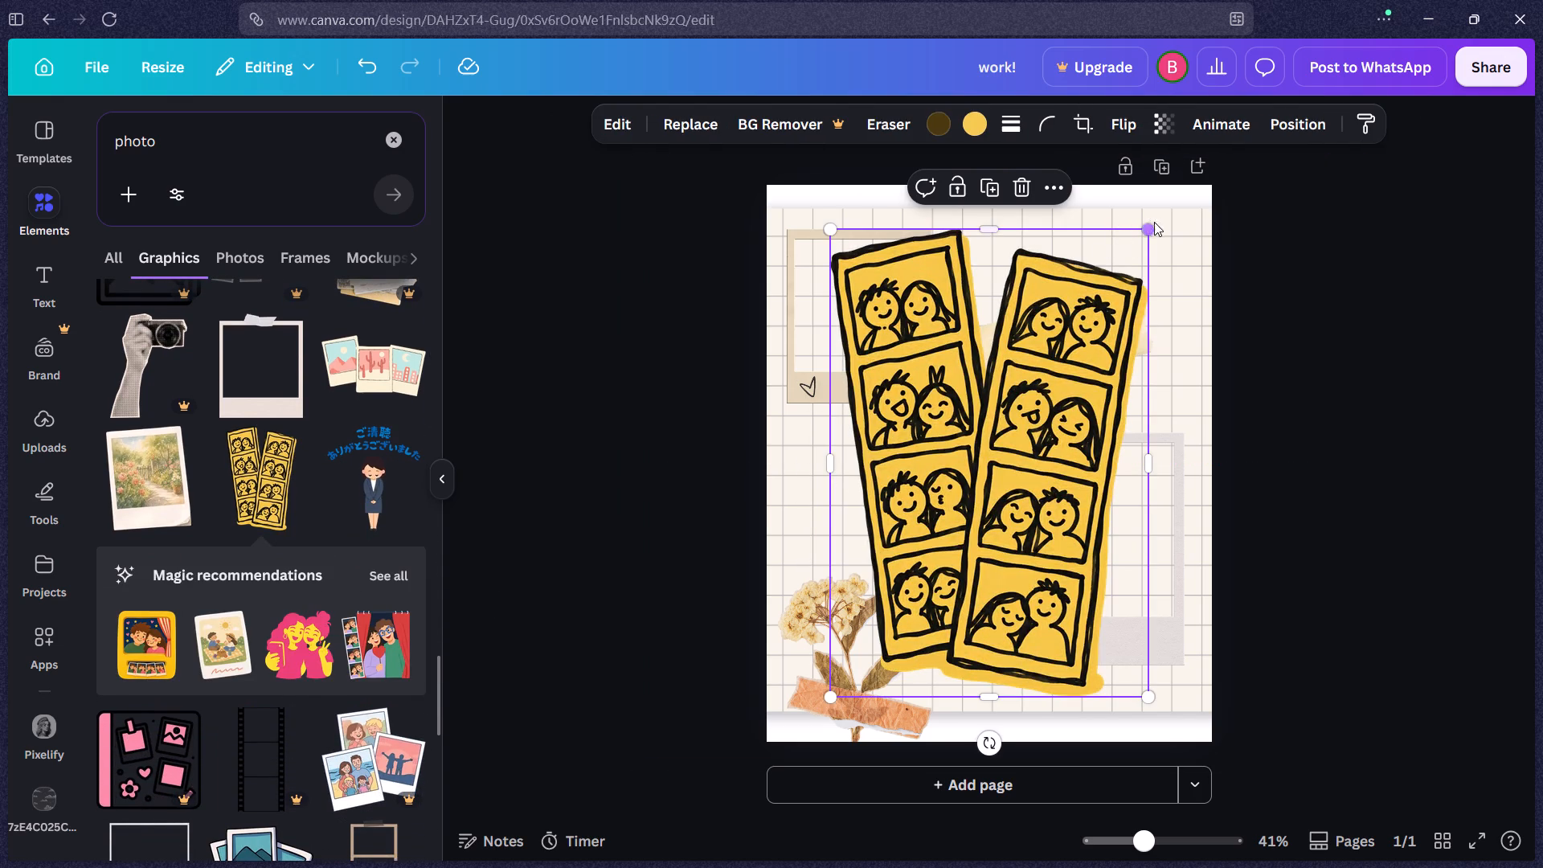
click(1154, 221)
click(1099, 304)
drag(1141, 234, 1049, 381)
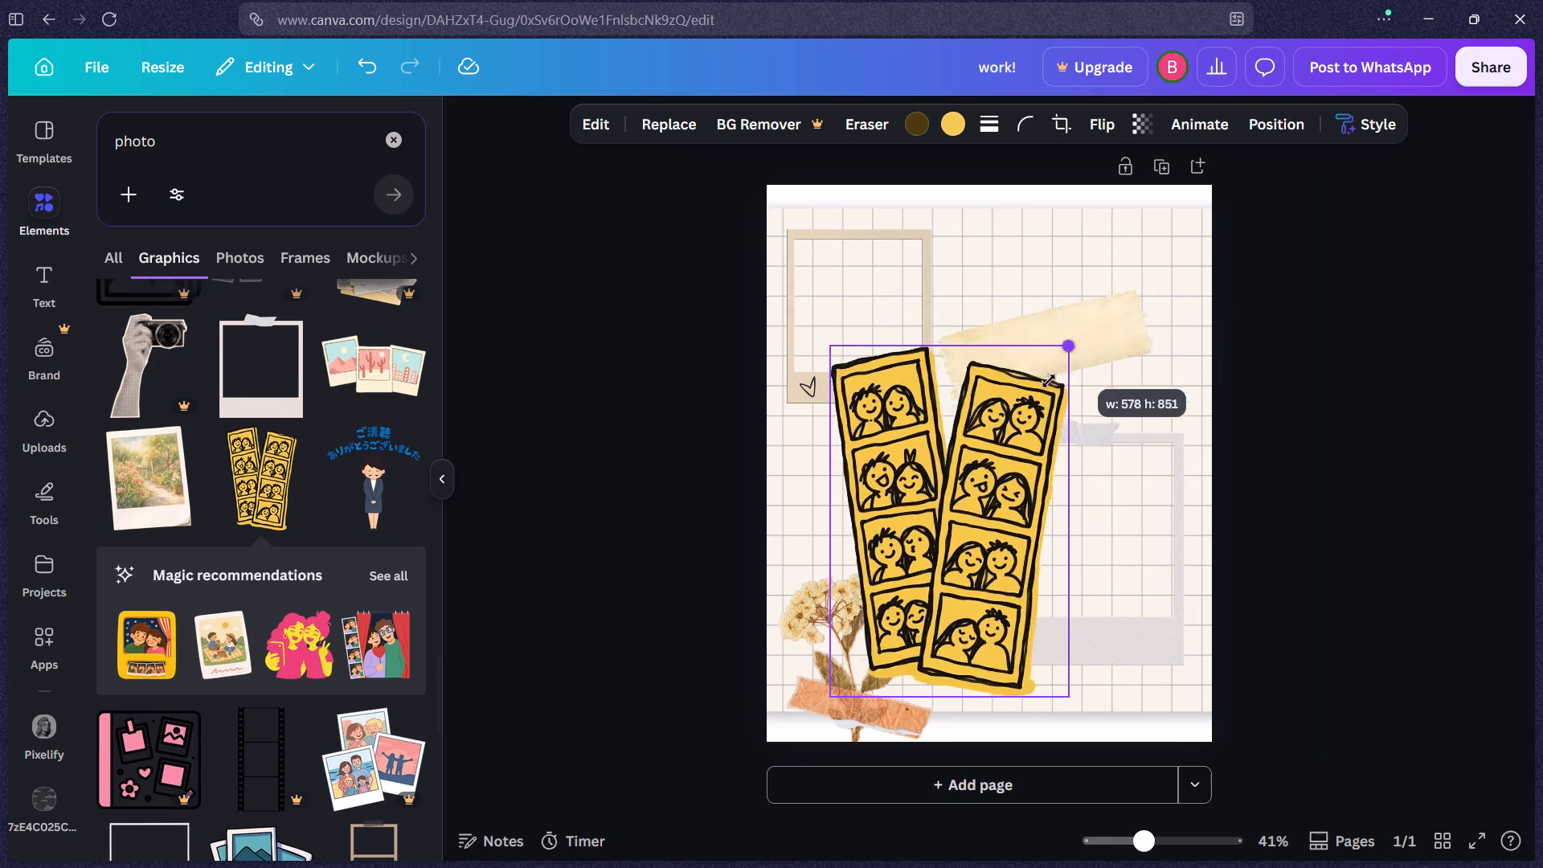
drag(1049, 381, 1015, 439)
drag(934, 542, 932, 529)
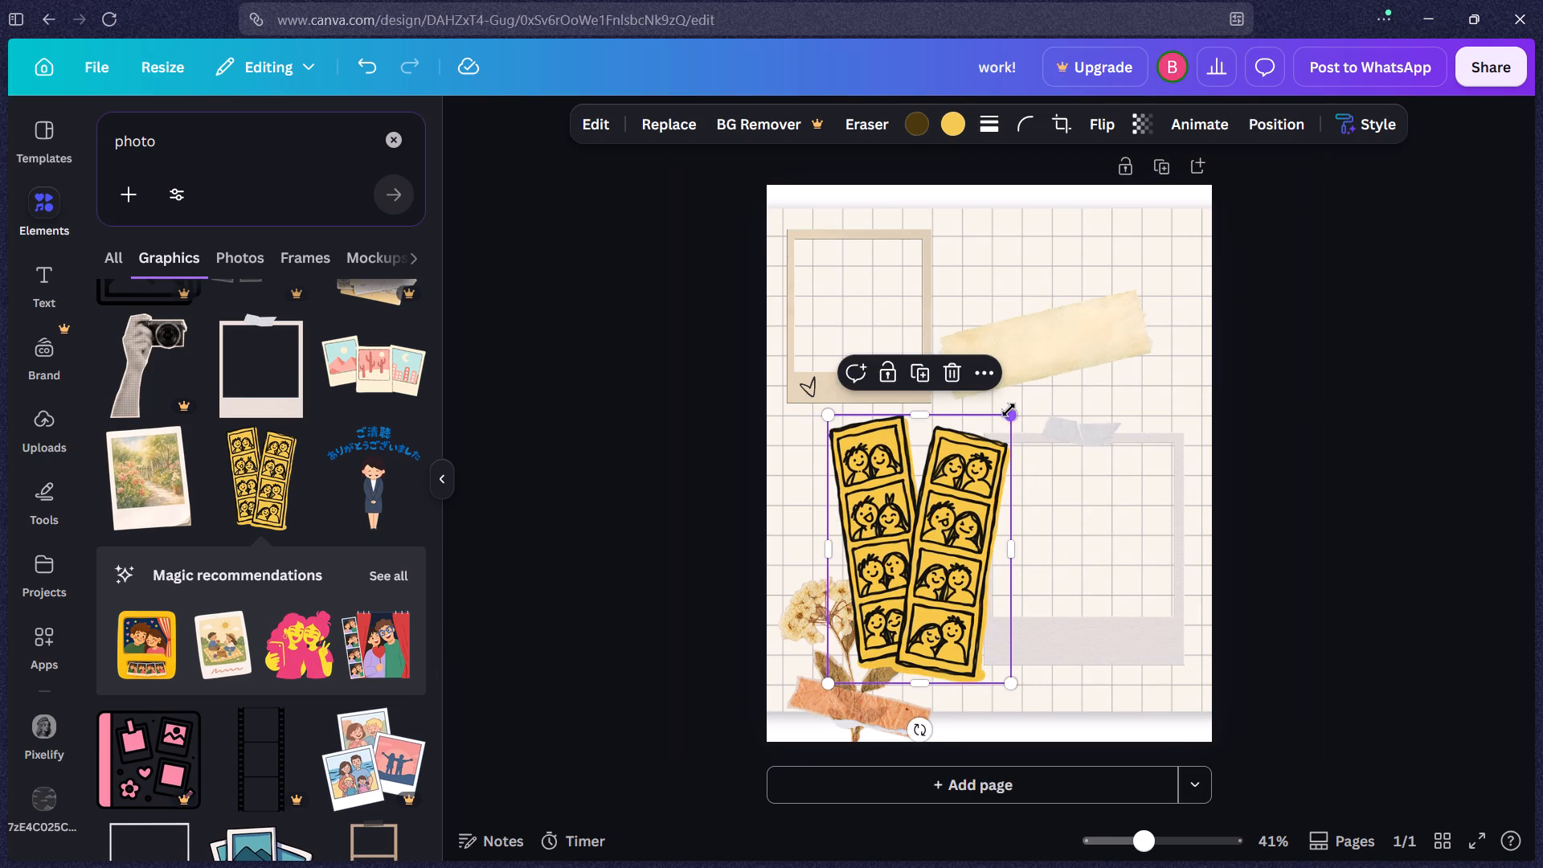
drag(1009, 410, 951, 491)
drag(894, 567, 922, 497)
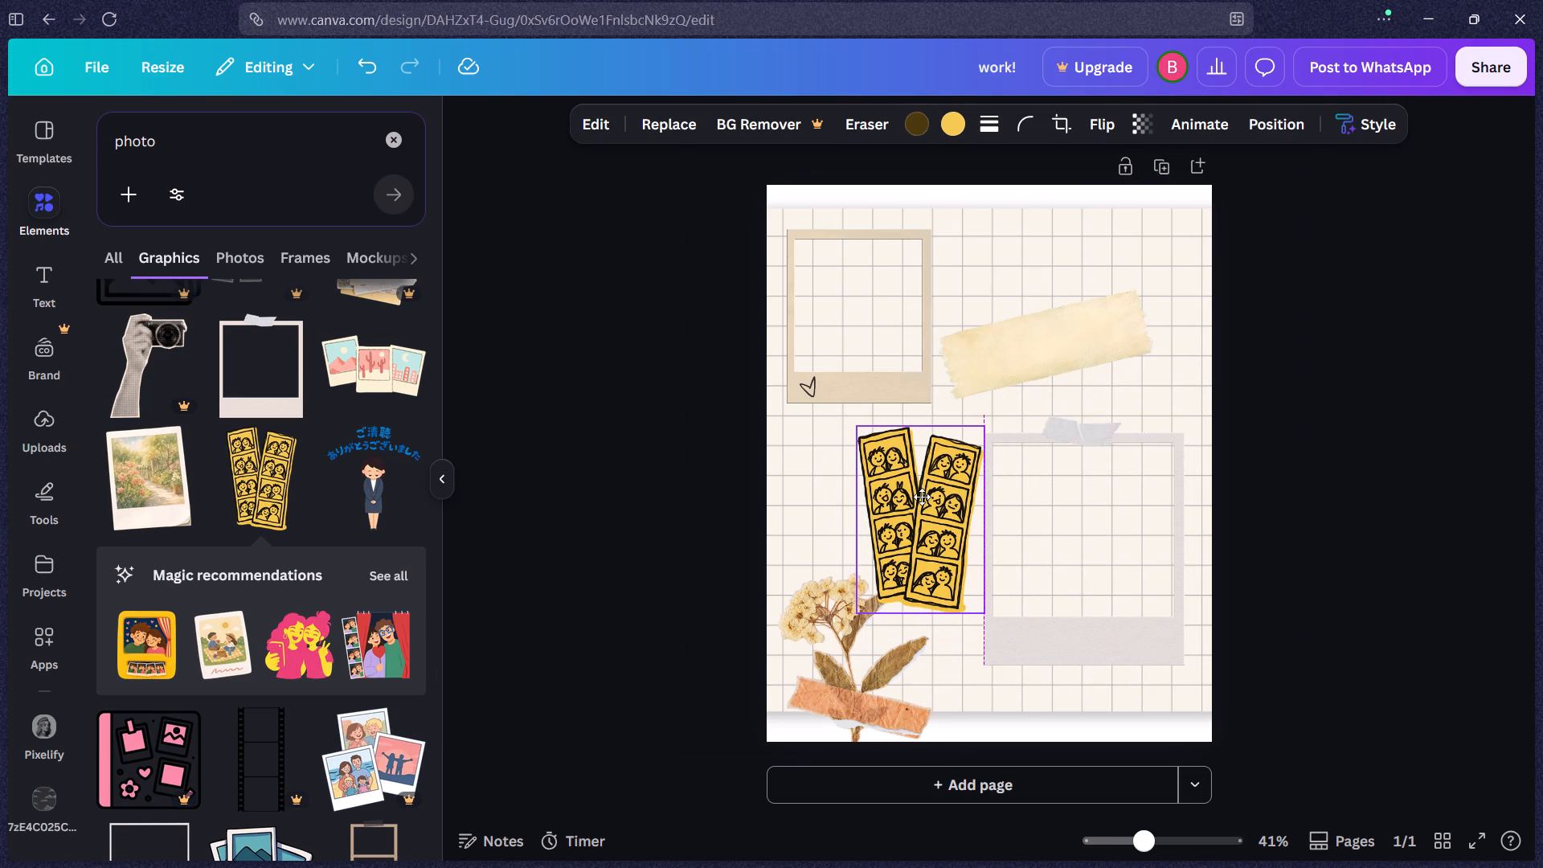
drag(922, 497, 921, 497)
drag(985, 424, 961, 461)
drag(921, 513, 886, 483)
Add the recommended polaroid illustration of a couple having a picnic and shift it off the yellow photo strips.
scroll(274, 580, down, 1)
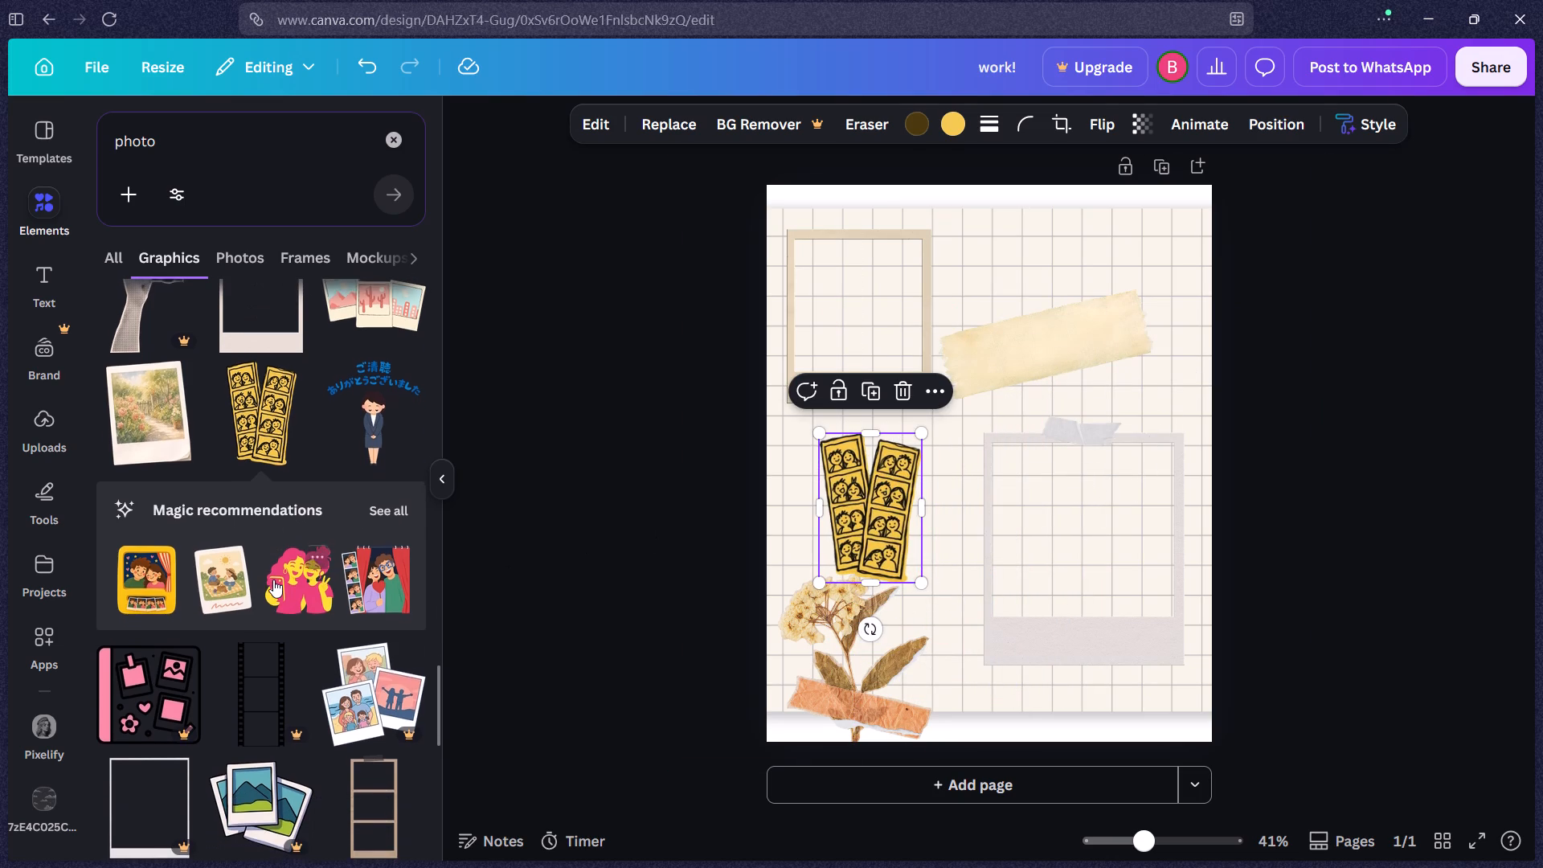
click(215, 567)
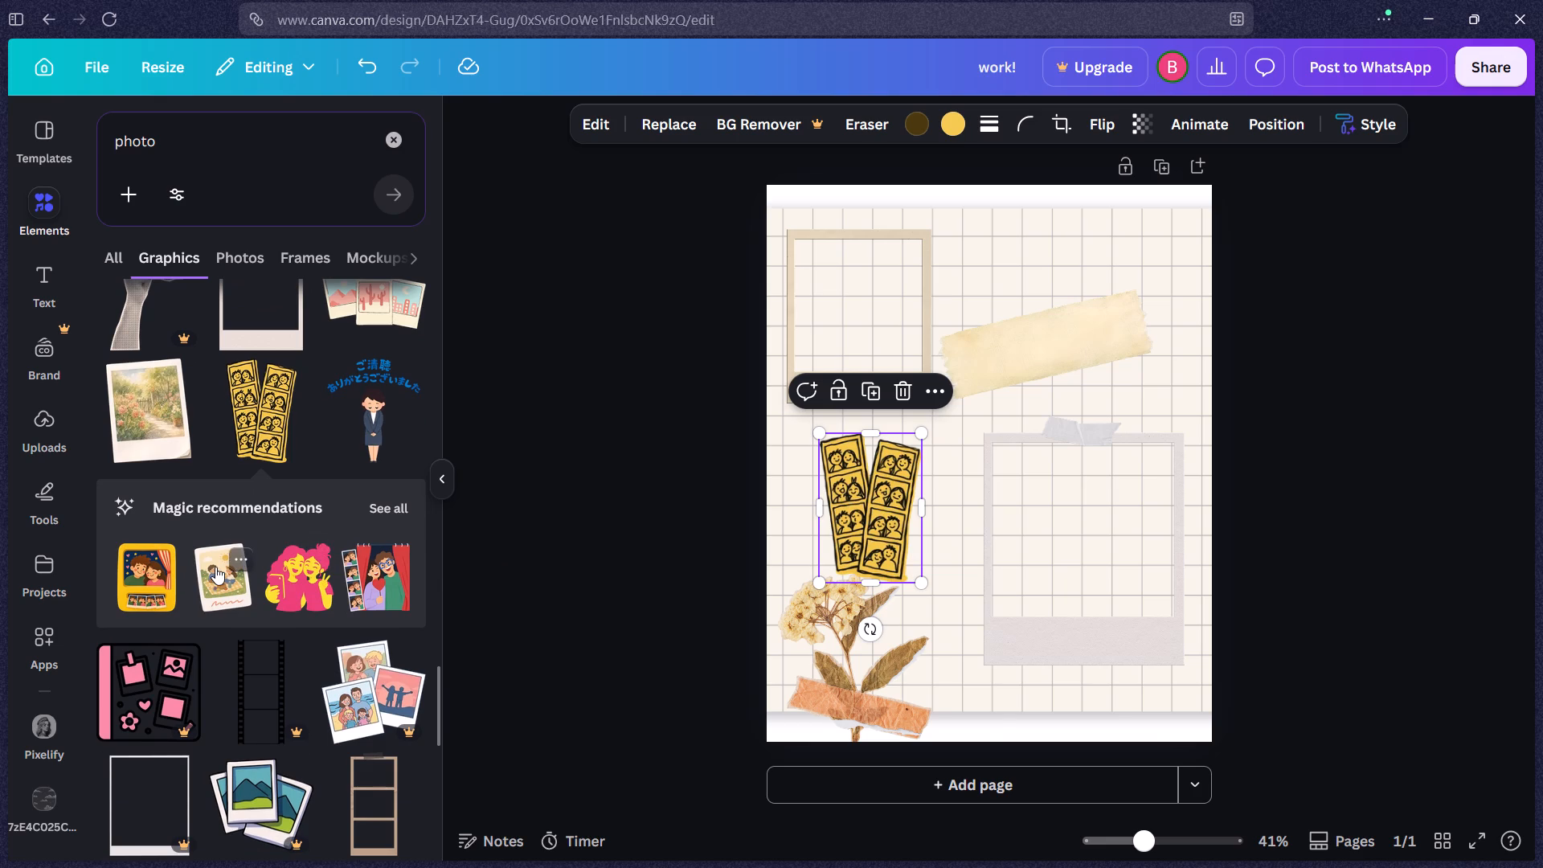
drag(939, 465, 1033, 447)
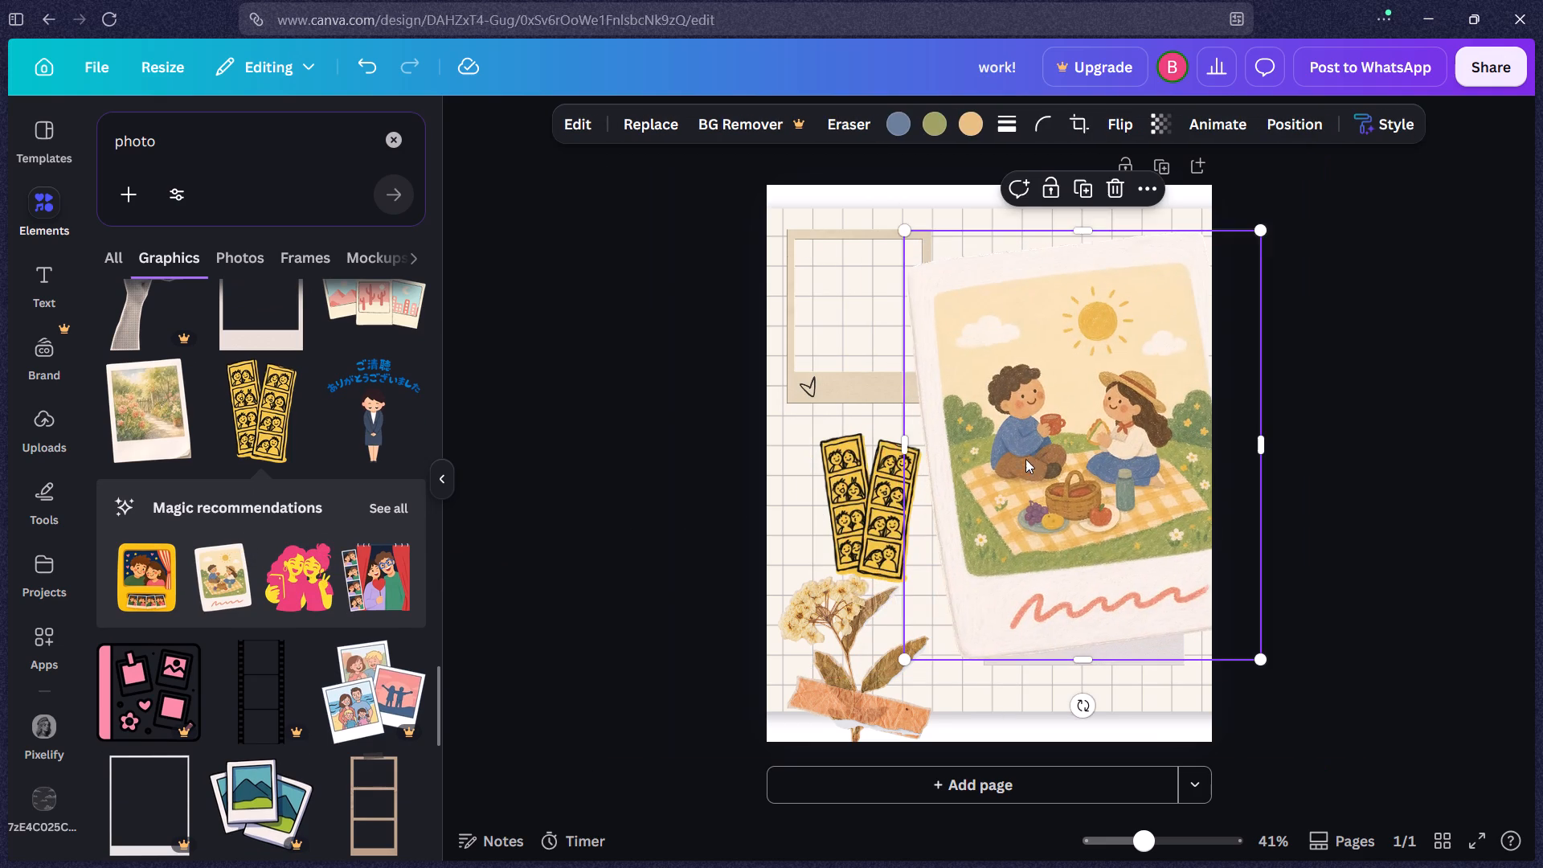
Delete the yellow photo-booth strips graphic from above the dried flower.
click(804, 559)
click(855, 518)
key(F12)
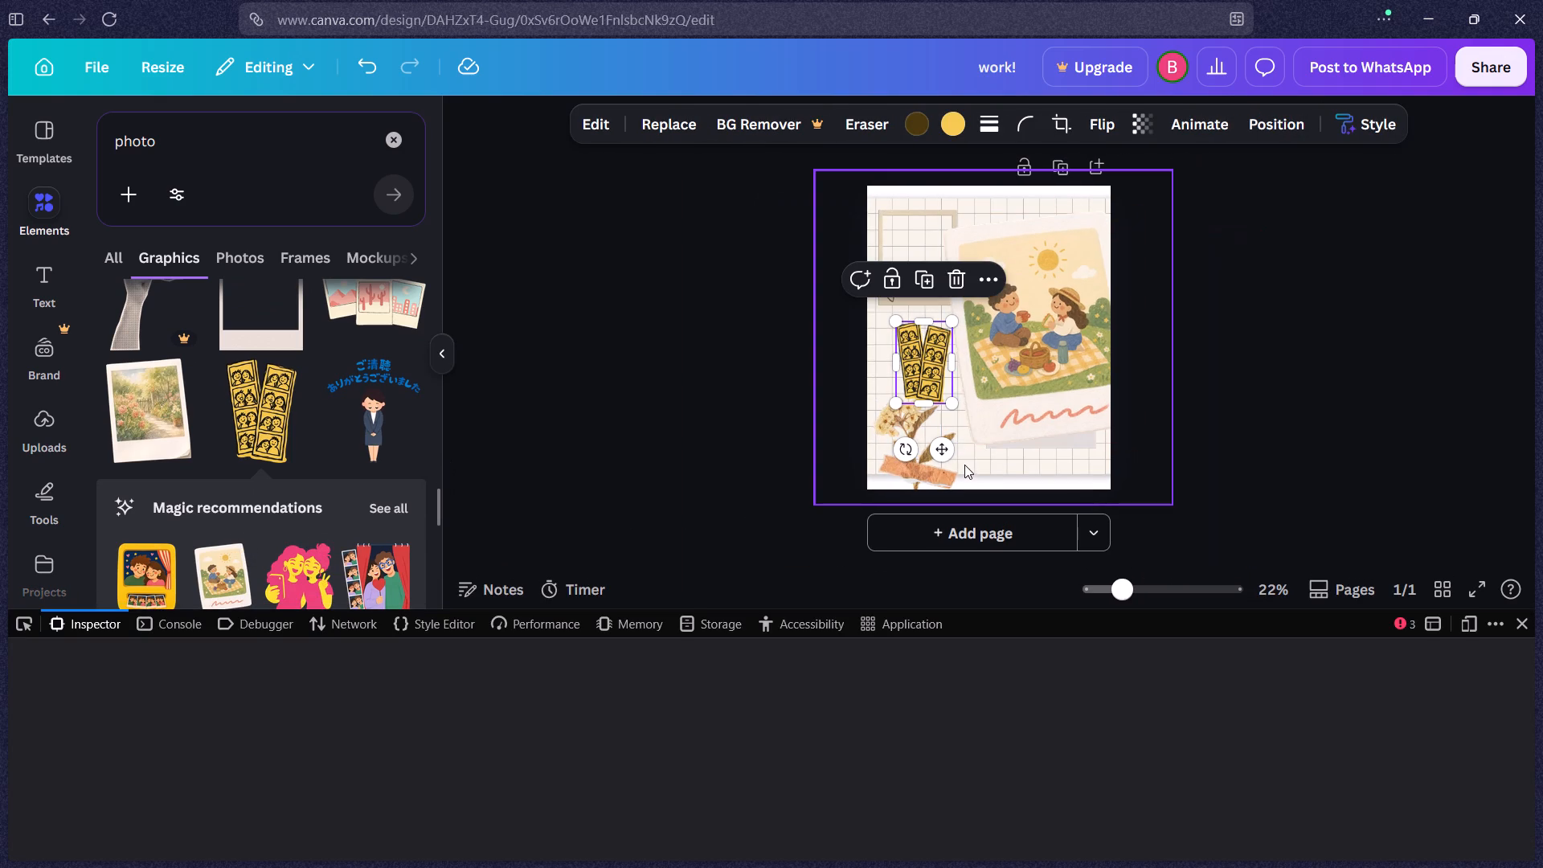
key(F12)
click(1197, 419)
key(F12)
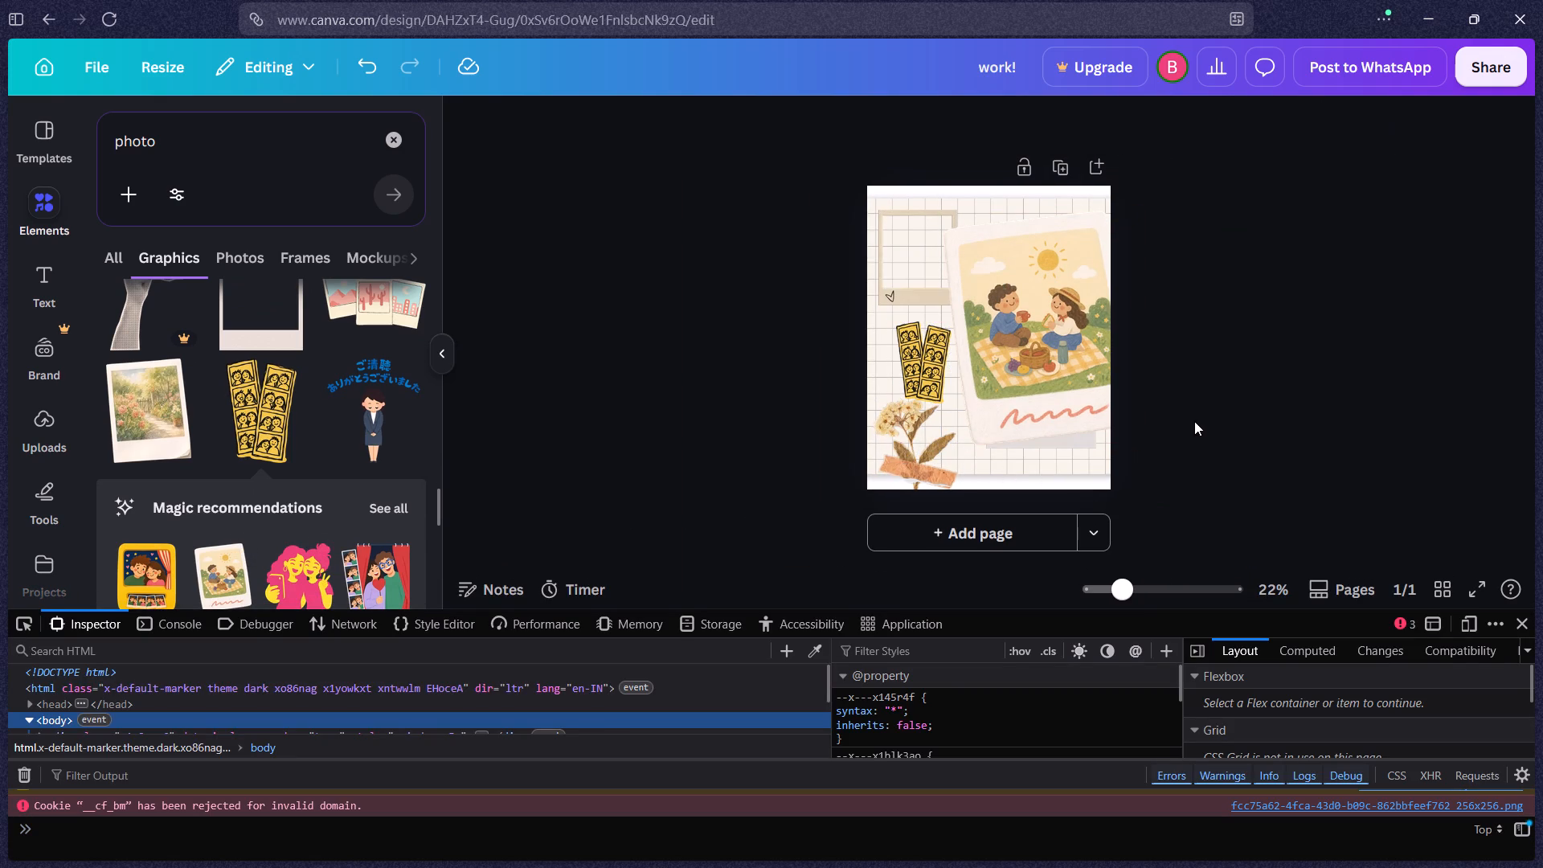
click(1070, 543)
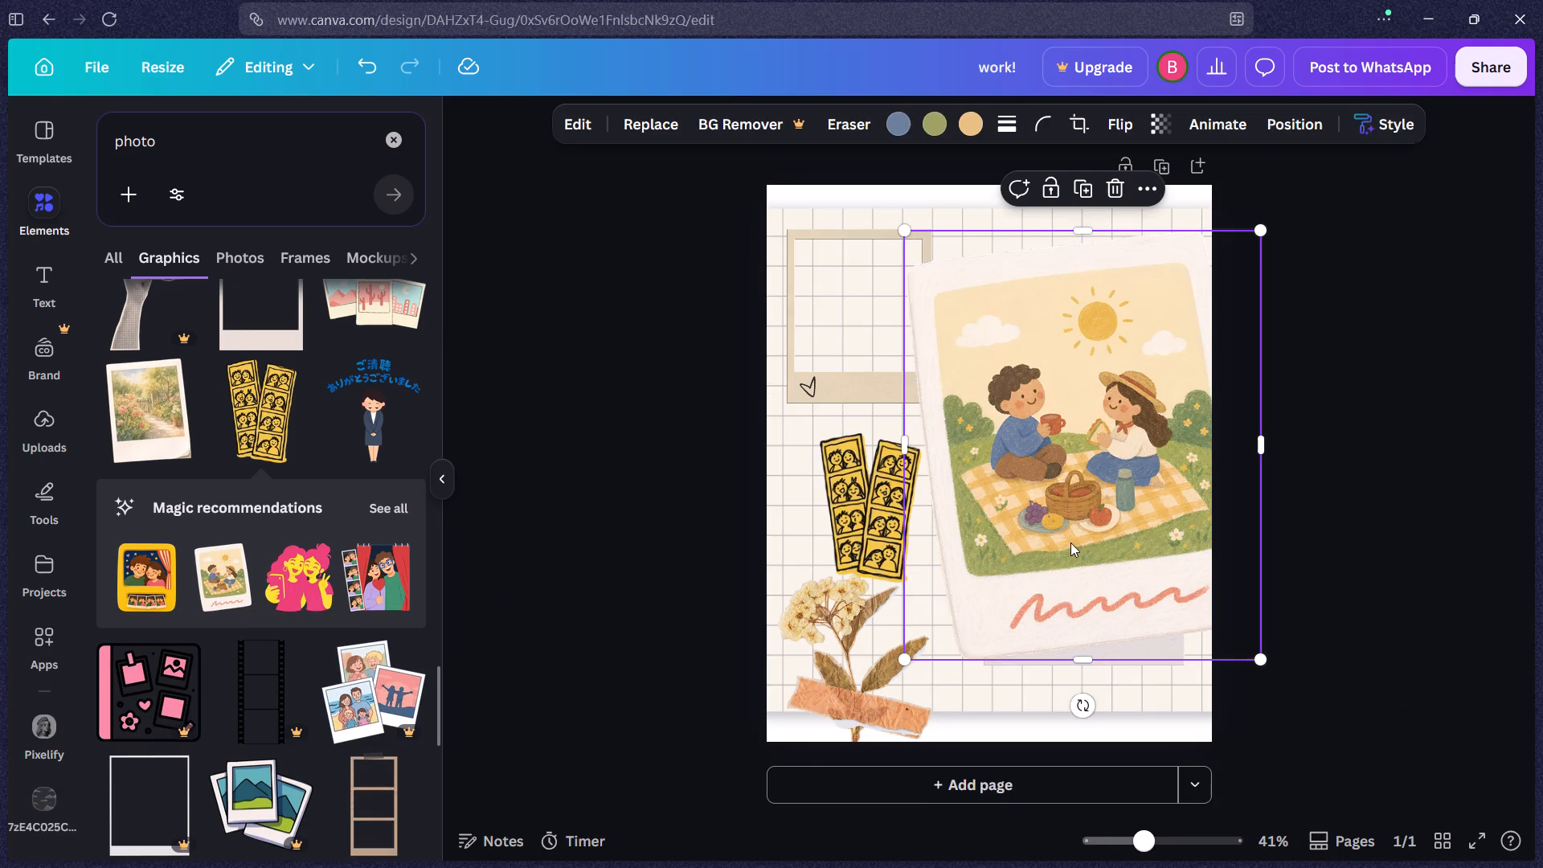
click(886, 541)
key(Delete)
Shrink the picnic polaroid to about a fifth of the page width, tilt it about 20° counterclockwise, and place it above the dried flower.
click(1052, 473)
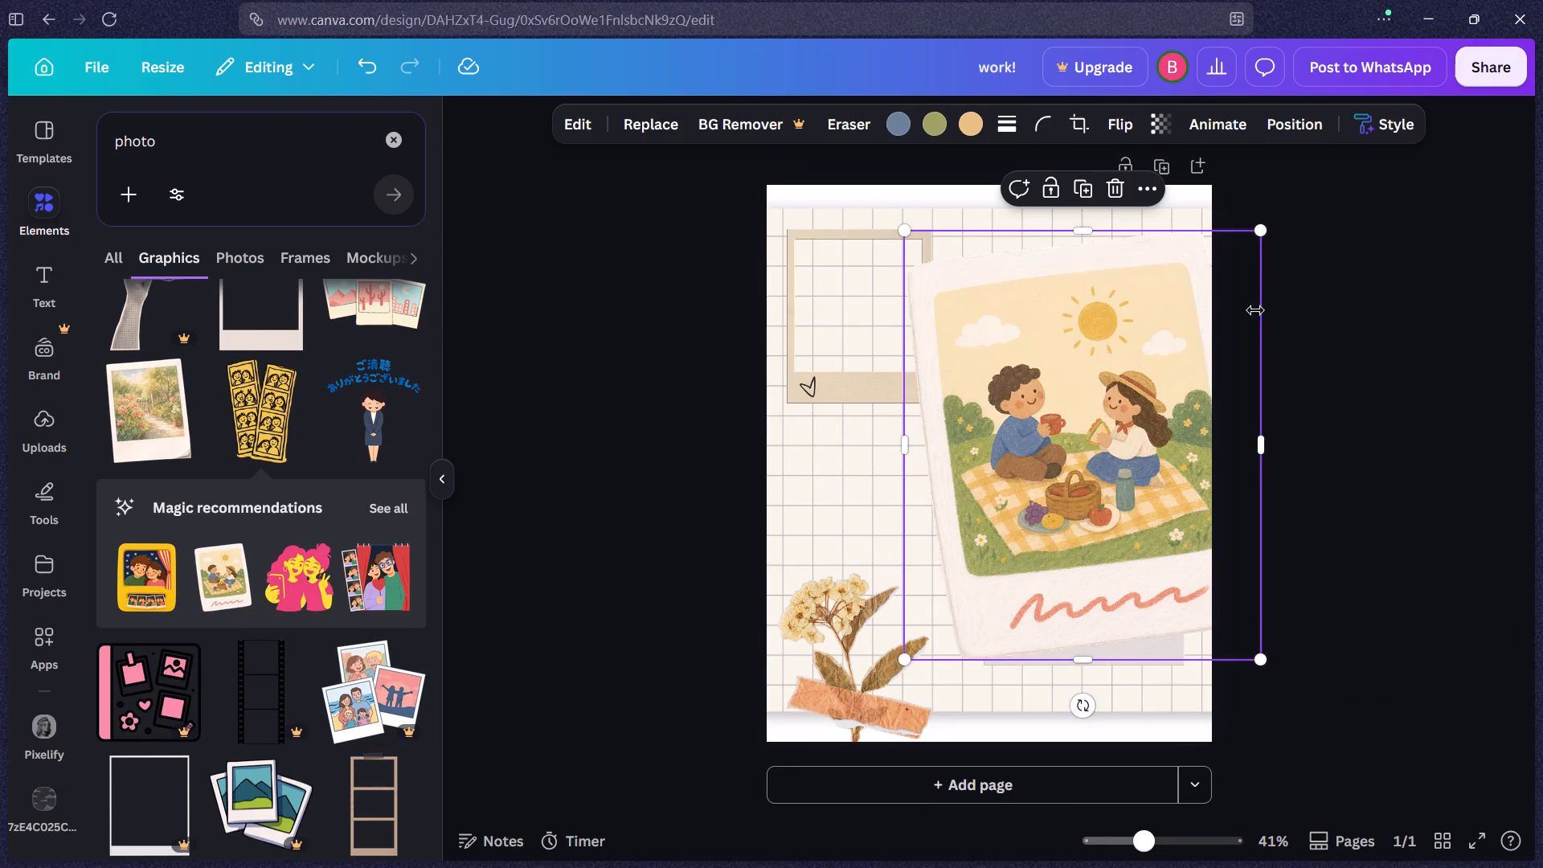
drag(1267, 227, 1038, 448)
drag(997, 543, 899, 529)
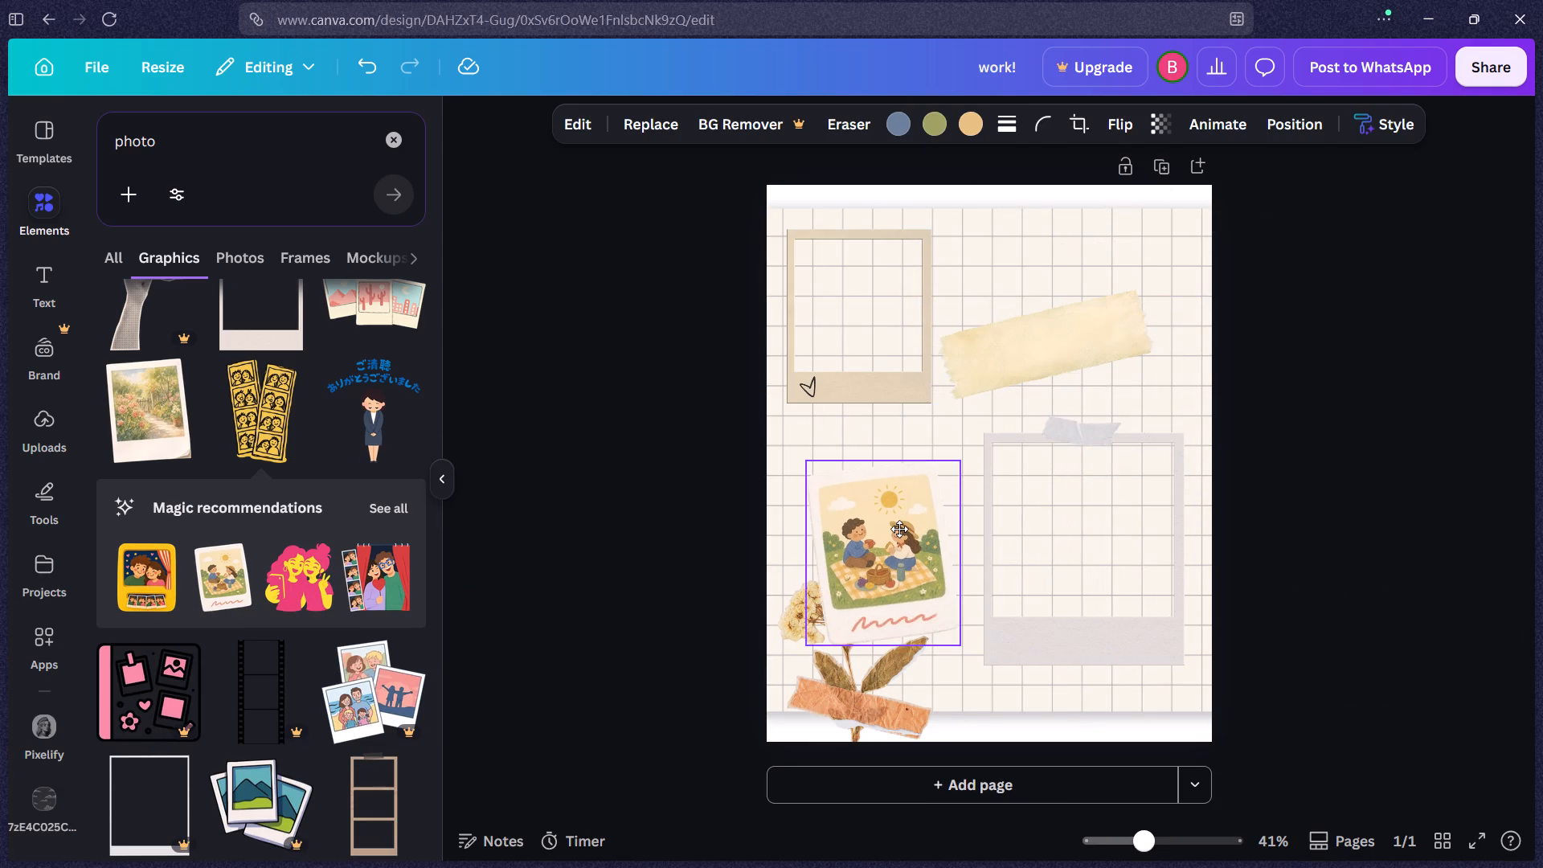
drag(899, 529, 907, 493)
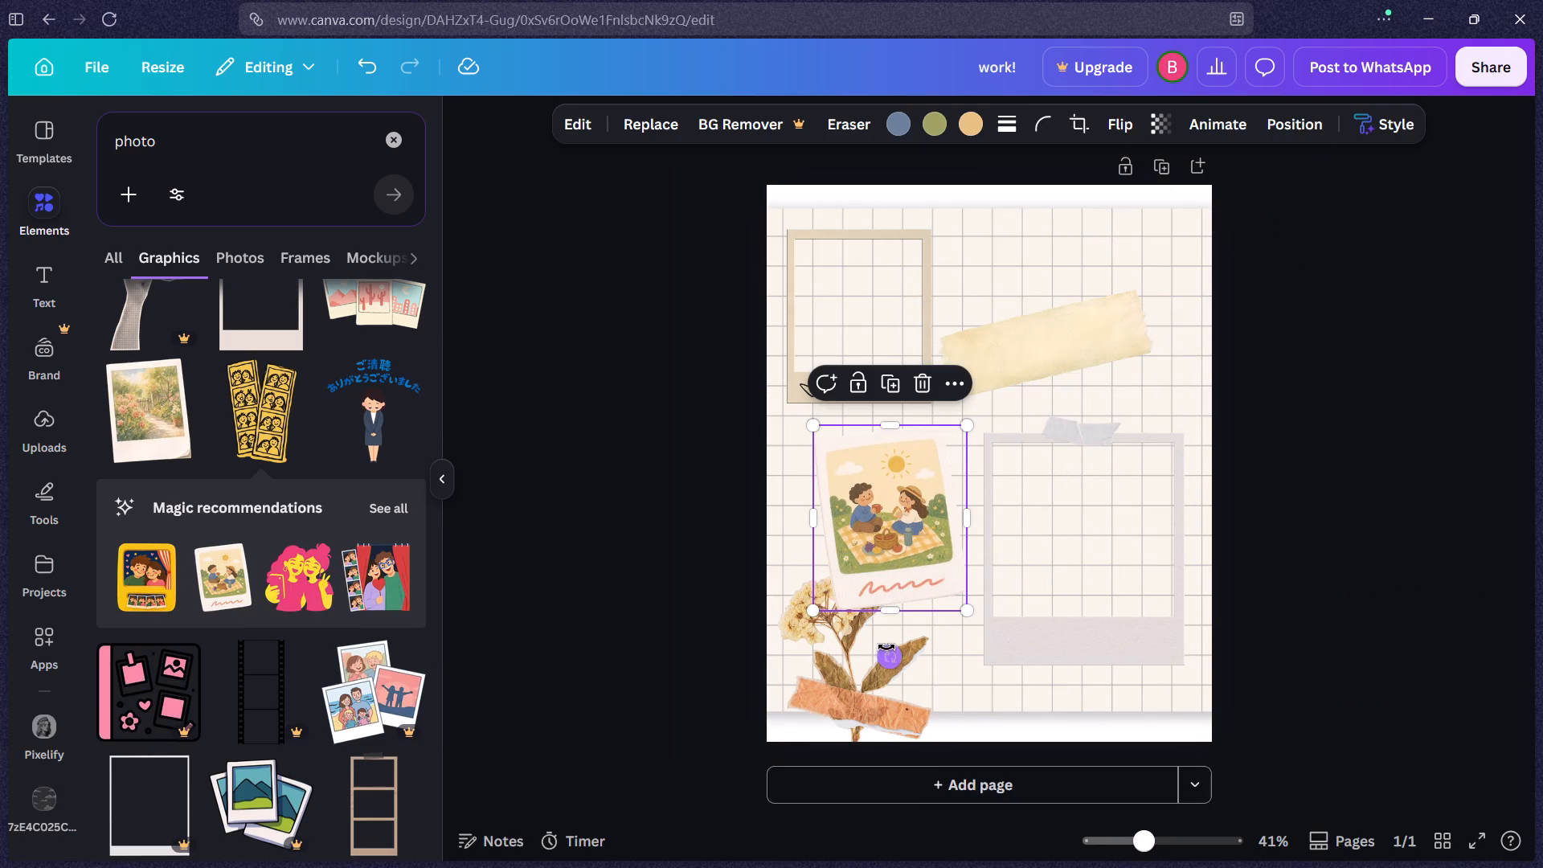
drag(886, 647, 923, 612)
drag(931, 399, 930, 403)
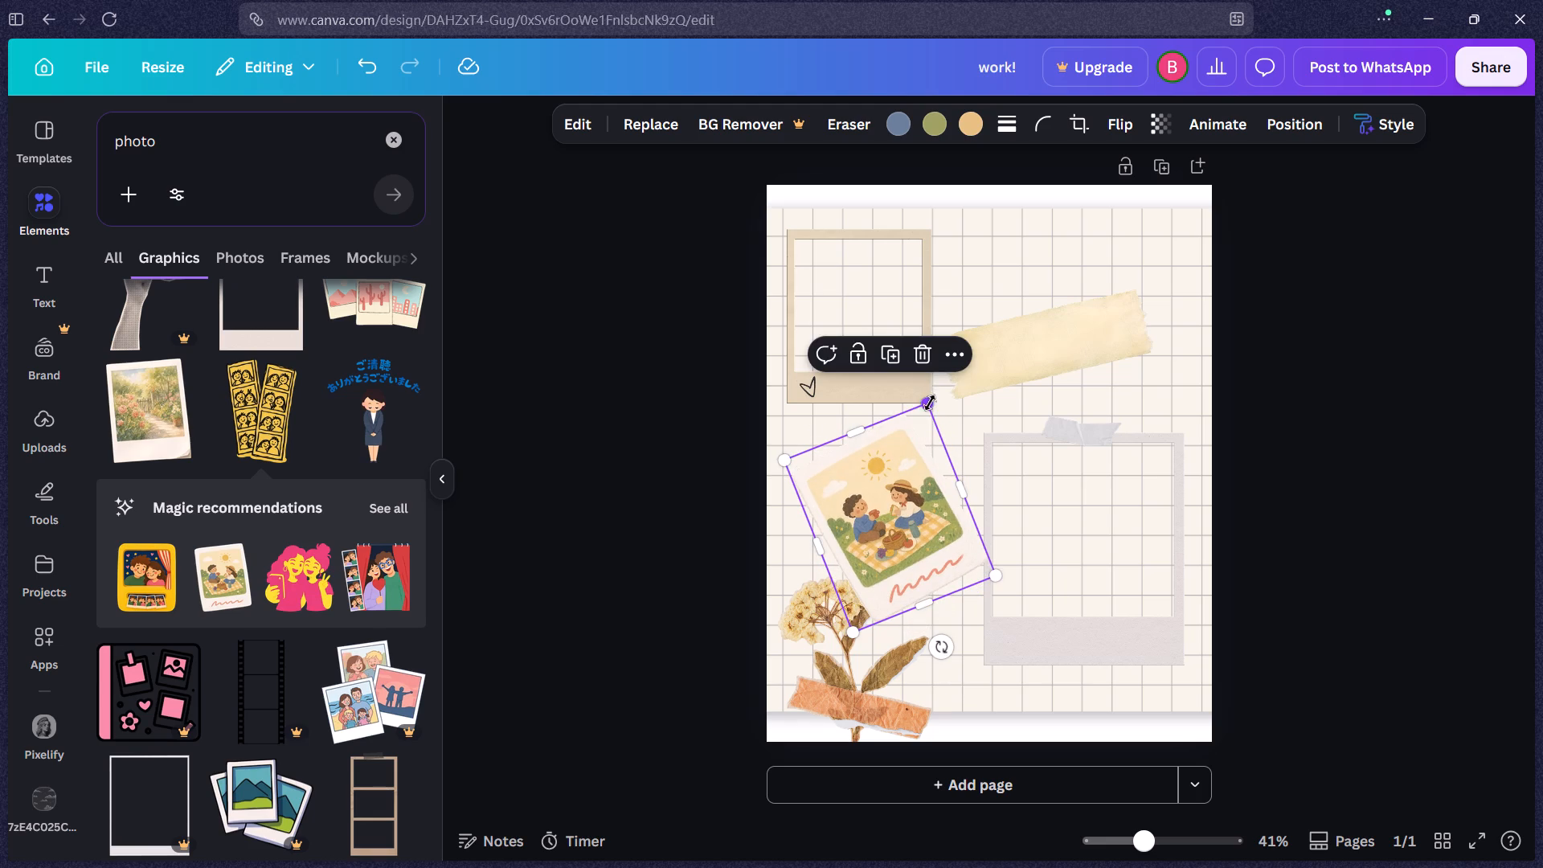
drag(930, 403, 905, 485)
drag(899, 537, 894, 496)
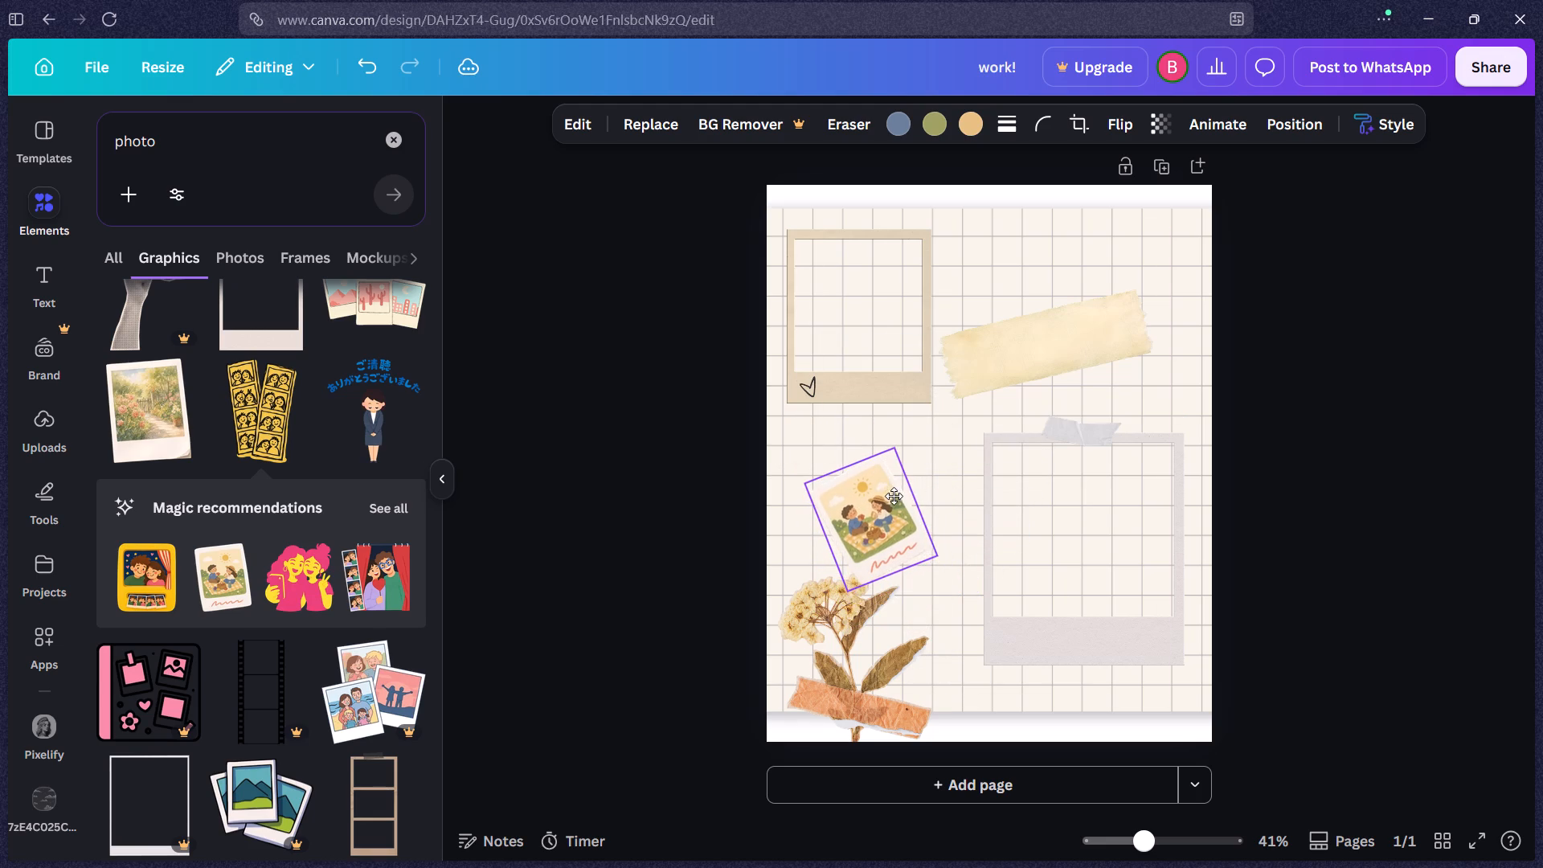
drag(894, 496, 893, 496)
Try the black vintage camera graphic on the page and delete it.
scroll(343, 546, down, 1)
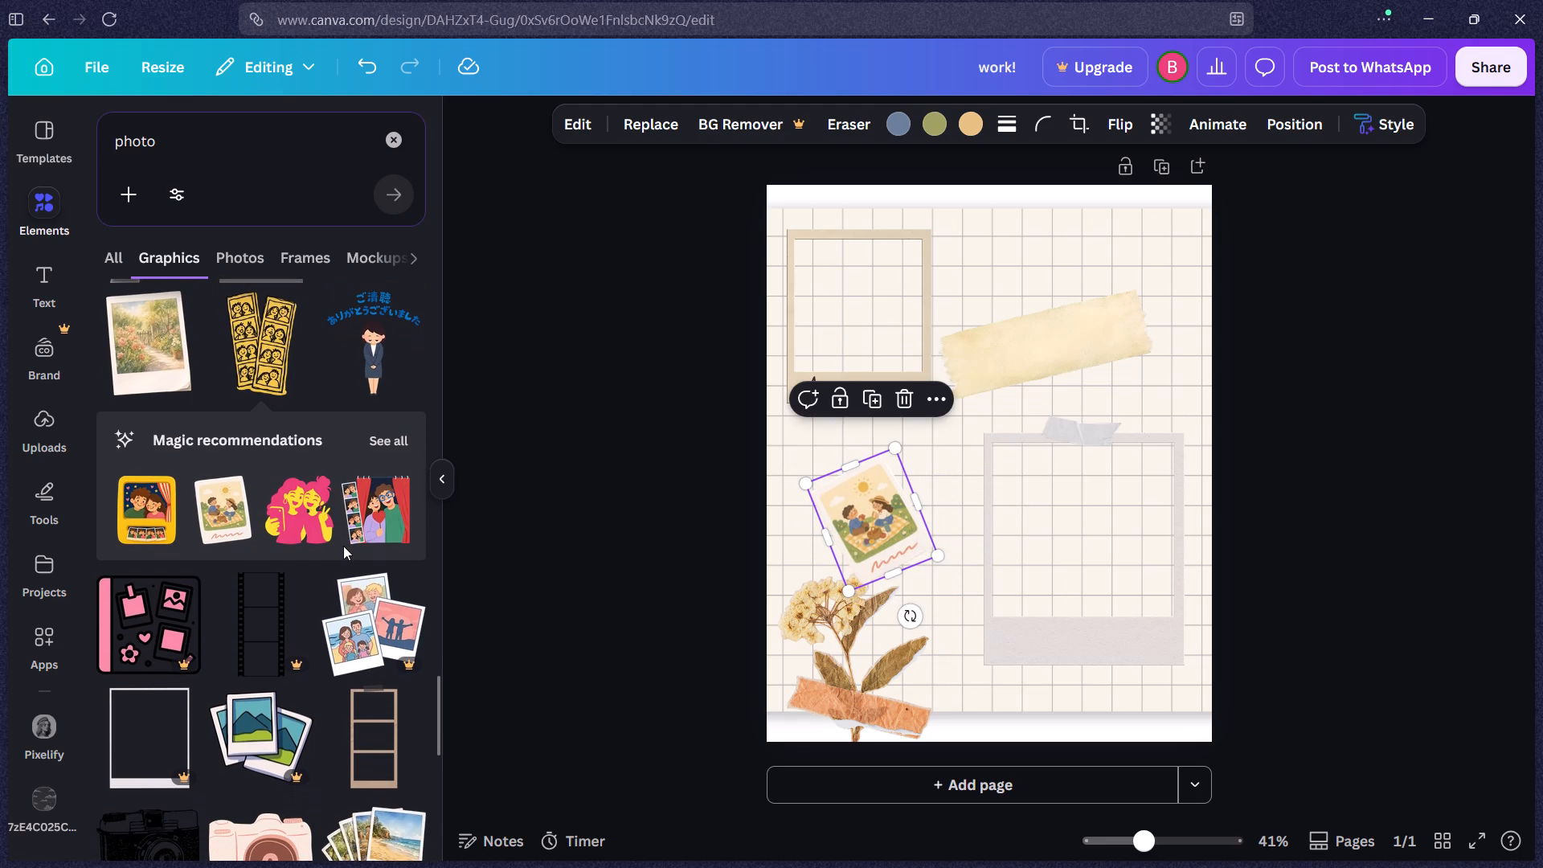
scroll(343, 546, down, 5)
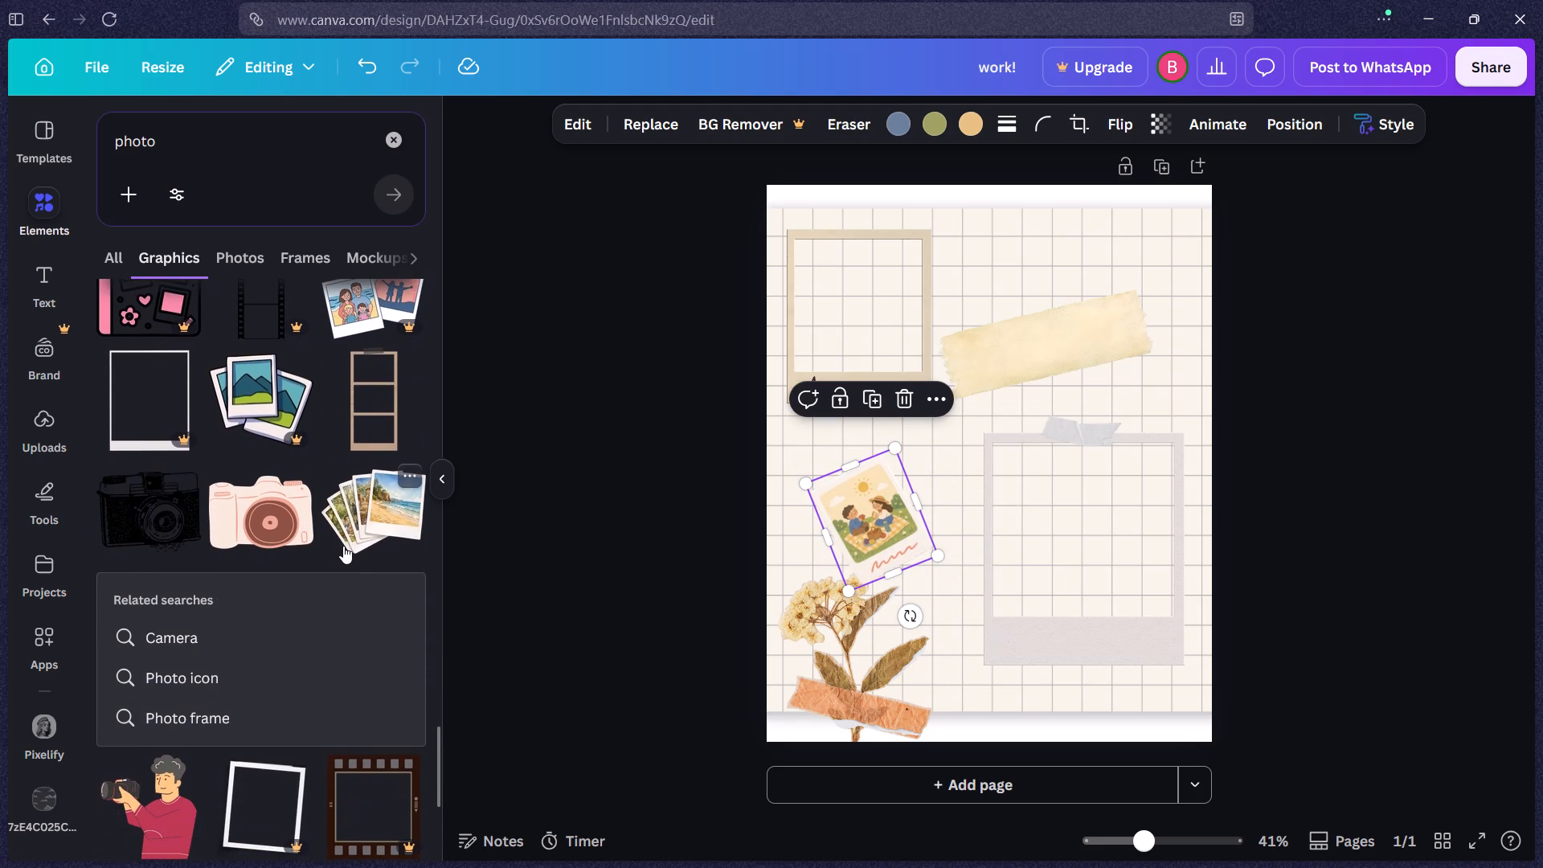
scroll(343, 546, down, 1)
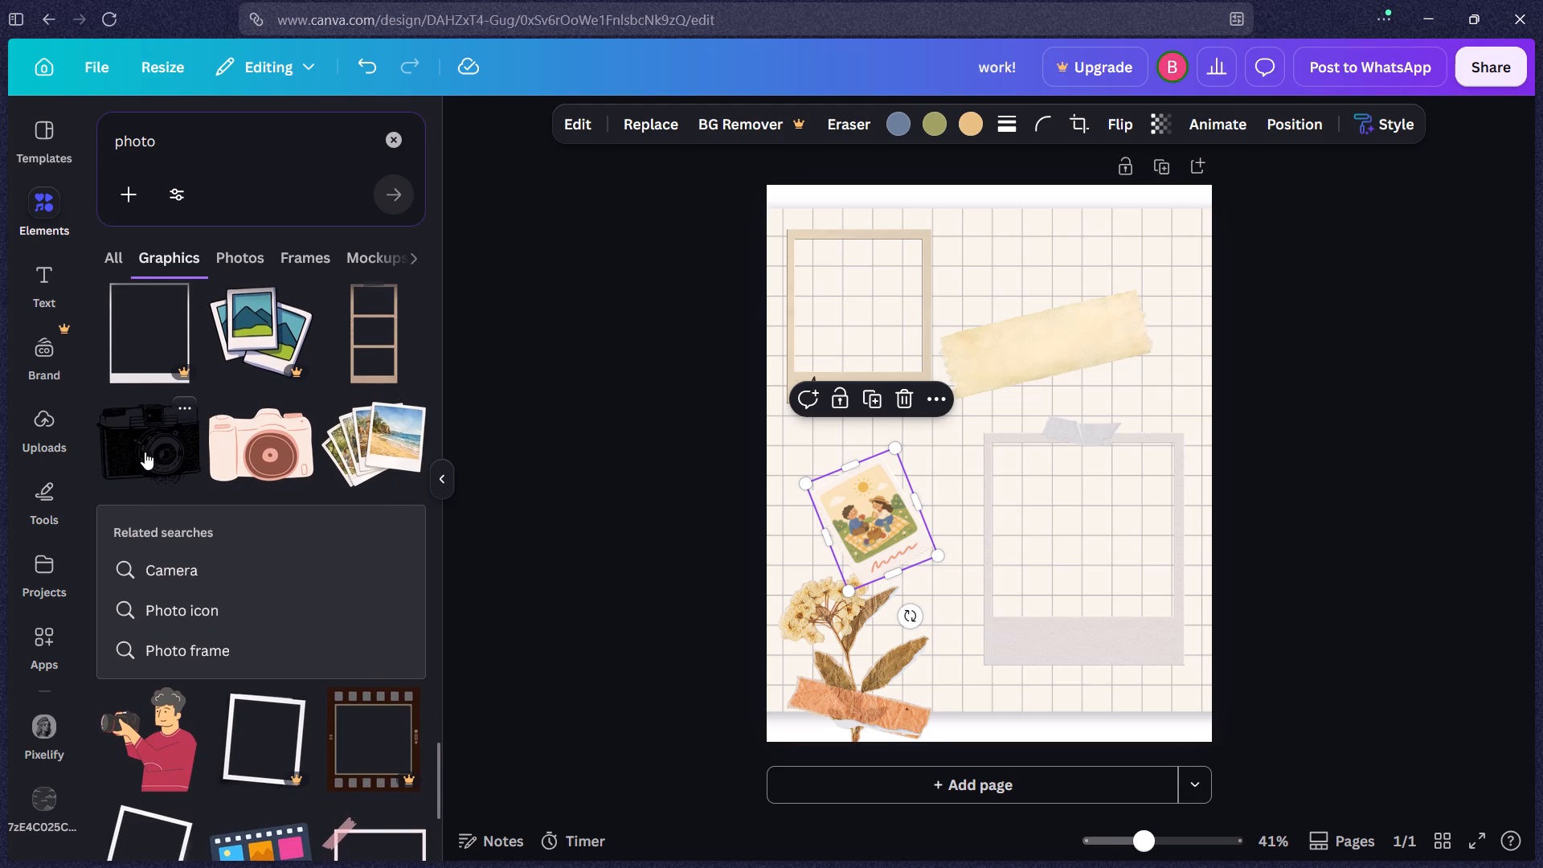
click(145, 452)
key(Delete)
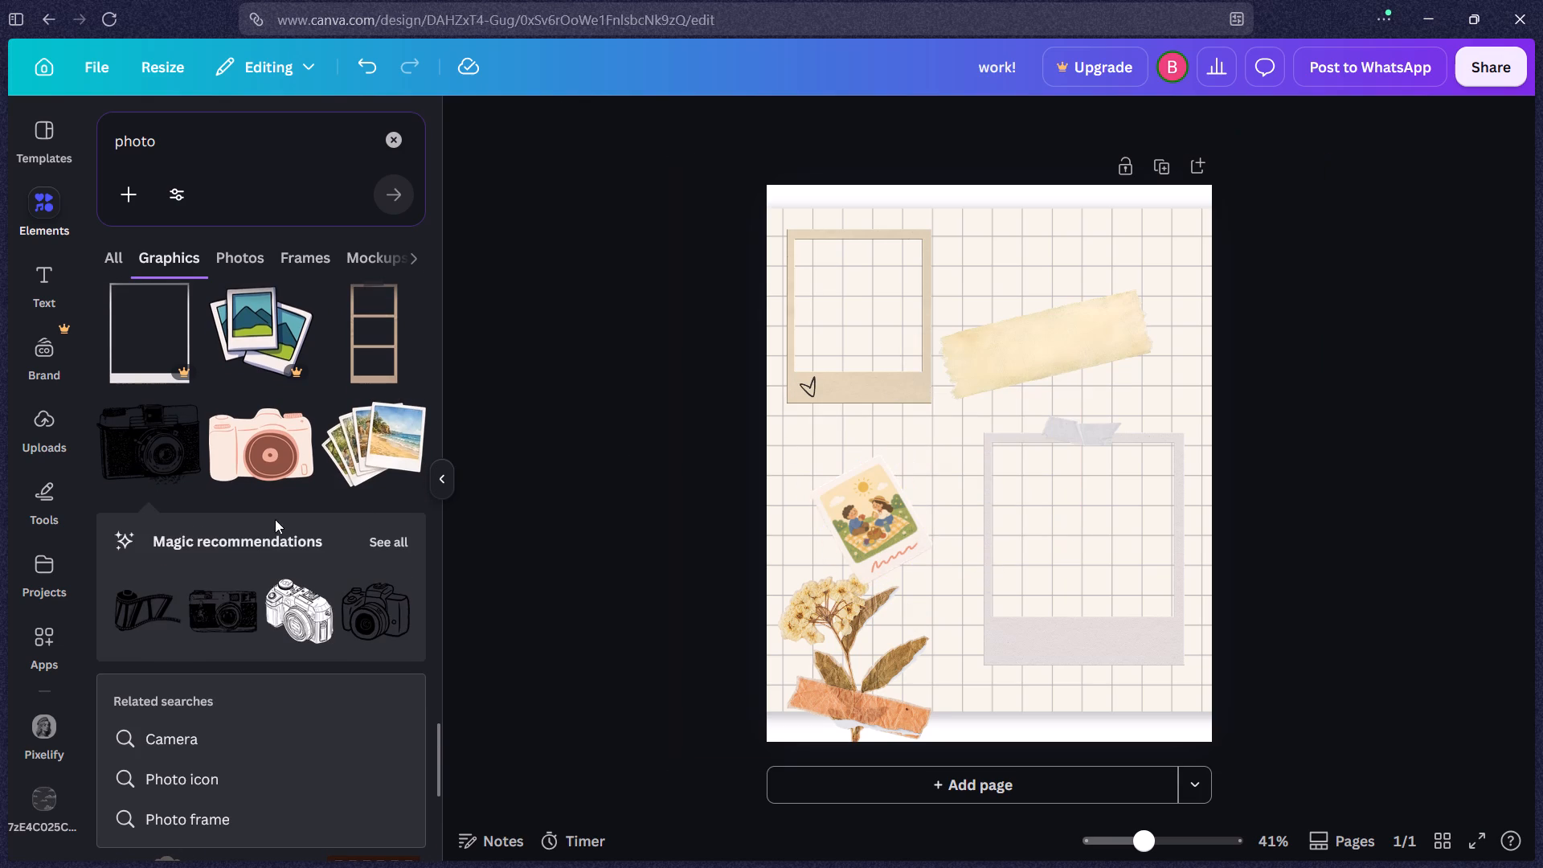
Look through all the recommended graphics related to the black camera for a suitable scrapbook element, then return to the photo results.
click(378, 530)
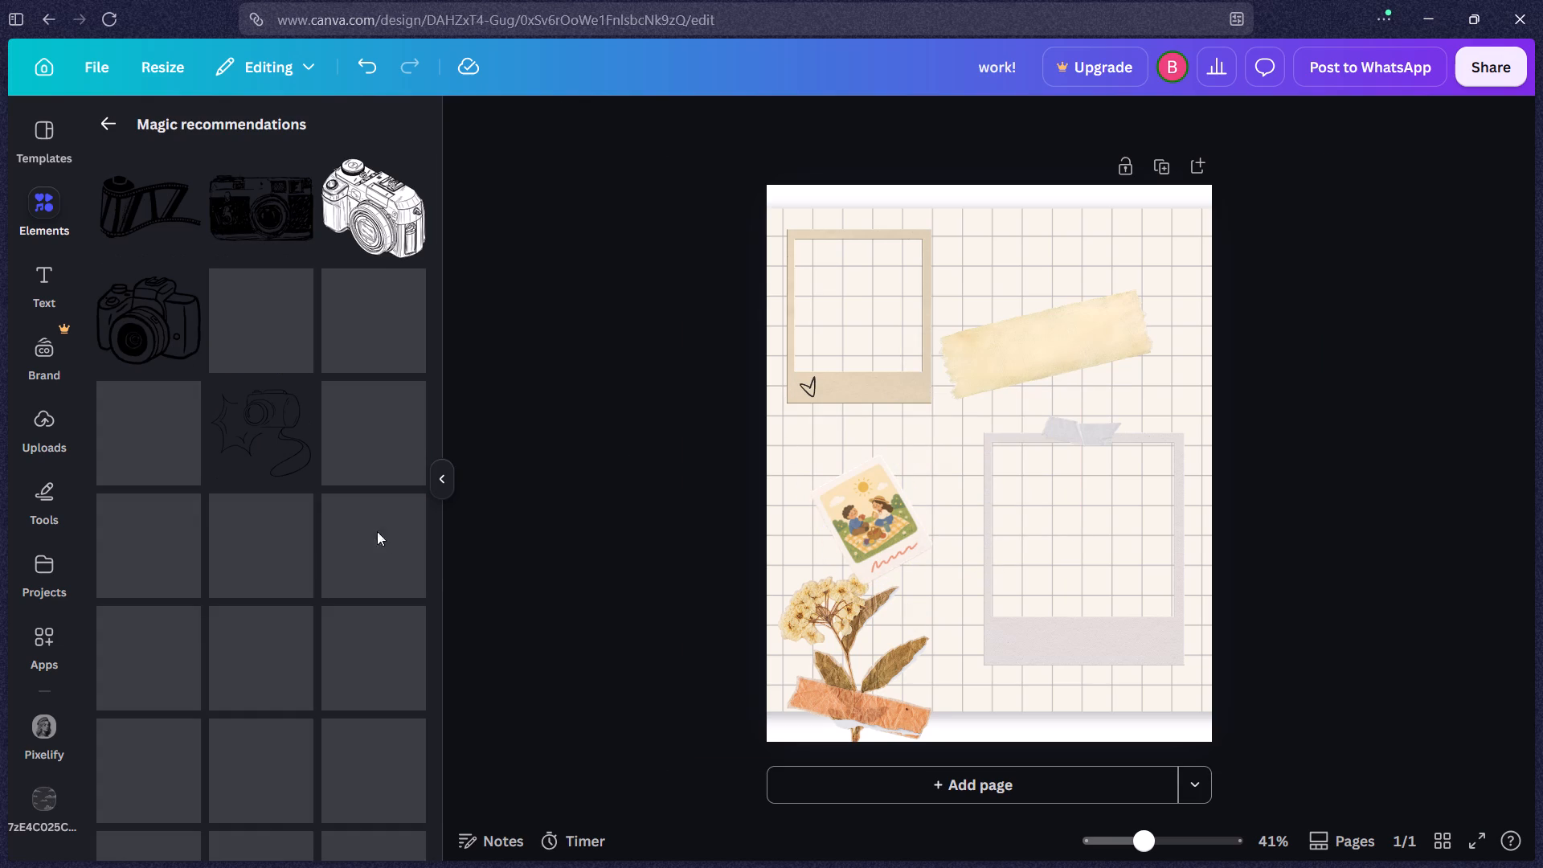
scroll(319, 573, down, 10)
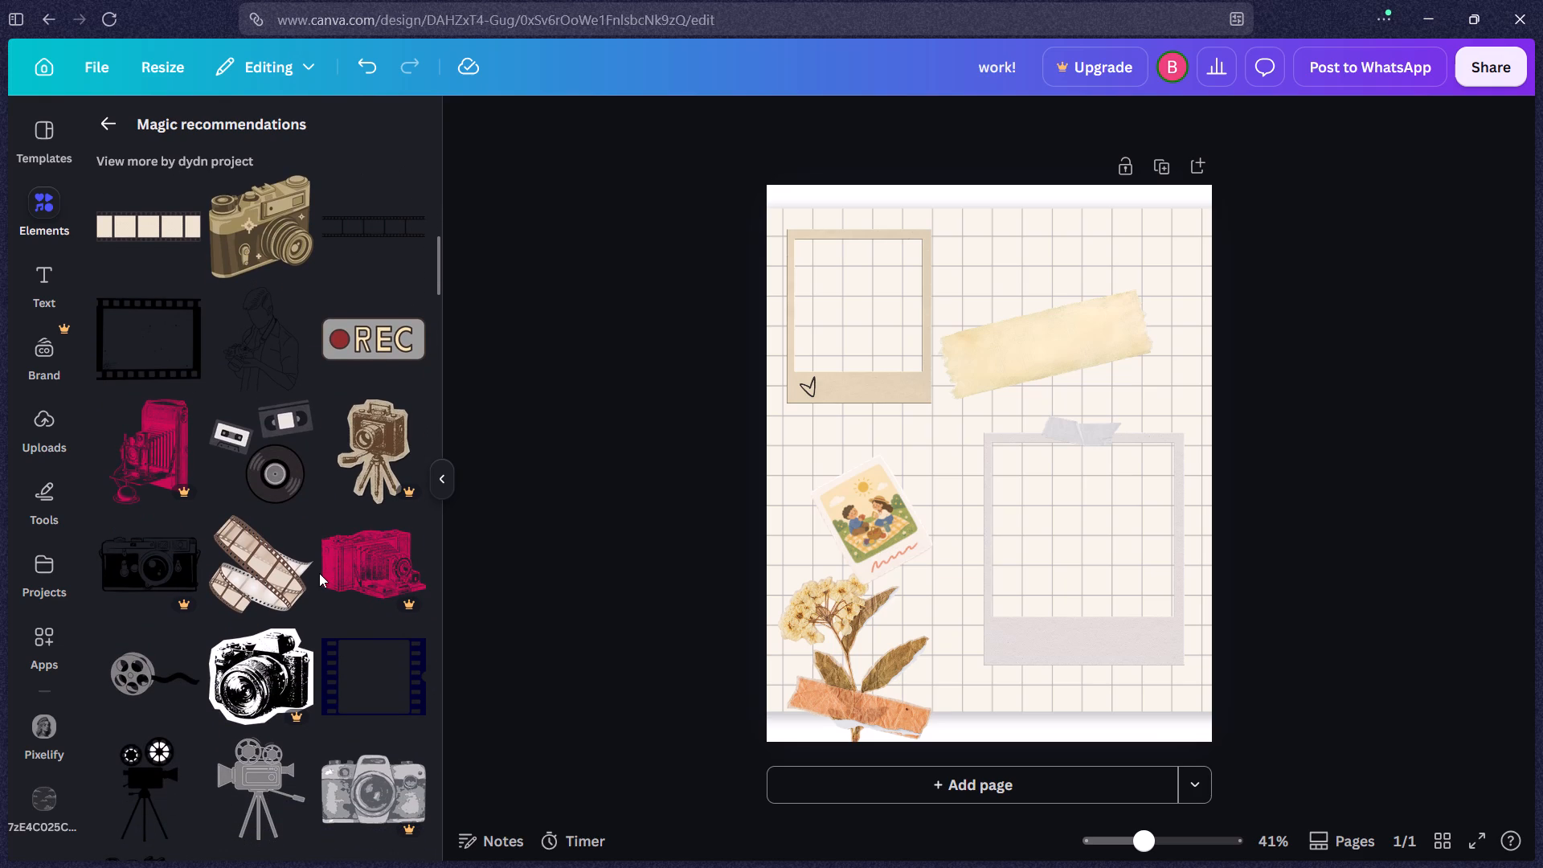
scroll(319, 573, down, 3)
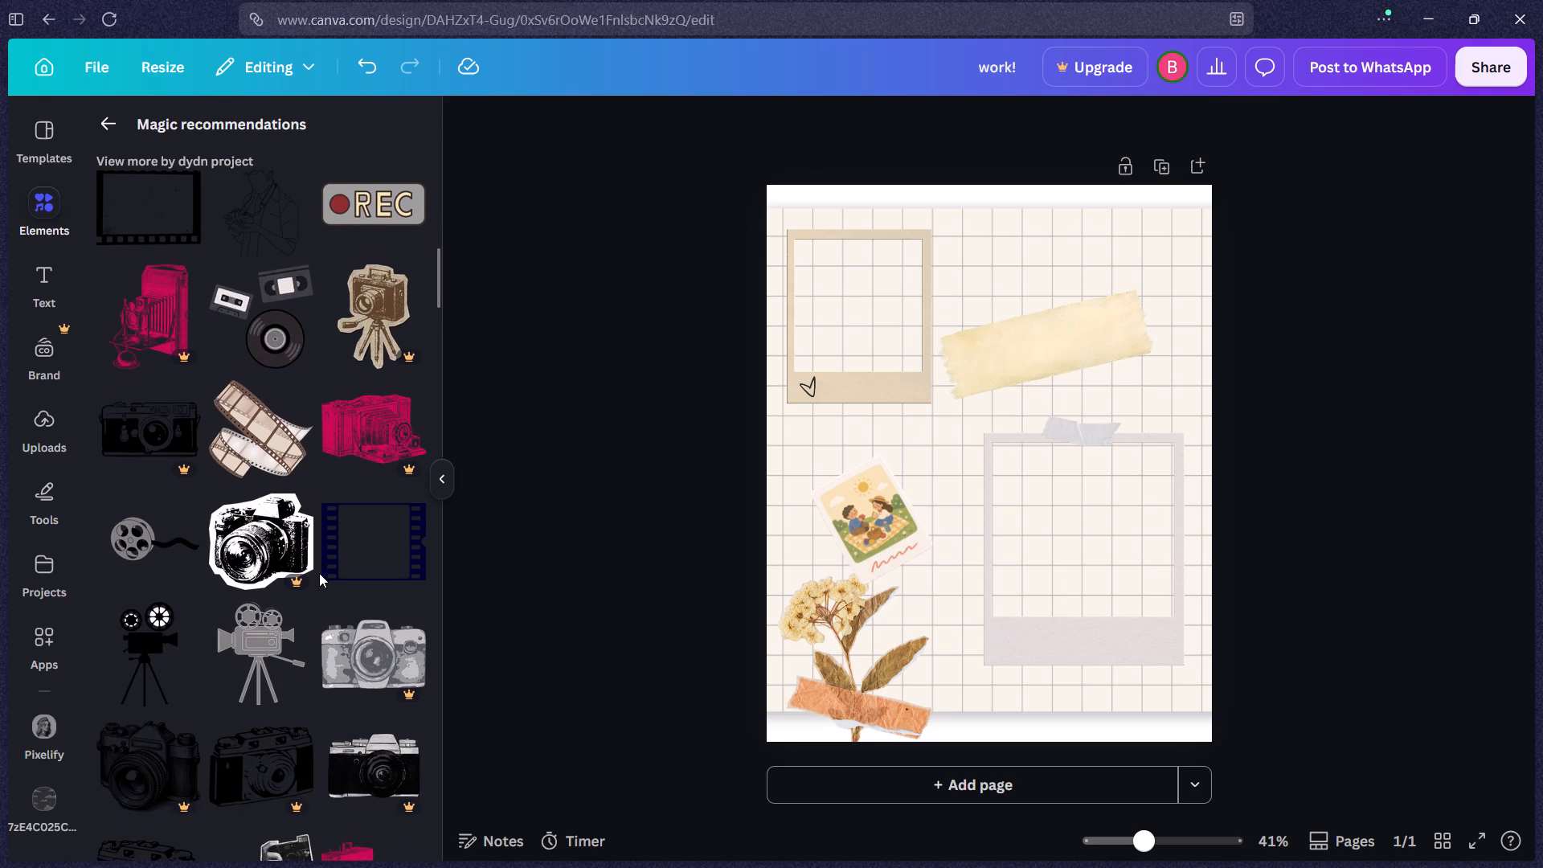
scroll(319, 573, down, 5)
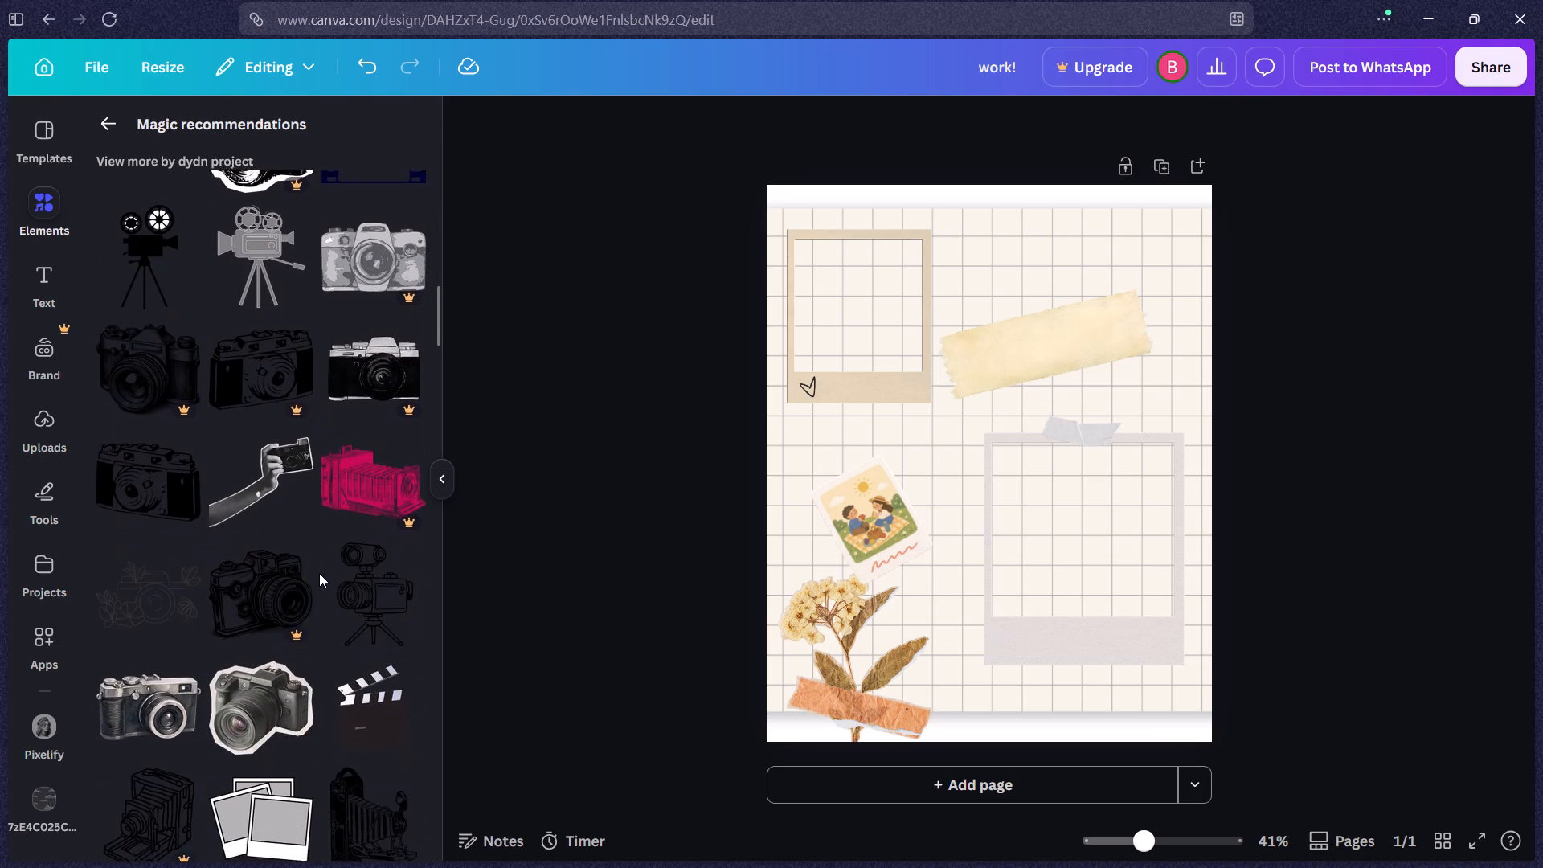
scroll(319, 573, down, 11)
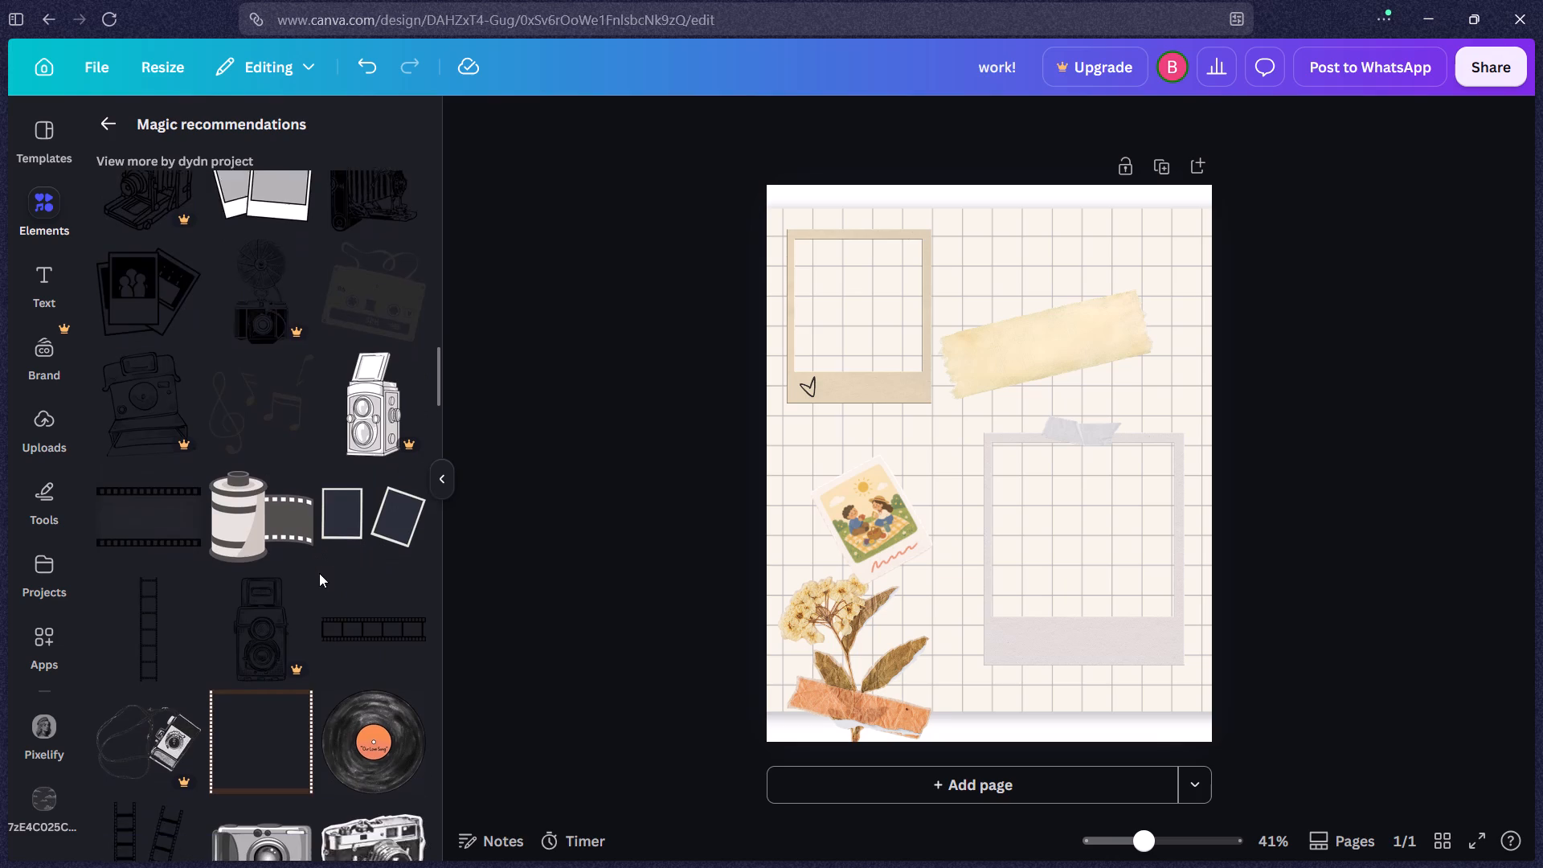
scroll(319, 573, down, 4)
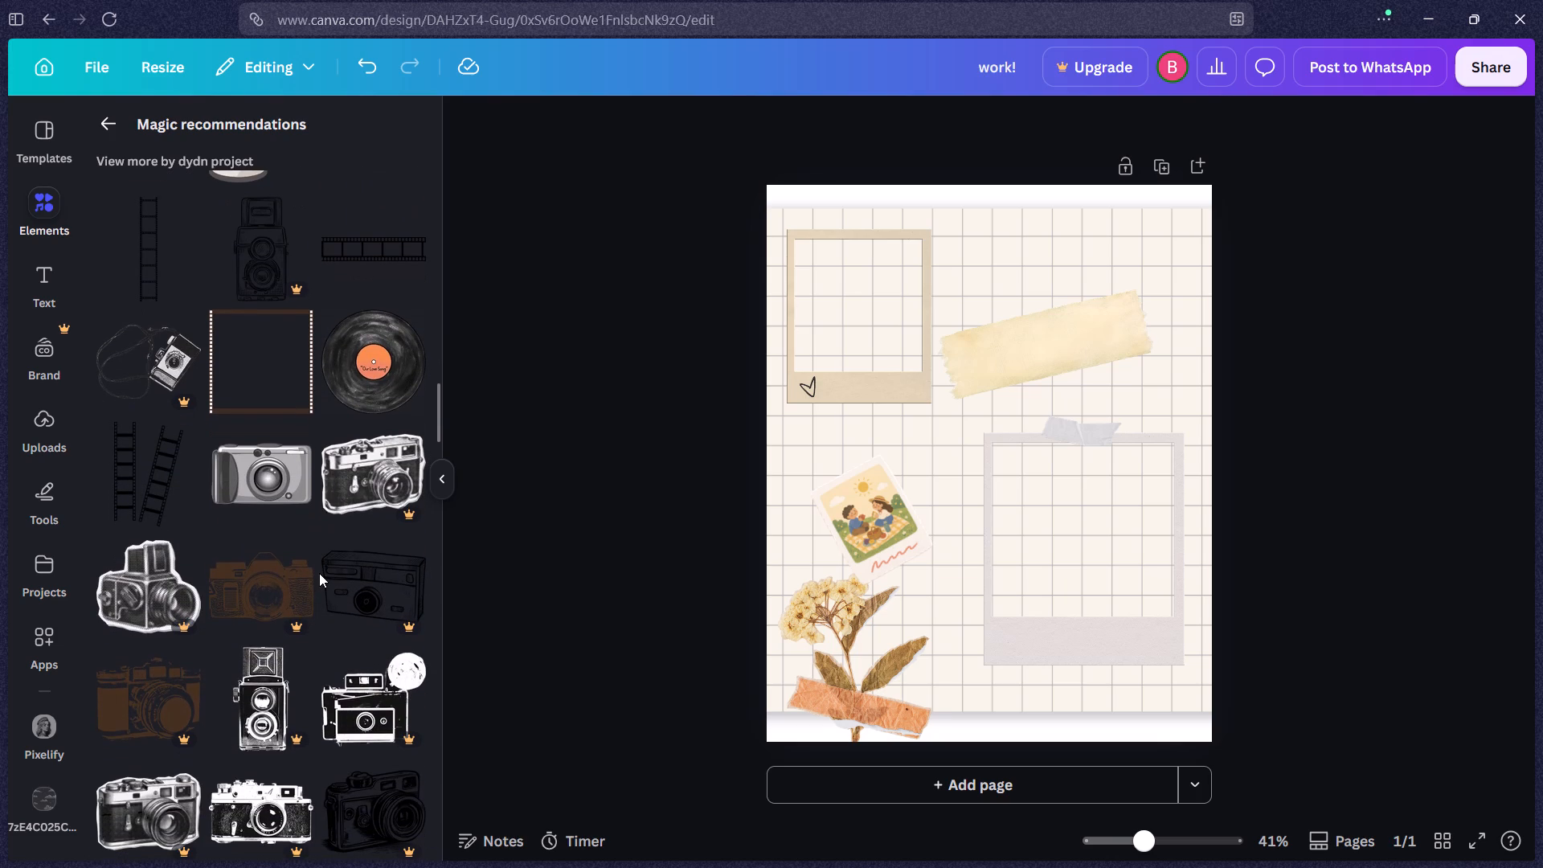
scroll(319, 573, down, 13)
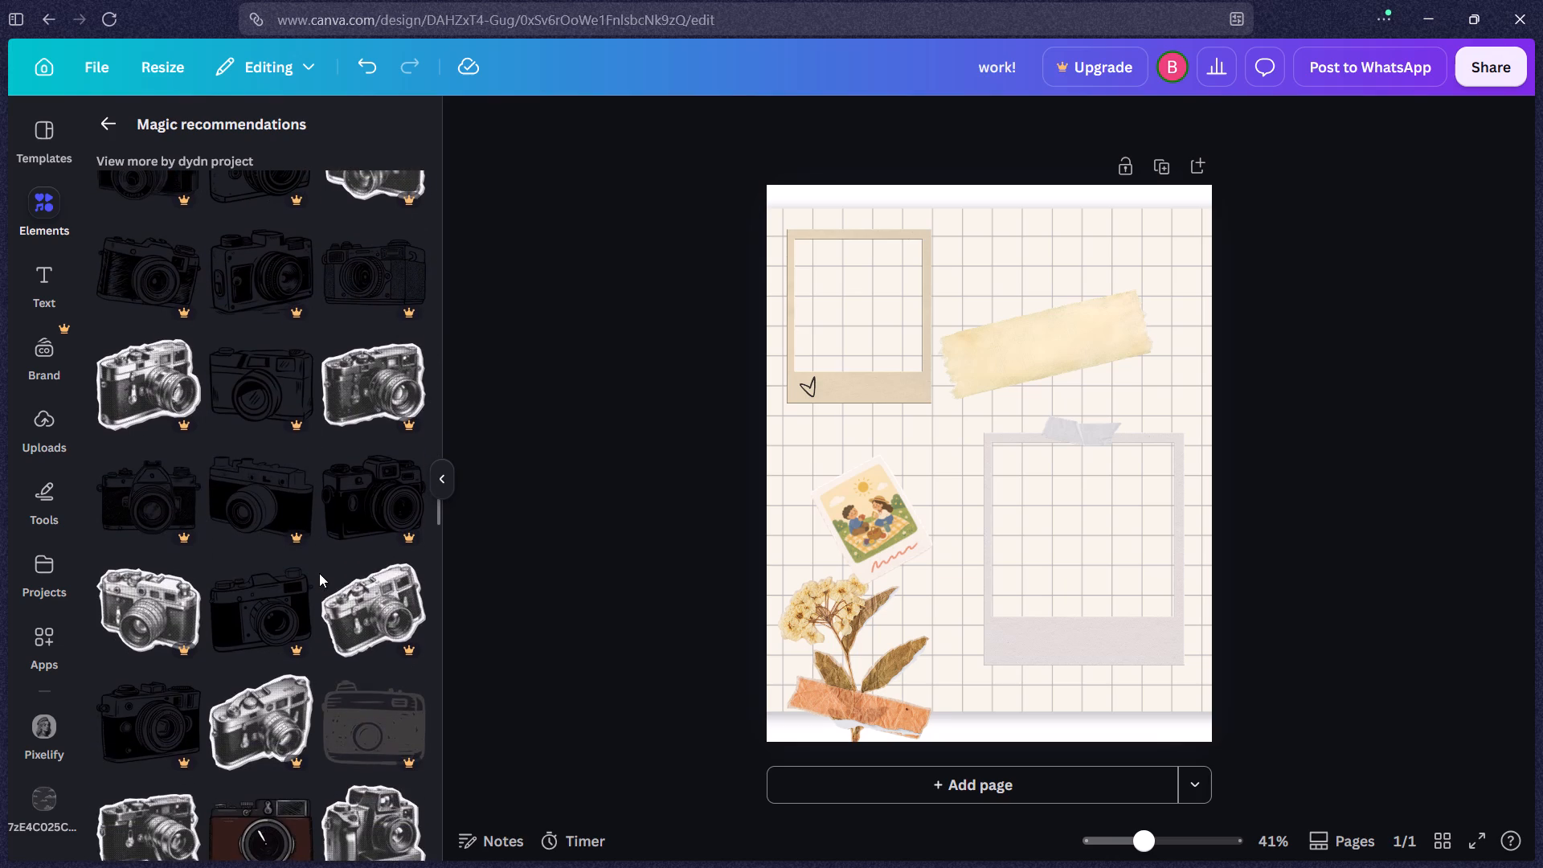
scroll(319, 573, up, 6)
scroll(318, 573, down, 9)
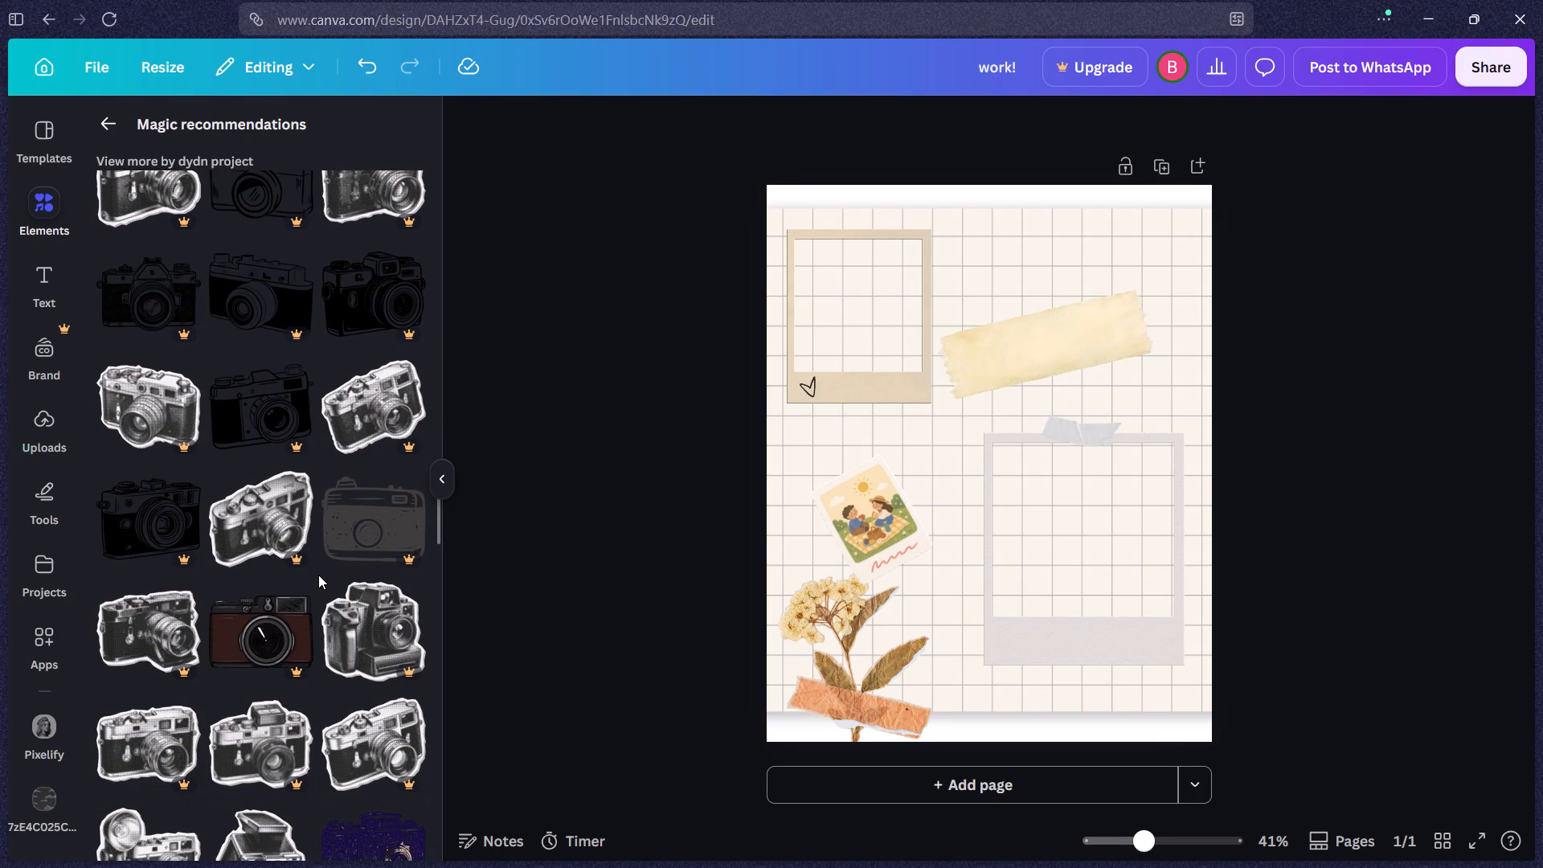
scroll(318, 575, up, 20)
scroll(318, 575, up, 13)
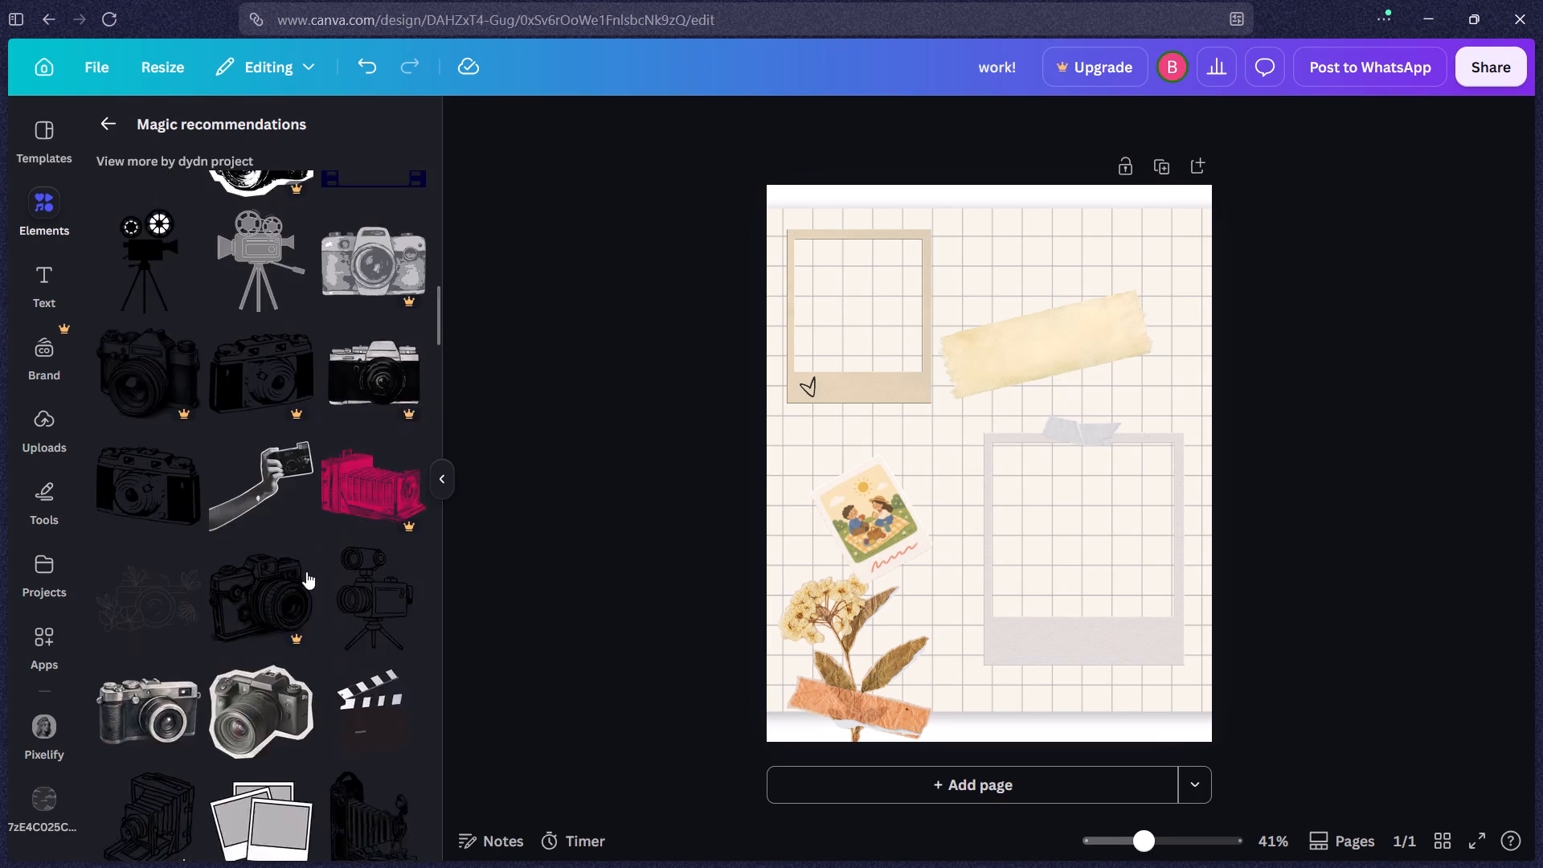
scroll(306, 571, up, 18)
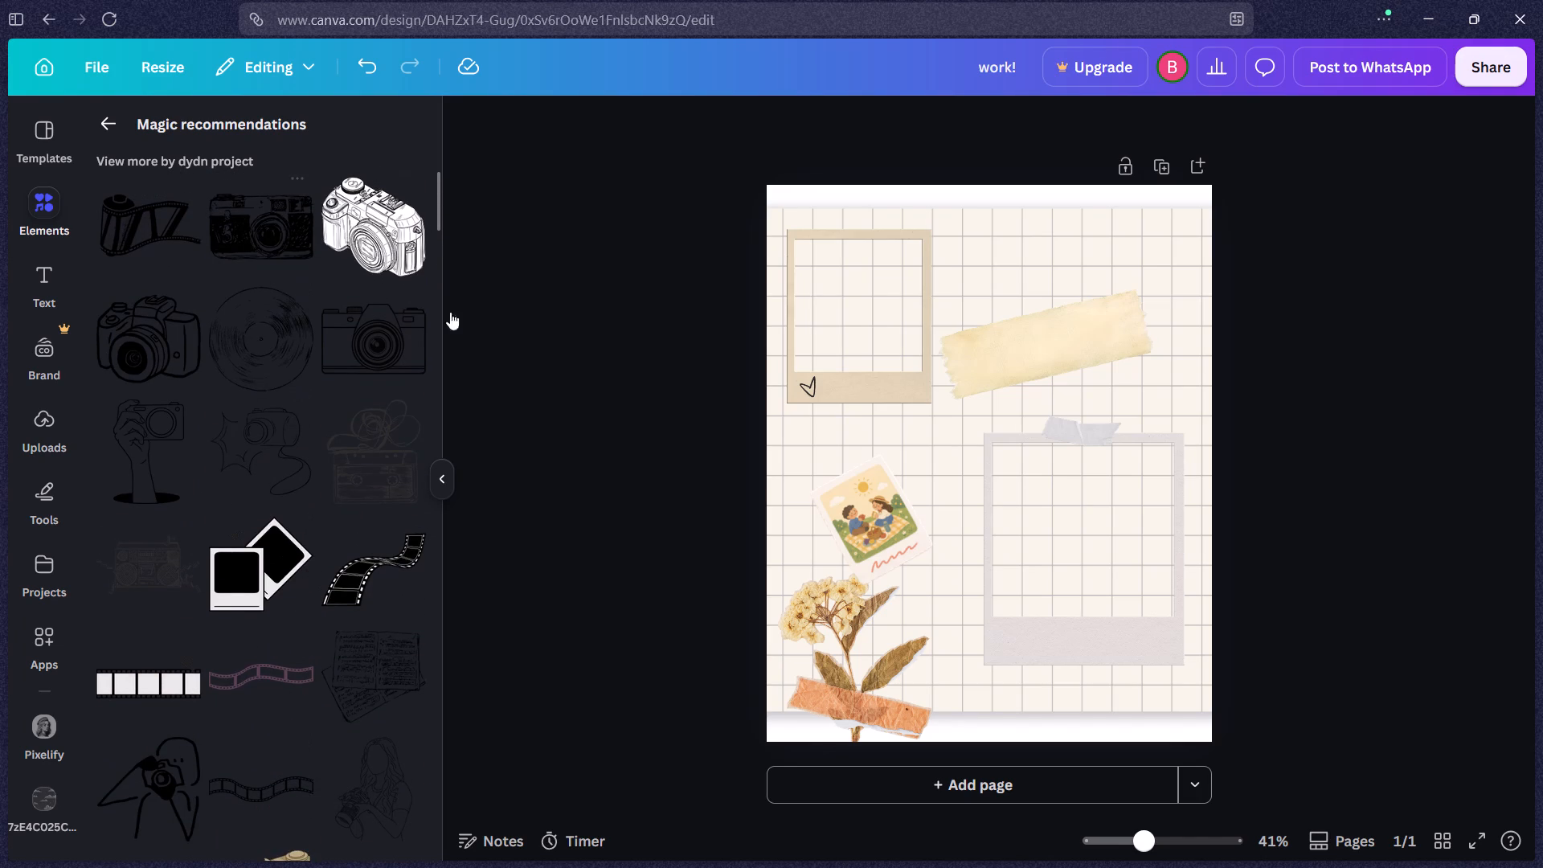
scroll(265, 502, down, 5)
click(112, 122)
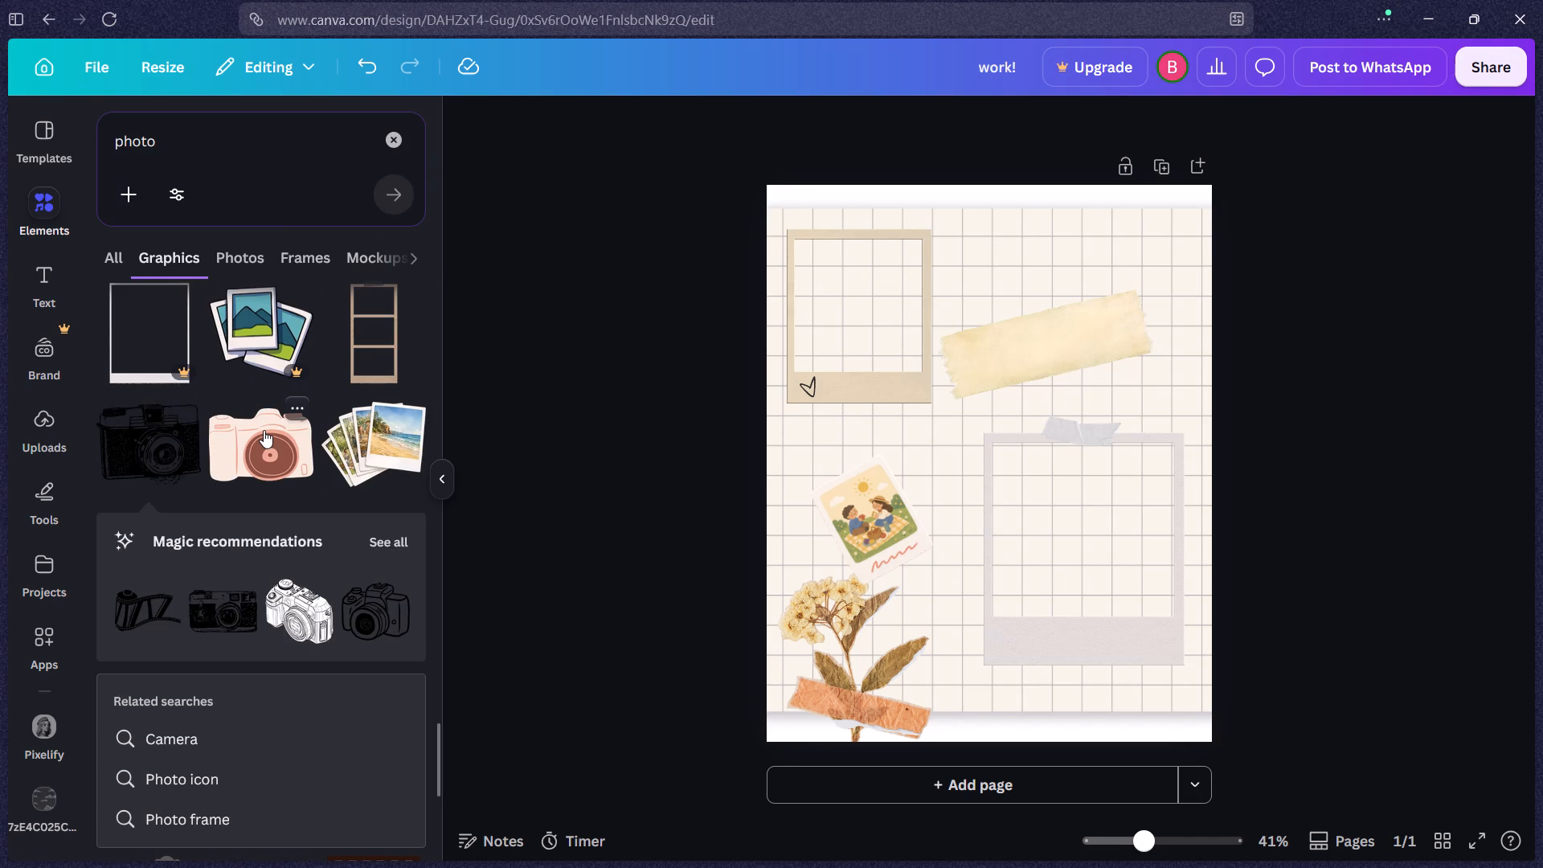
Look through the remaining photo graphics for another element that suits the scrapbook page.
scroll(264, 430, down, 9)
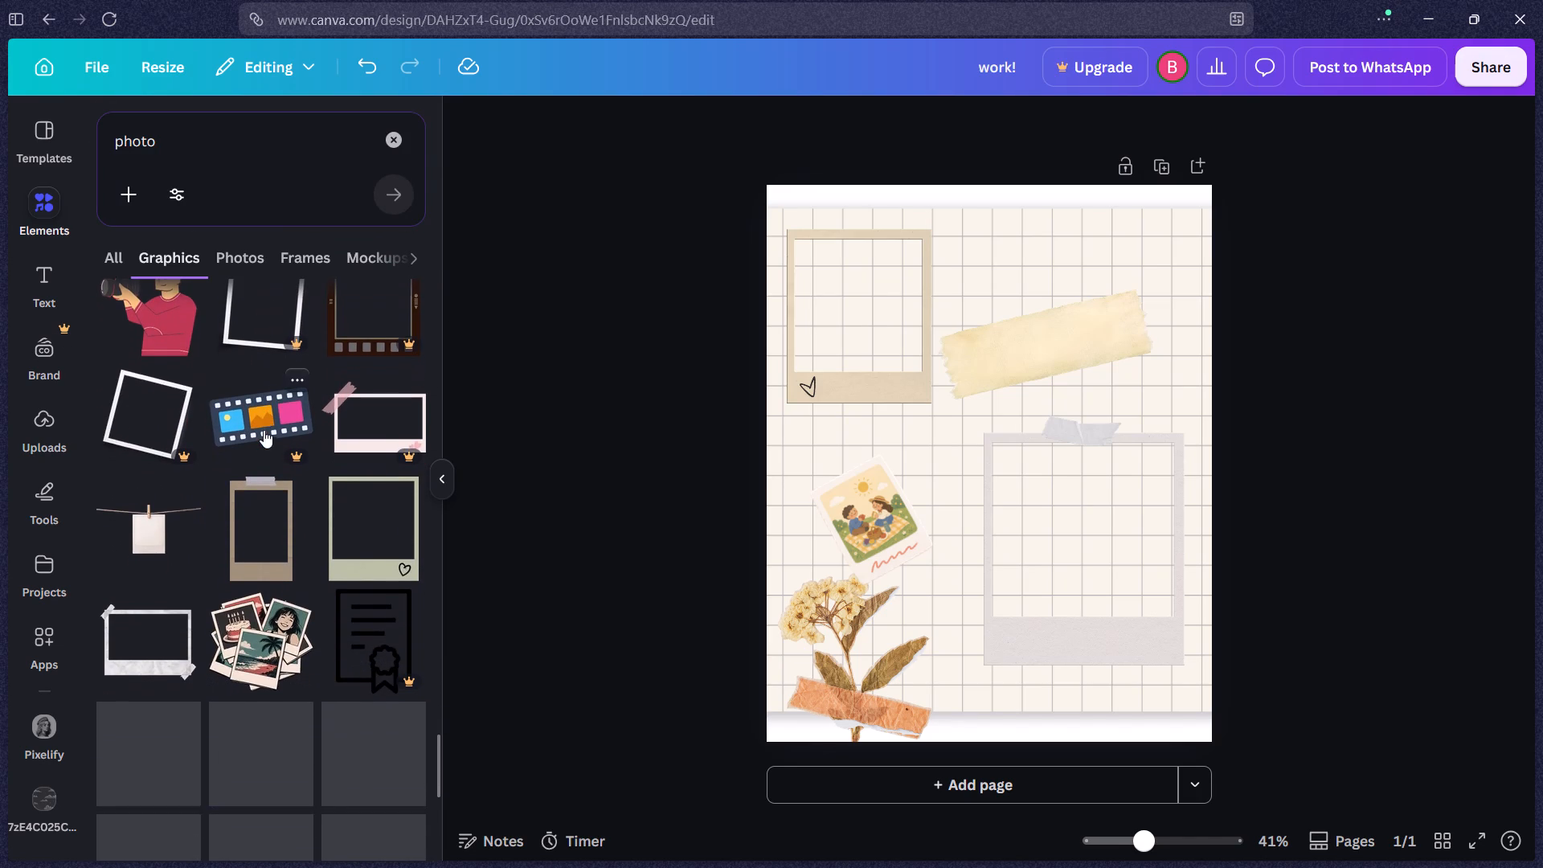
scroll(264, 430, down, 4)
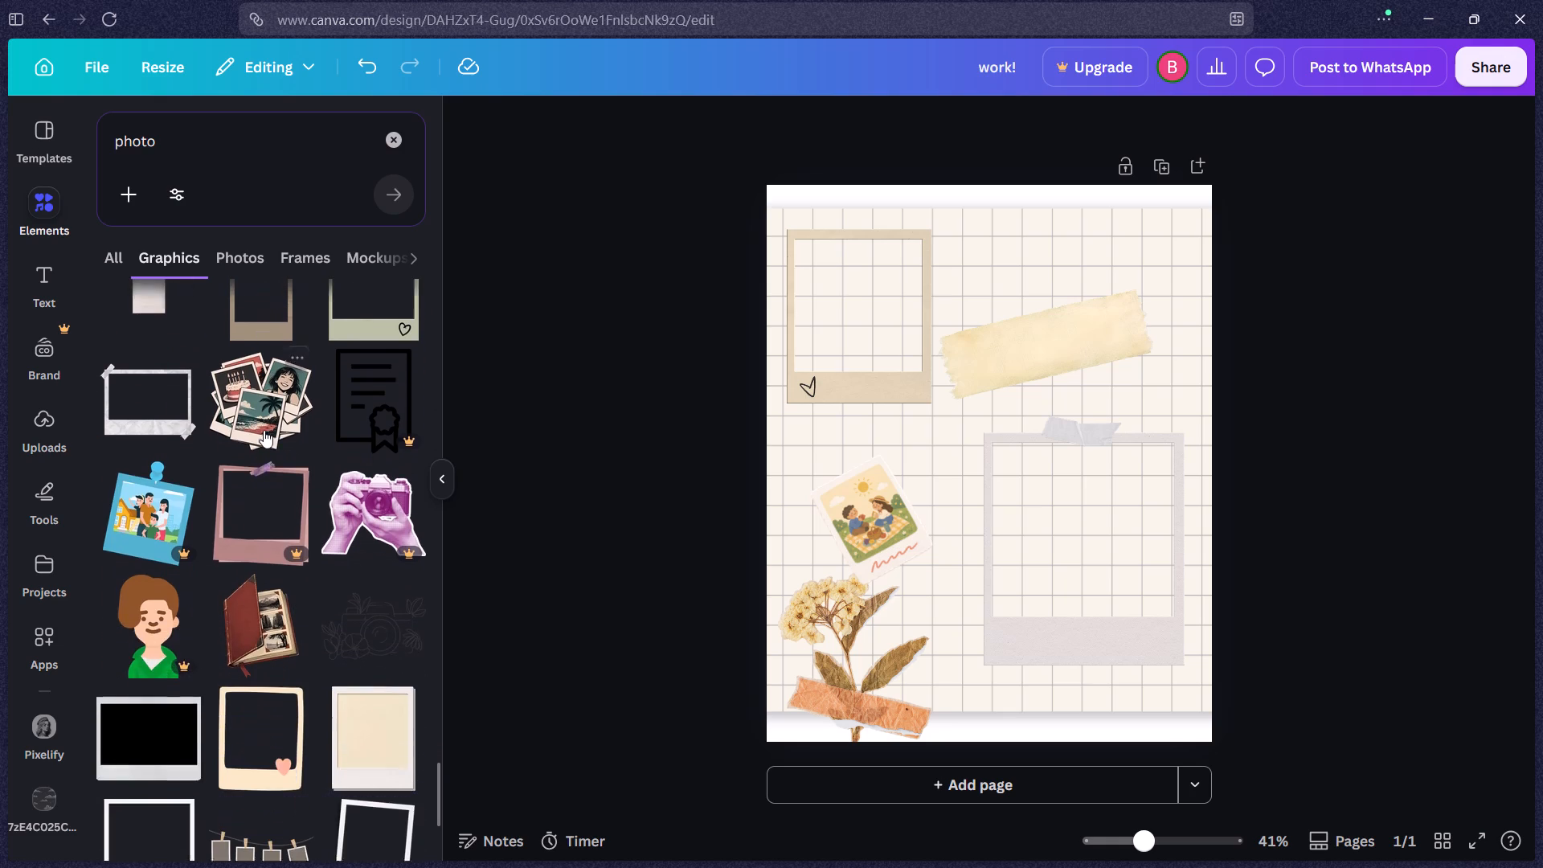
scroll(264, 430, down, 8)
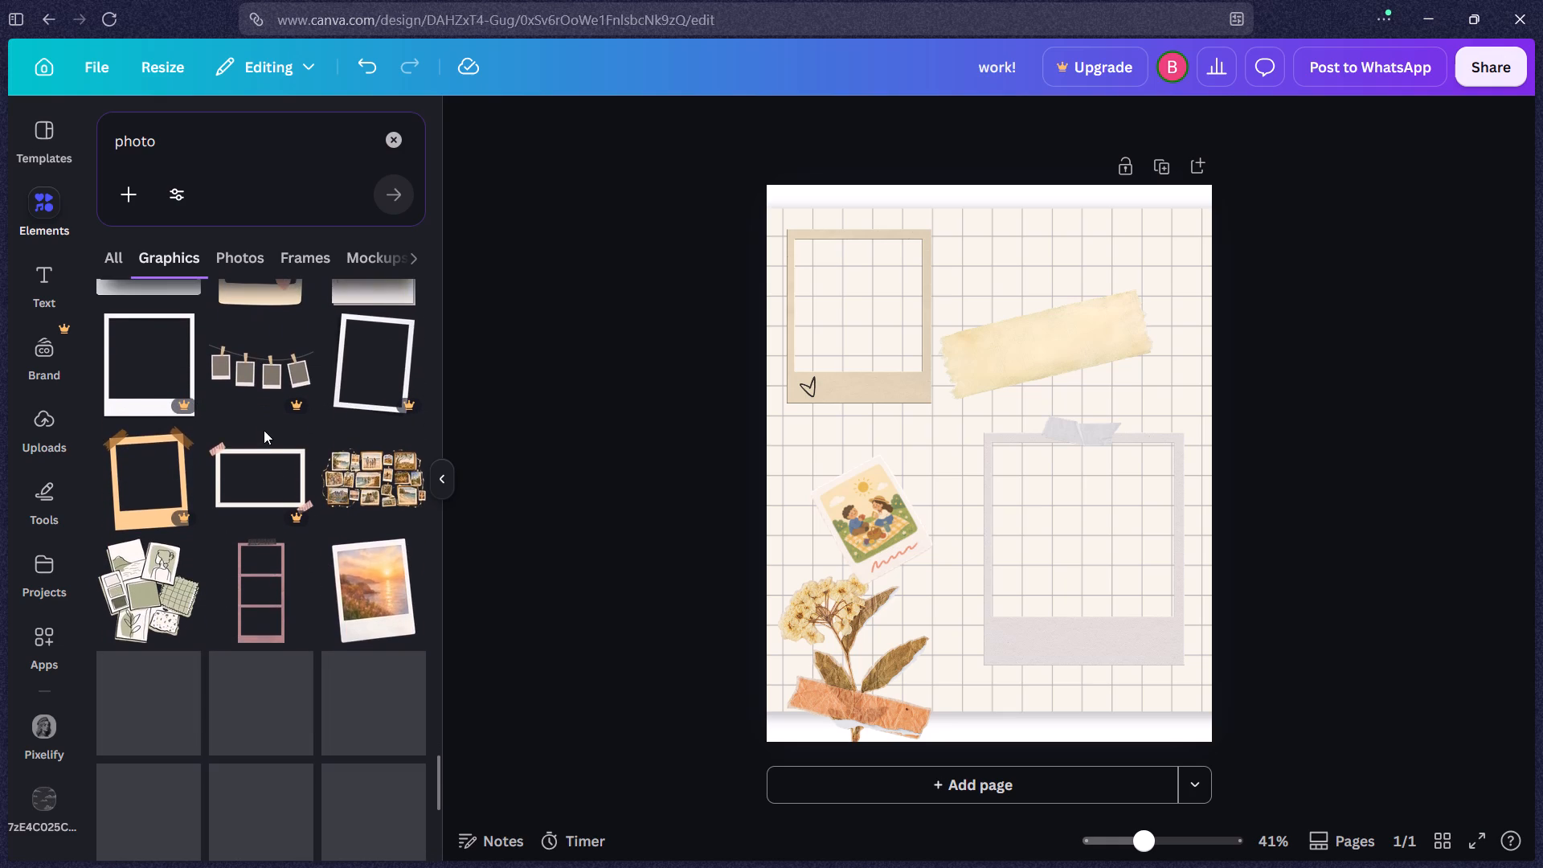
scroll(264, 430, down, 5)
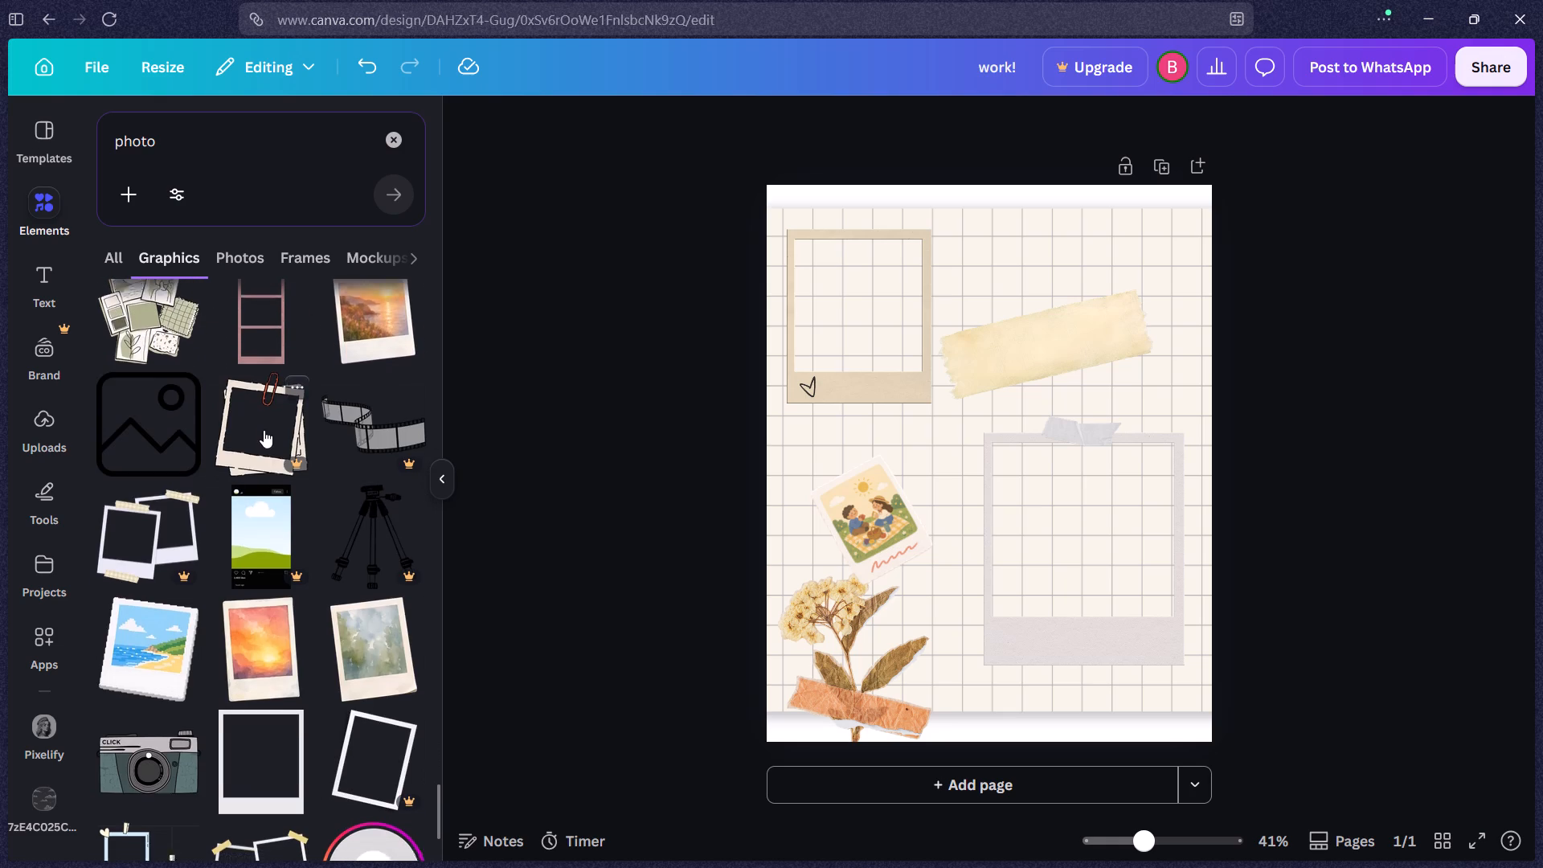
scroll(264, 430, down, 6)
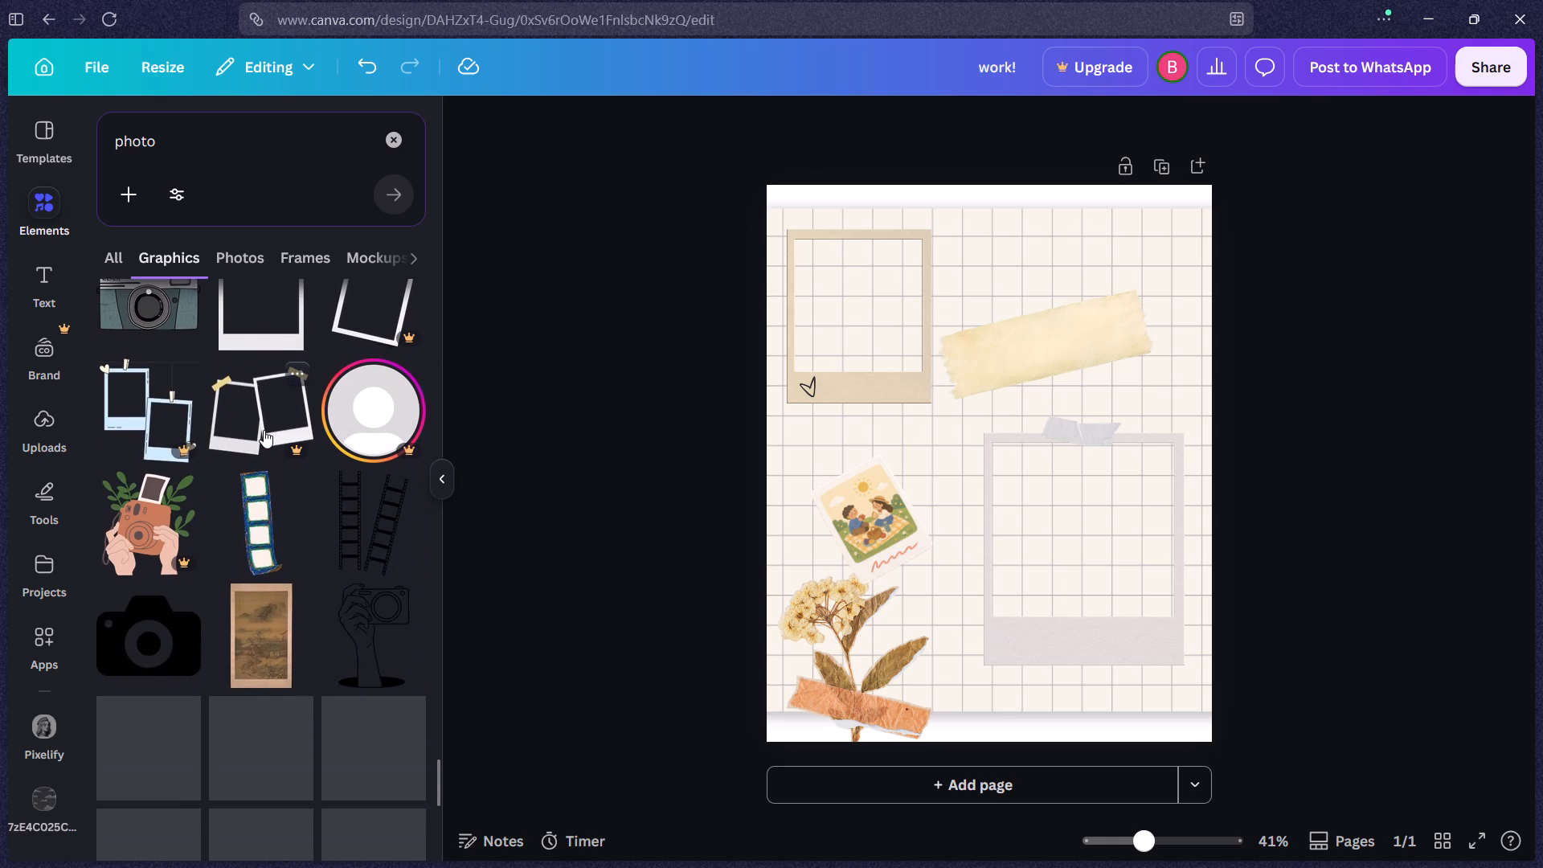
scroll(264, 430, down, 4)
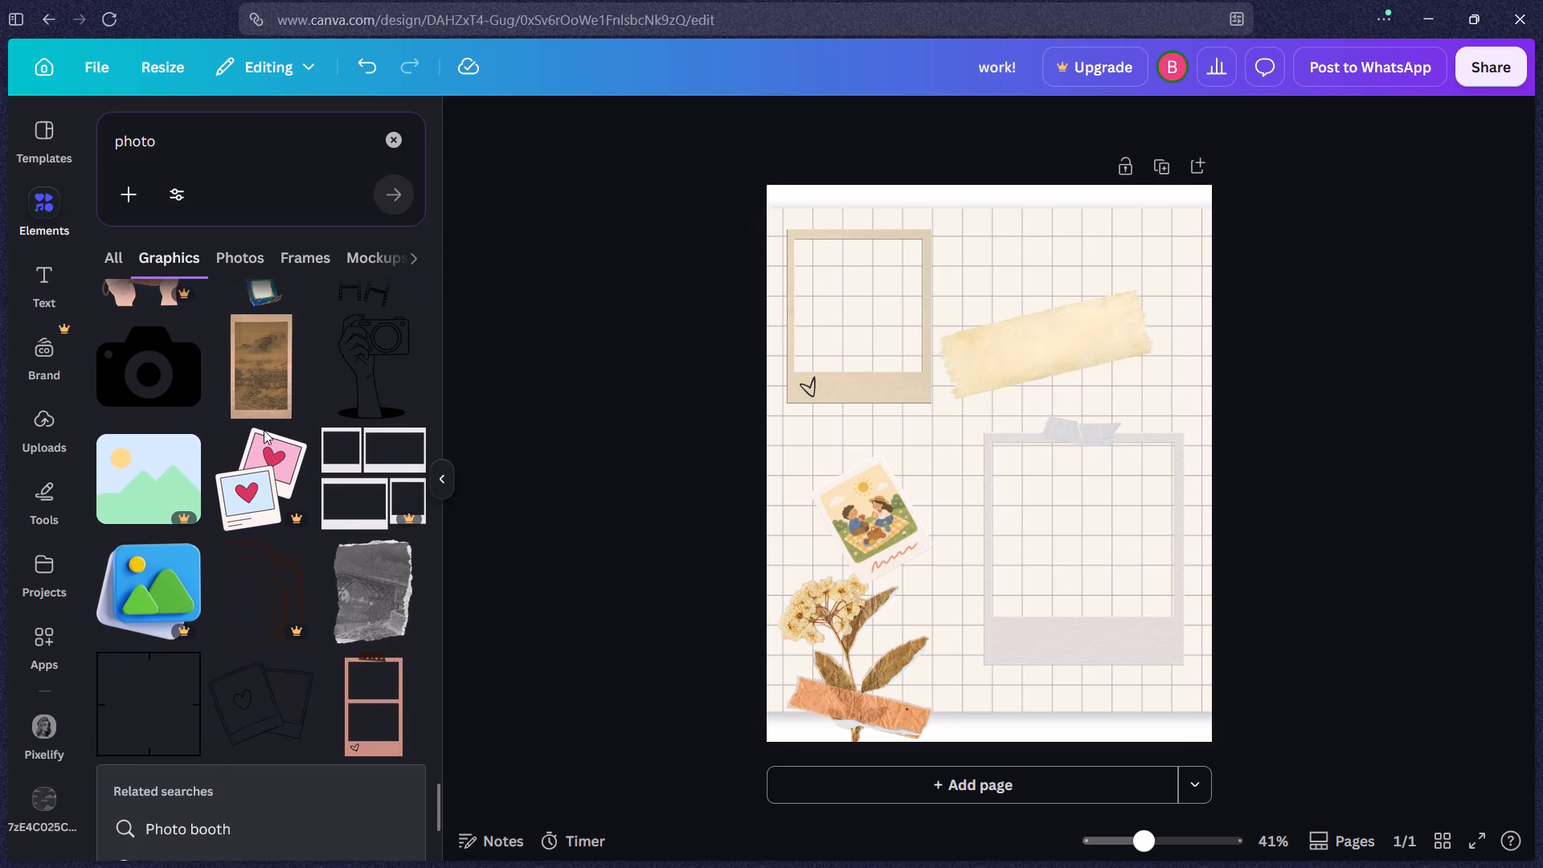
scroll(264, 430, down, 6)
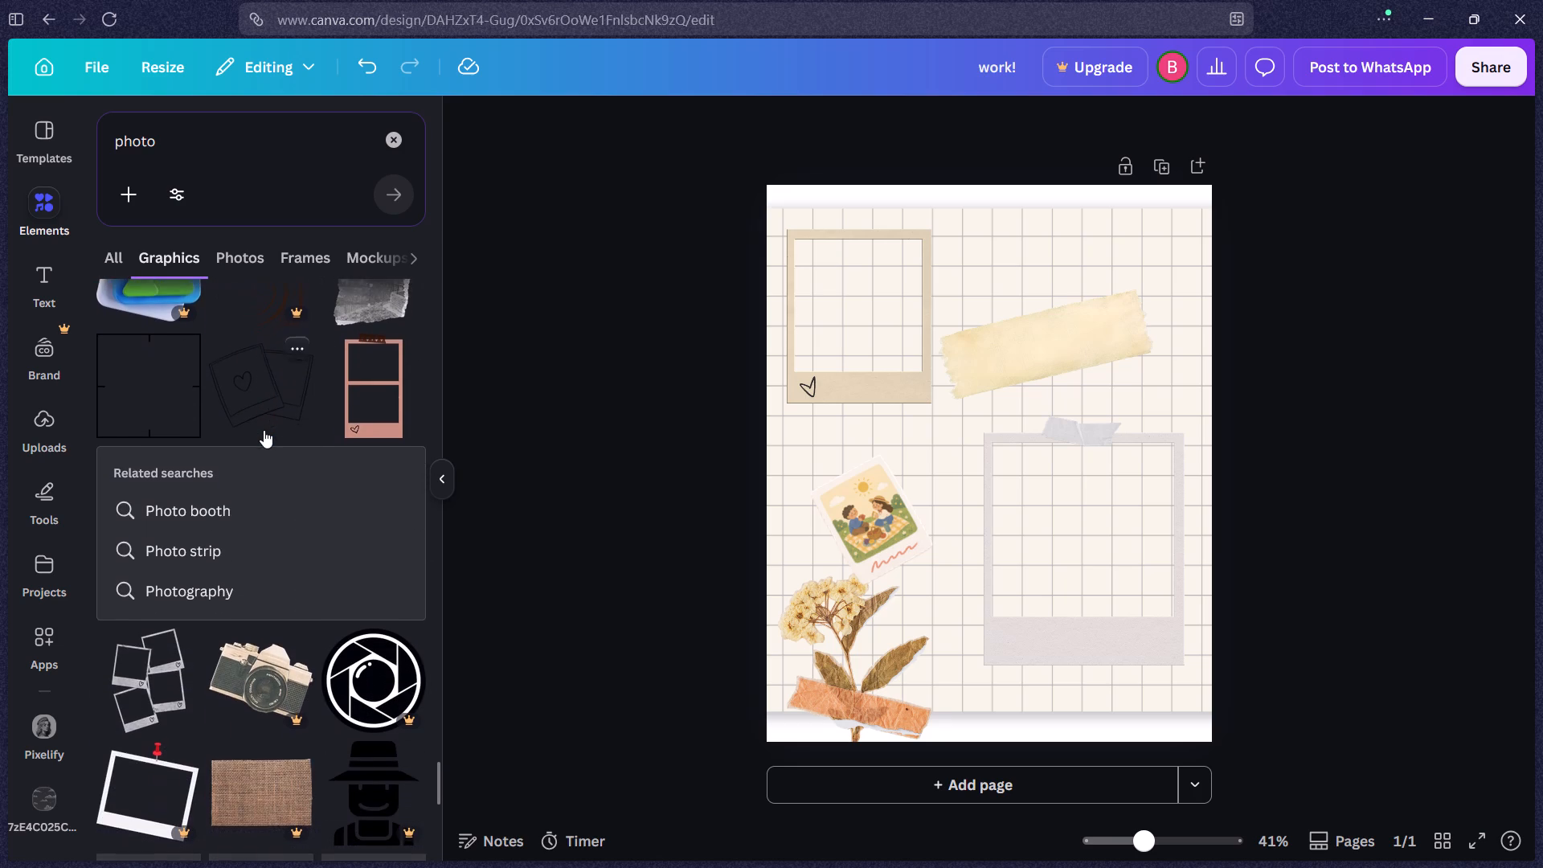
scroll(264, 430, down, 5)
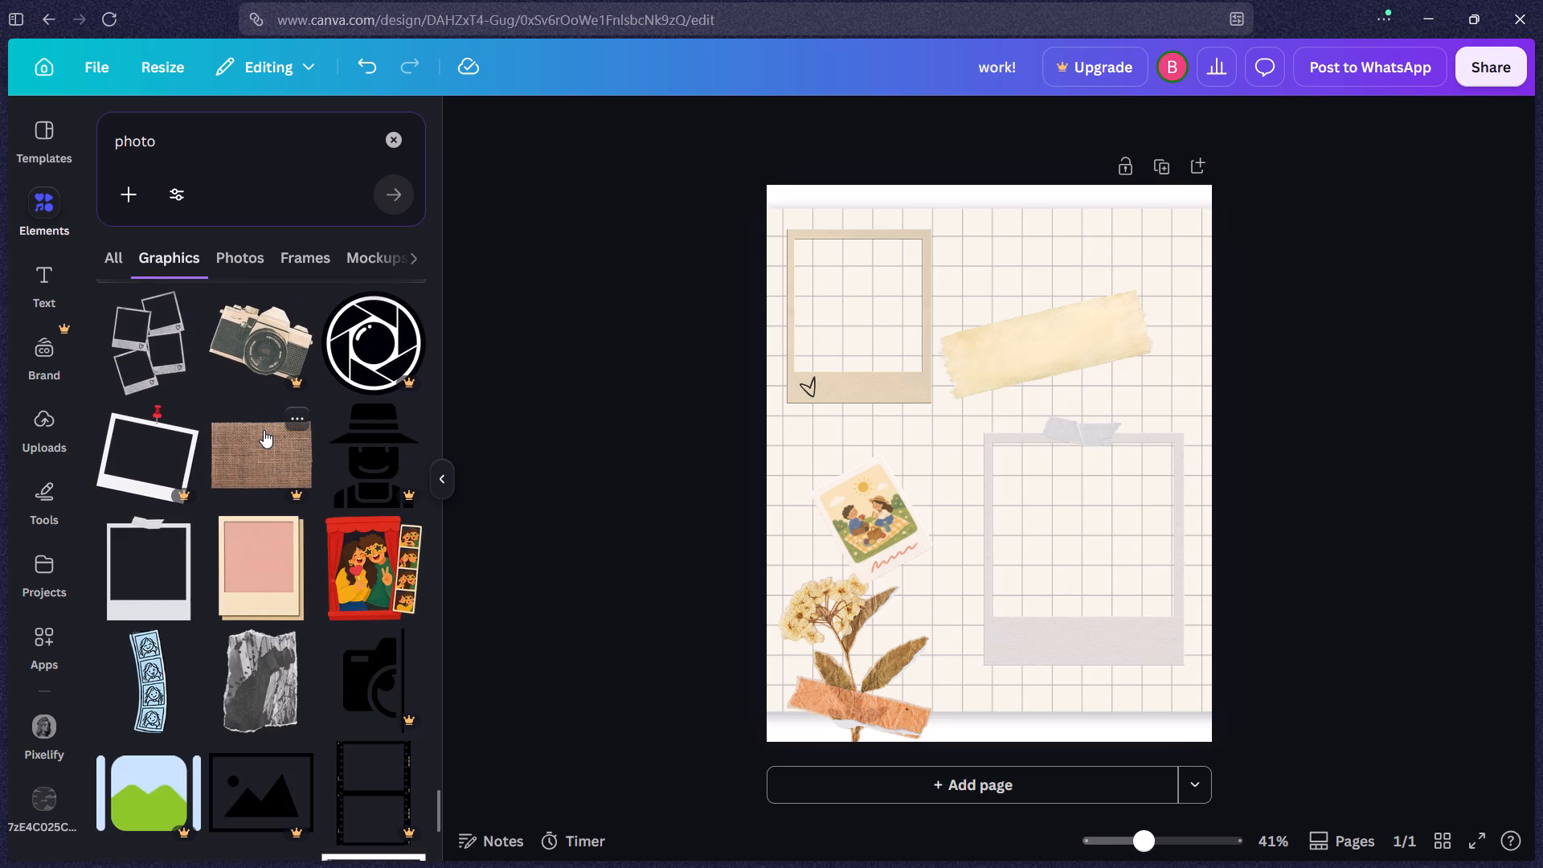
scroll(264, 430, down, 2)
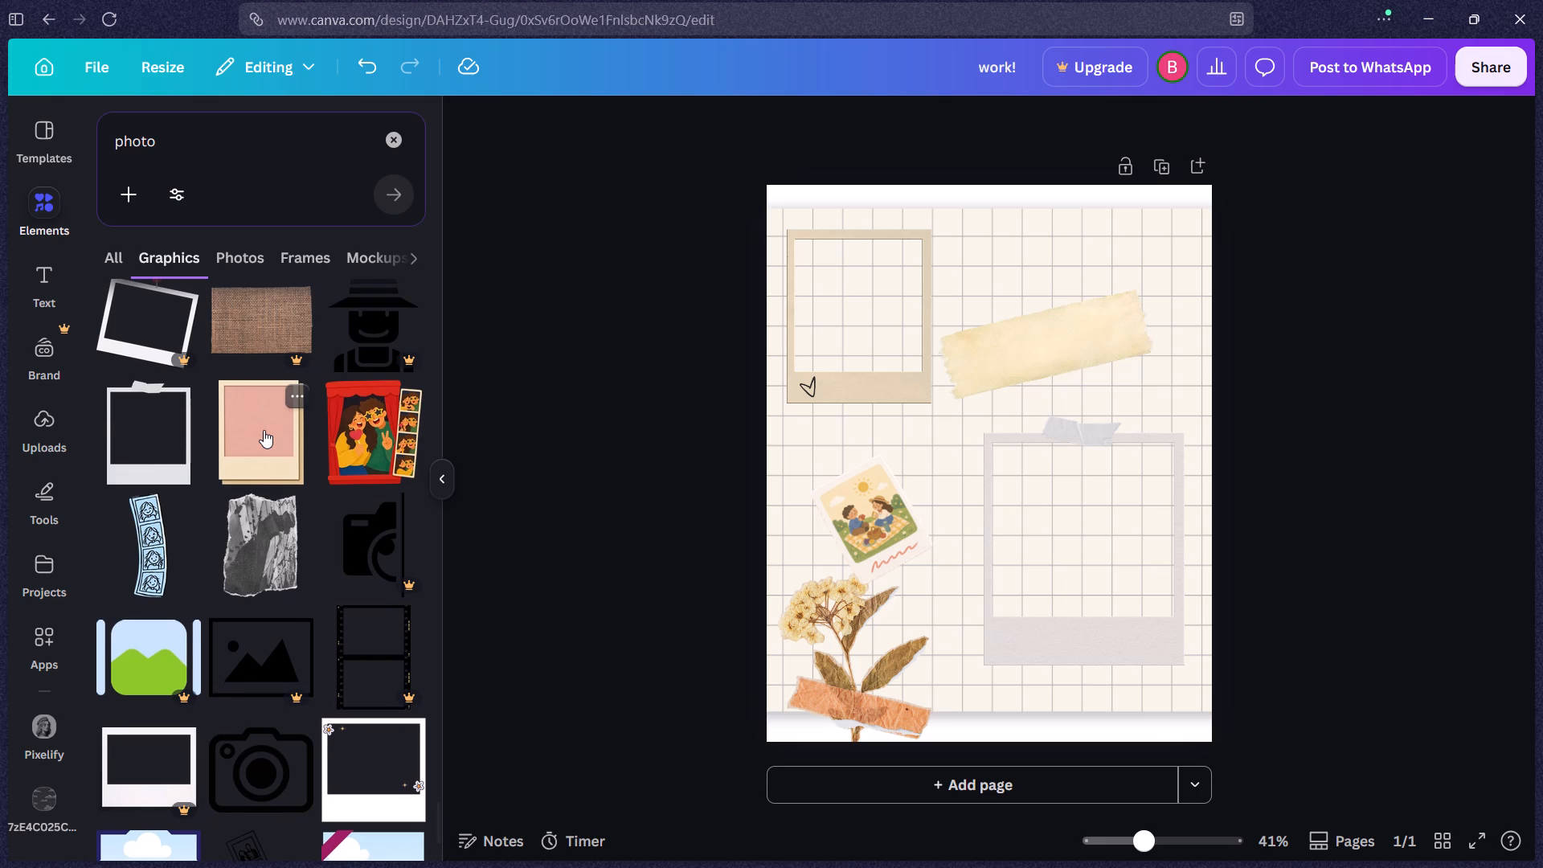
scroll(264, 430, down, 1)
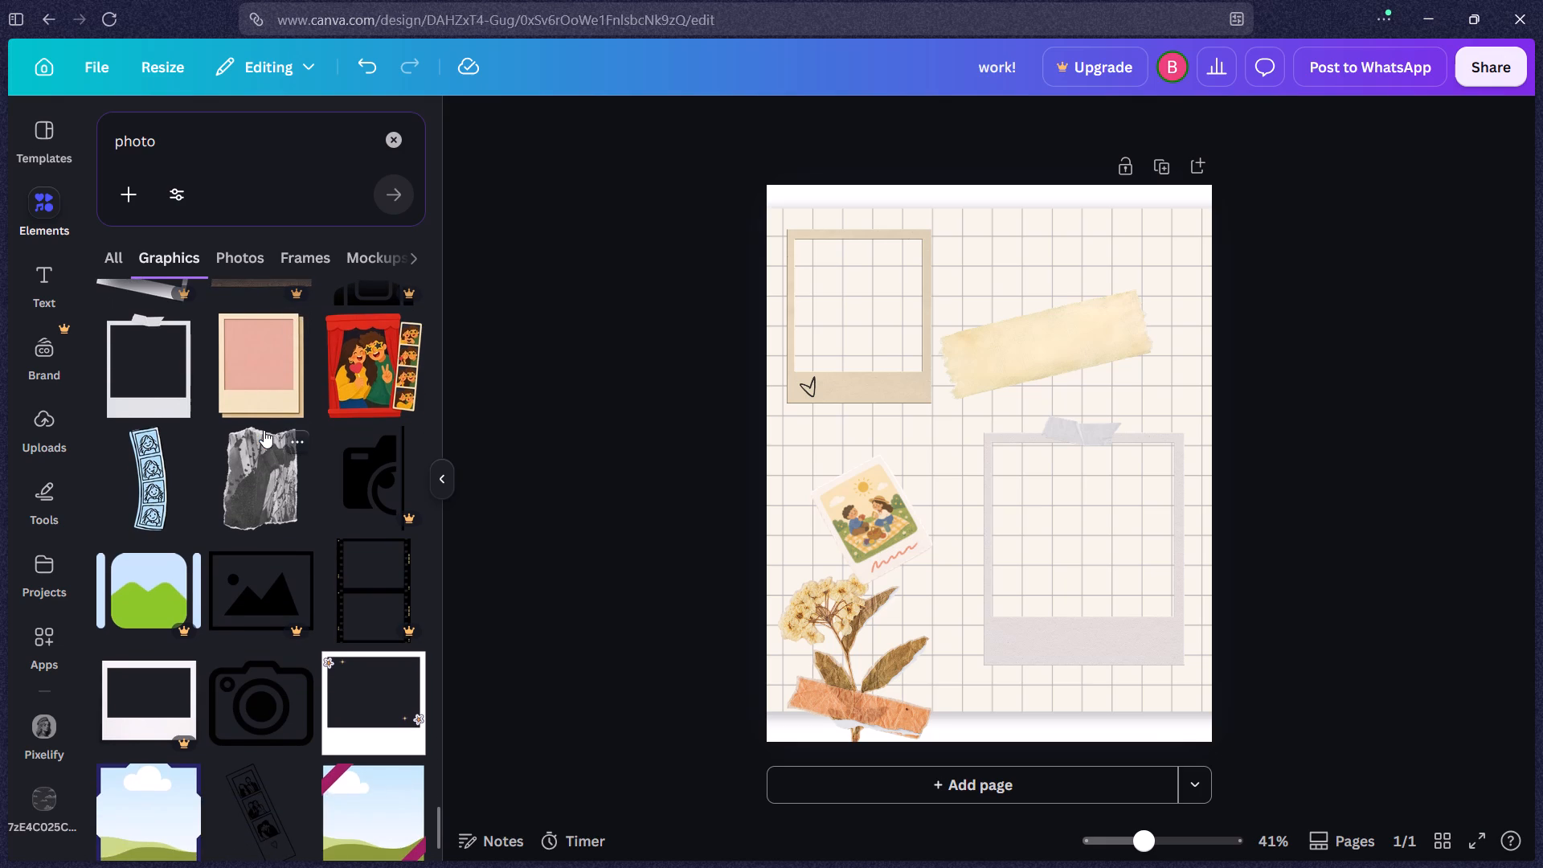
scroll(264, 430, down, 1)
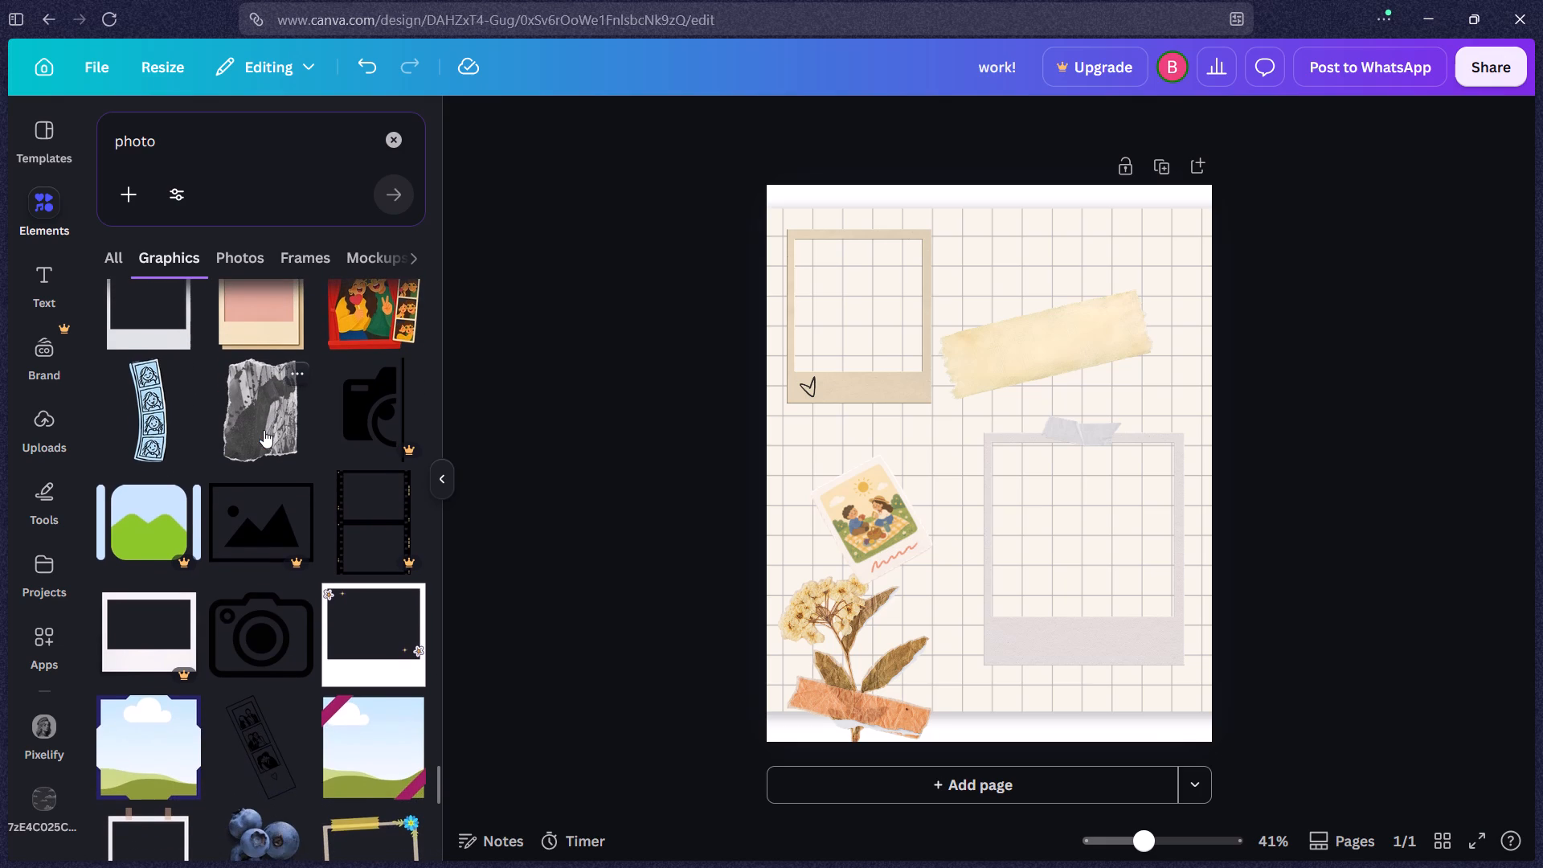
scroll(264, 430, down, 6)
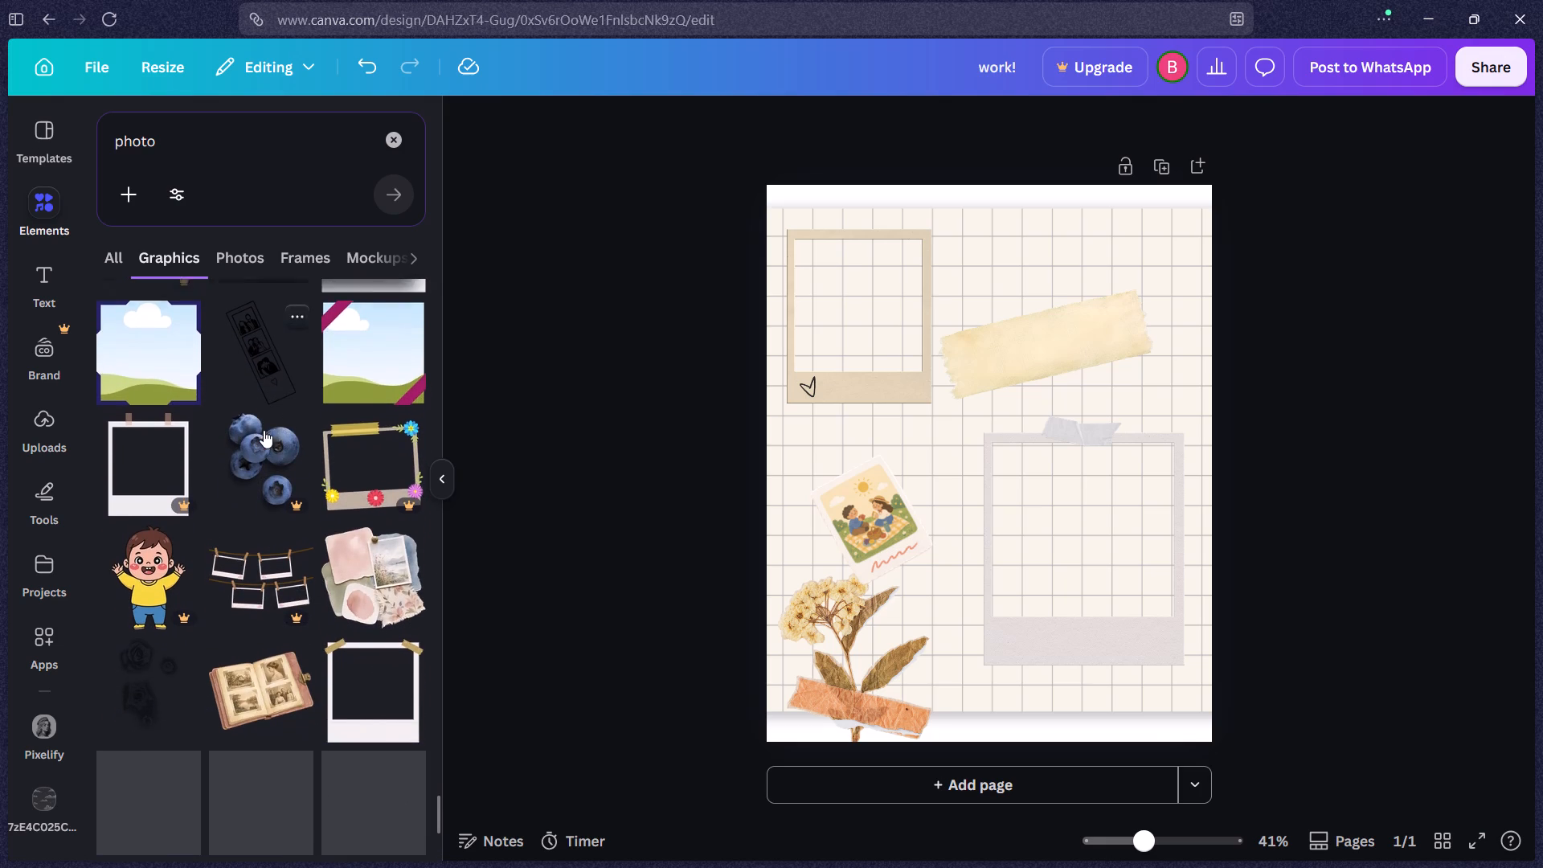
scroll(264, 430, down, 4)
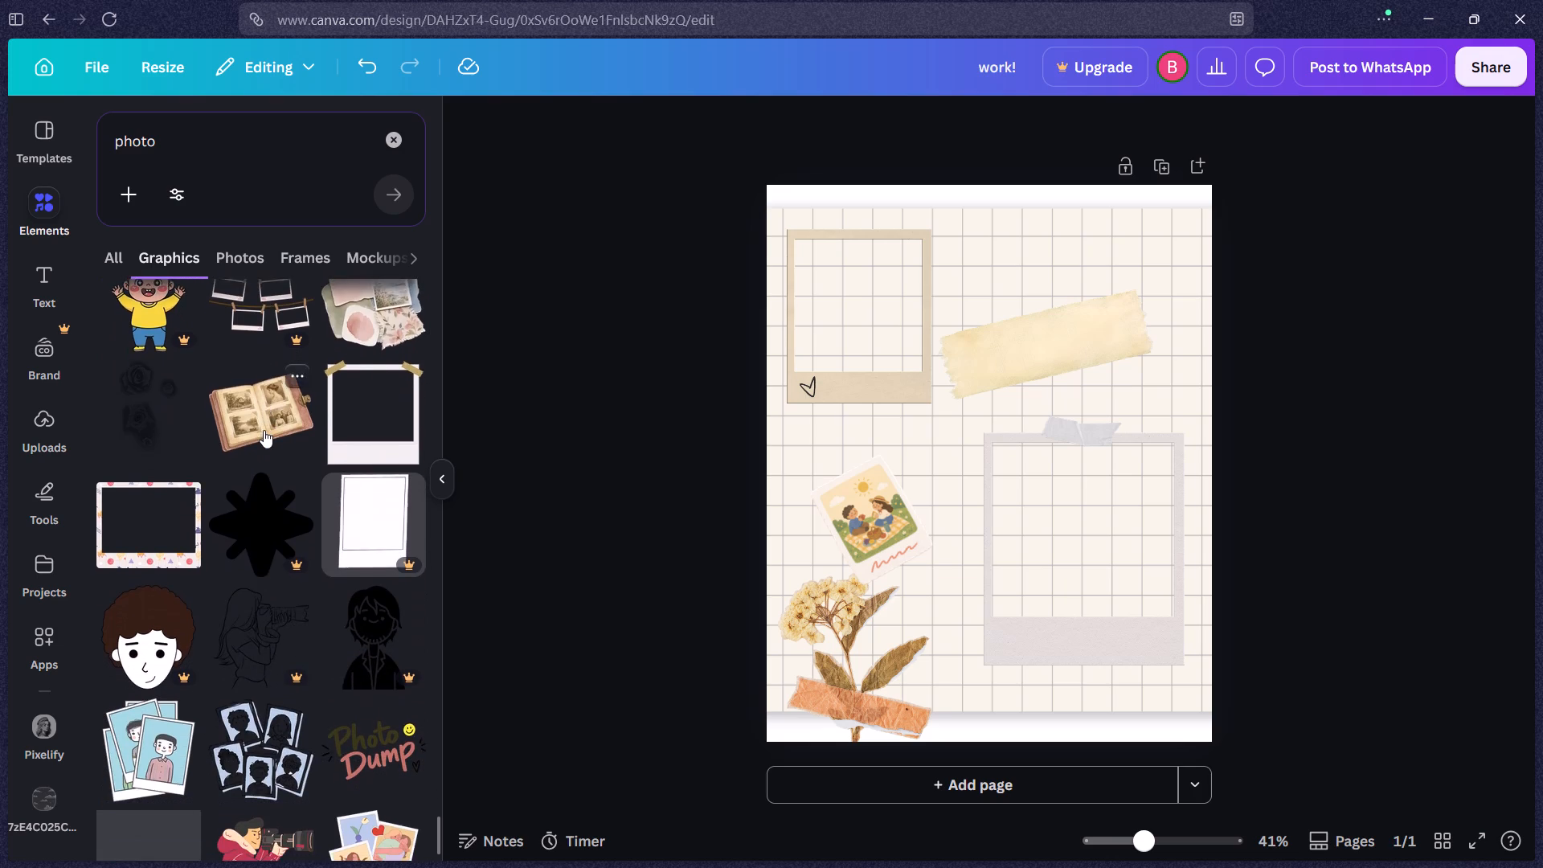
scroll(264, 430, down, 5)
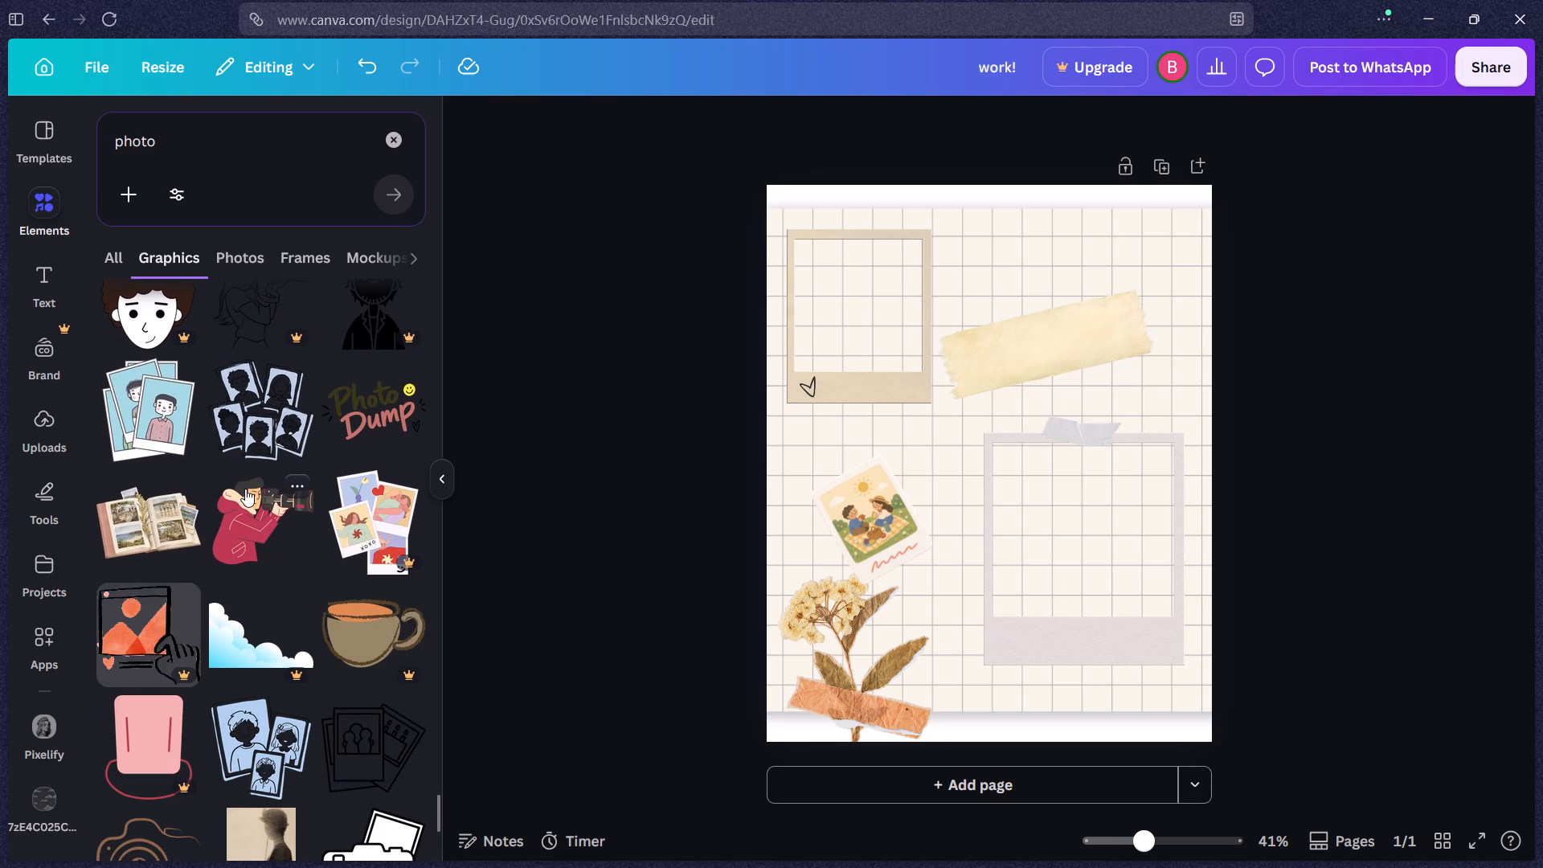
scroll(226, 522, down, 2)
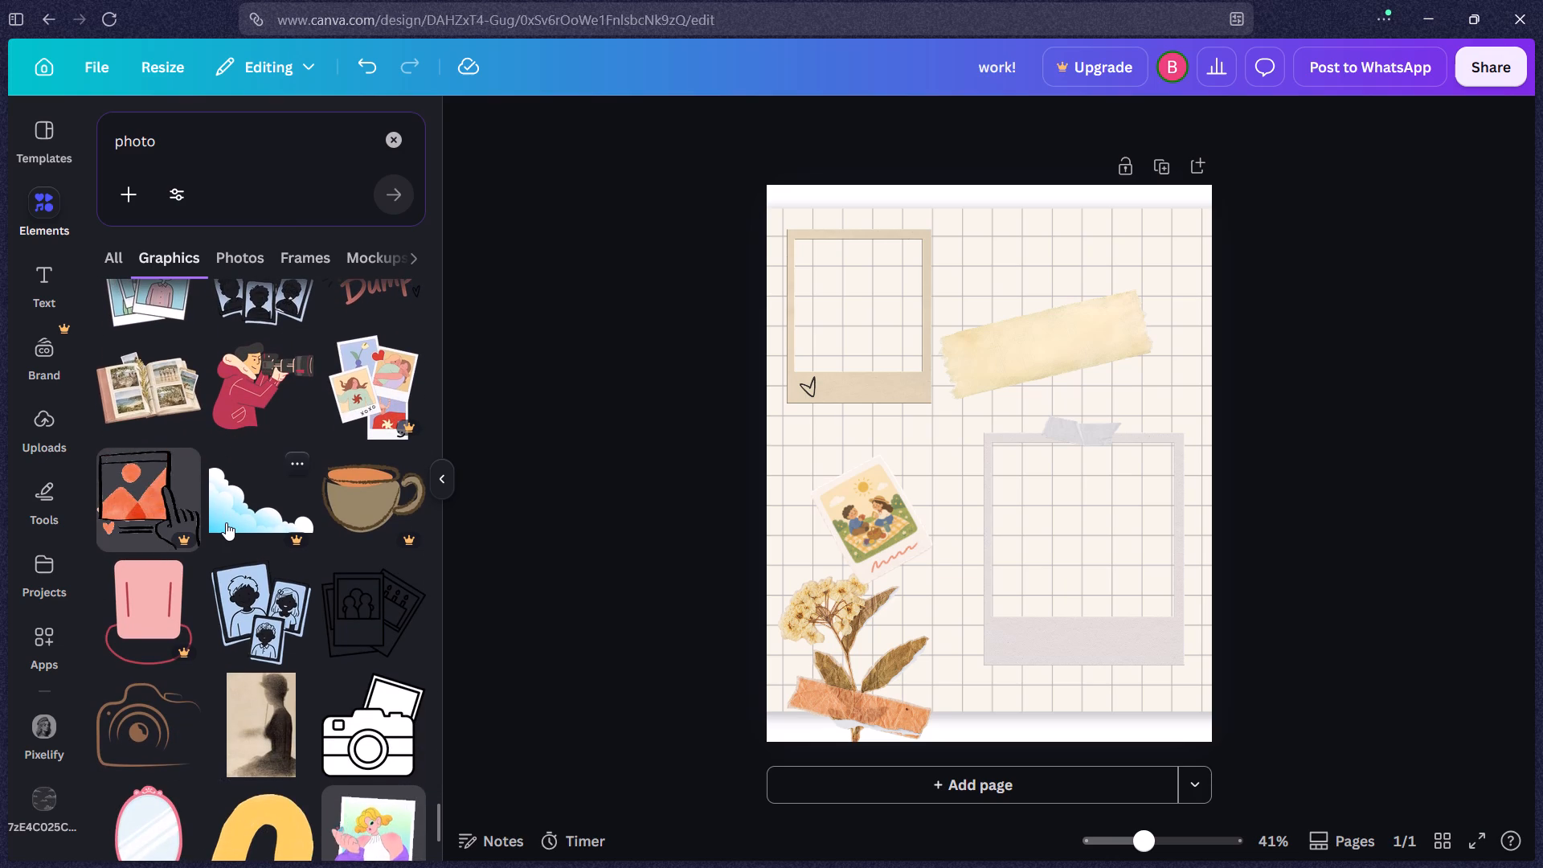
scroll(226, 522, down, 11)
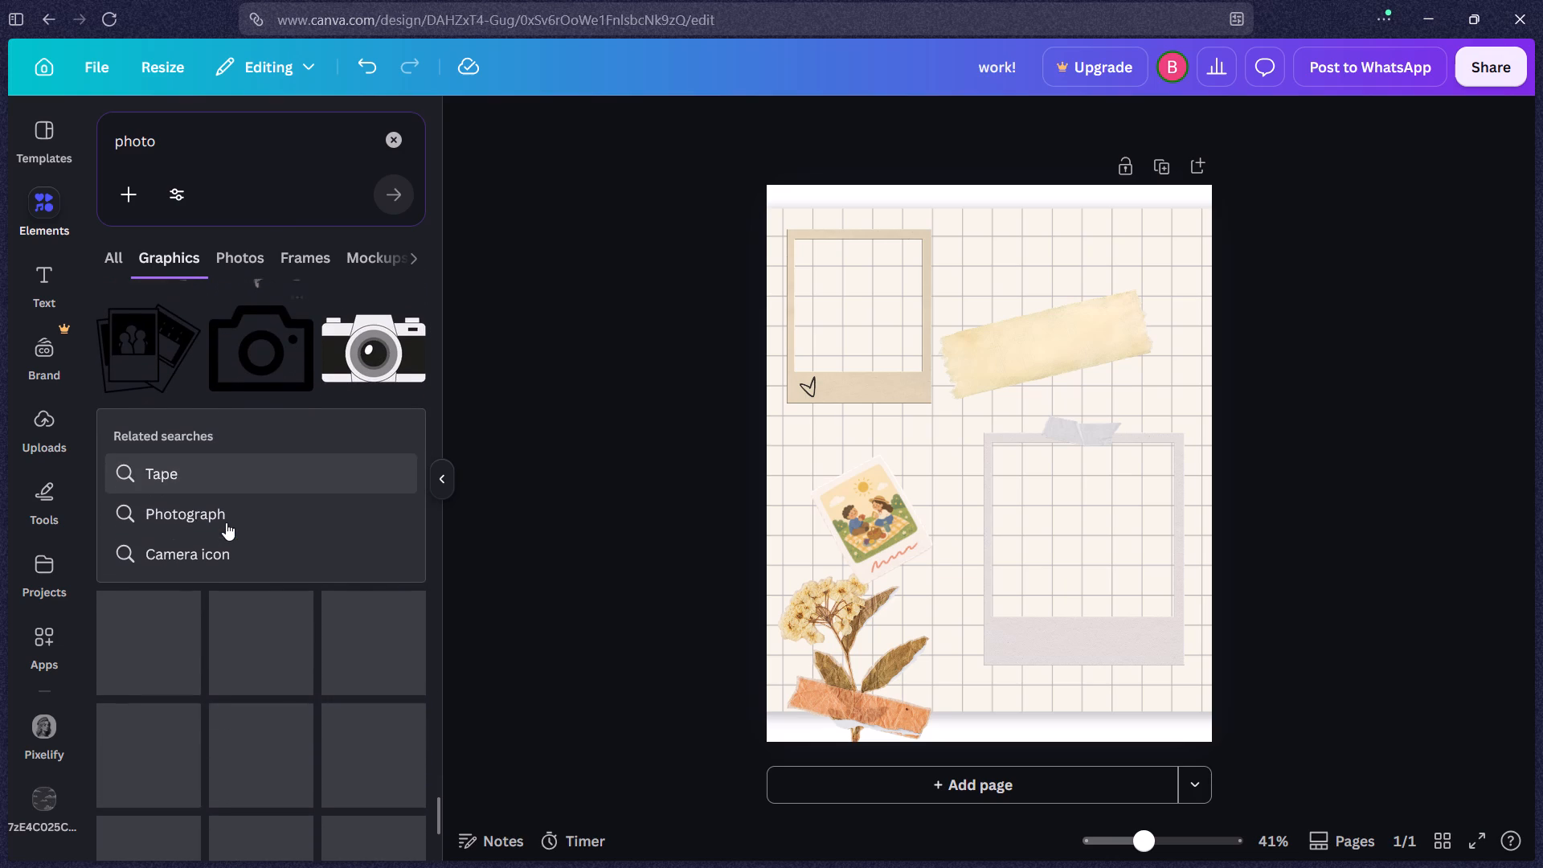
Search the graphics for camera and add the beige-and-black vintage camera to the page.
drag(217, 141, 72, 125)
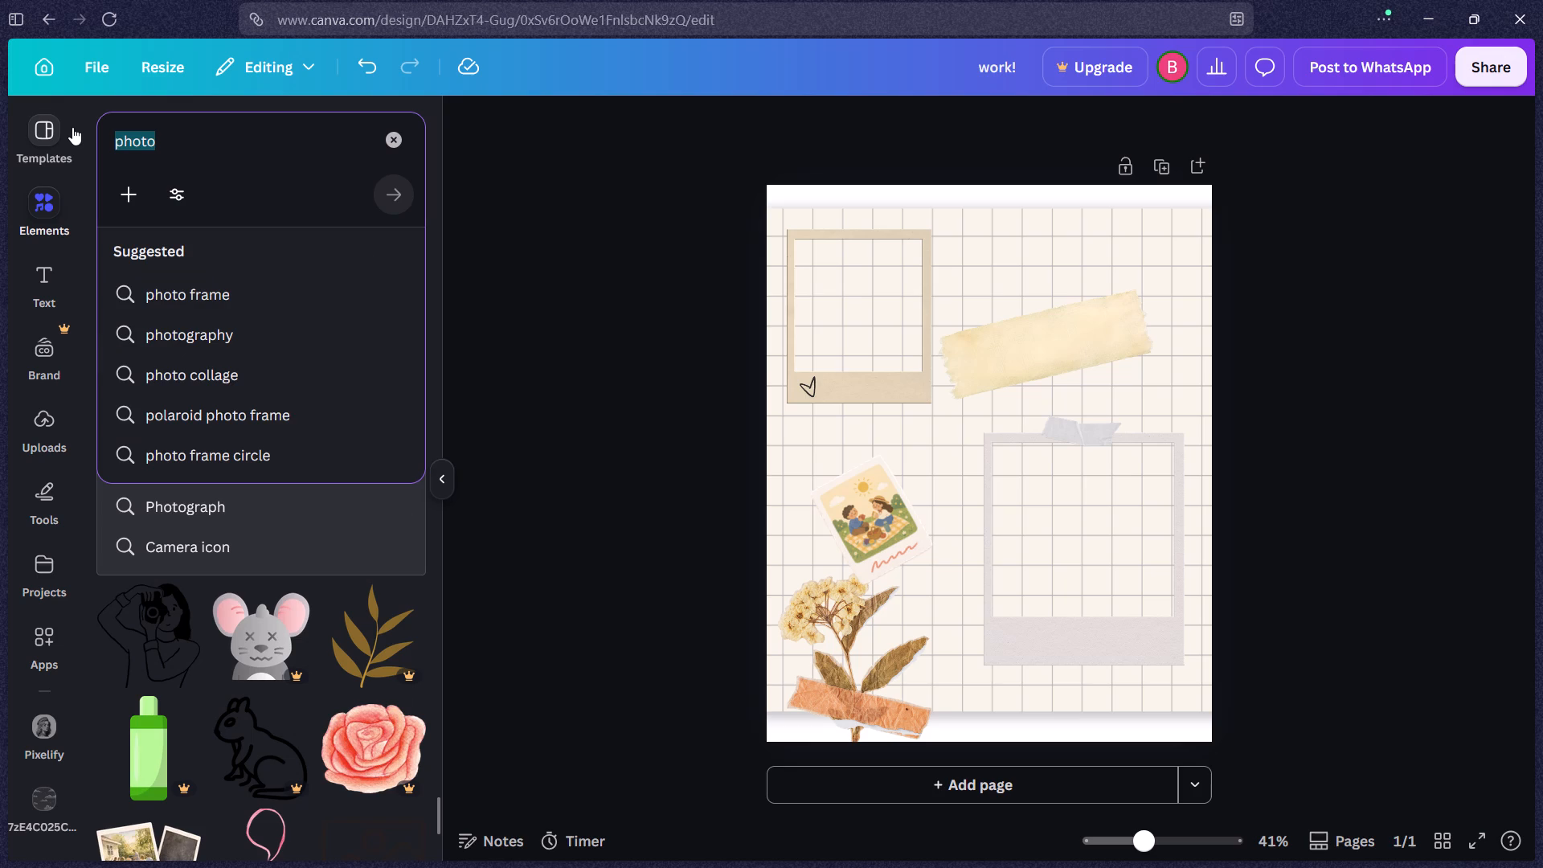
text(camera)
key(Return)
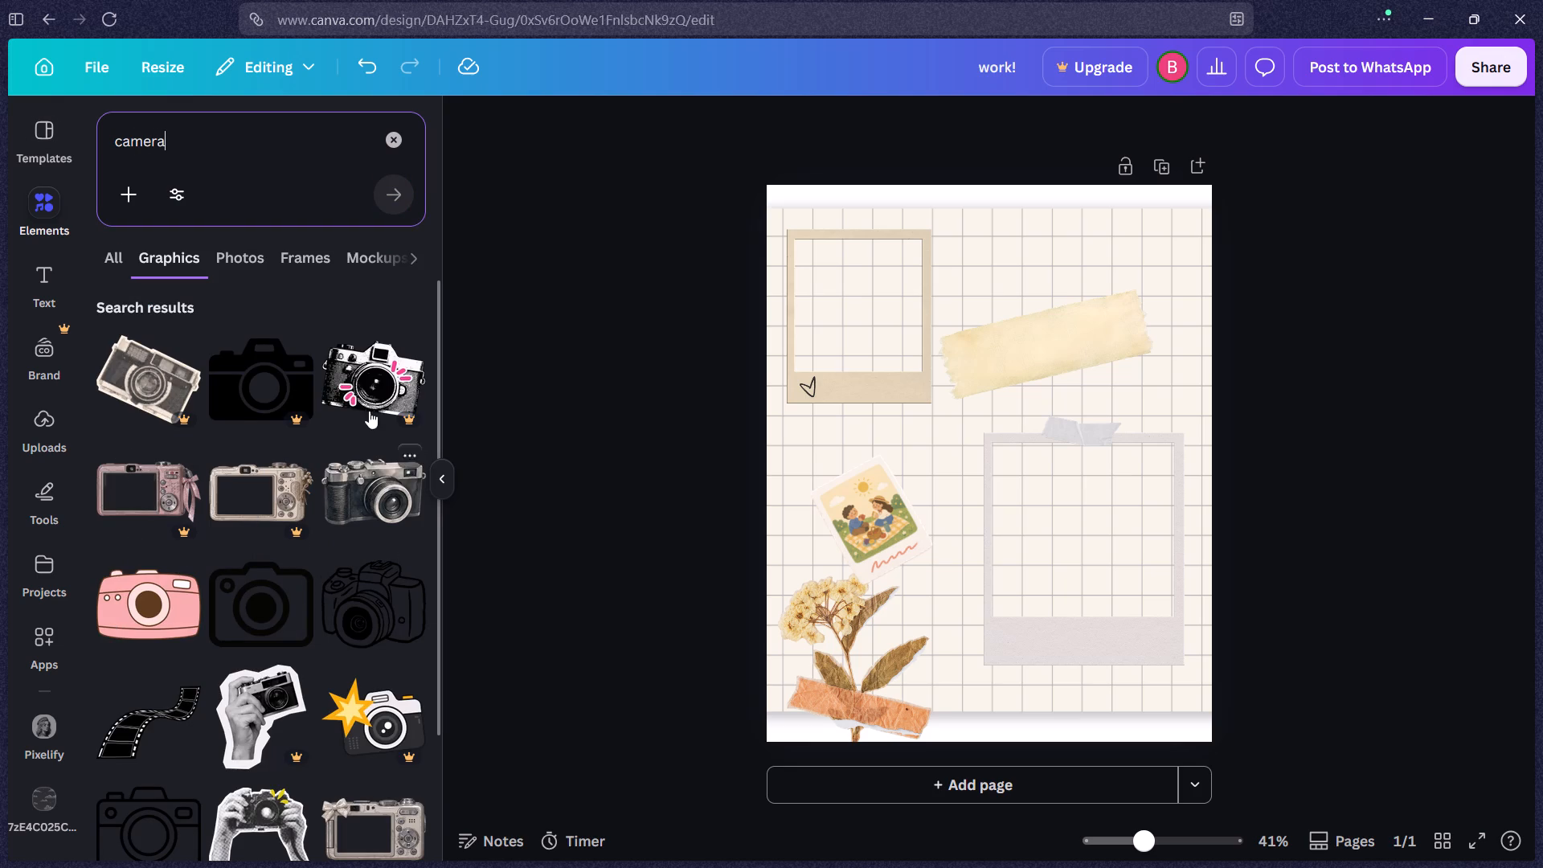
scroll(221, 394, down, 3)
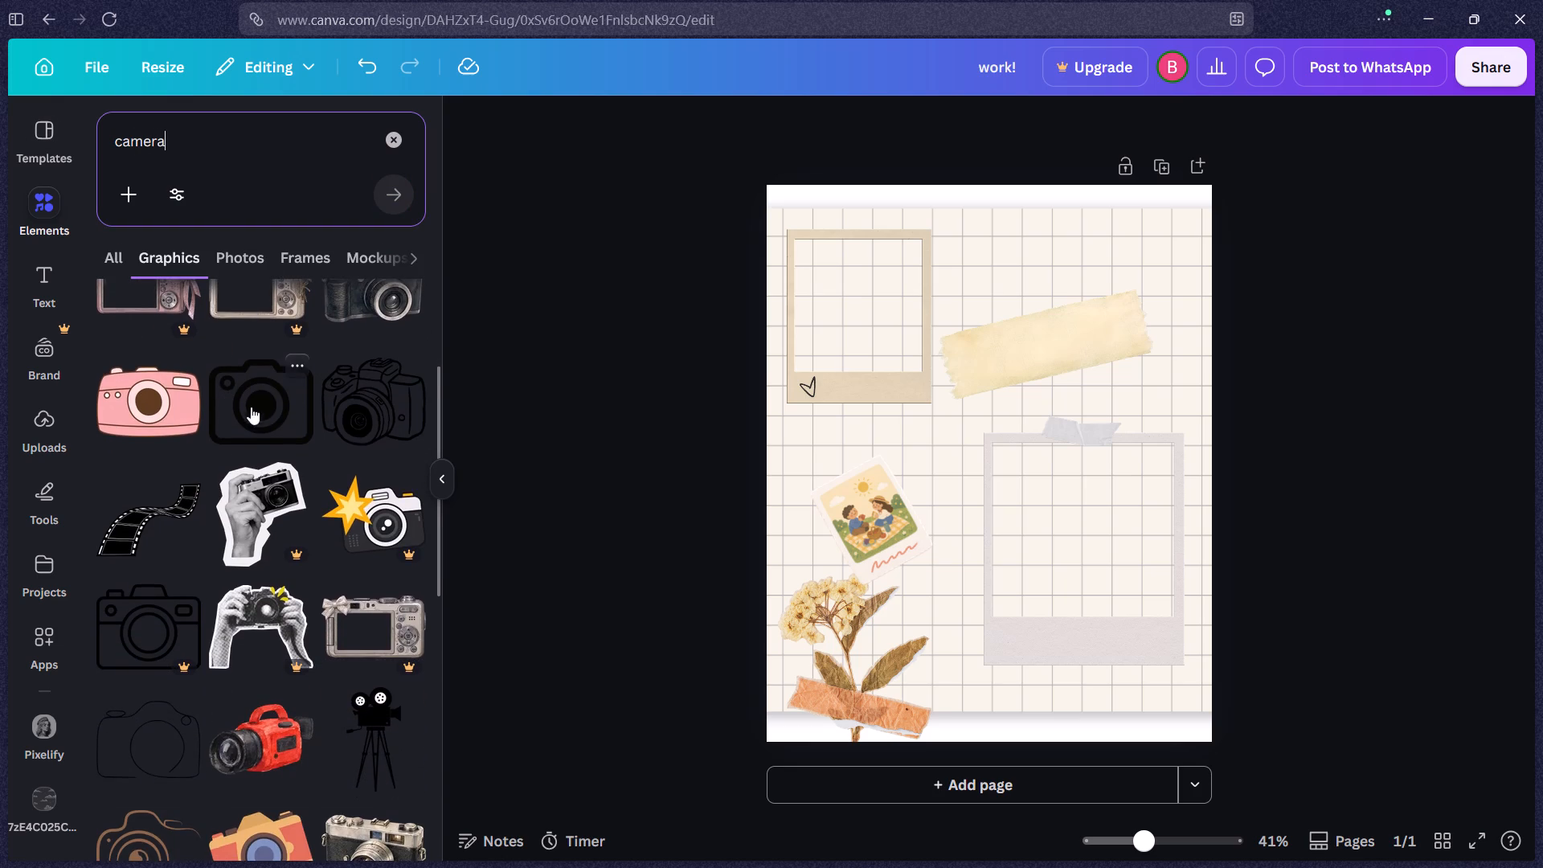
scroll(260, 413, down, 3)
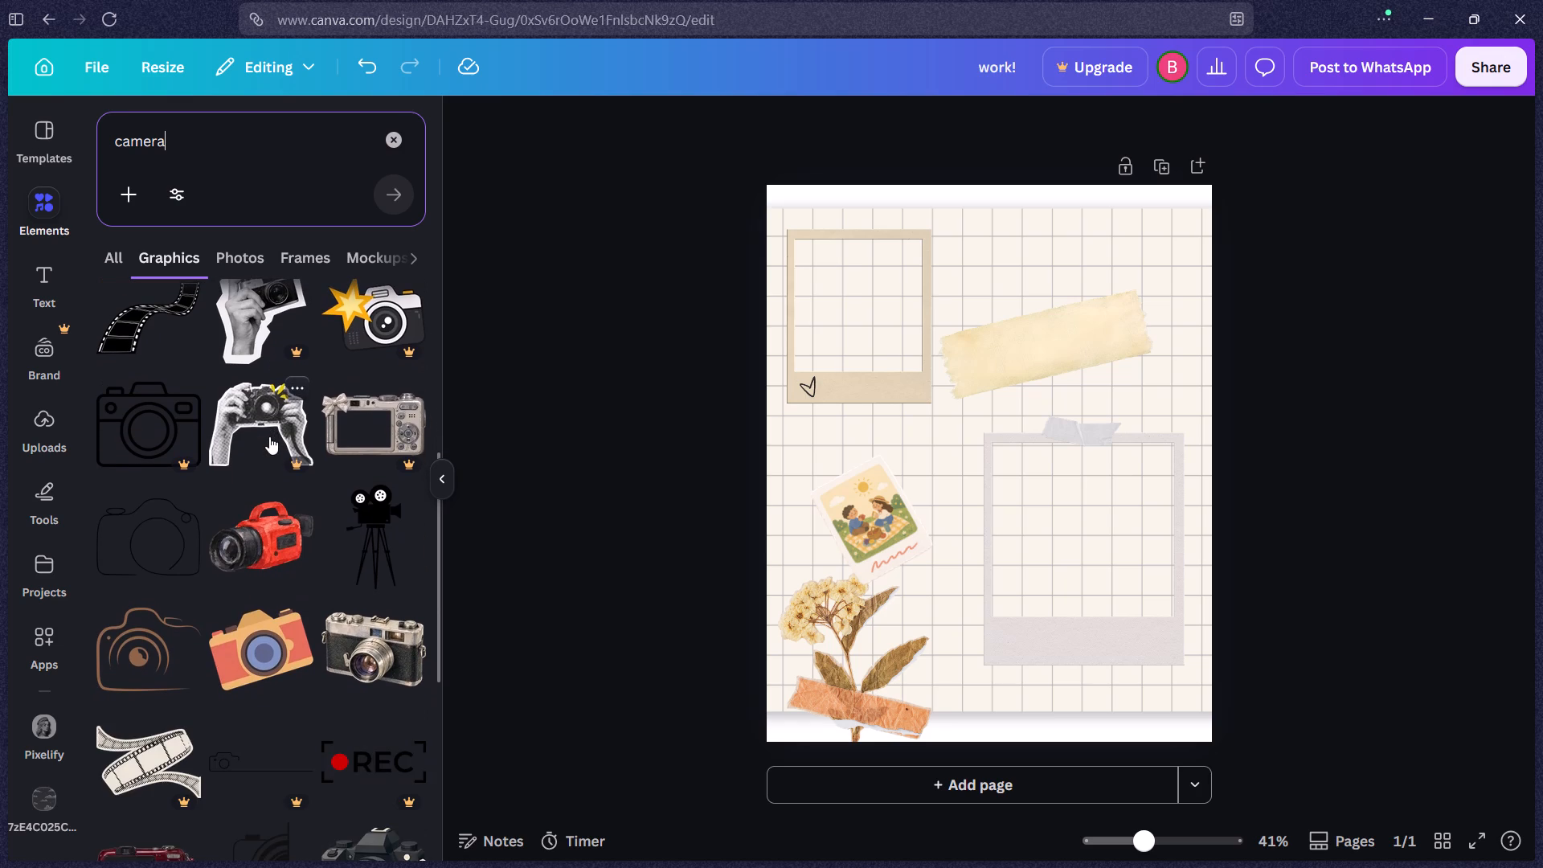
scroll(269, 436, down, 5)
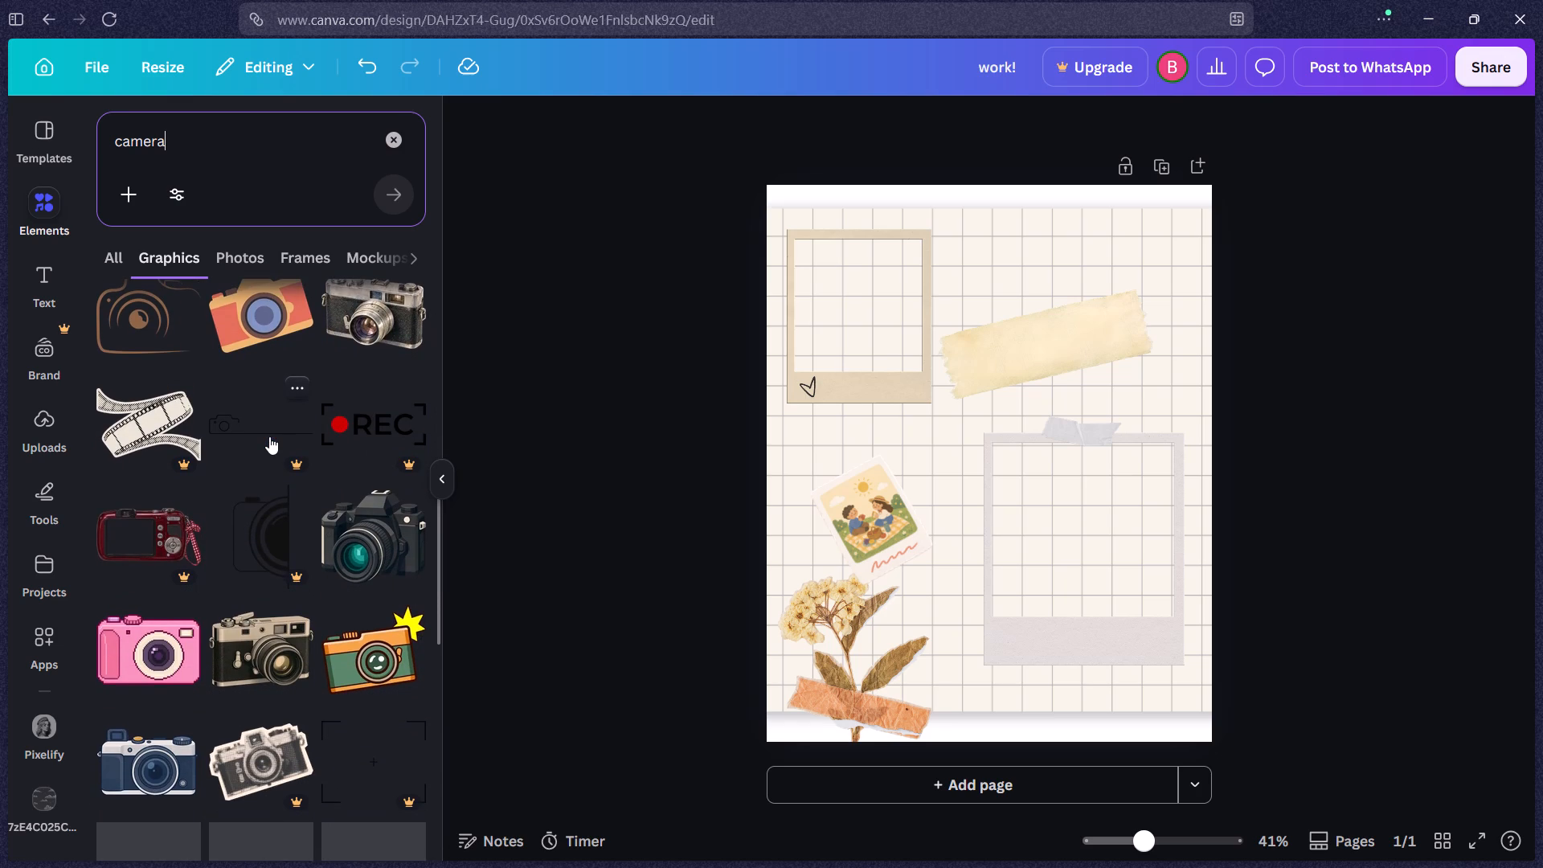
click(267, 615)
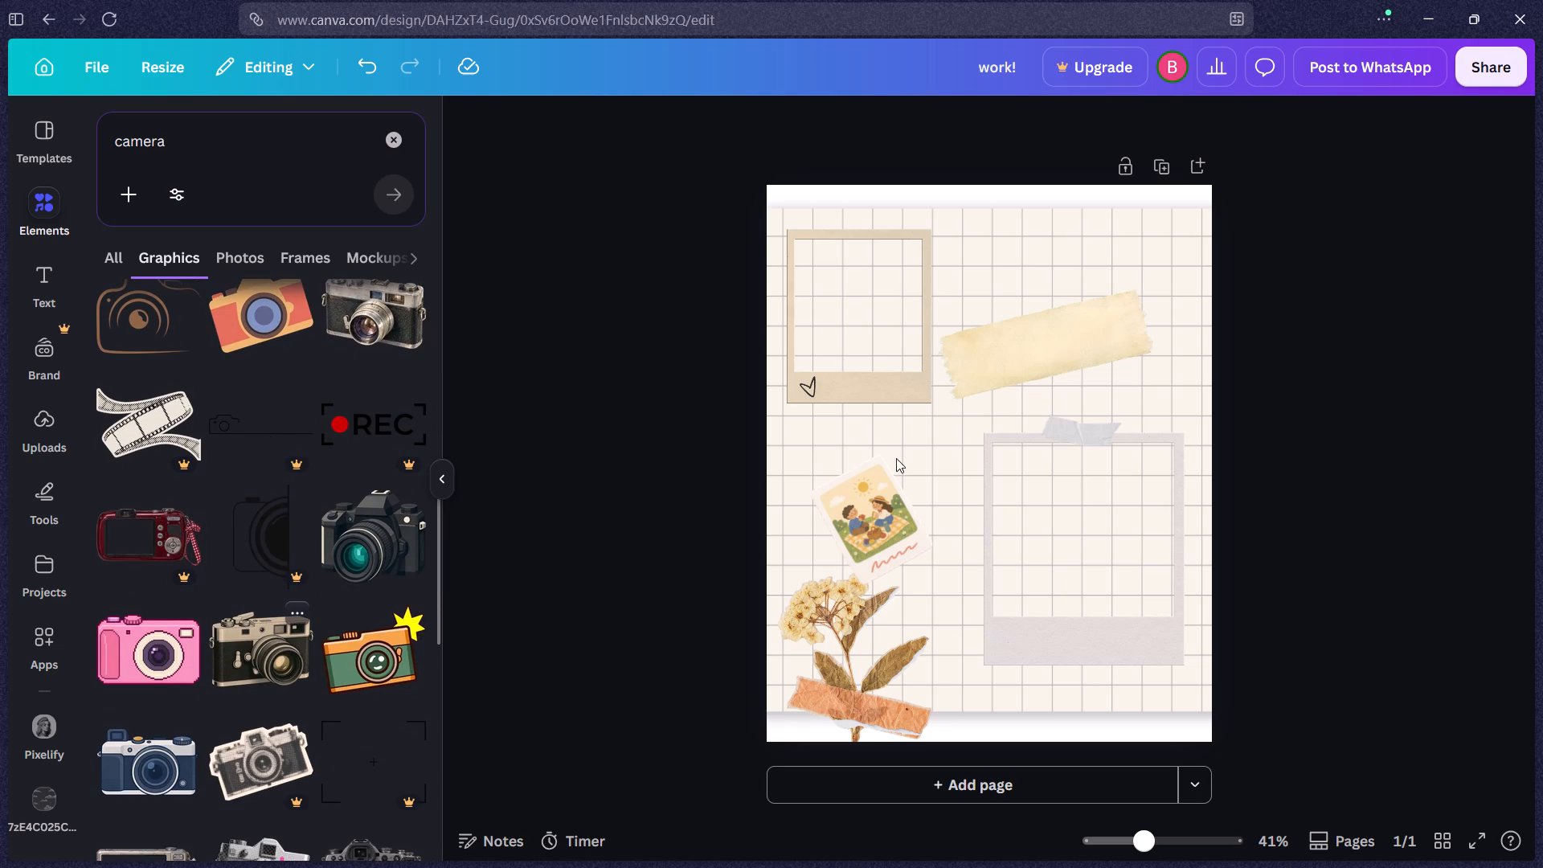
Shrink the vintage camera to about a quarter of the page width and place it over the tan polaroid frame's lower right corner.
drag(1163, 330, 1134, 345)
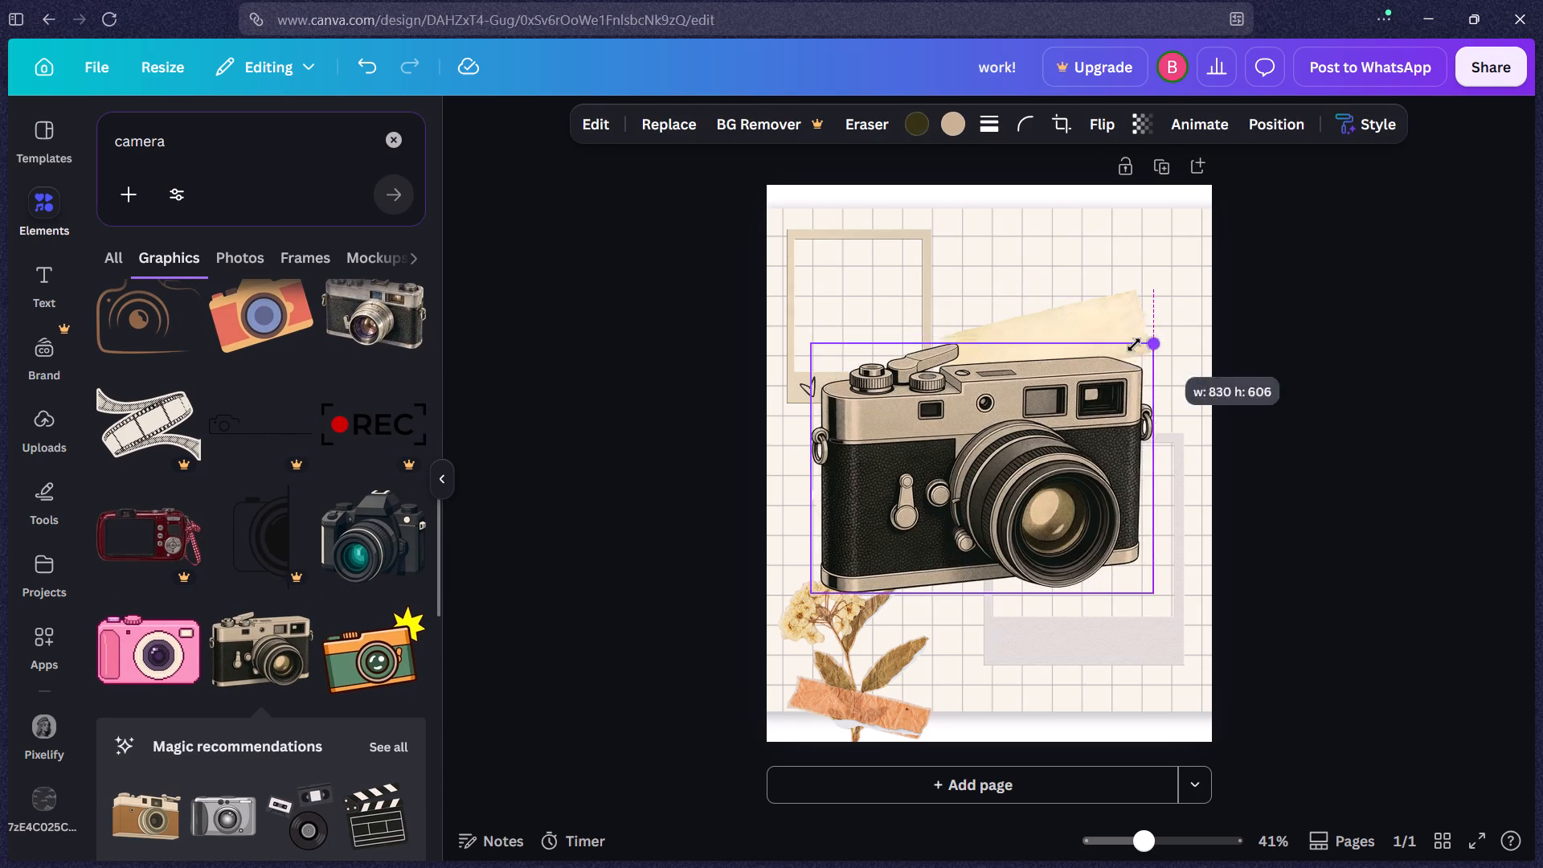
drag(1134, 345, 910, 477)
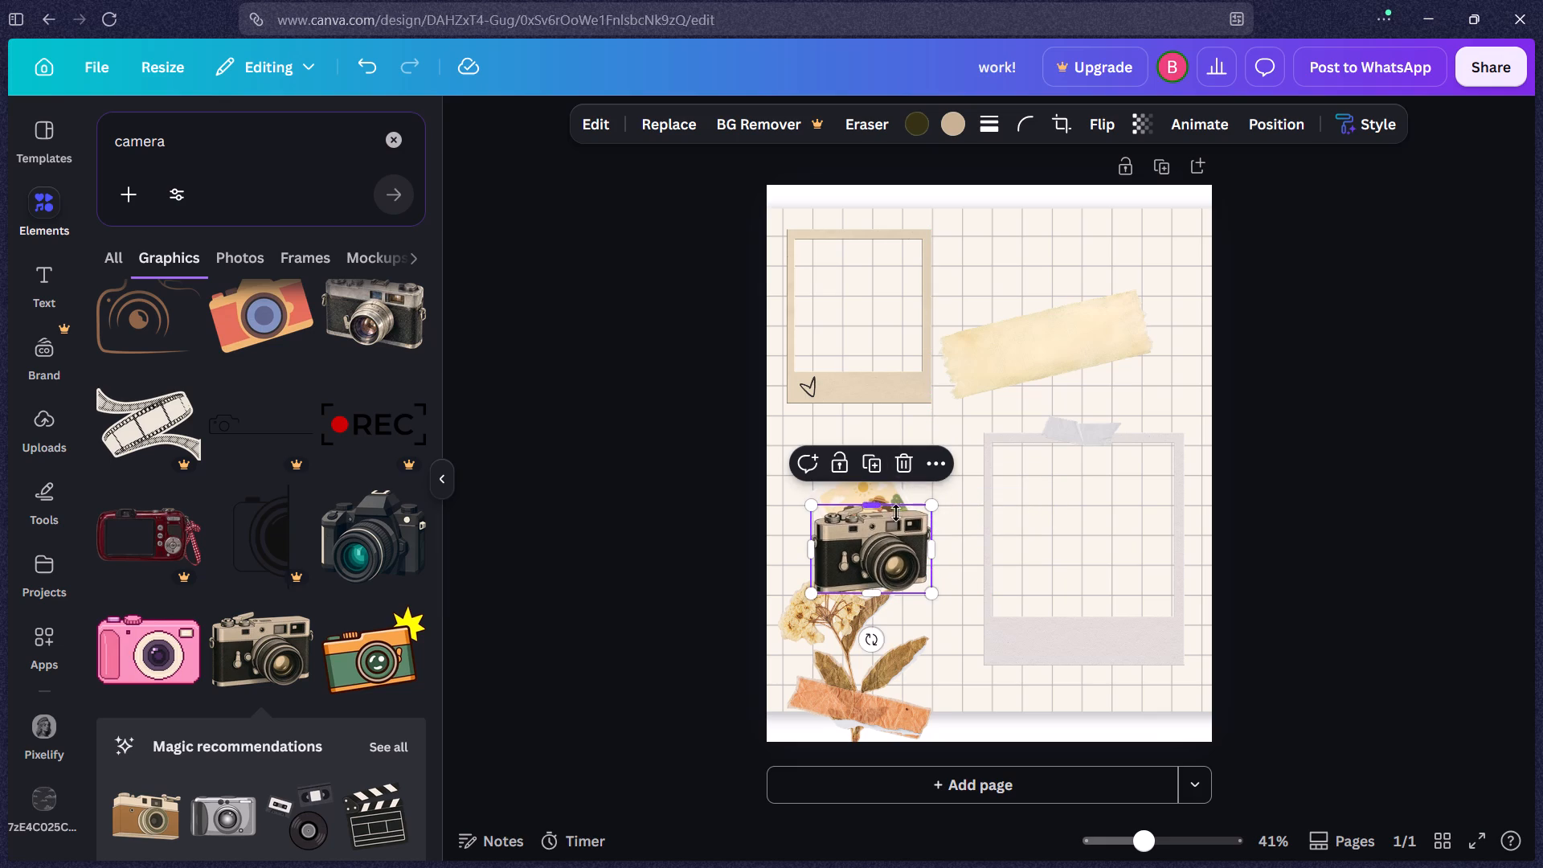
drag(883, 546, 919, 406)
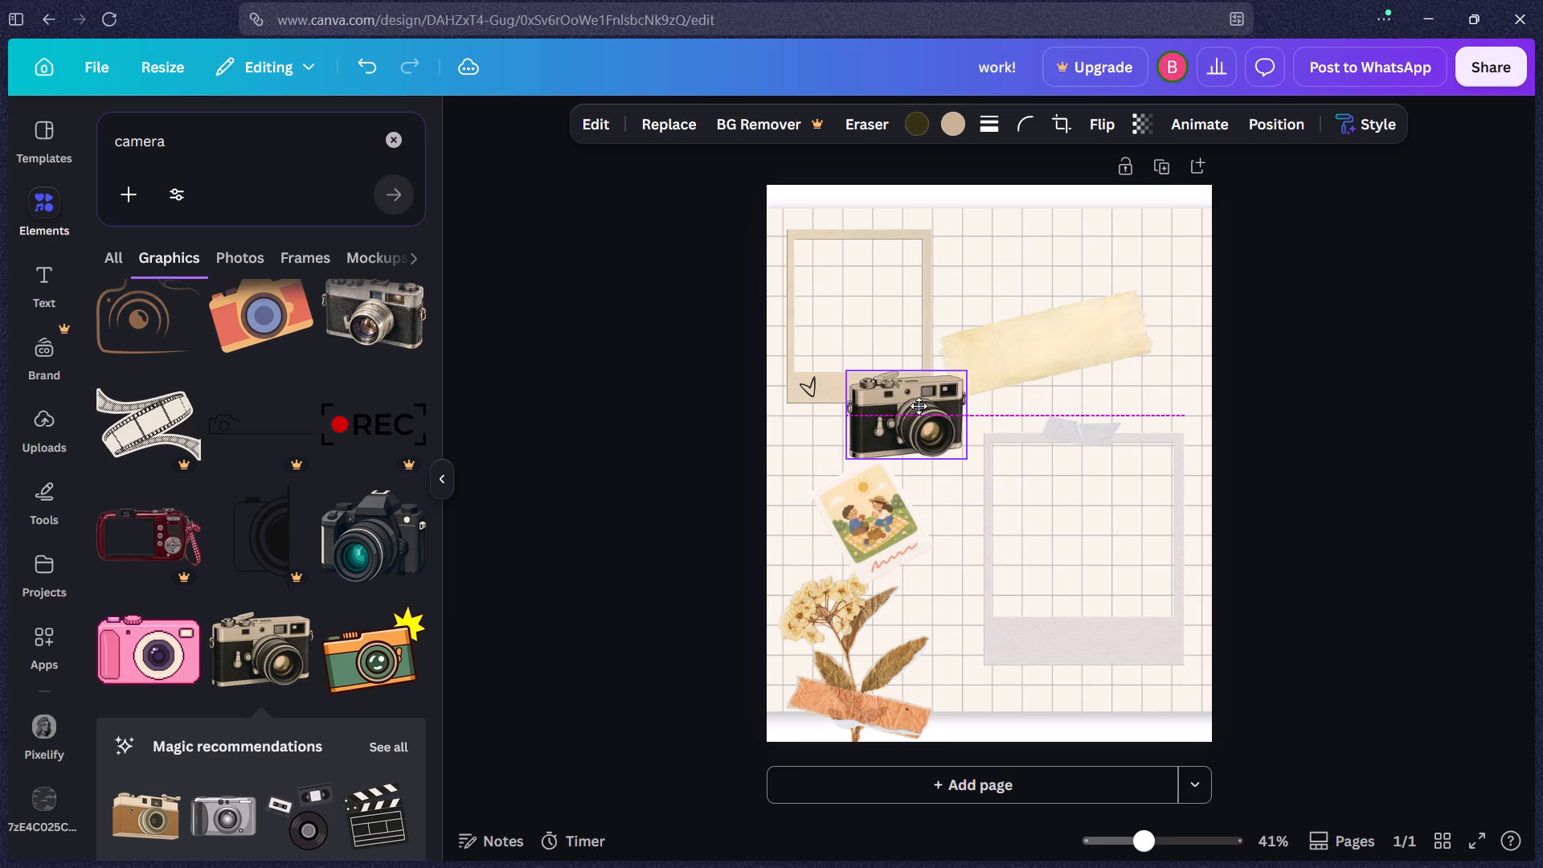
drag(919, 406, 919, 408)
click(1463, 352)
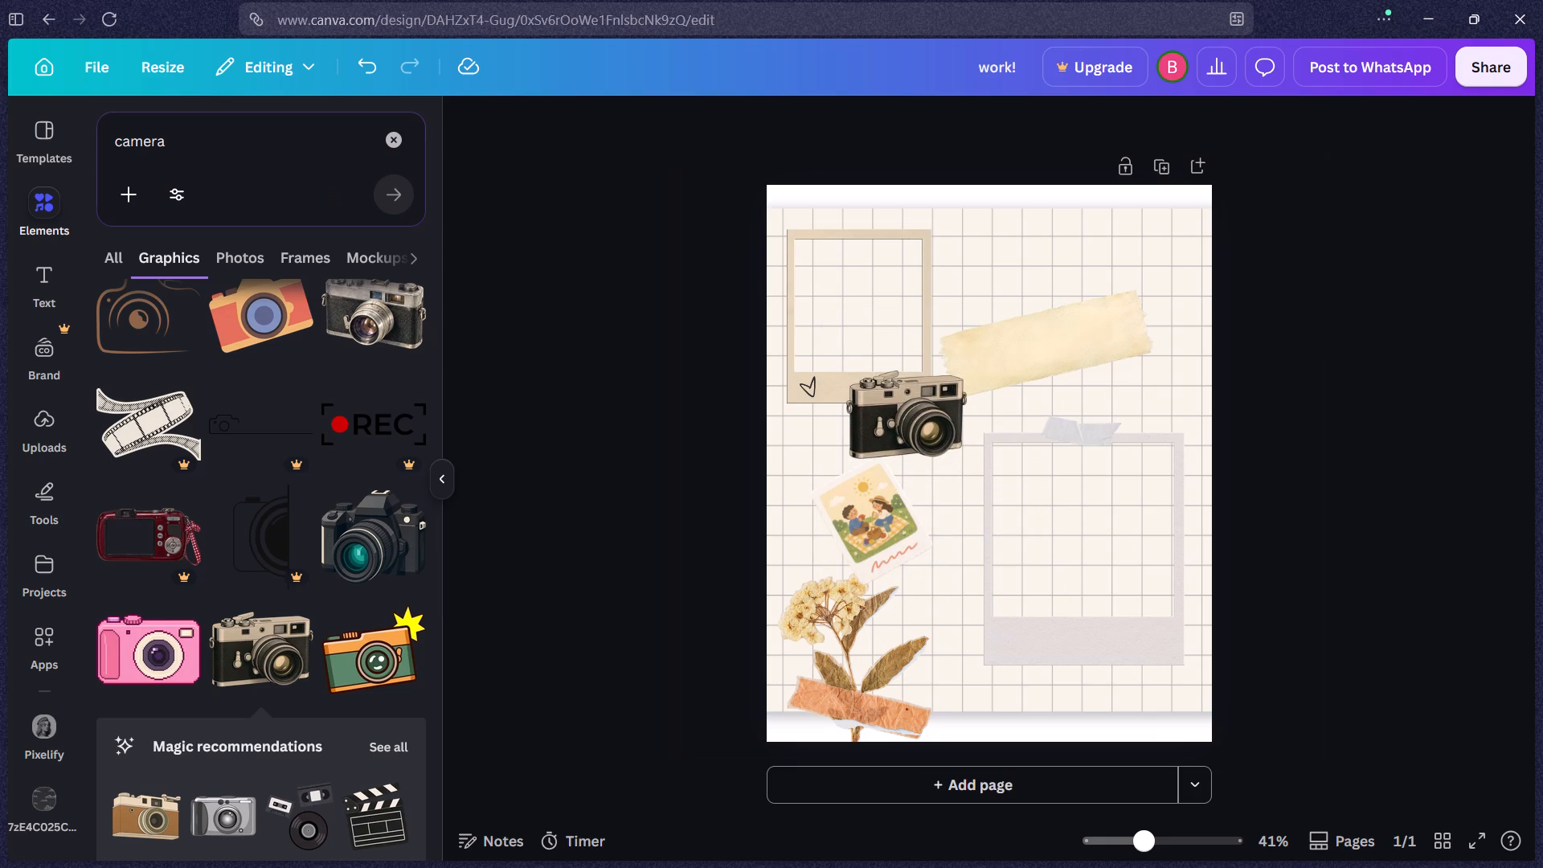
Search all elements for paper and add the landscape photo frame with torn paper edges.
double_click(216, 139)
text(paper\)
key(Return)
key(BackSpace)
key(Return)
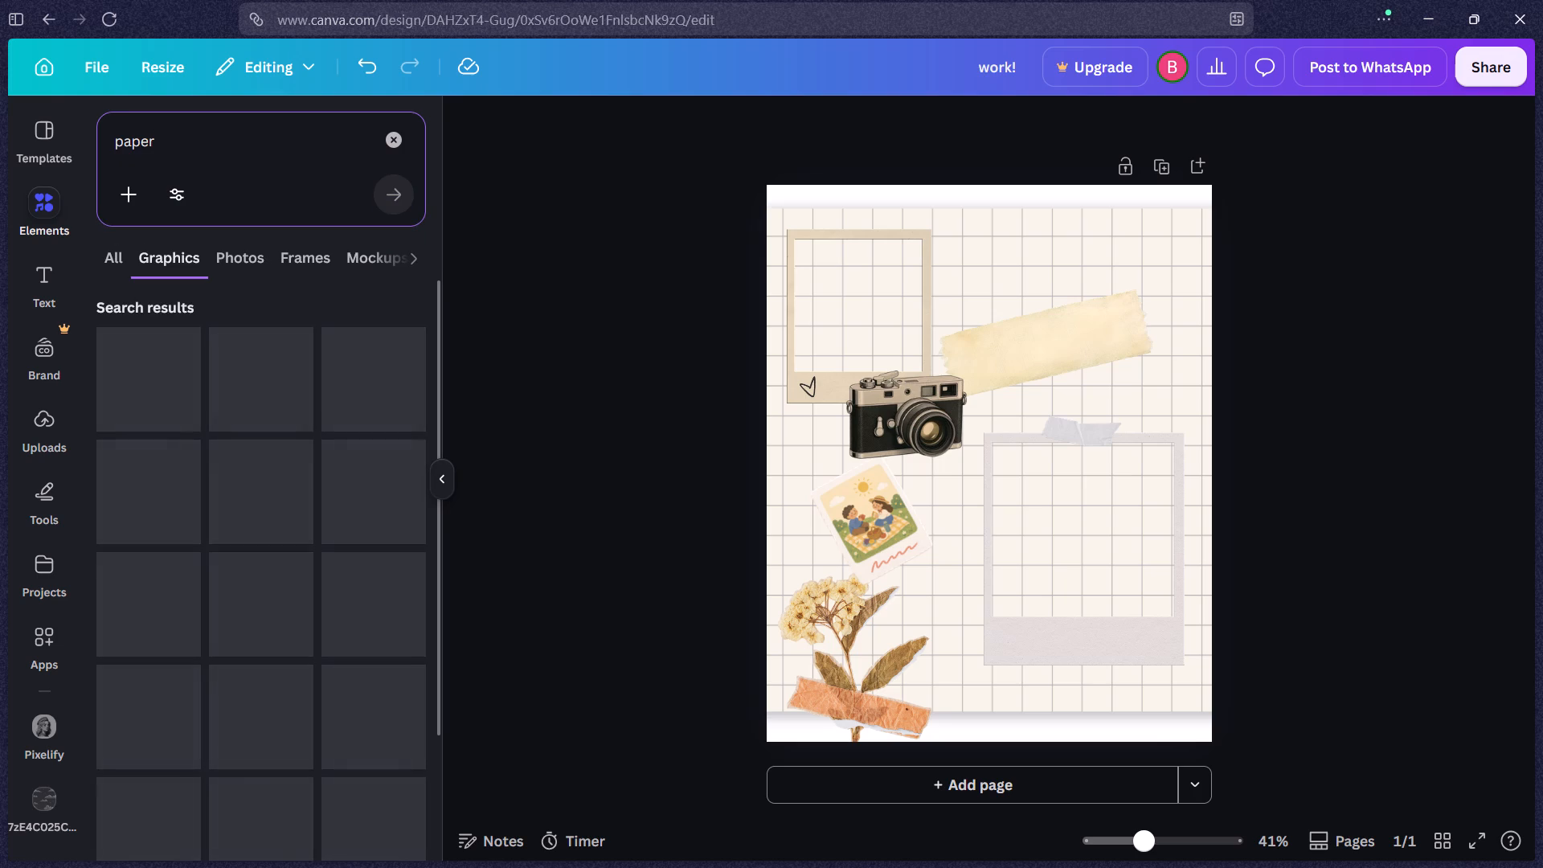
click(127, 259)
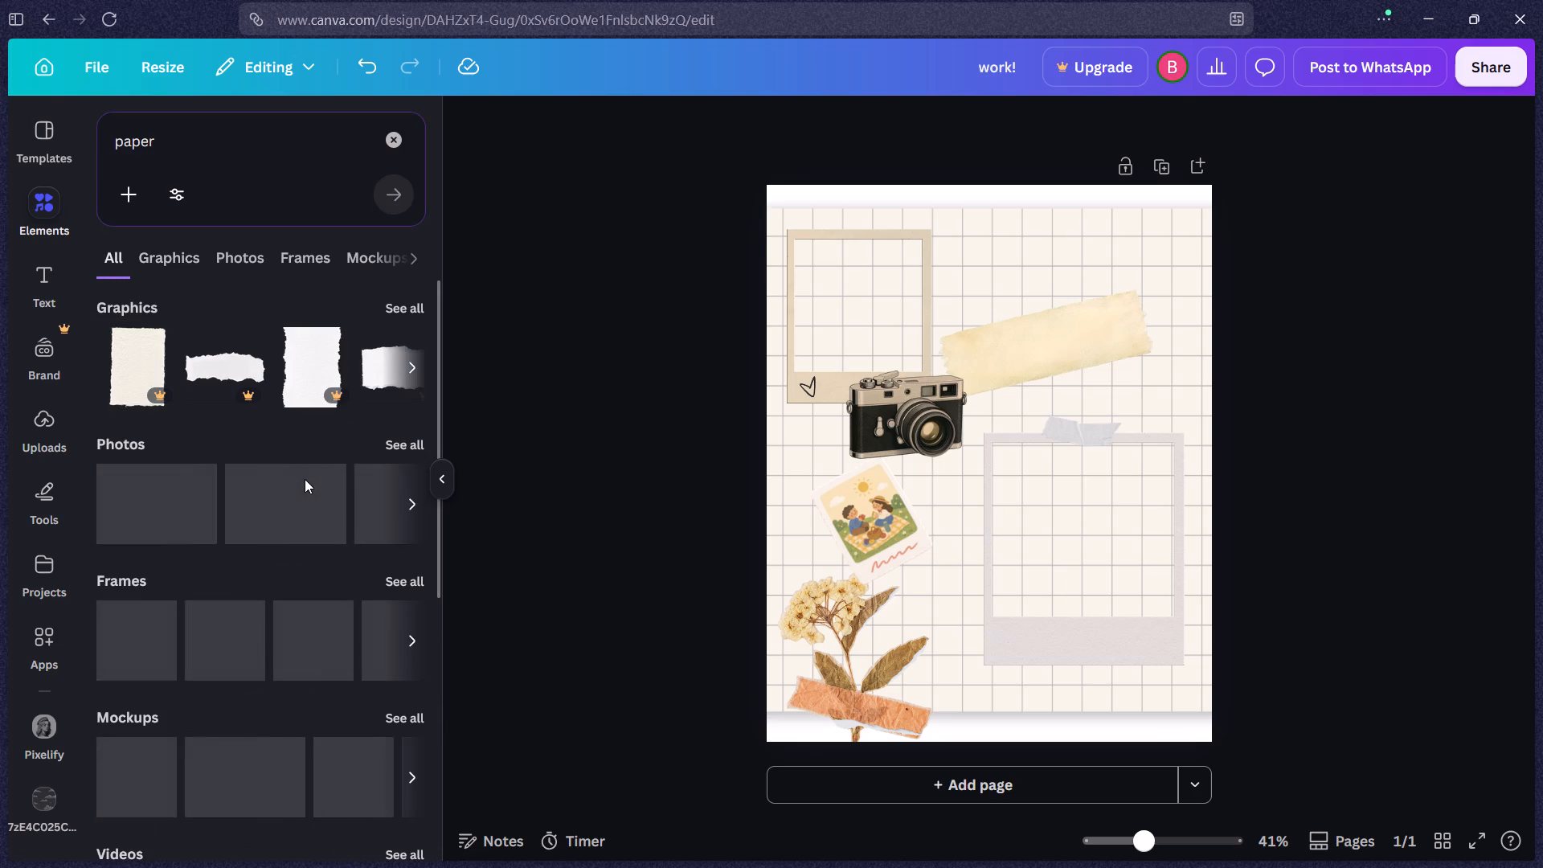
scroll(305, 479, down, 3)
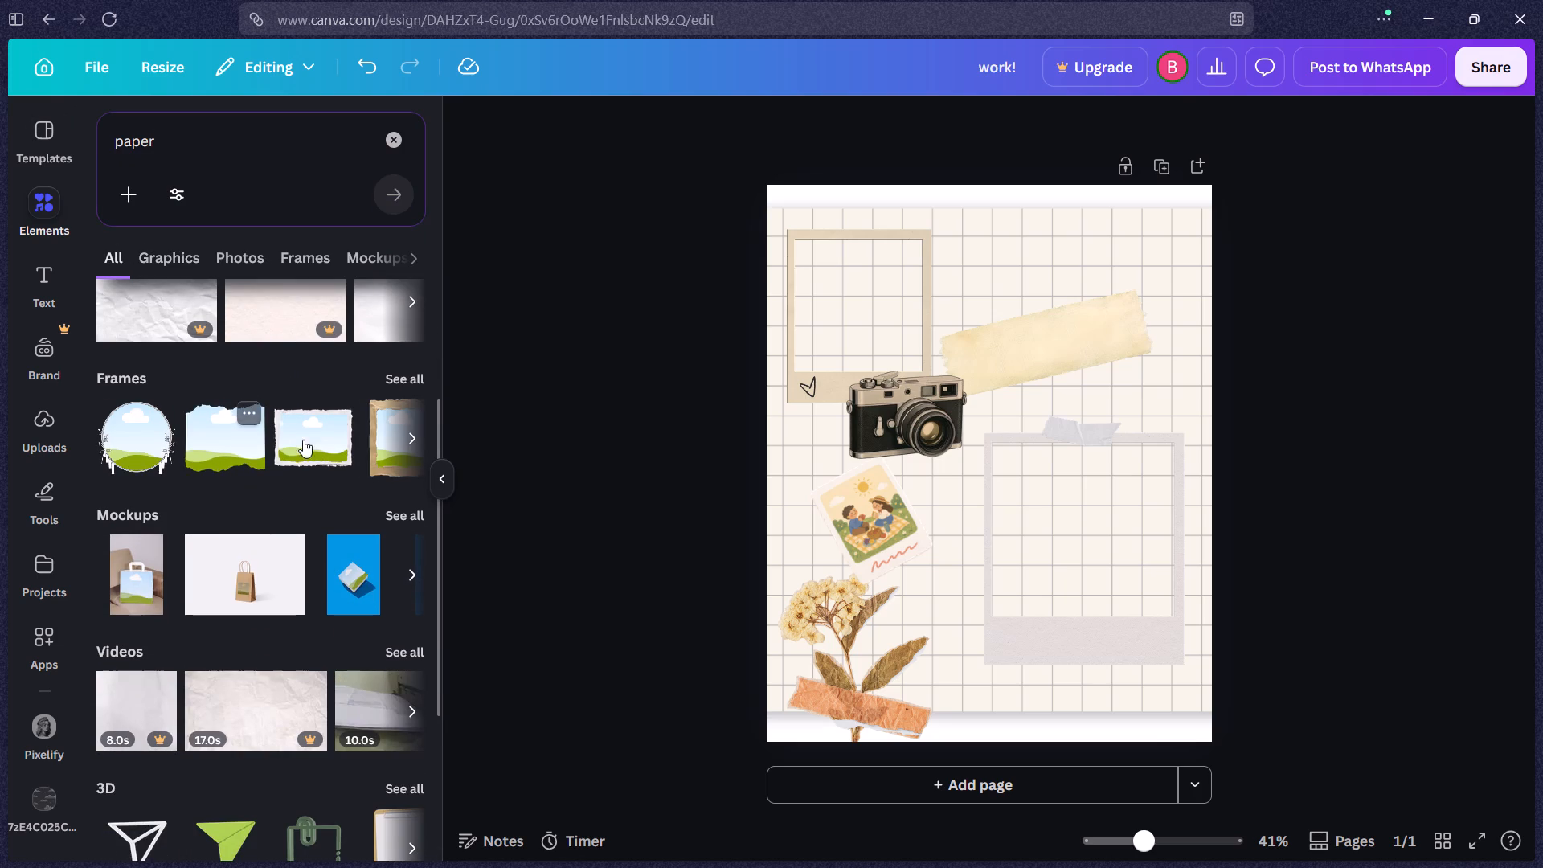
click(342, 443)
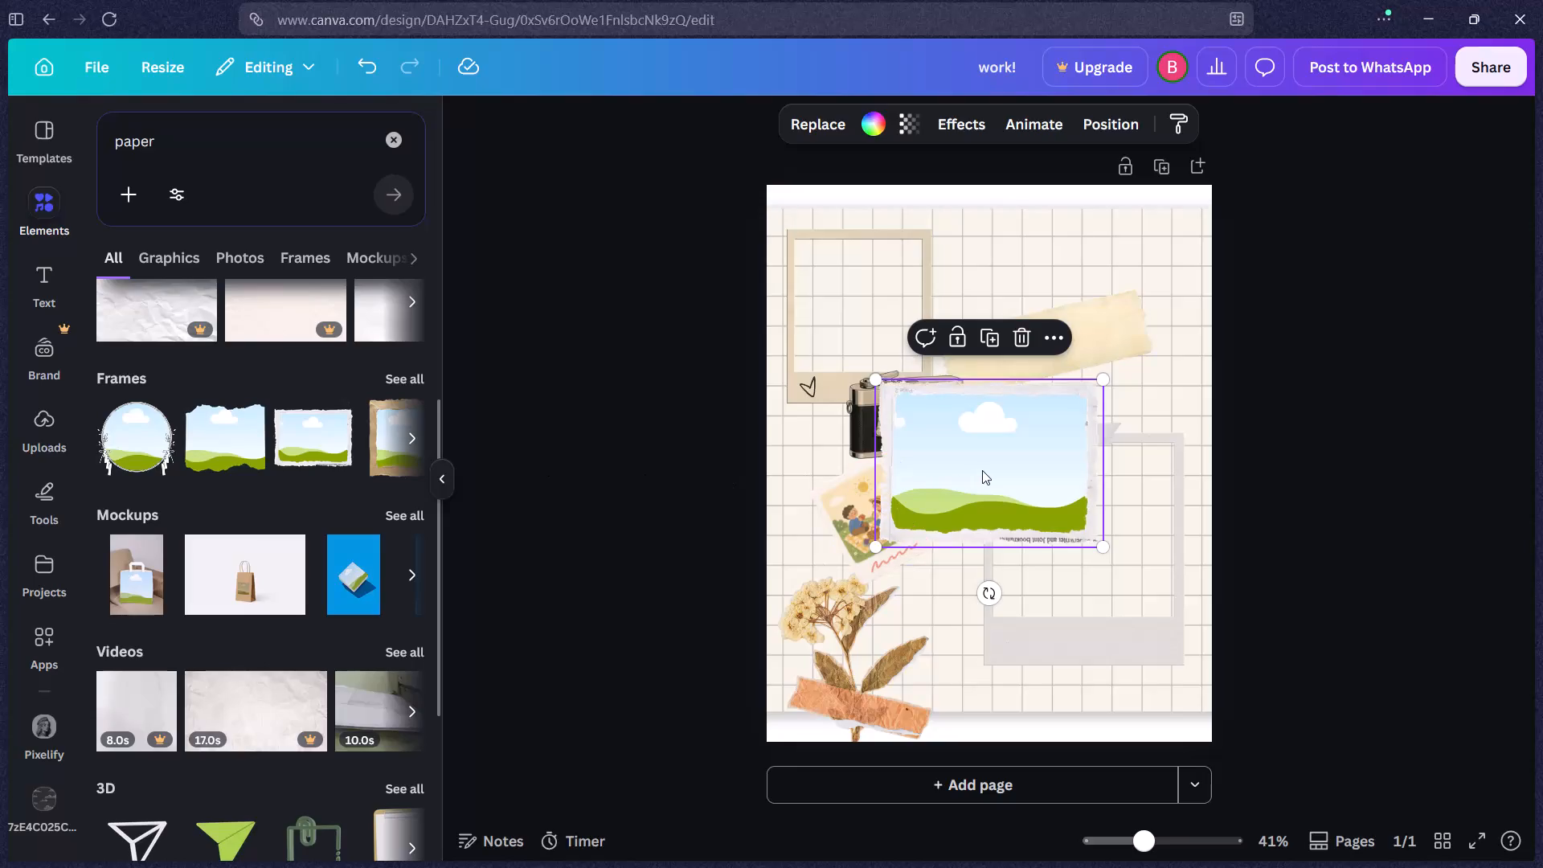
Tilt the torn-paper frame about 17° counterclockwise and place it in the page's upper right area, shifting the yellow tape up behind it.
drag(982, 469, 1063, 450)
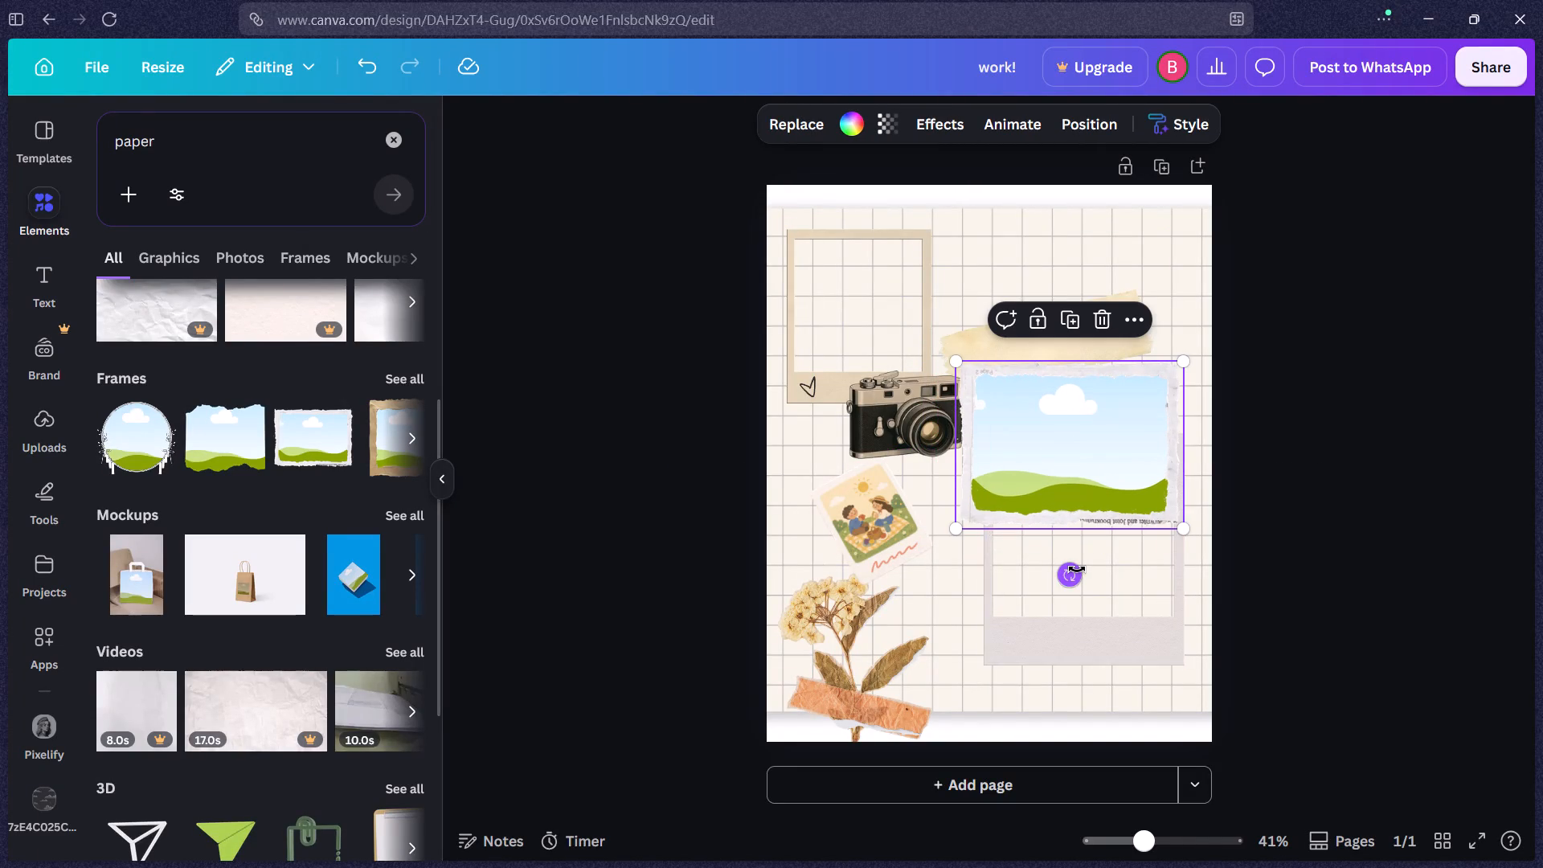
drag(1077, 569, 1113, 560)
drag(1120, 463, 1135, 420)
click(1302, 342)
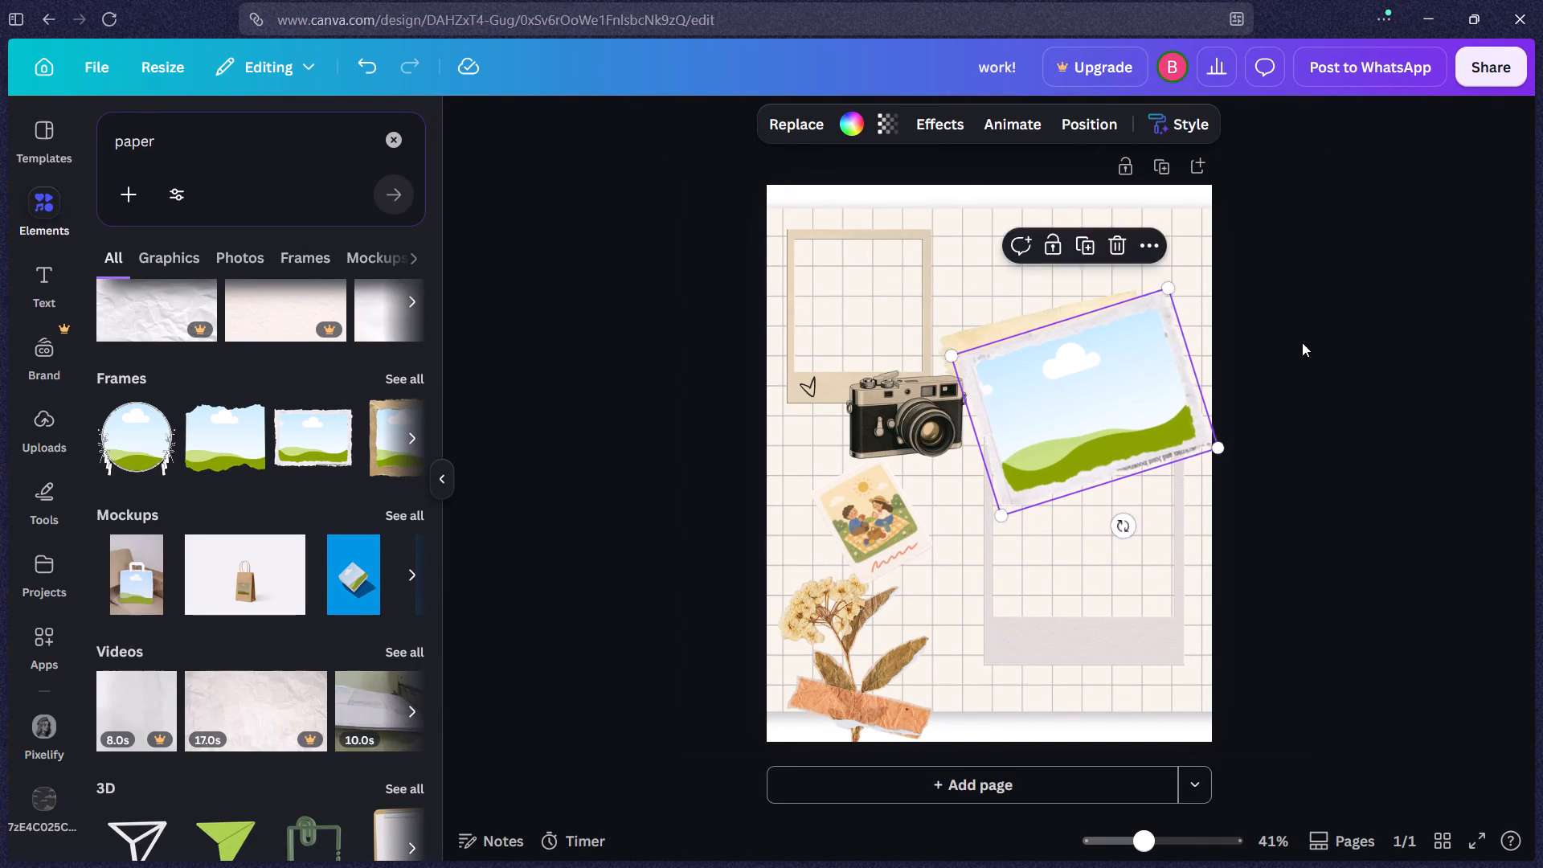
drag(1021, 300, 1038, 225)
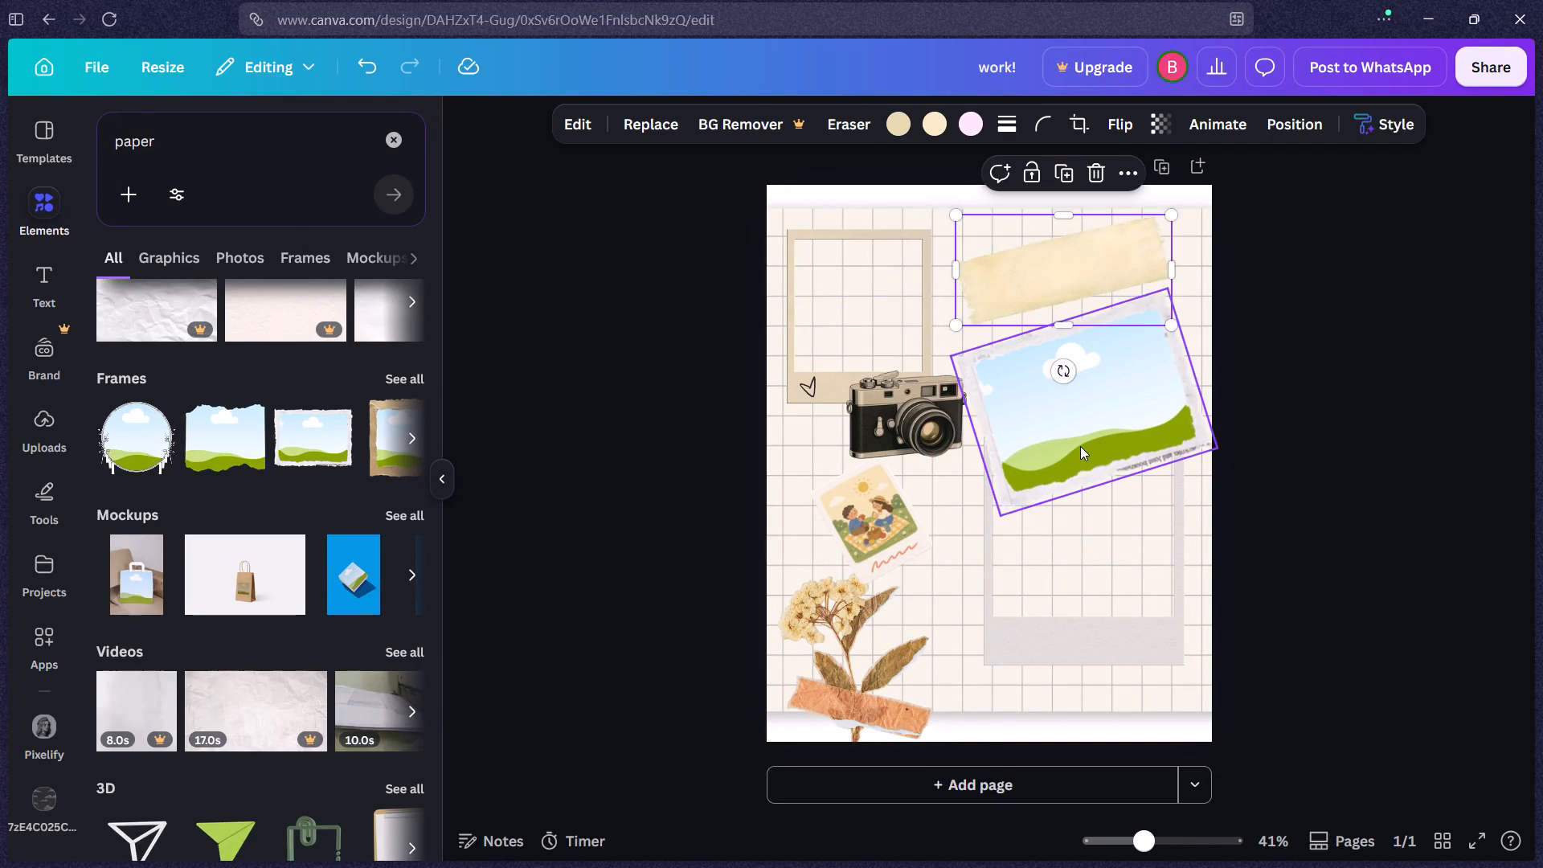
drag(1080, 446, 1069, 399)
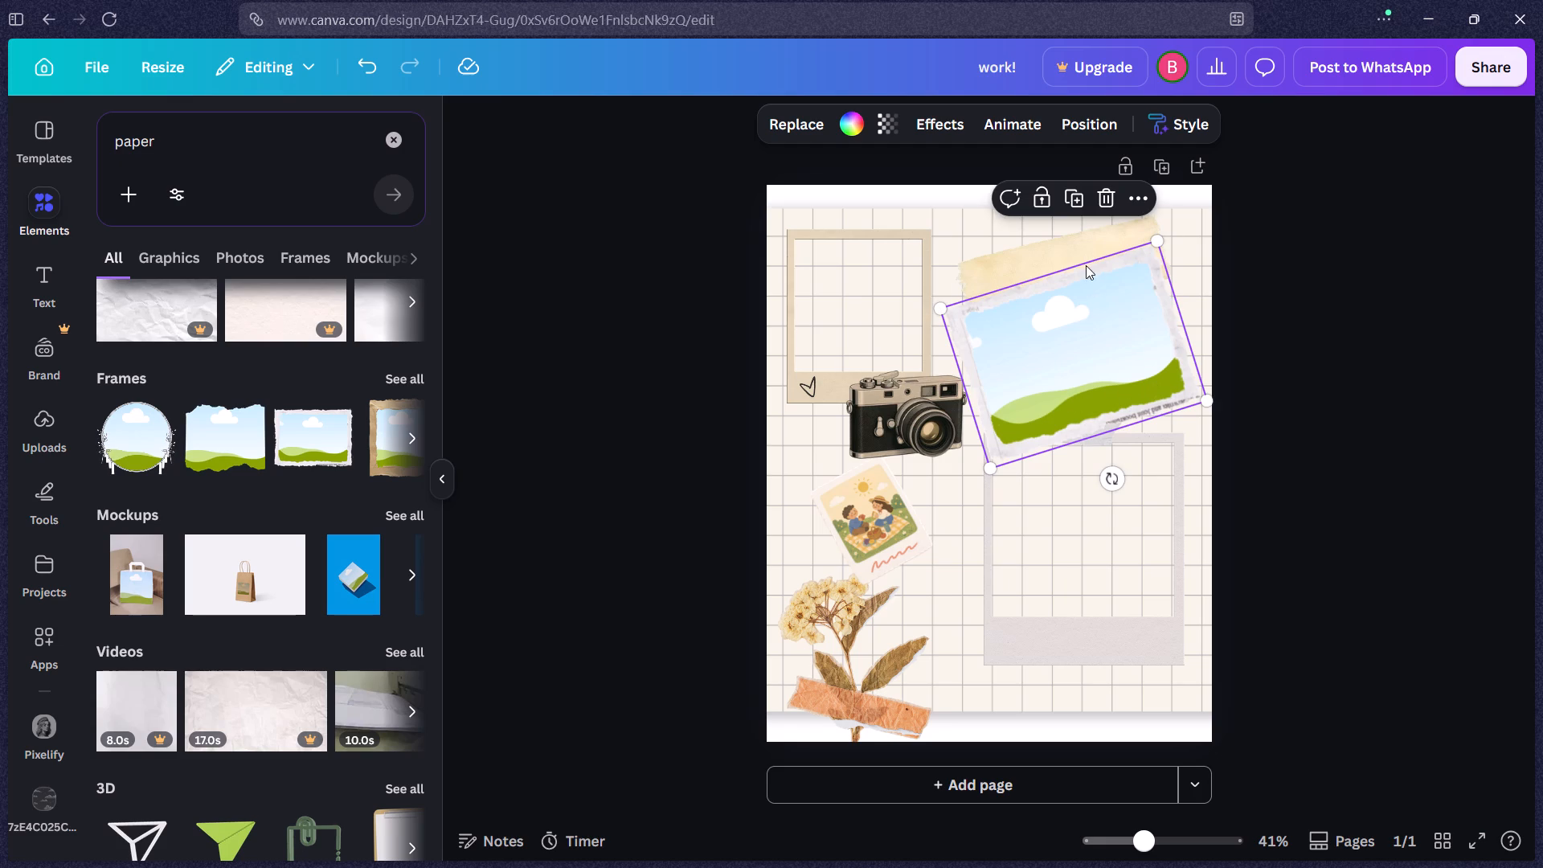
Move the yellow tape strip behind the picnic polaroid, above the dried flower.
drag(1080, 254, 895, 503)
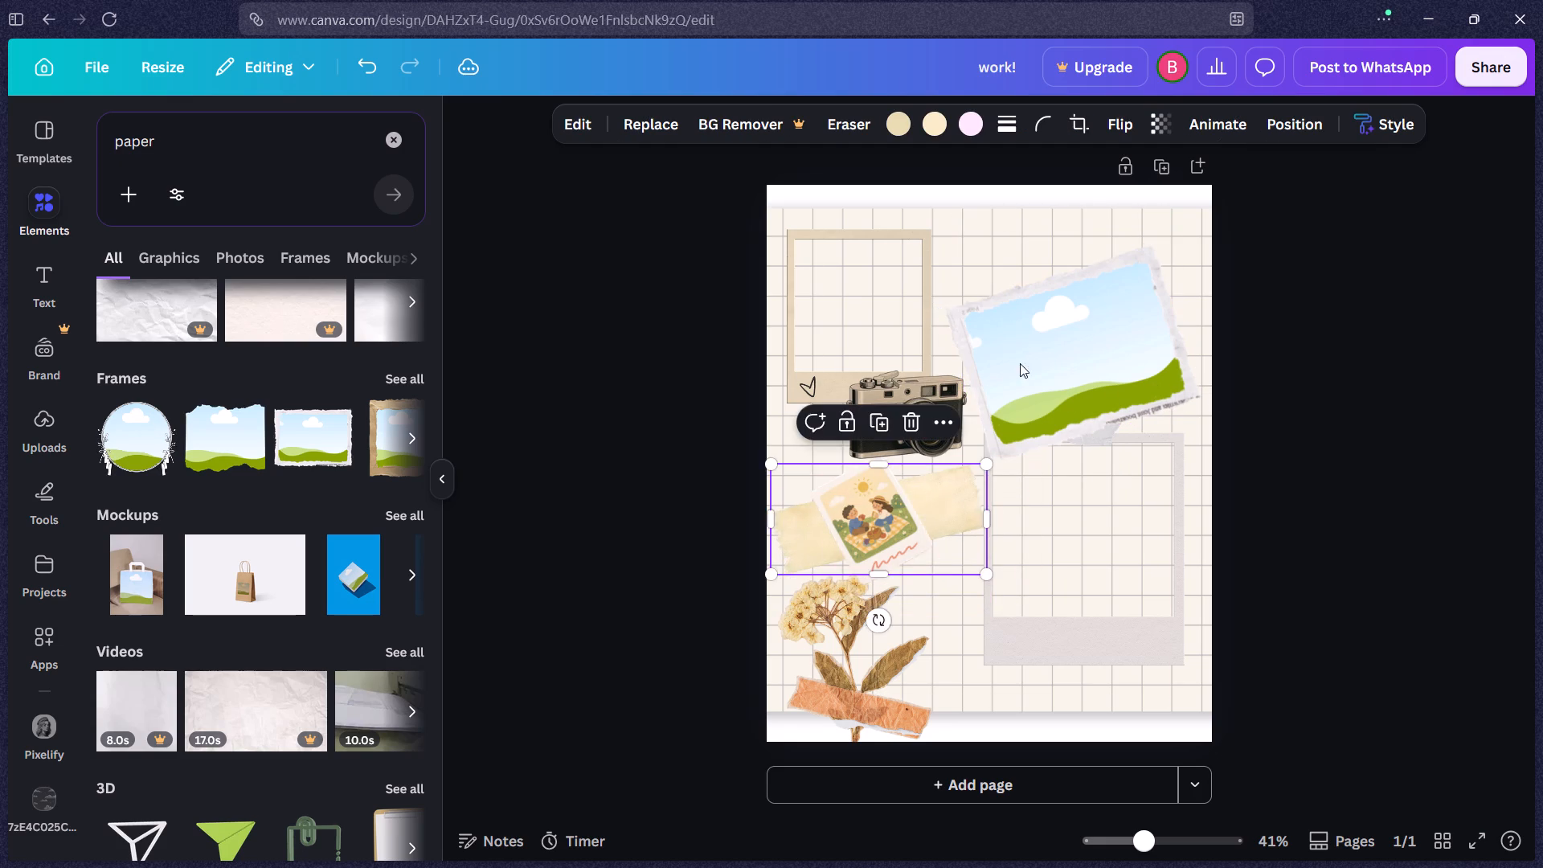
Reduce the torn-paper frame's tilt to a slight counterclockwise angle and settle it in the page's upper right corner.
drag(1058, 328, 1069, 304)
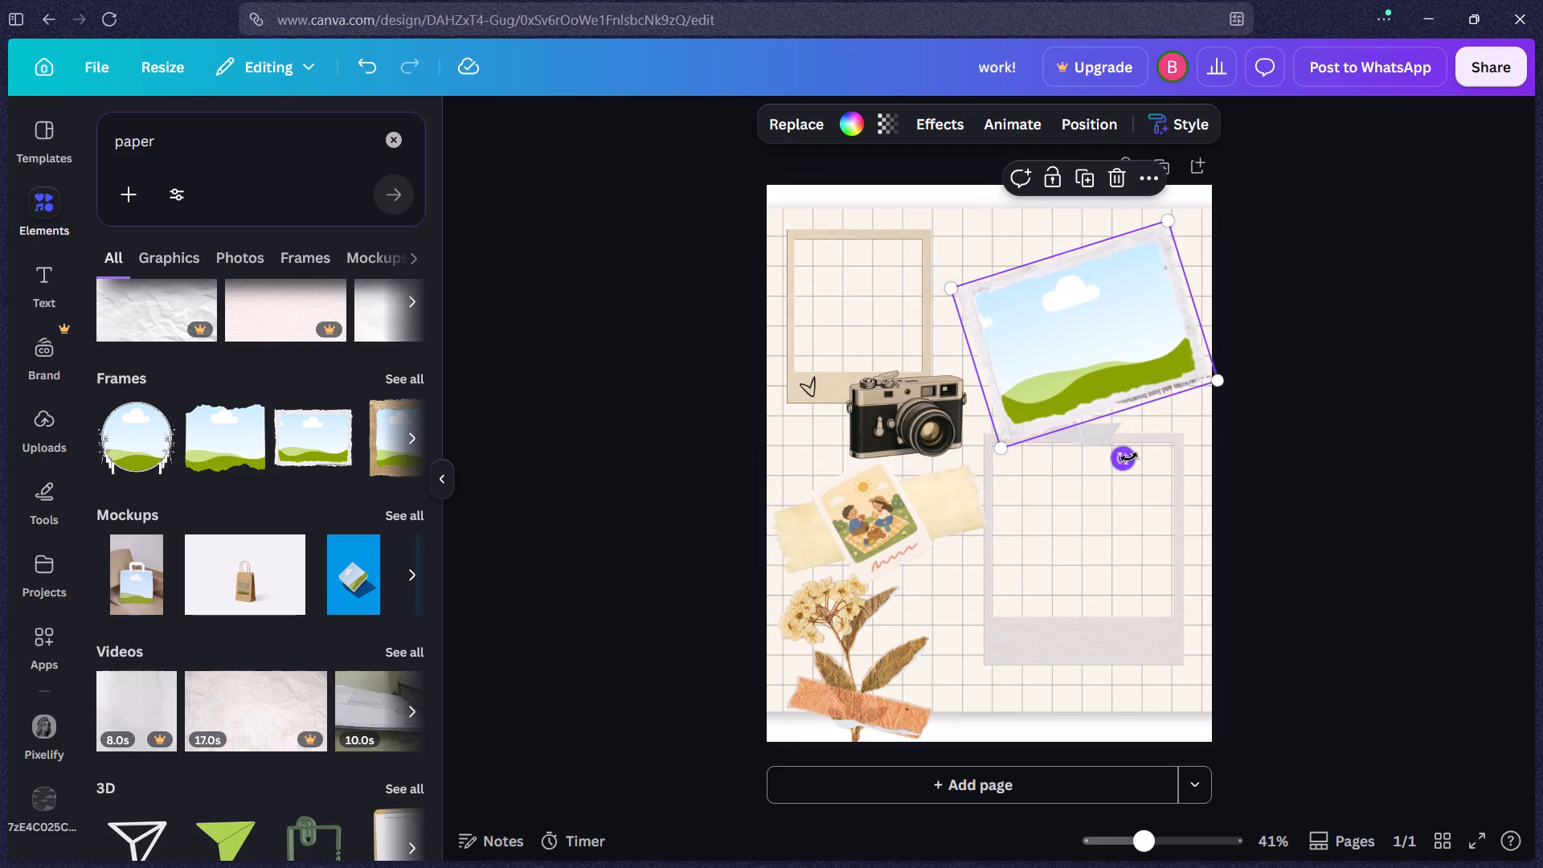
drag(1129, 457, 1104, 452)
drag(1094, 367, 1093, 354)
click(1308, 324)
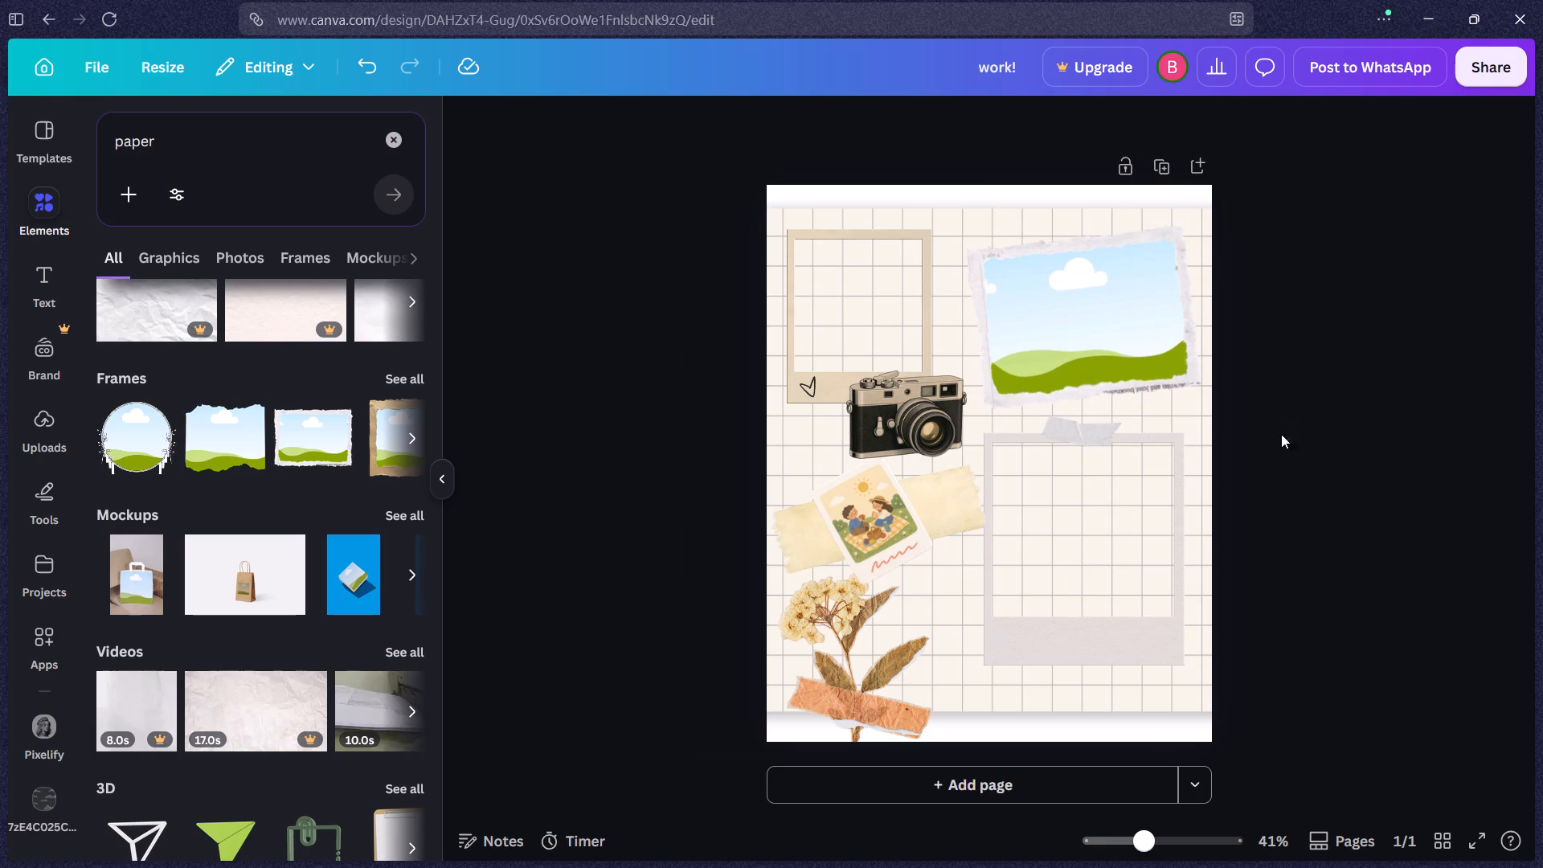
Shrink the taped grey polaroid frame to about 40% of the page width and place it in the page's lower right area.
drag(1085, 581, 1087, 591)
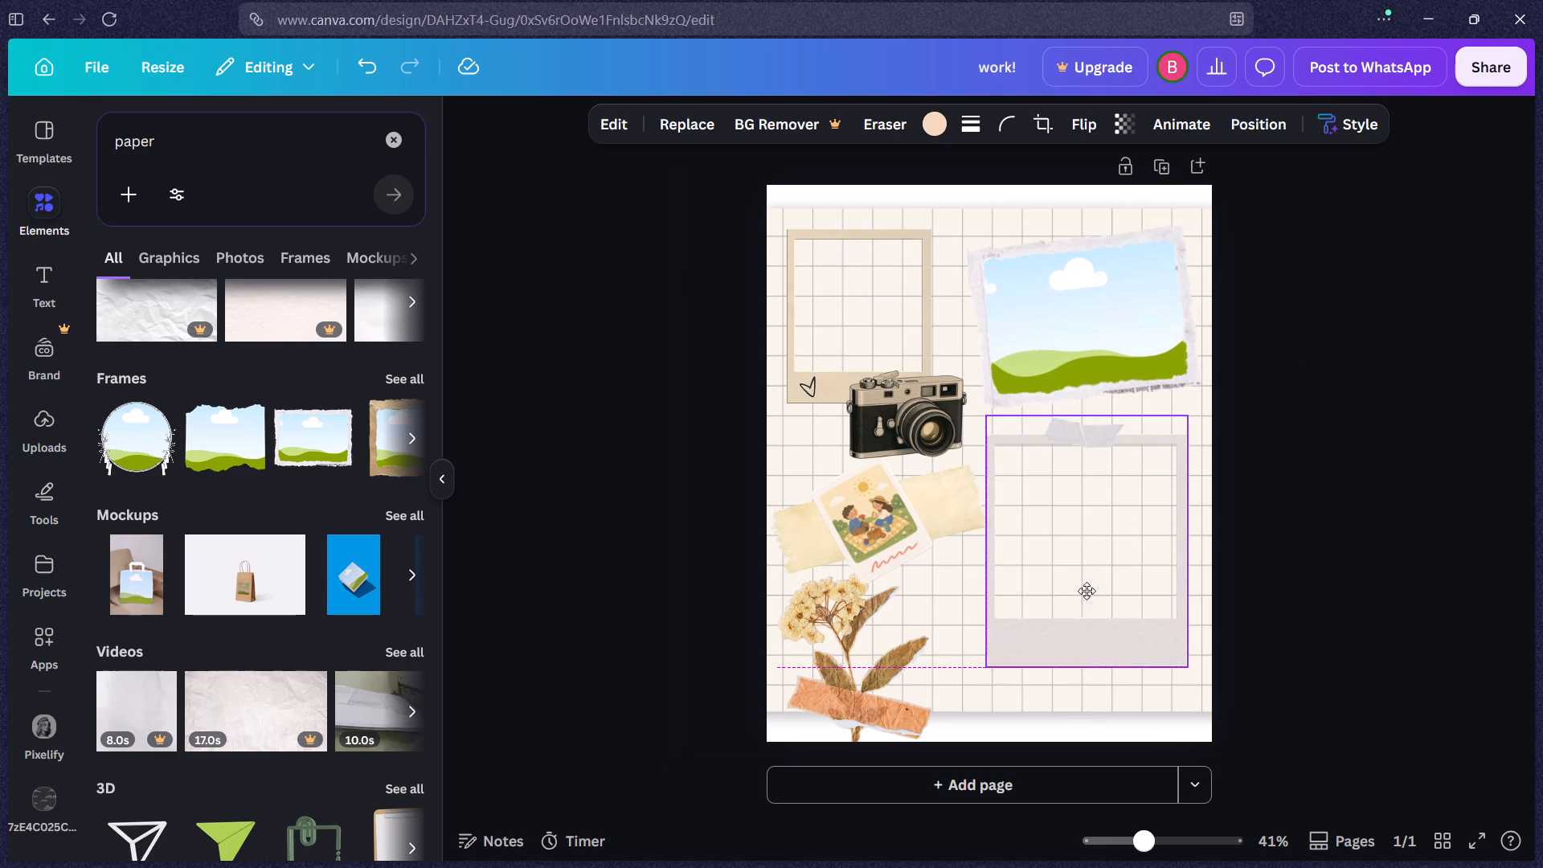
drag(1087, 591, 1087, 593)
drag(989, 428, 1006, 463)
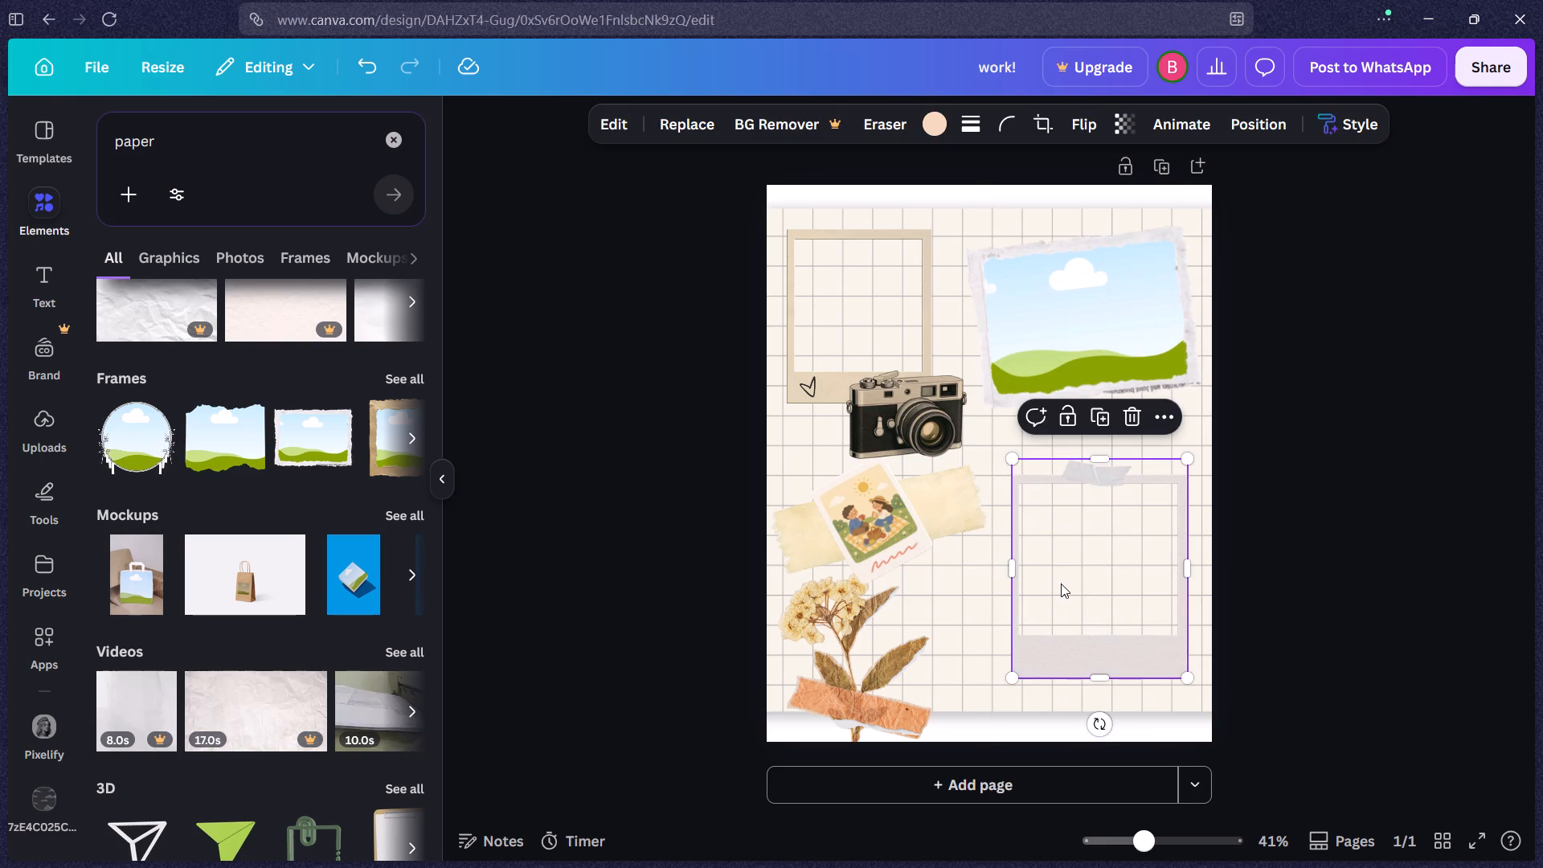
click(1061, 583)
click(1284, 464)
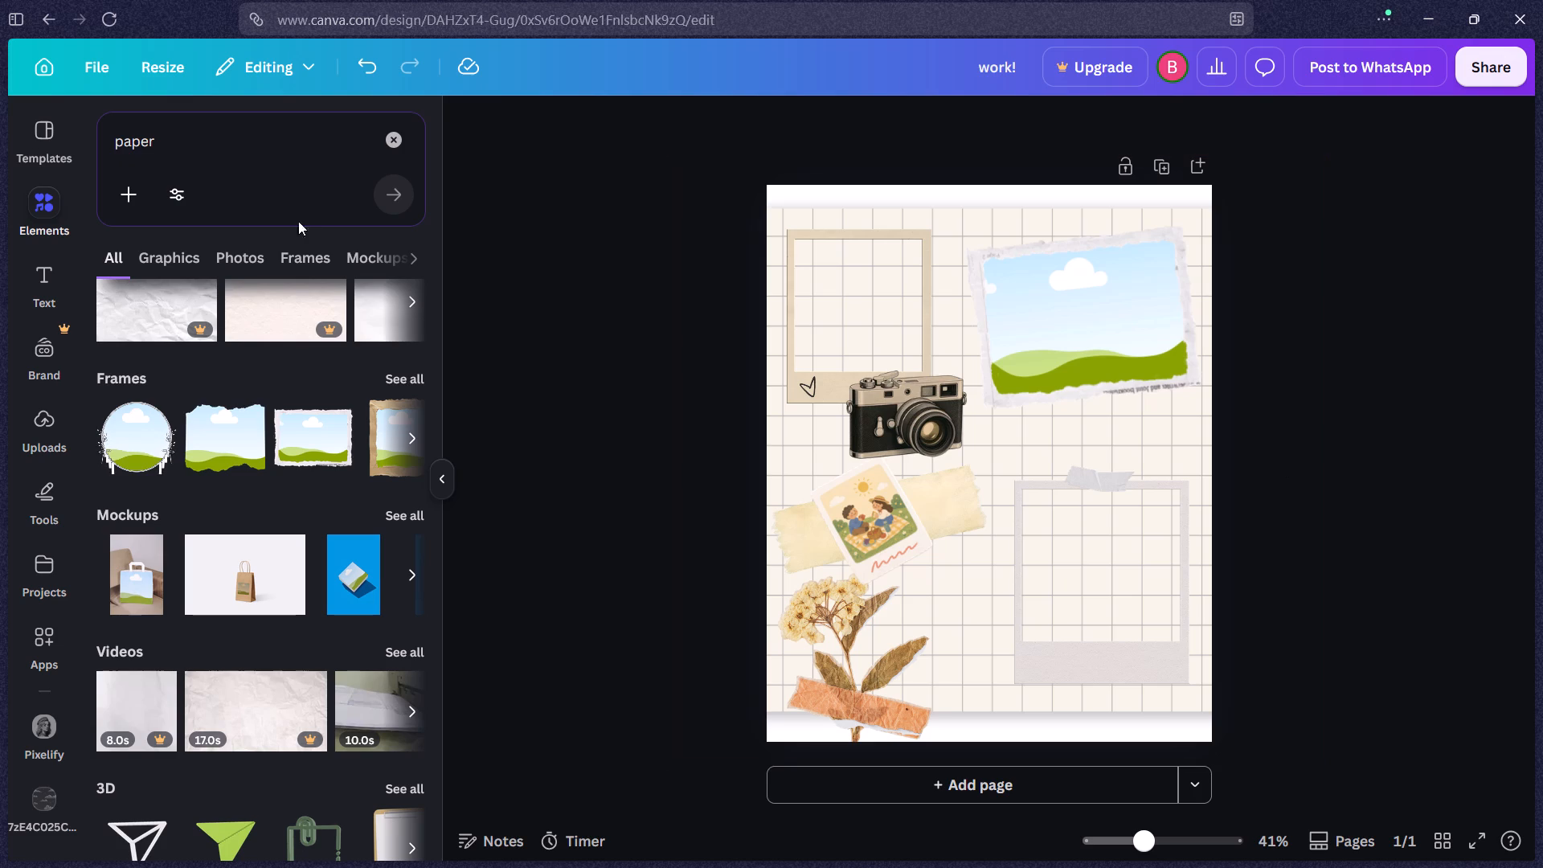
Search the elements for "call both".
double_click(215, 162)
double_click(144, 145)
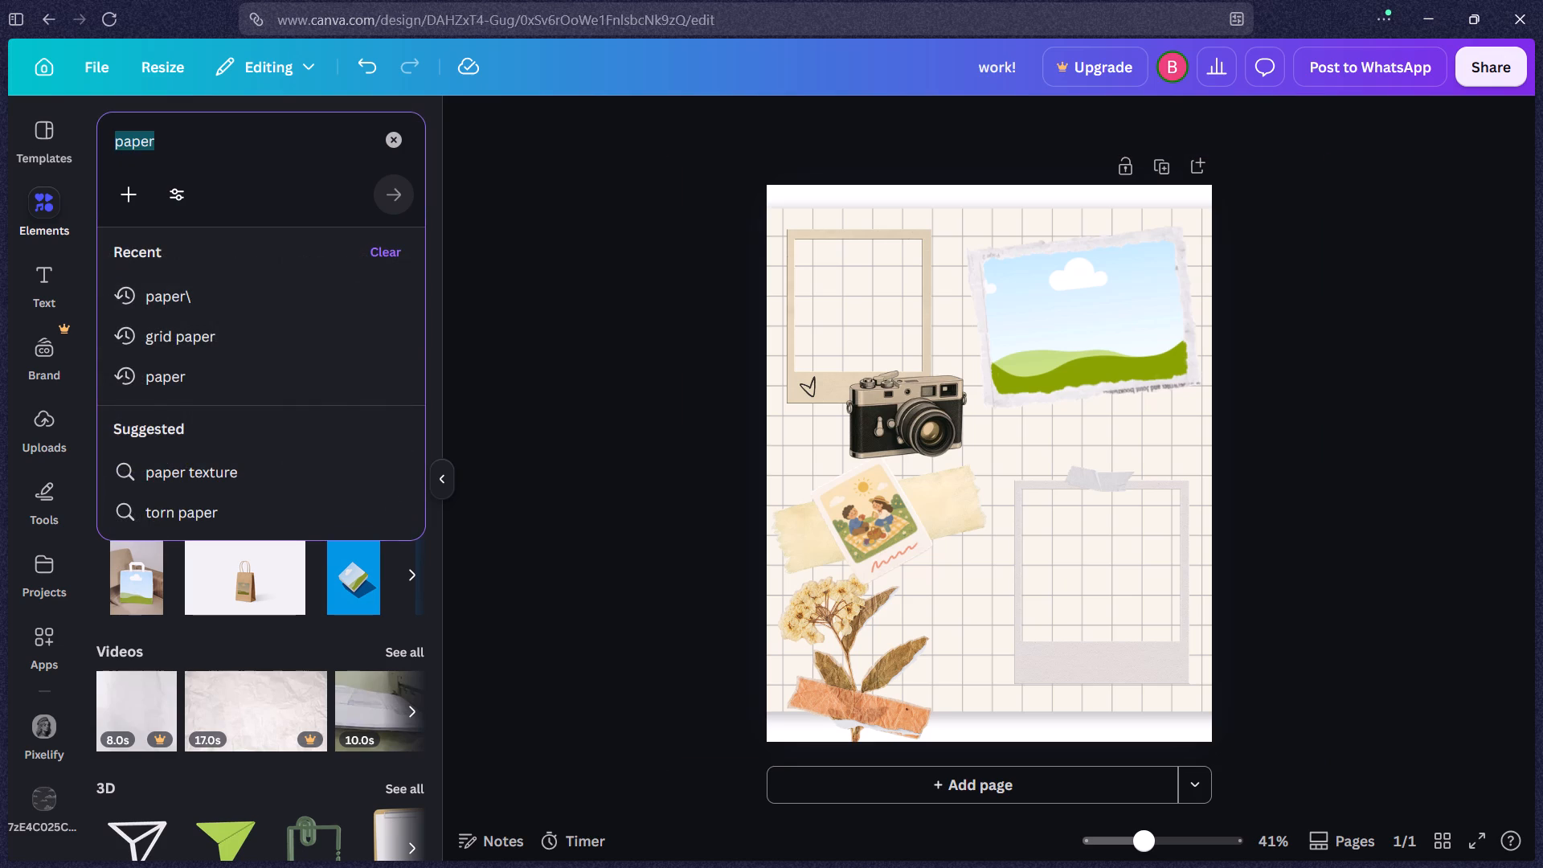
text(call p)
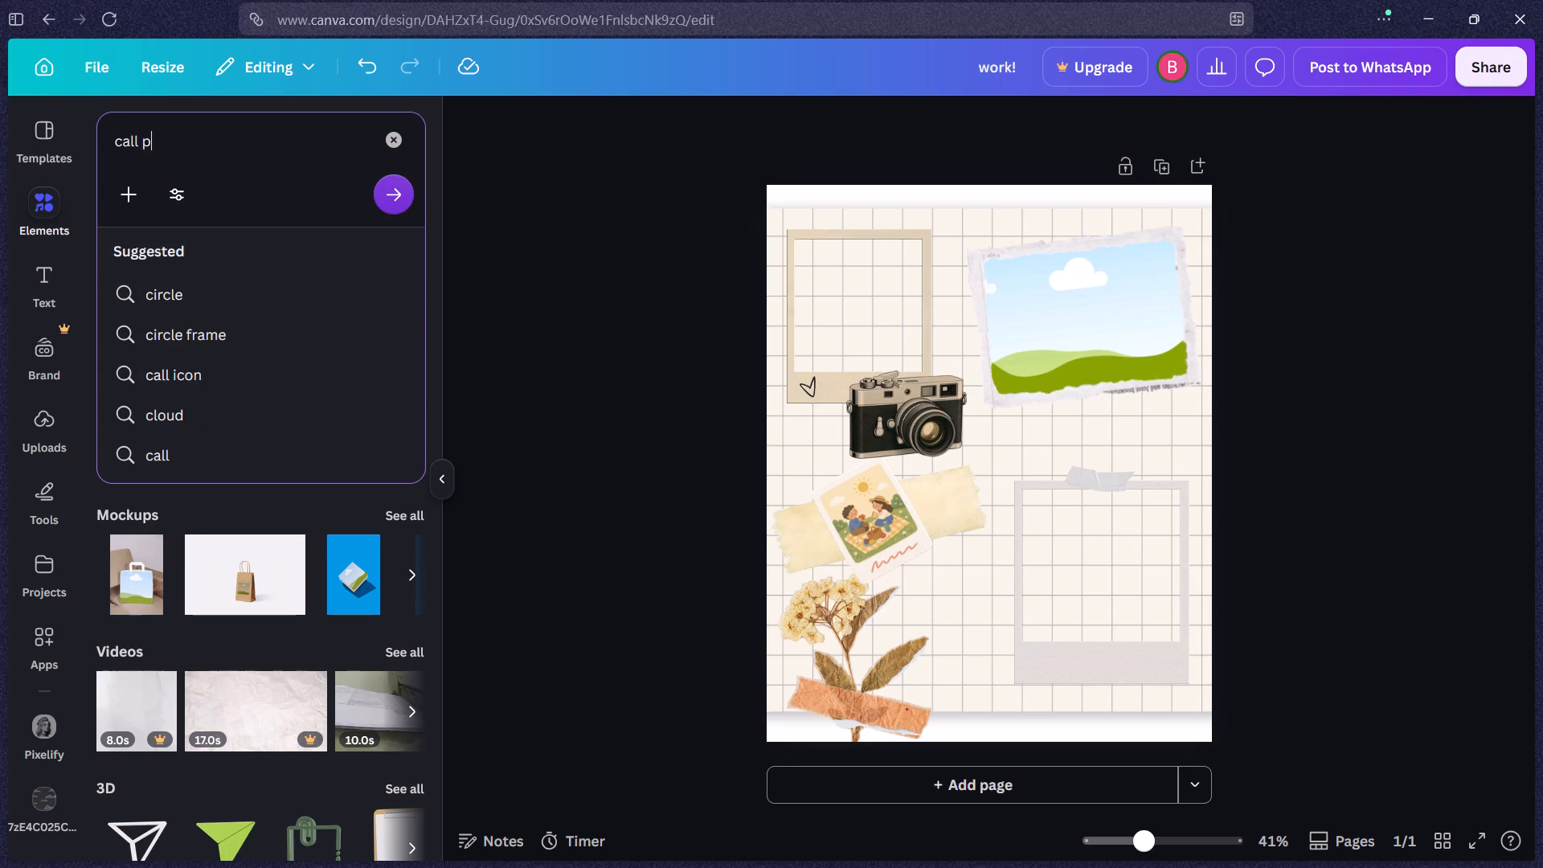
key(BackSpace)
text(both)
key(Return)
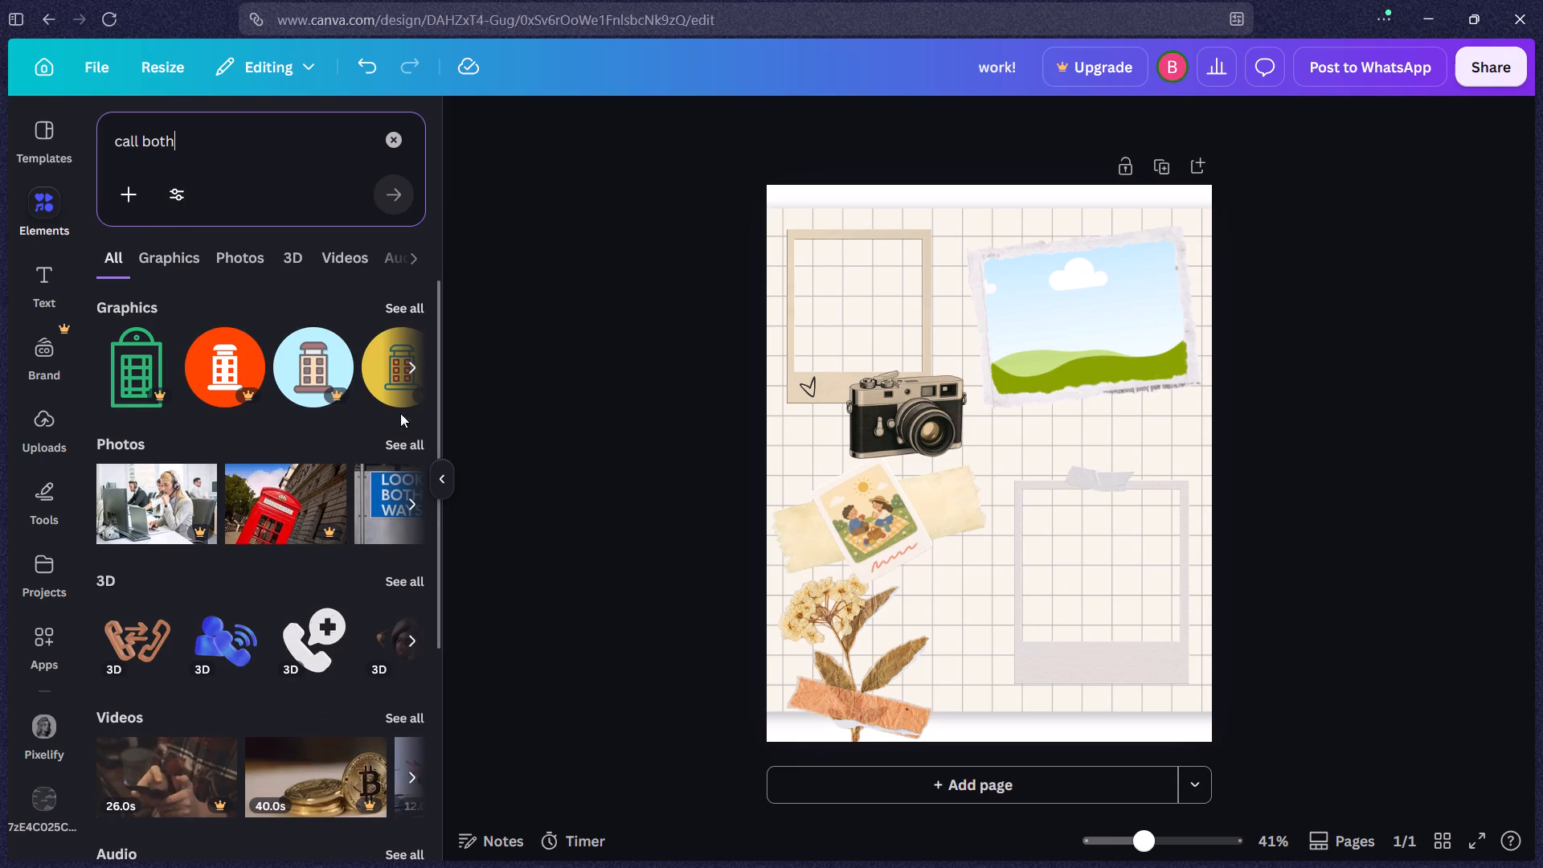
Look through all graphics results for a telephone booth illustration.
click(399, 289)
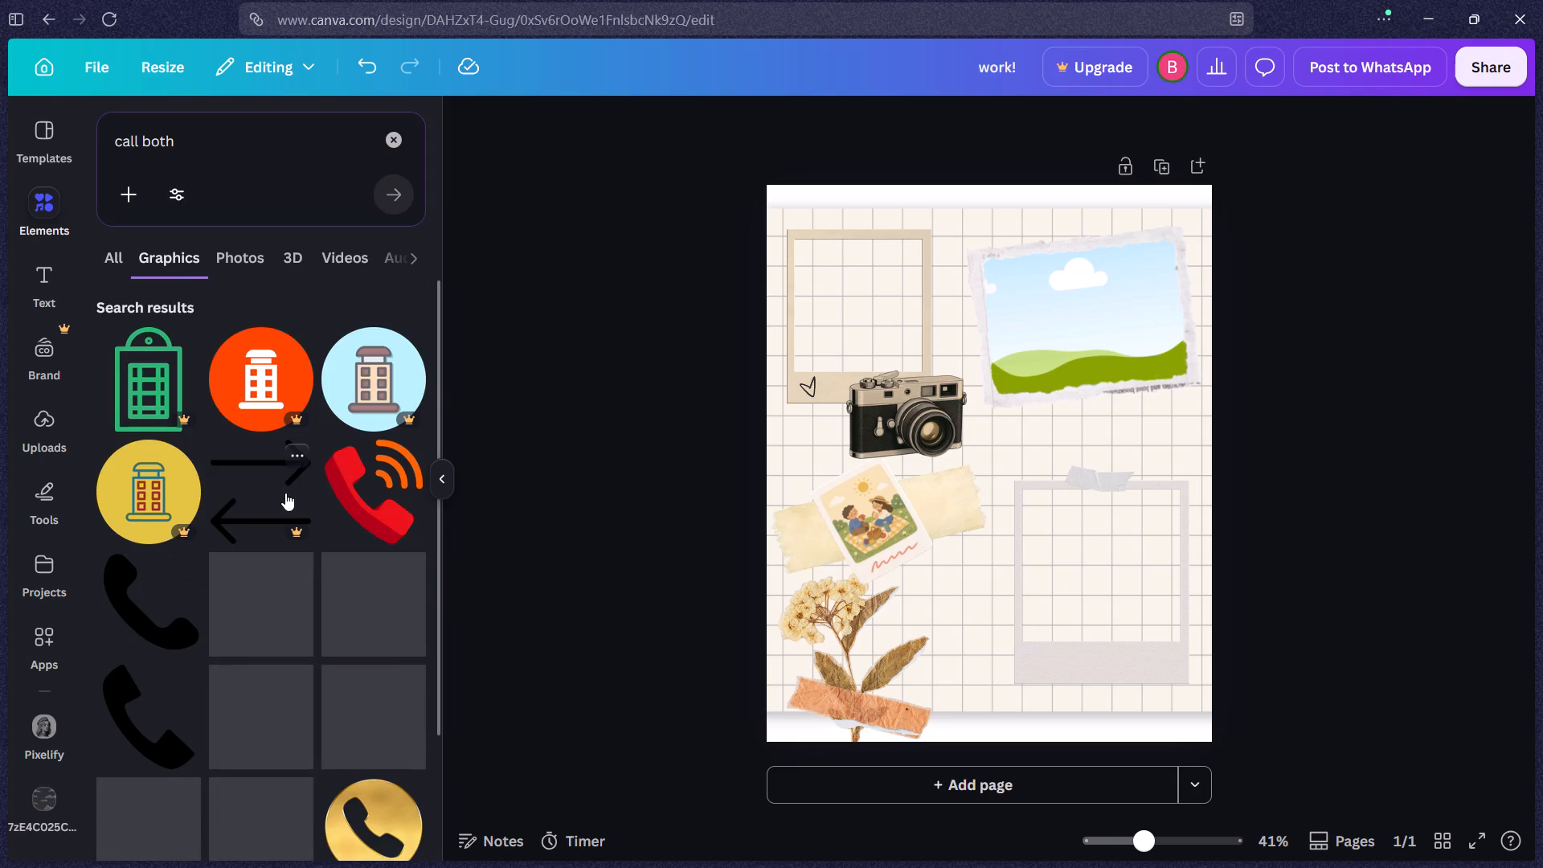
scroll(285, 493, down, 3)
scroll(285, 493, up, 2)
scroll(285, 493, down, 4)
scroll(285, 493, up, 4)
scroll(285, 493, down, 2)
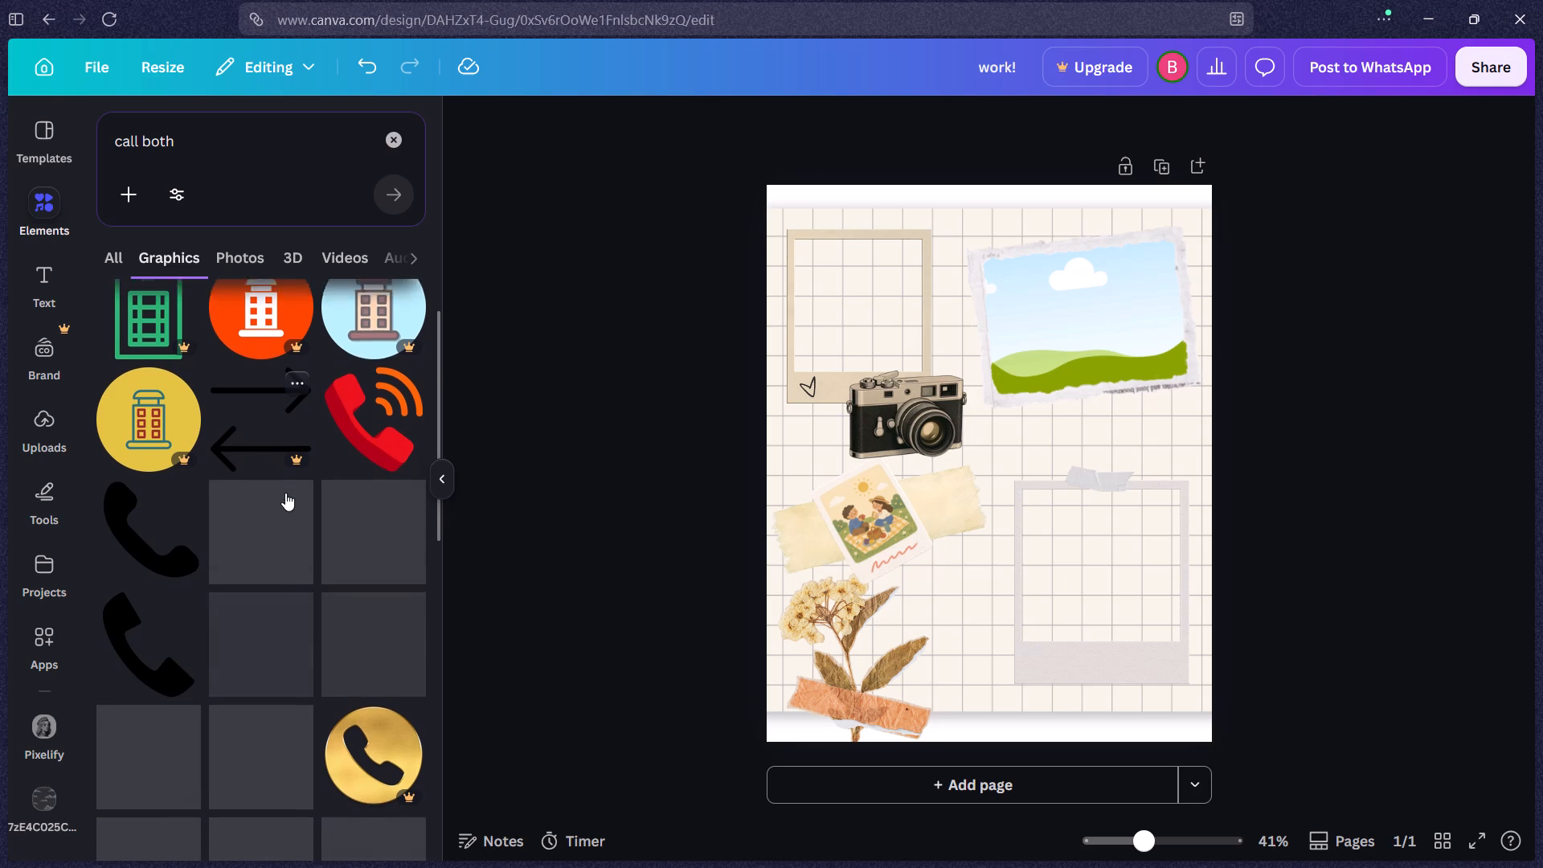
scroll(285, 493, down, 5)
scroll(285, 493, up, 2)
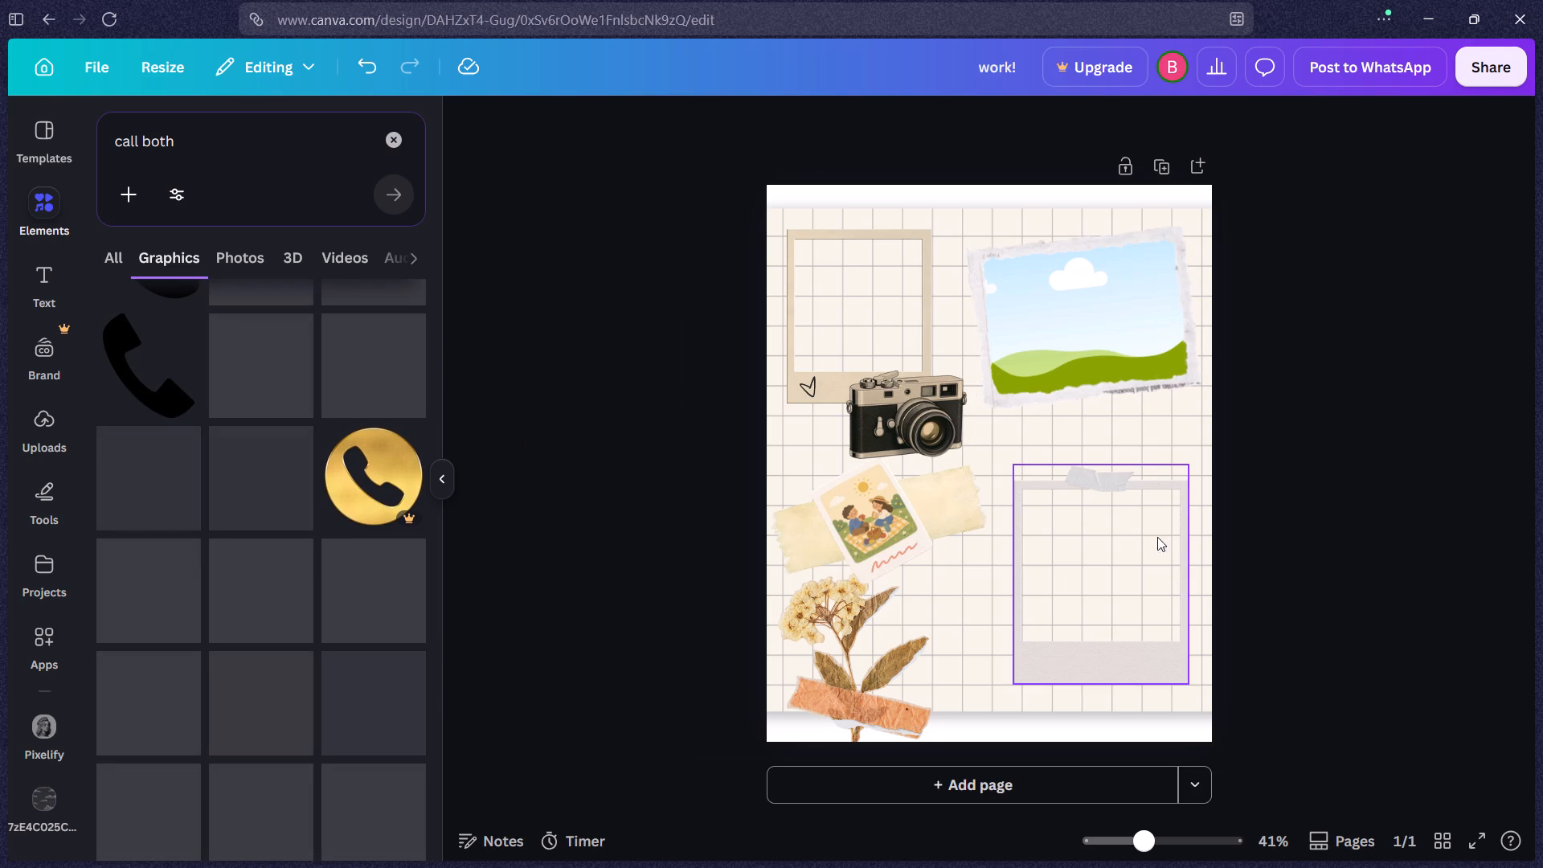
scroll(495, 422, down, 3)
scroll(212, 432, down, 6)
scroll(211, 434, up, 18)
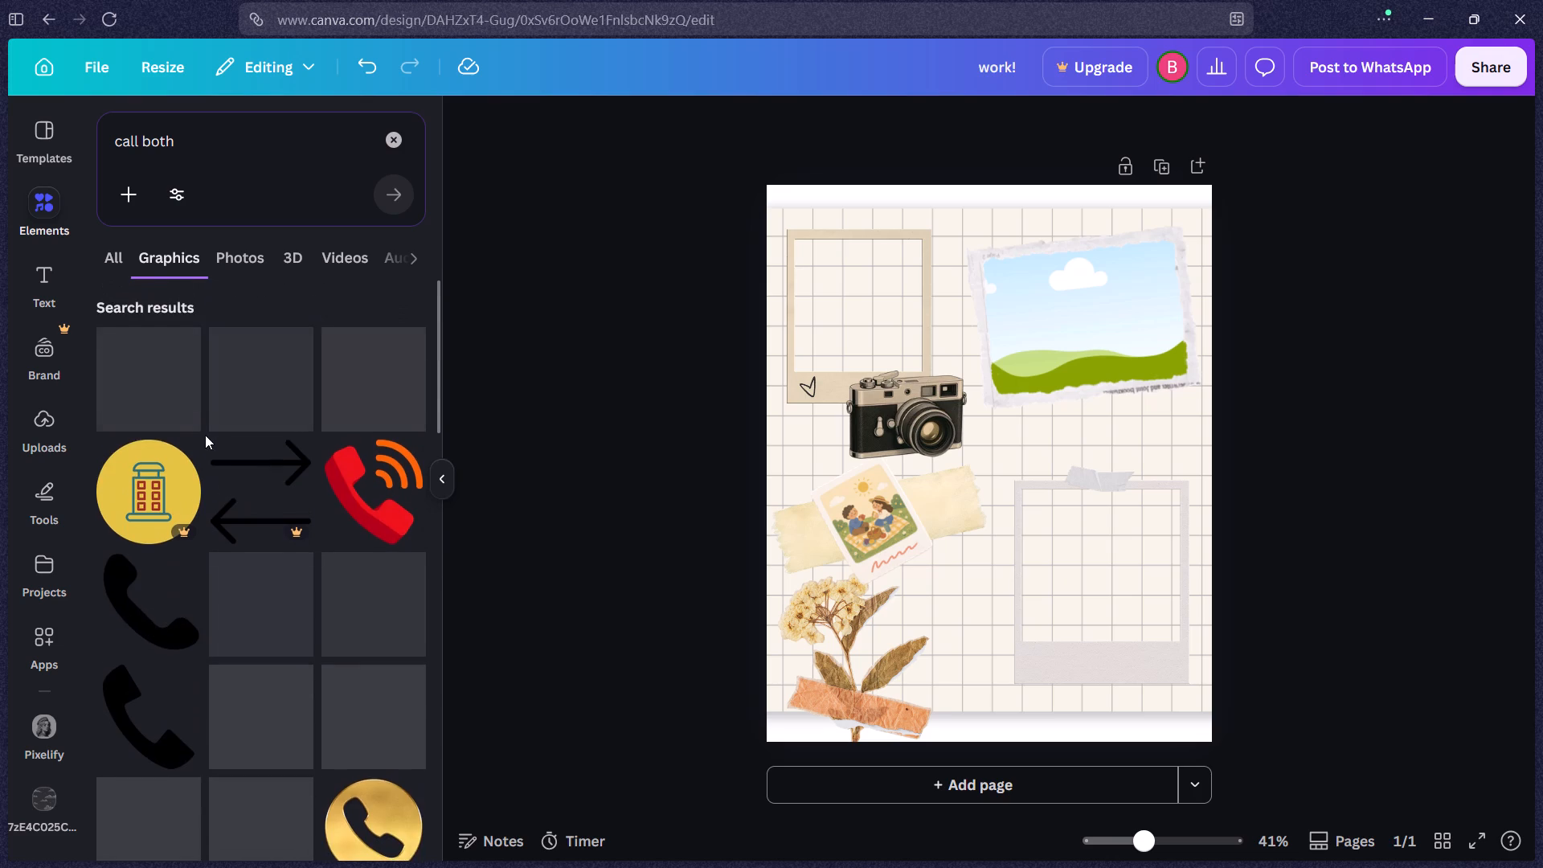
click(120, 258)
click(187, 256)
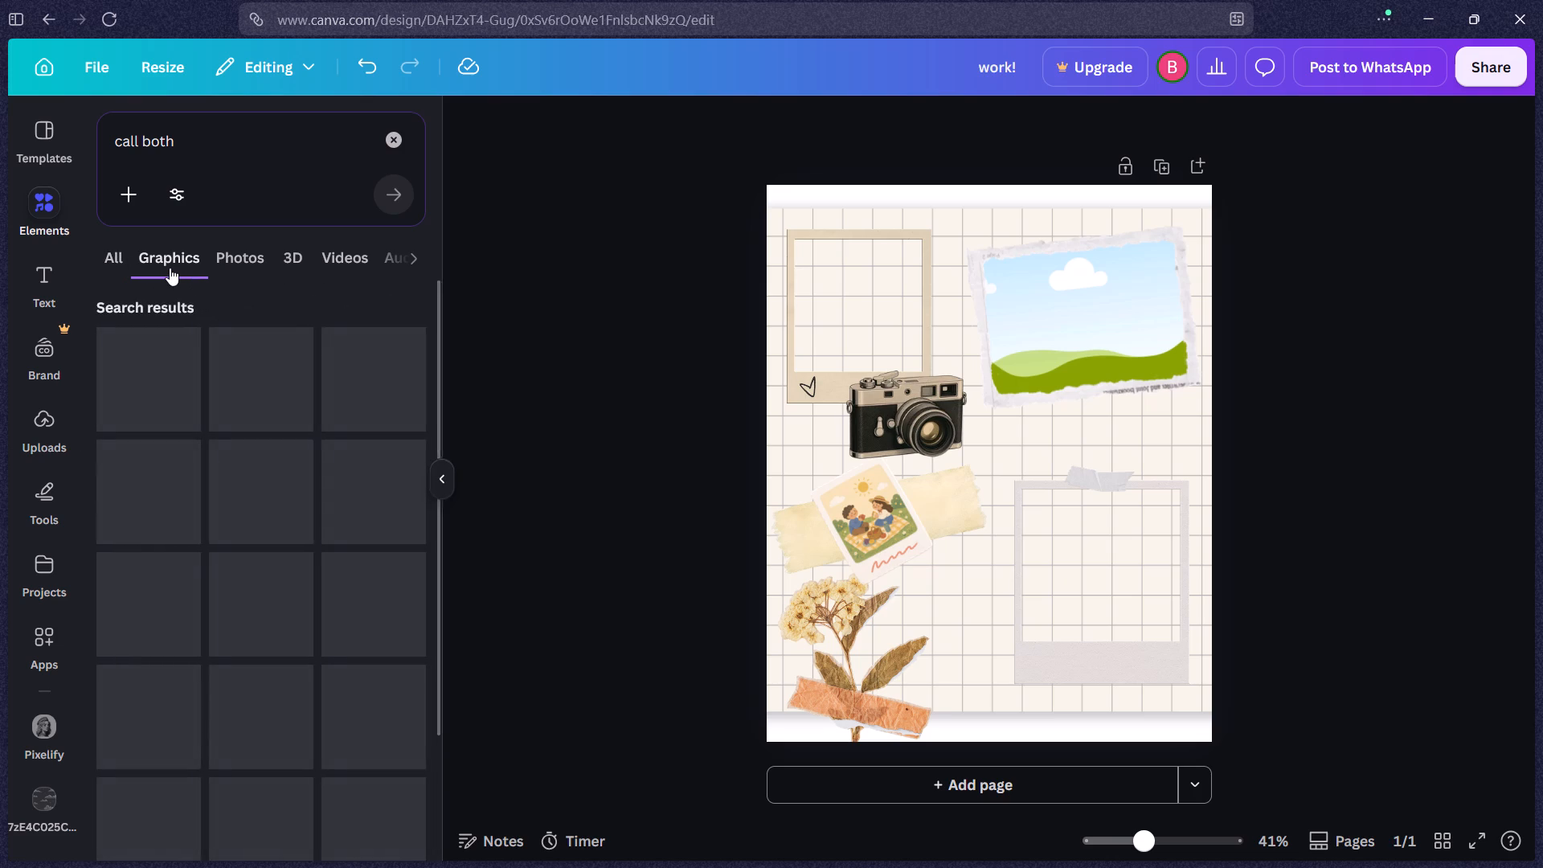
scroll(297, 449, down, 1)
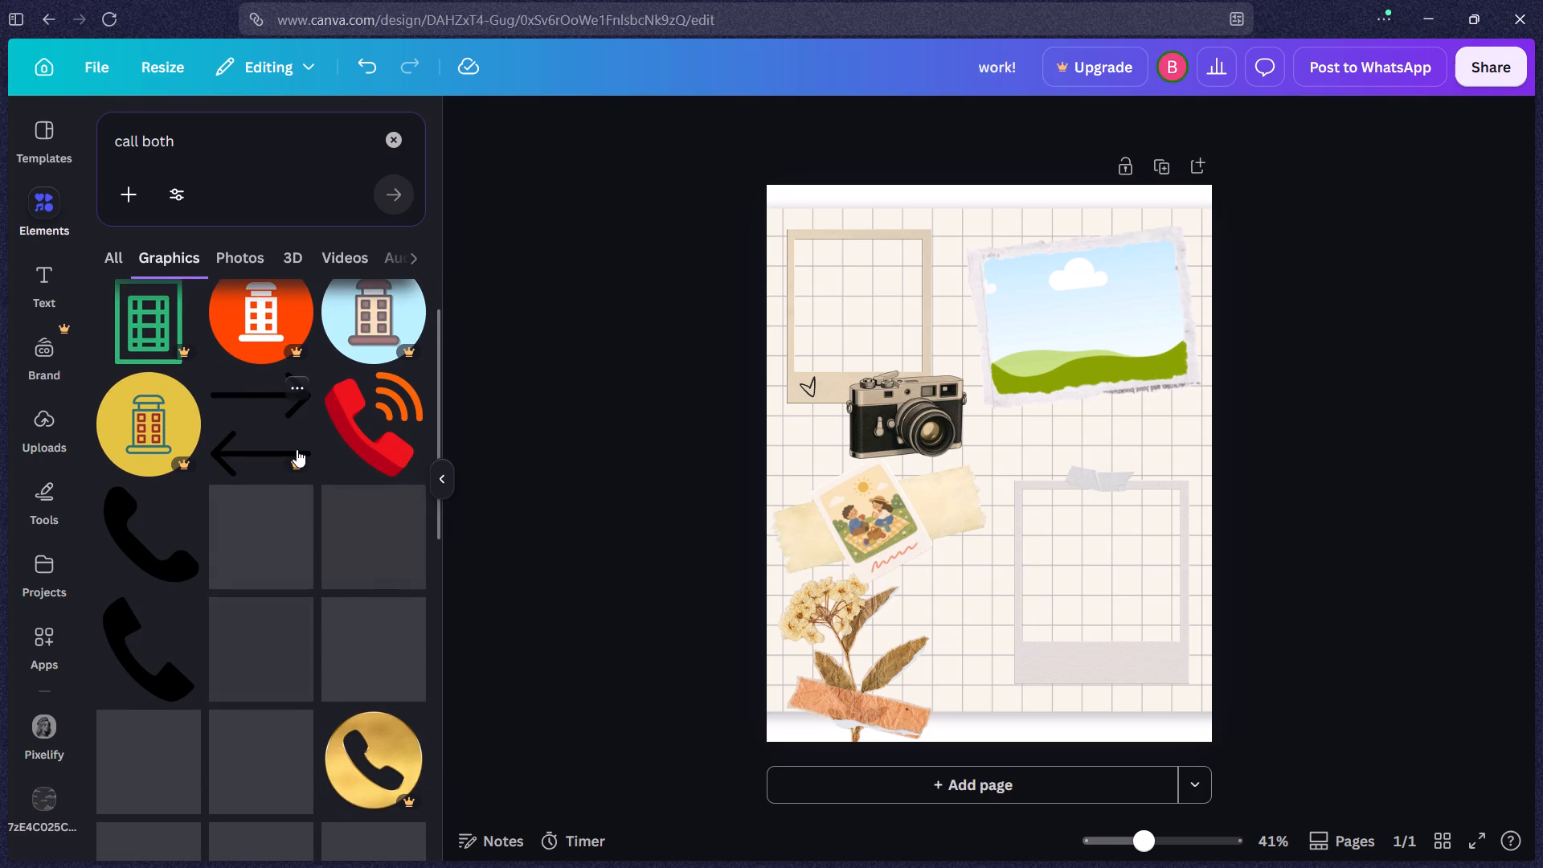
scroll(297, 449, down, 6)
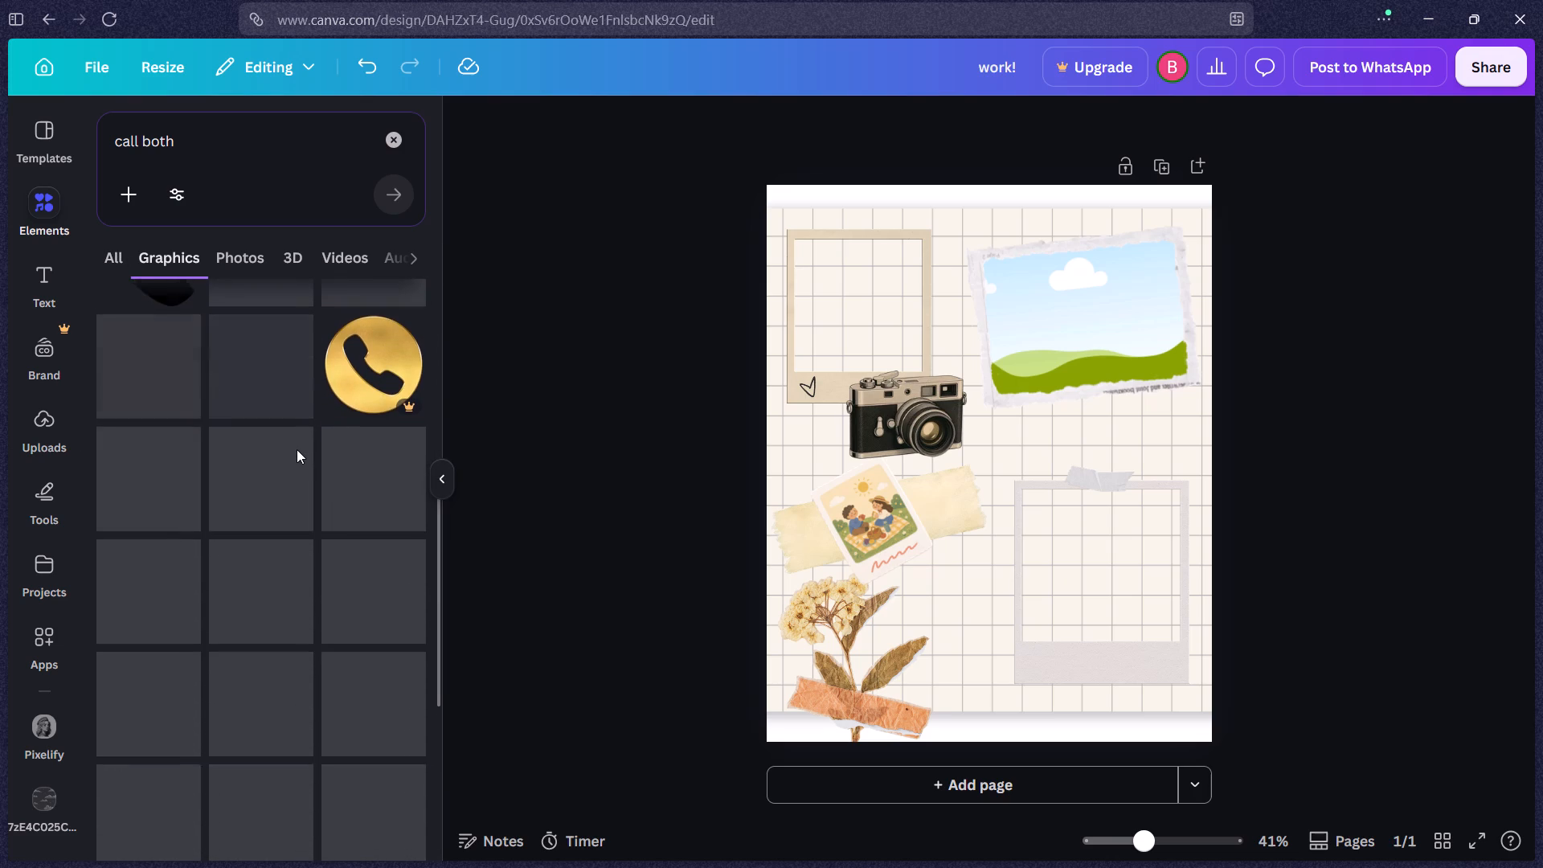
scroll(297, 449, down, 12)
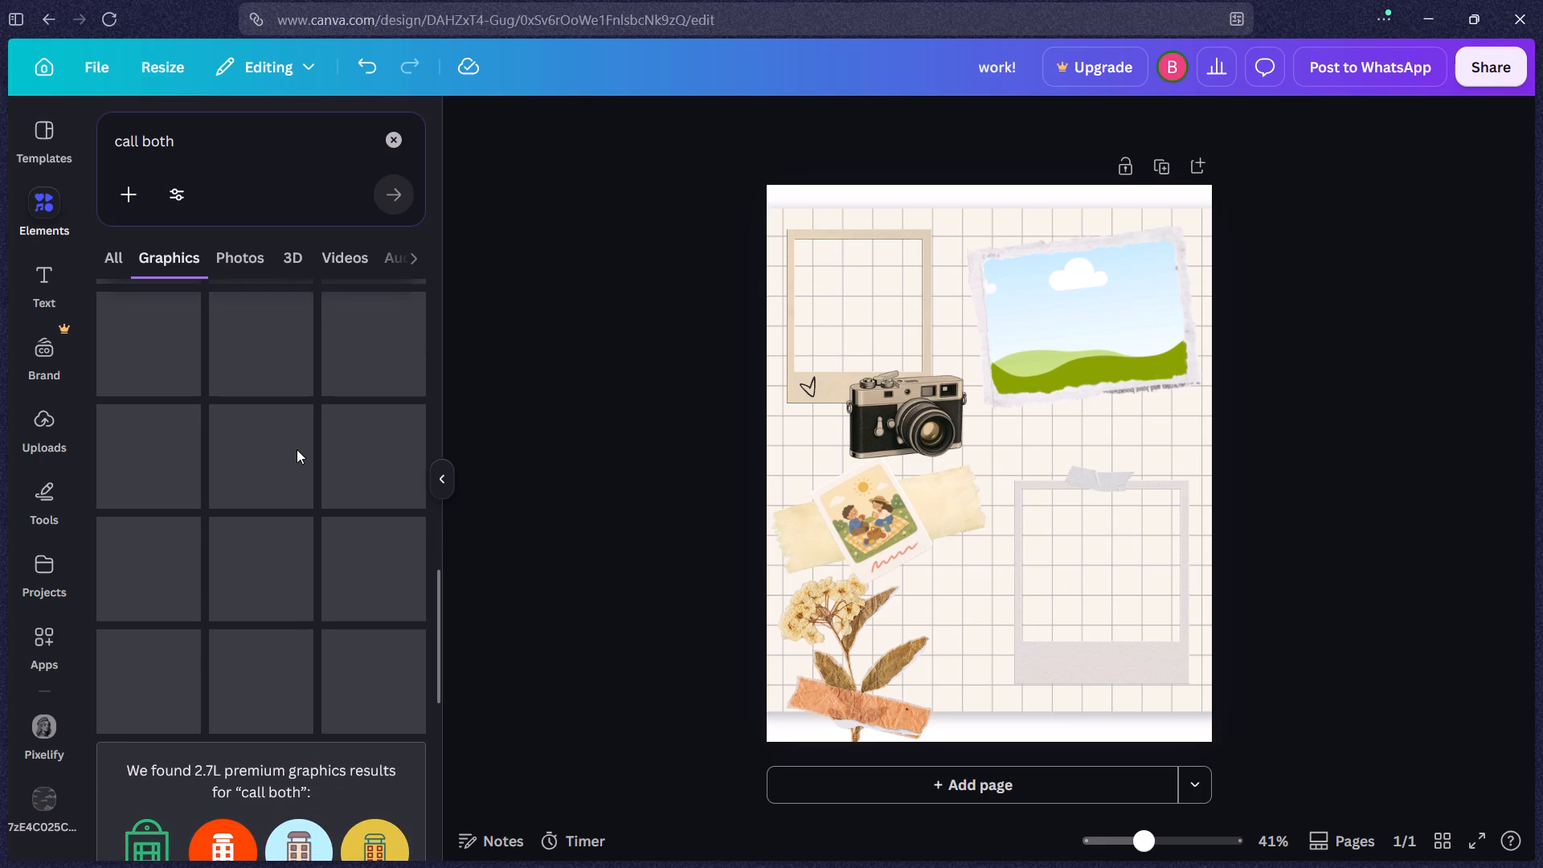
scroll(297, 449, down, 7)
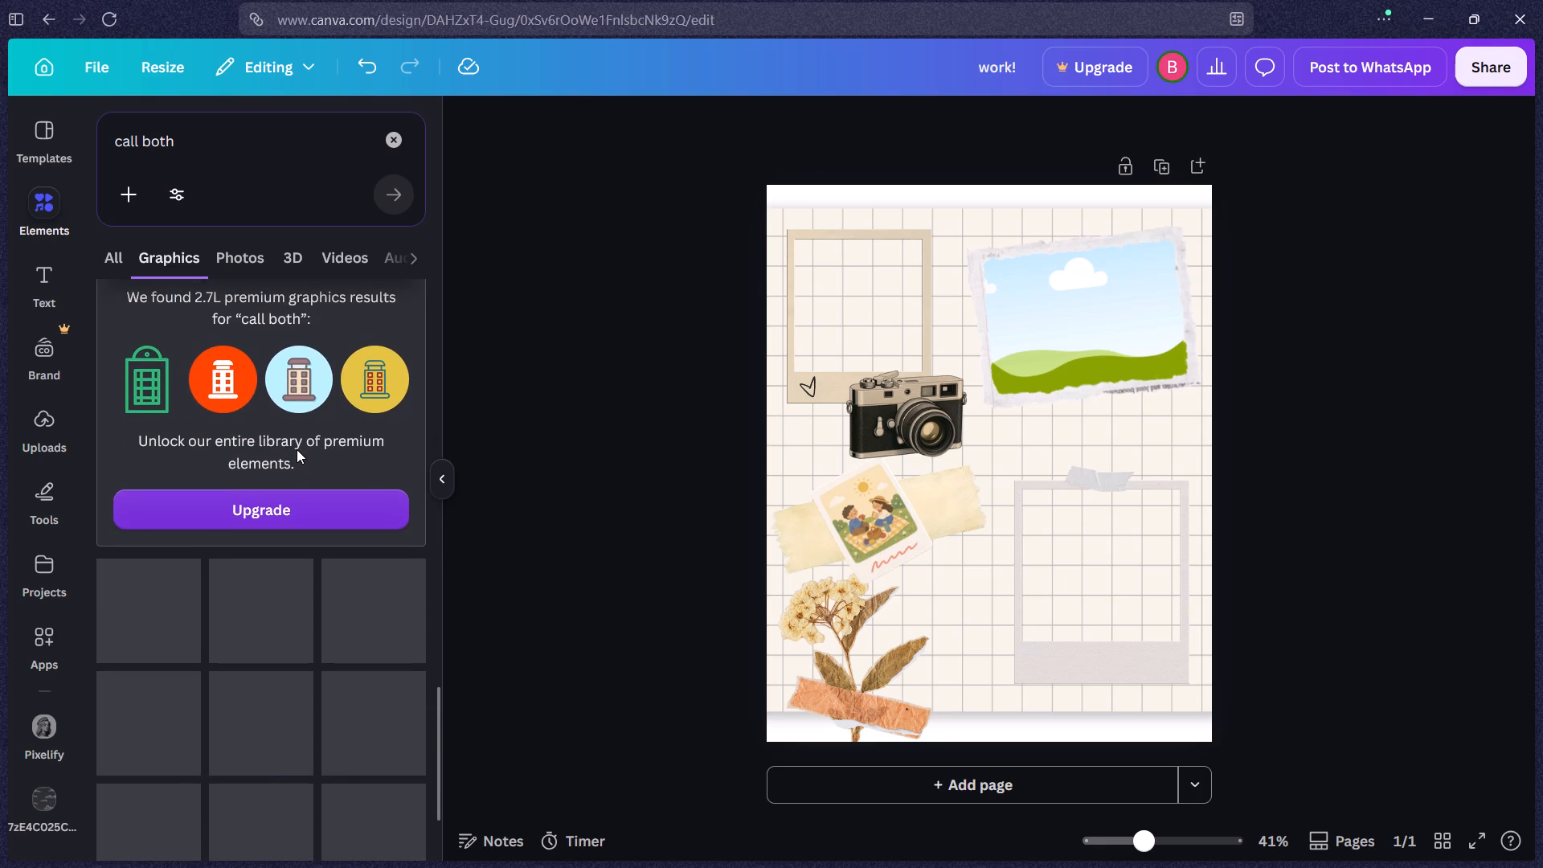
scroll(297, 449, down, 6)
scroll(297, 449, up, 7)
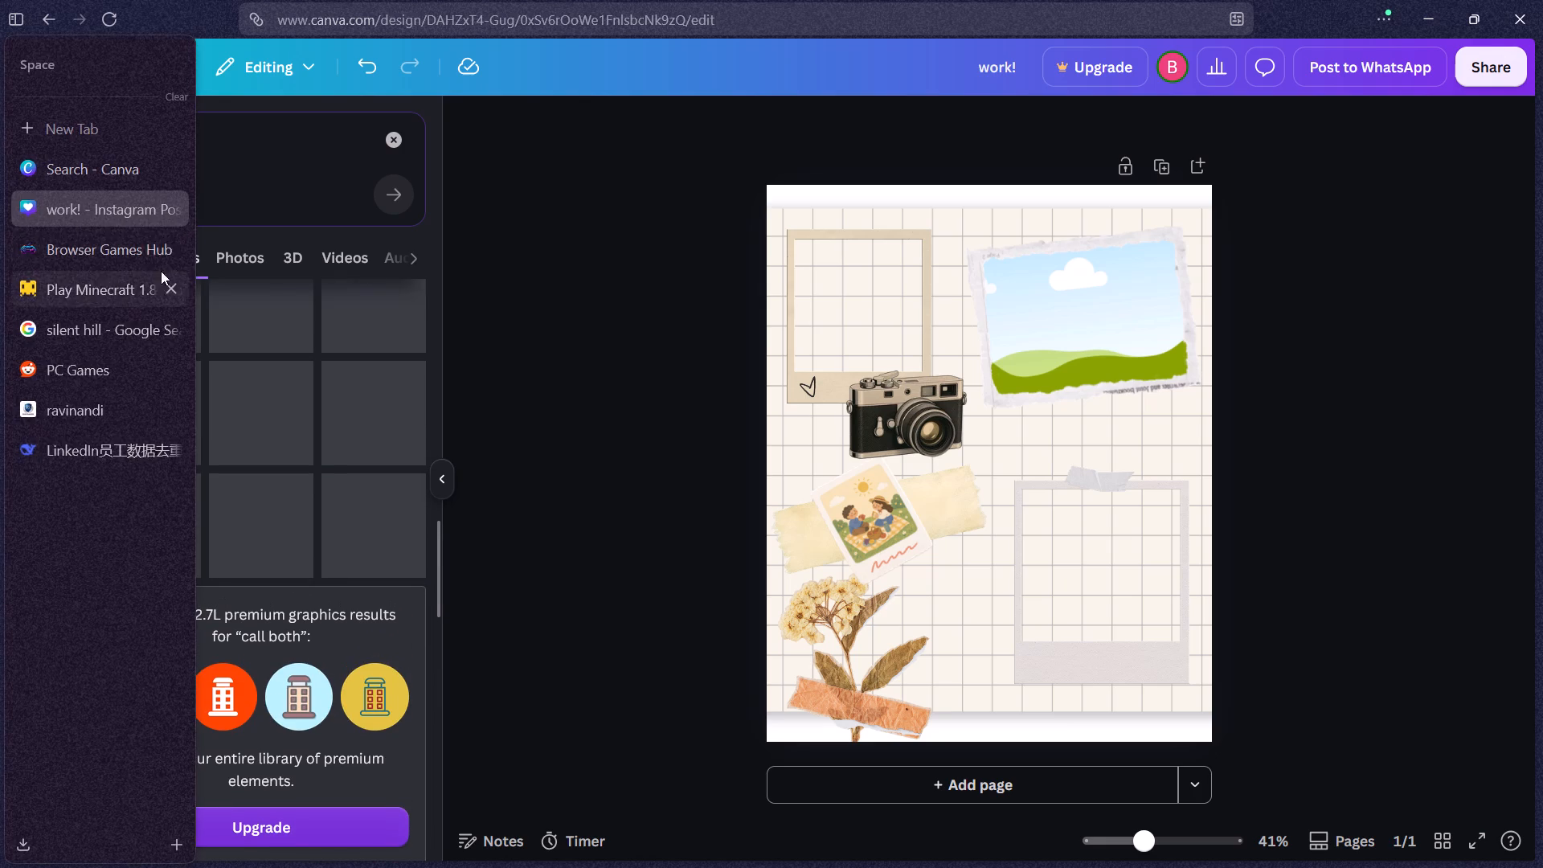
Check the full set of photo results for a telephone booth.
click(126, 260)
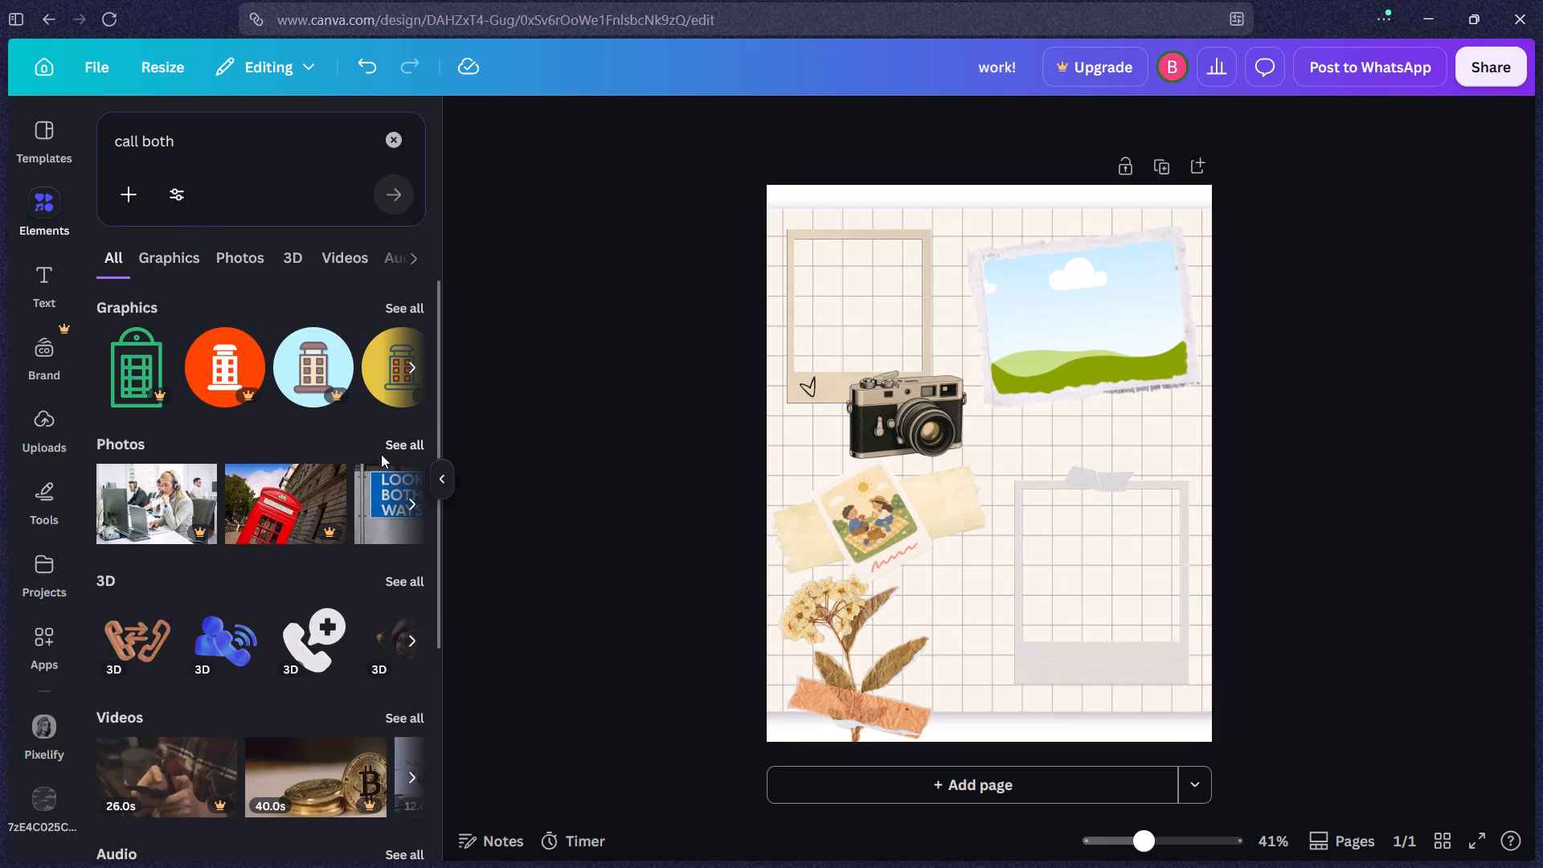
scroll(370, 470, down, 2)
scroll(370, 470, up, 1)
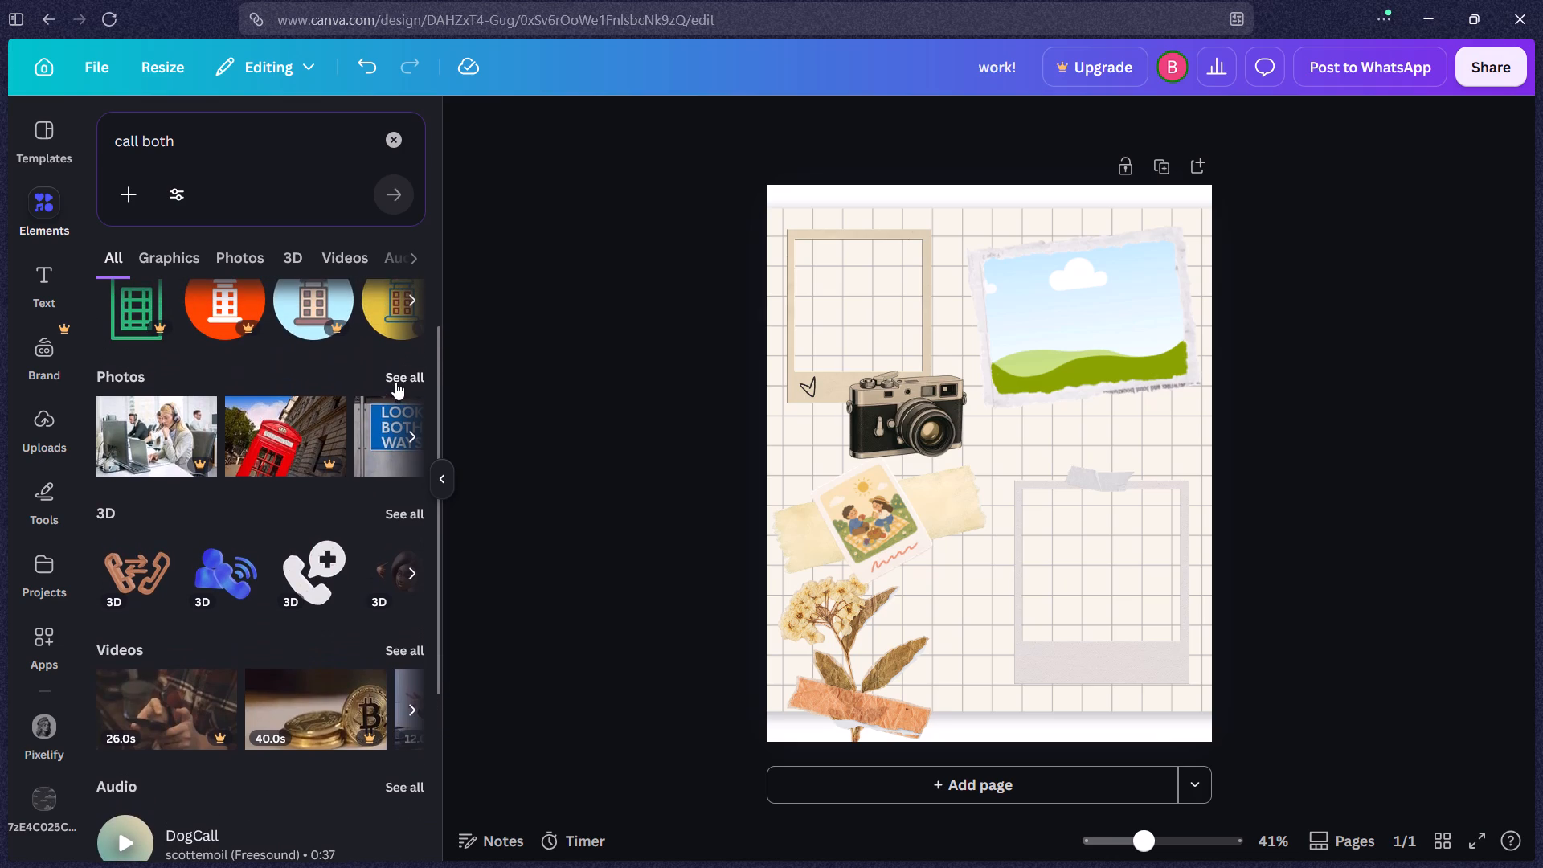
click(395, 382)
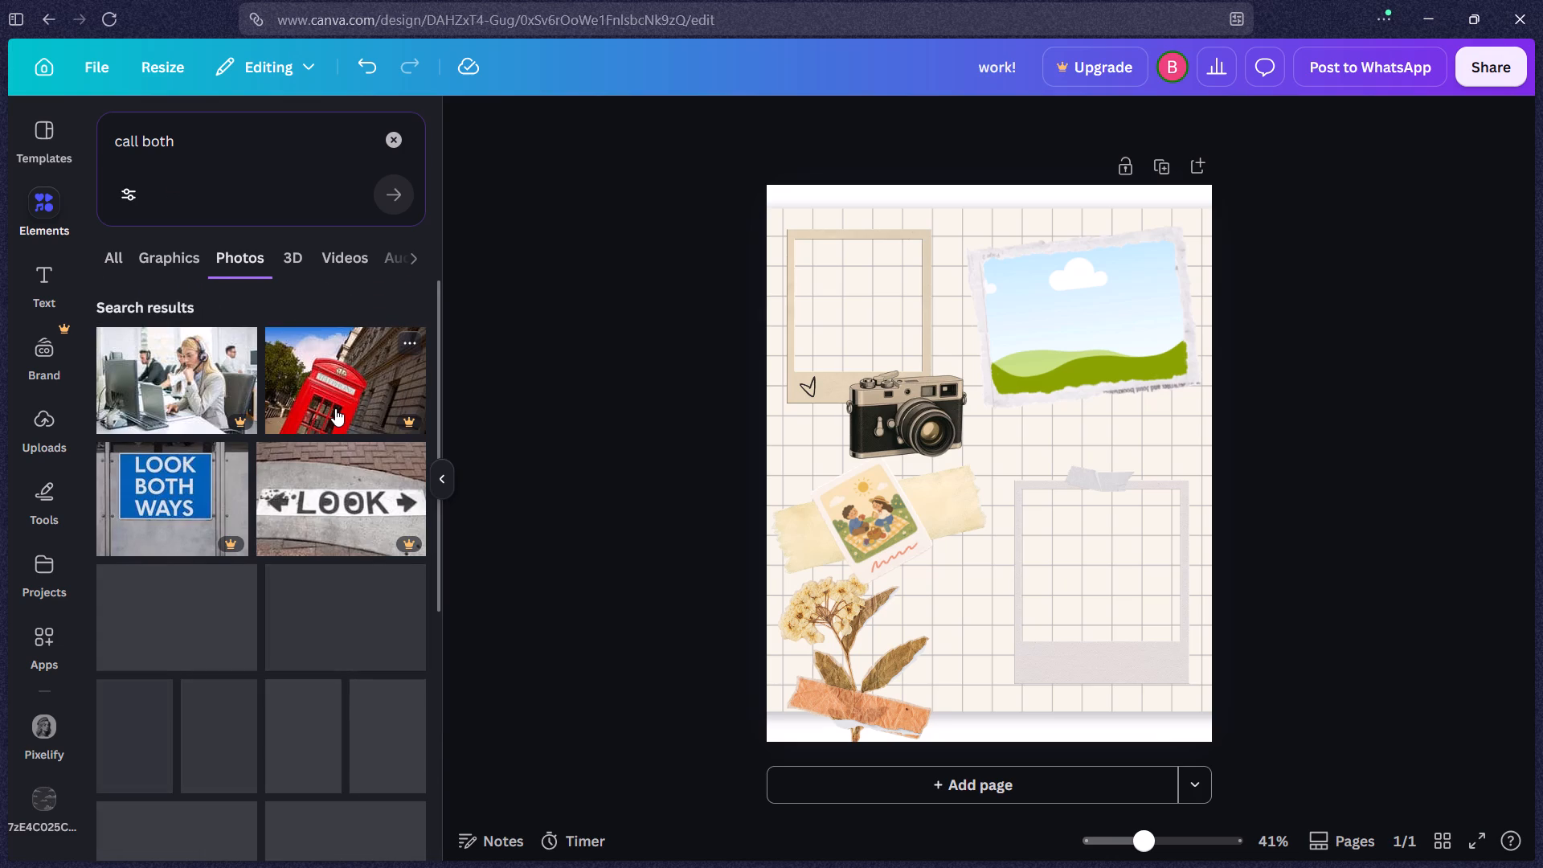
Reload the design page.
click(108, 17)
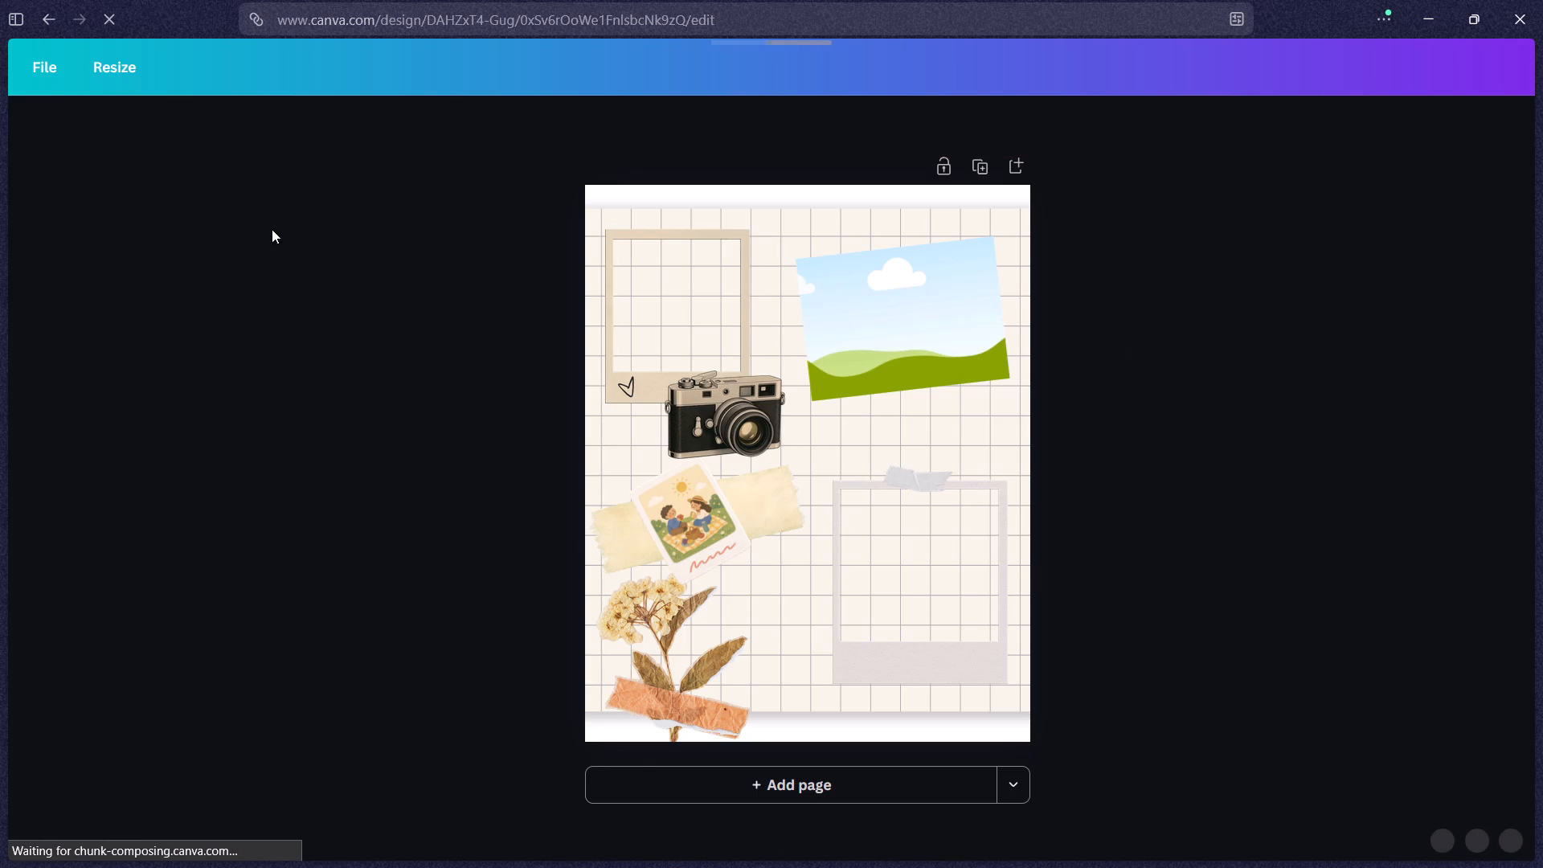
Stop the stalled page load and reload the design page.
click(109, 16)
click(109, 16)
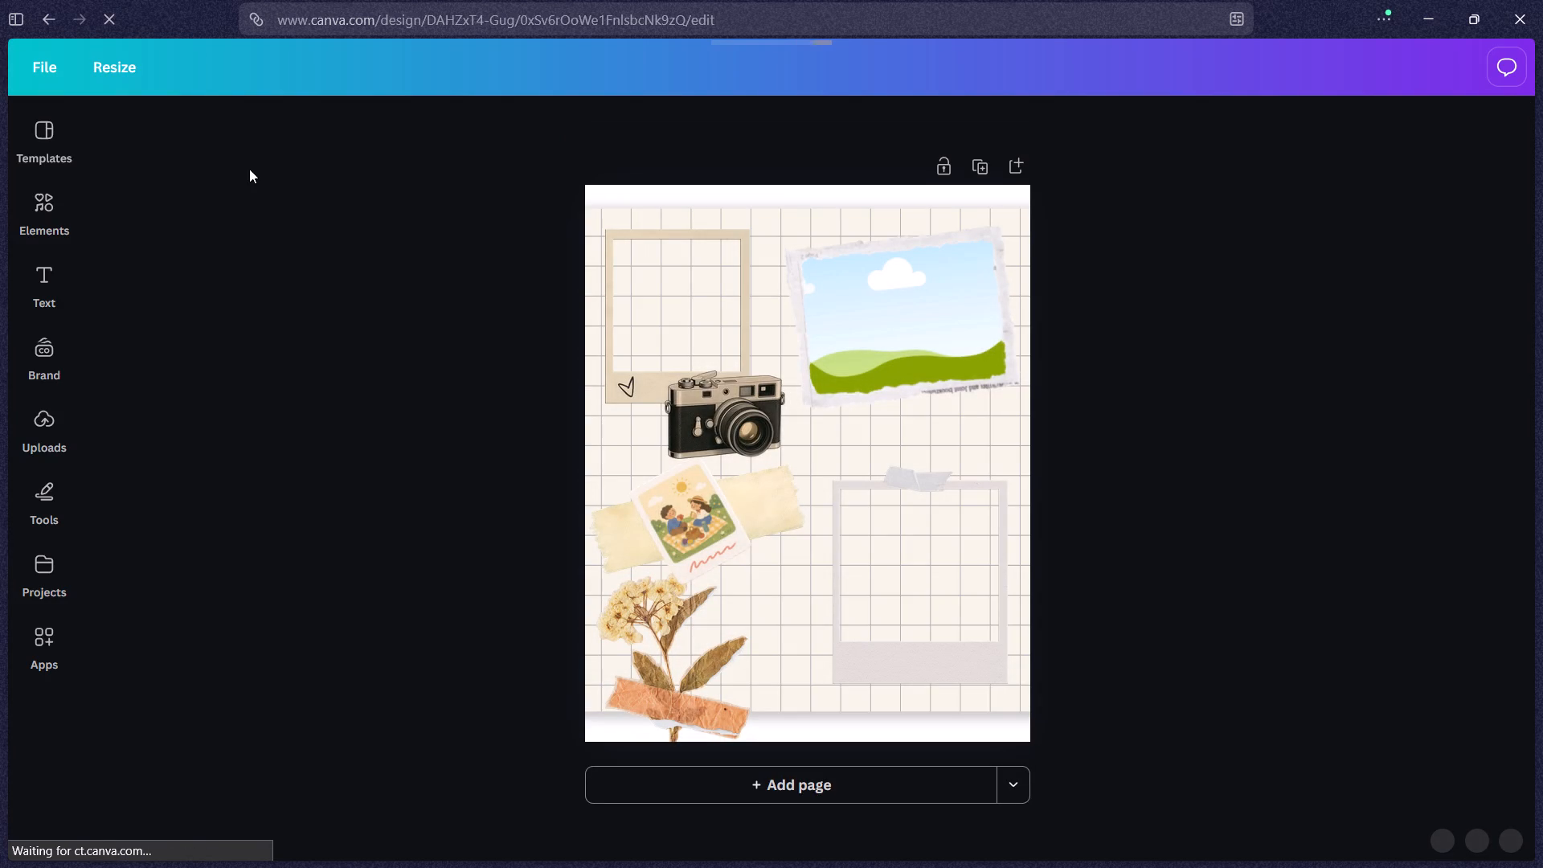
Search the elements for "phone booth" and show the full set of graphics results.
click(73, 198)
click(189, 147)
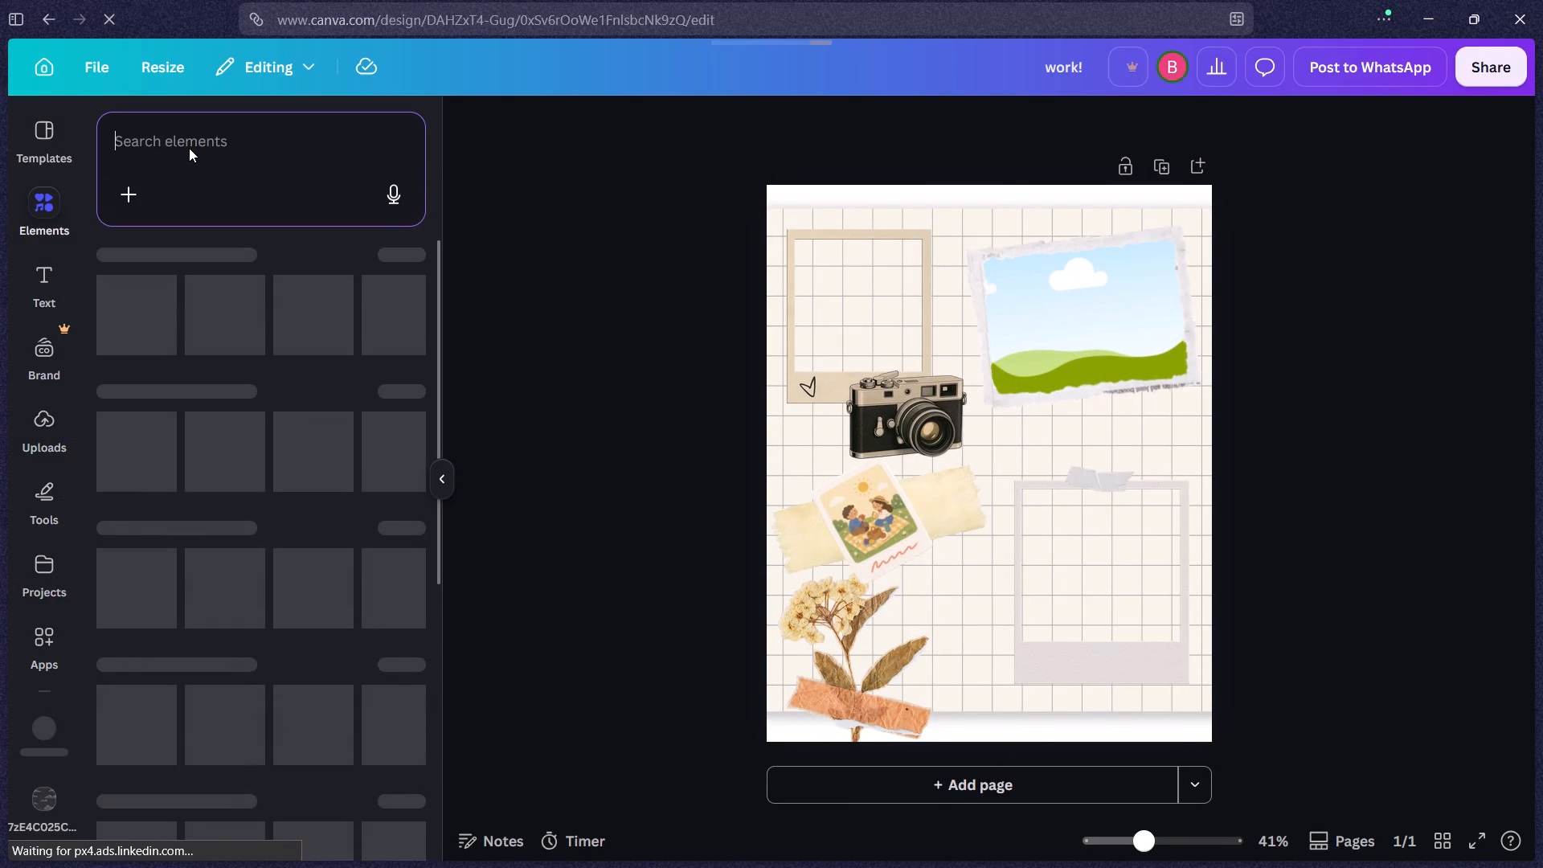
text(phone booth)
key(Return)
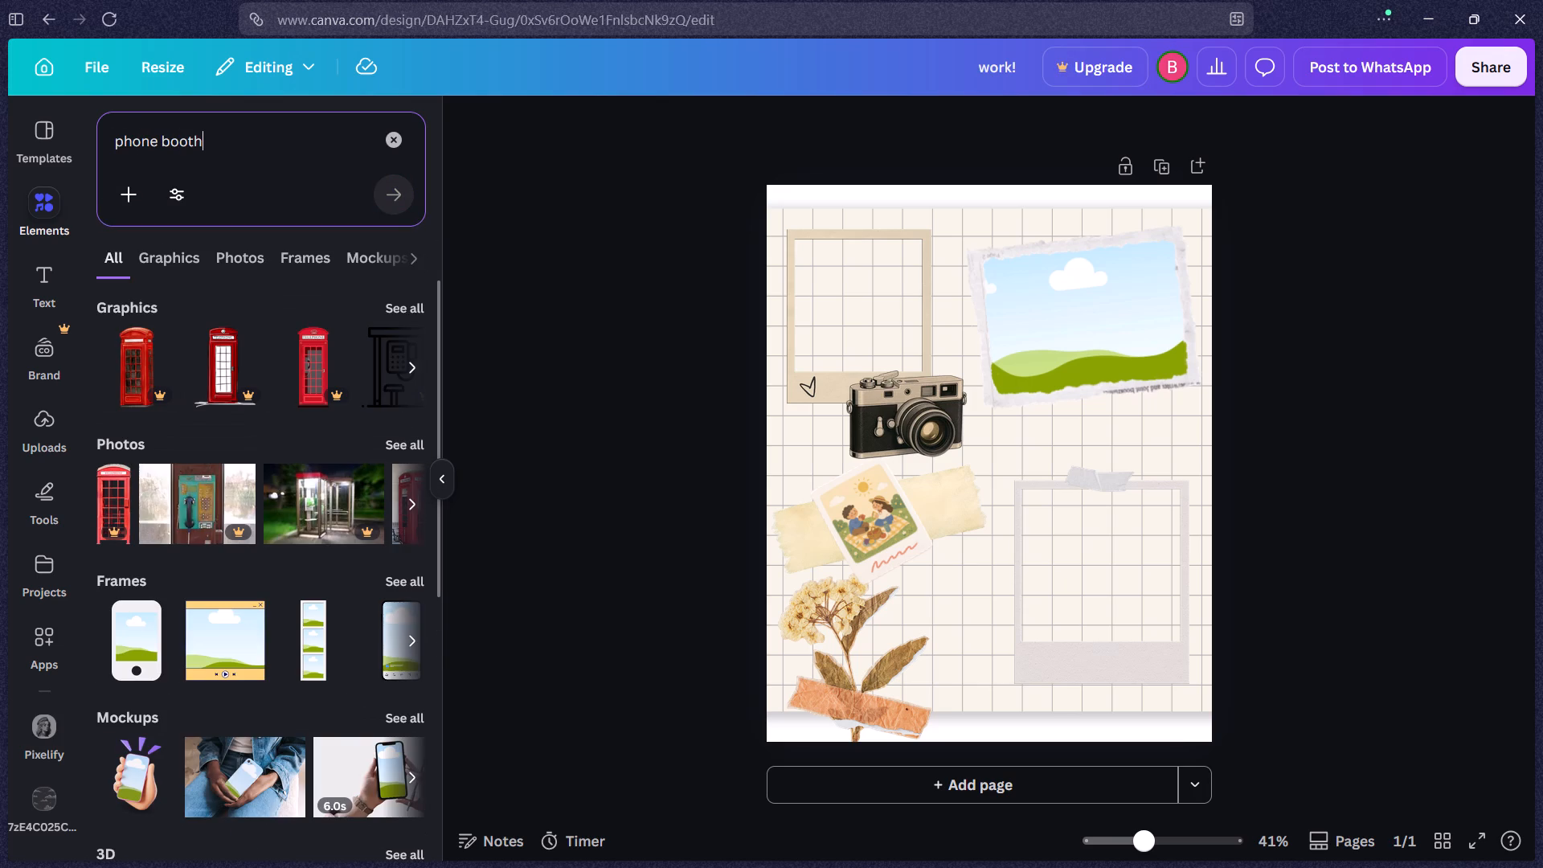
click(401, 291)
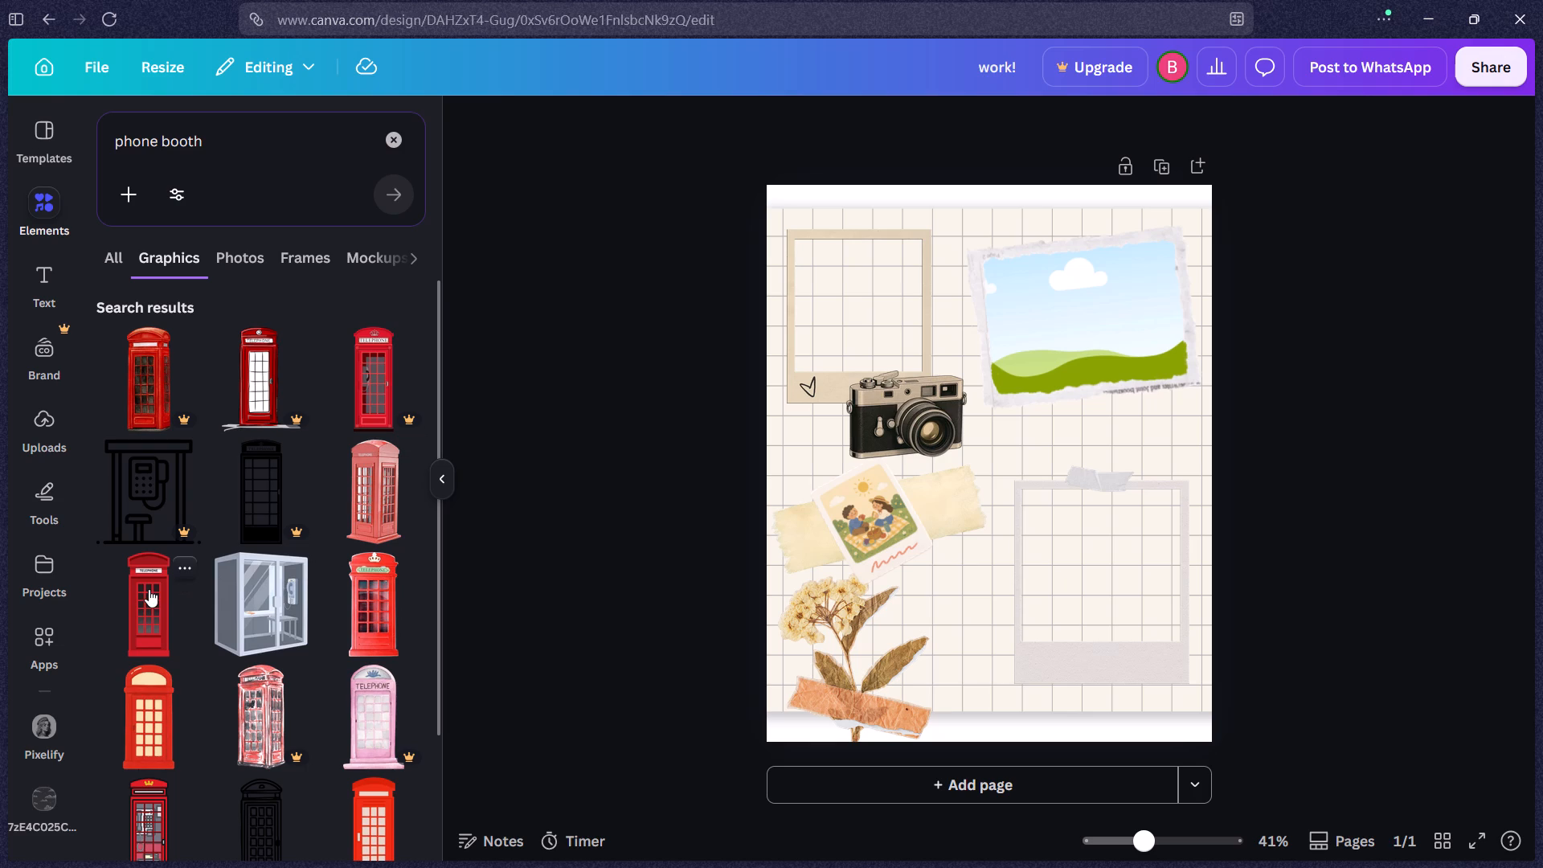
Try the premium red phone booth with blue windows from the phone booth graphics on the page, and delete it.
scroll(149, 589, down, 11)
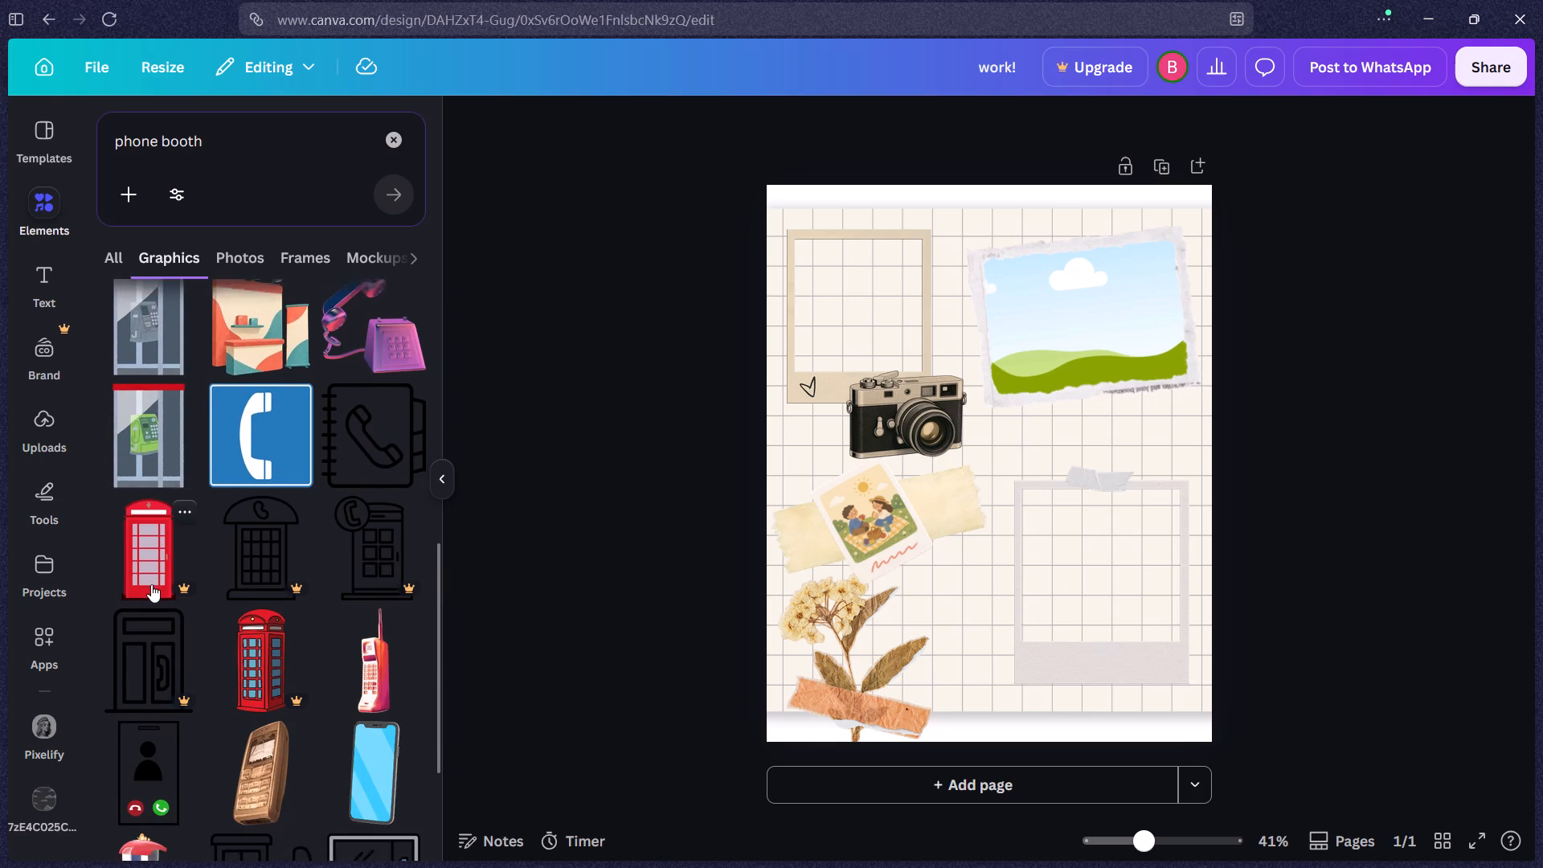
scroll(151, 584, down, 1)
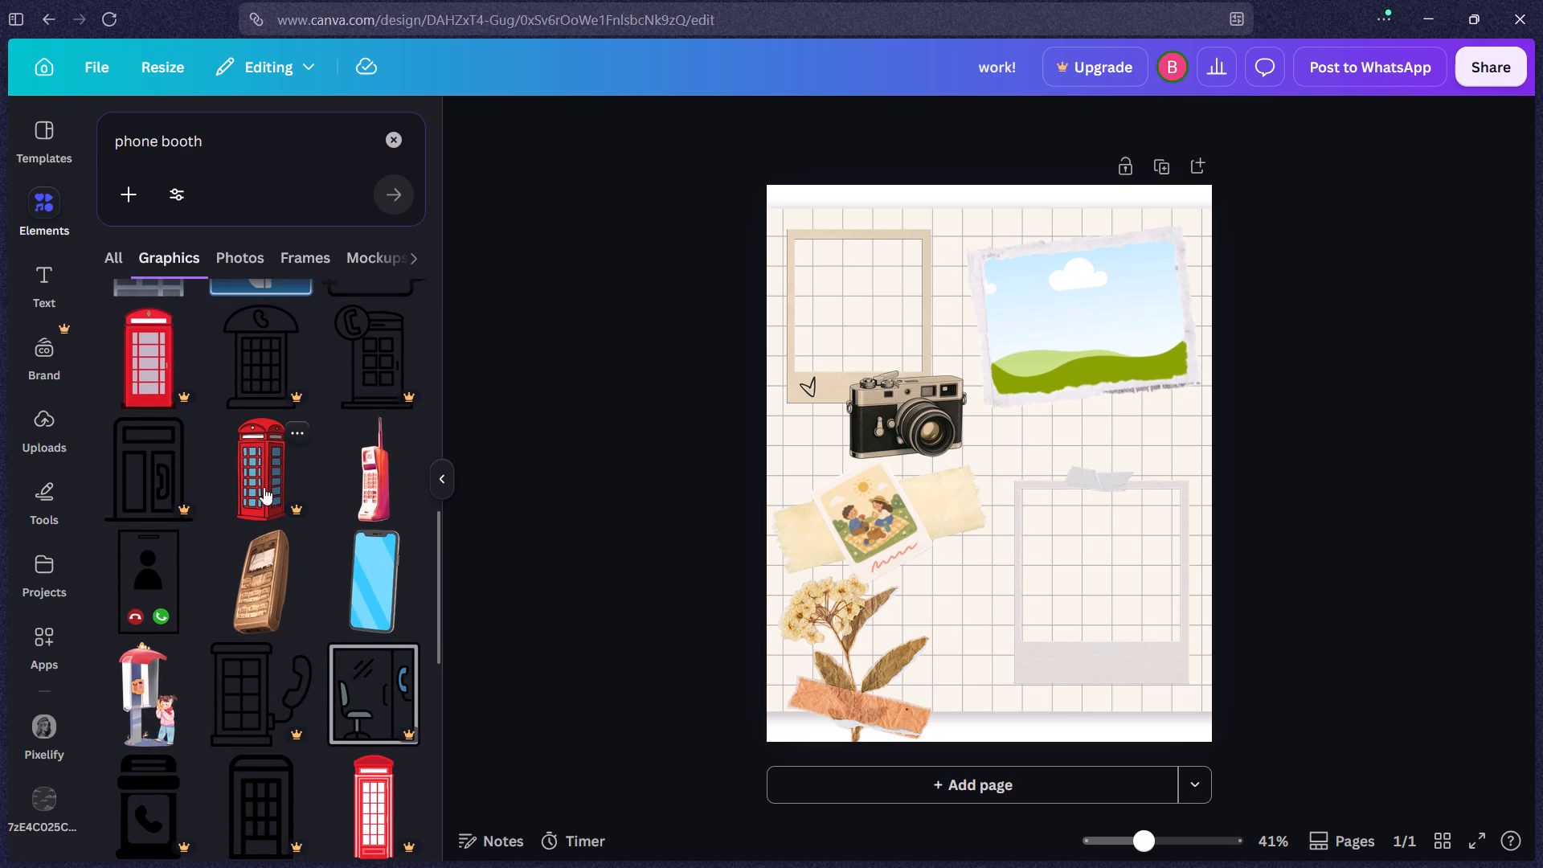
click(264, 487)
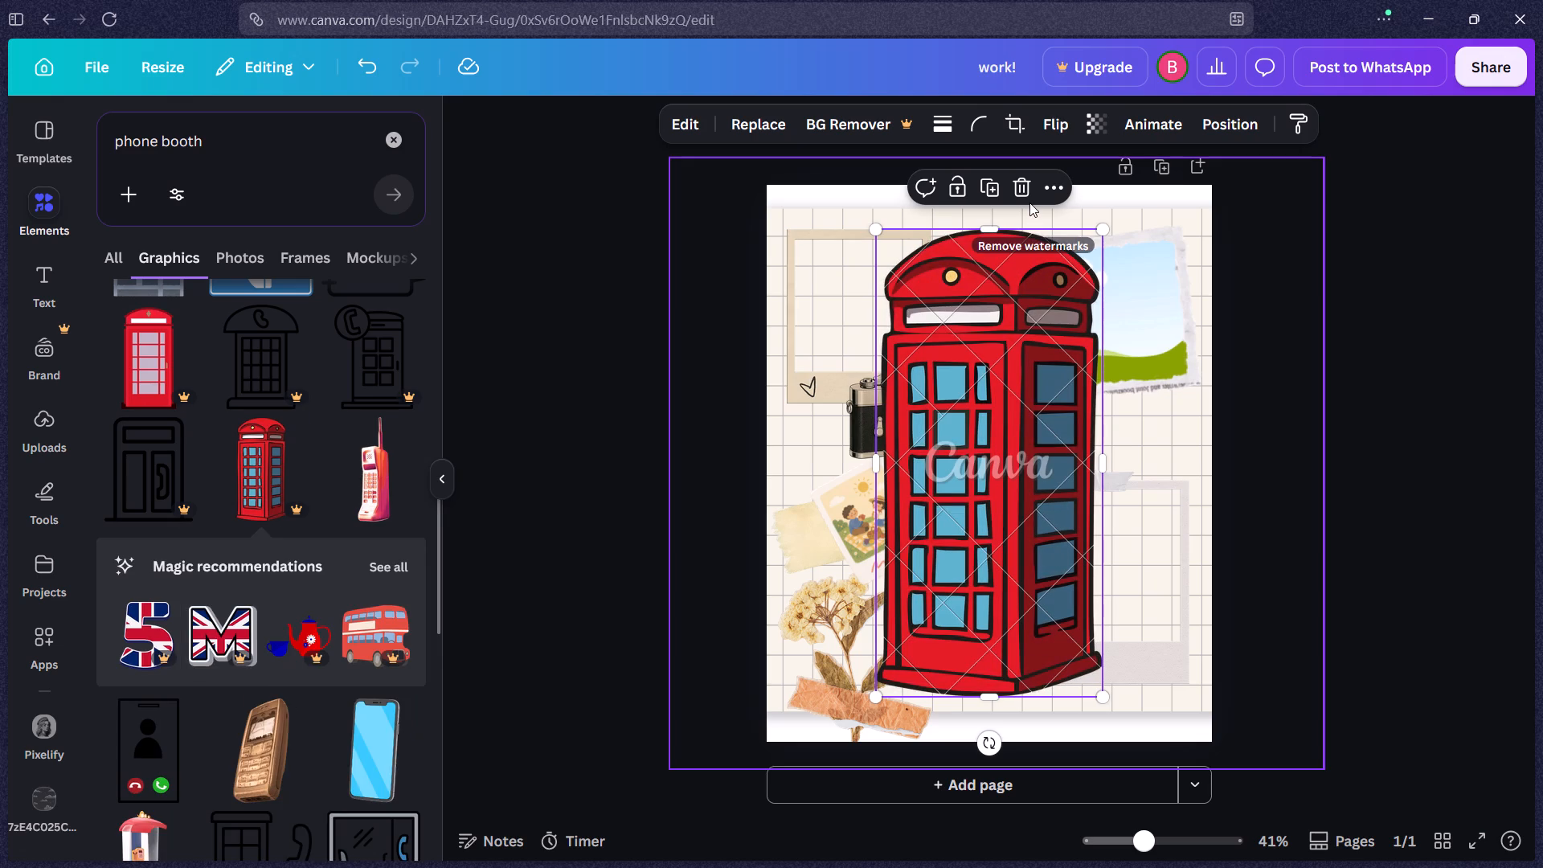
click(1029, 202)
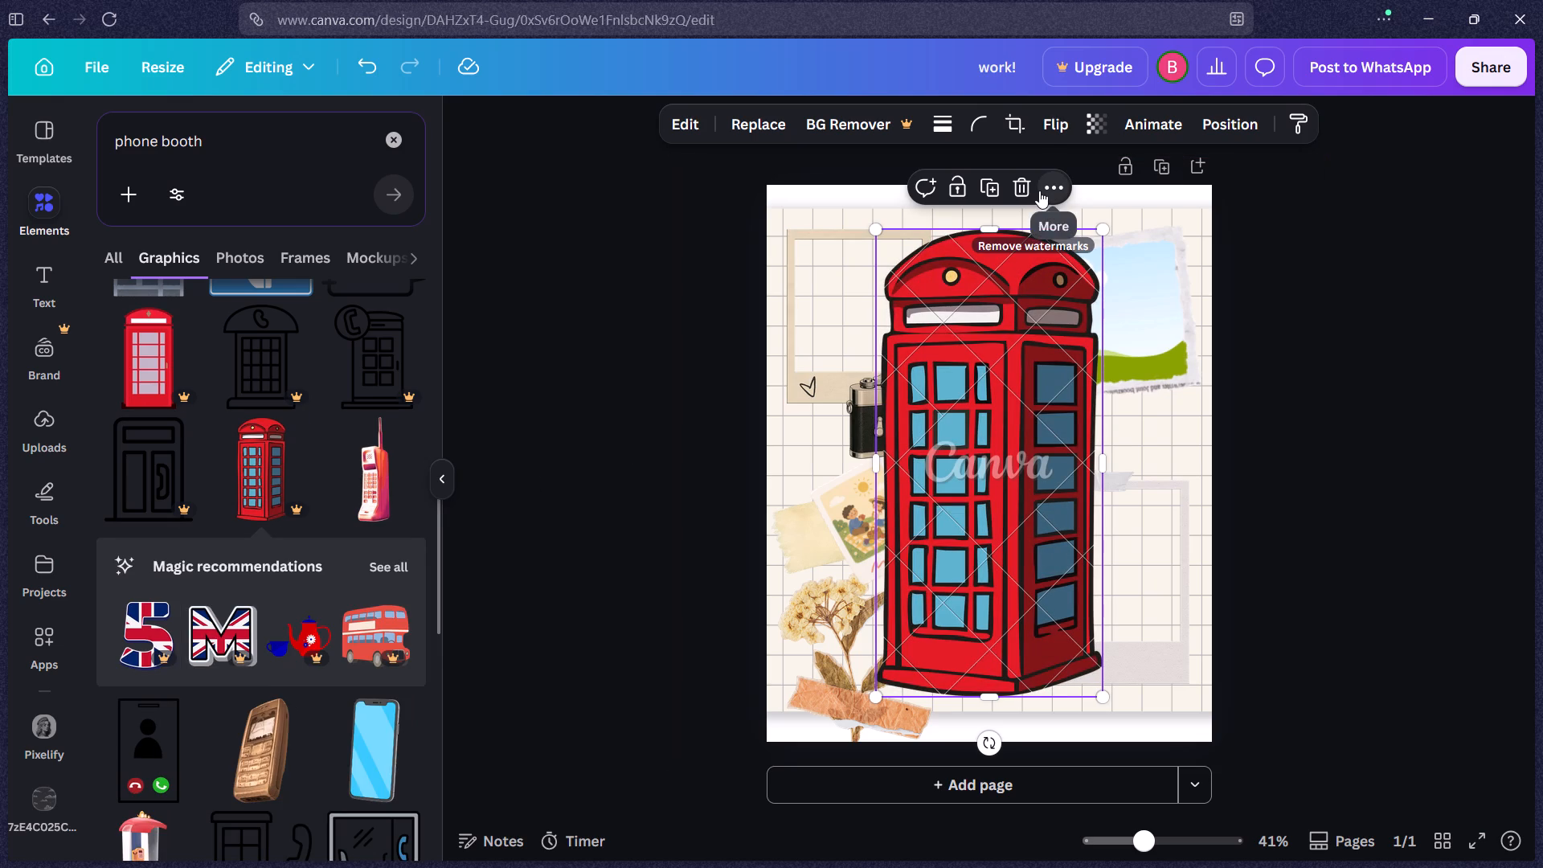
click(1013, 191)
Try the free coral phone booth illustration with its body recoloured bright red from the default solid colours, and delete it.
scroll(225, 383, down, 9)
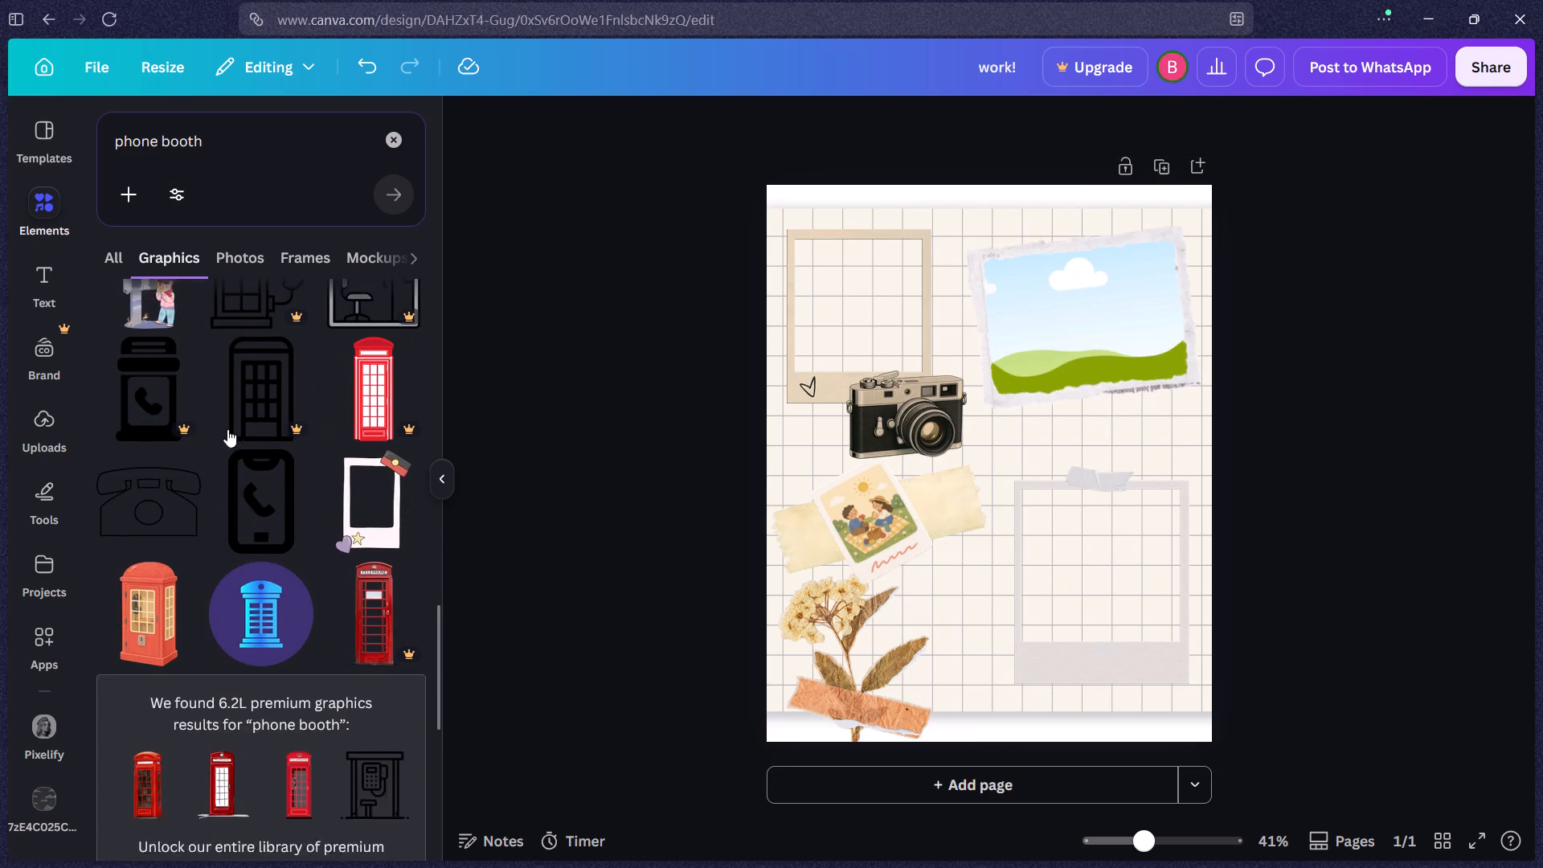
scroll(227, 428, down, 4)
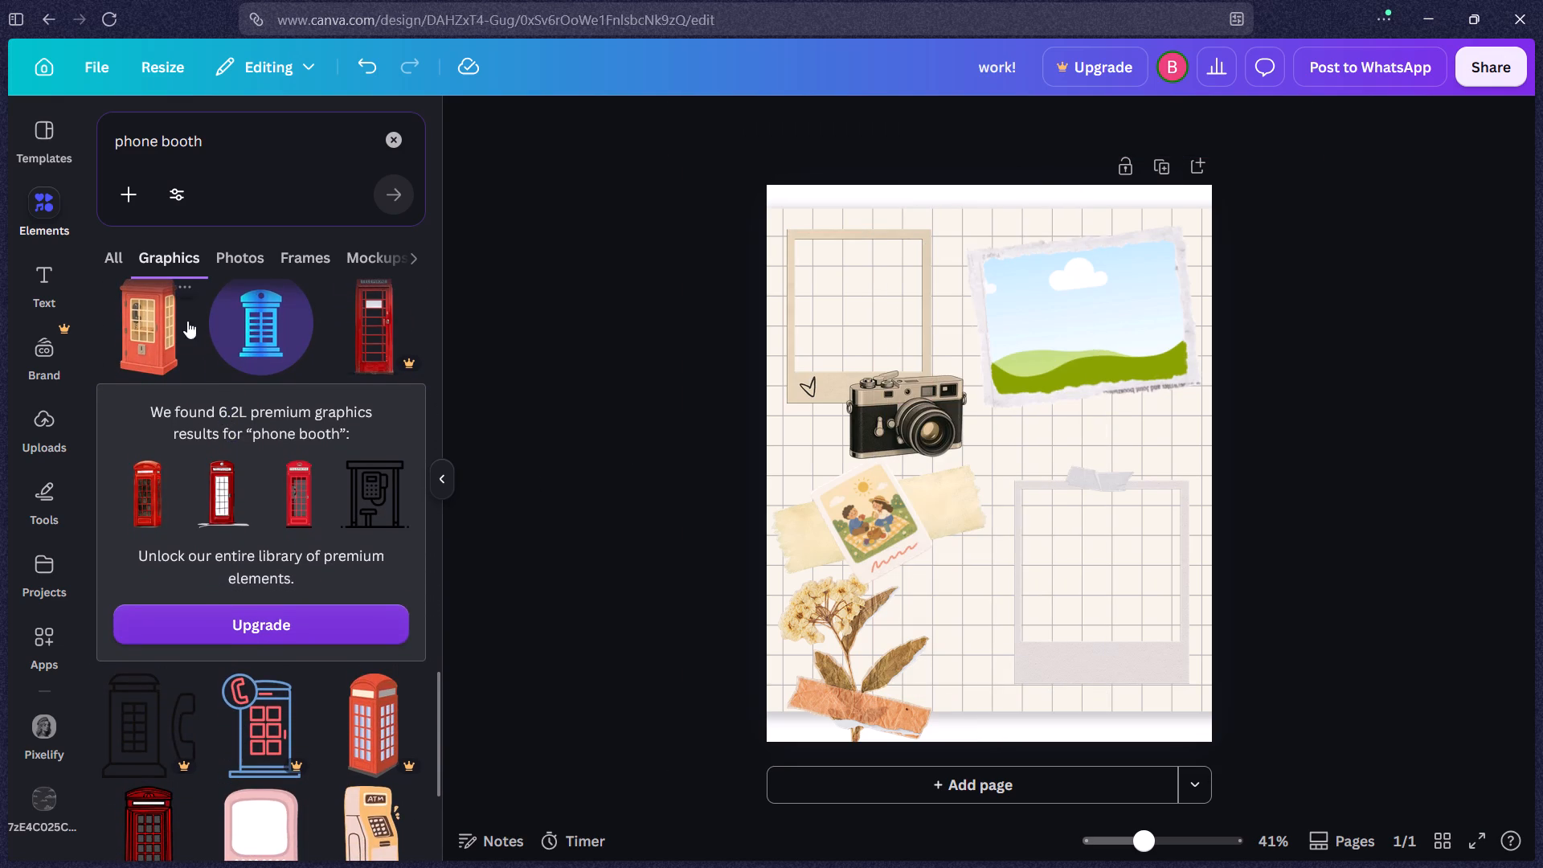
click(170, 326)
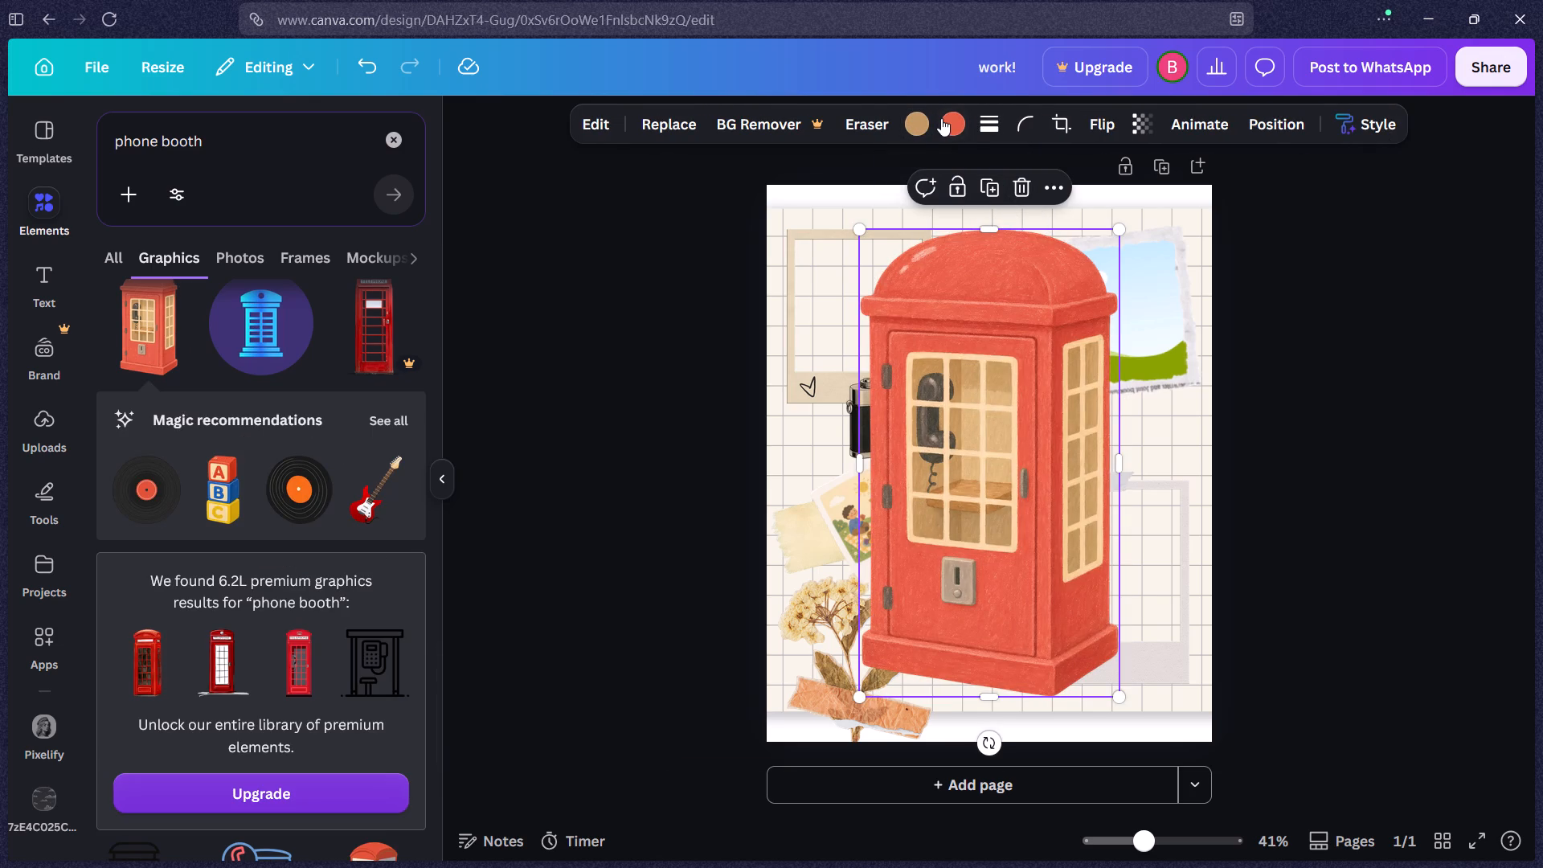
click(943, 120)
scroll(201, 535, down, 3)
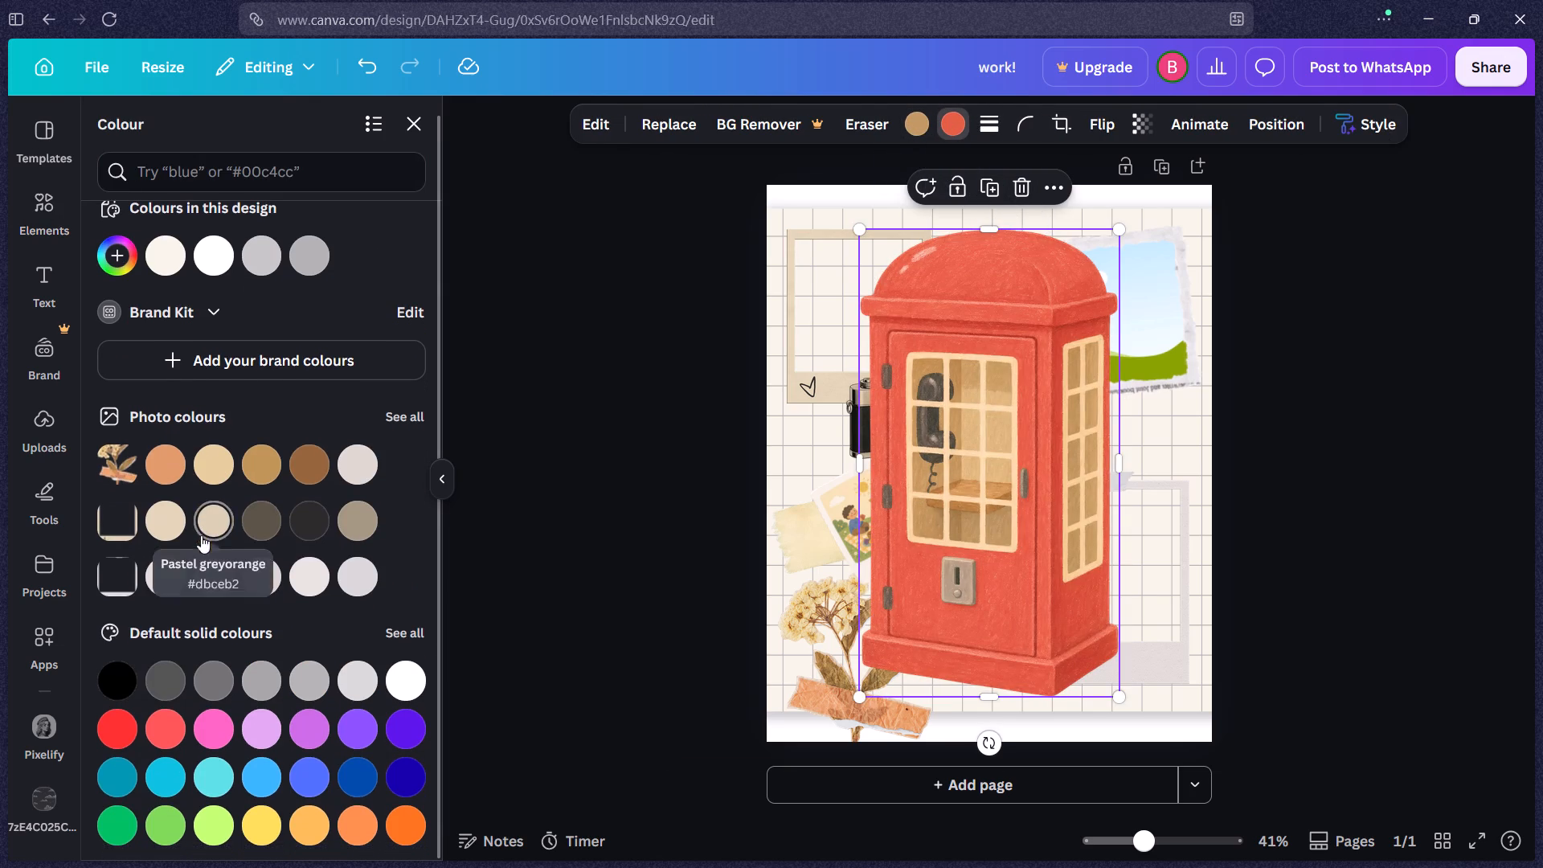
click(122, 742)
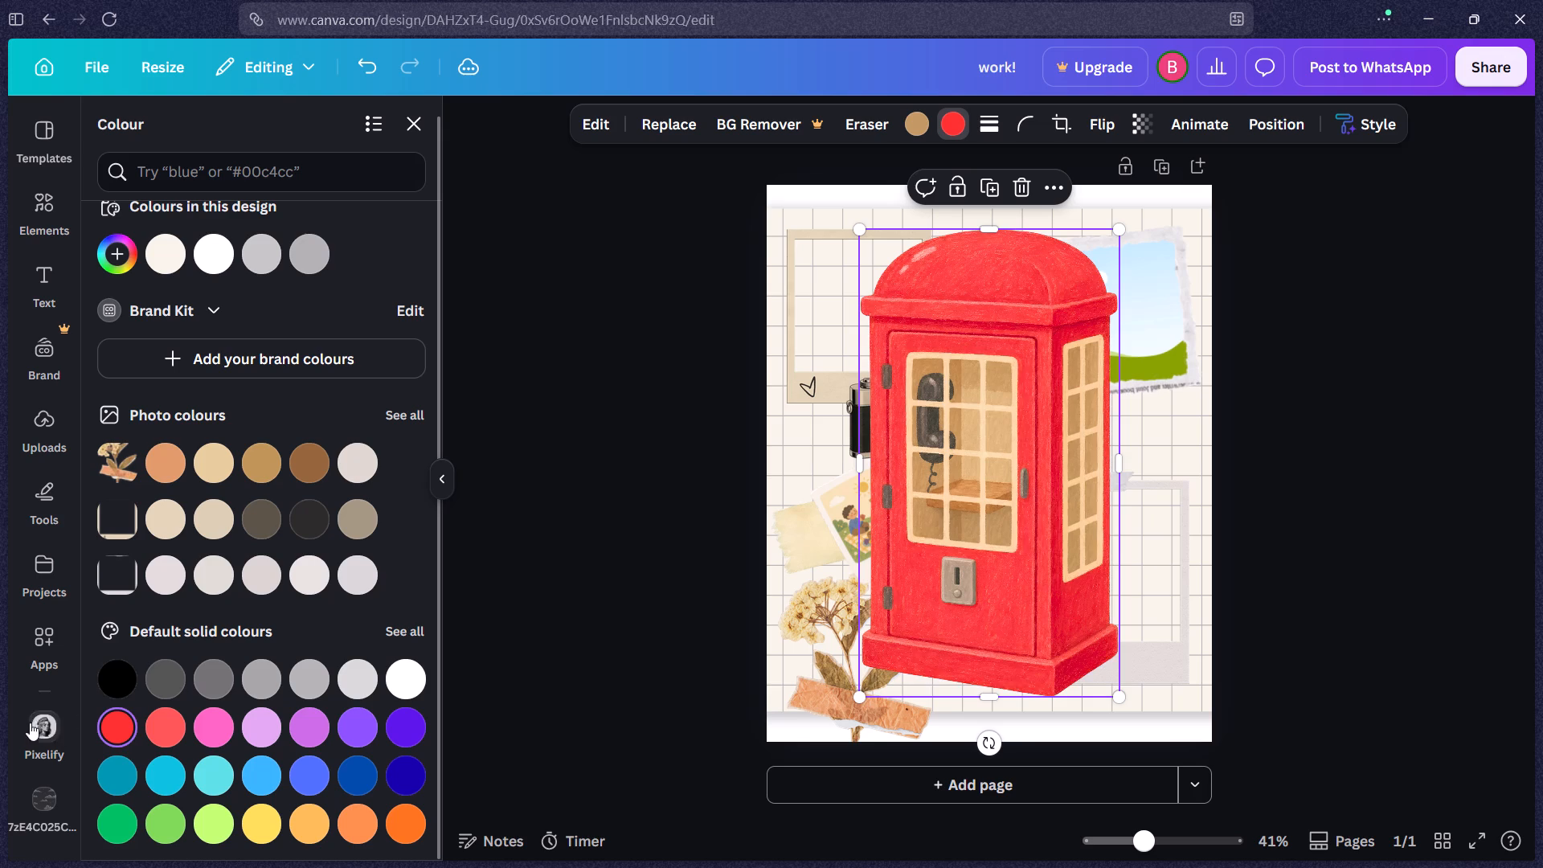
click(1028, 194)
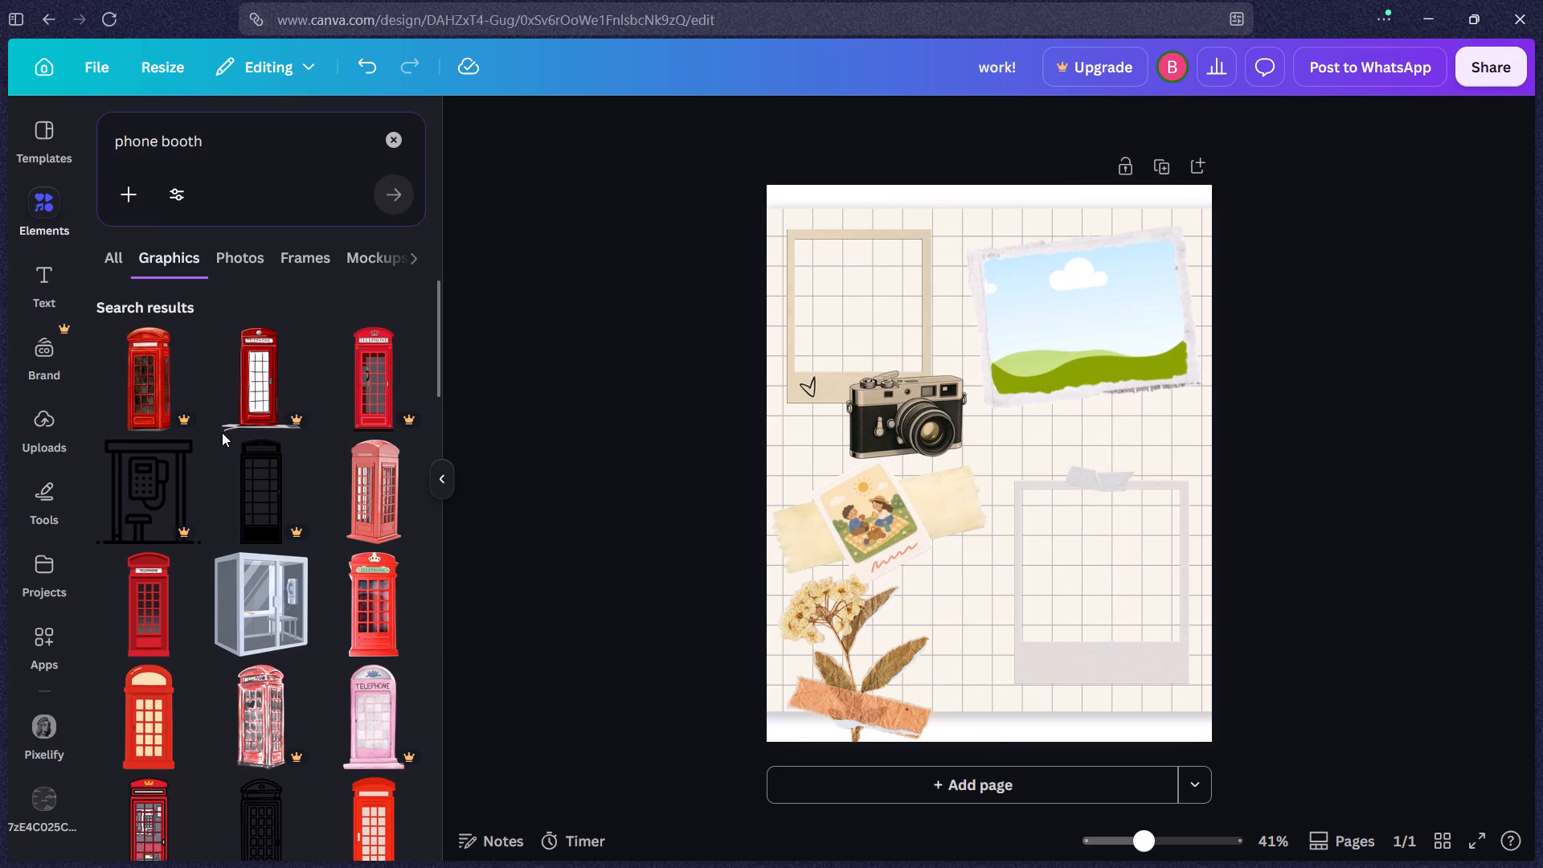
Add the free open red phone booth graphic with the blue interior, scaled down, at the page's lower right corner.
scroll(222, 432, down, 3)
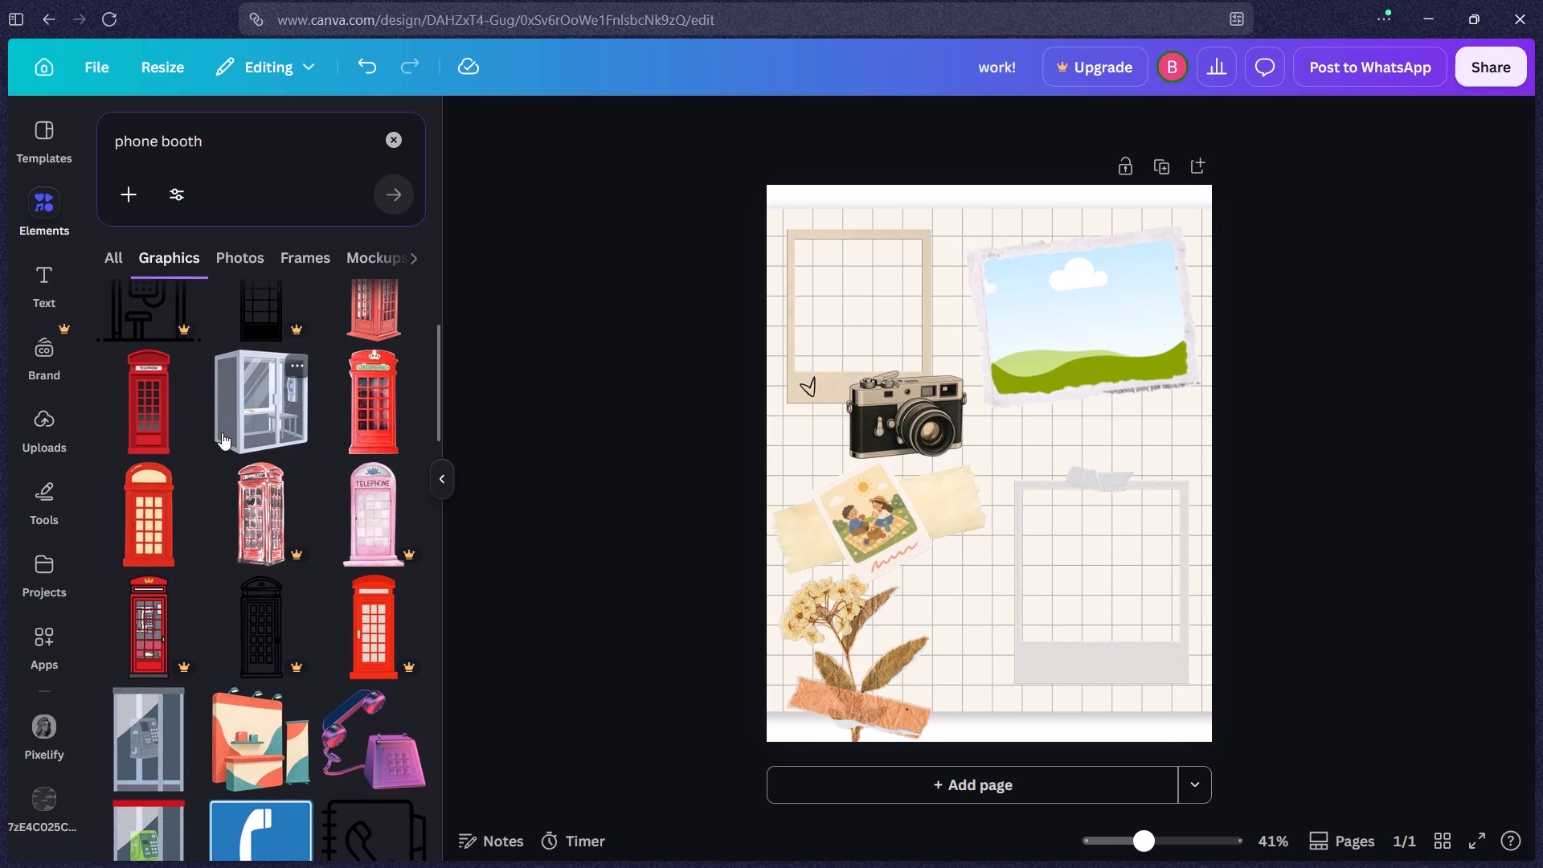
scroll(222, 432, down, 6)
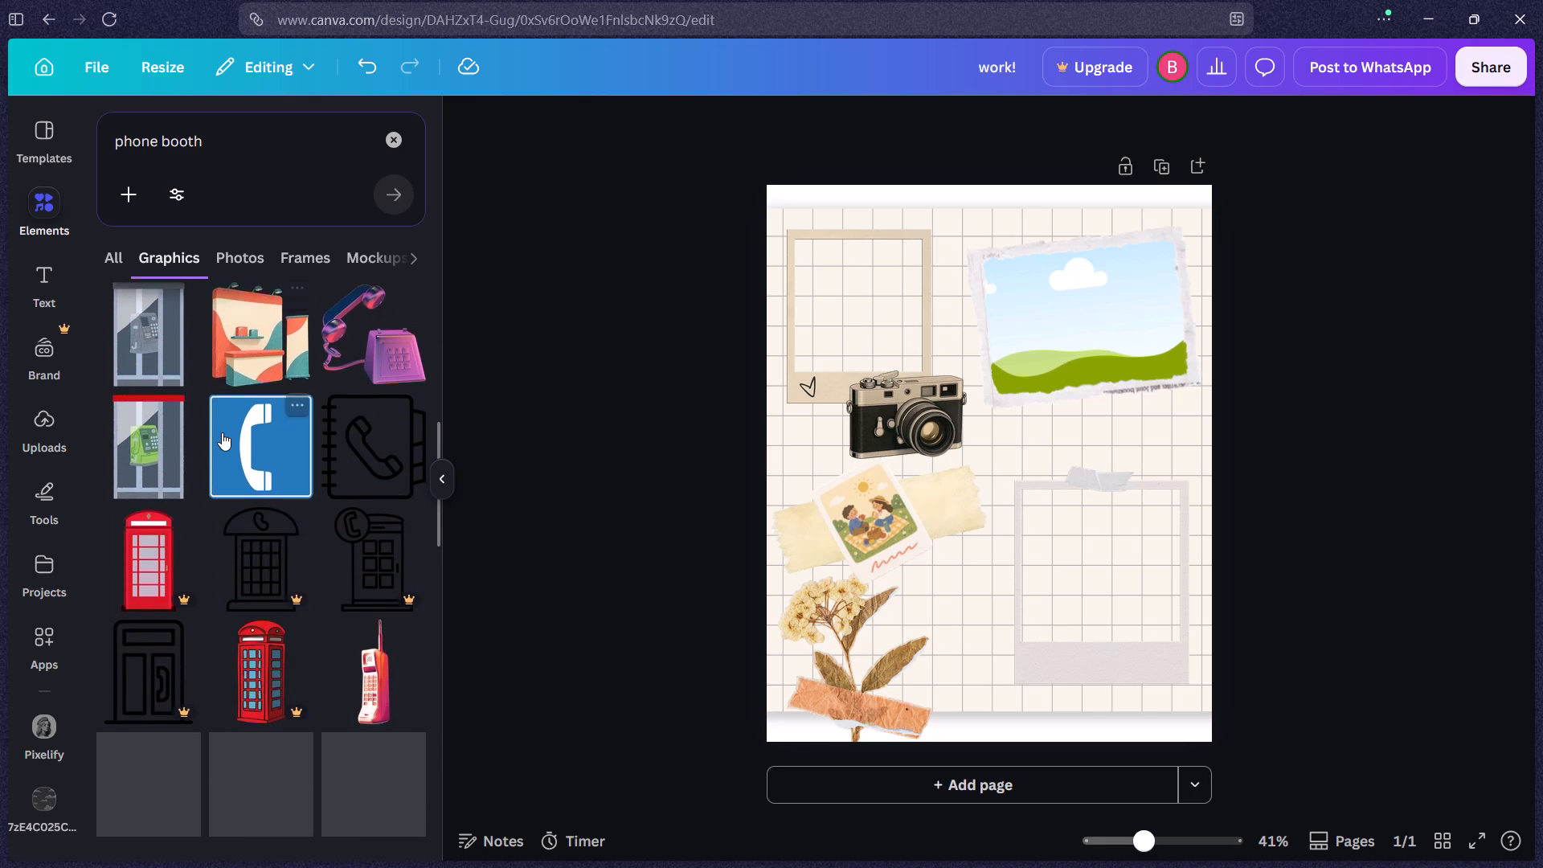
scroll(222, 432, down, 16)
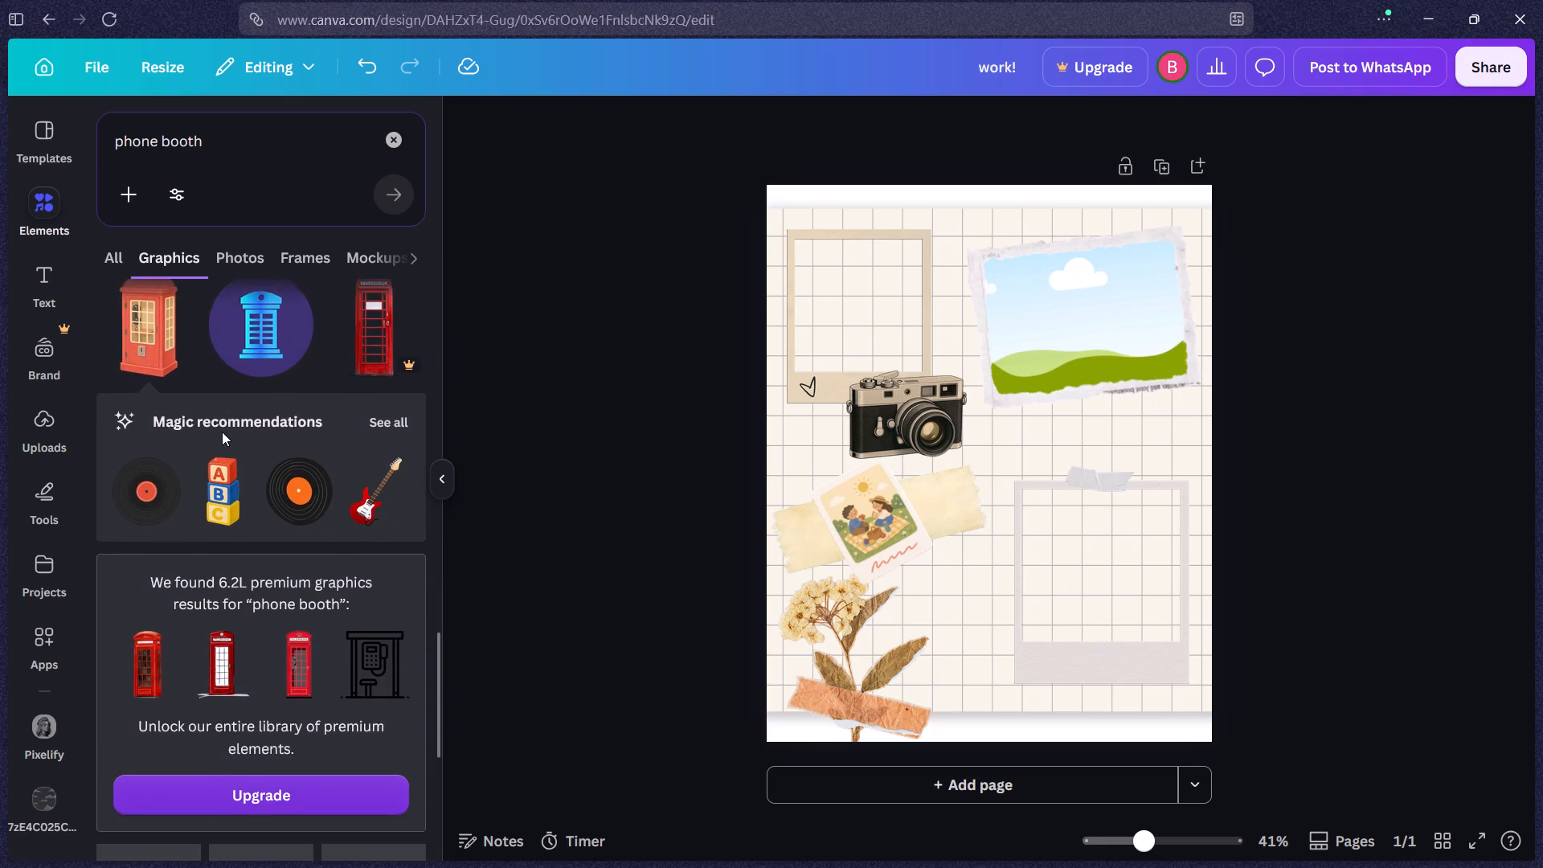
scroll(222, 432, down, 4)
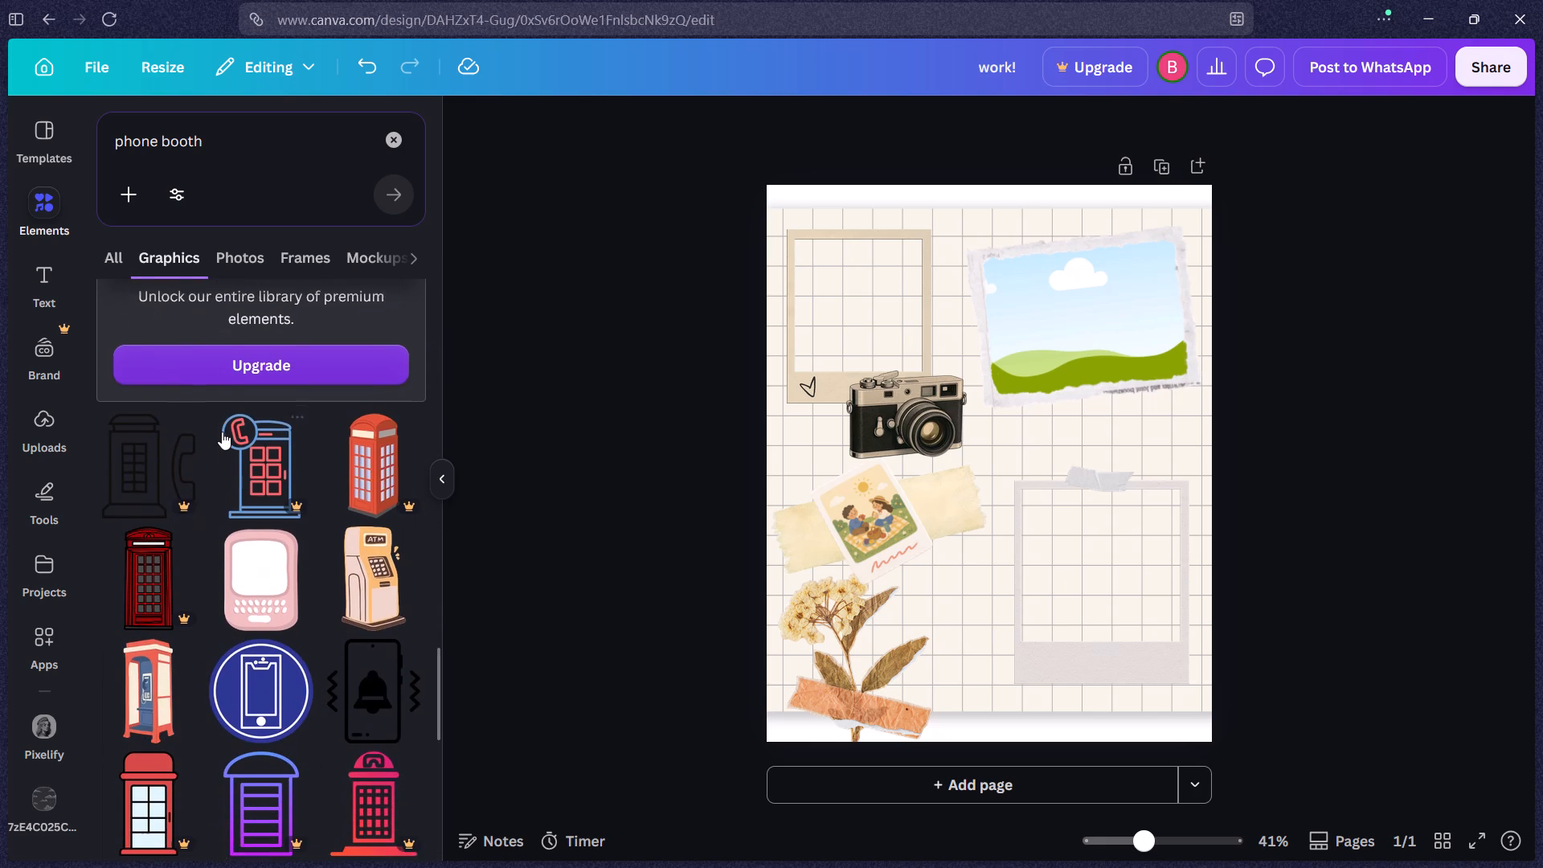
scroll(222, 432, down, 6)
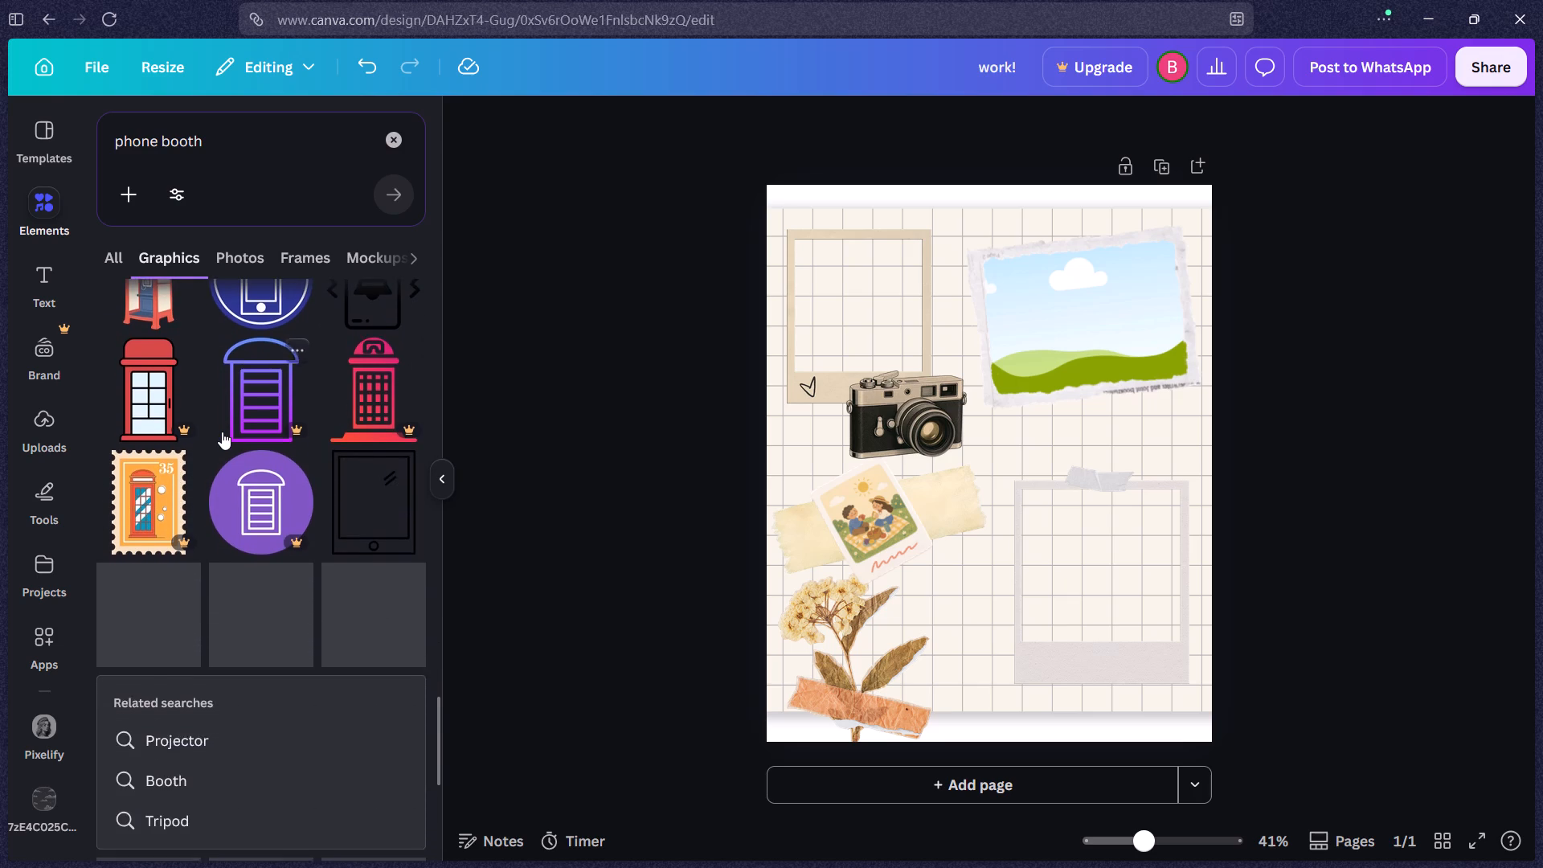
scroll(222, 432, up, 2)
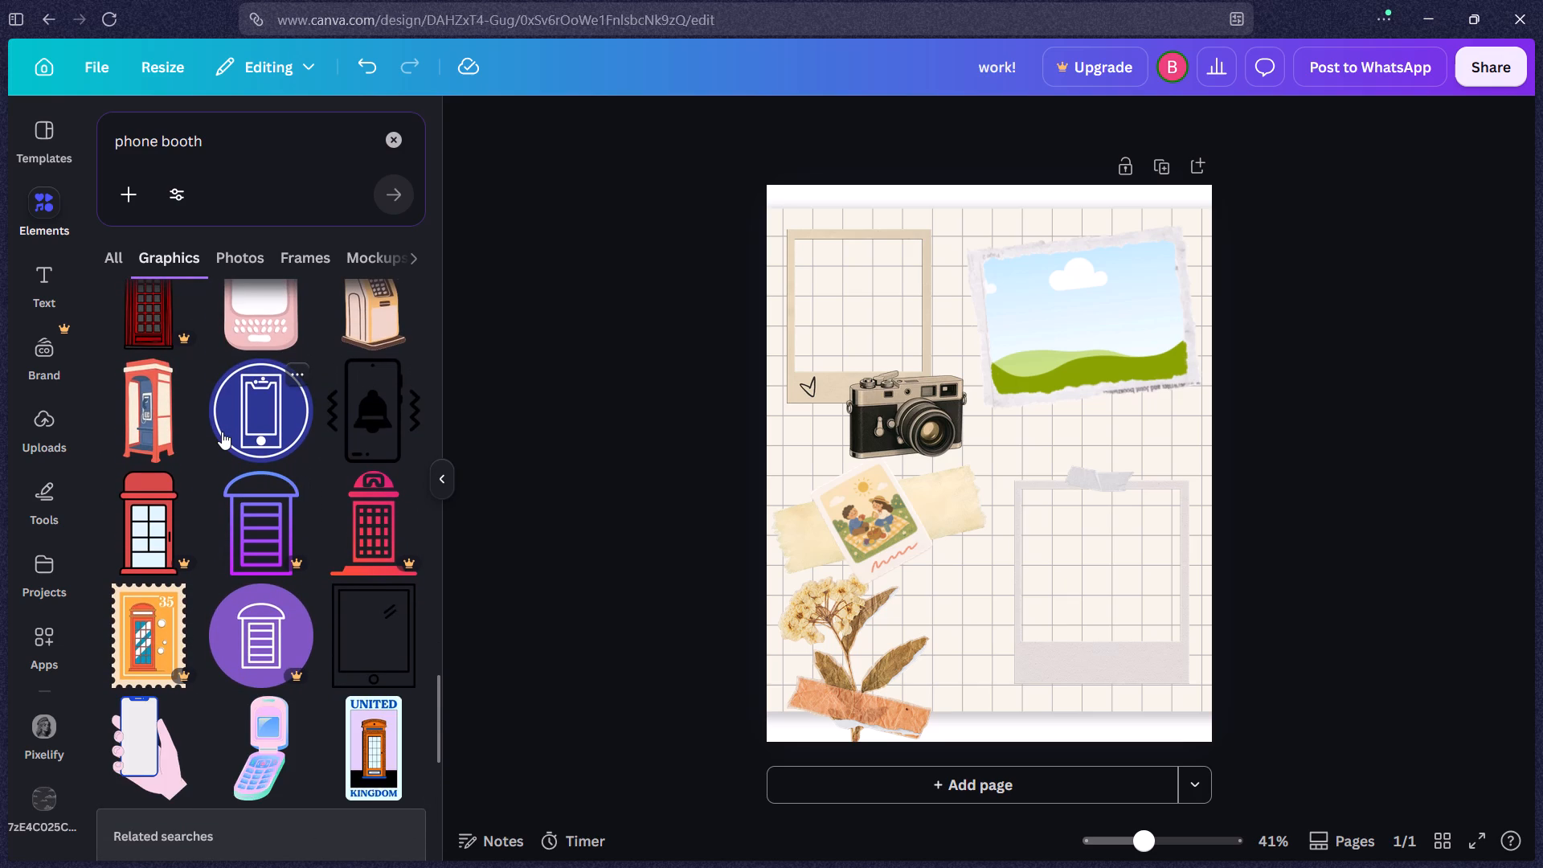
scroll(222, 432, down, 3)
scroll(222, 432, up, 2)
click(147, 371)
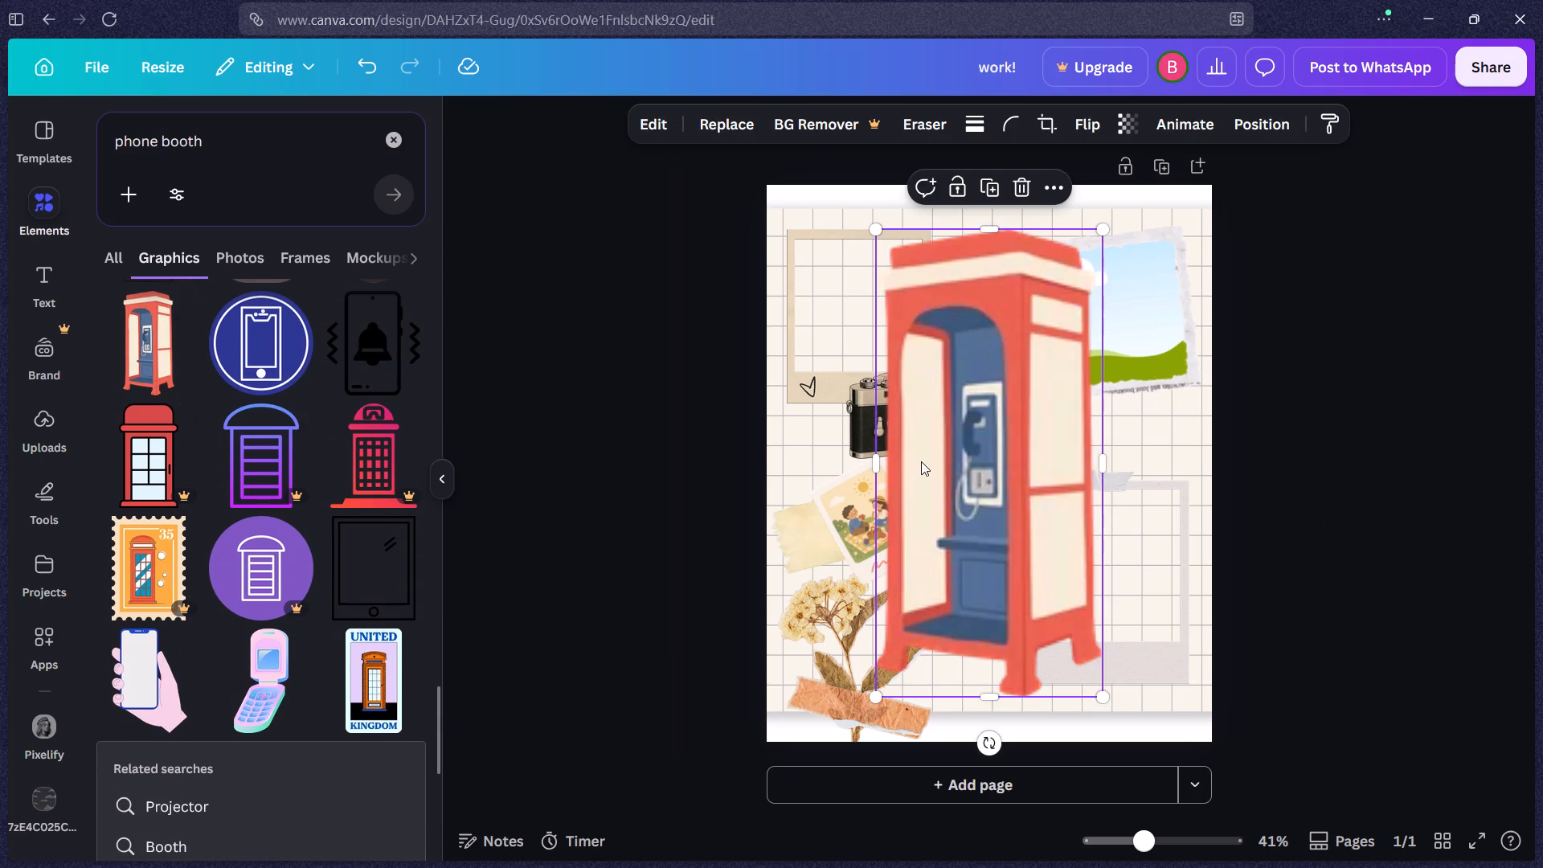
drag(935, 461, 1012, 479)
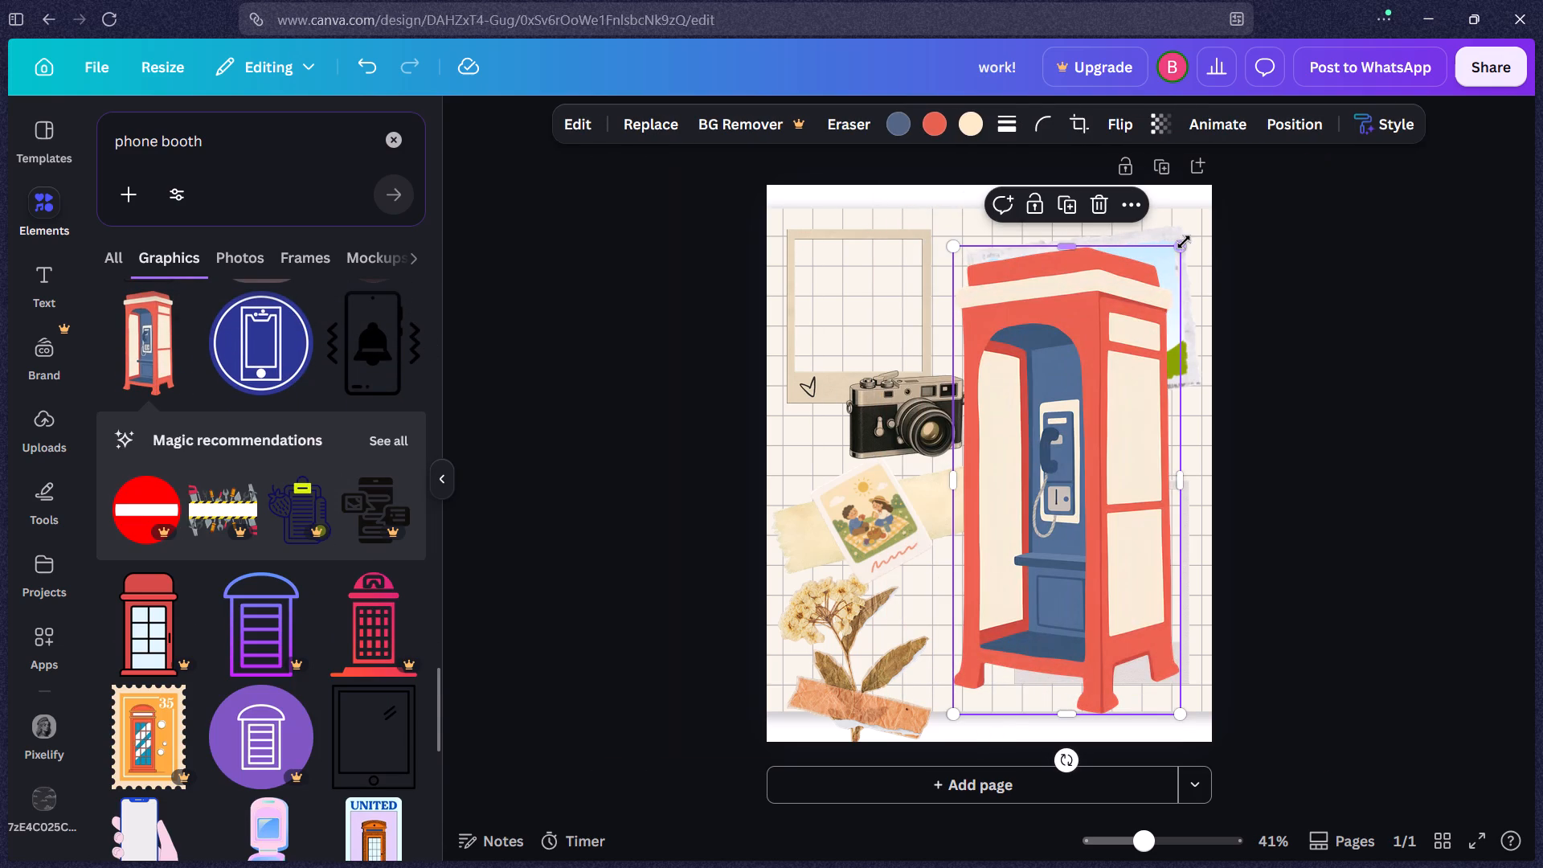
drag(1185, 242, 1059, 498)
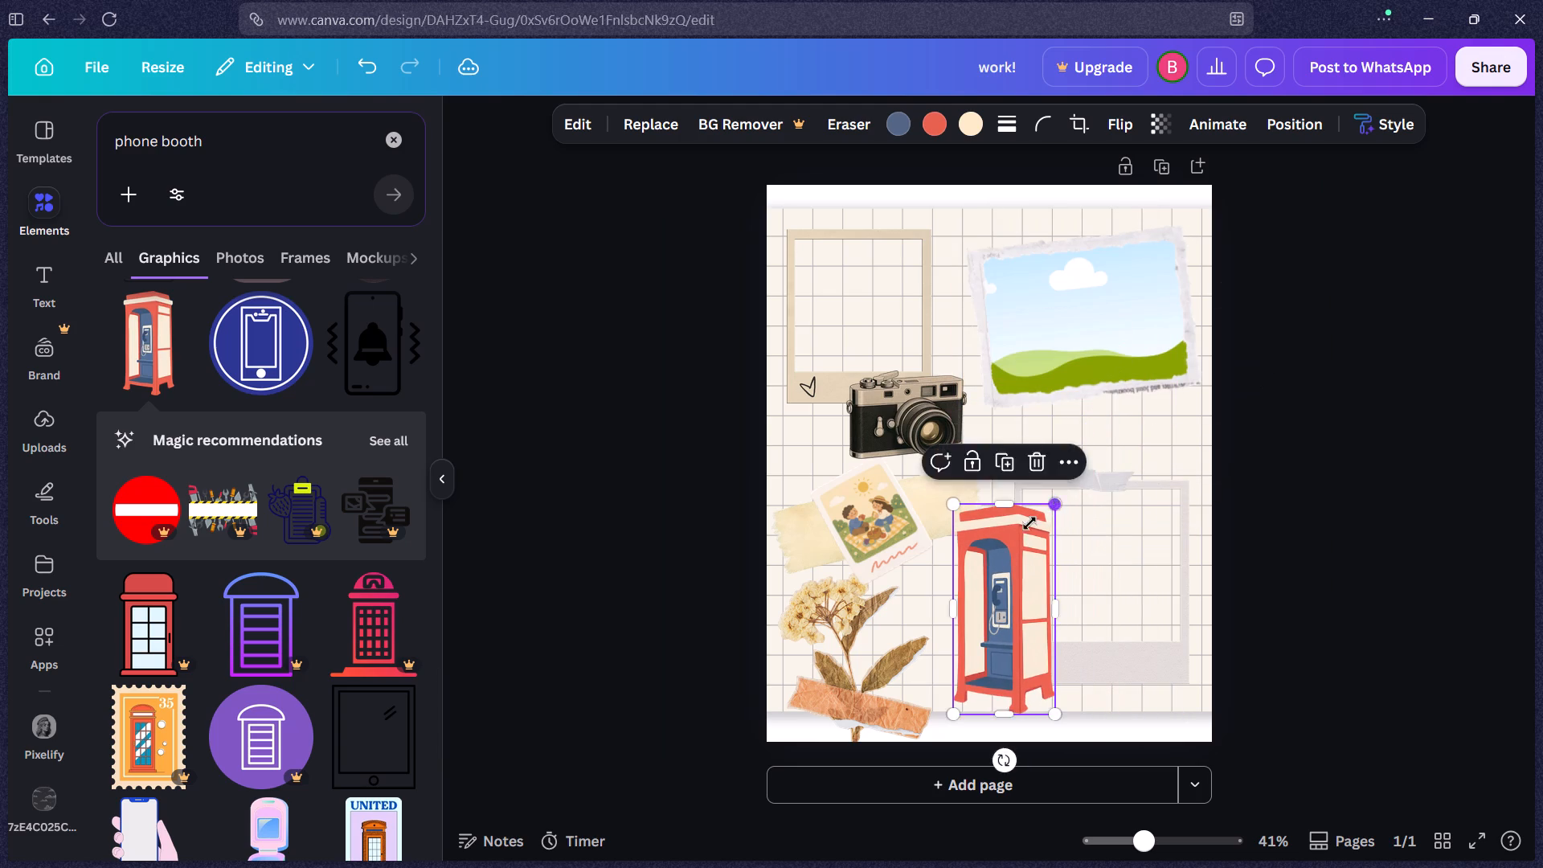
drag(988, 571, 1126, 585)
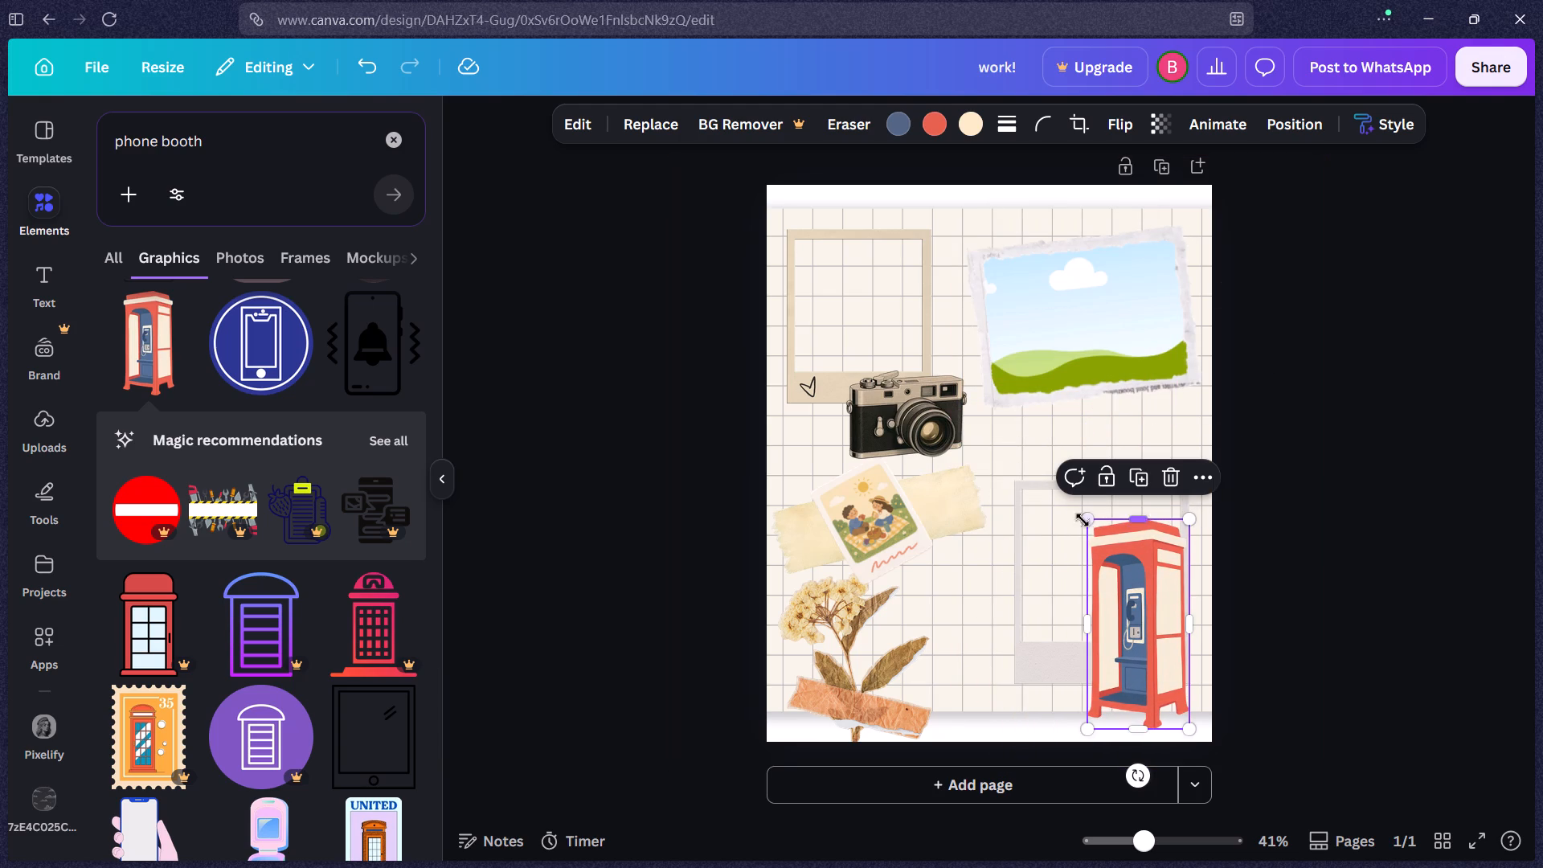
Move the taped grey photo frame slightly up and left on the page, partly clear of the phone booth.
drag(1058, 519, 1033, 500)
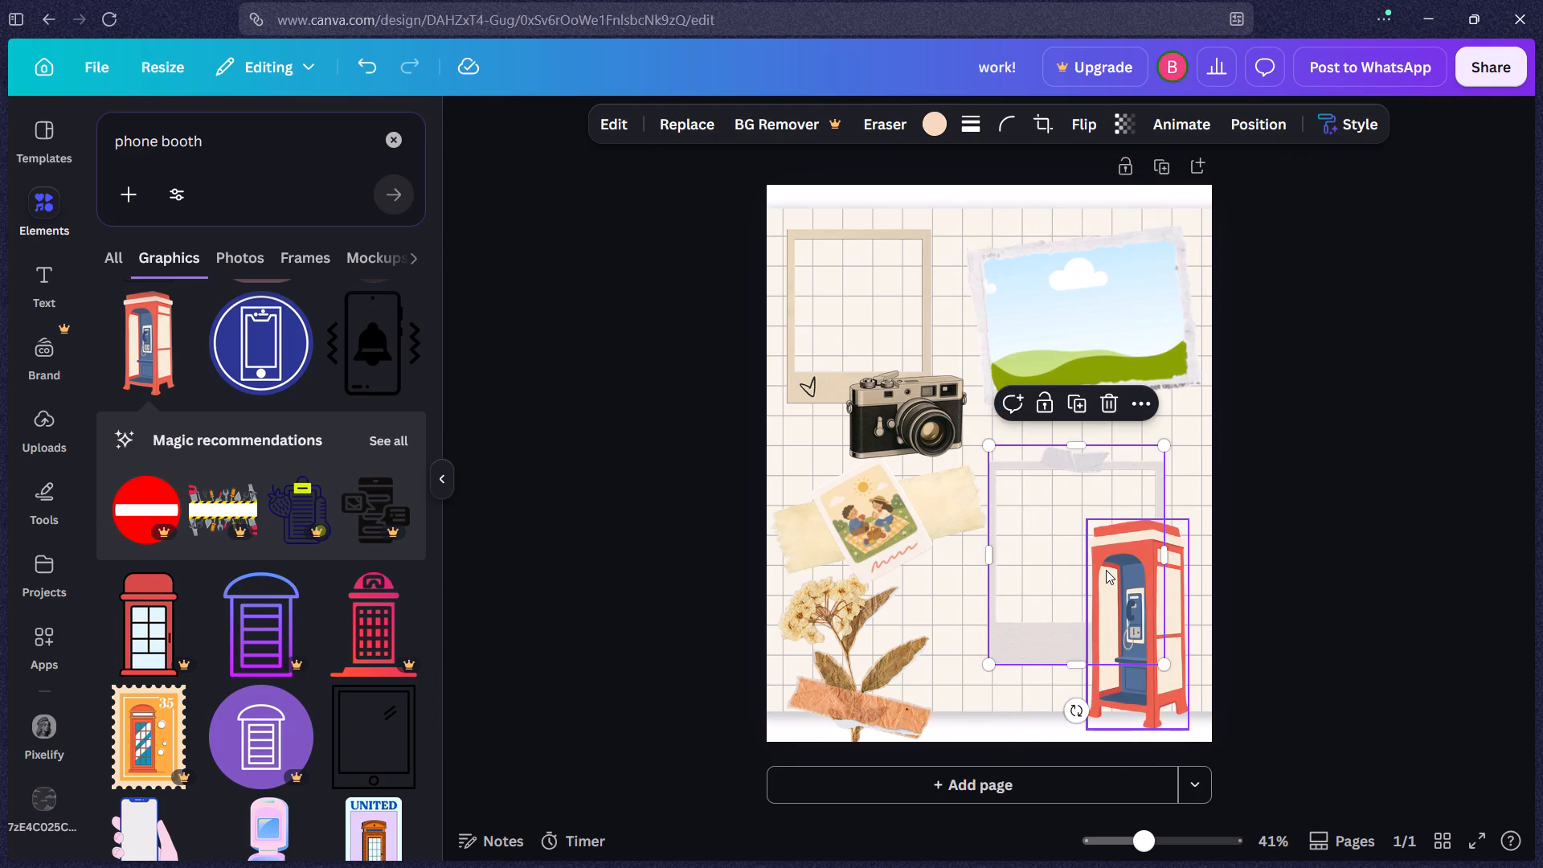
click(1275, 665)
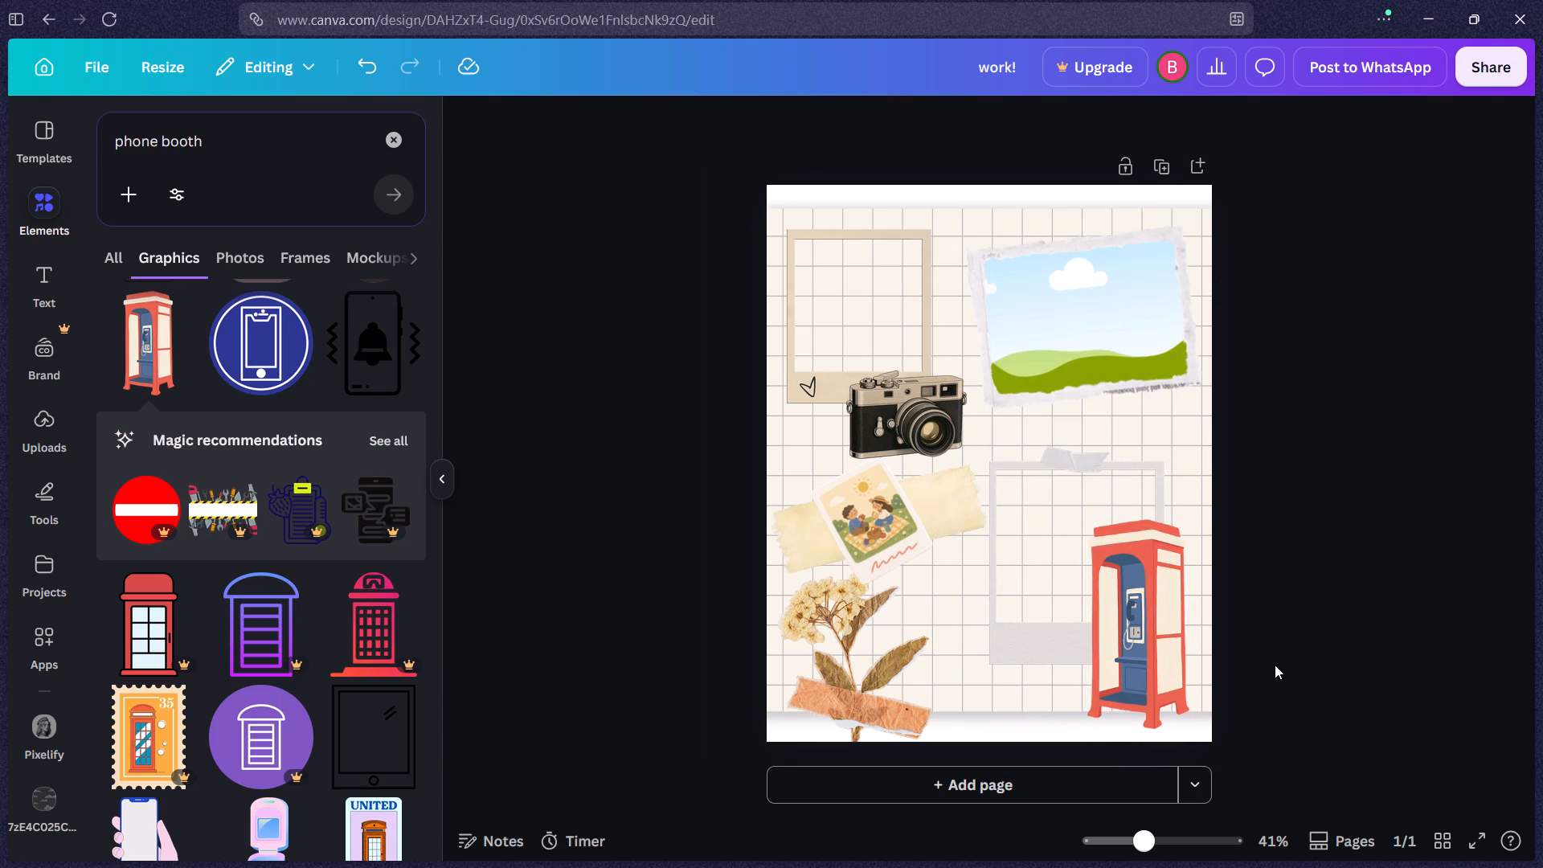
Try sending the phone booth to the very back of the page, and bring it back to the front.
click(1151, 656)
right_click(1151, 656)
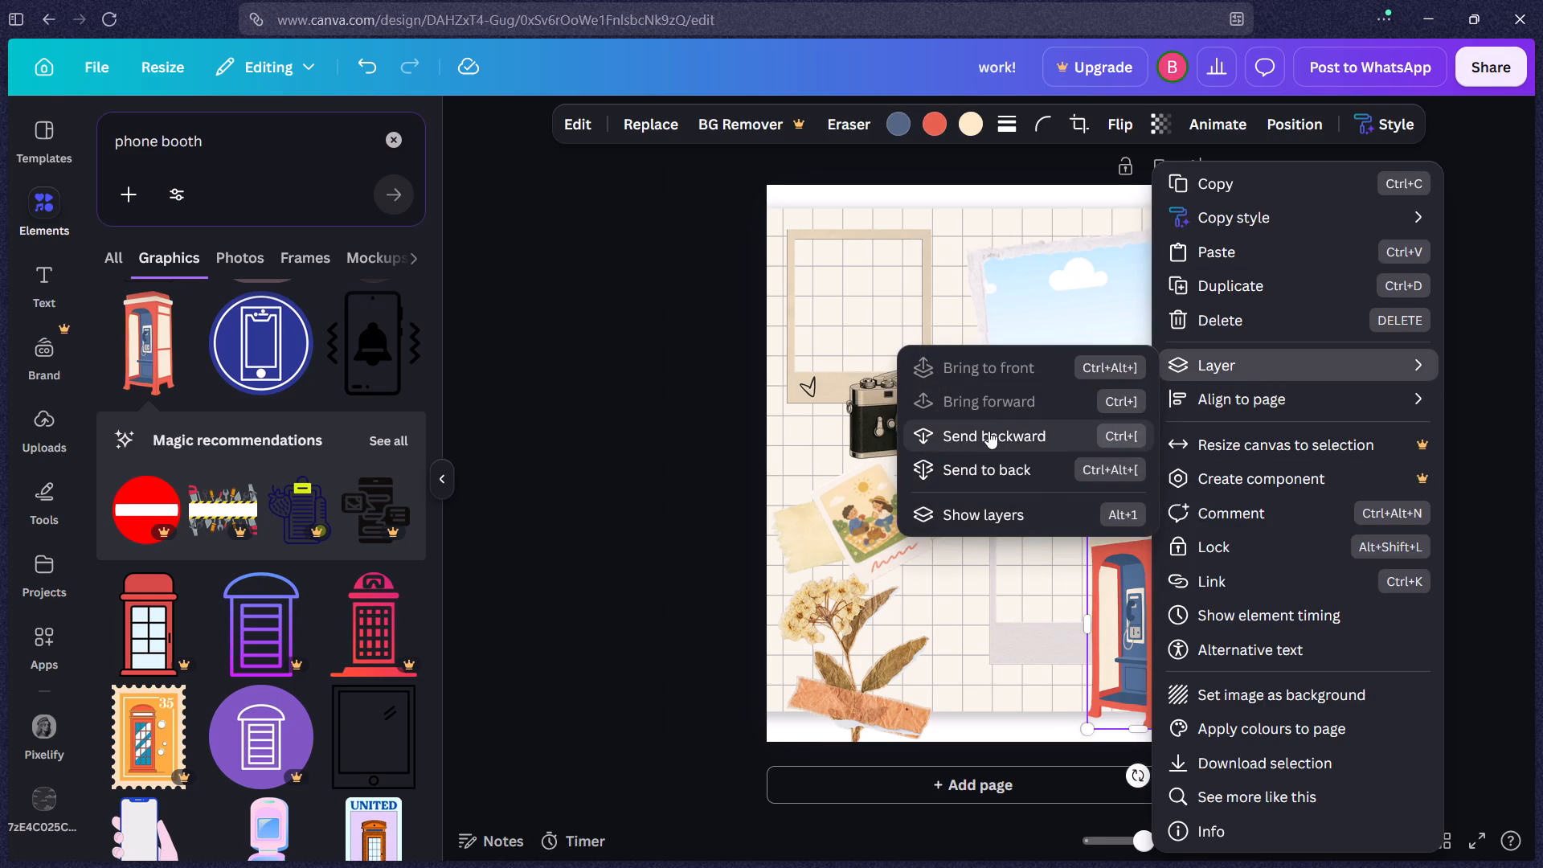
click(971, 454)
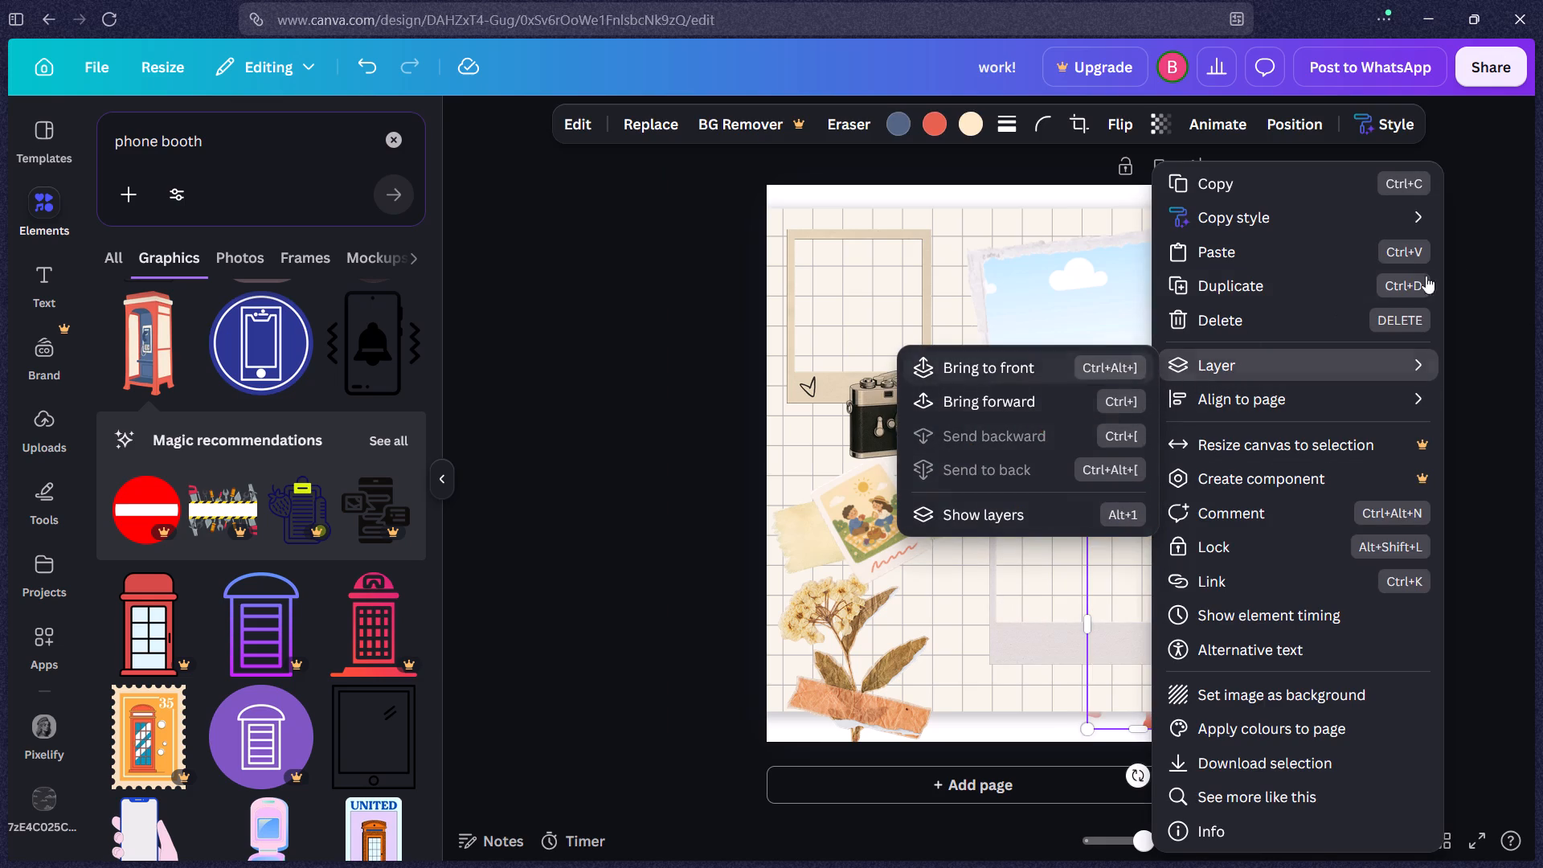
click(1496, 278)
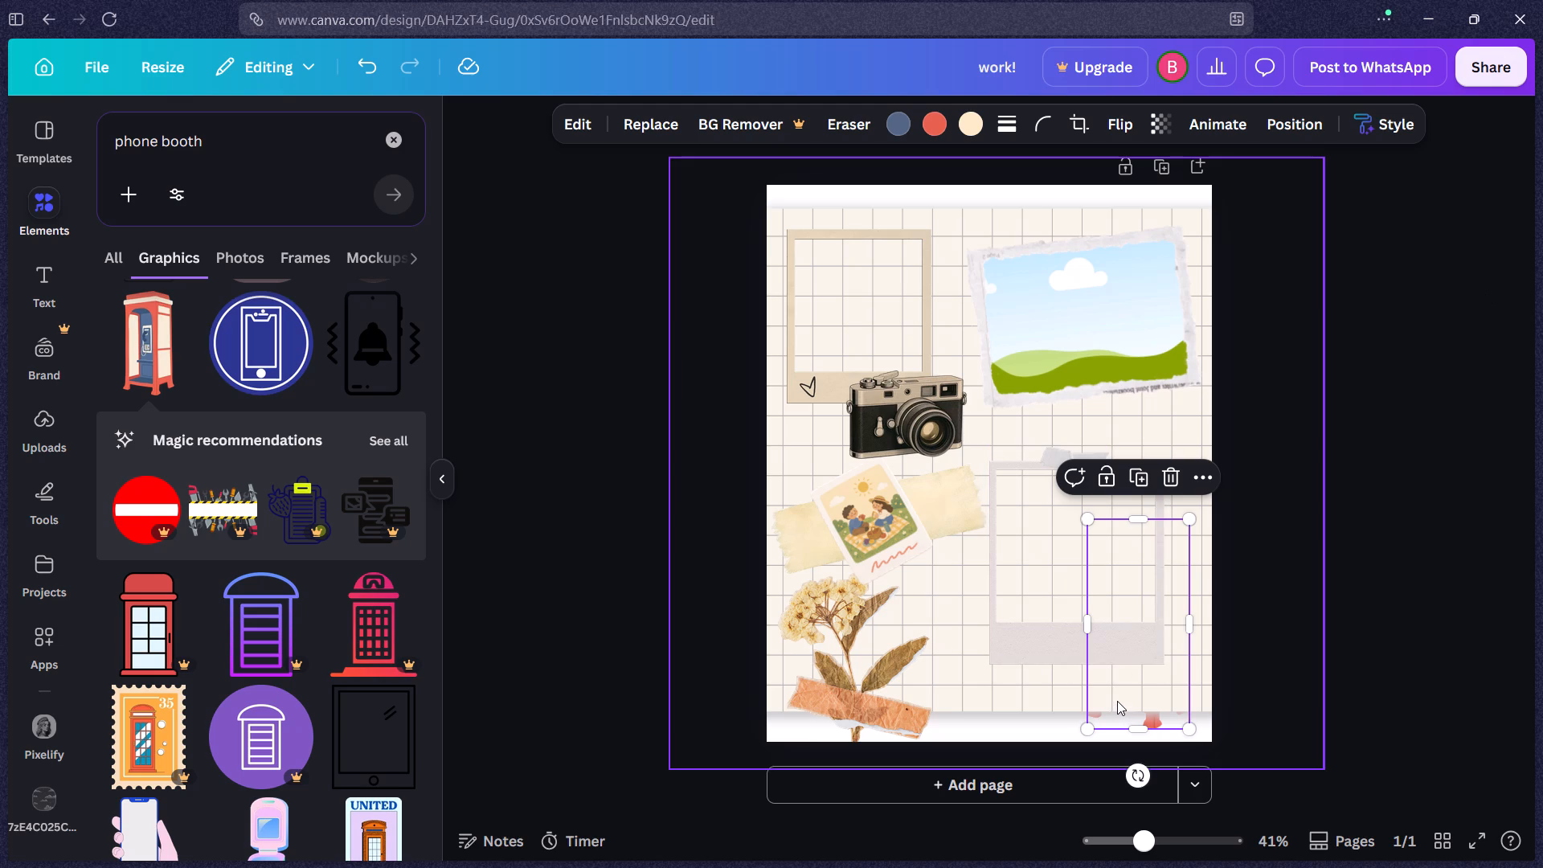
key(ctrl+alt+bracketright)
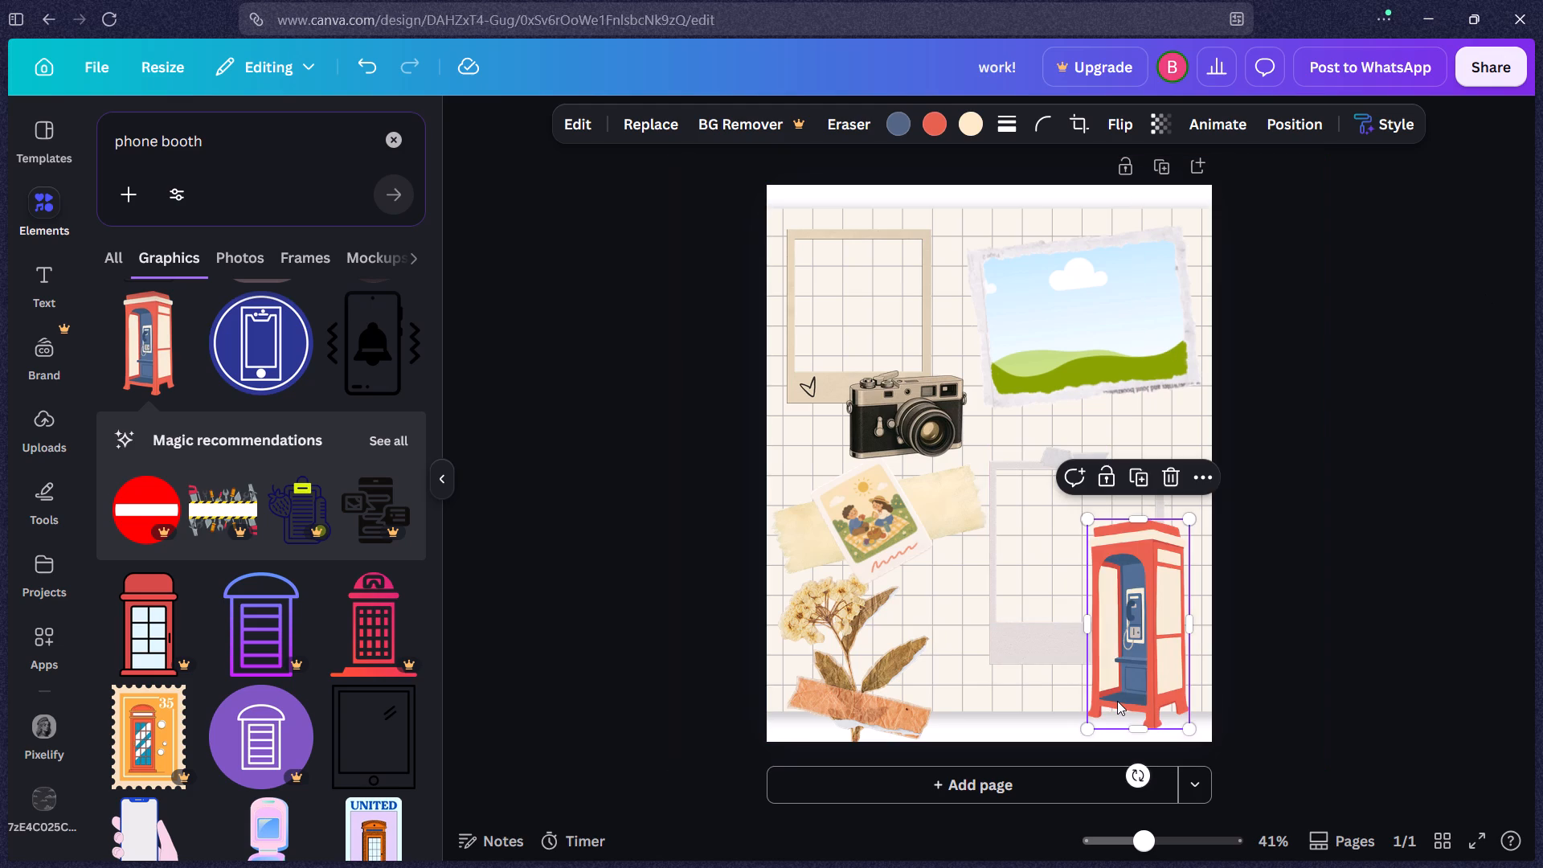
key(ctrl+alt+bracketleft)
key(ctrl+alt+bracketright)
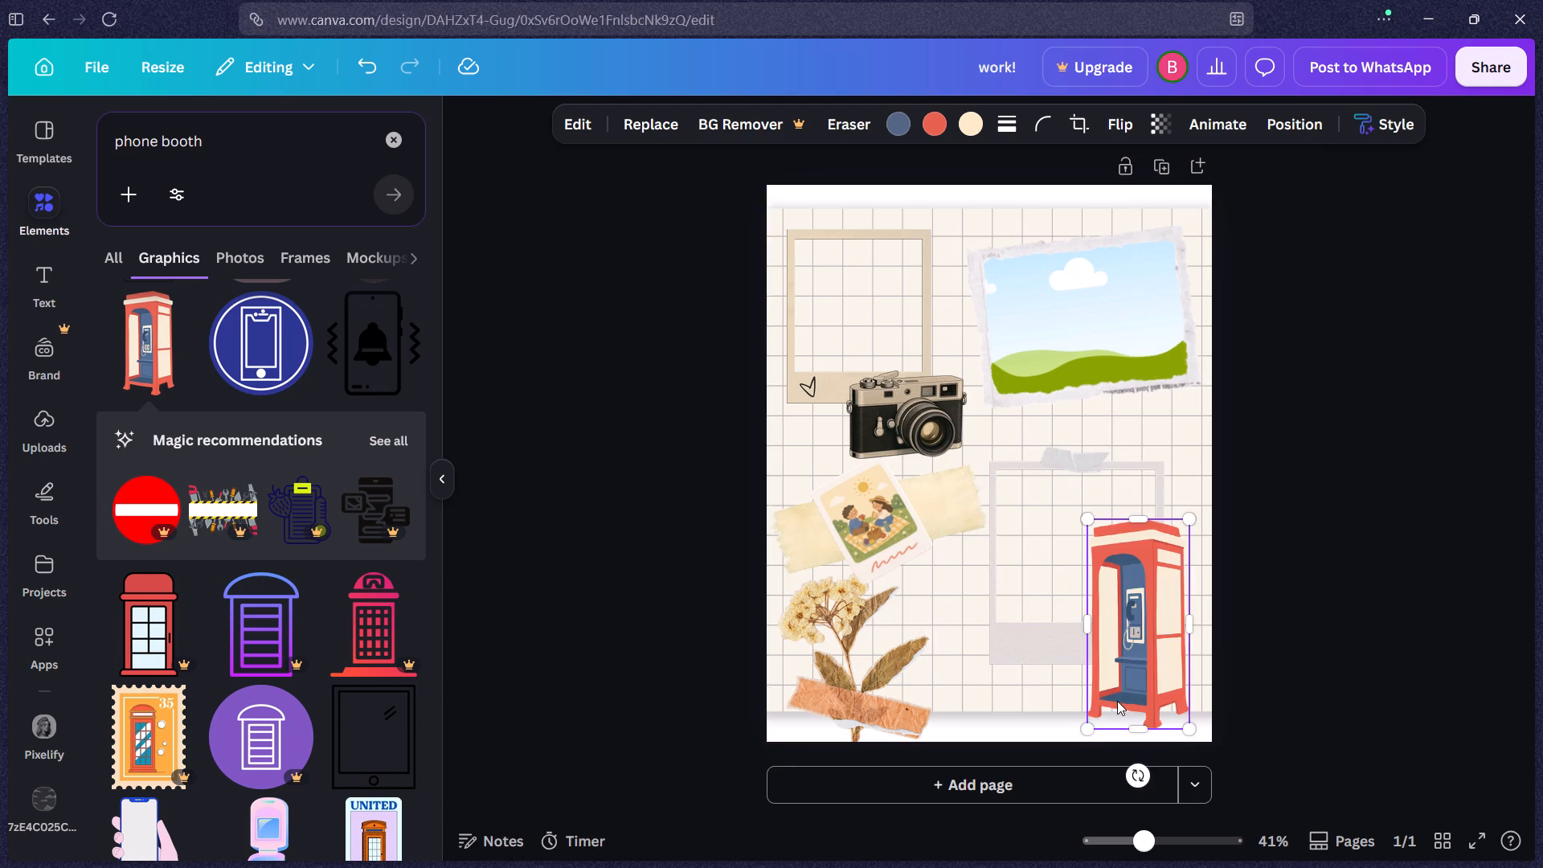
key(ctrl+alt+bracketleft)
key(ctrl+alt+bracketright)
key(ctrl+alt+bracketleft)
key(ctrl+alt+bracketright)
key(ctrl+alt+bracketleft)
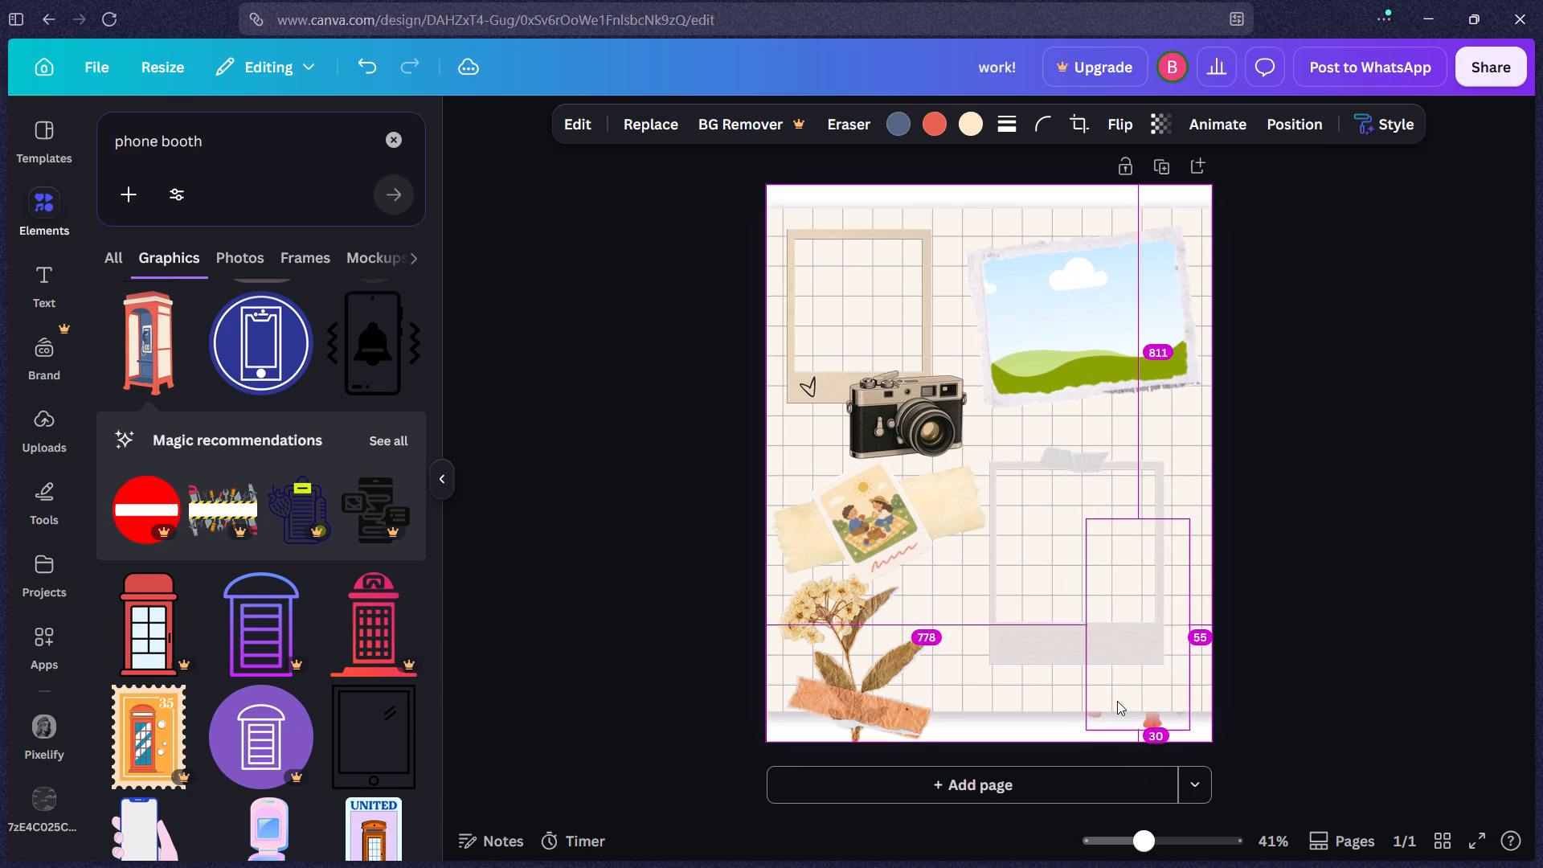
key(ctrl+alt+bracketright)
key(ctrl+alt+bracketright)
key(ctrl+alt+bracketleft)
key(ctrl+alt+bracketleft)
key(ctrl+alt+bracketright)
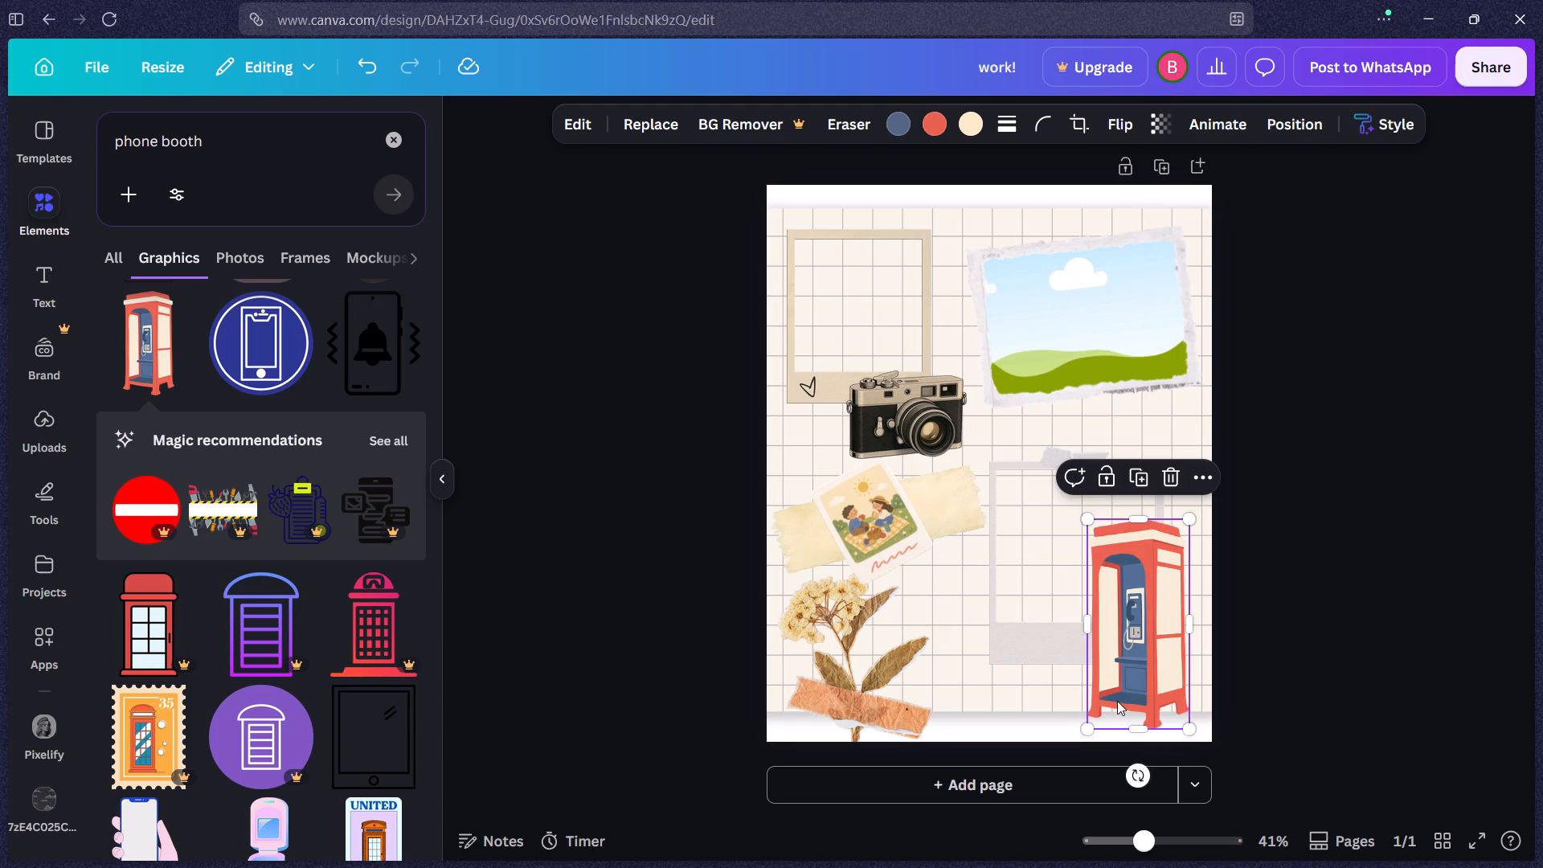
Send the phone booth backward one layer, behind the taped grey photo frame.
right_drag(1128, 676, 1126, 669)
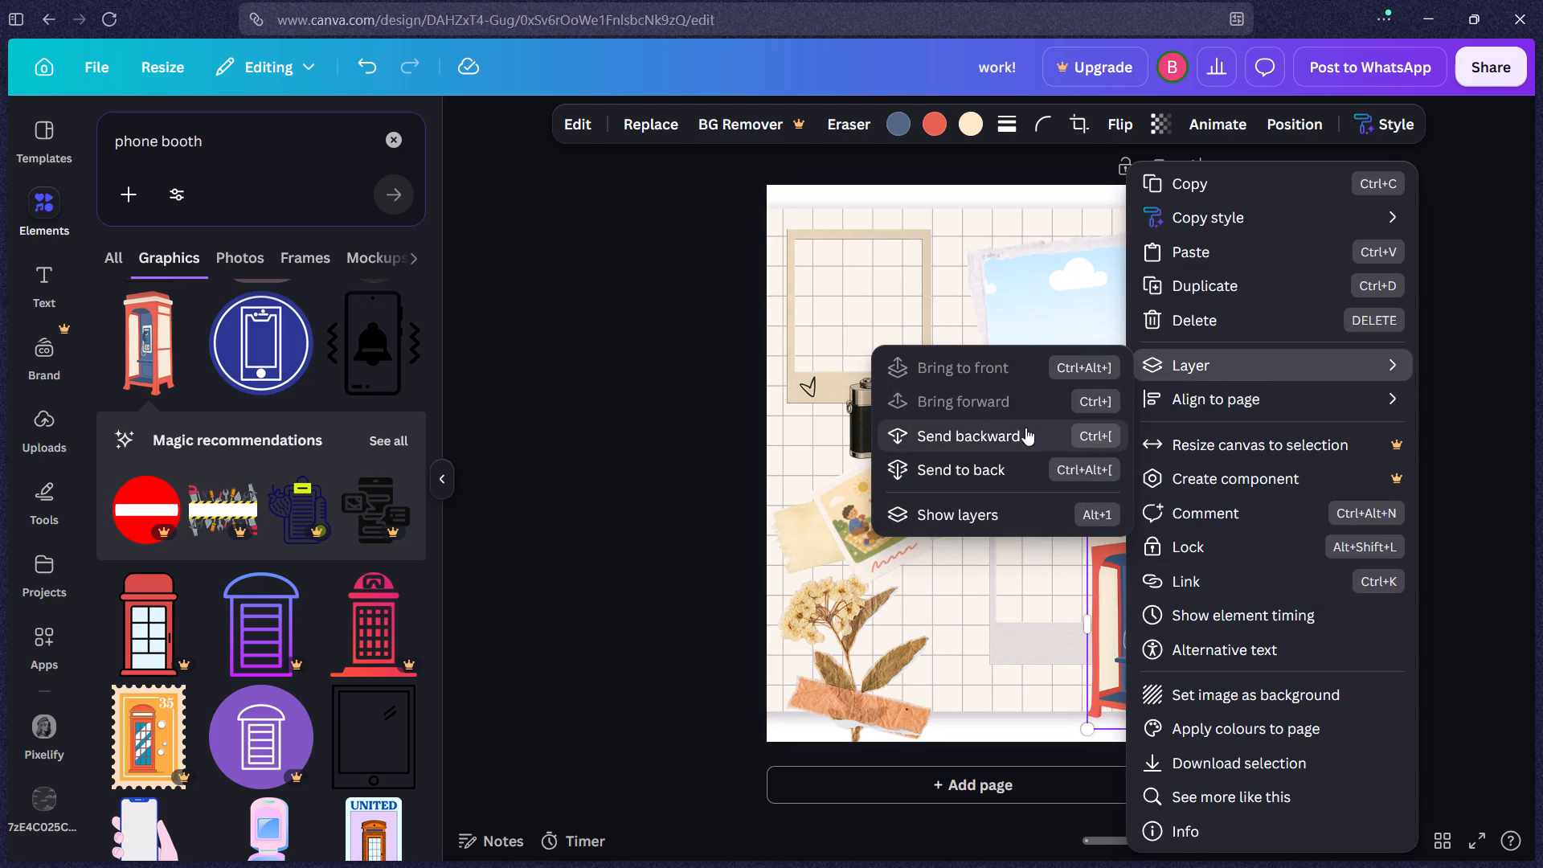
click(1025, 428)
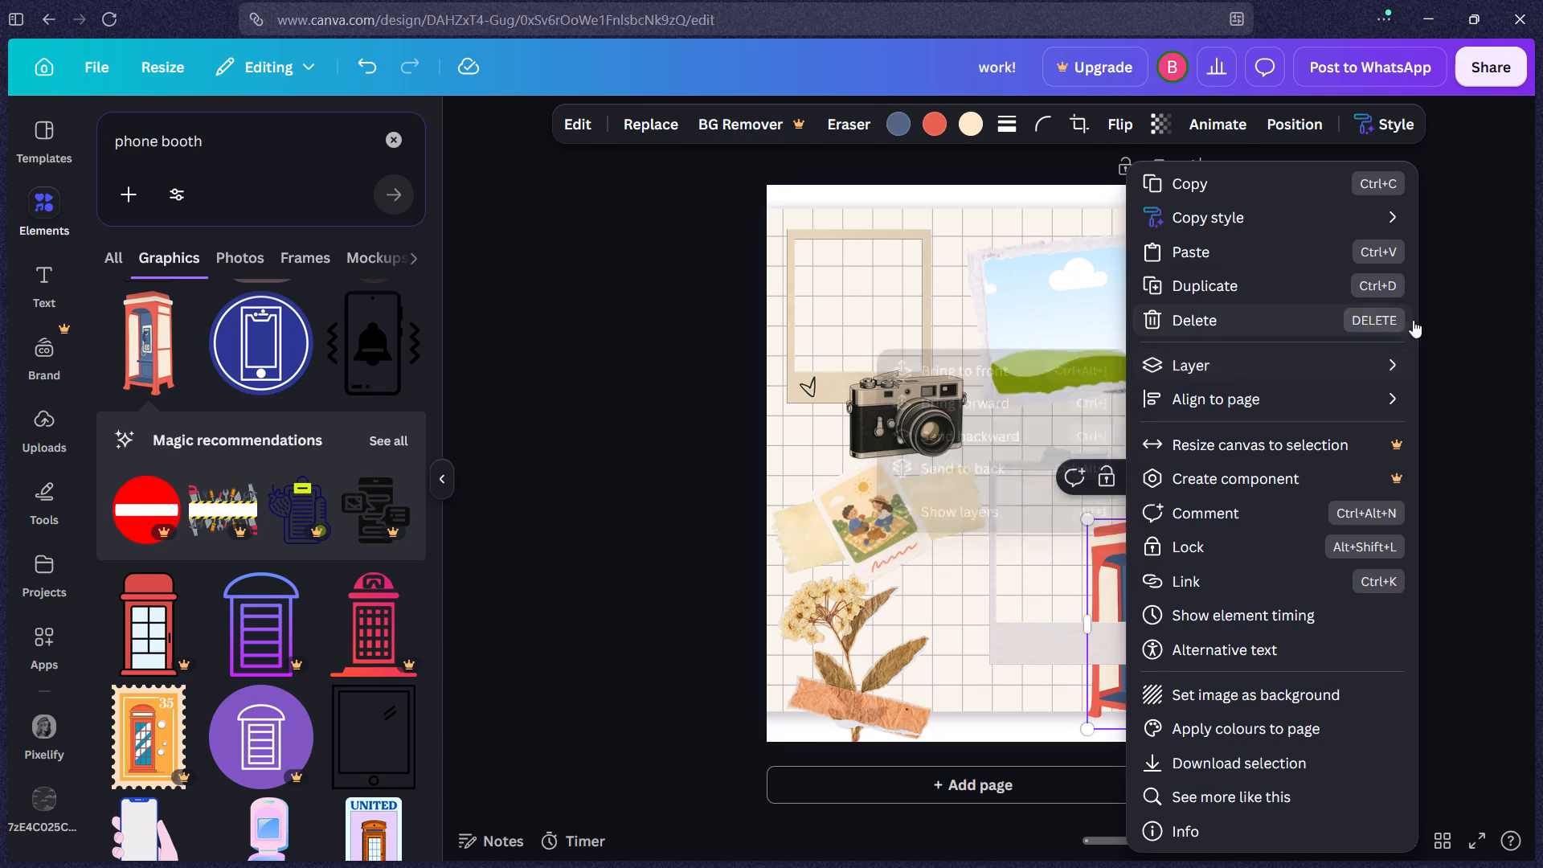
click(1471, 311)
Shift the phone booth right to the page's edge and make it slightly smaller.
drag(1167, 688, 1185, 685)
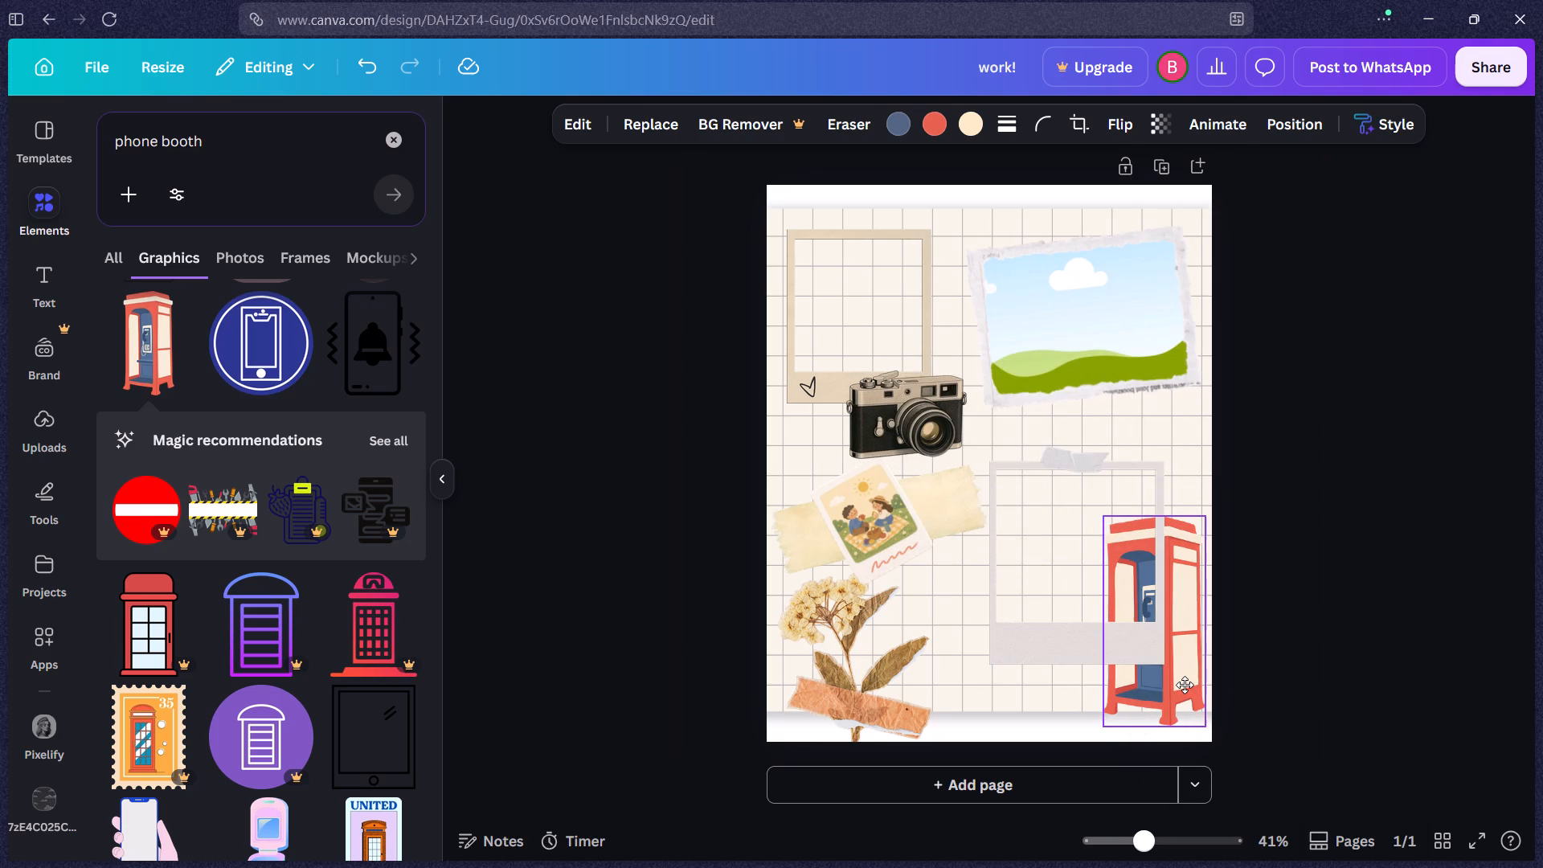
drag(1185, 685, 1185, 686)
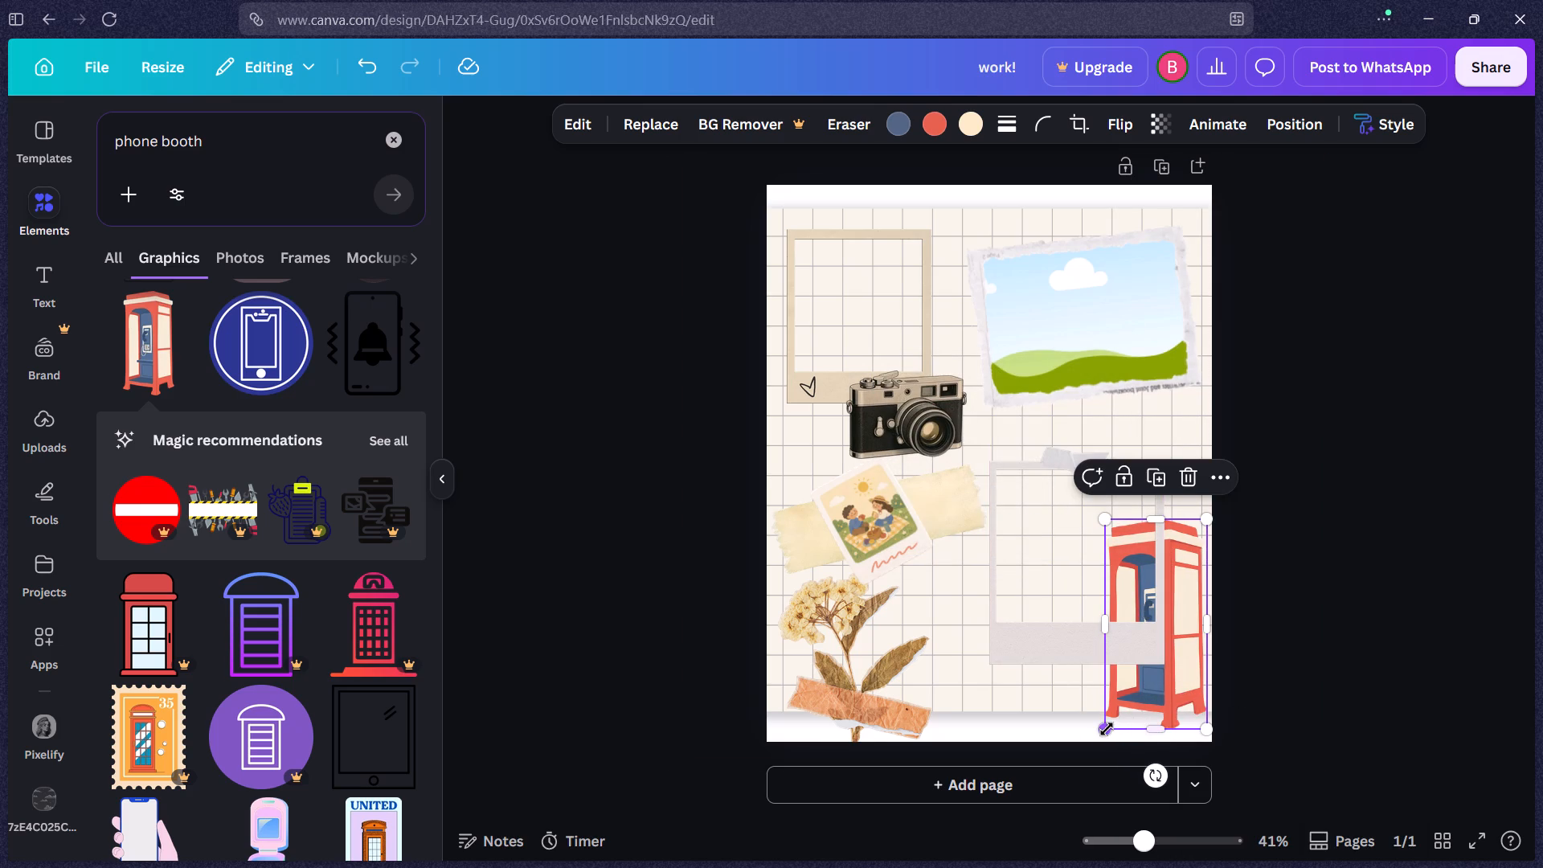
drag(1107, 729, 1150, 743)
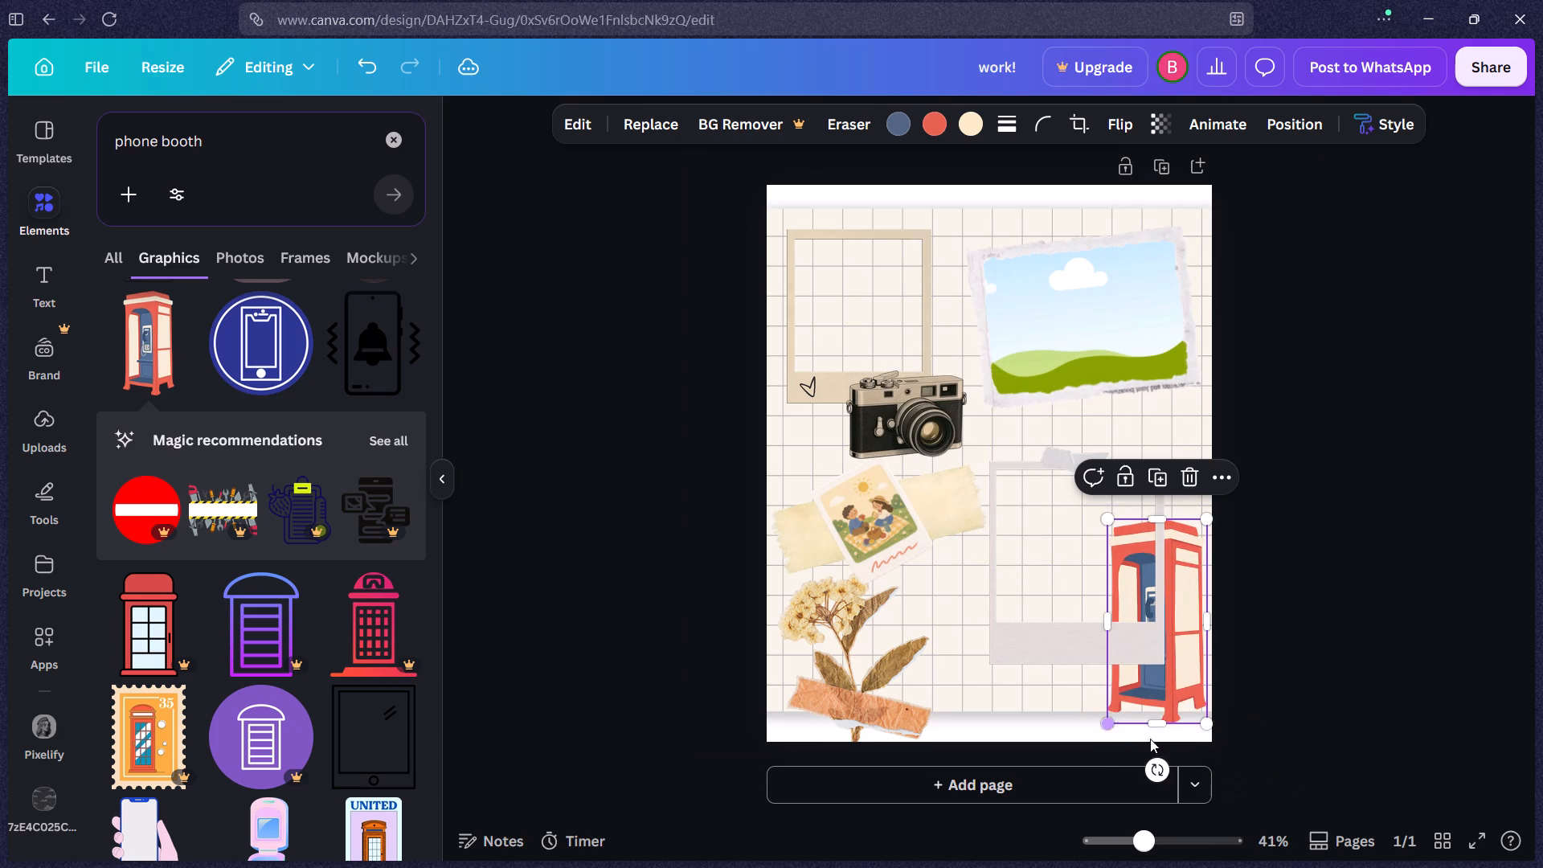
Flip the phone booth horizontally.
click(1119, 118)
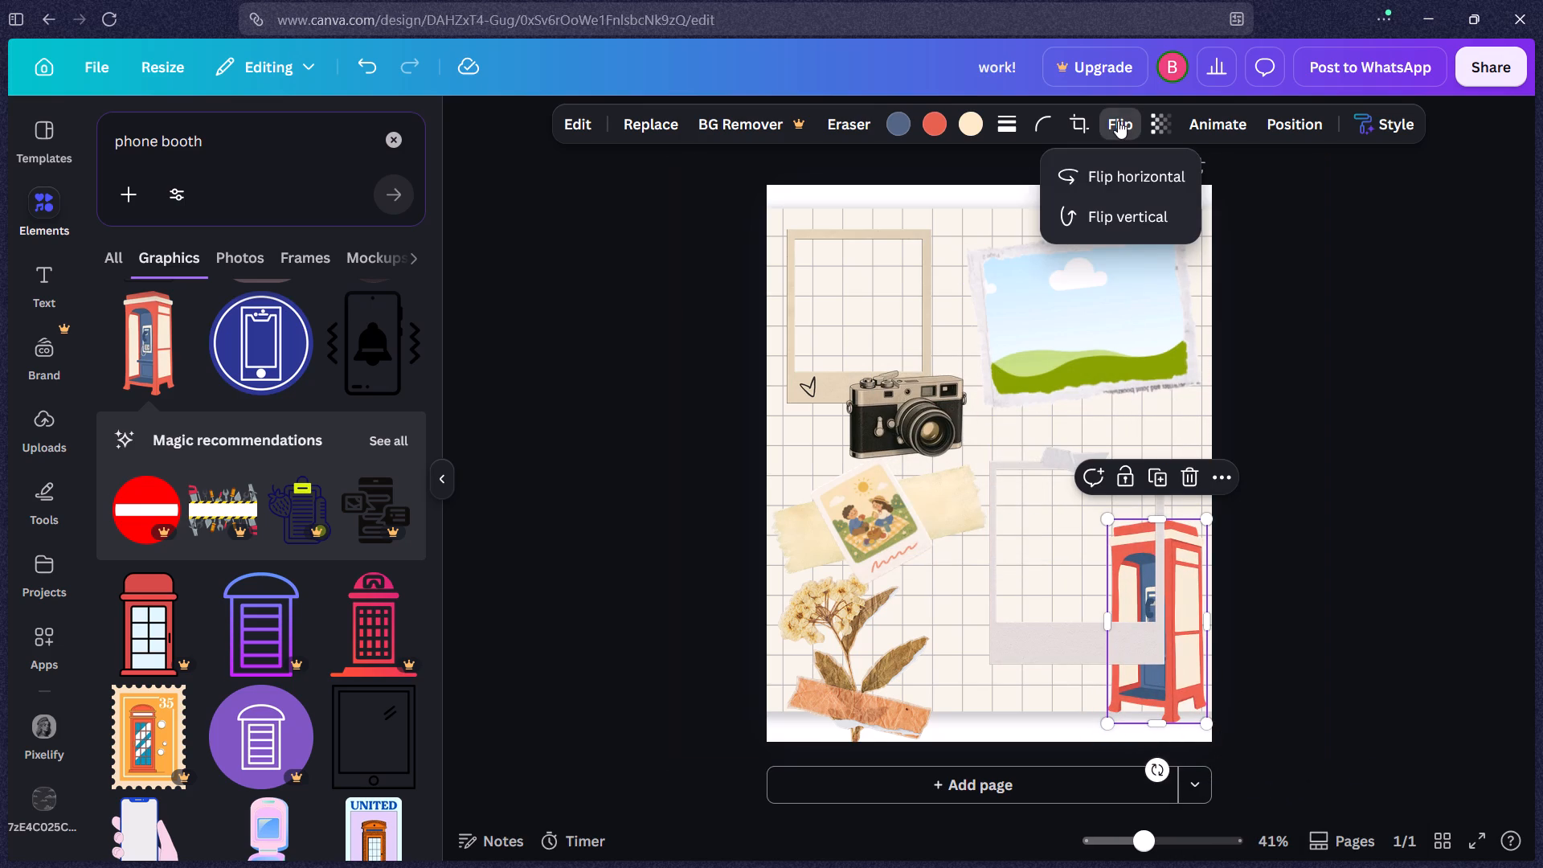
click(1126, 168)
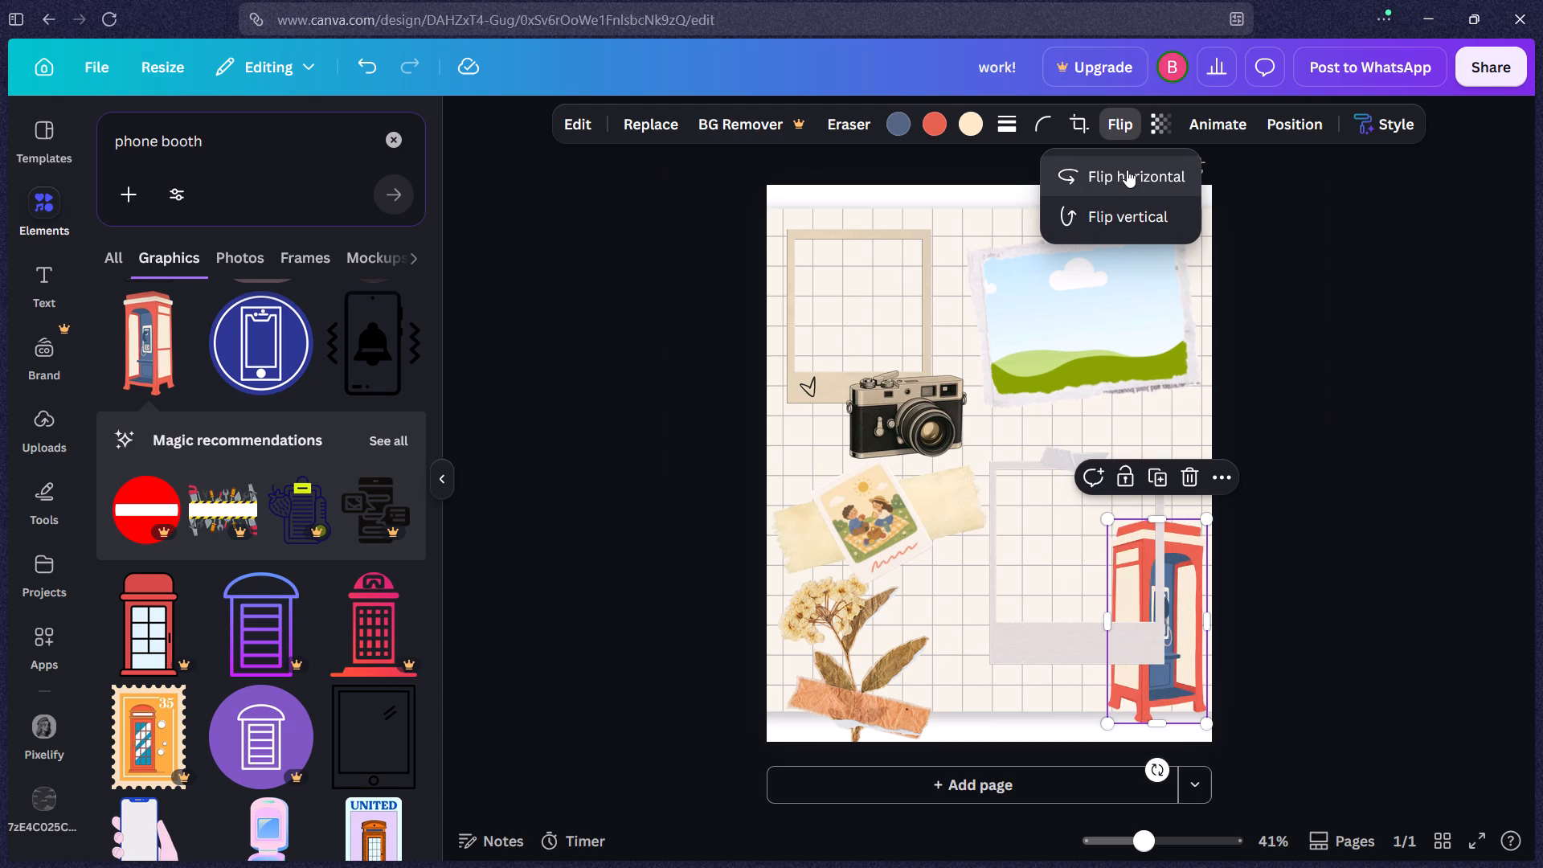
click(1433, 514)
Search the graphics for "leaf" and refine the search to "paper leaf".
drag(261, 144, 52, 137)
text(leaf)
key(Return)
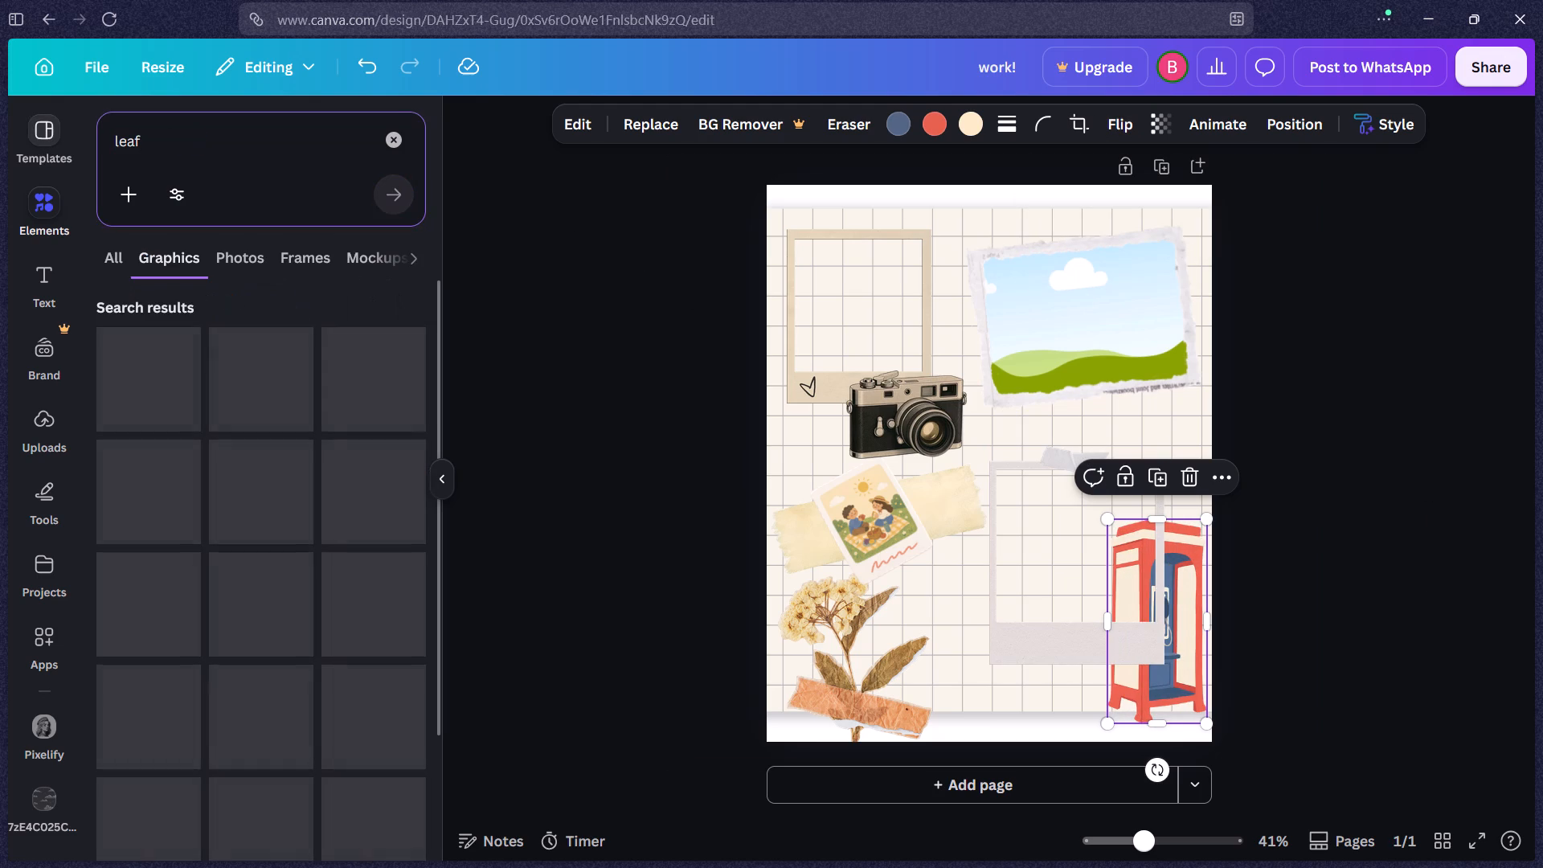
key(ctrl+Left)
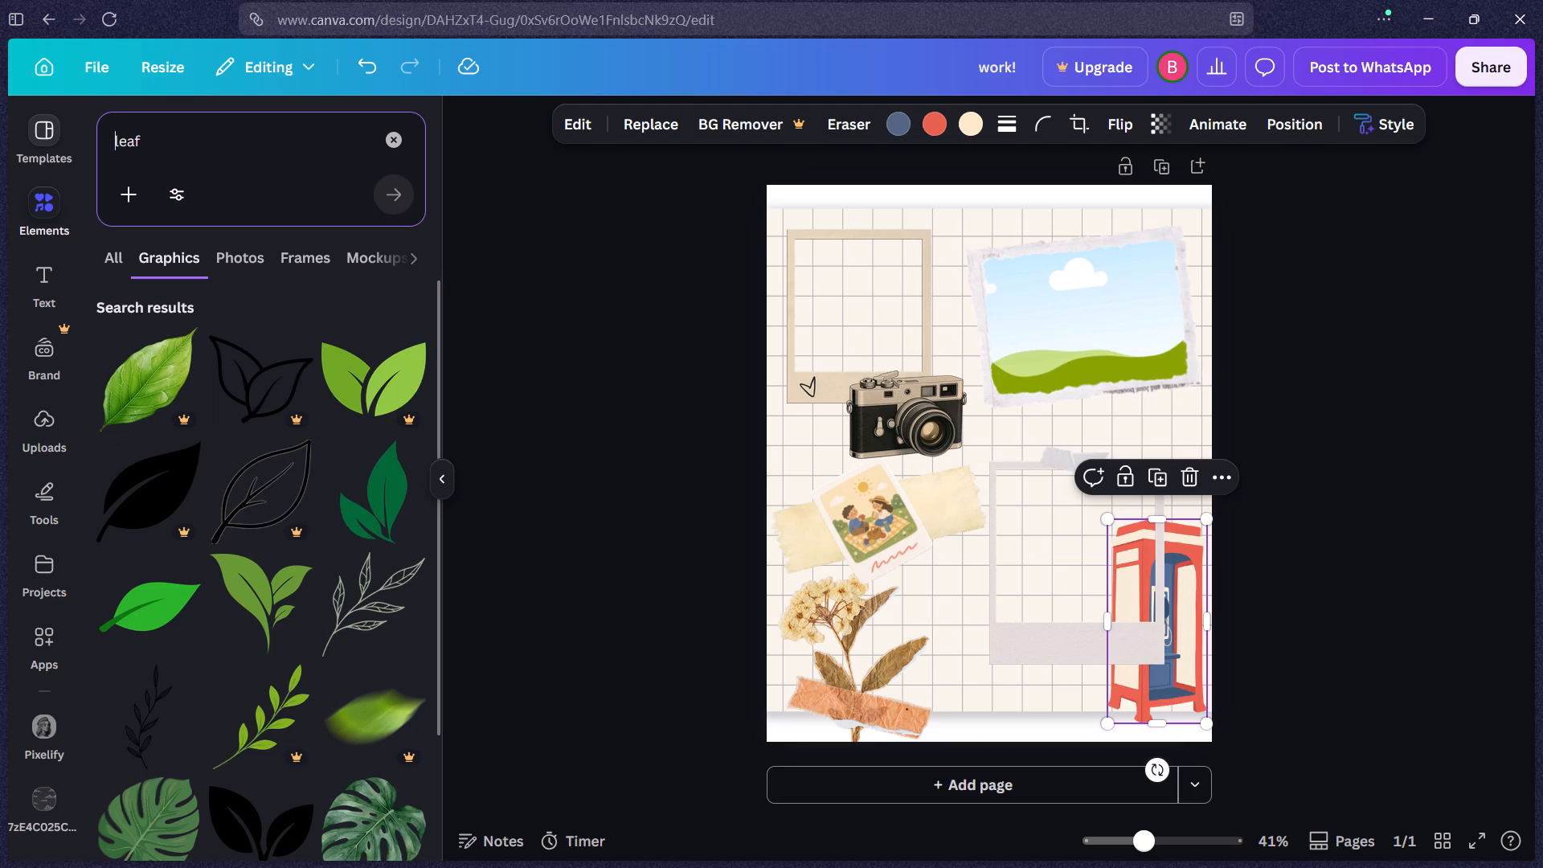
text(paper)
key(Return)
key(space)
key(Return)
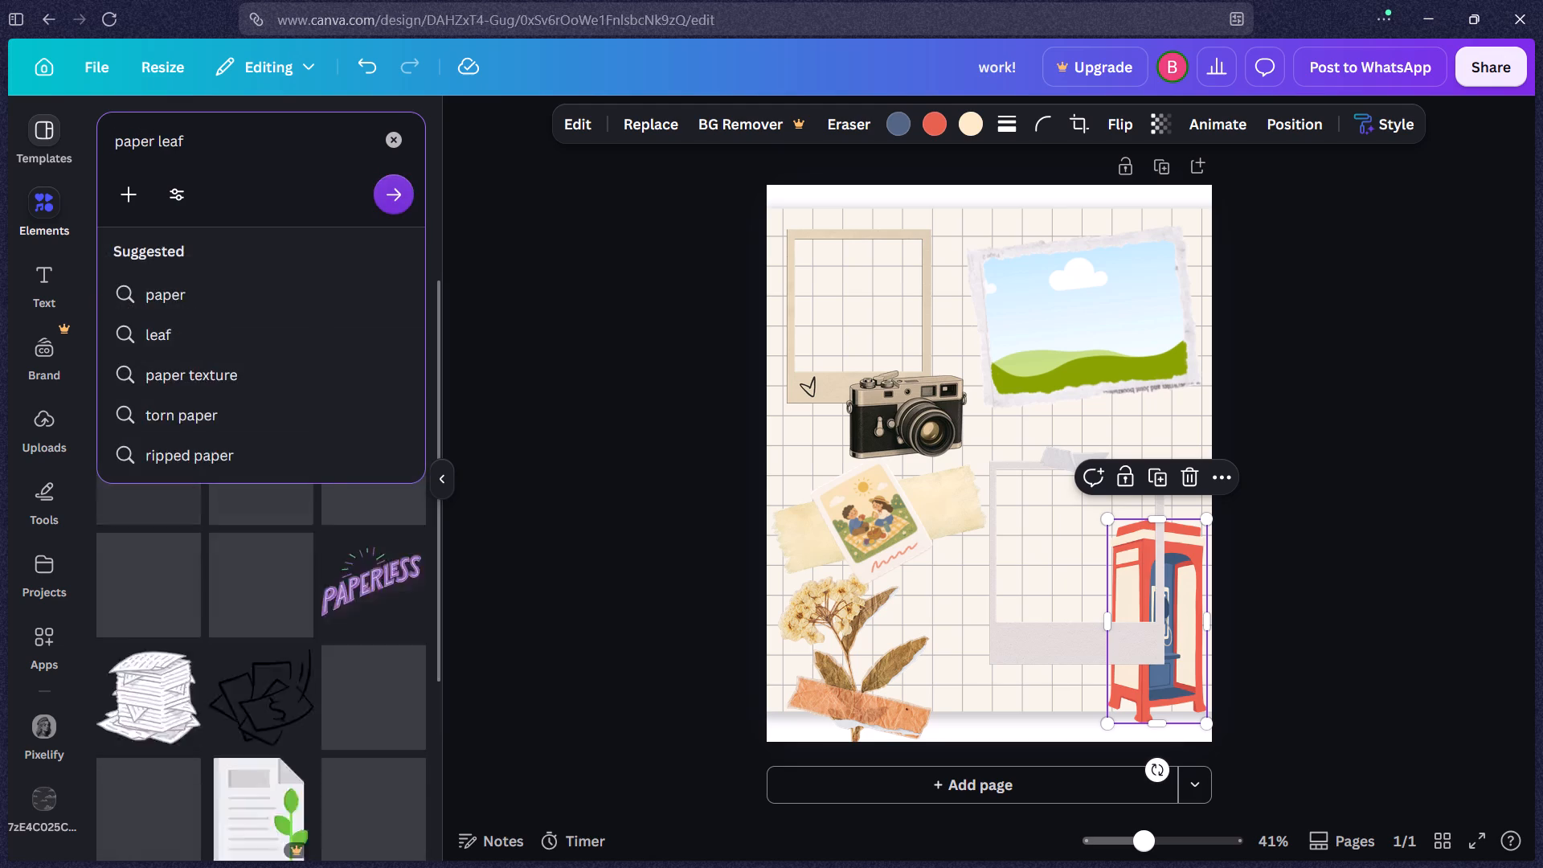
click(547, 285)
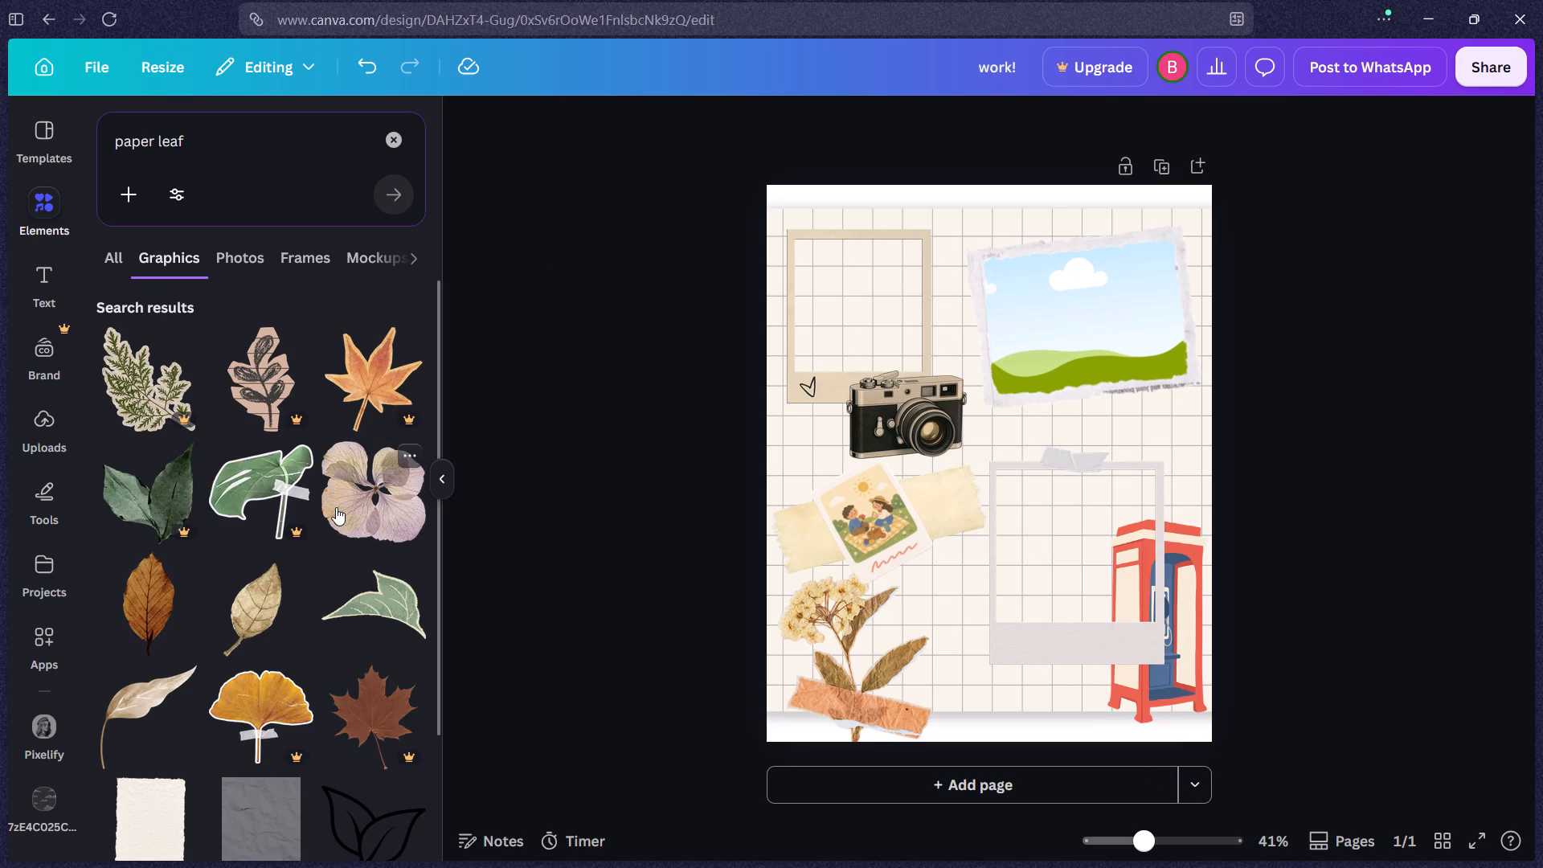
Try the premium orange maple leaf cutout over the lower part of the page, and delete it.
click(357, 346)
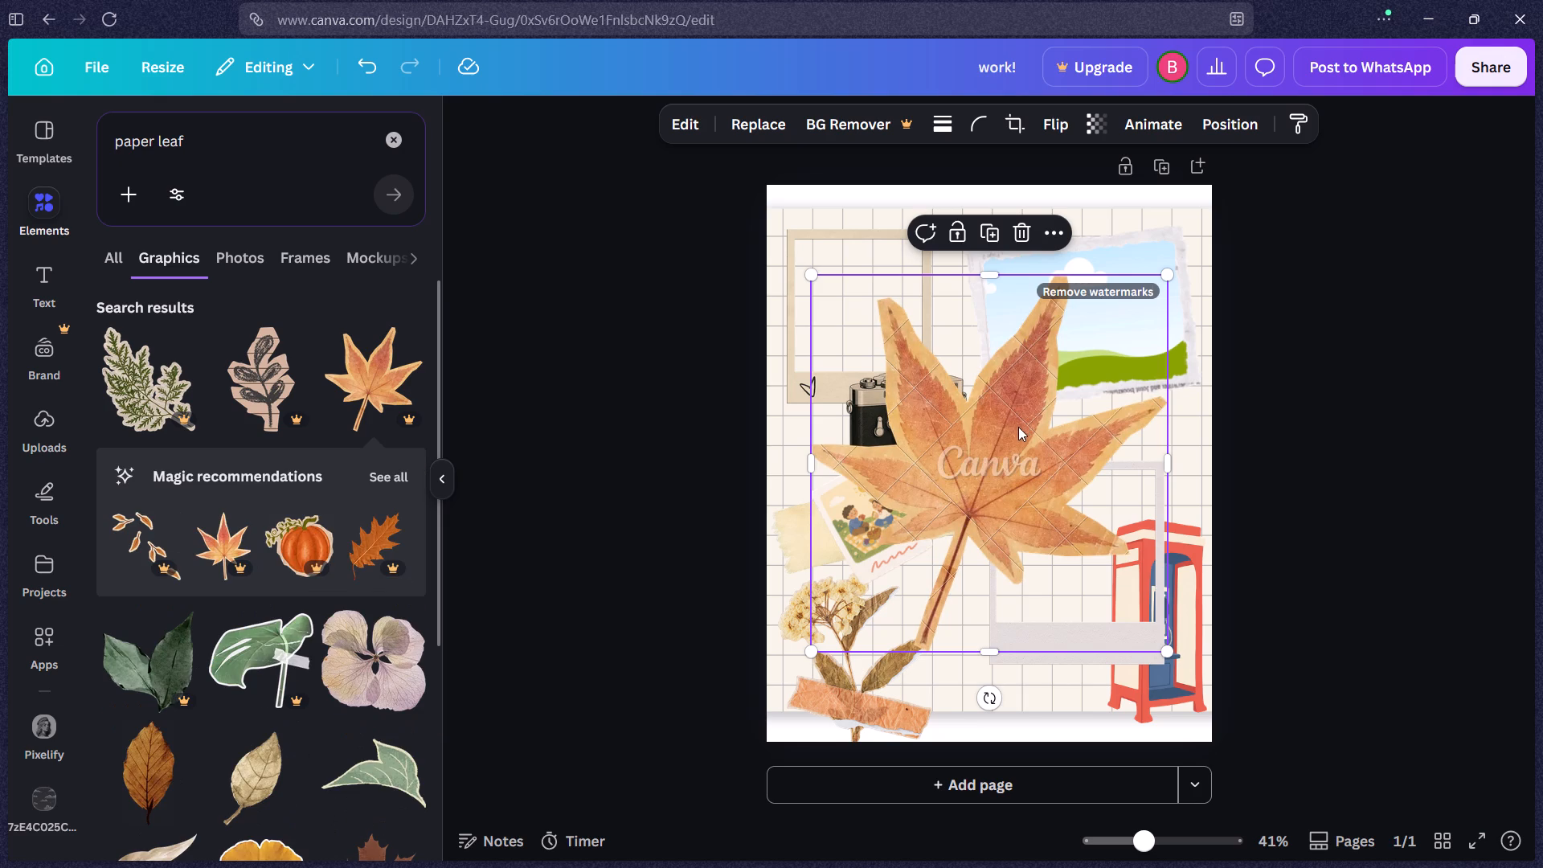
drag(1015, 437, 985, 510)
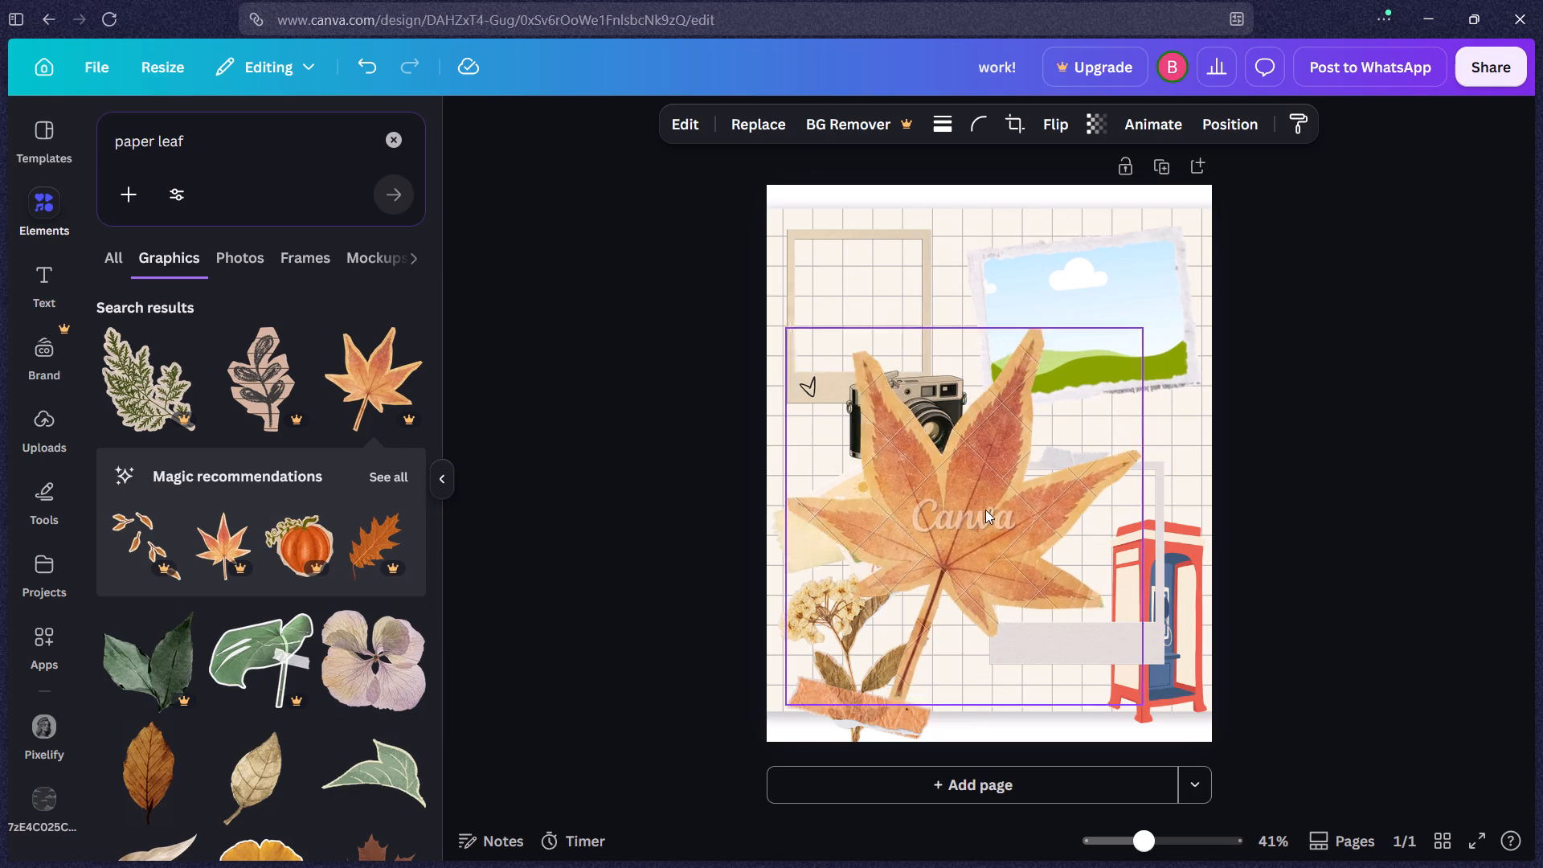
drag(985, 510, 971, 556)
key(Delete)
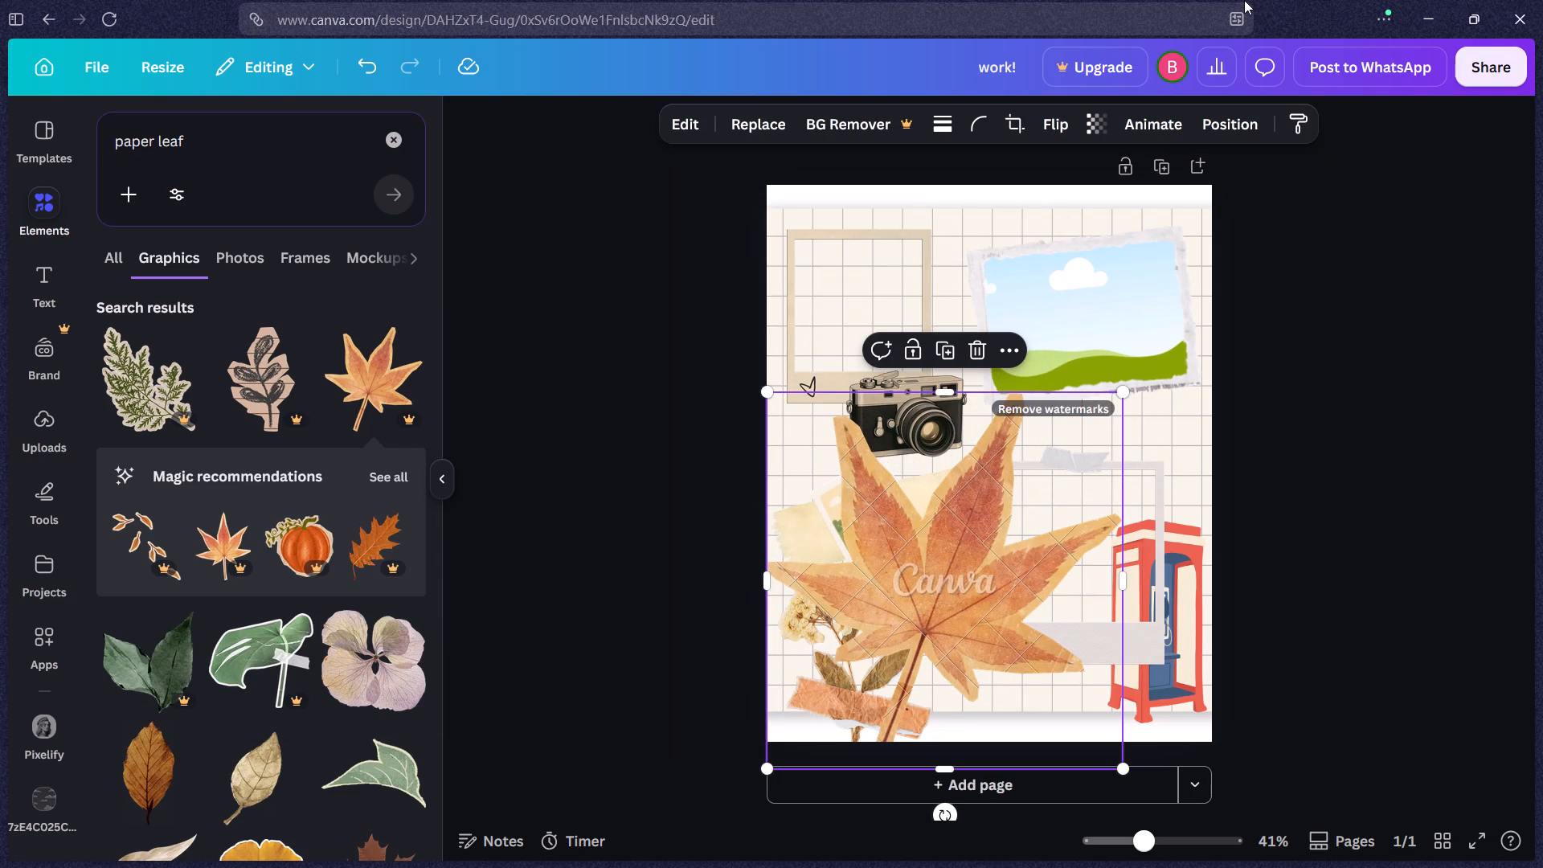
Look through the "paper leaf" graphics for a free leaf that suits the scrapbook page.
scroll(310, 610, down, 6)
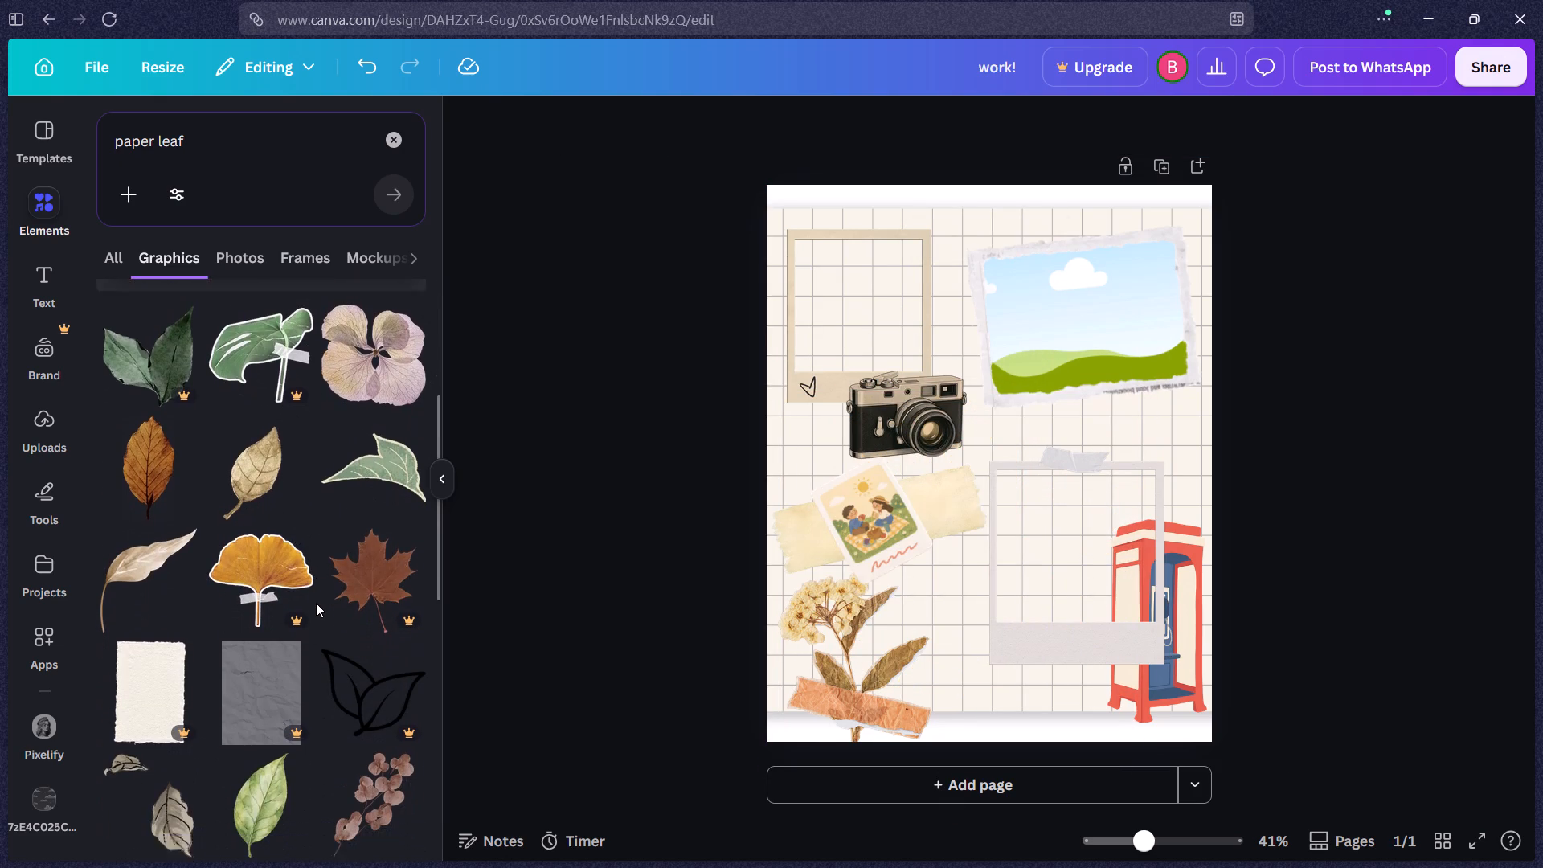
scroll(313, 653, down, 5)
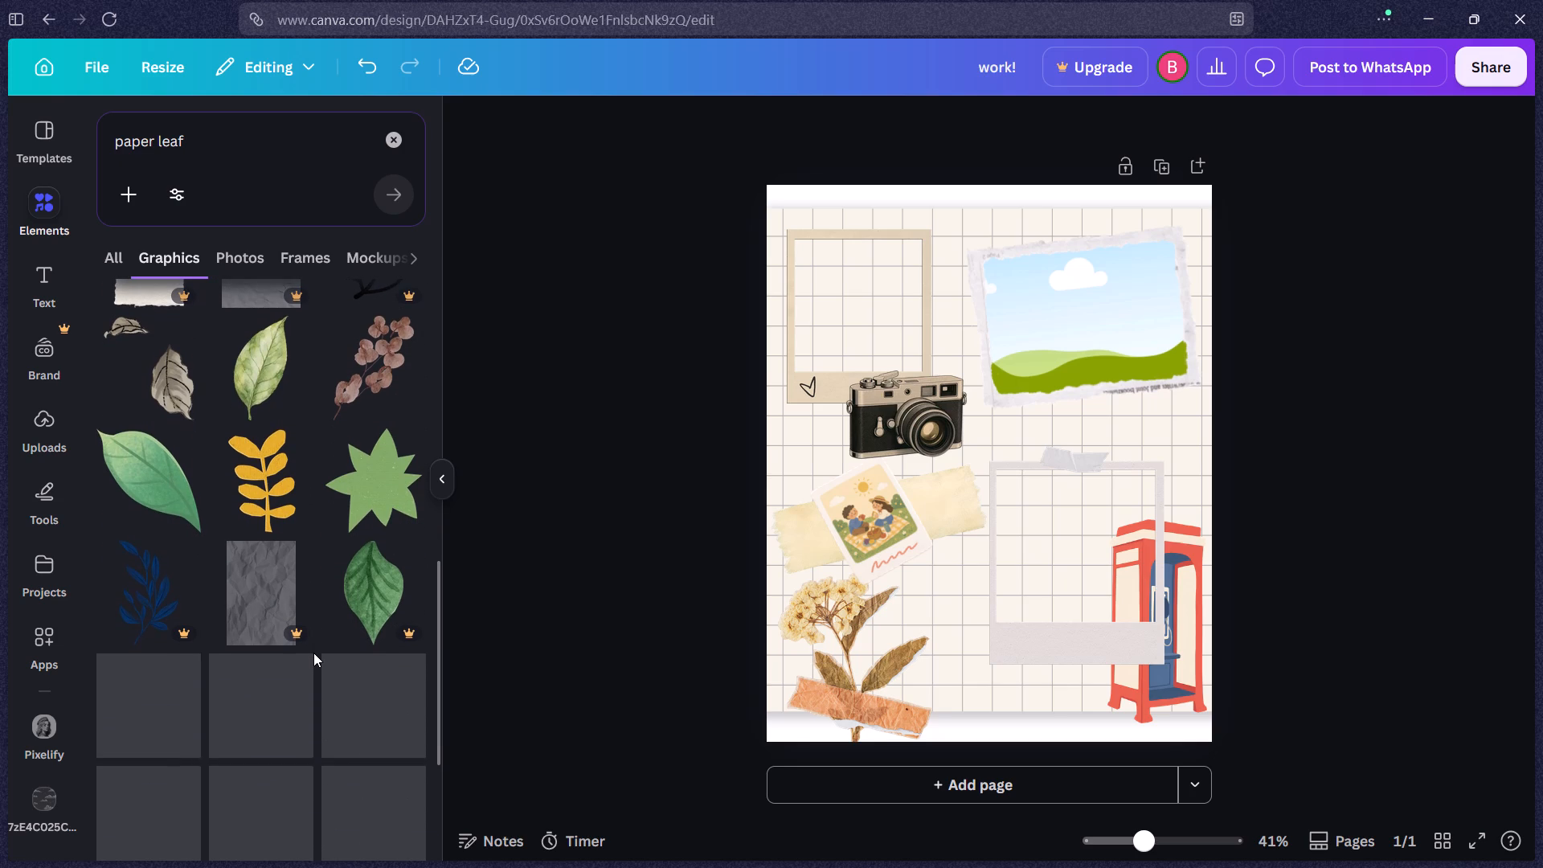
scroll(313, 653, down, 8)
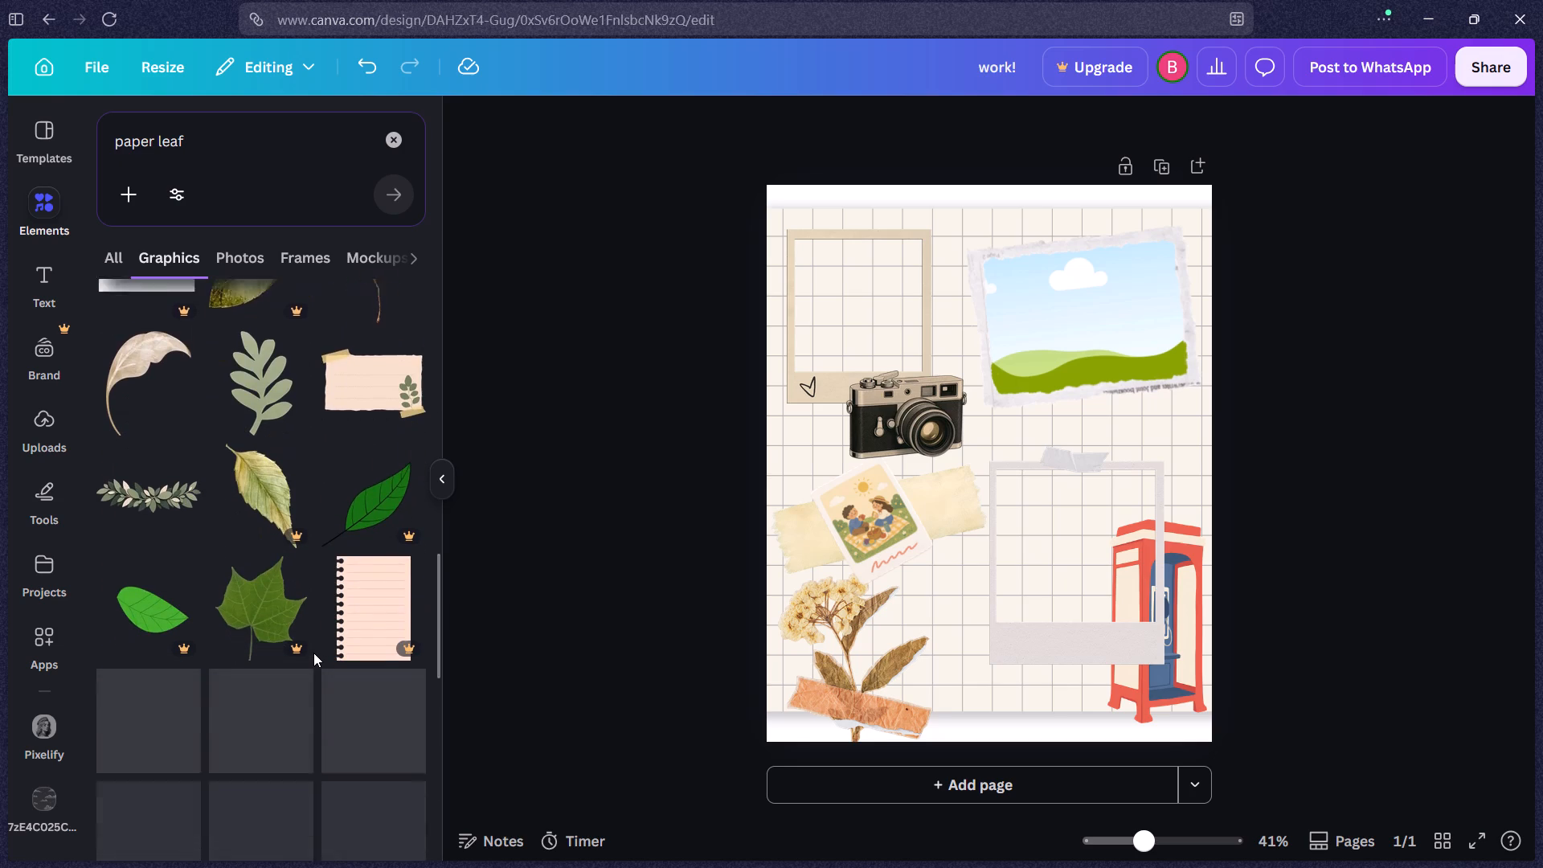
scroll(316, 648, down, 3)
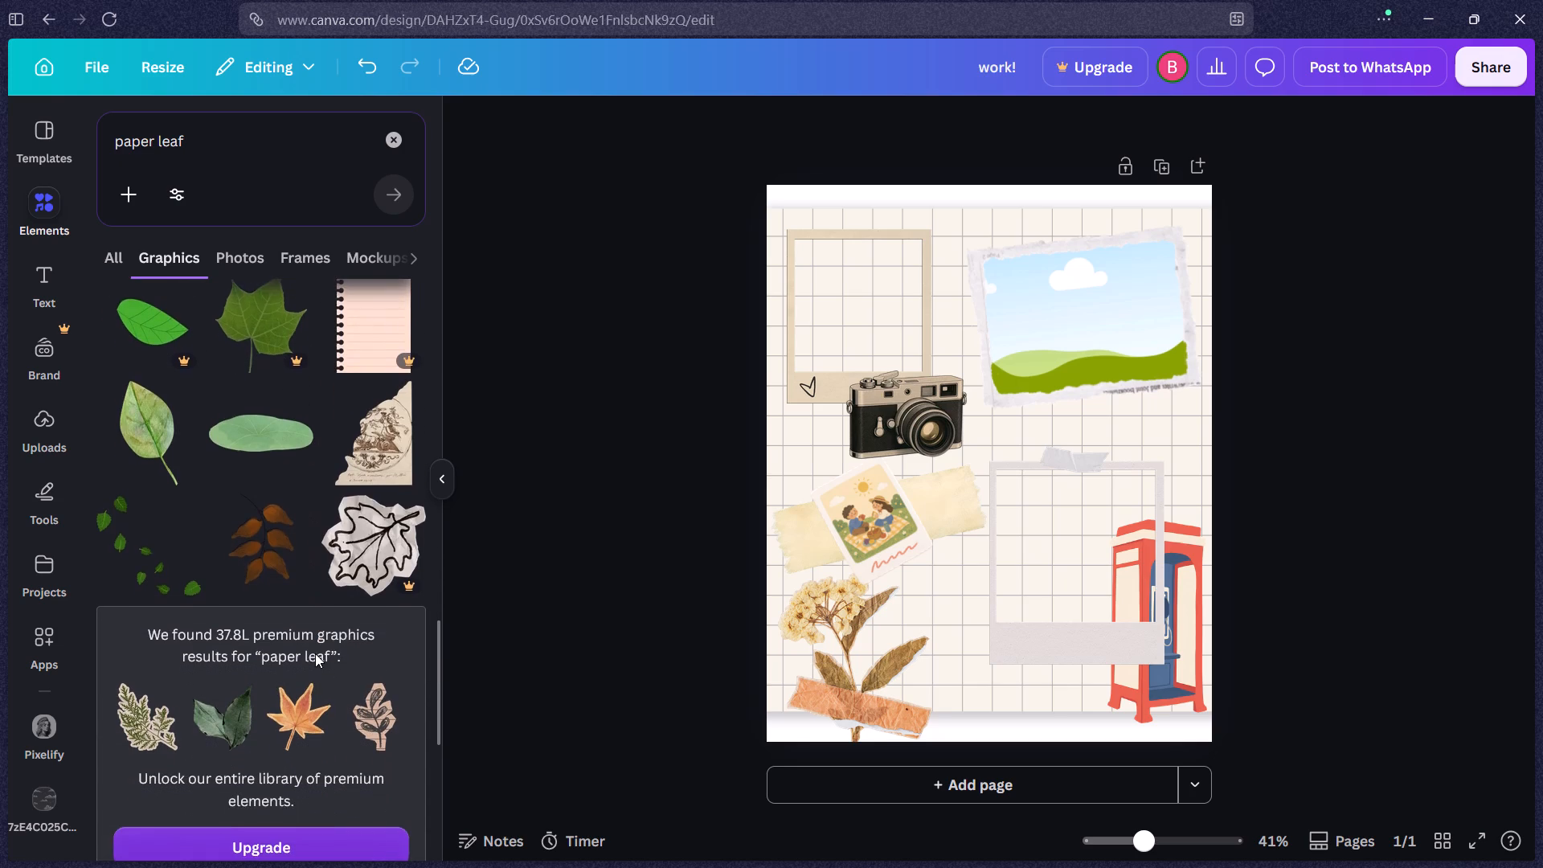
scroll(315, 653, down, 9)
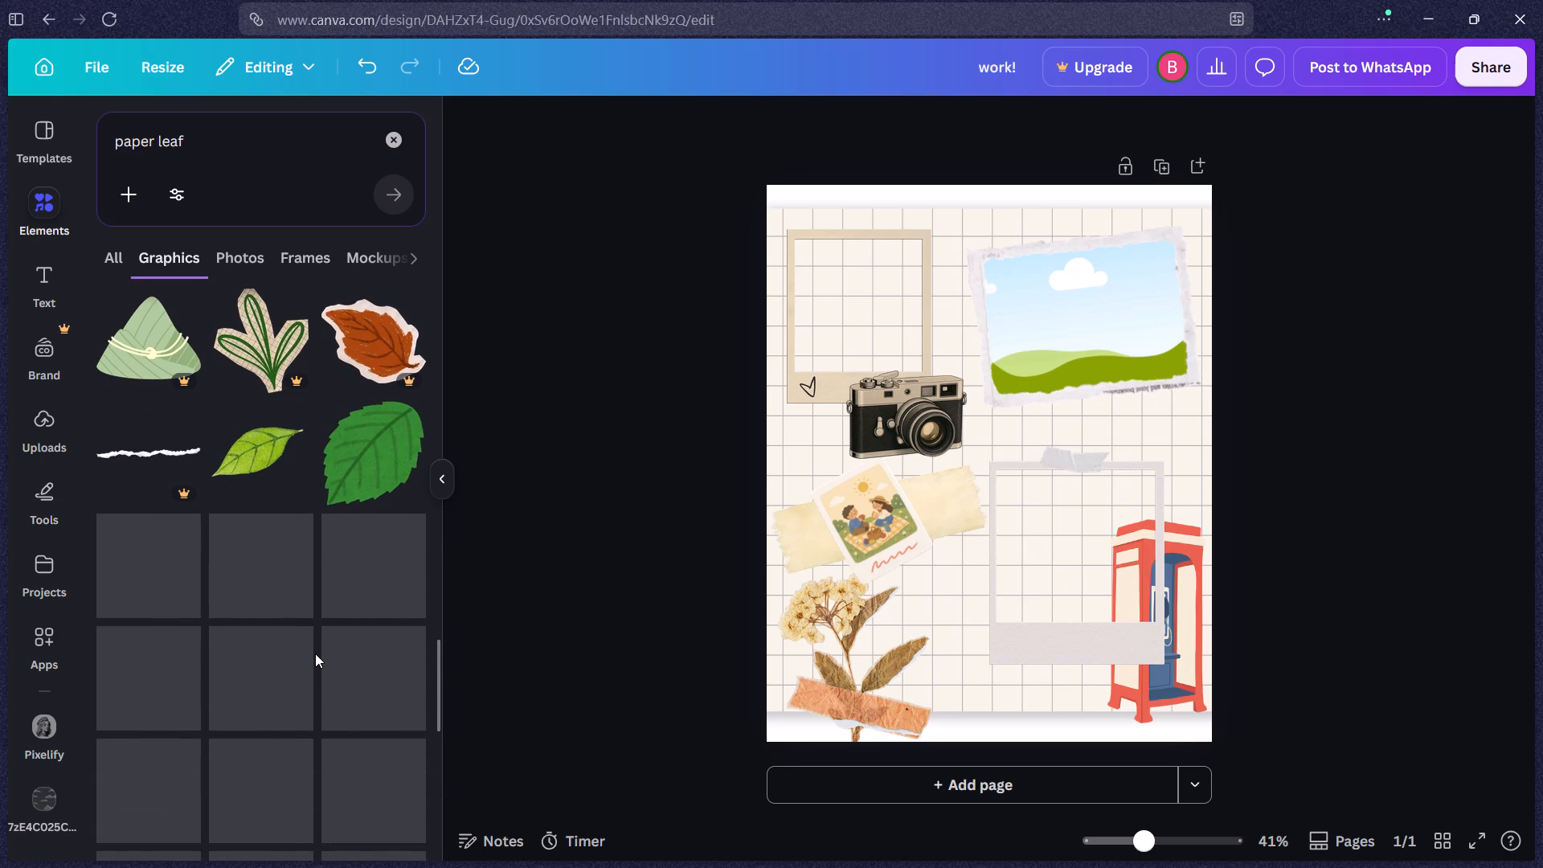
scroll(315, 653, down, 7)
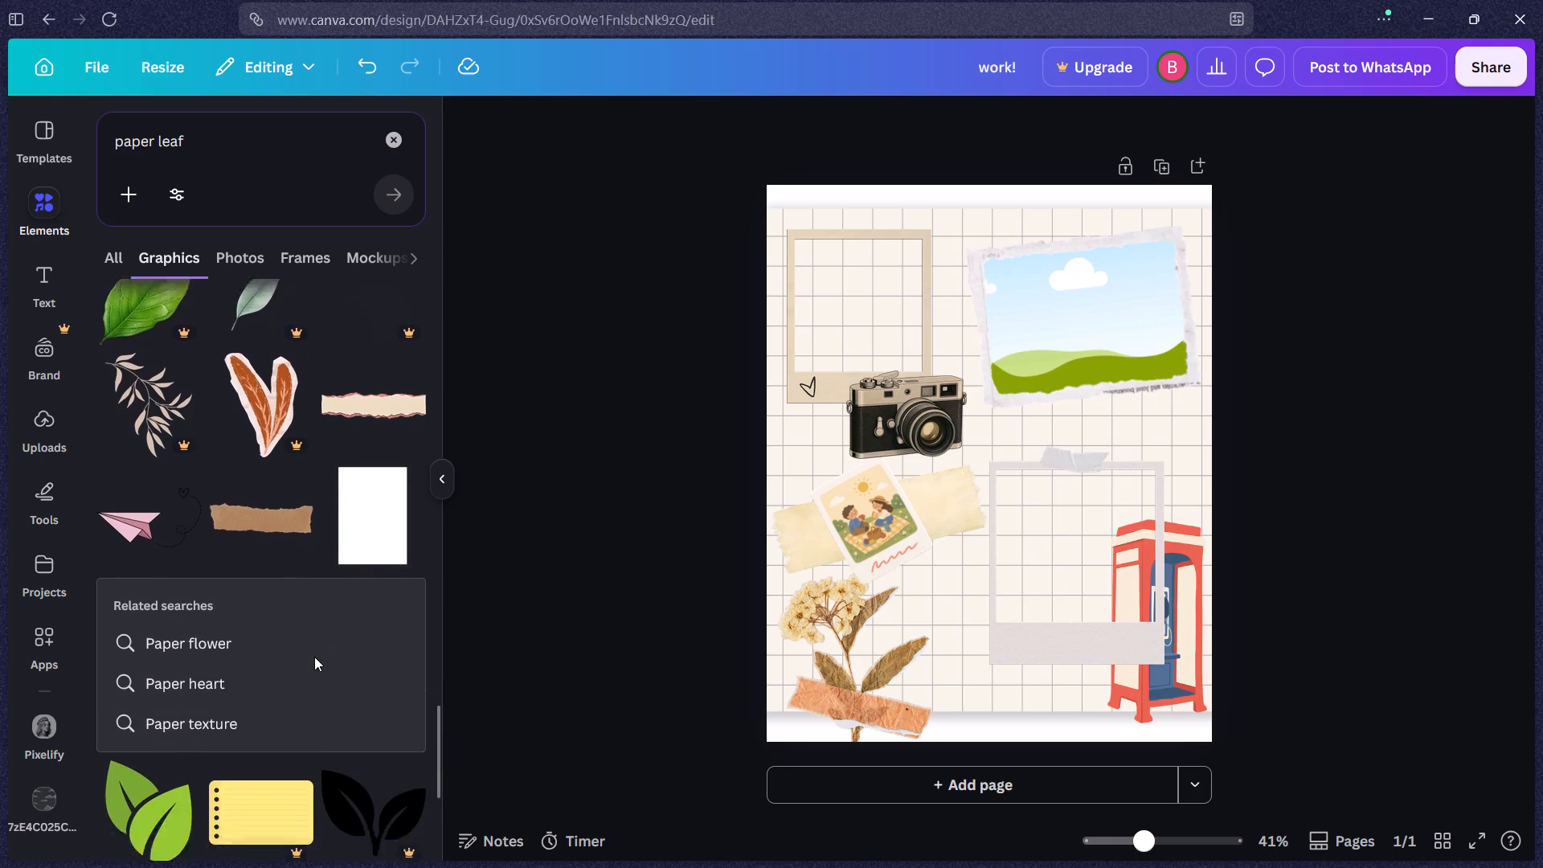
scroll(314, 657, down, 5)
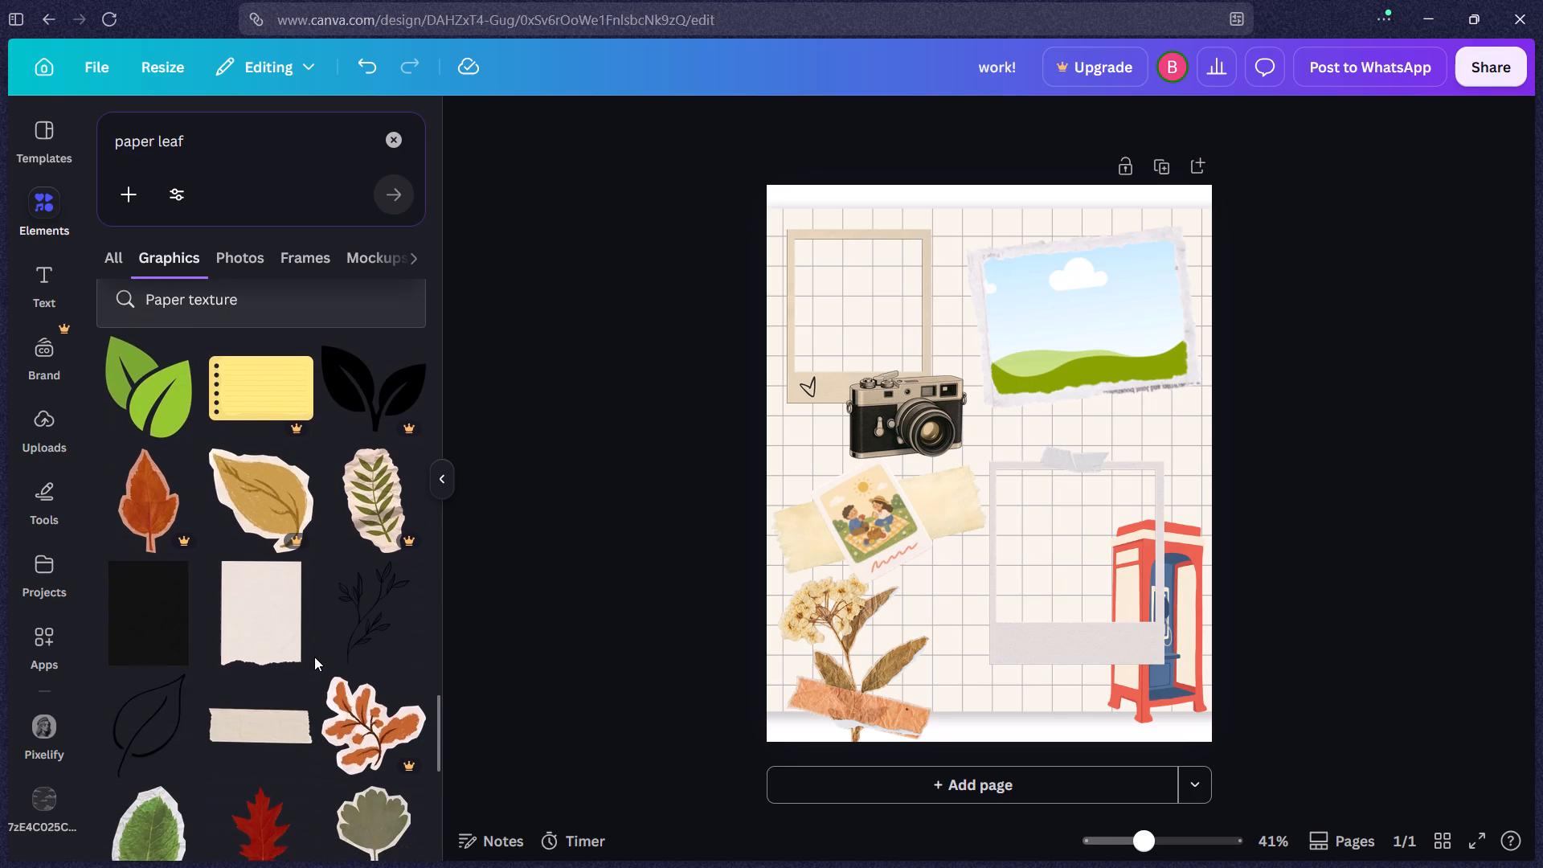
scroll(314, 657, down, 6)
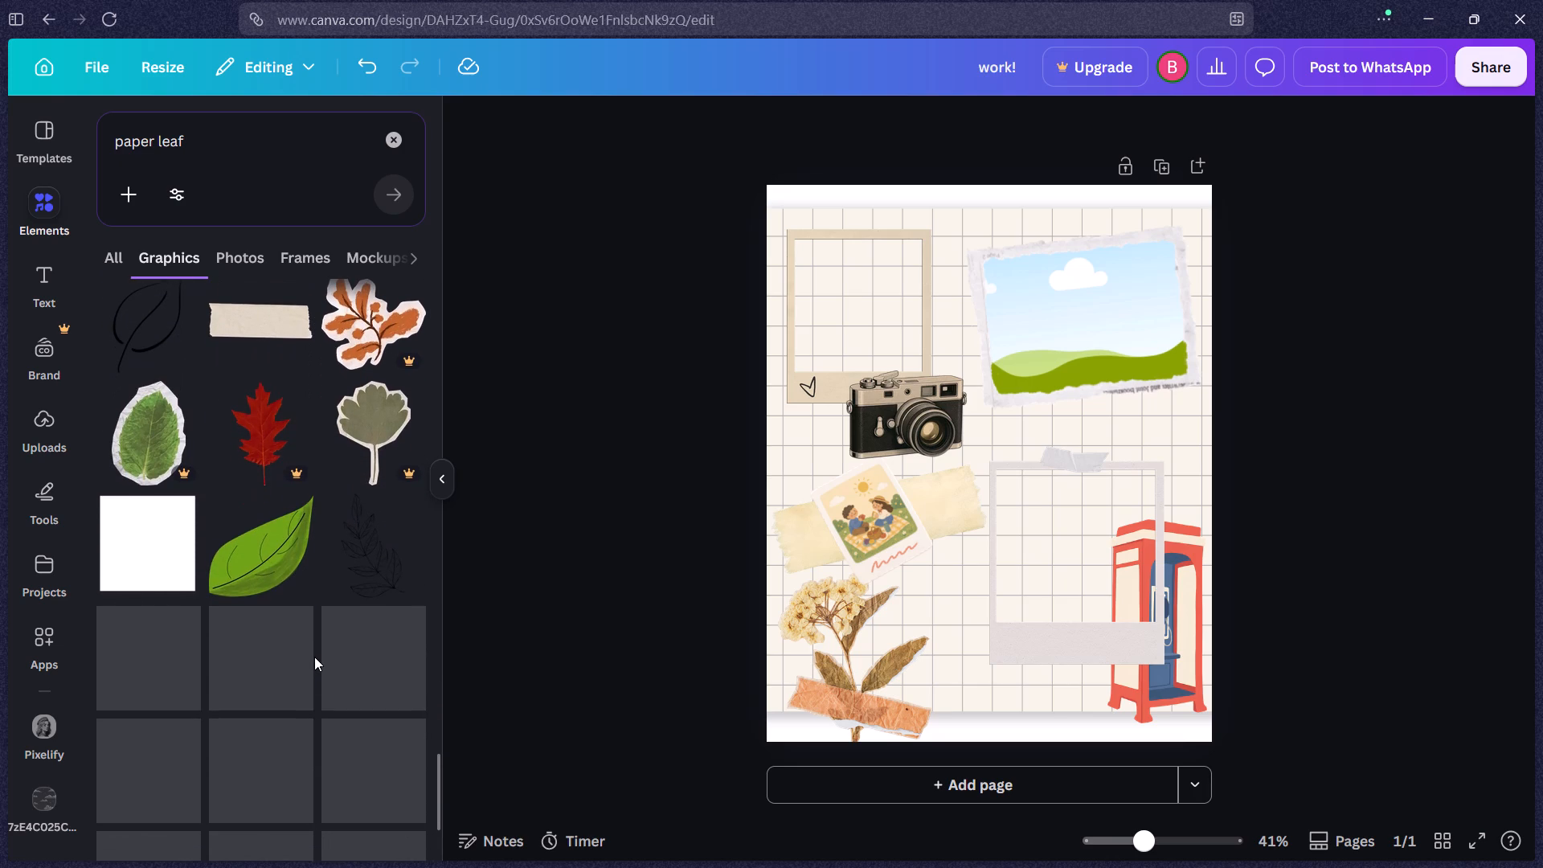
scroll(314, 657, down, 3)
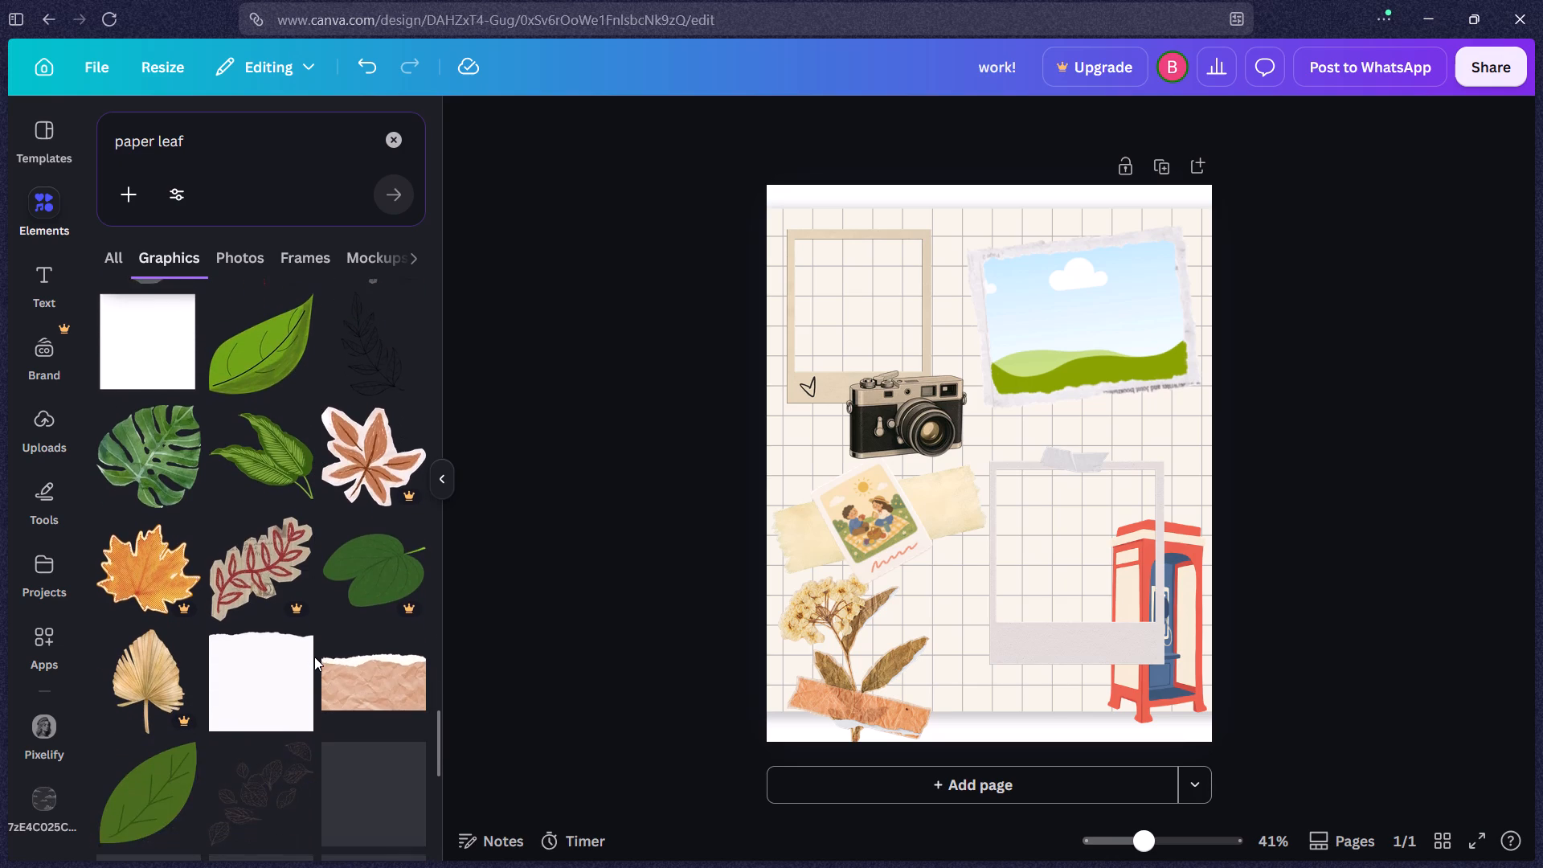
scroll(314, 657, down, 3)
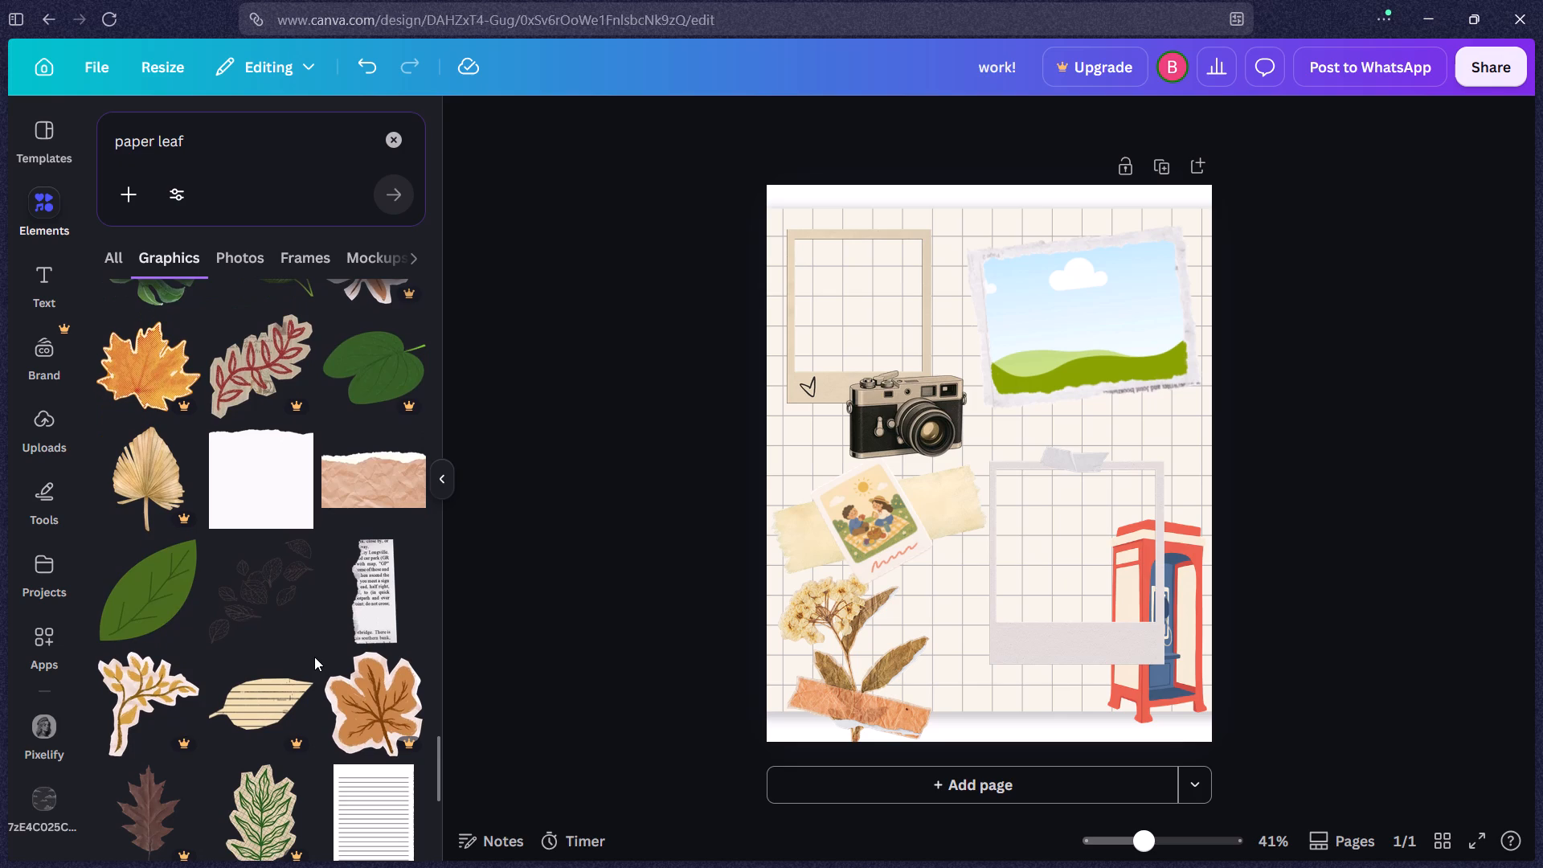
scroll(314, 657, down, 5)
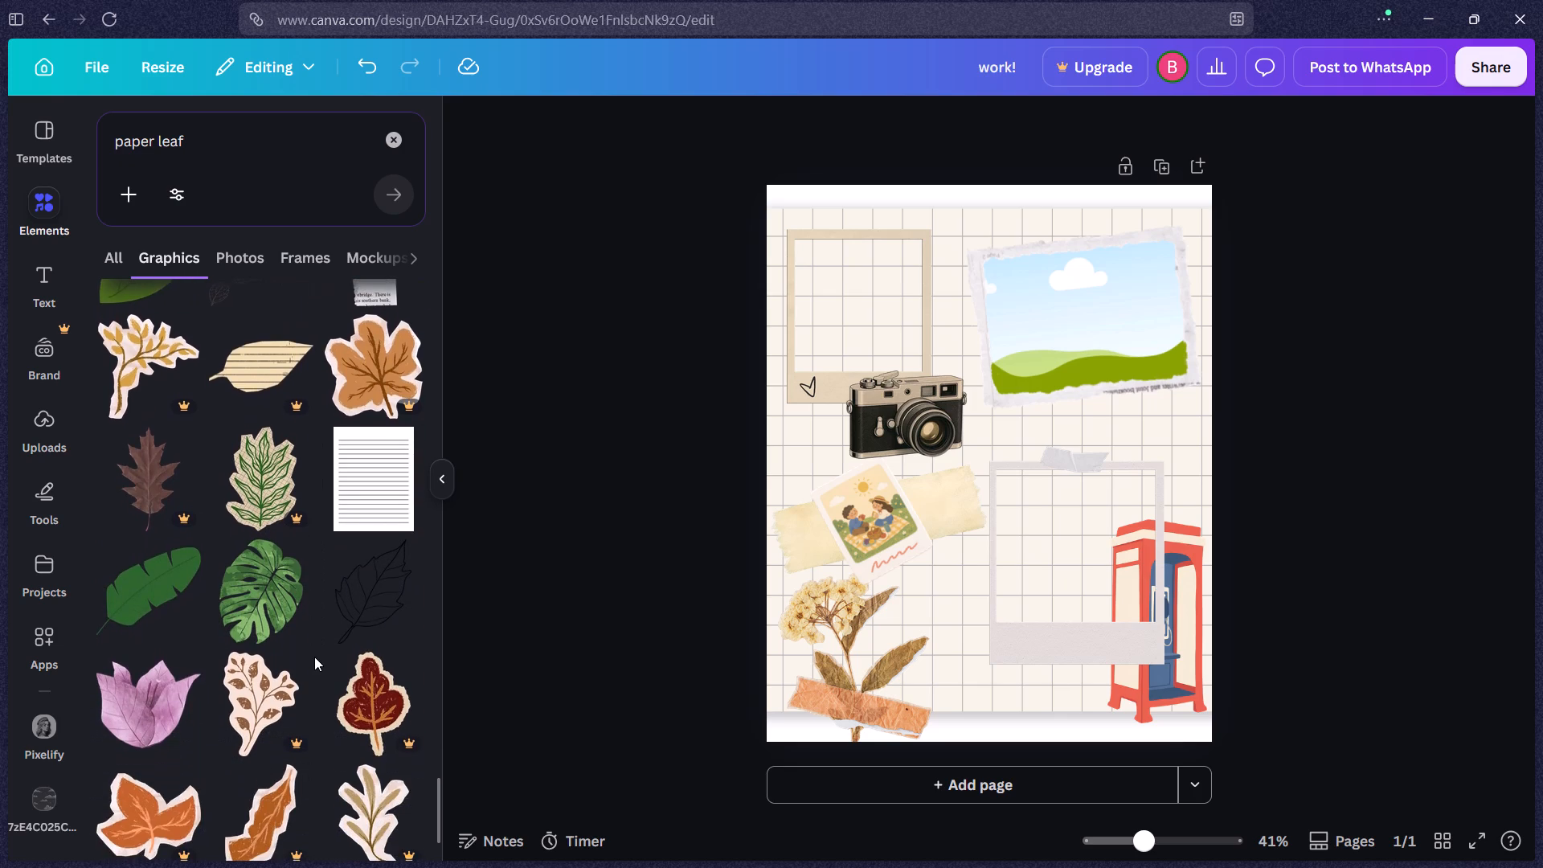
scroll(314, 657, down, 7)
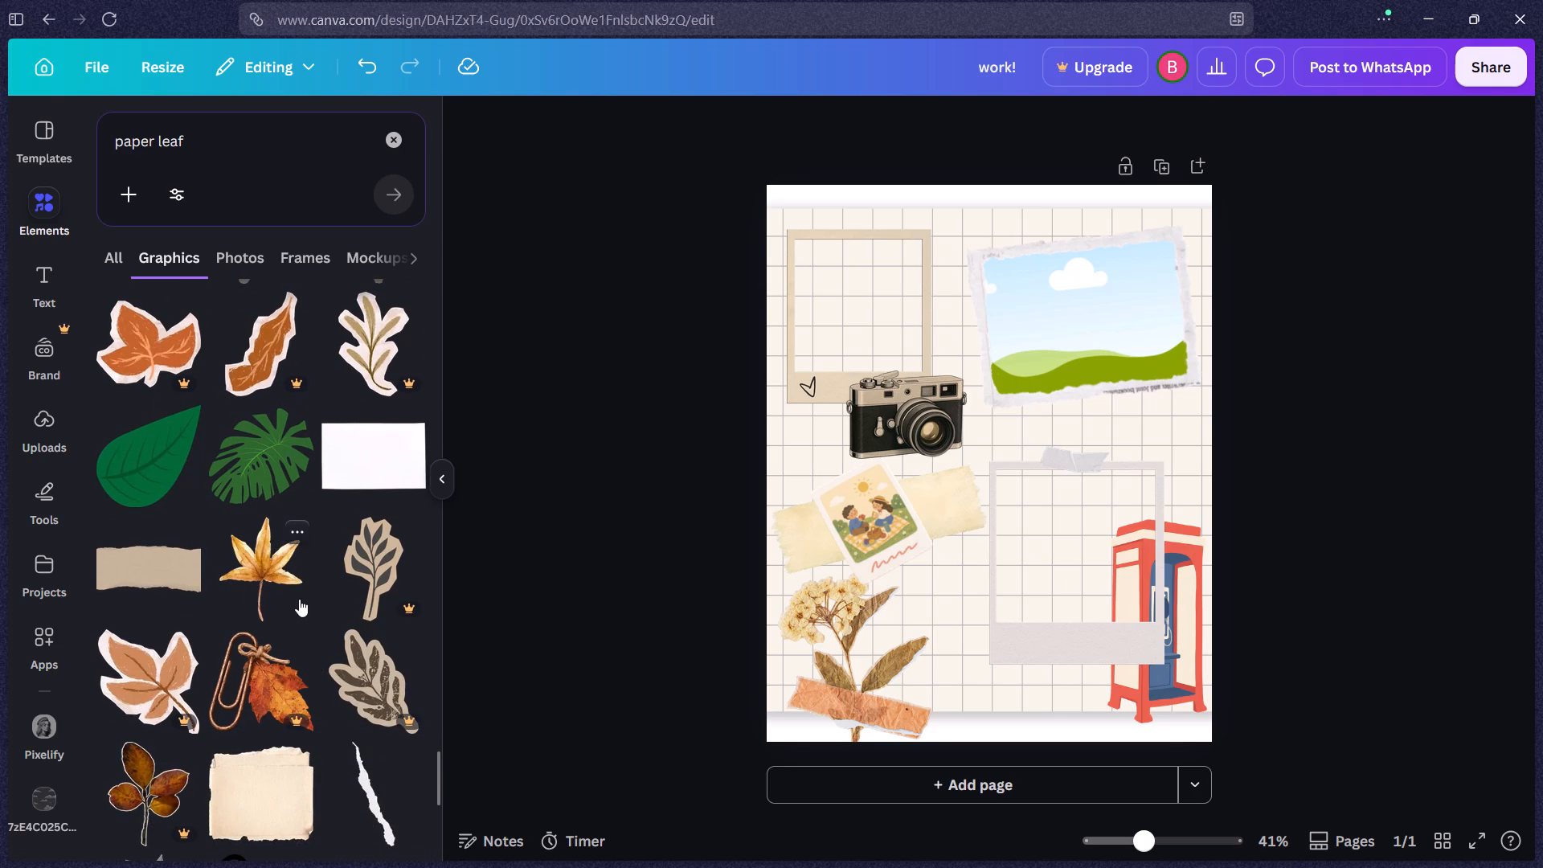
Add the golden watercolor five-pointed leaf with a long stem to the page and rotate it about 30° clockwise.
click(289, 578)
drag(907, 468, 846, 489)
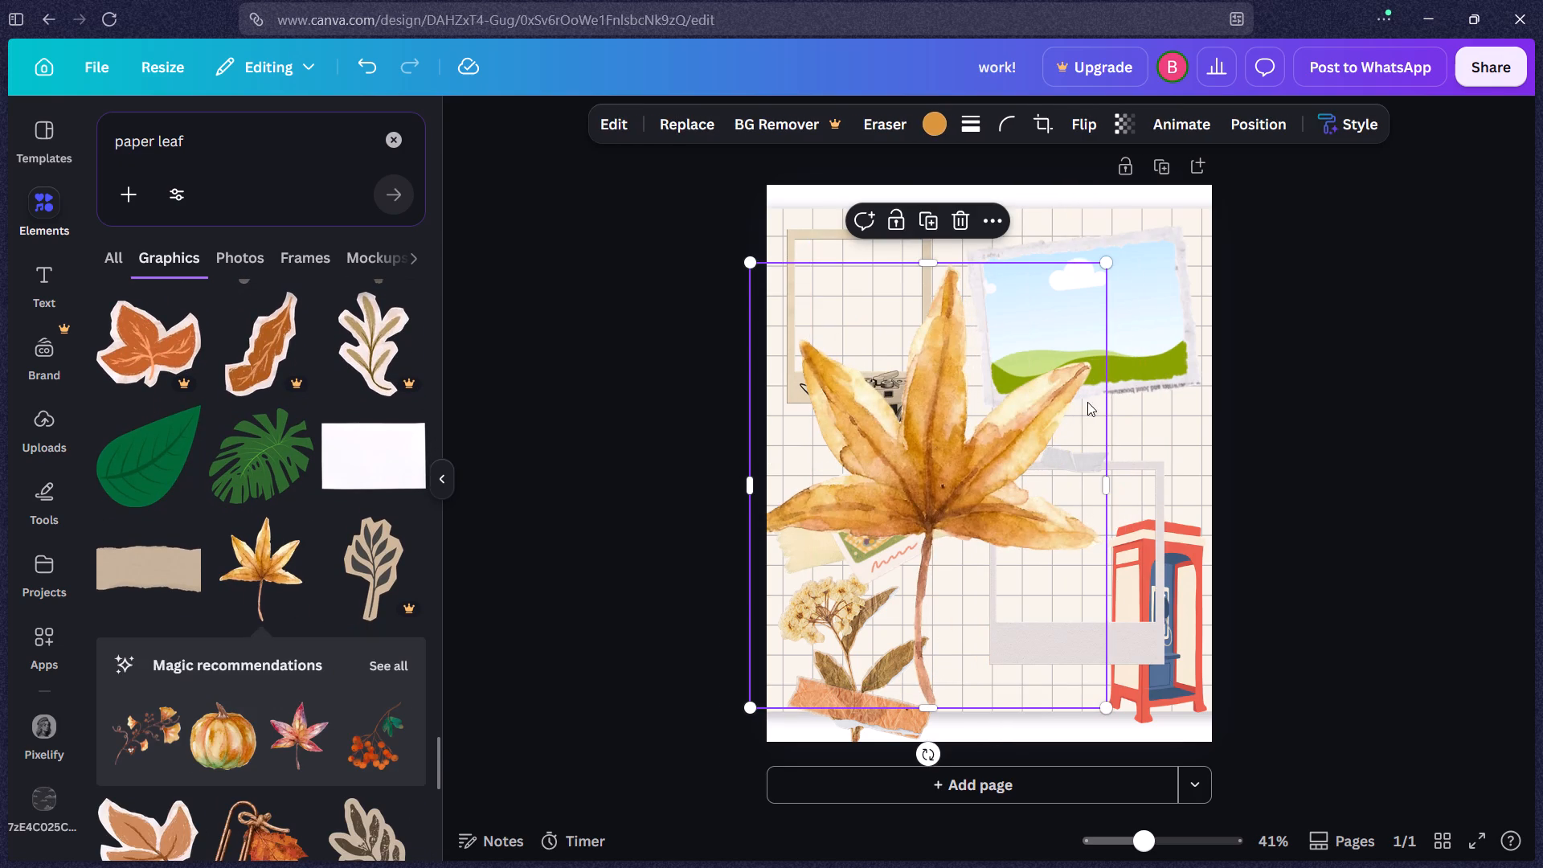
drag(924, 755, 812, 683)
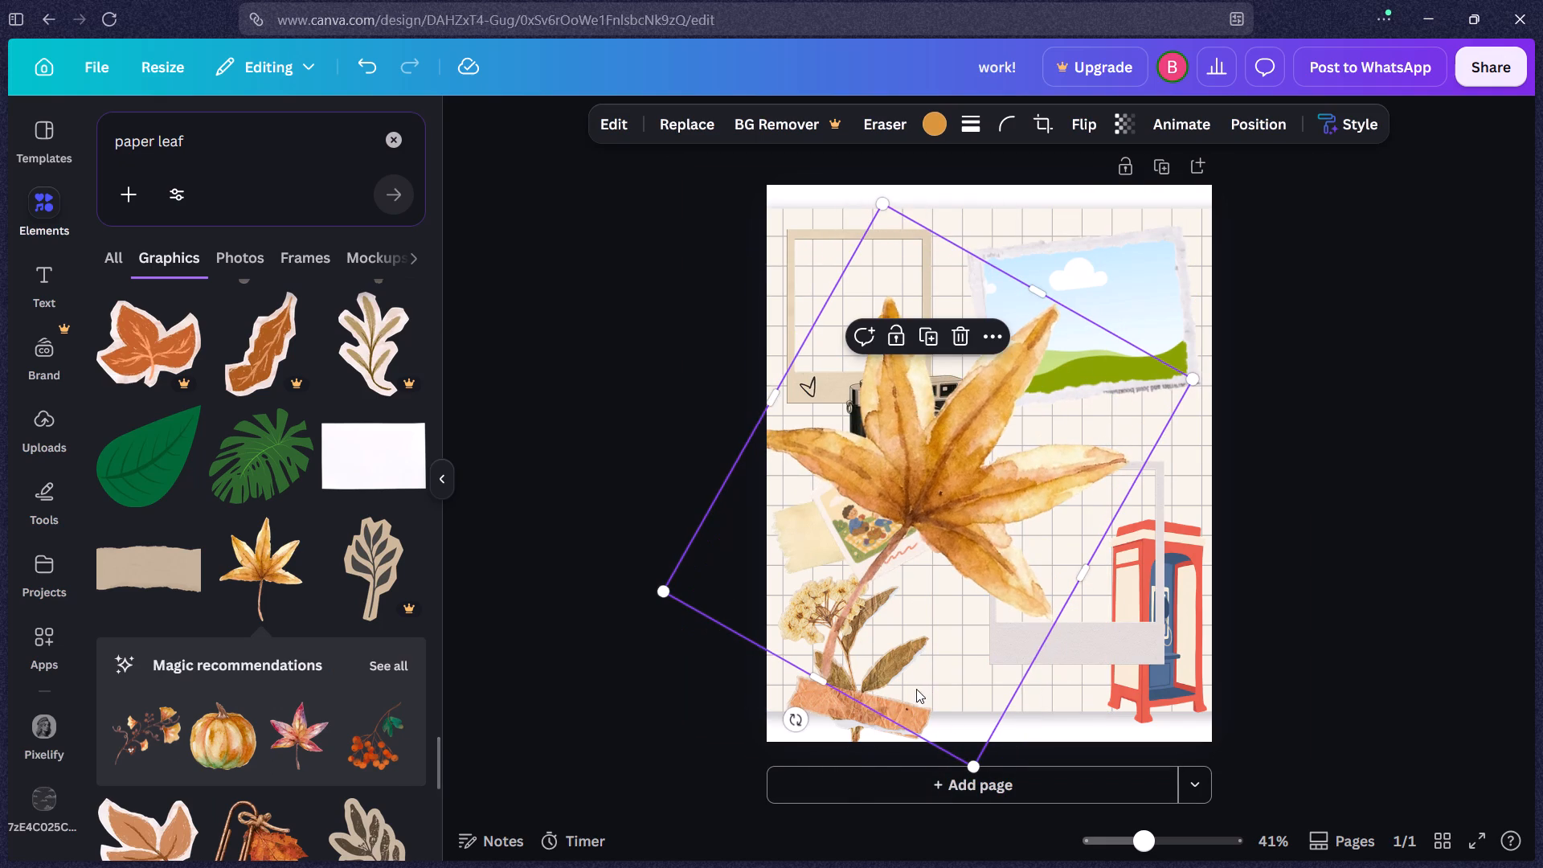
Delete the dried flower with the orange tape from the lower corner of the page.
click(841, 711)
key(Delete)
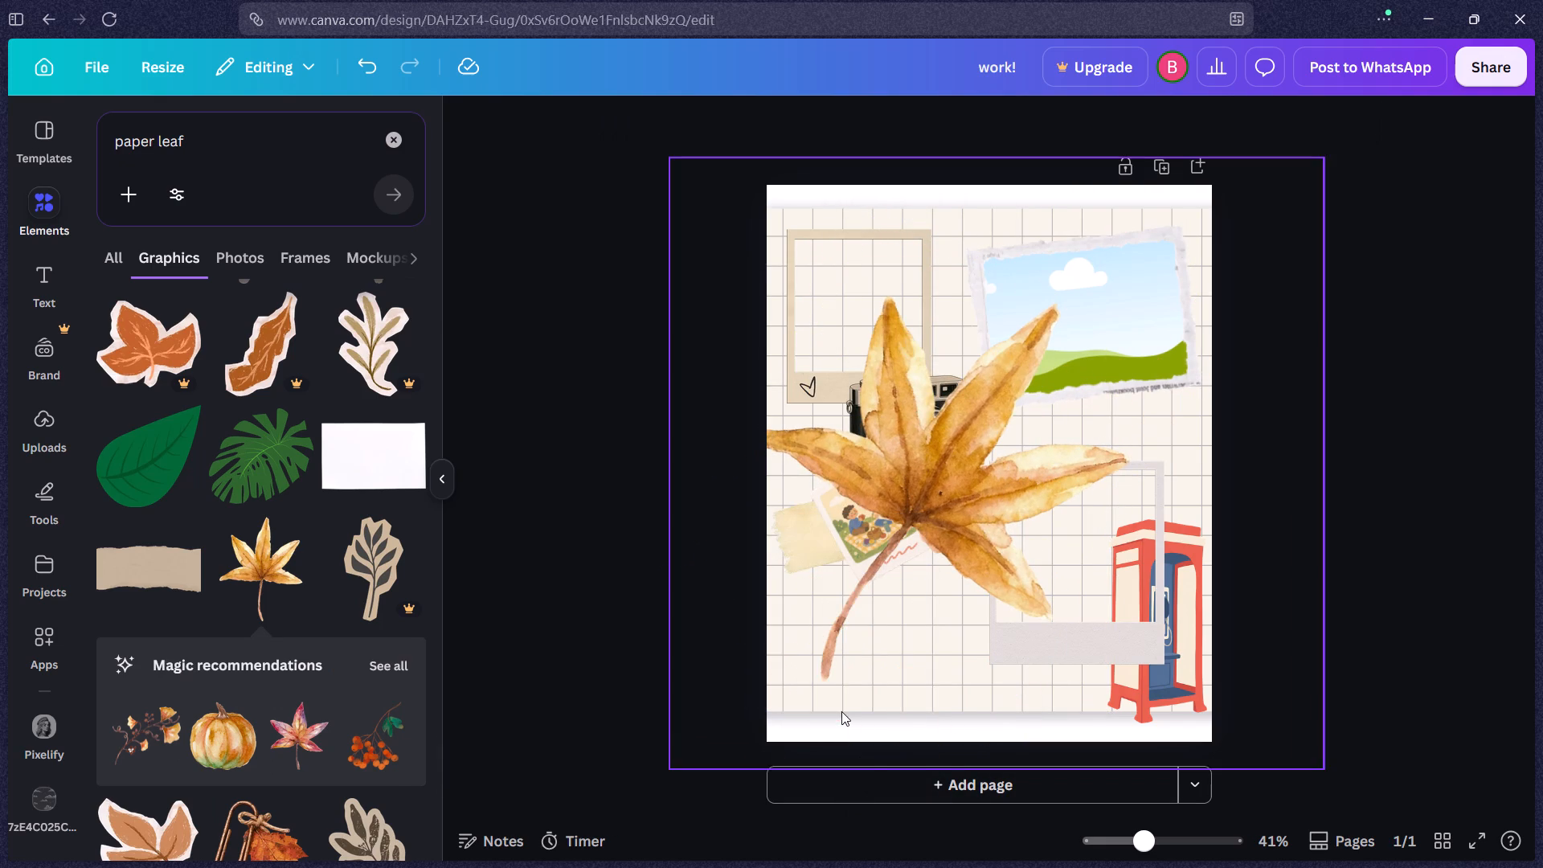
Move the golden leaf to the middle of the page and send it backward behind the camera, photo frames and taped picnic picture.
drag(1008, 494, 1078, 502)
drag(1099, 489, 1095, 459)
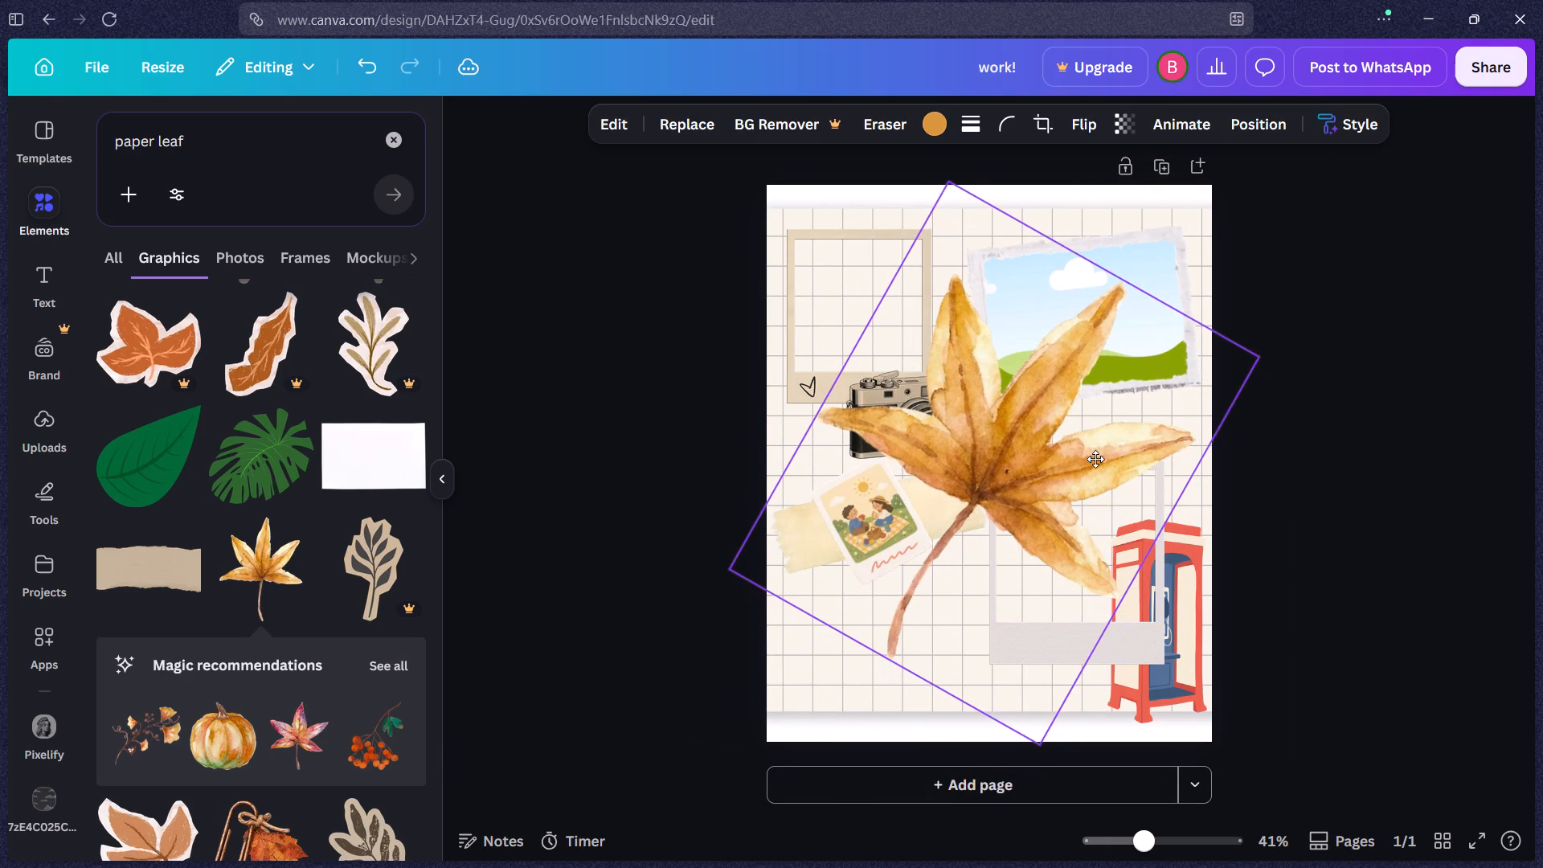
drag(1095, 459, 1095, 456)
key(ctrl+bracketright)
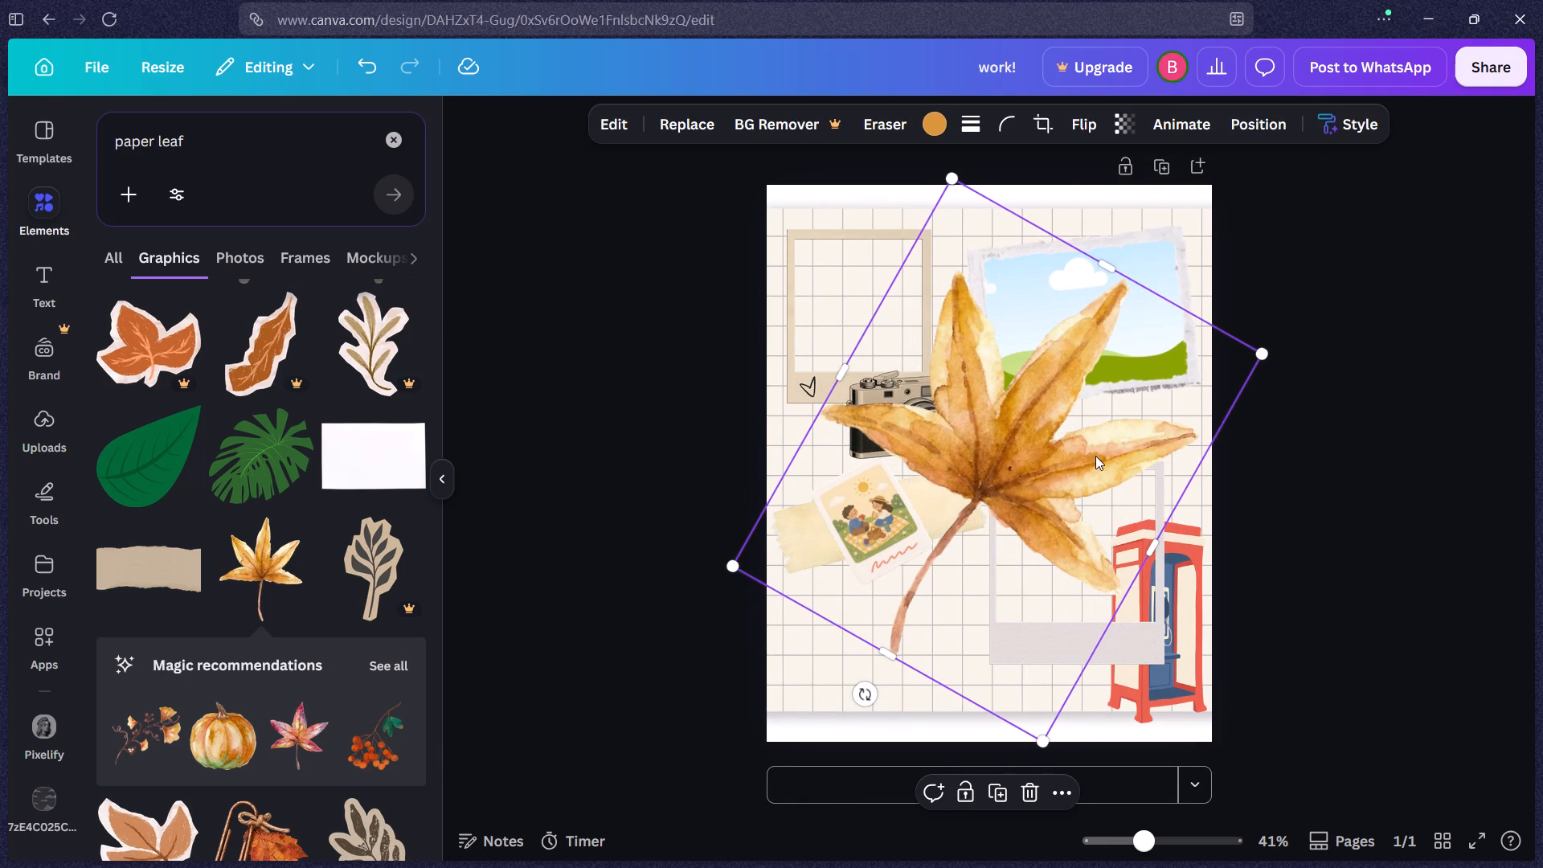
key(ctrl+bracketleft)
key(ctrl+bracketleft)
key(ctrl+bracketleft)
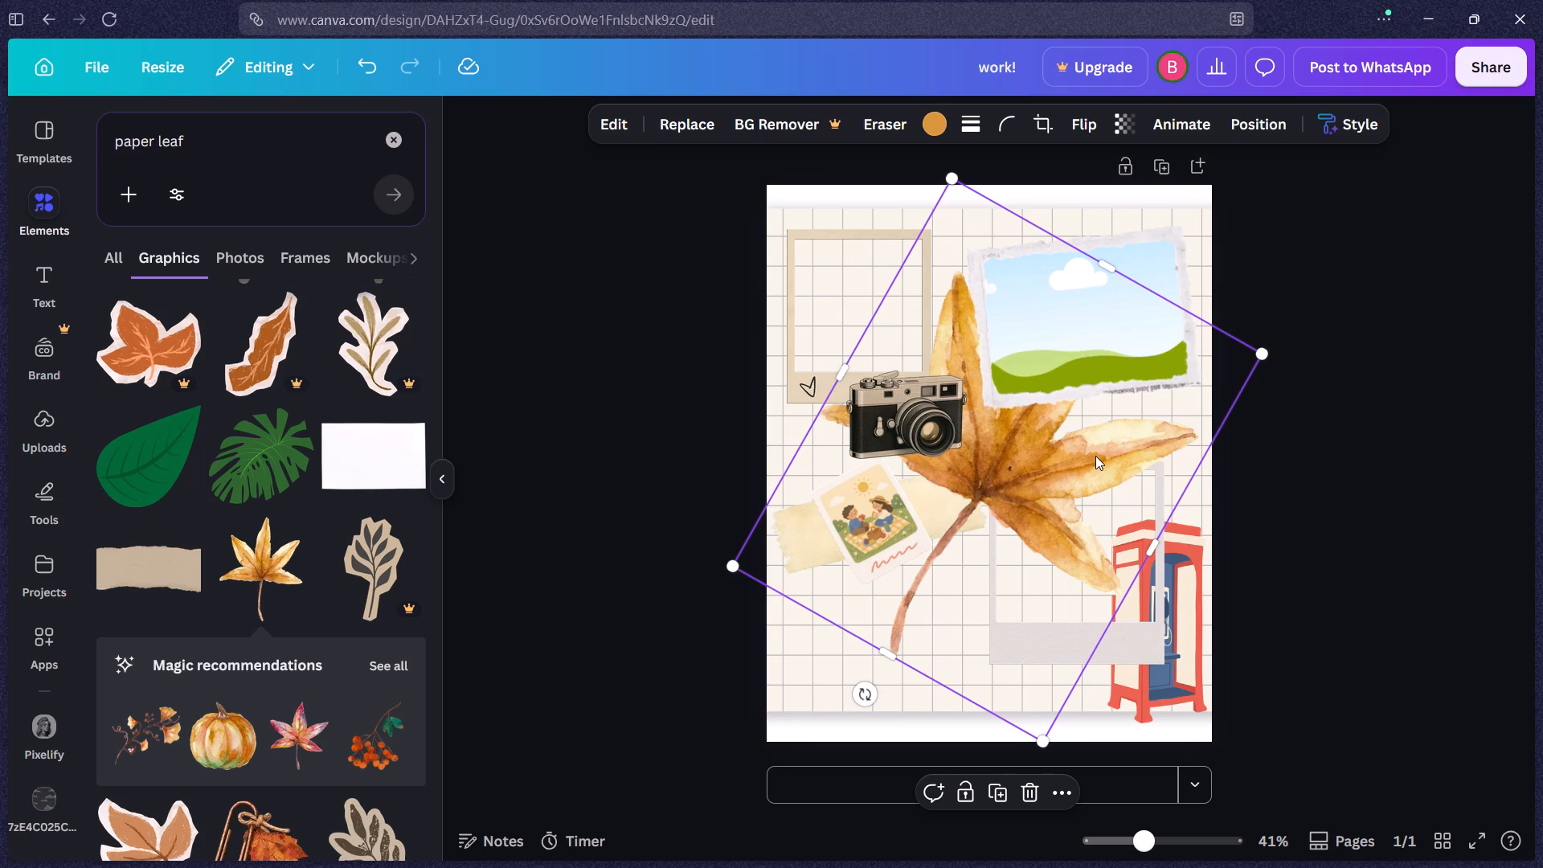
key(ctrl+bracketleft)
key(ctrl+bracketleft)
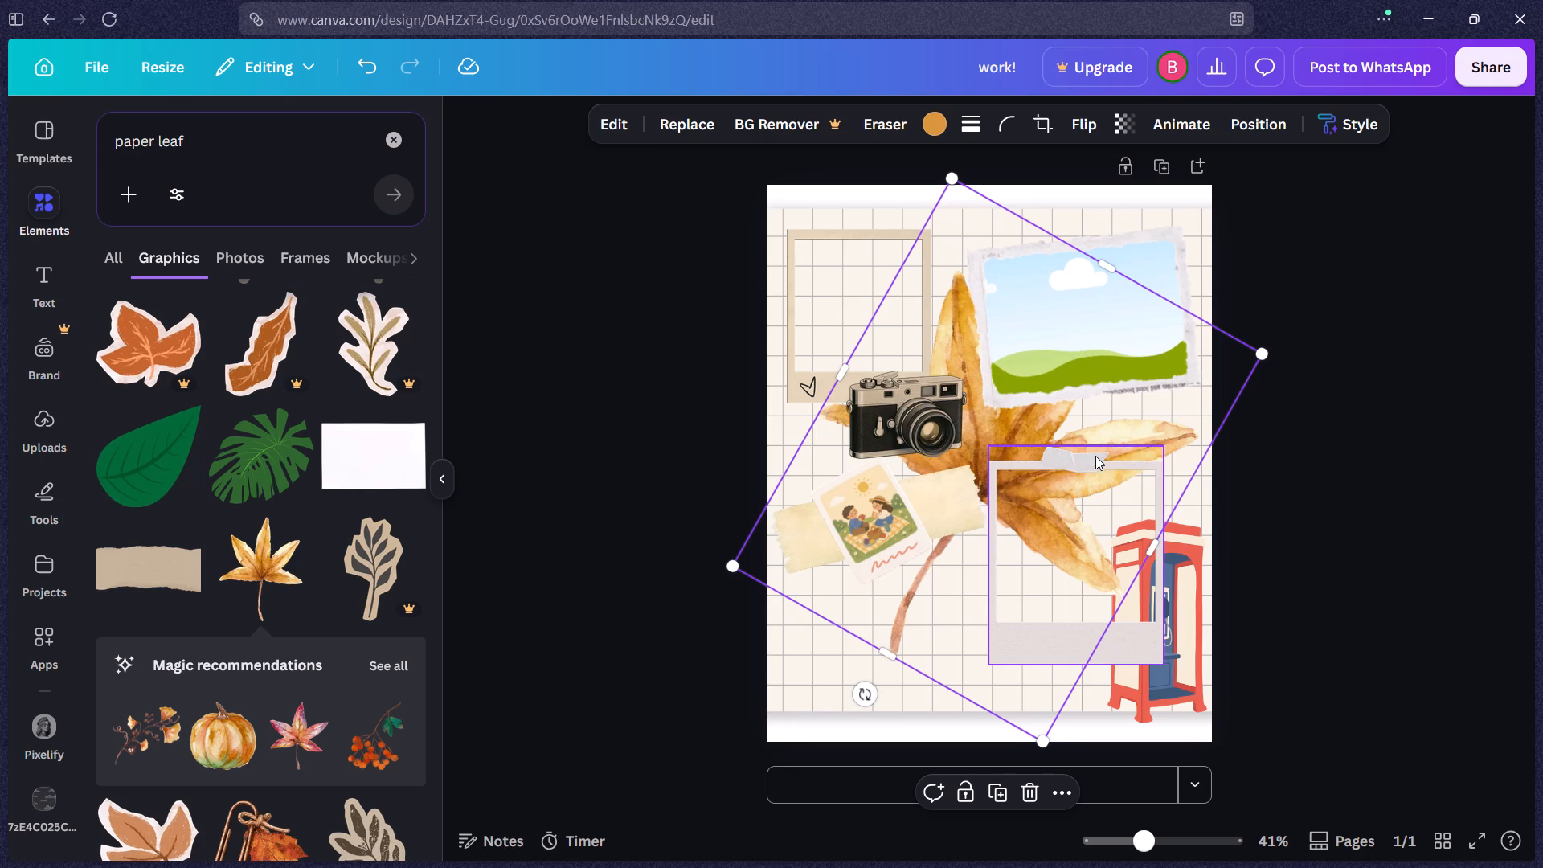
key(ctrl+bracketleft)
key(ctrl+bracketleft)
click(1344, 494)
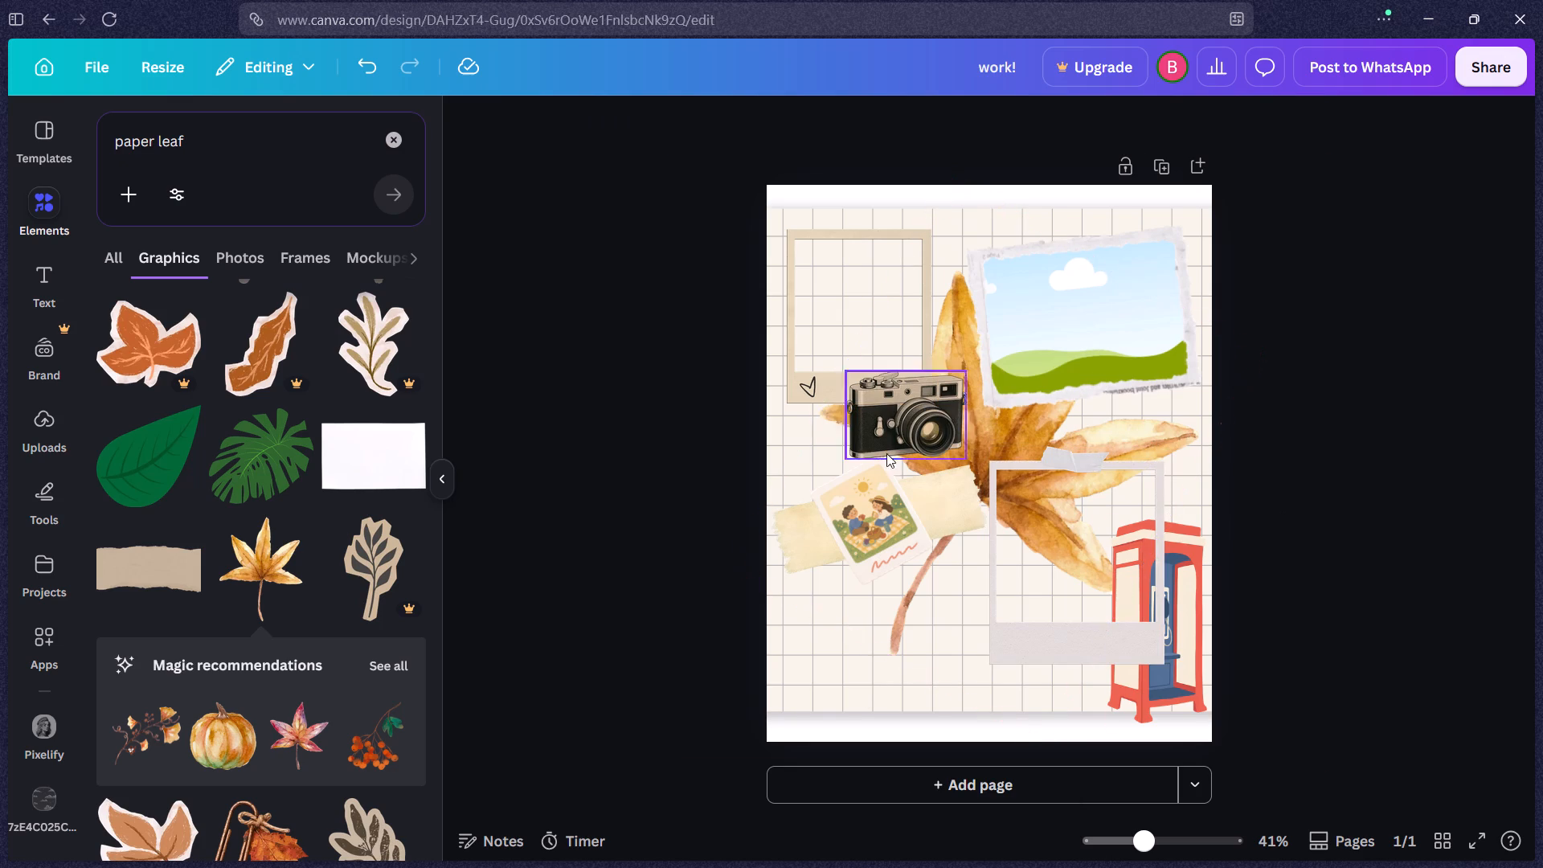
Add the recommended autumn branch with orange blossoms and brown berries, and rotate it roughly a quarter turn counterclockwise.
scroll(293, 496, down, 2)
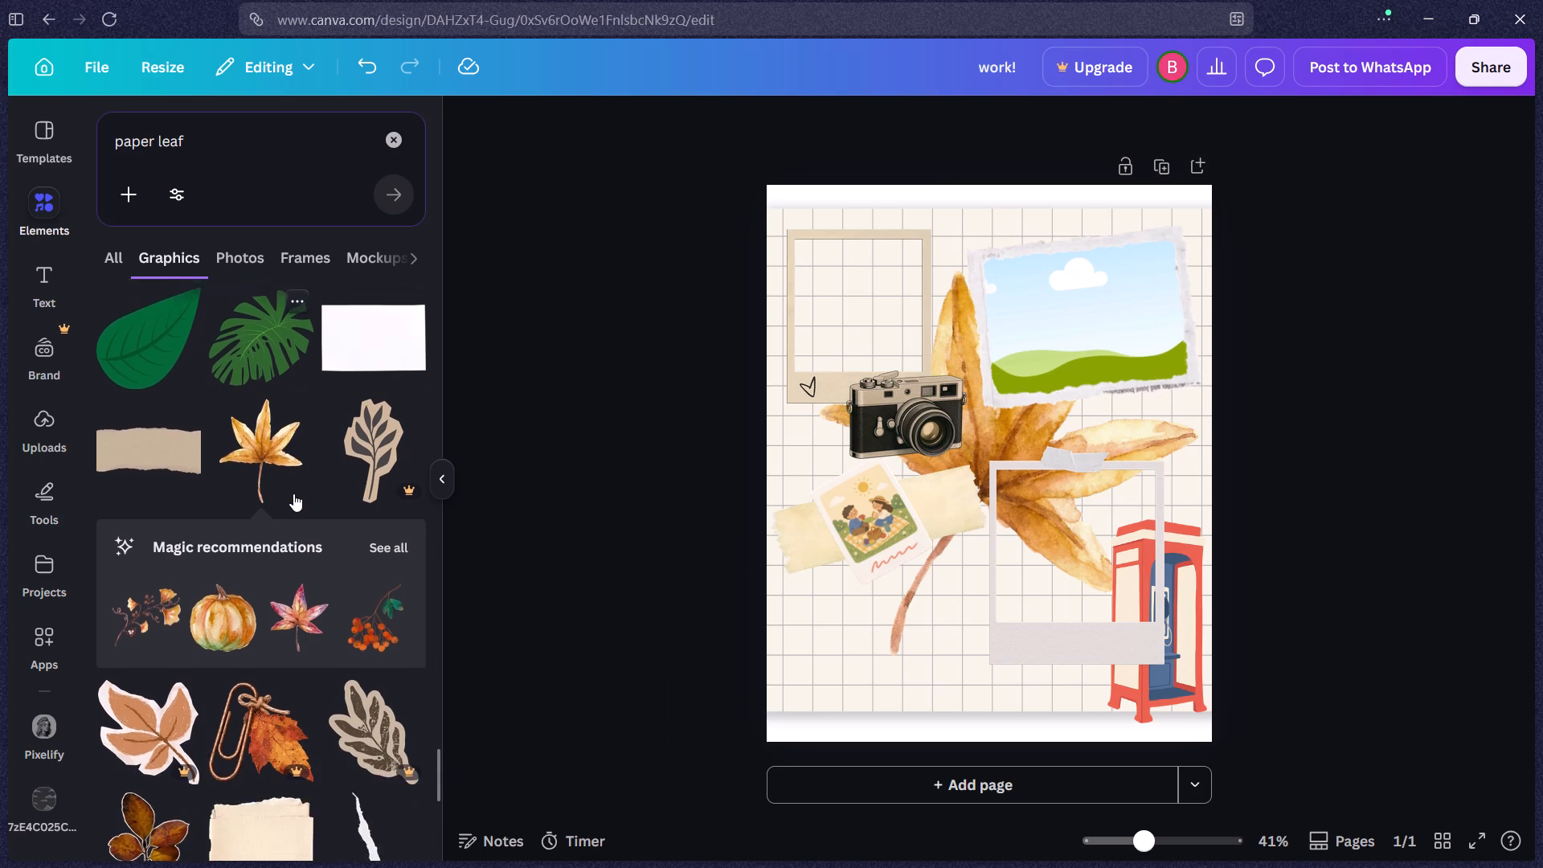
scroll(294, 492, down, 3)
click(145, 391)
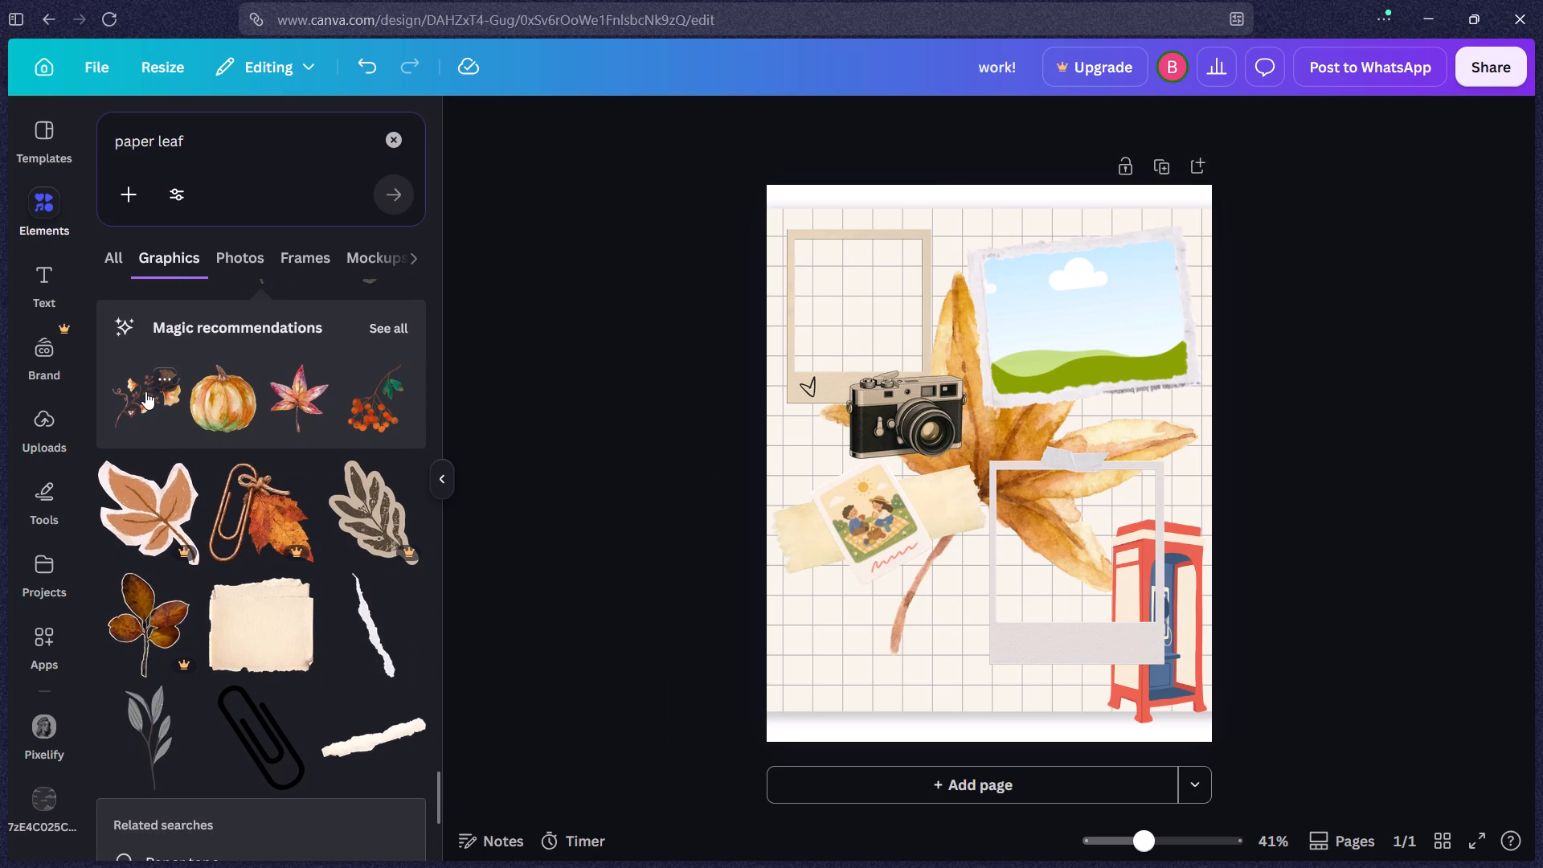
drag(1033, 456, 1038, 650)
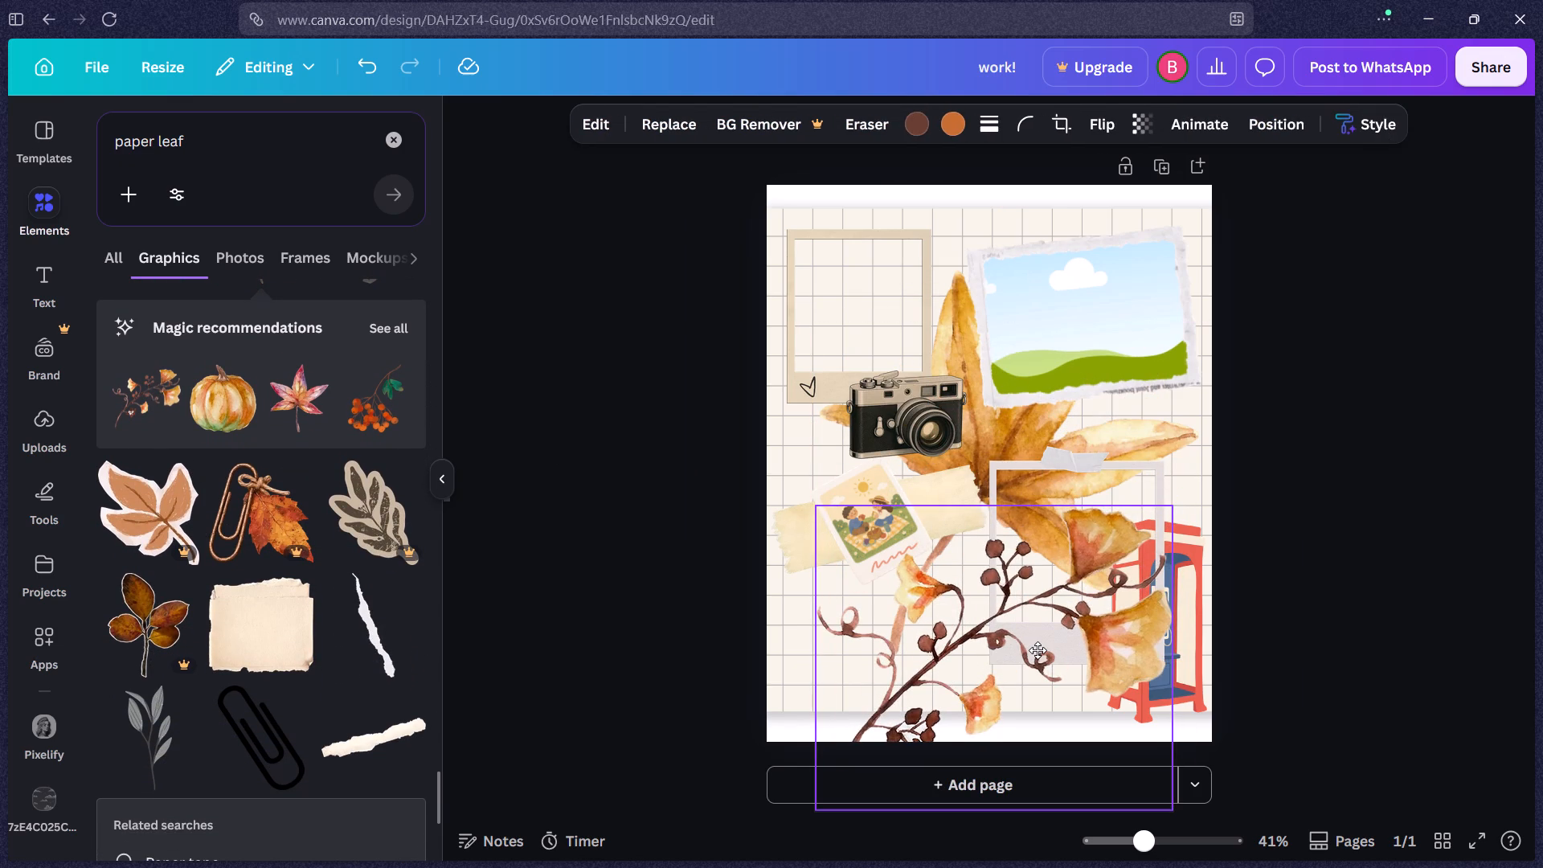
drag(1038, 650, 1110, 572)
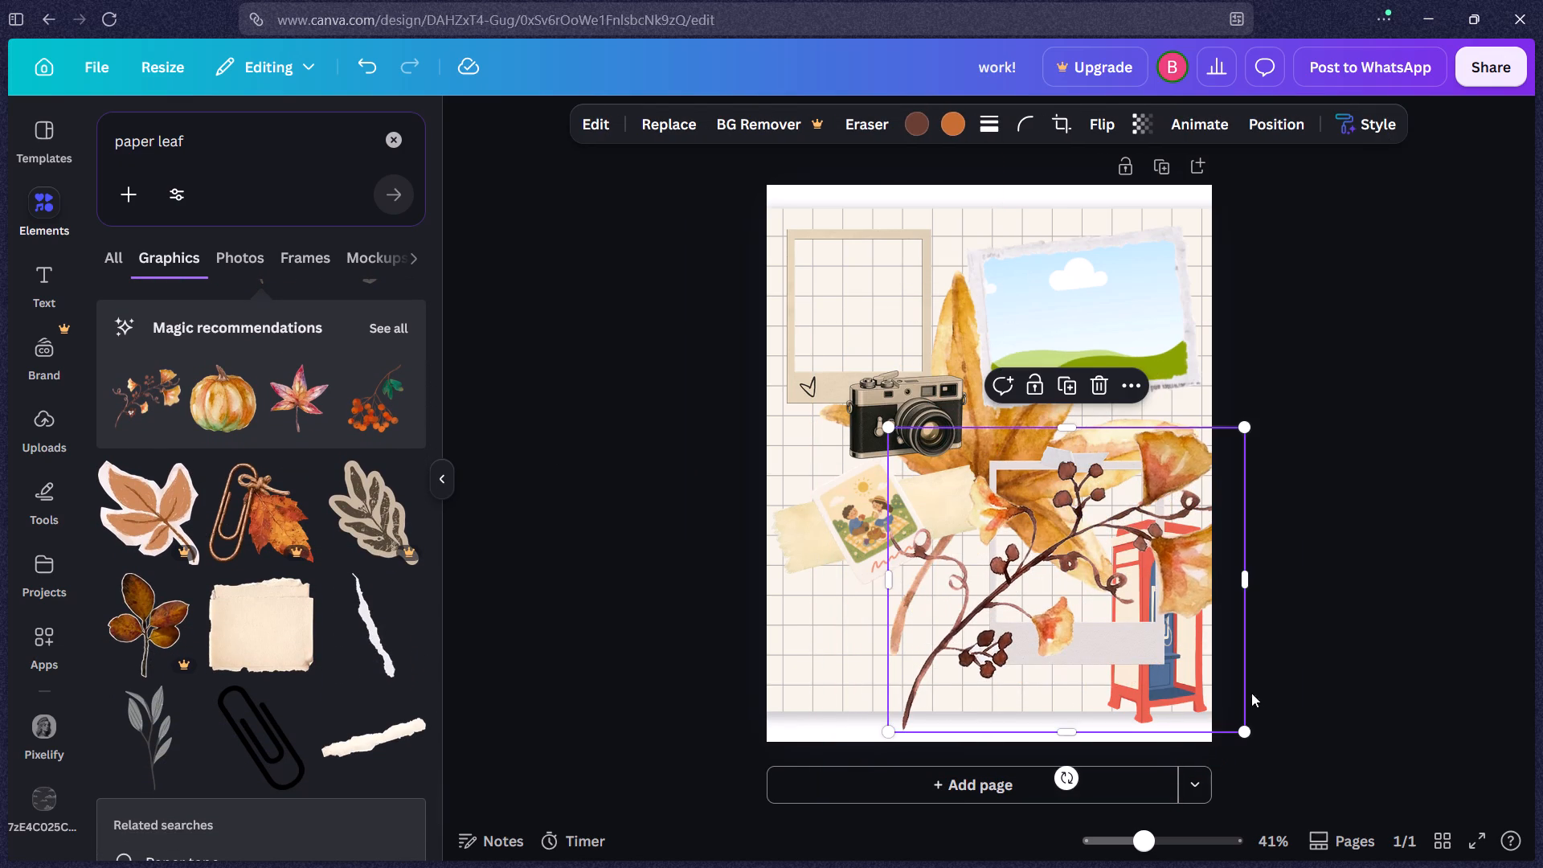
drag(1173, 648, 1199, 538)
drag(1089, 666, 1283, 537)
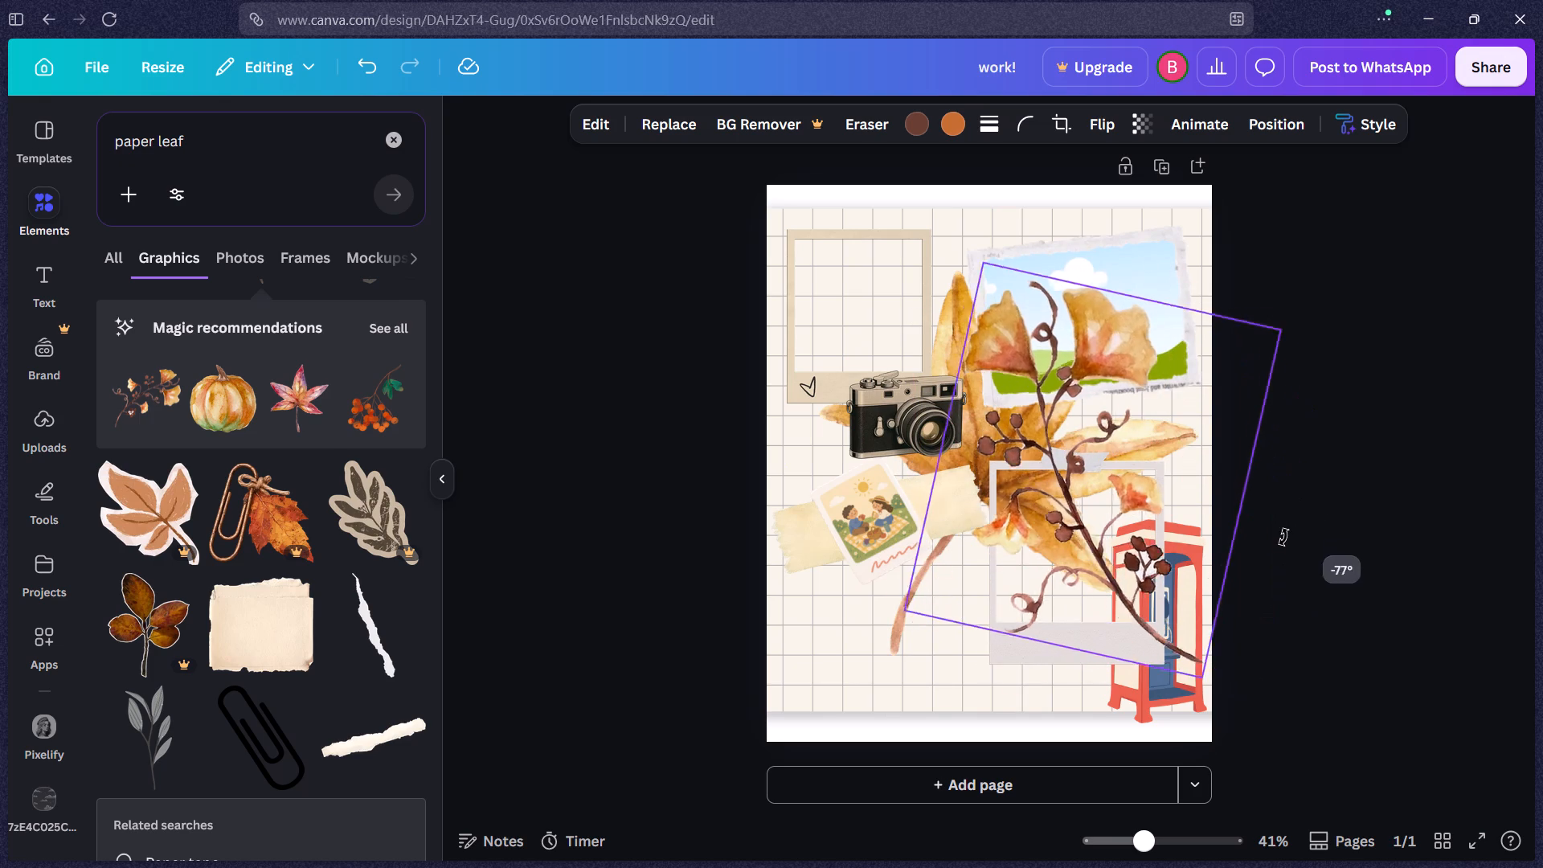
drag(1283, 537, 1285, 534)
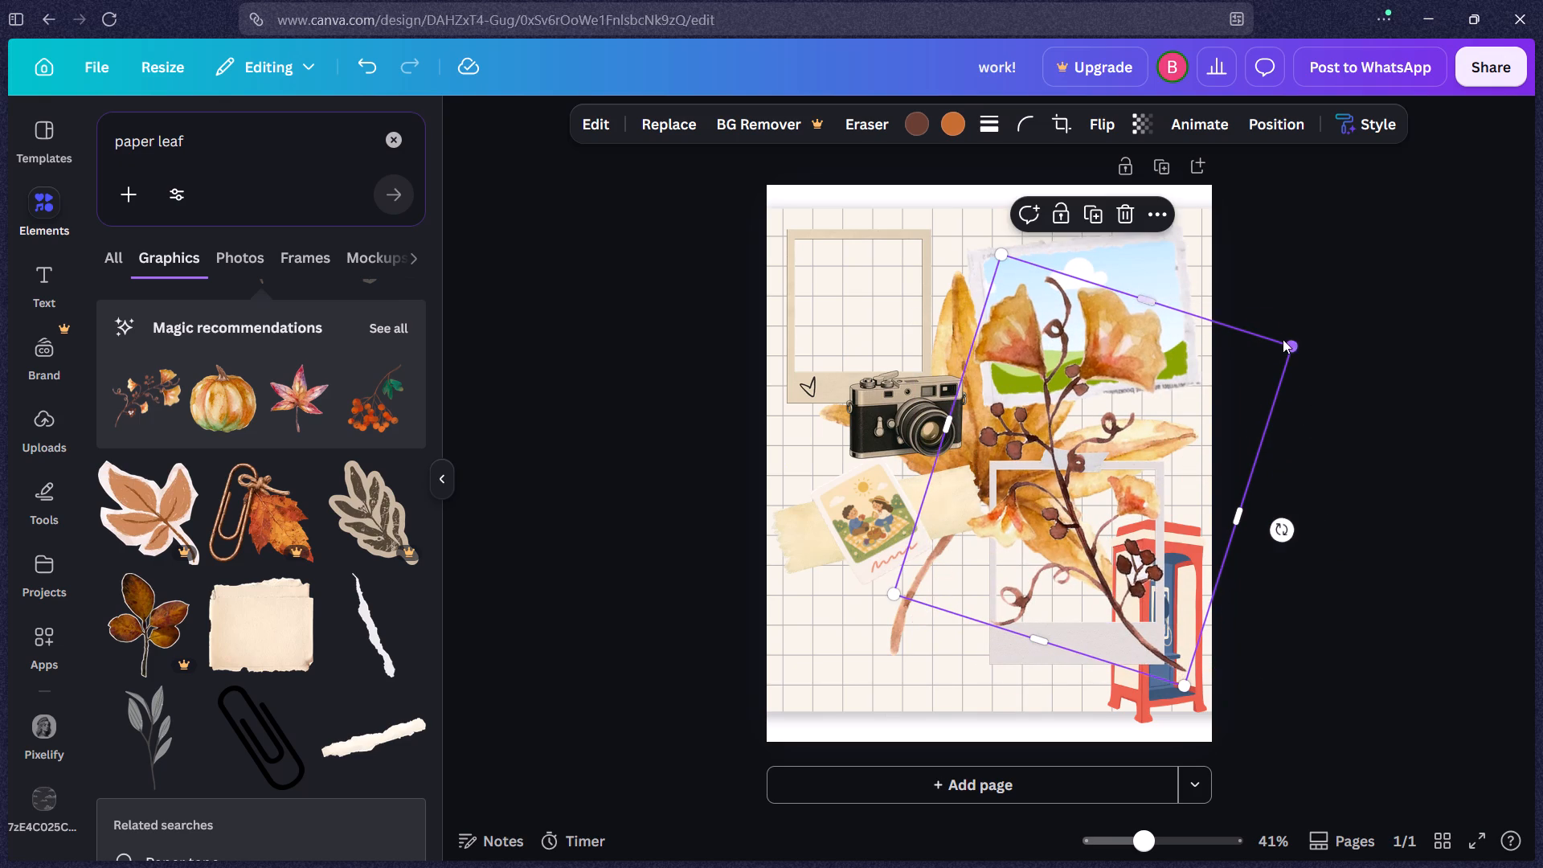
Shrink the berry branch to under half its size and place it just above the phone booth.
click(1001, 260)
drag(1001, 260, 1053, 532)
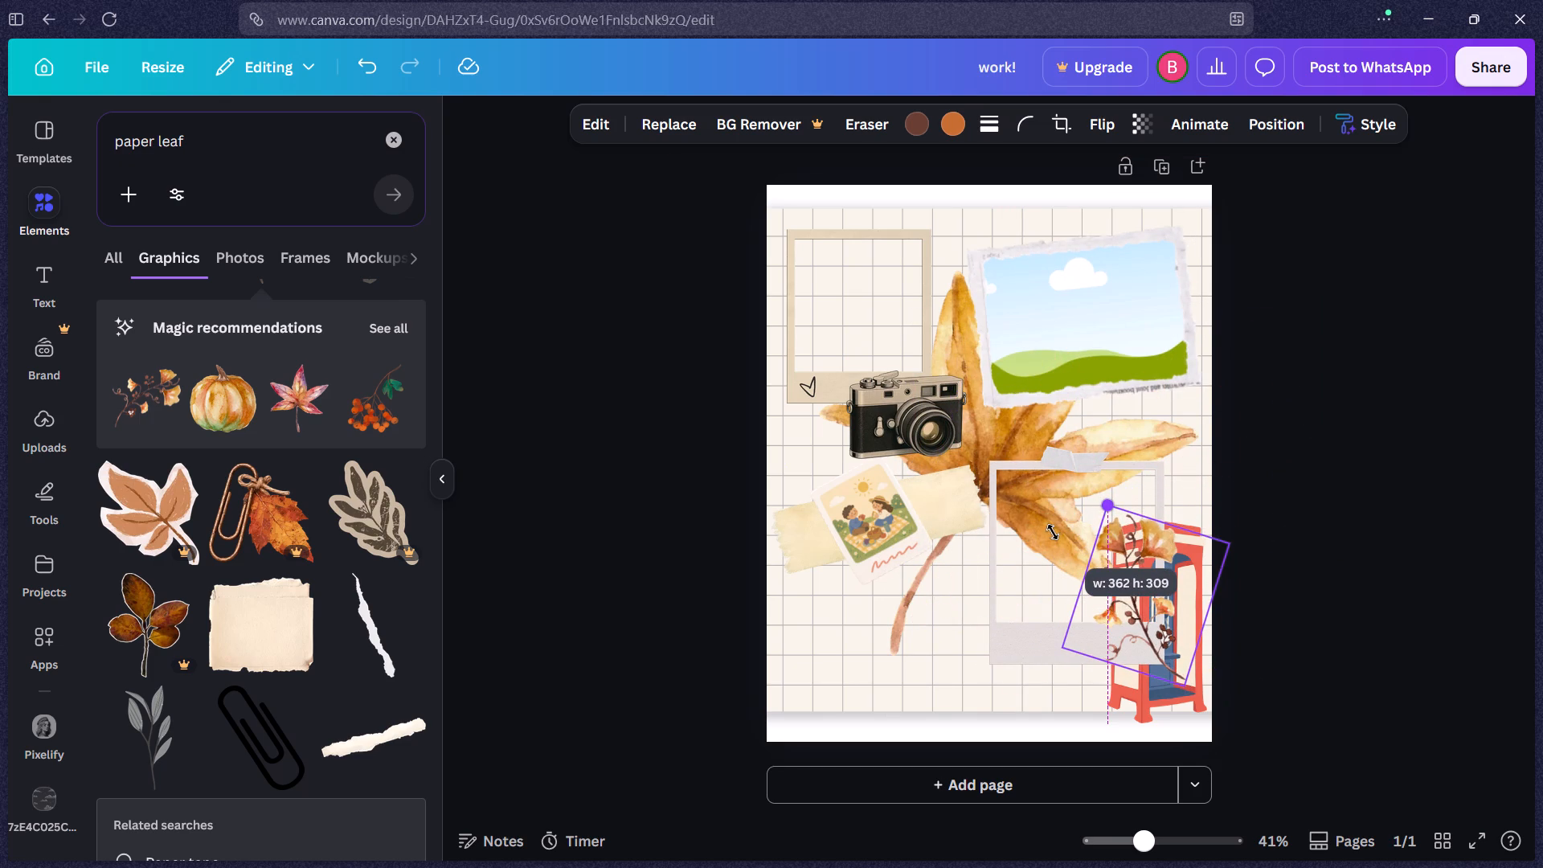
drag(1053, 532, 1064, 515)
drag(1154, 580, 1141, 451)
Send the berry branch backward behind the polaroid frame and phone booth, keeping it in front of the golden leaf.
key(ctrl+bracketleft)
key(ctrl+bracketleft)
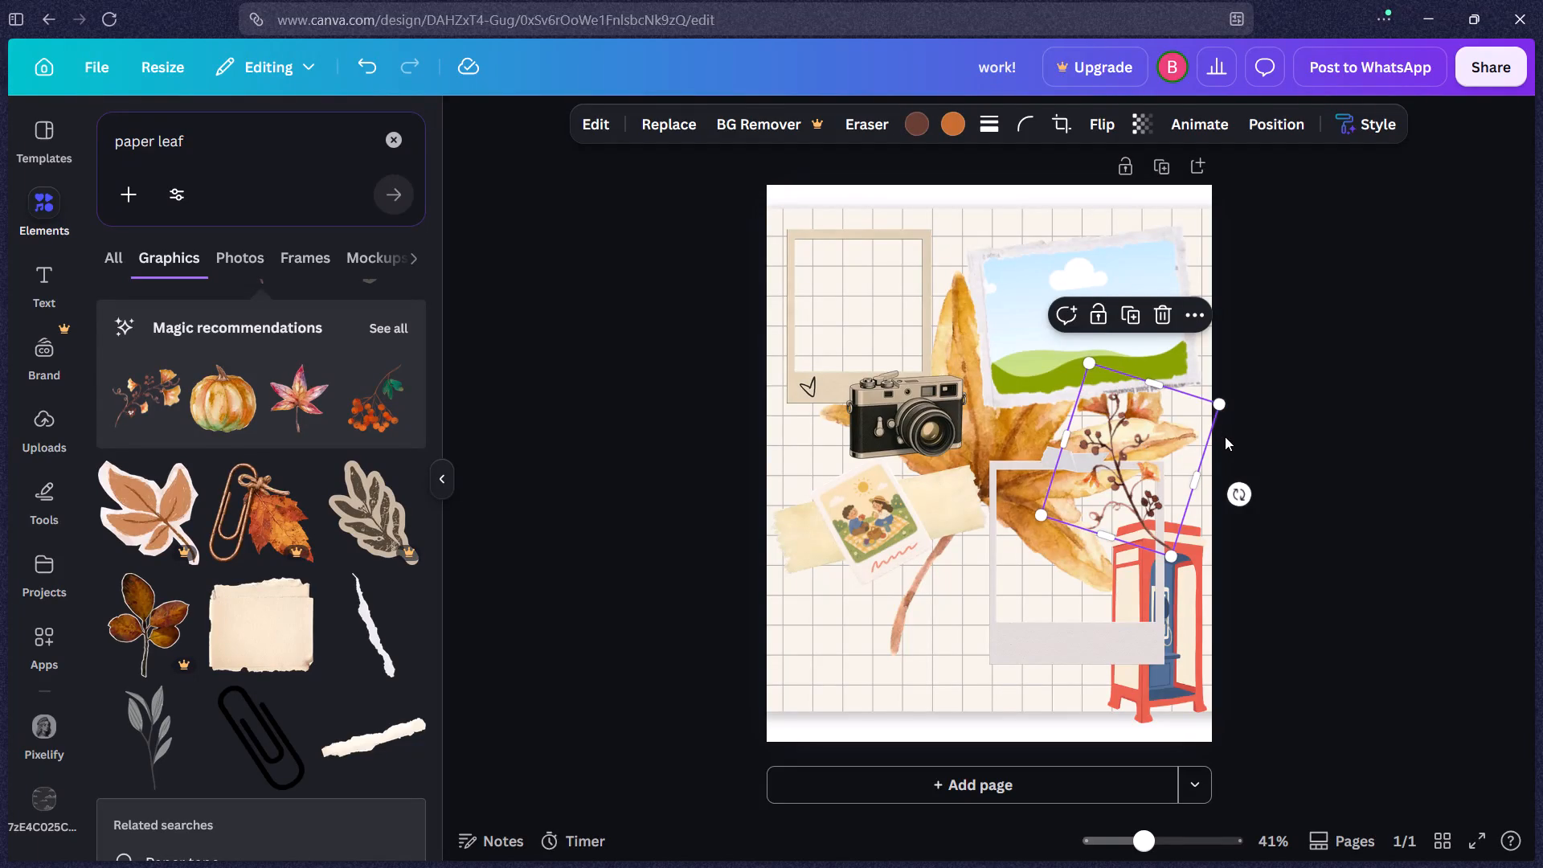
key(ctrl+bracketleft)
key(ctrl+bracketleft)
key(ctrl+bracketright)
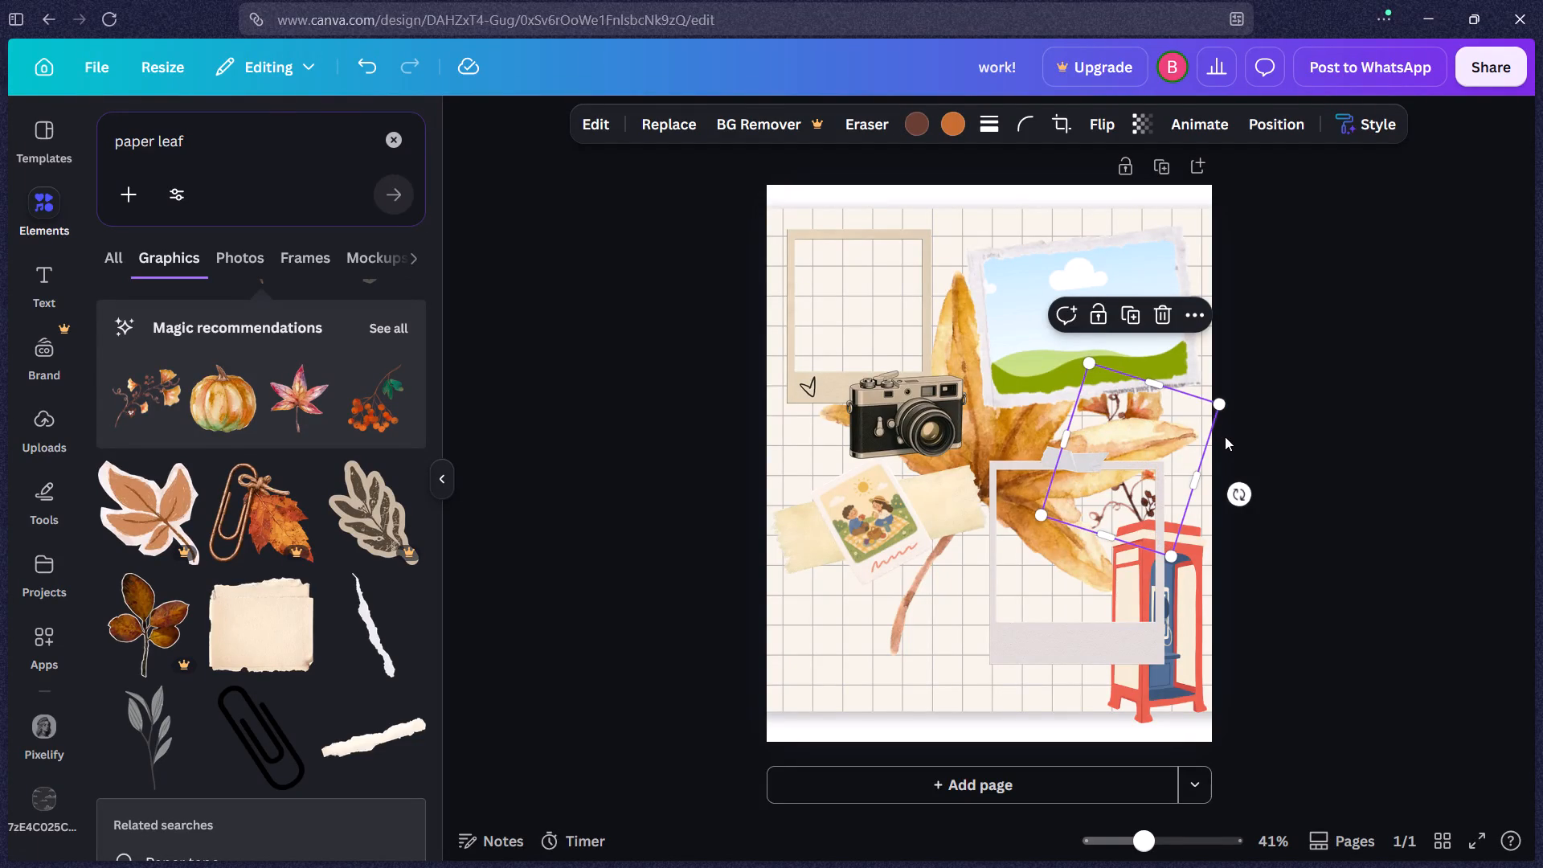
click(1403, 361)
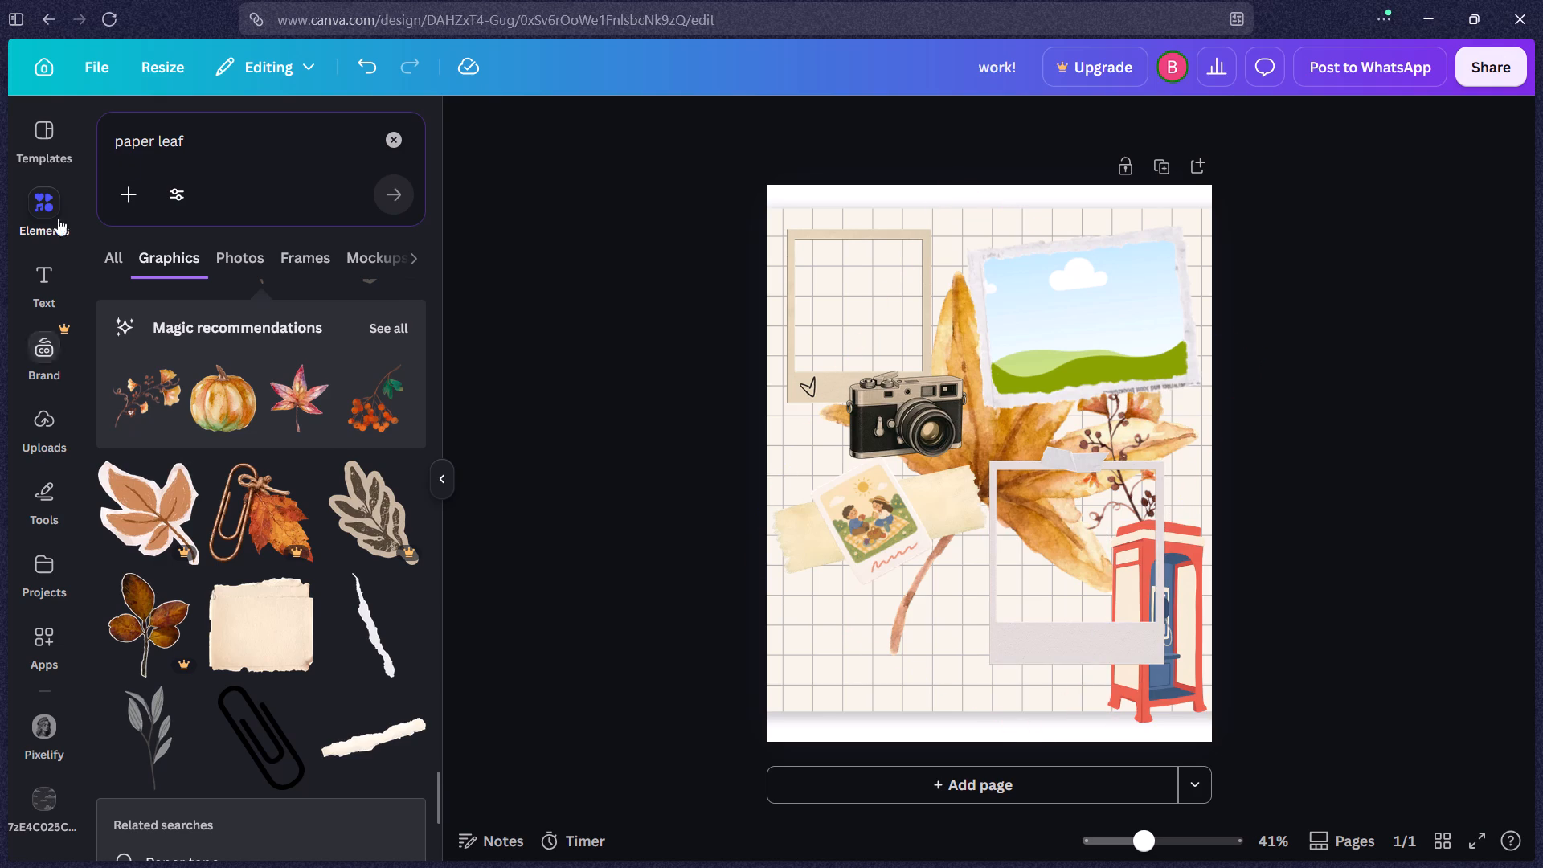
Replace the current graphics search with a search for "paper".
drag(206, 124, 115, 140)
triple_click(176, 136)
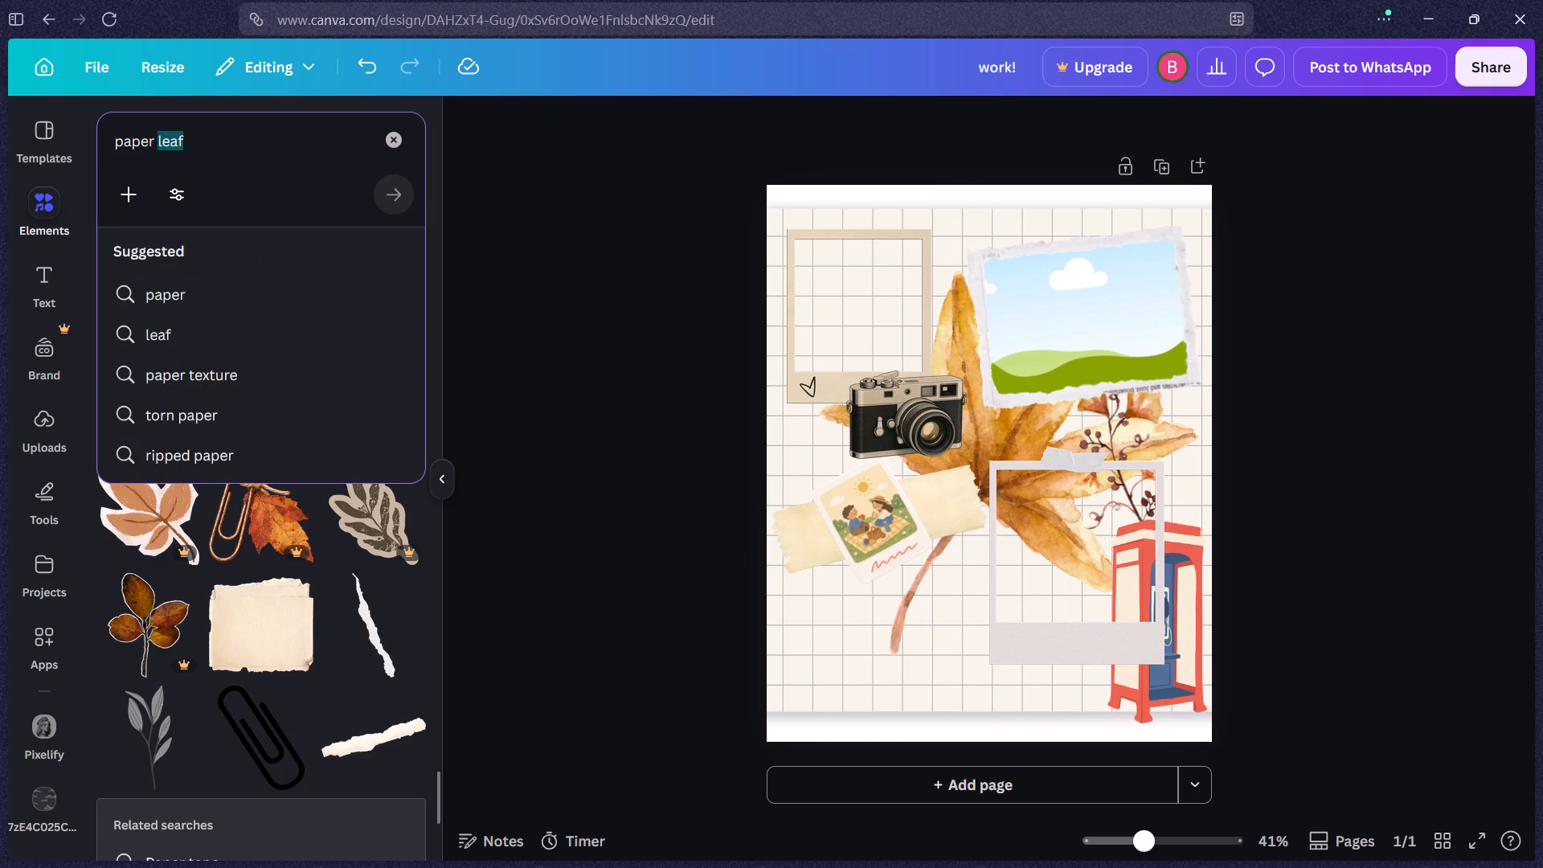
key(ctrl+BackSpace)
key(ctrl+BackSpace)
key(ctrl+BackSpace)
text(paper)
key(Return)
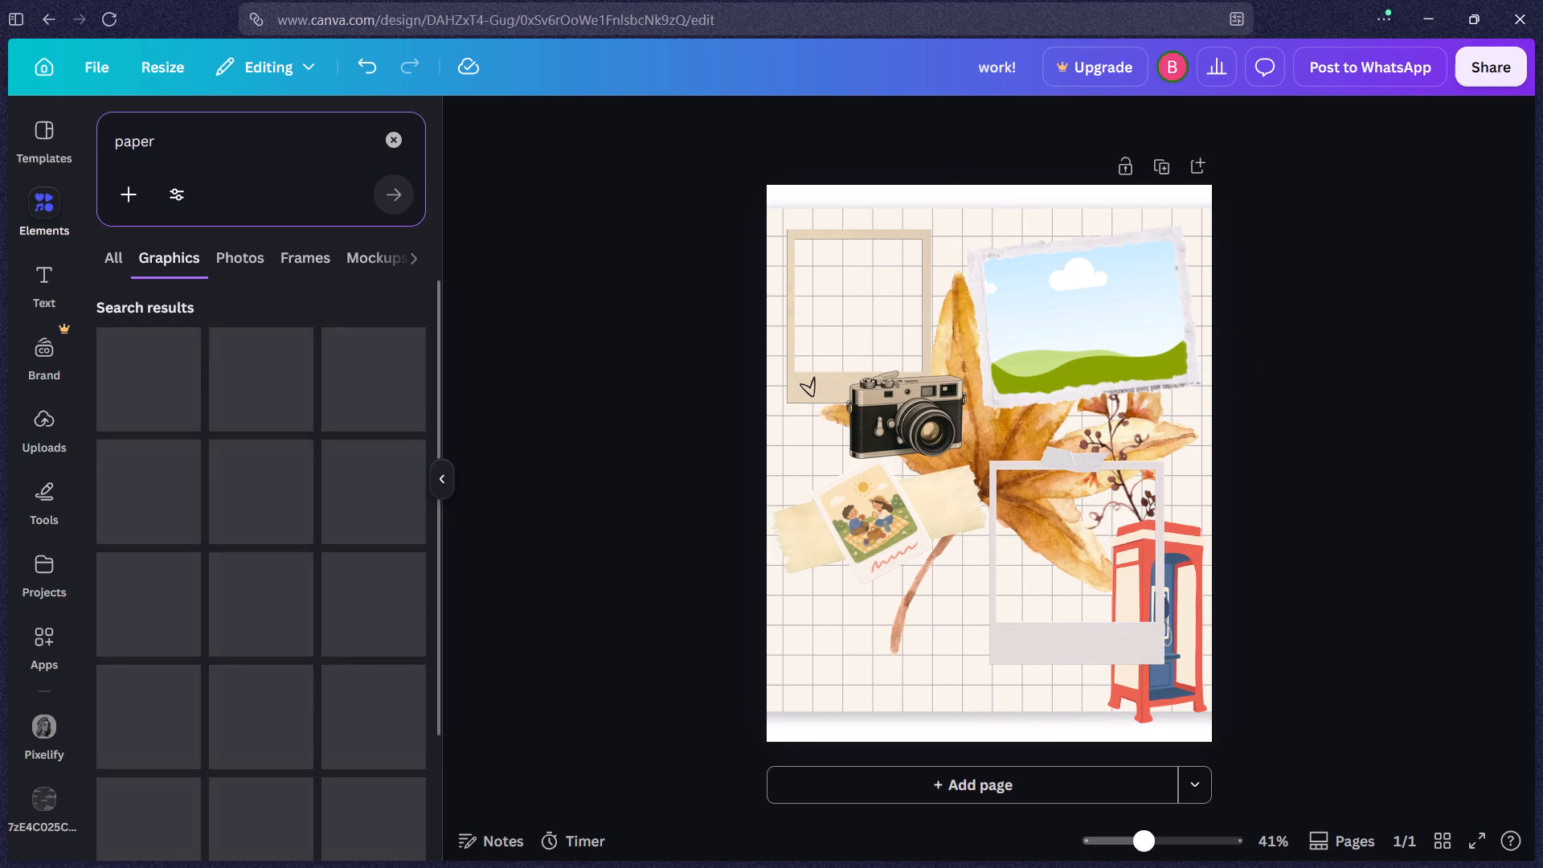
Add the blue crumpled-paper cloud, shrink it to about half size, and place it in the page's lower-left corner below the picnic picture.
scroll(321, 604, down, 9)
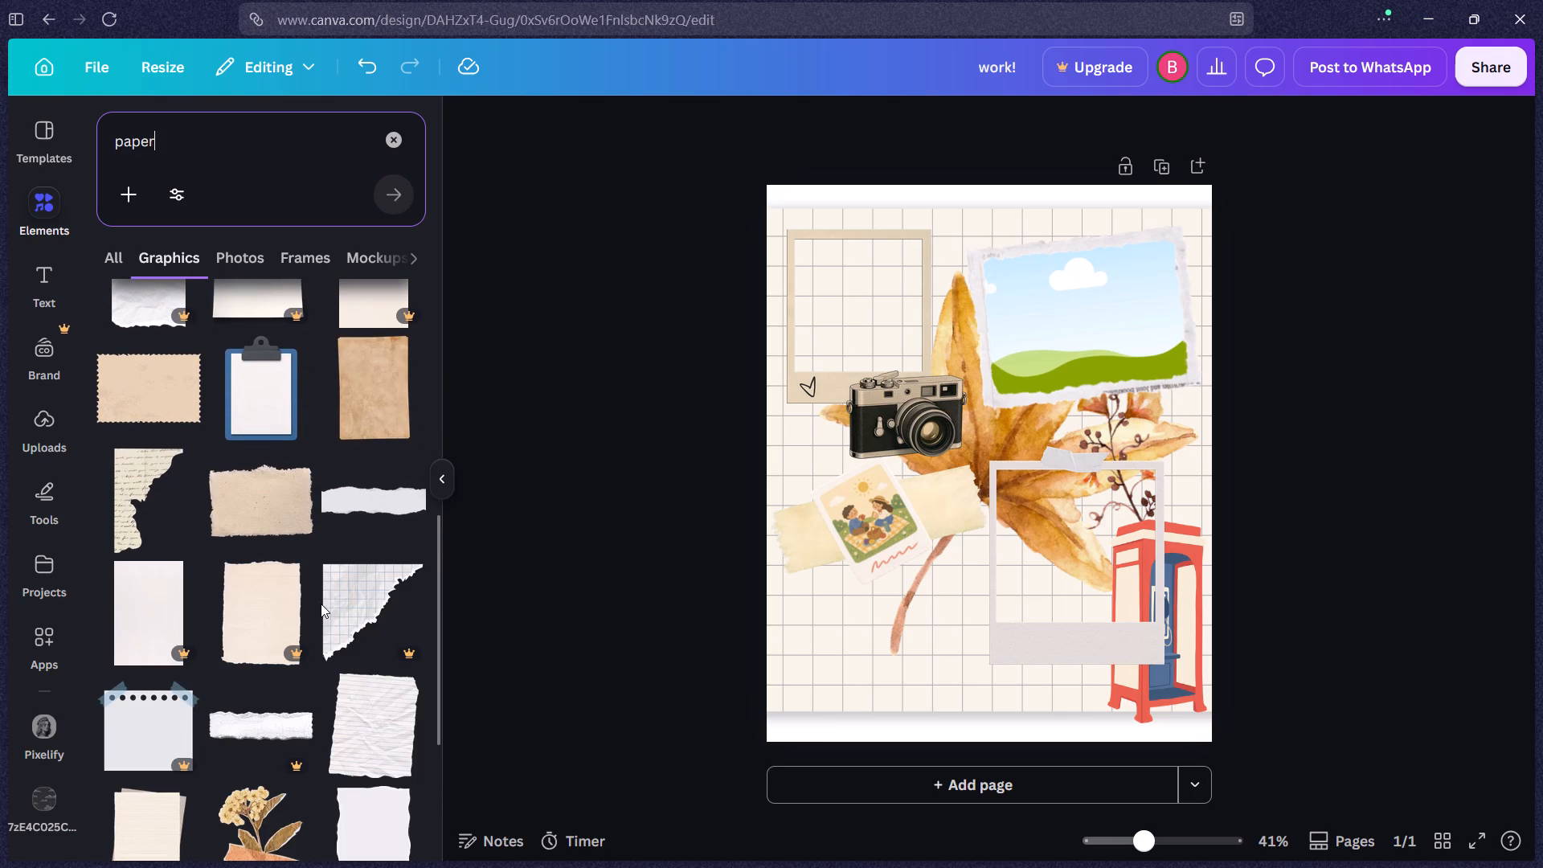
scroll(321, 604, down, 11)
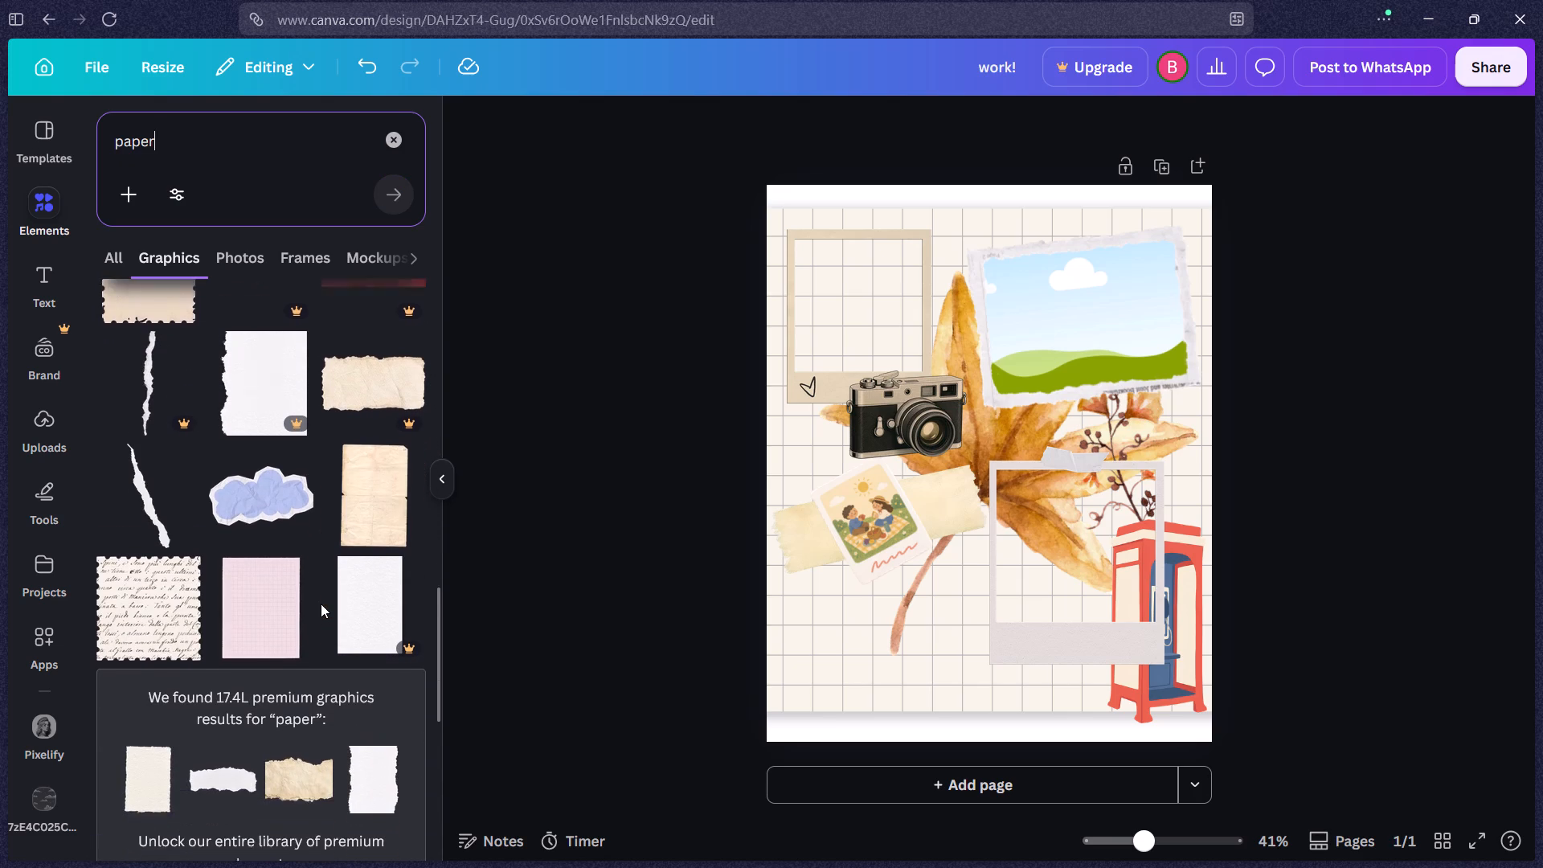
scroll(321, 604, down, 1)
click(228, 369)
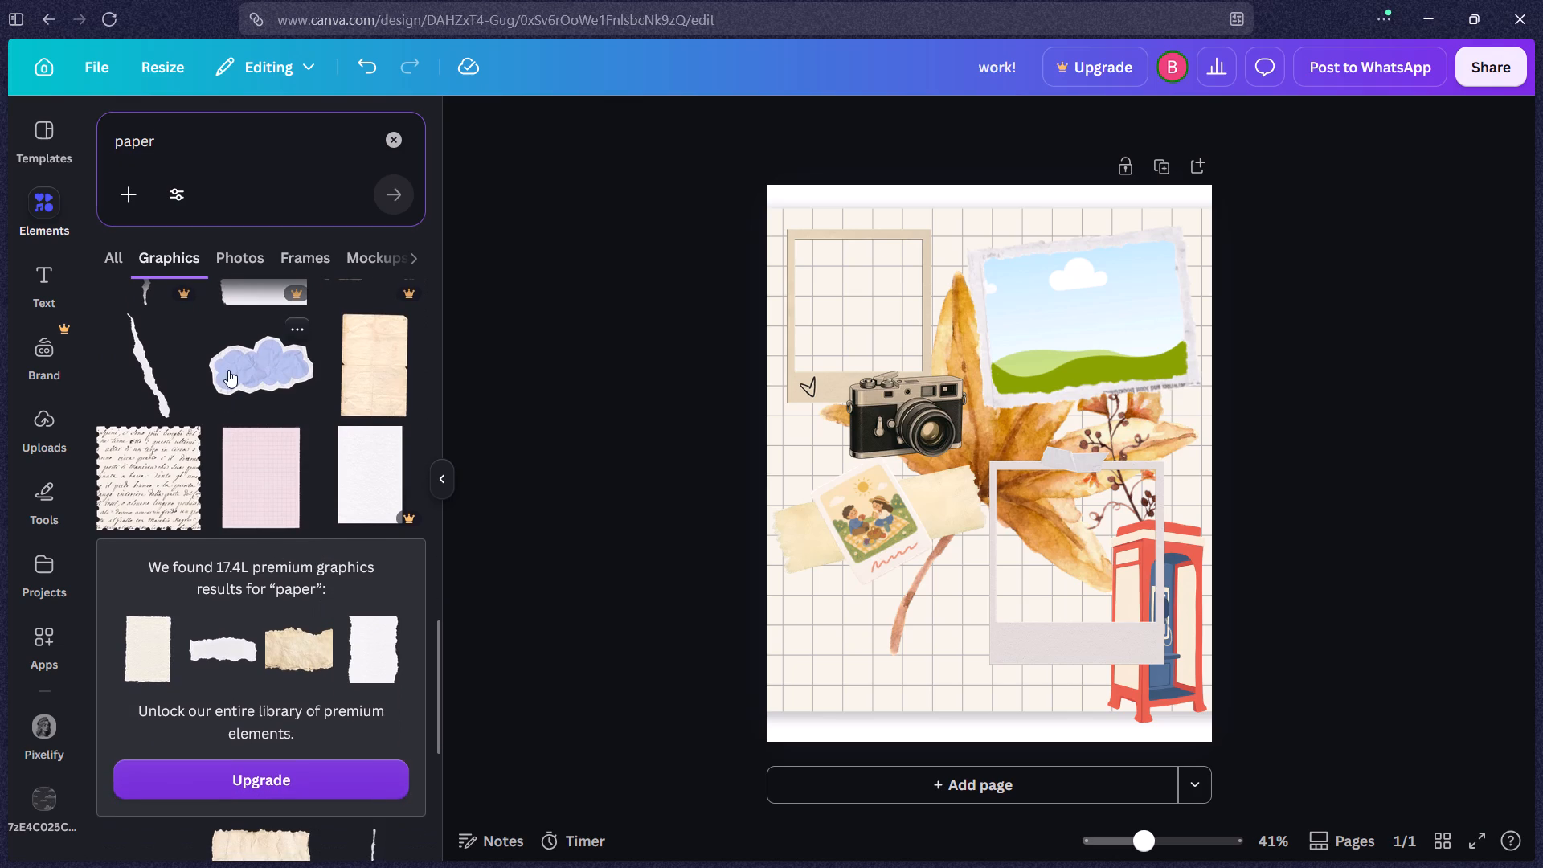
drag(870, 433, 841, 627)
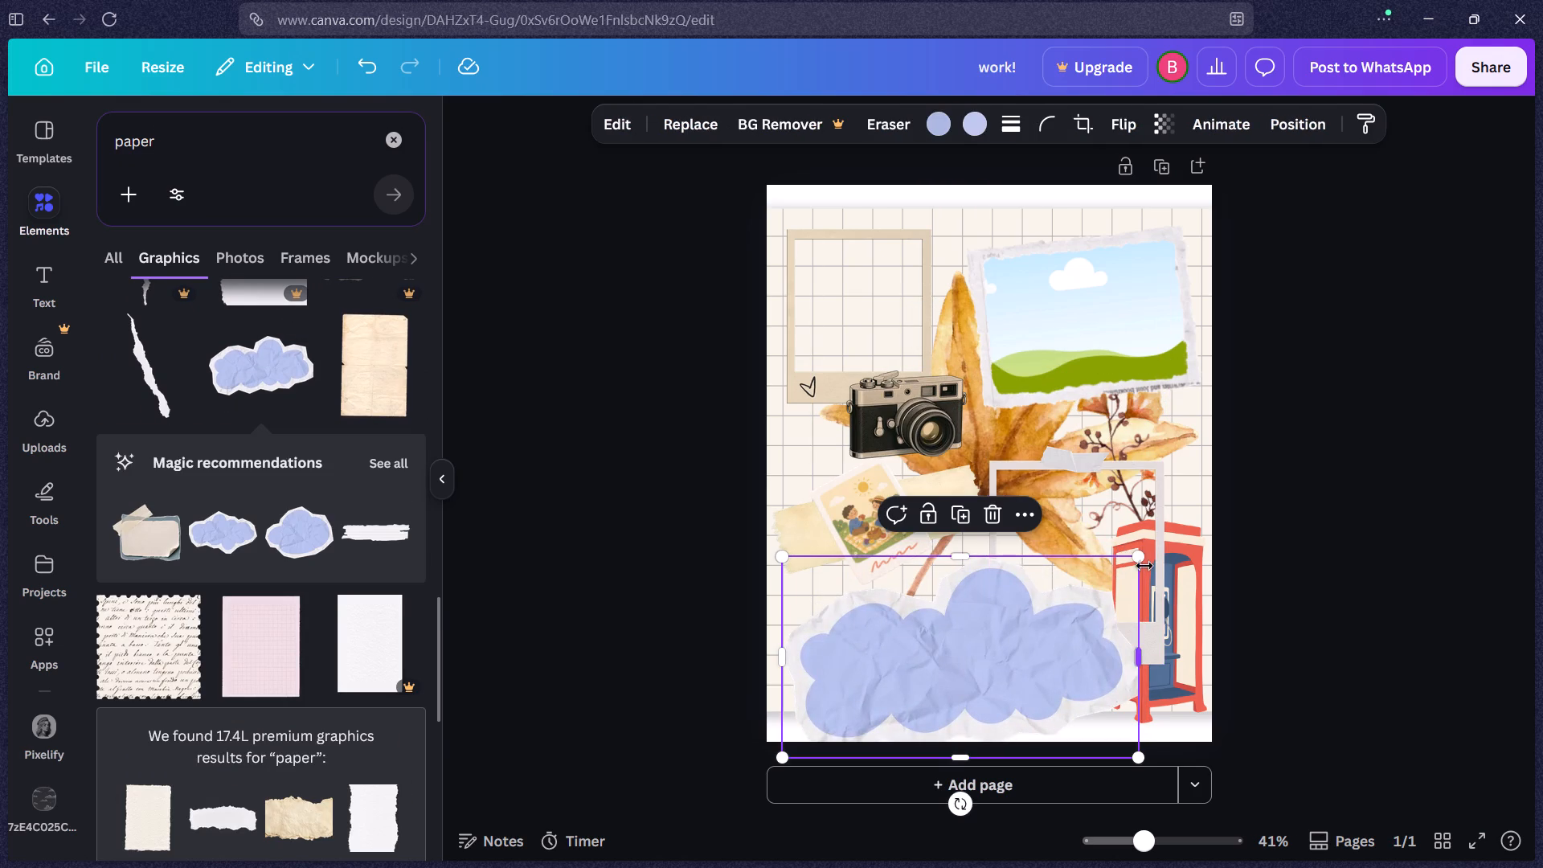
drag(1144, 560, 941, 639)
drag(858, 694, 845, 659)
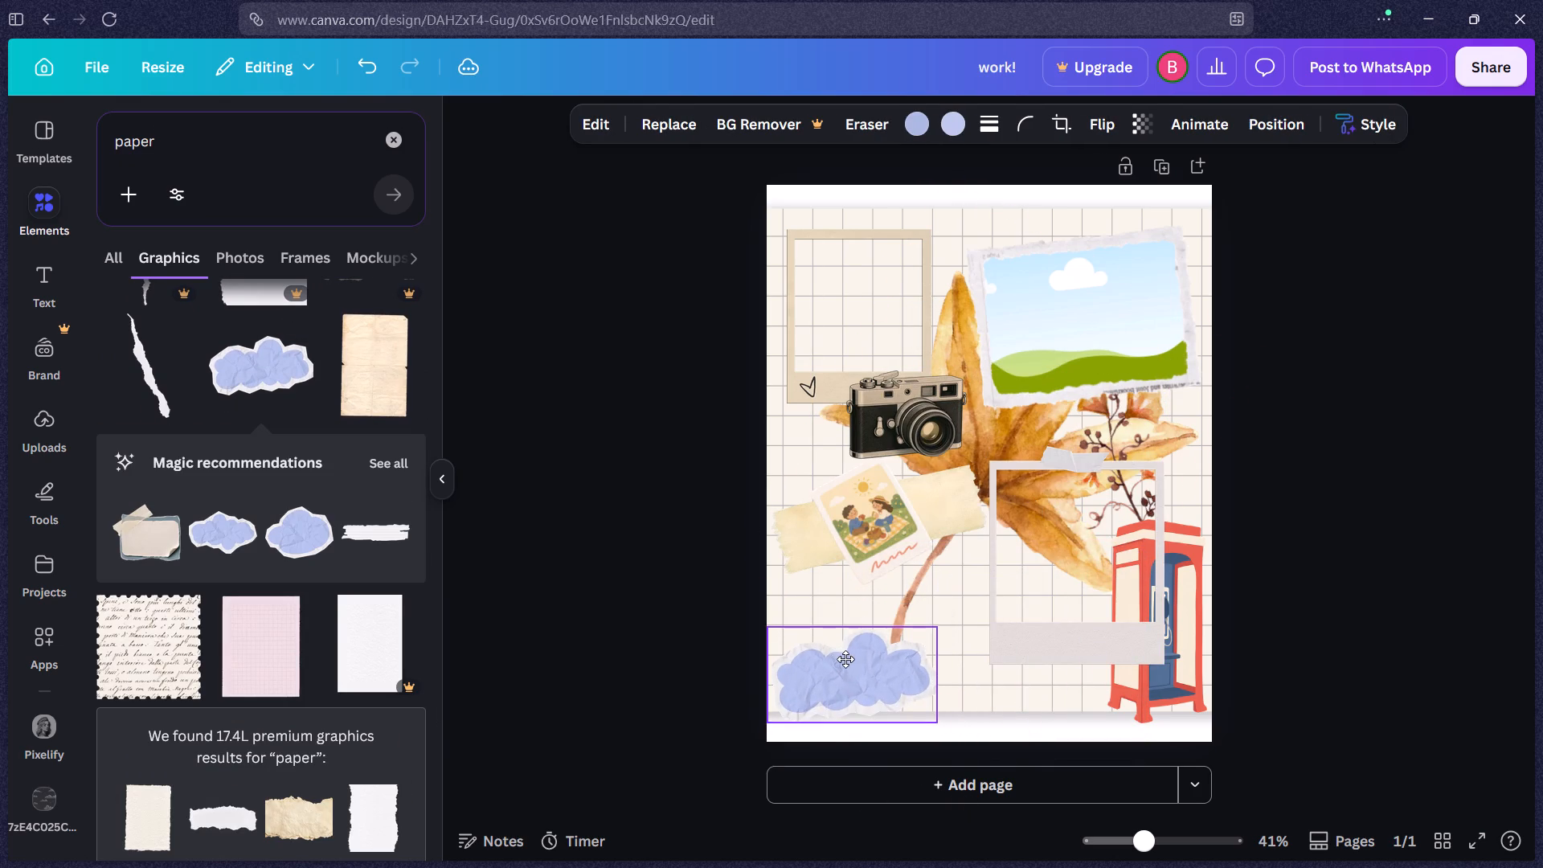
drag(845, 659, 854, 640)
Look through further "paper" graphics for another paper piece that suits the scrapbook page.
scroll(304, 612, down, 4)
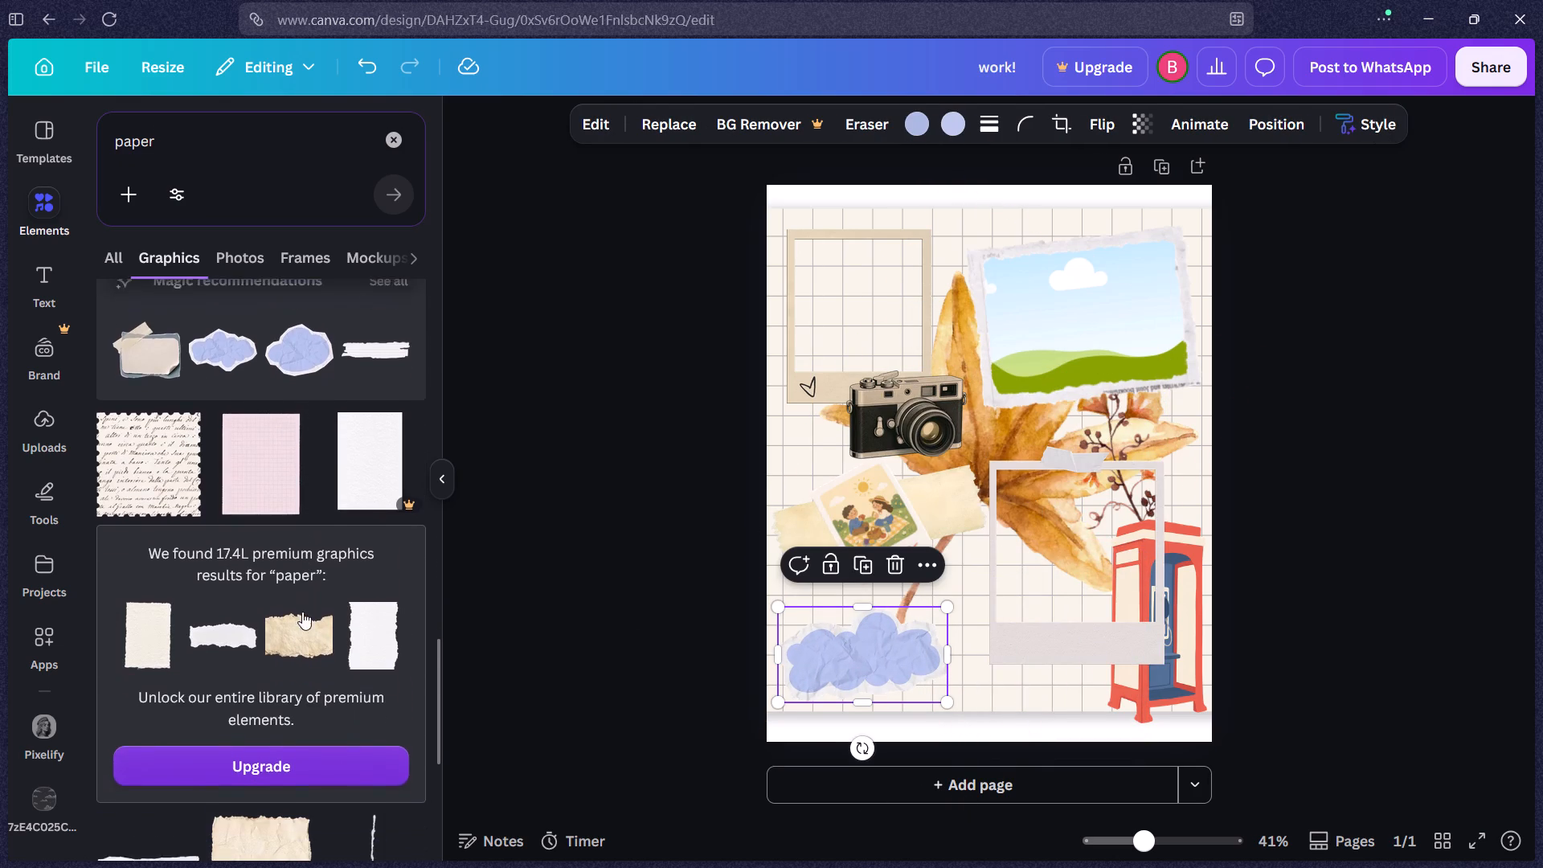
scroll(302, 612, down, 8)
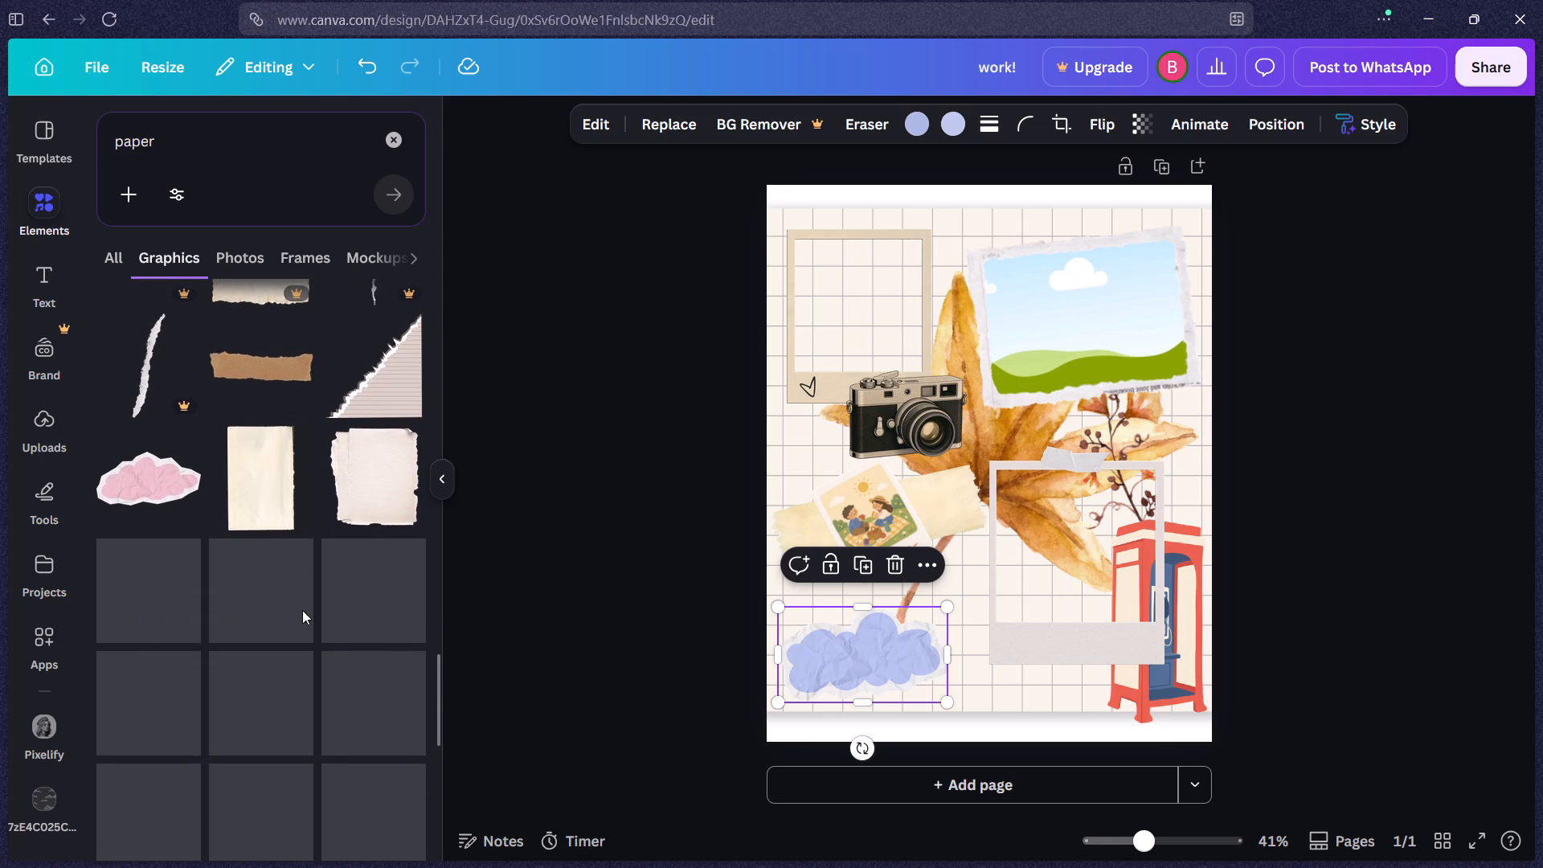
scroll(302, 610, down, 2)
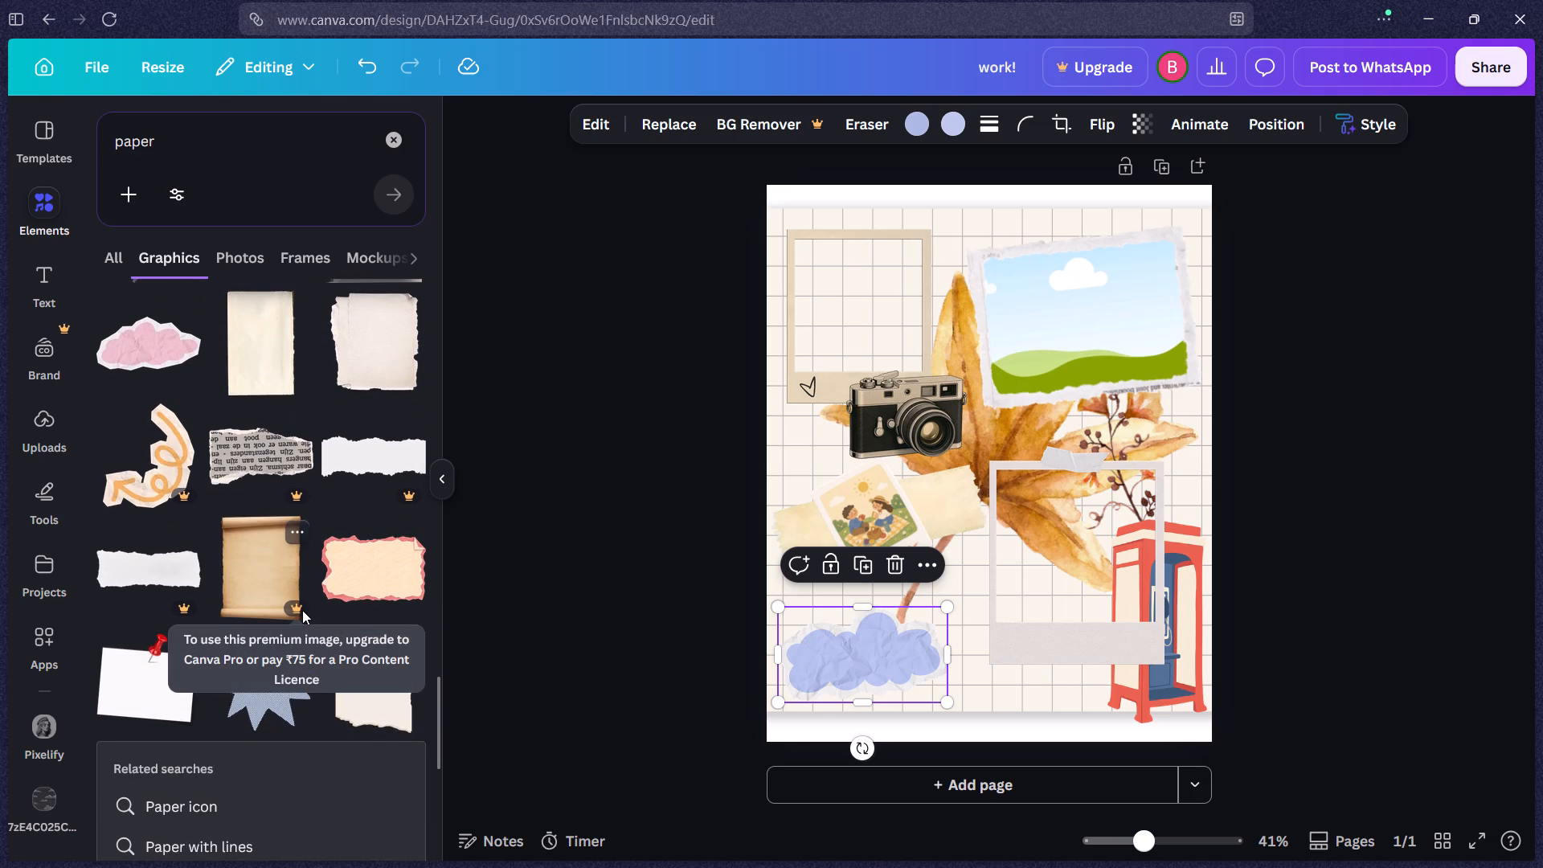
scroll(302, 610, down, 9)
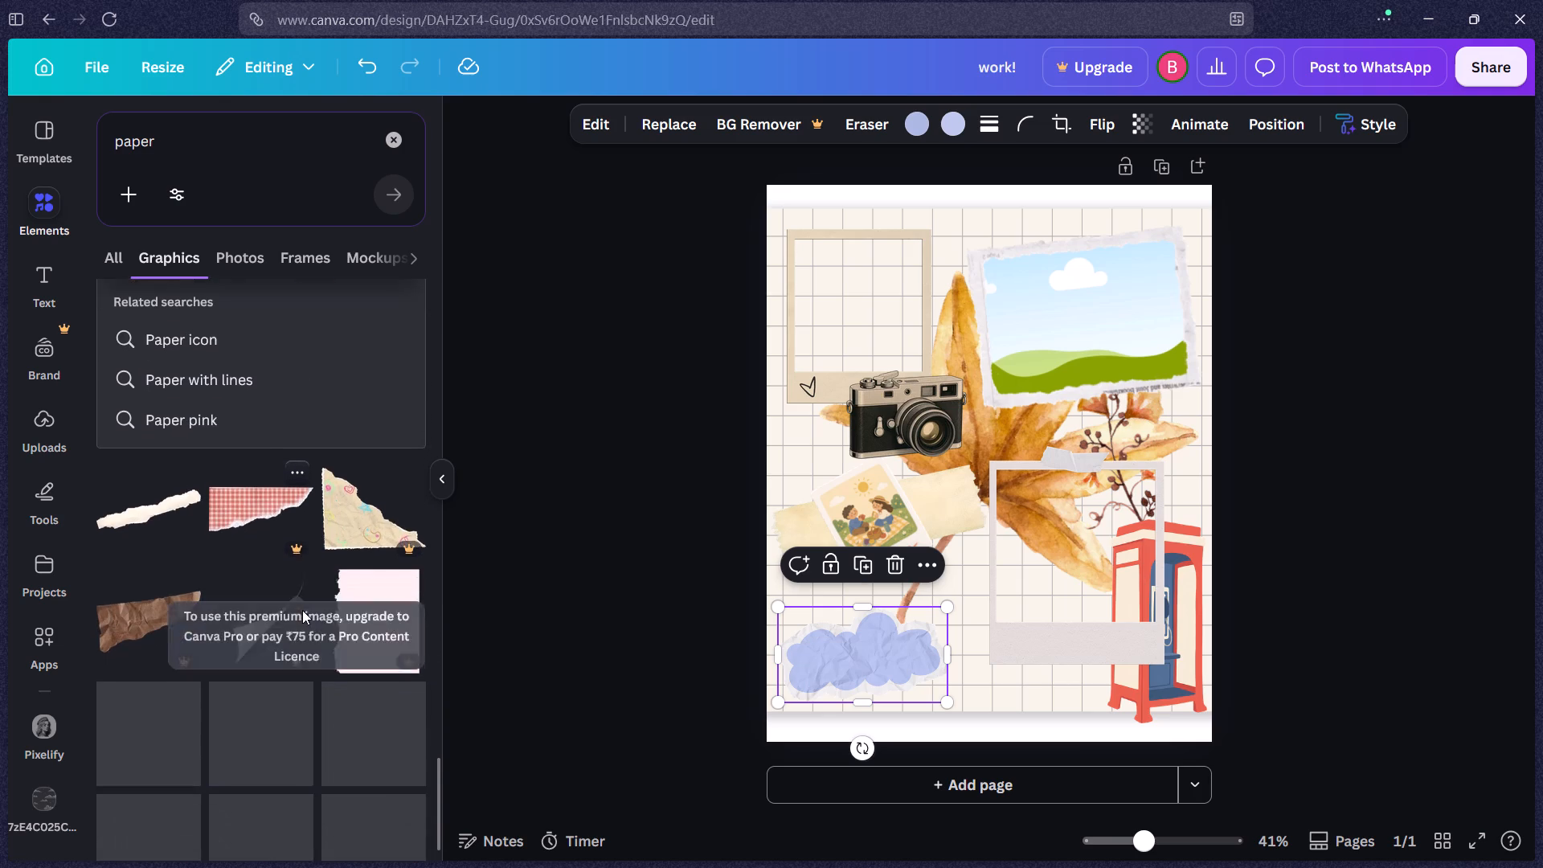
scroll(302, 610, down, 5)
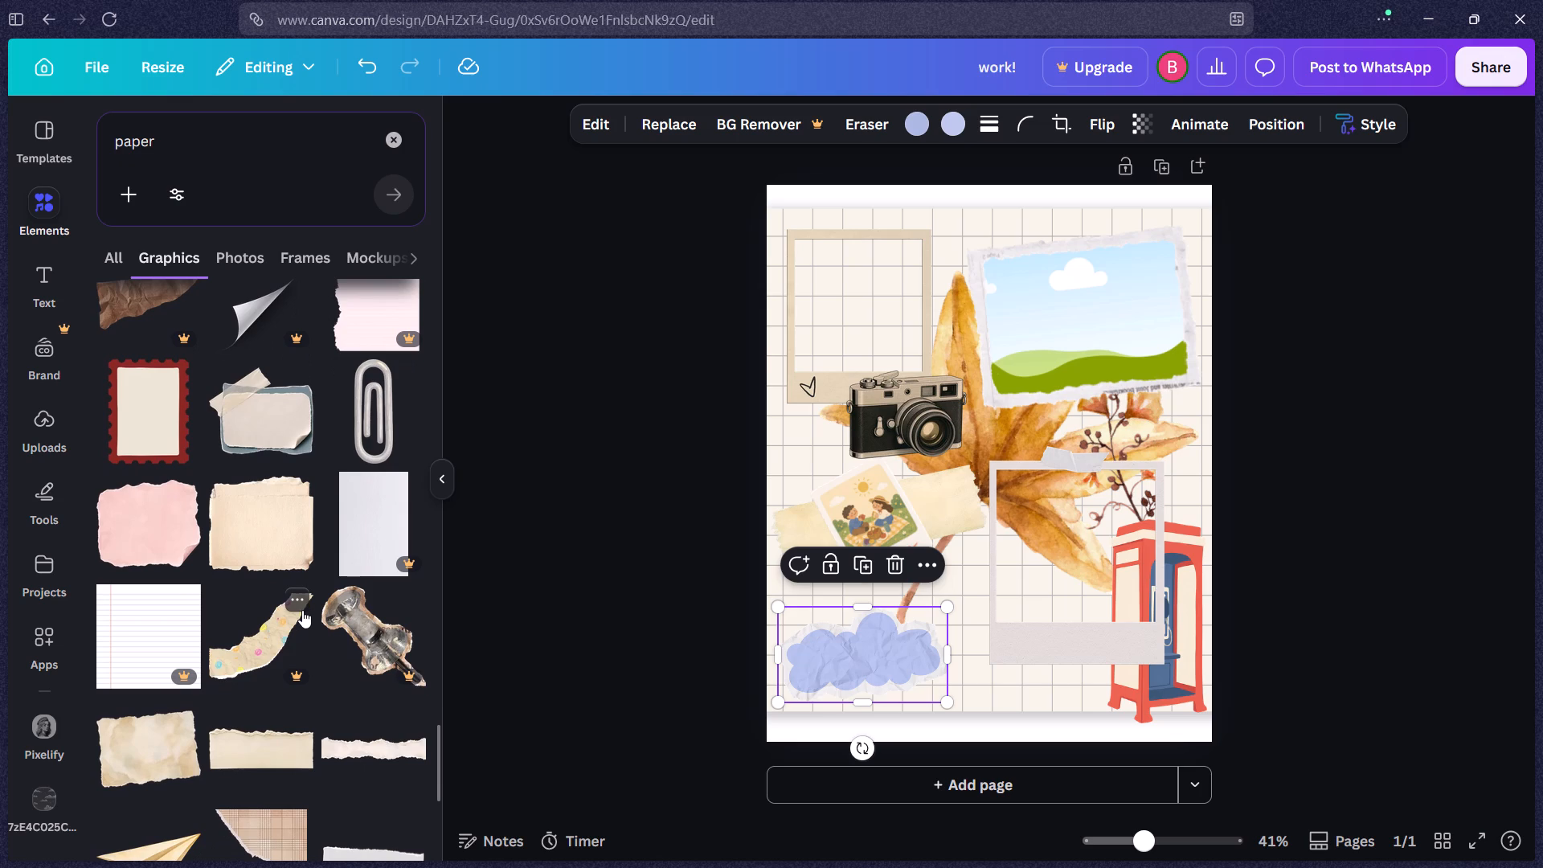
scroll(302, 610, down, 4)
scroll(302, 610, up, 1)
scroll(302, 610, down, 2)
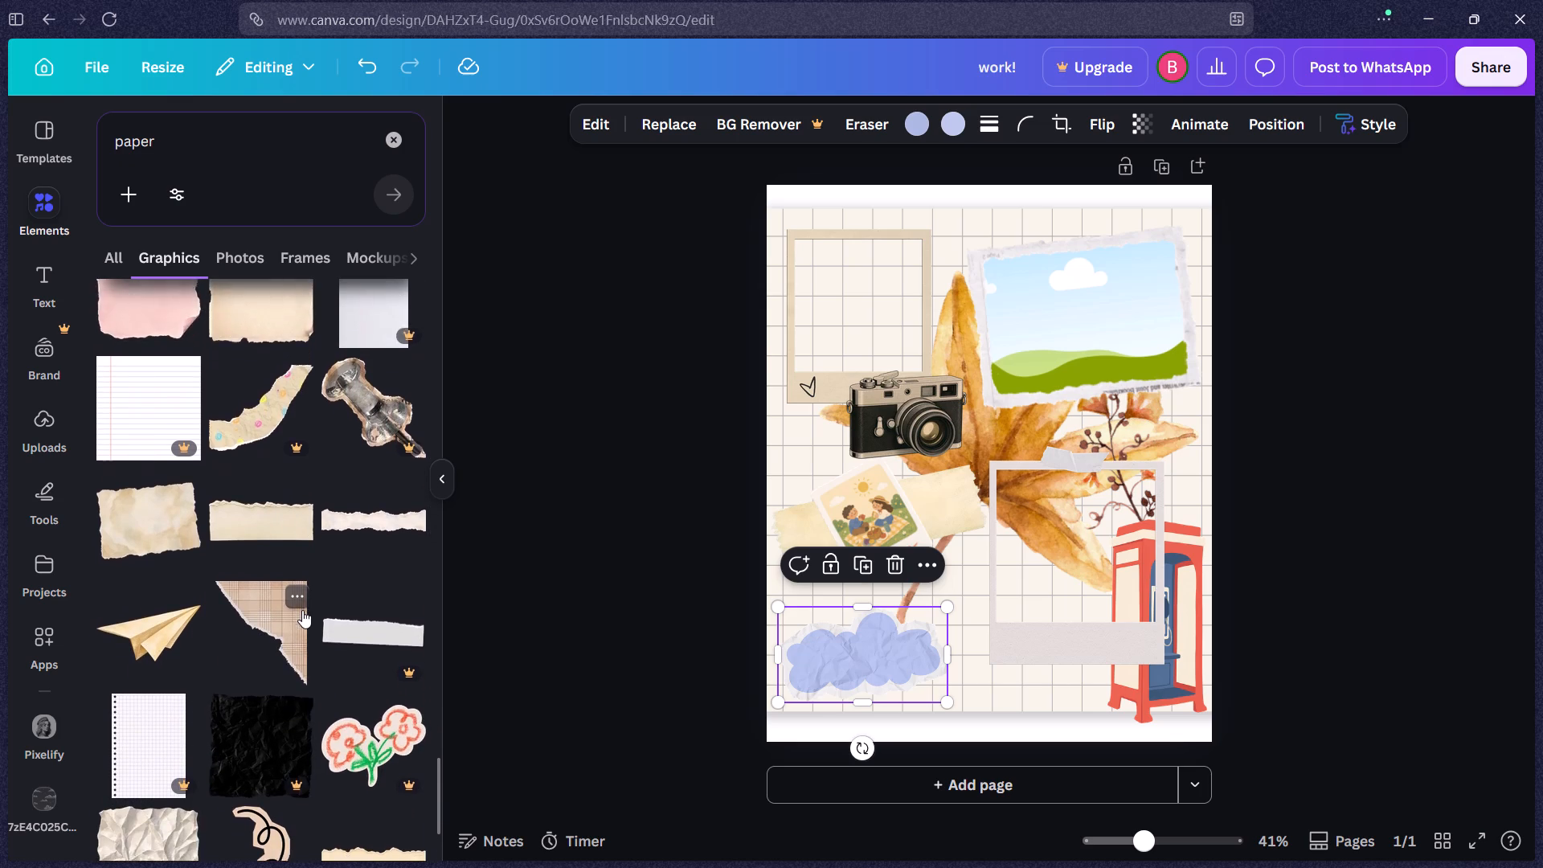
scroll(302, 610, down, 4)
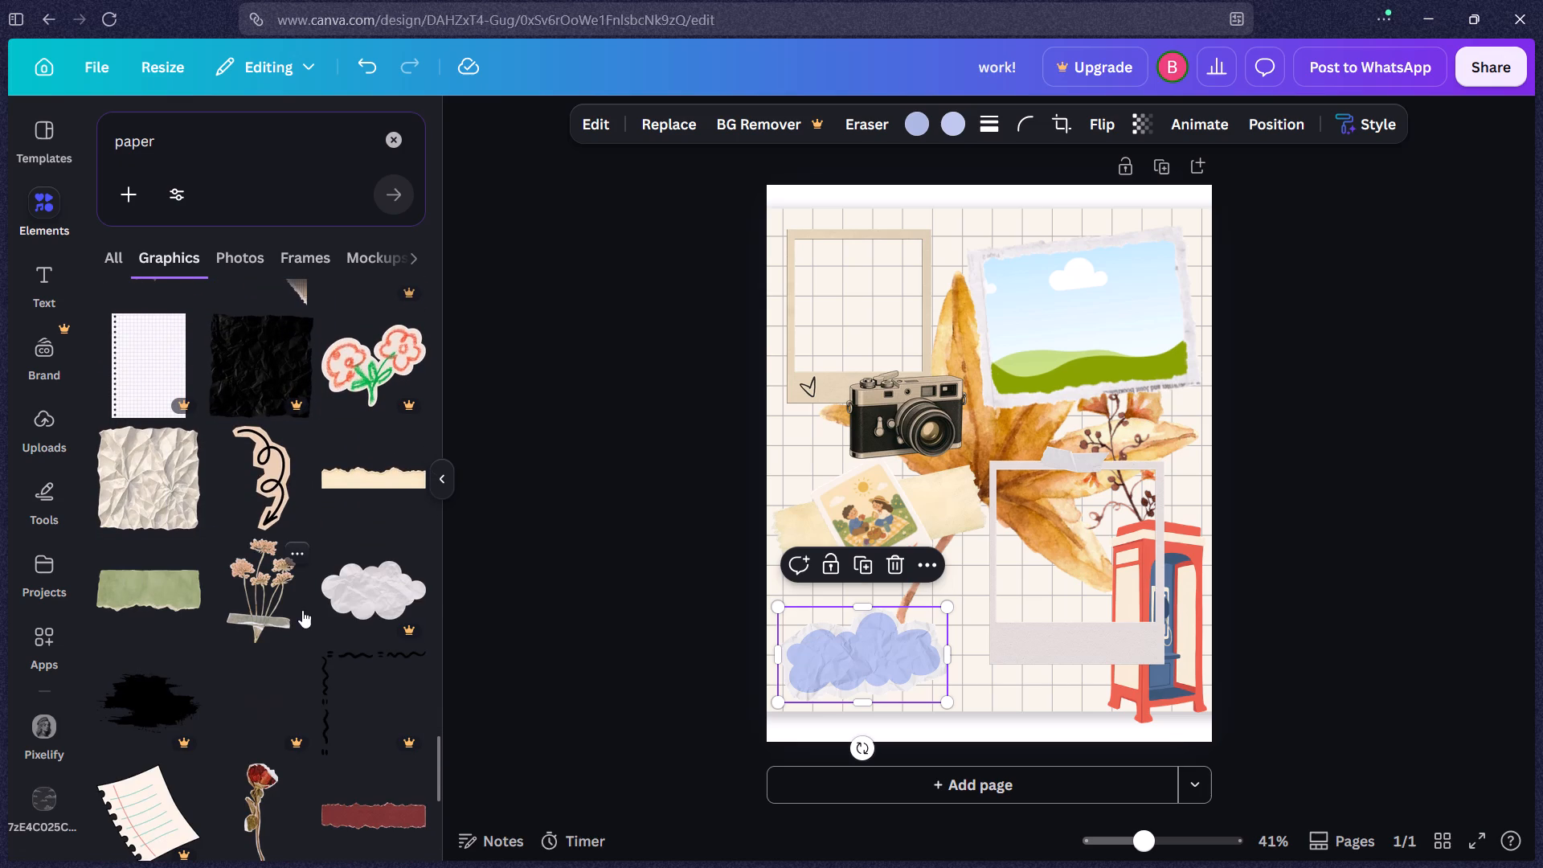
scroll(302, 610, down, 5)
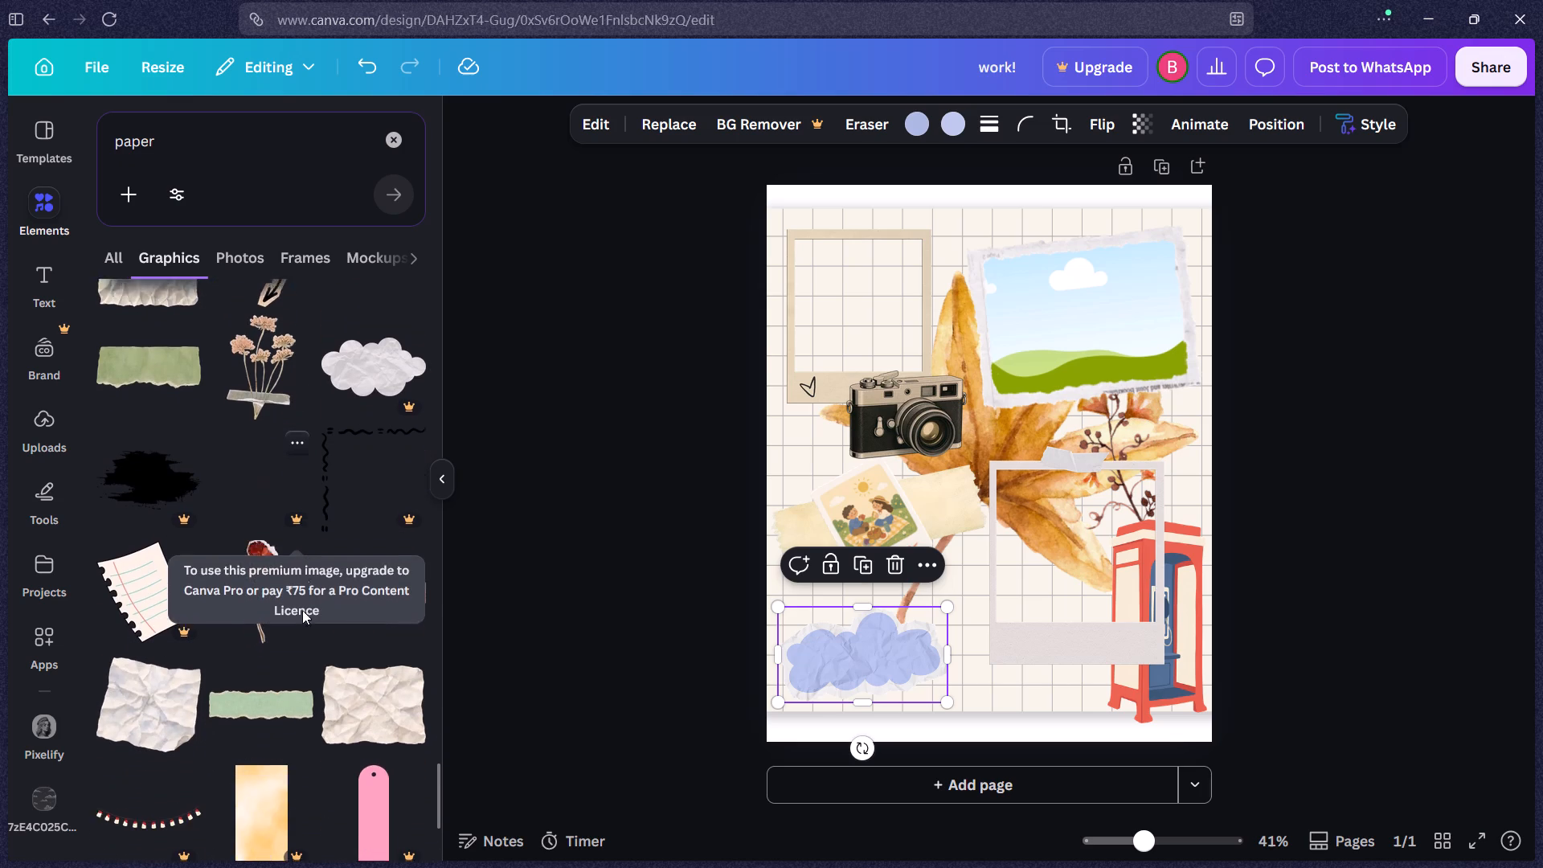
scroll(302, 610, down, 3)
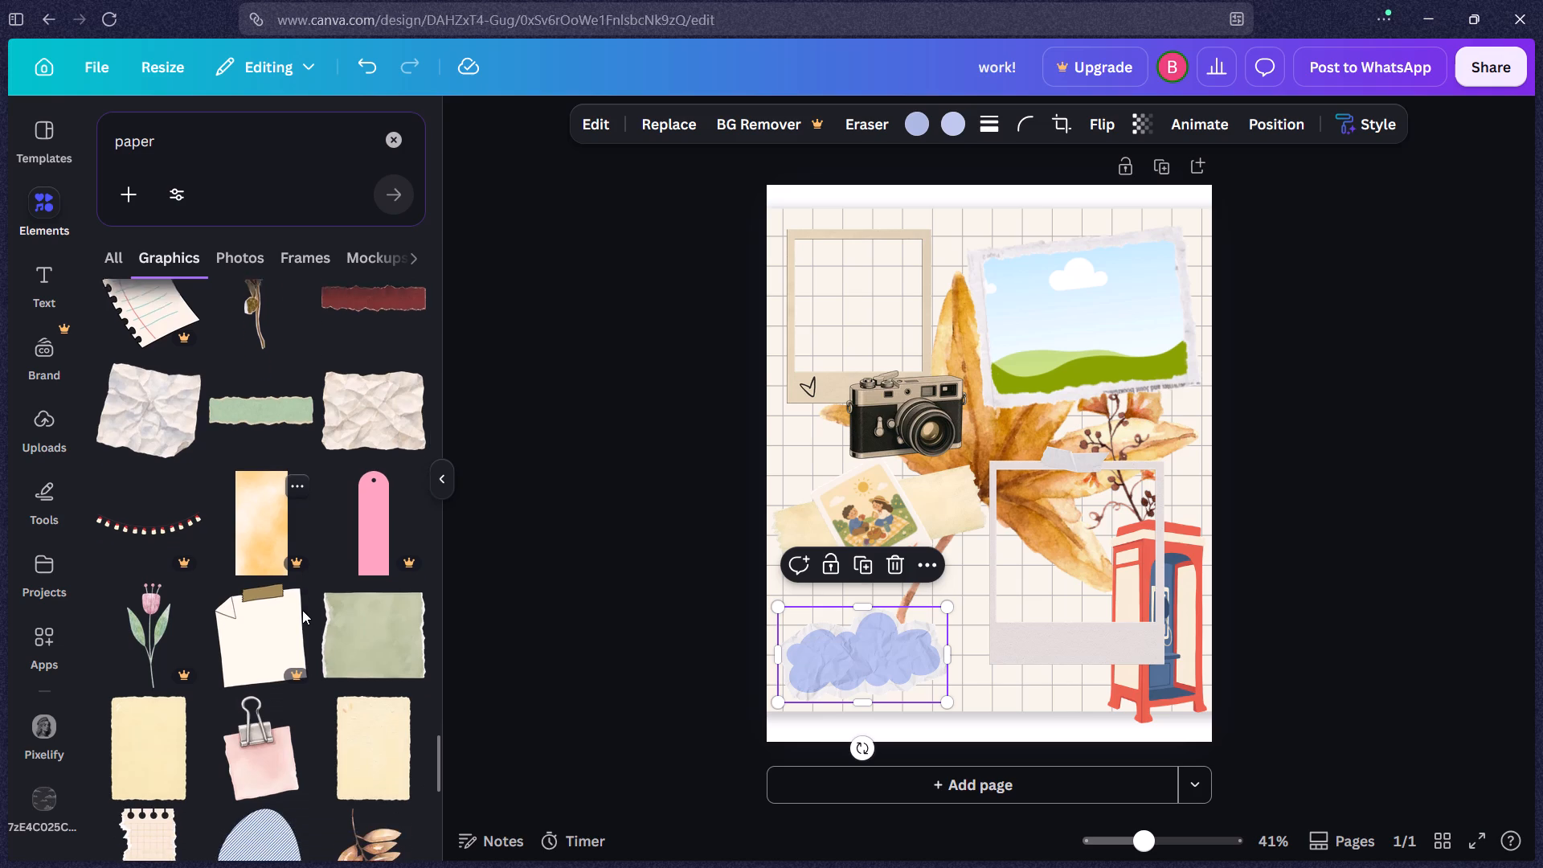
scroll(302, 610, down, 8)
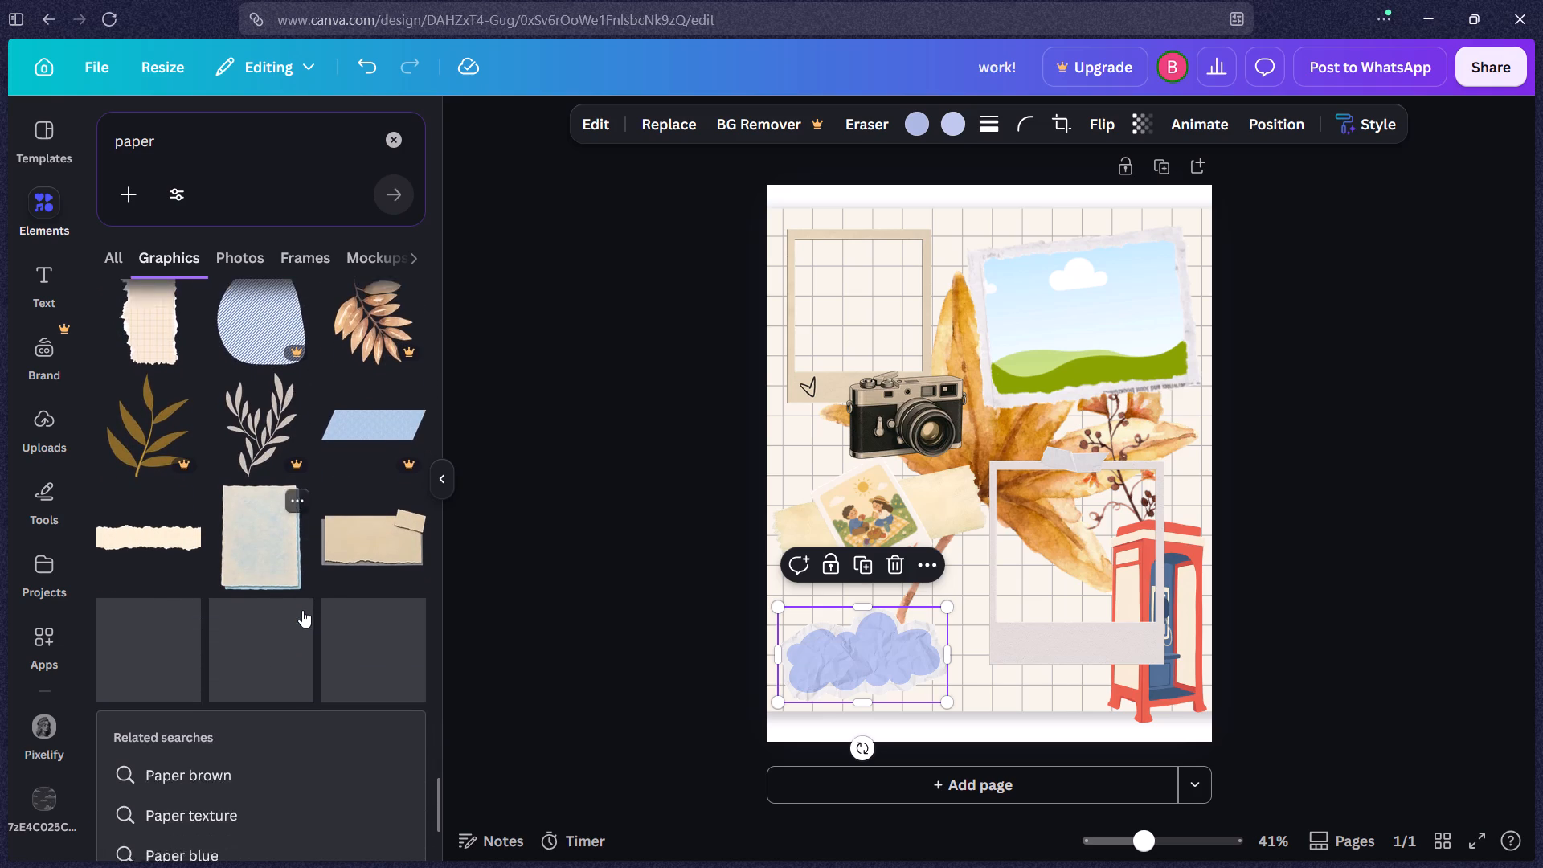
scroll(302, 610, down, 5)
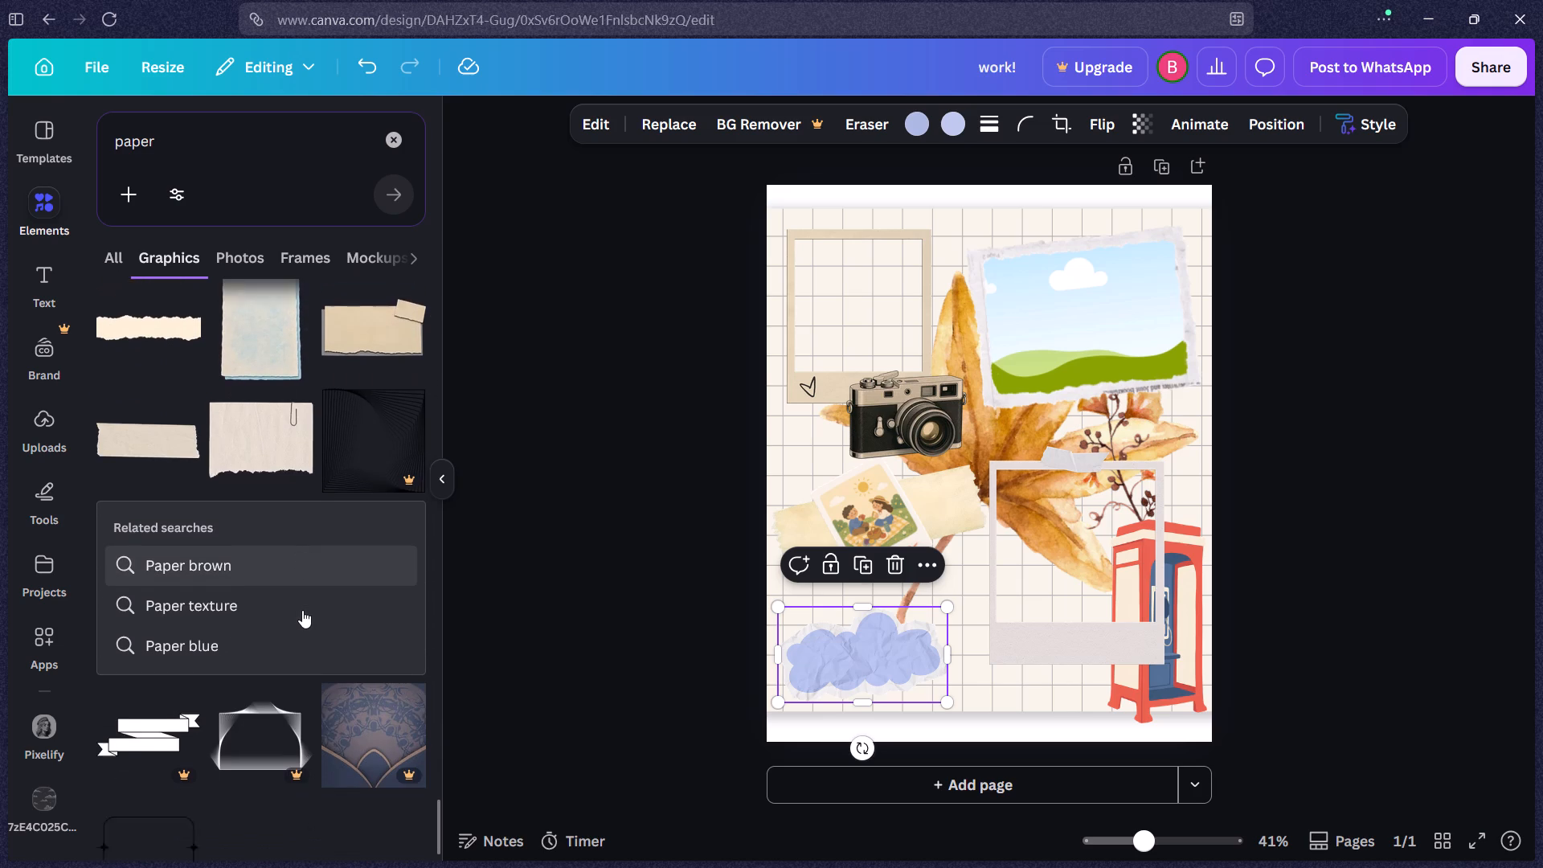
scroll(302, 610, down, 4)
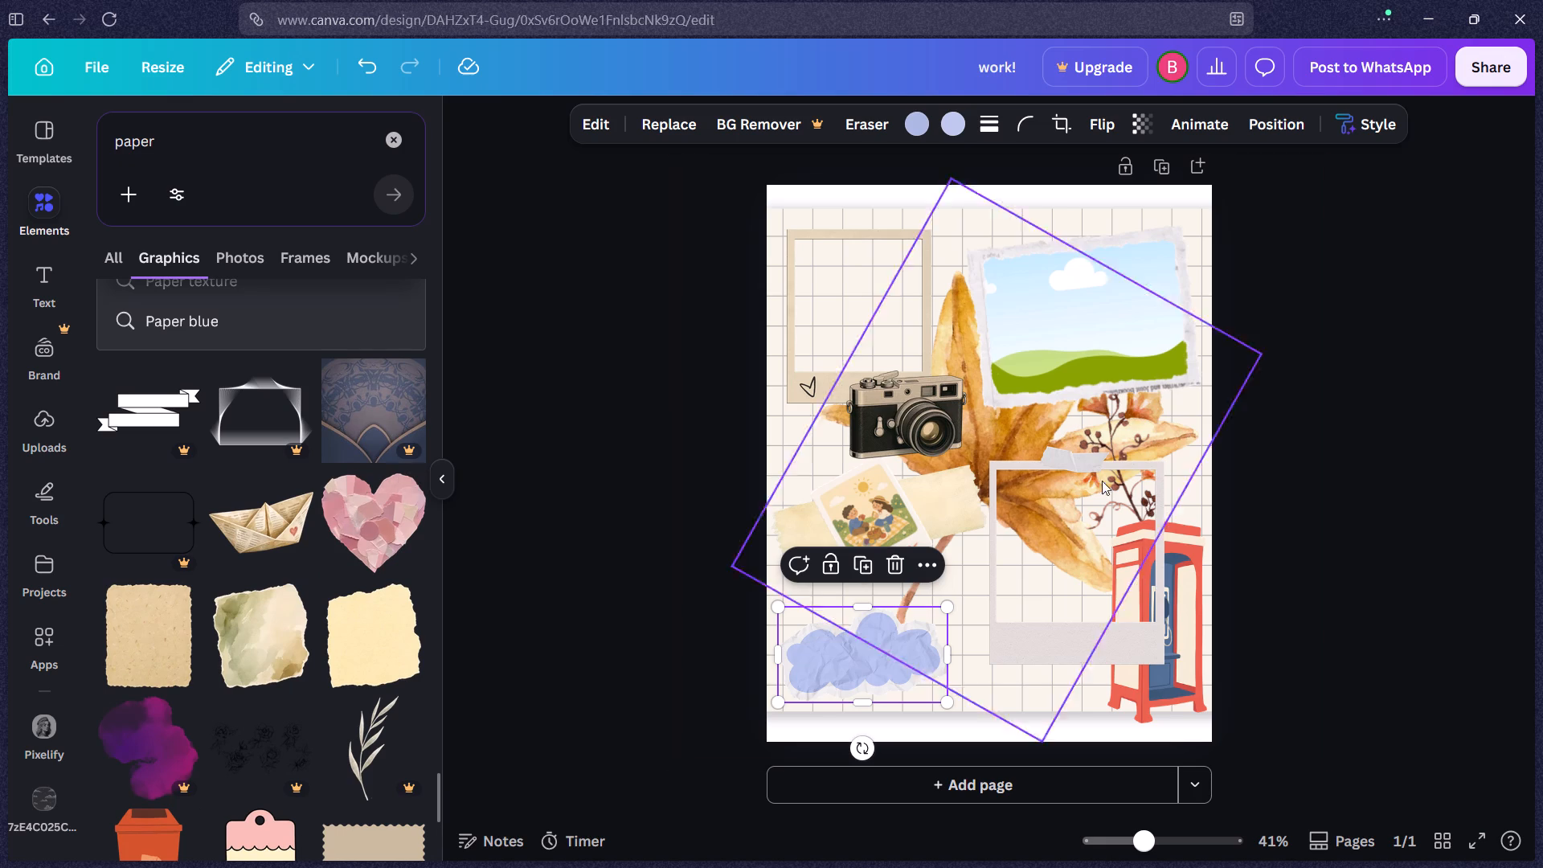
Tilt the grey polaroid frame moderately clockwise, enlarge it slightly, and move it off the phone booth toward the page's lower middle.
drag(1075, 591, 1040, 556)
drag(1051, 678, 964, 684)
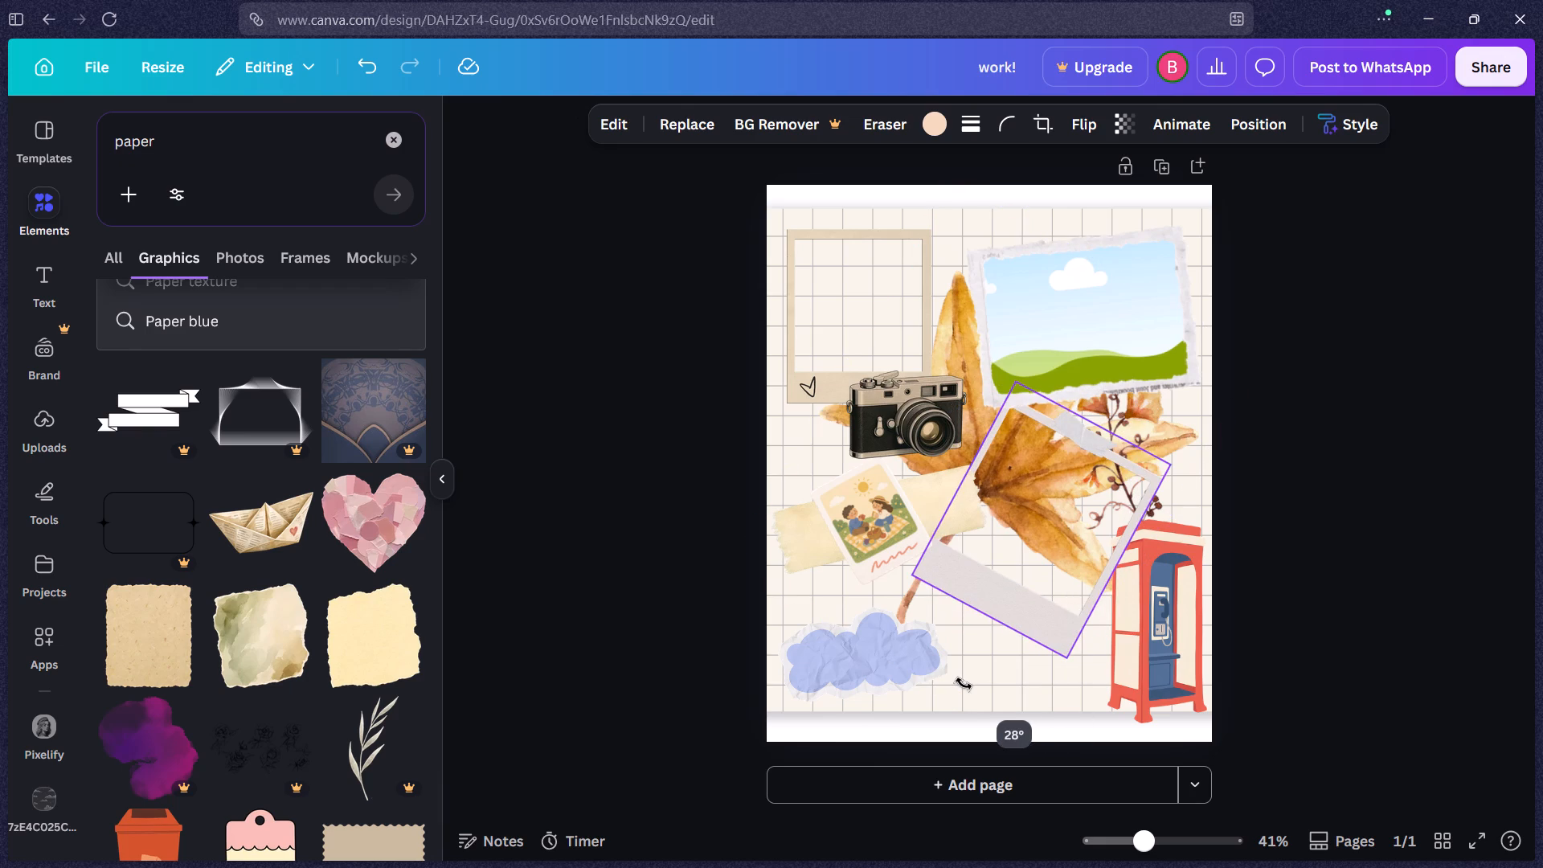
drag(964, 684, 960, 684)
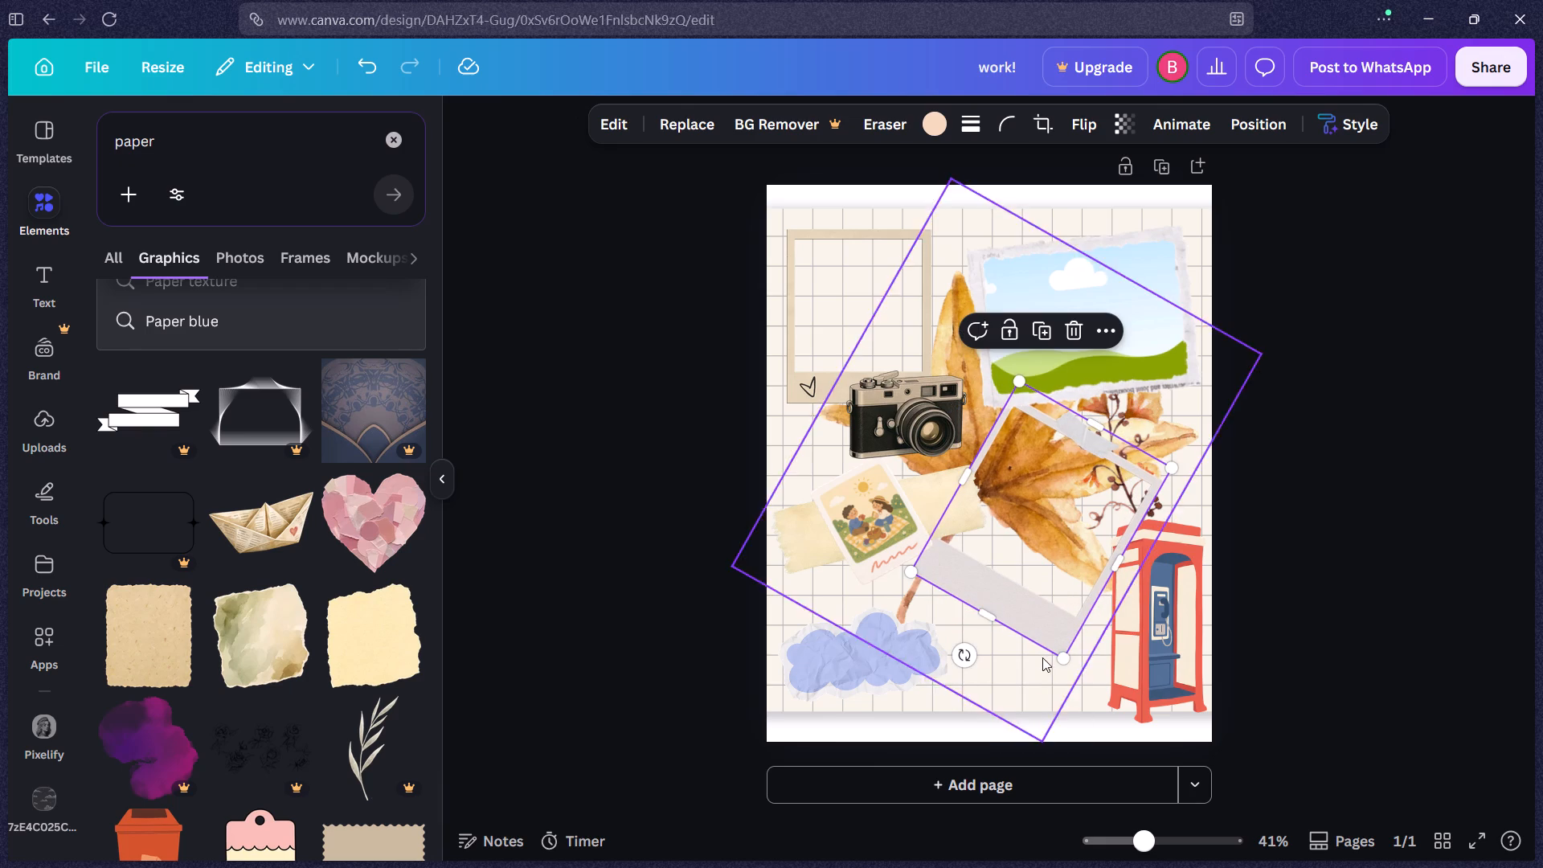
drag(1062, 656, 1058, 674)
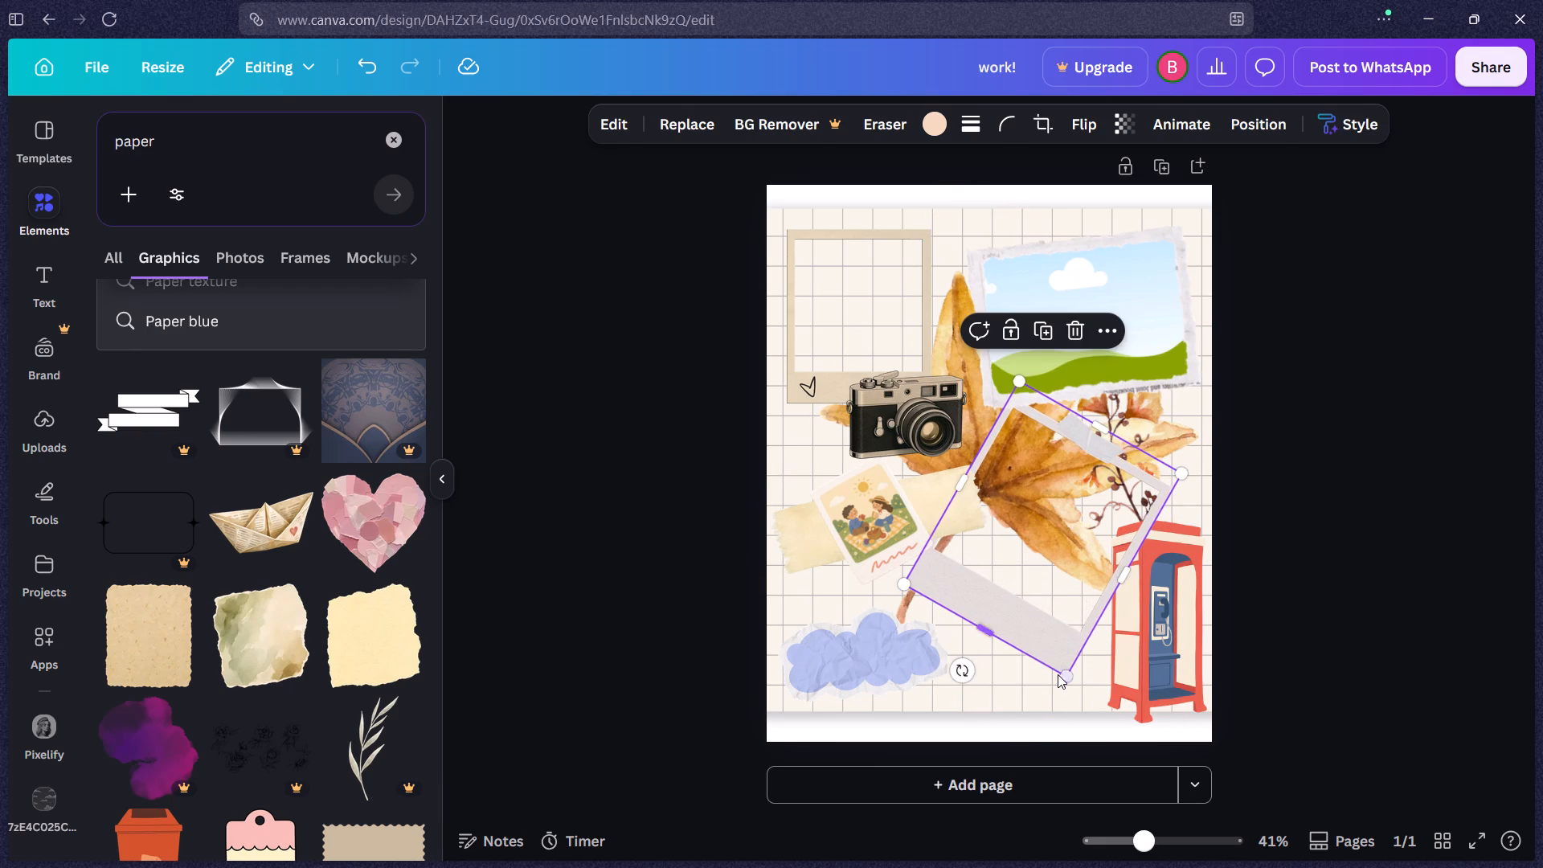
drag(964, 681, 972, 681)
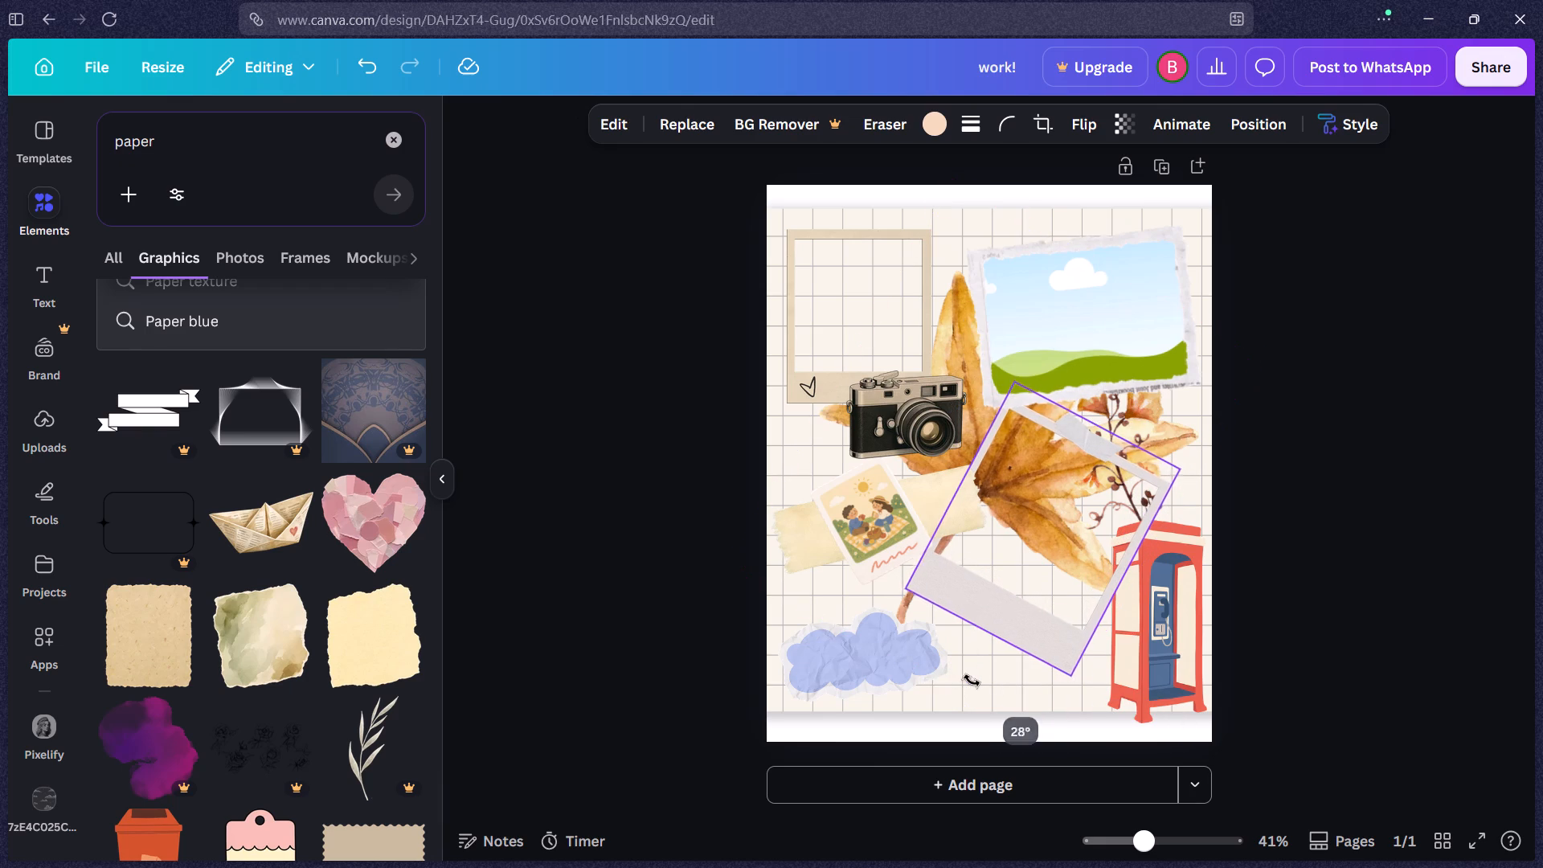
drag(972, 681, 998, 682)
drag(1024, 562, 1017, 576)
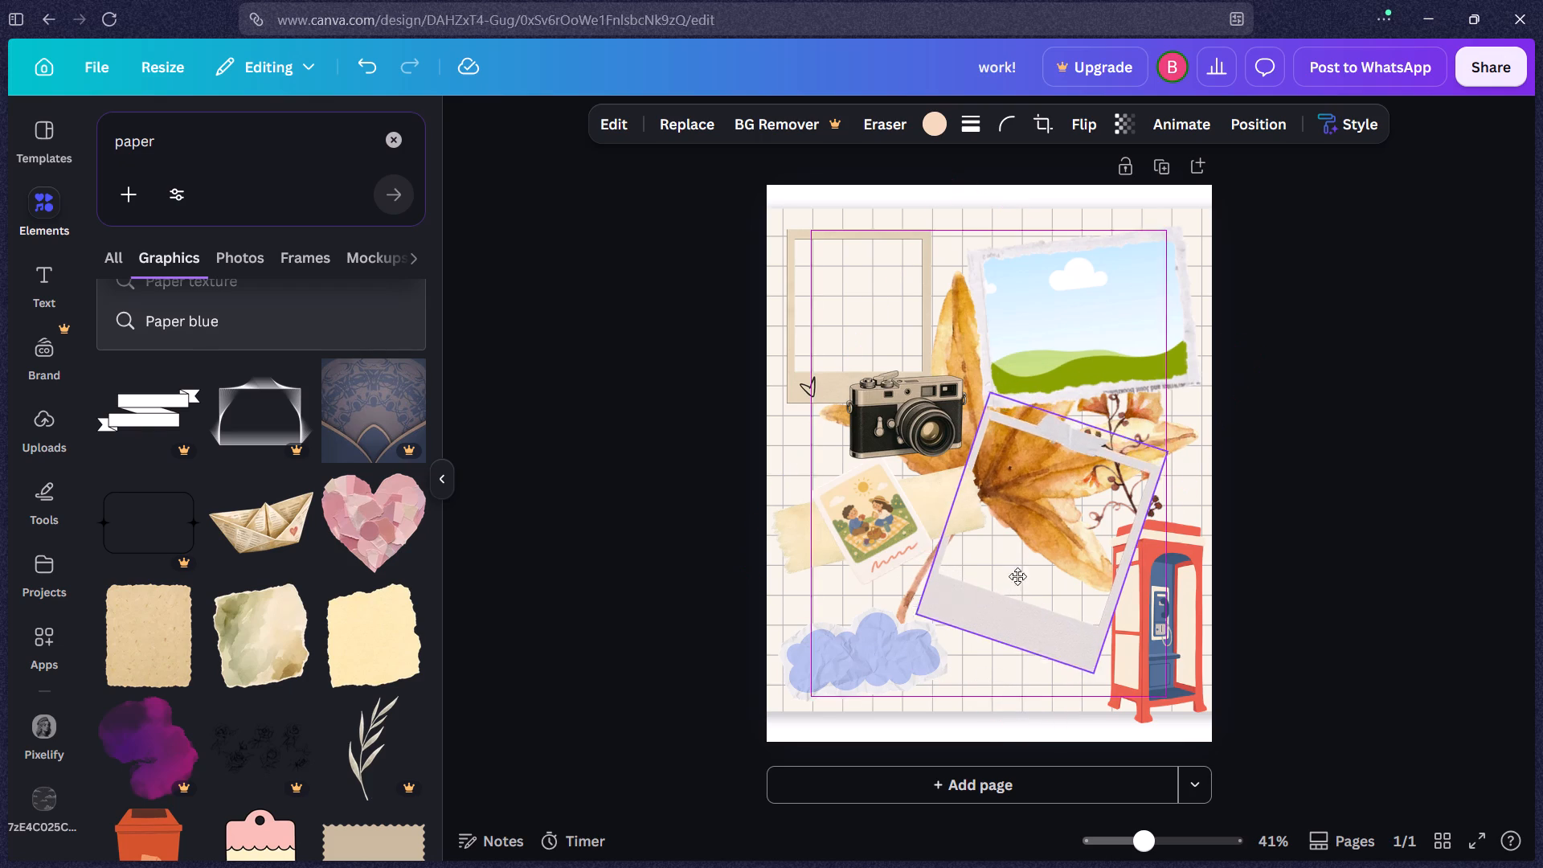
drag(1017, 576, 1015, 579)
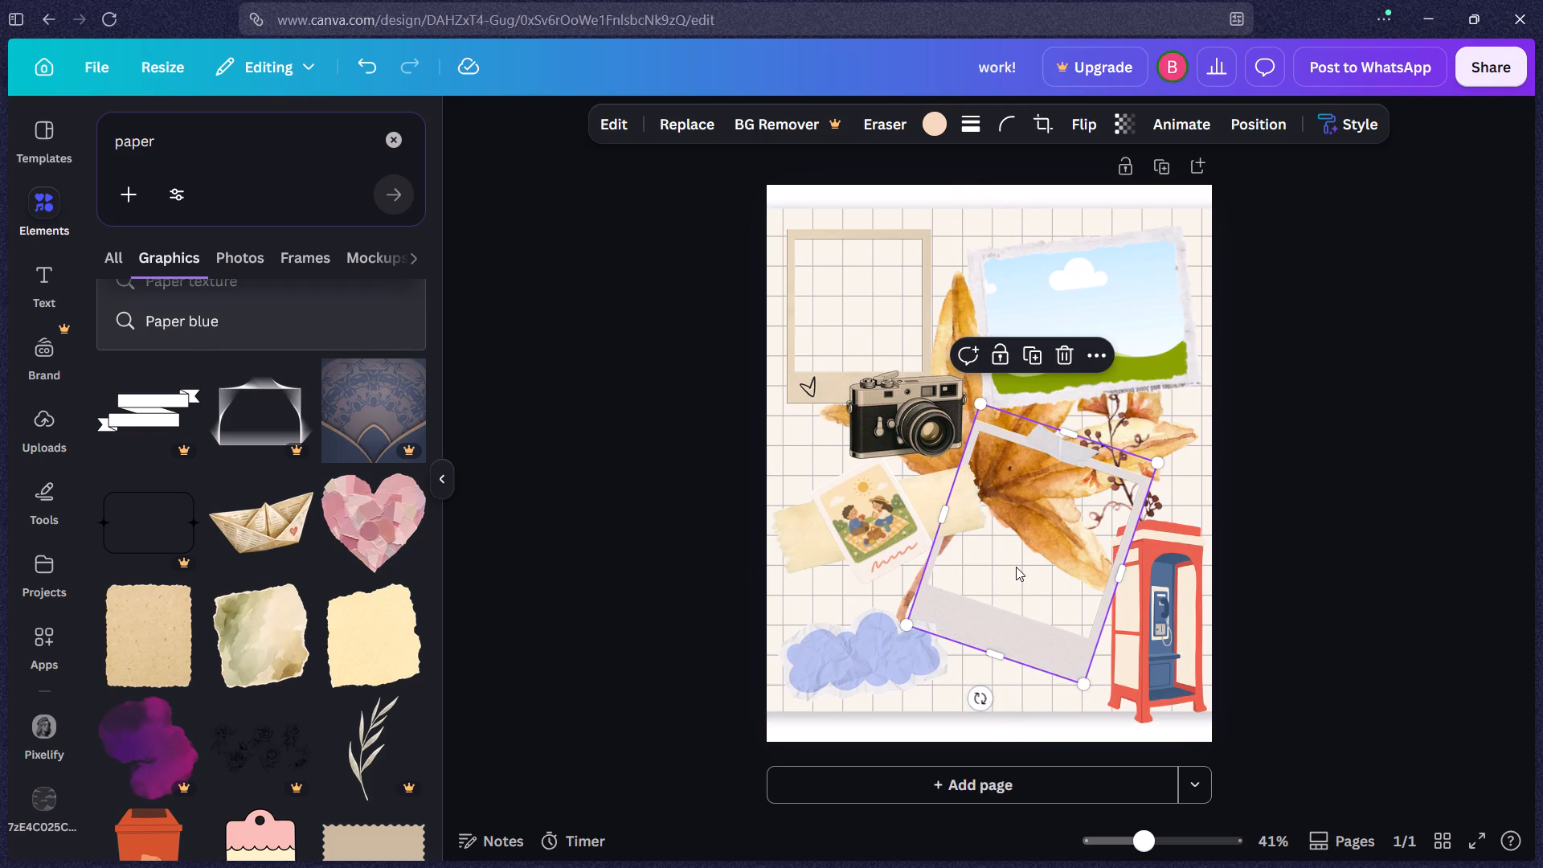
click(1381, 474)
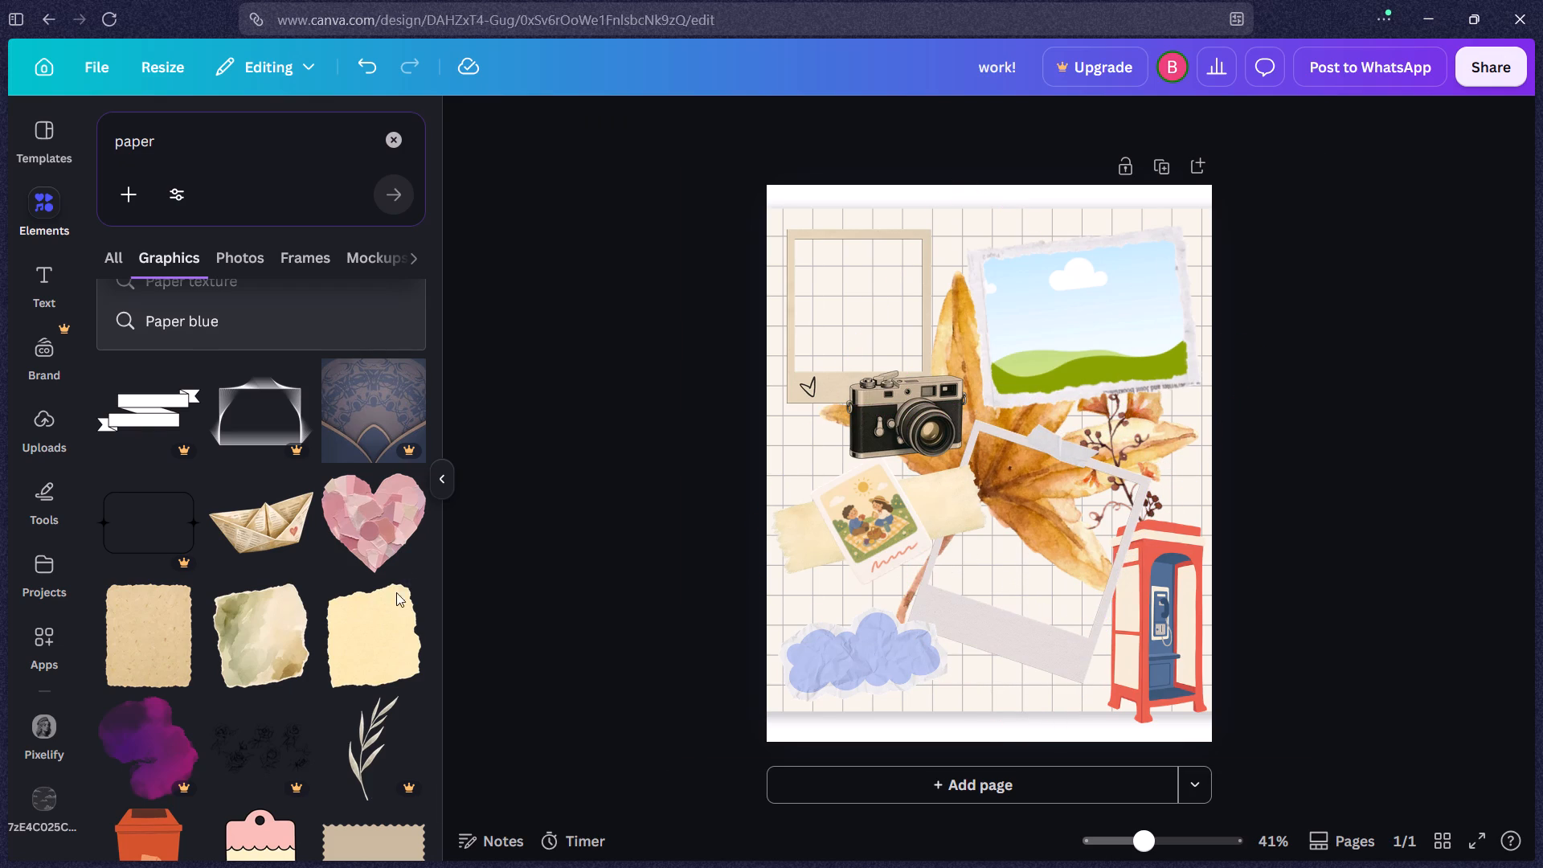
Add the torn butterfly-print paper strip from the "paper" graphics and tilt it slightly counter-clockwise.
scroll(250, 600, down, 6)
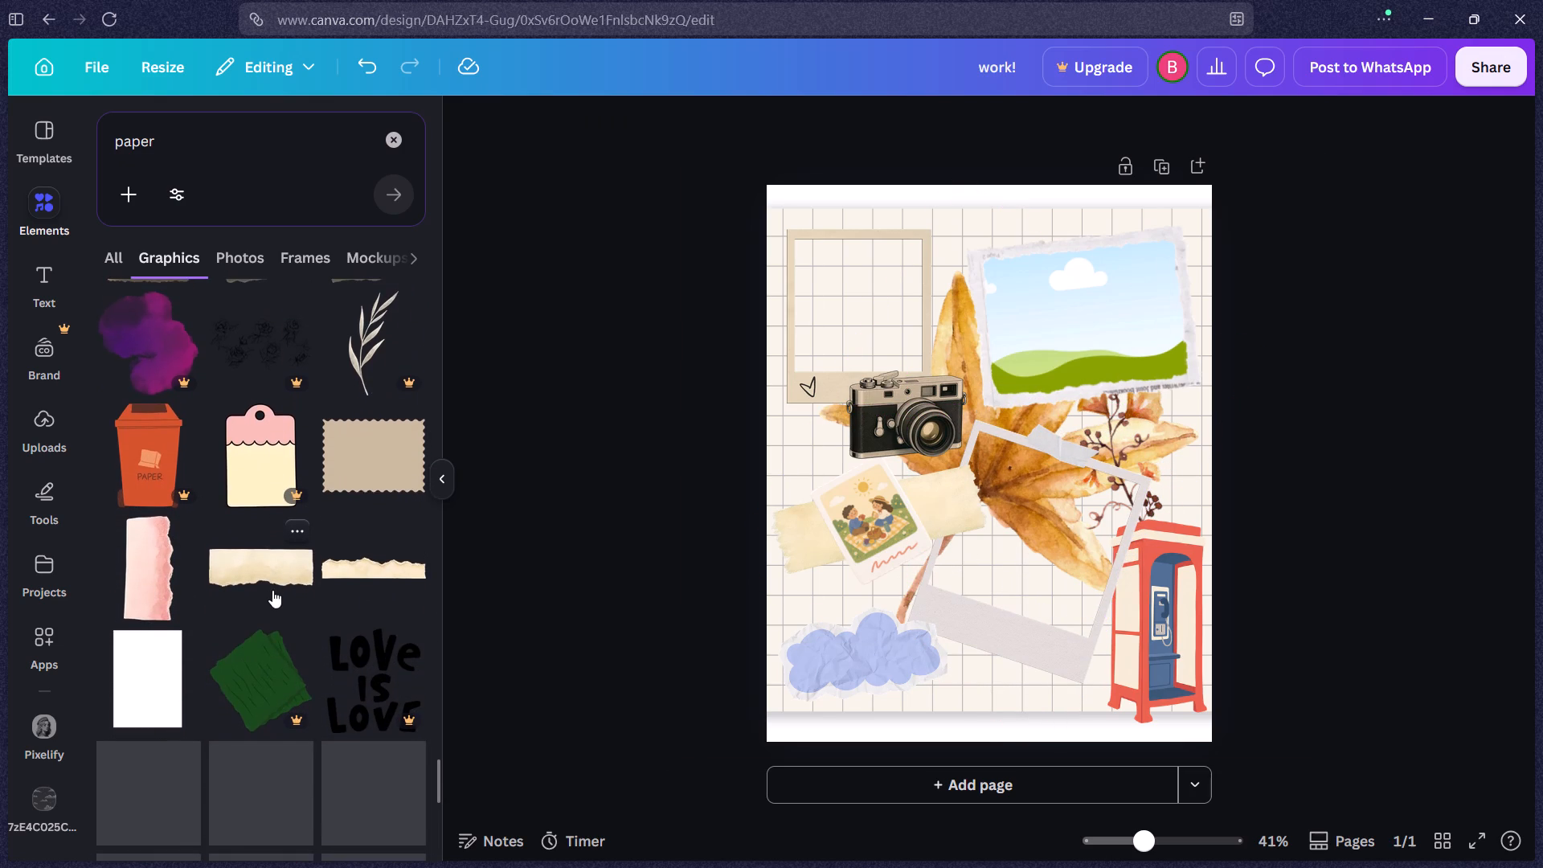
scroll(272, 590, down, 2)
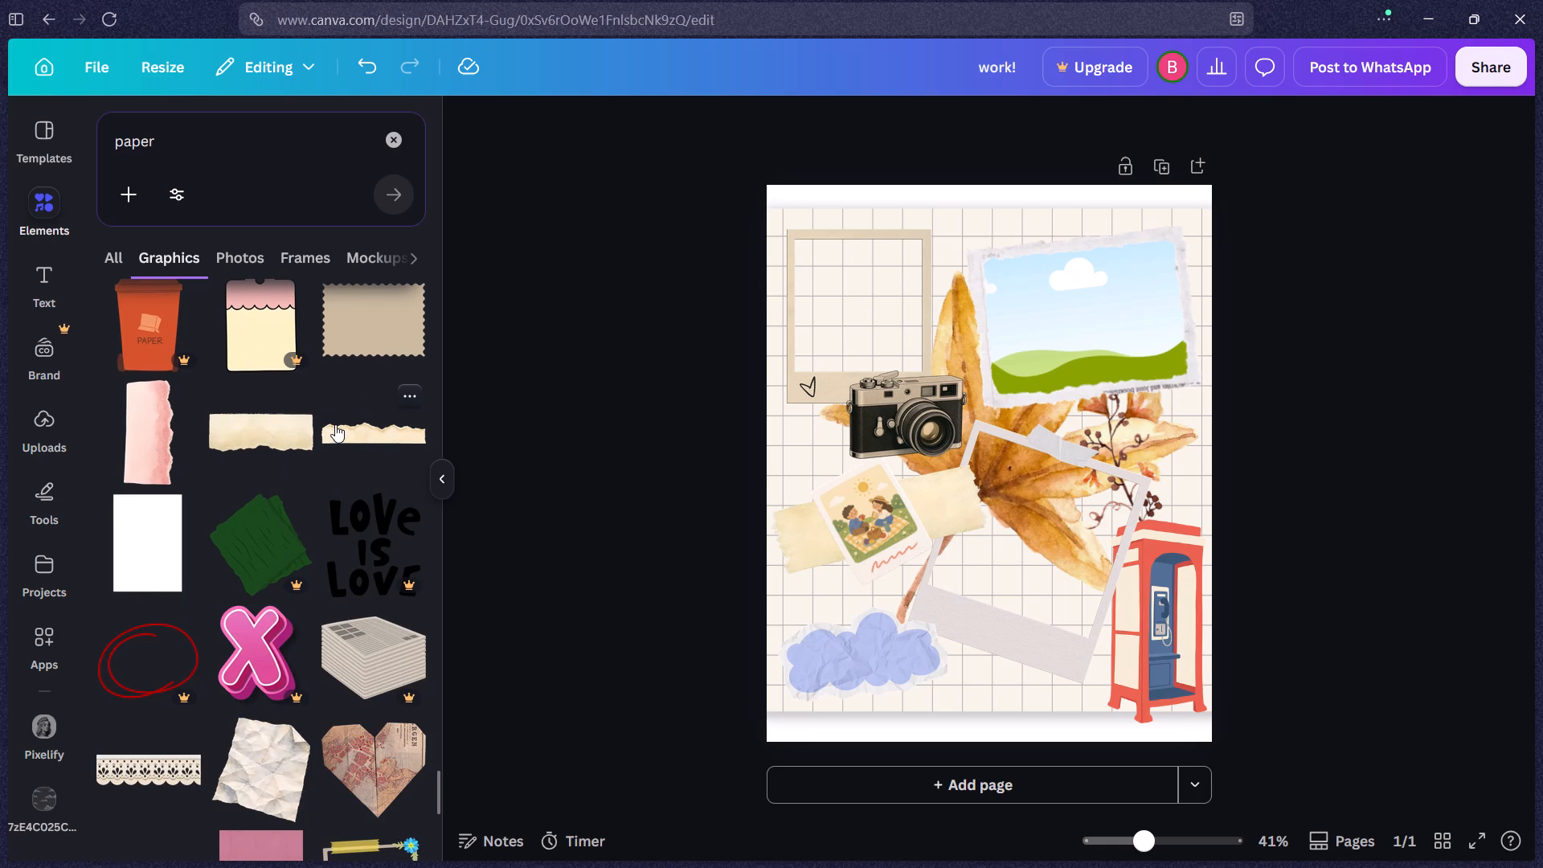
scroll(335, 424, down, 6)
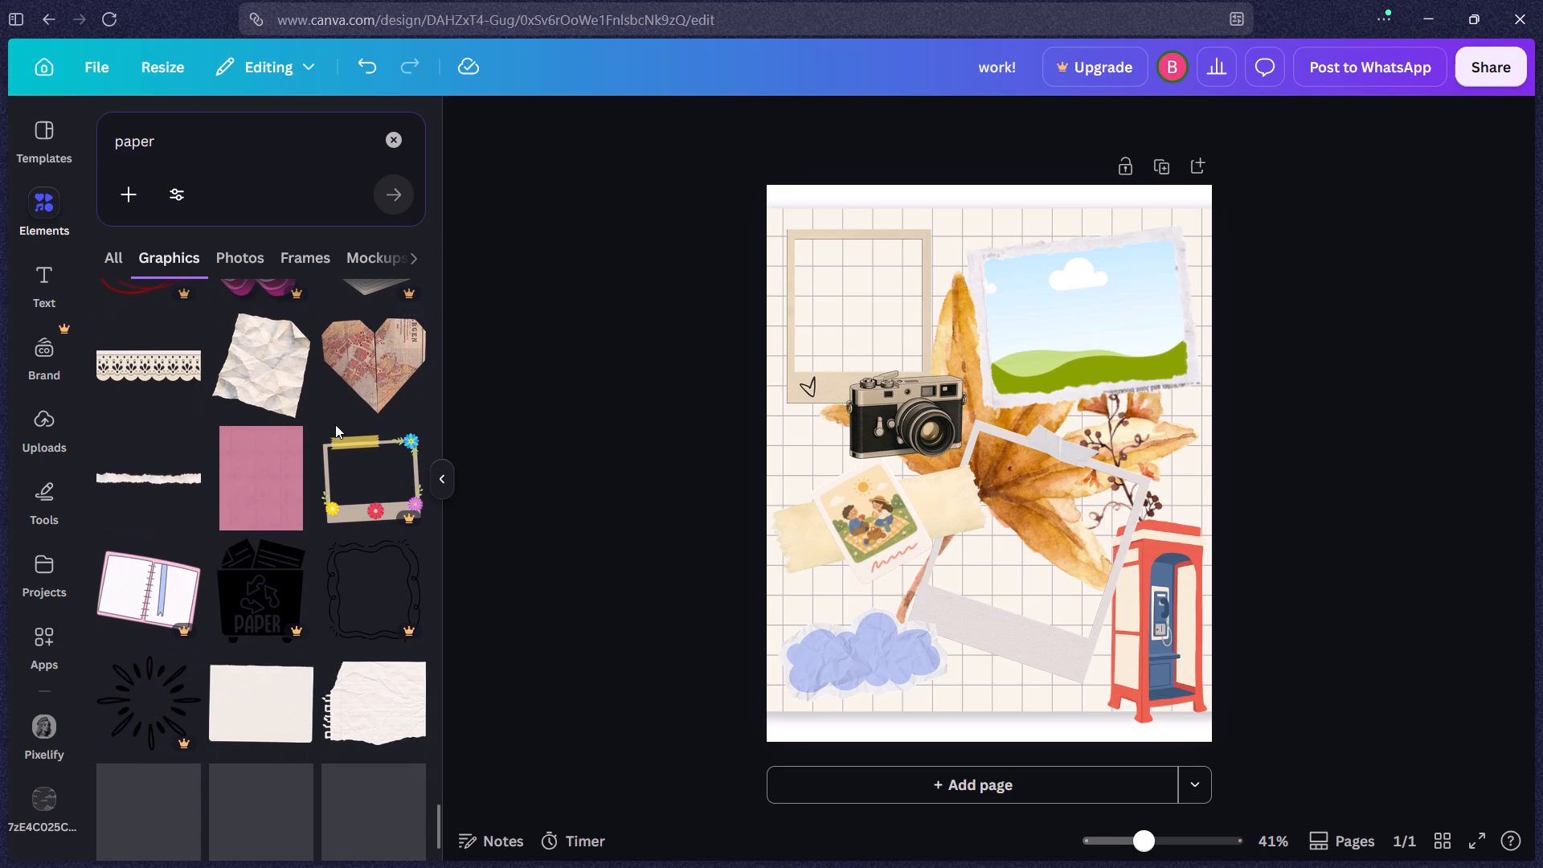
scroll(335, 424, down, 2)
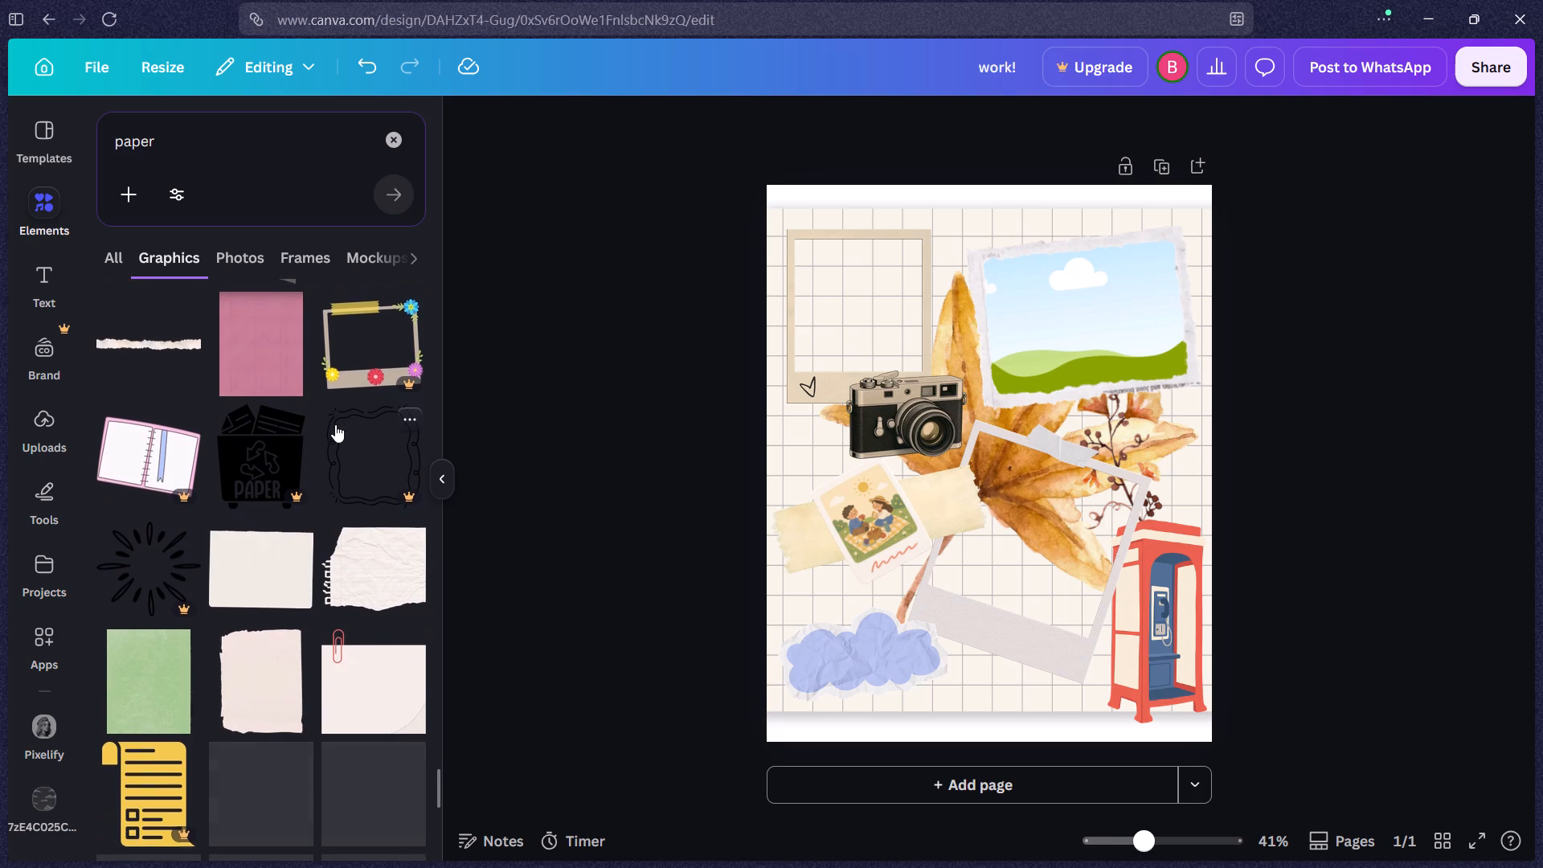
scroll(335, 424, down, 5)
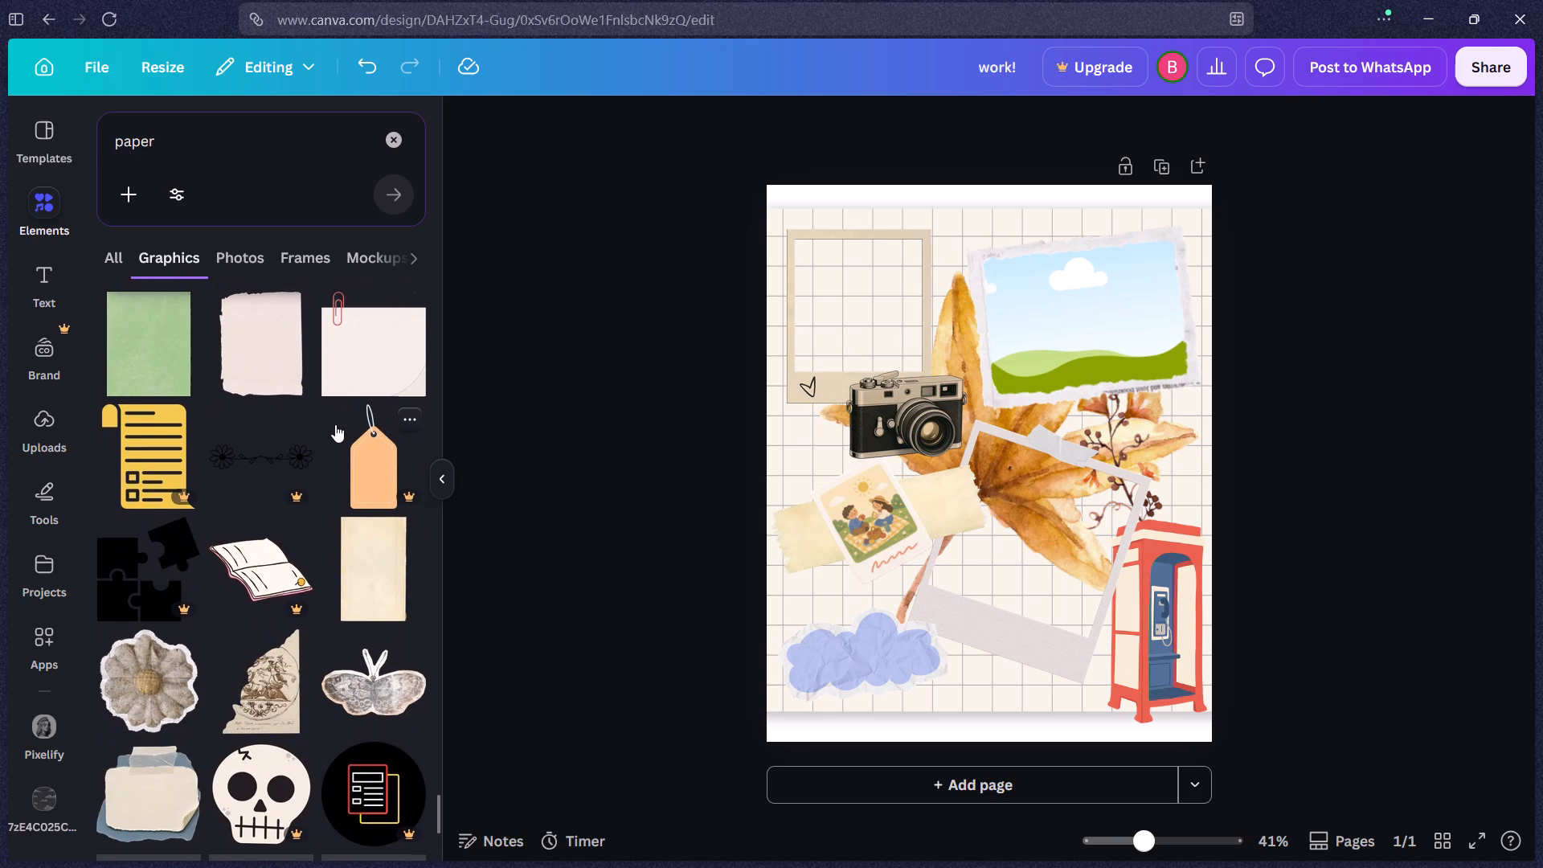
scroll(335, 424, down, 1)
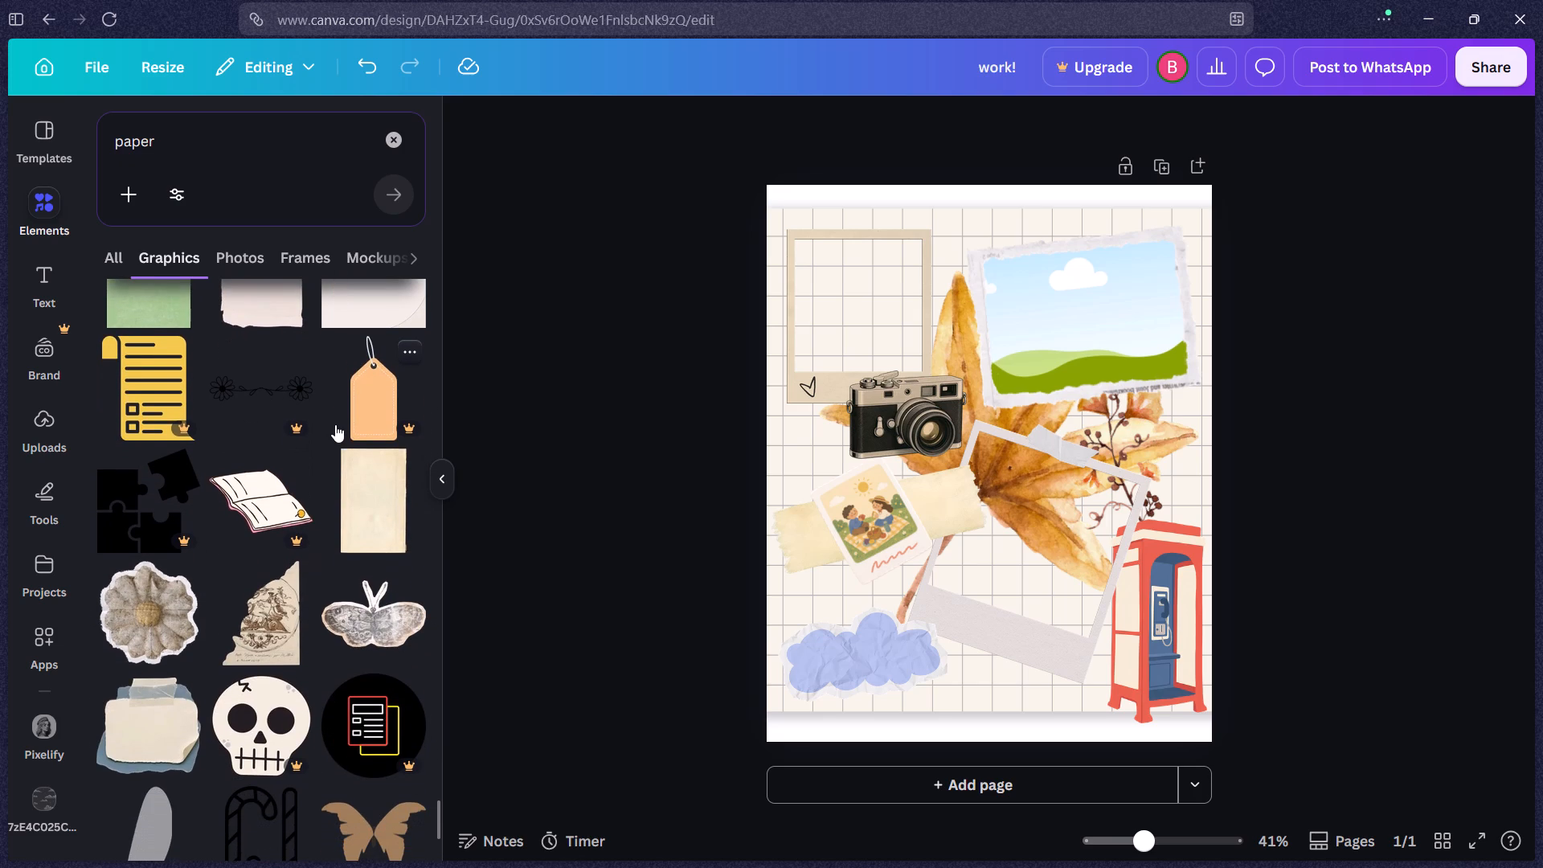
scroll(335, 424, down, 1)
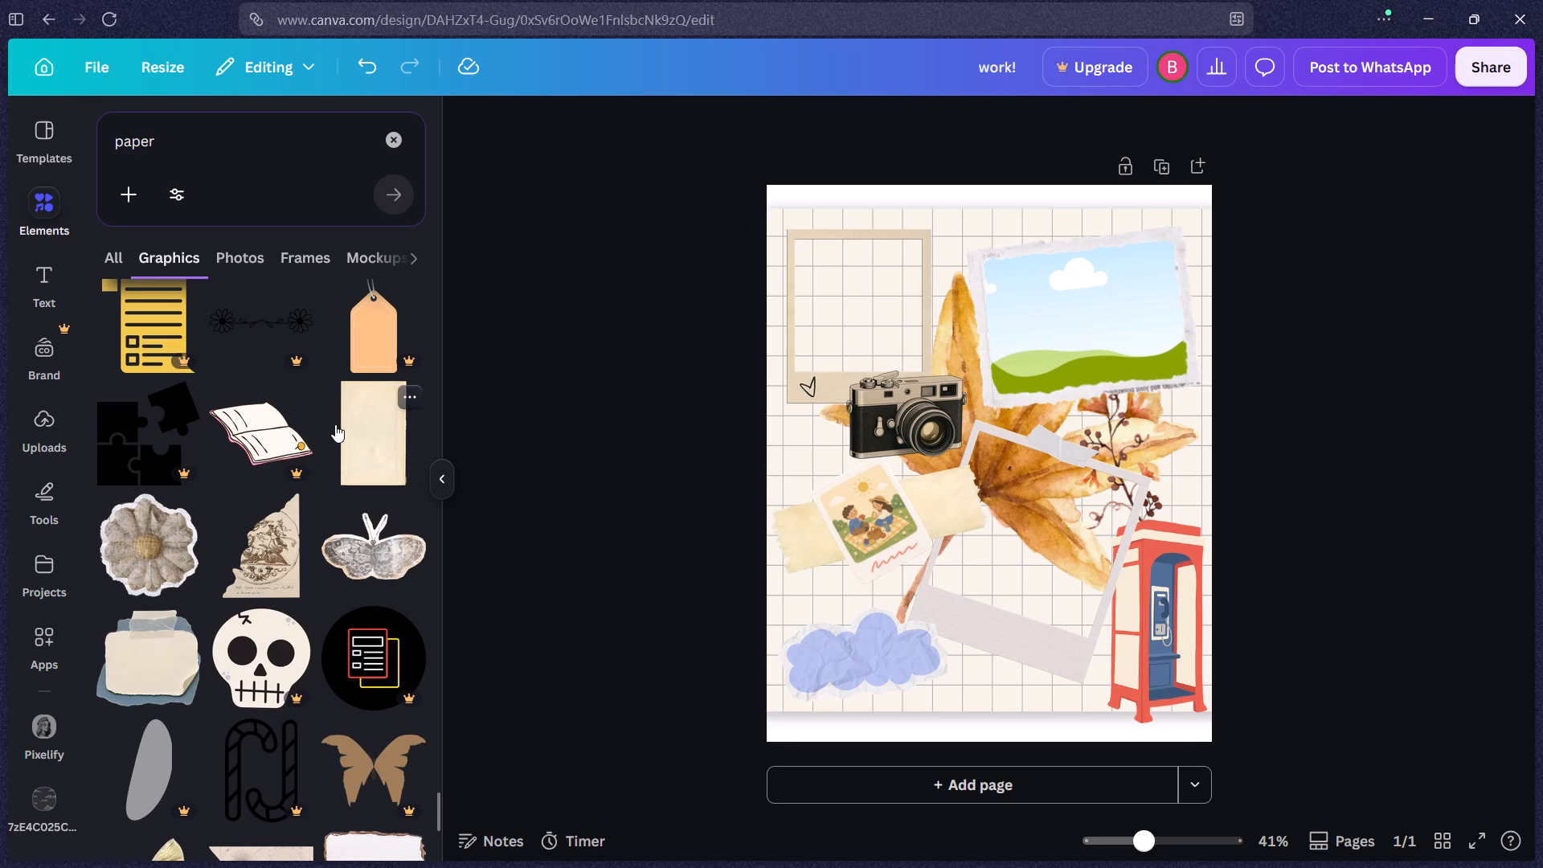
scroll(335, 424, down, 1)
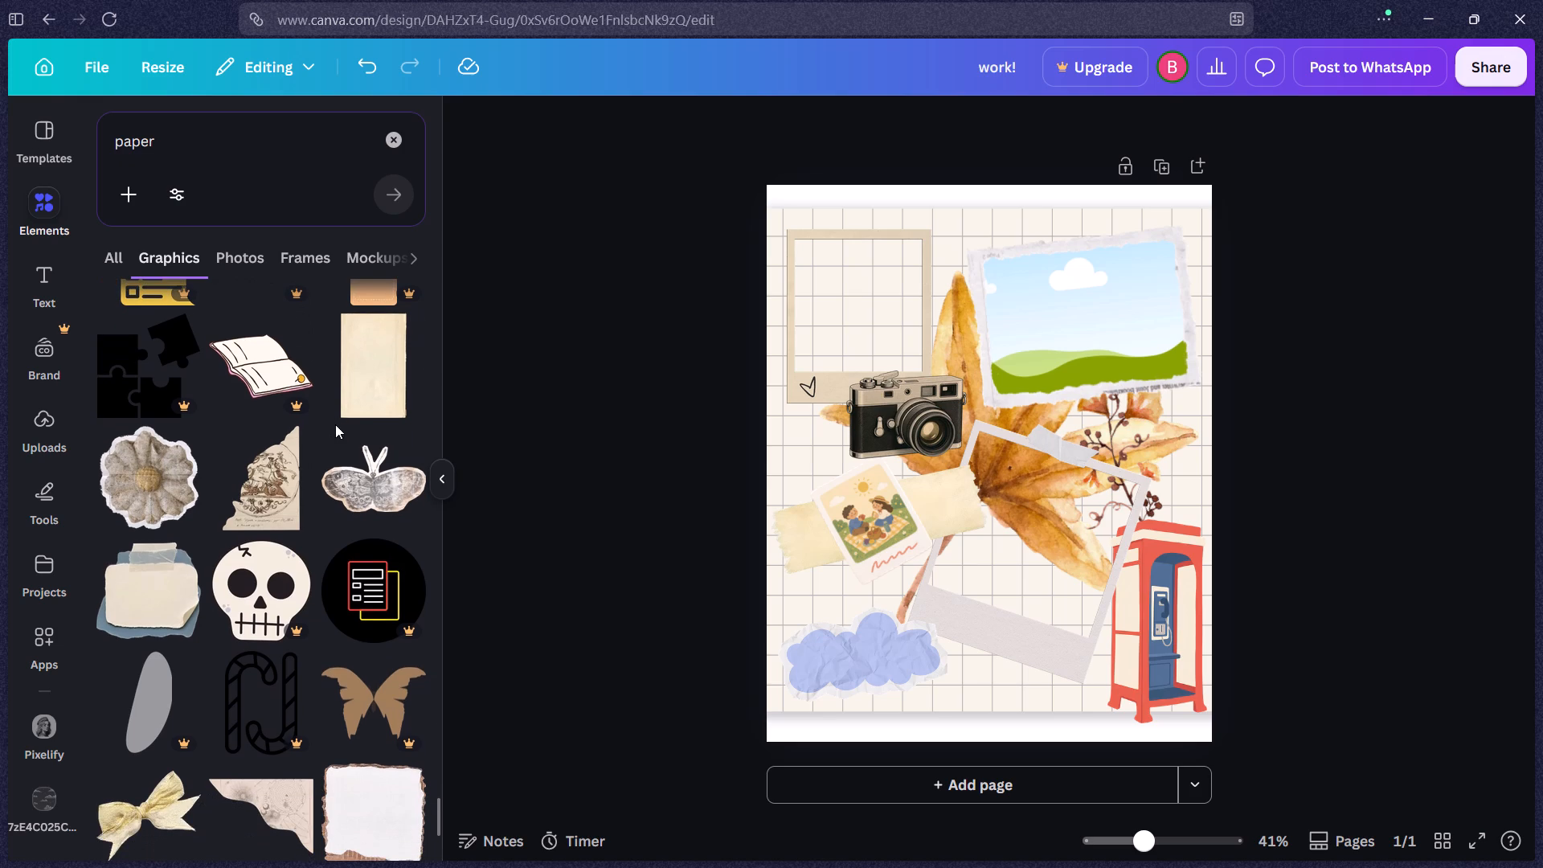
scroll(335, 424, down, 6)
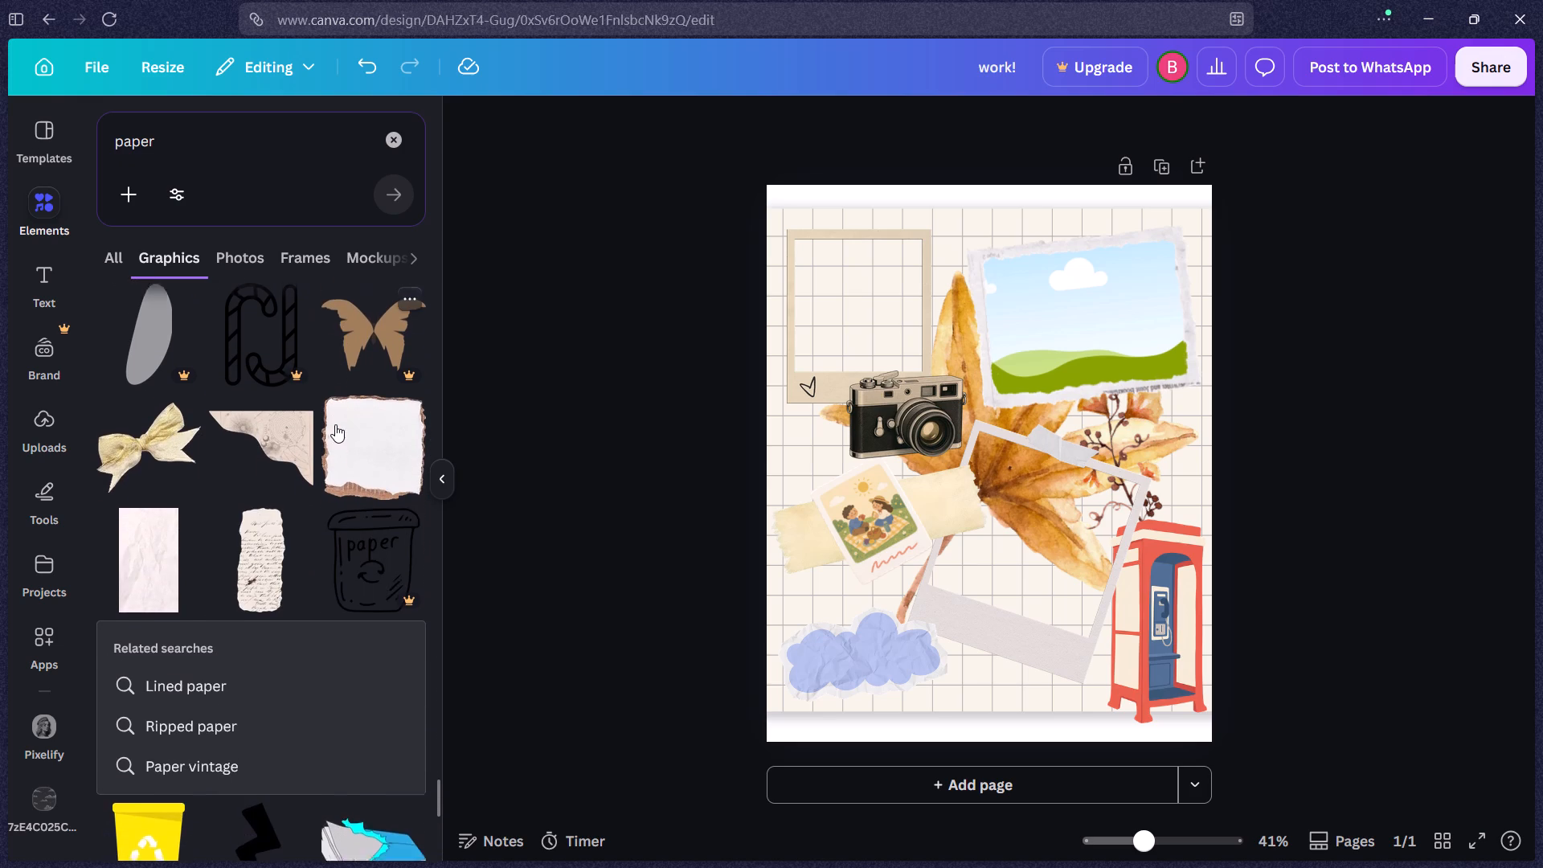
scroll(335, 424, down, 5)
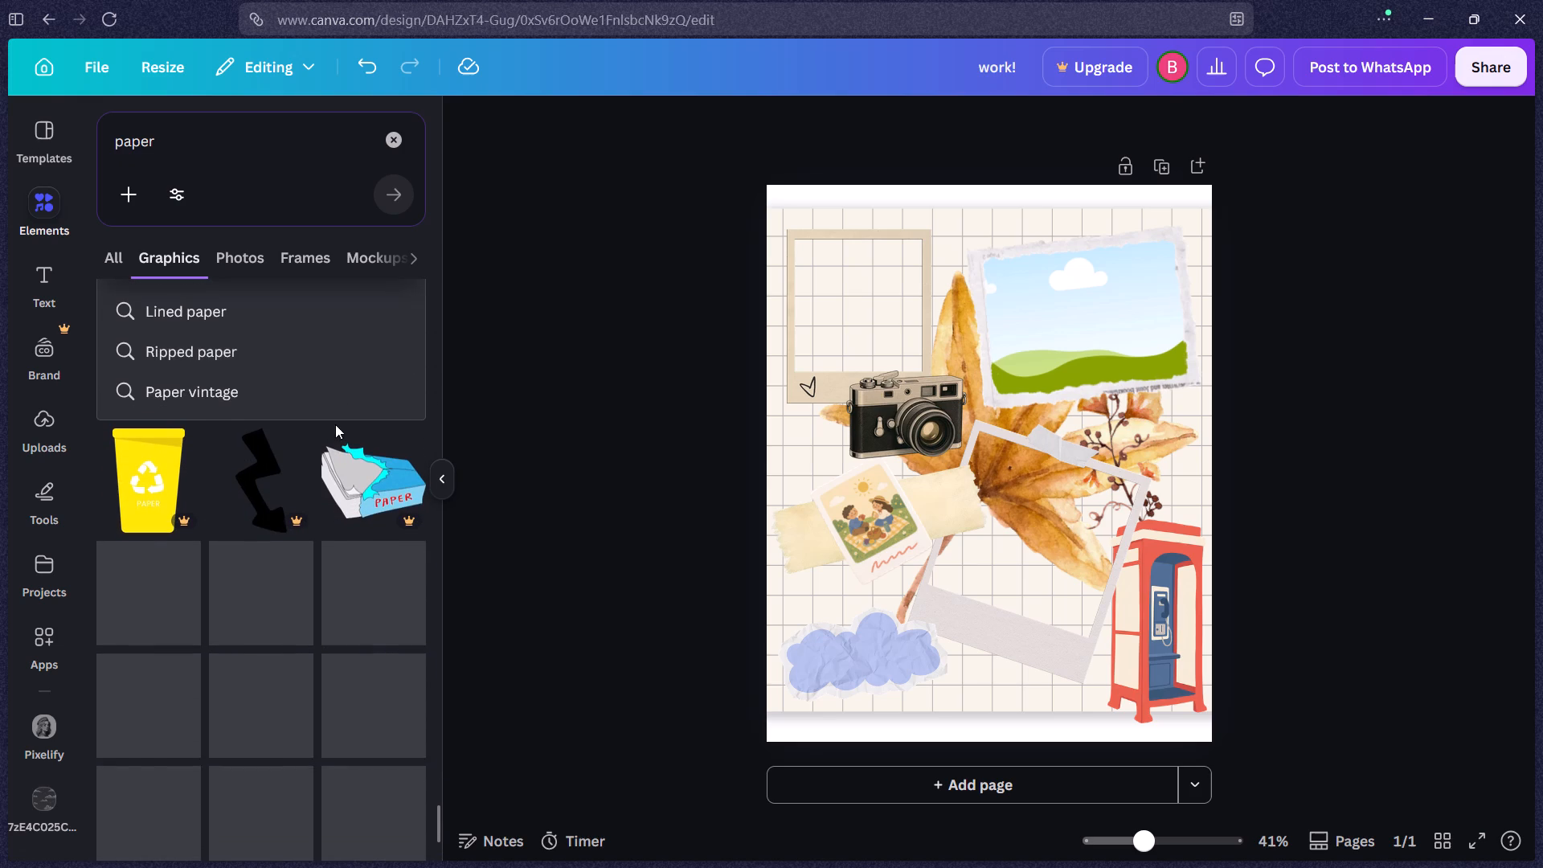
scroll(335, 424, down, 5)
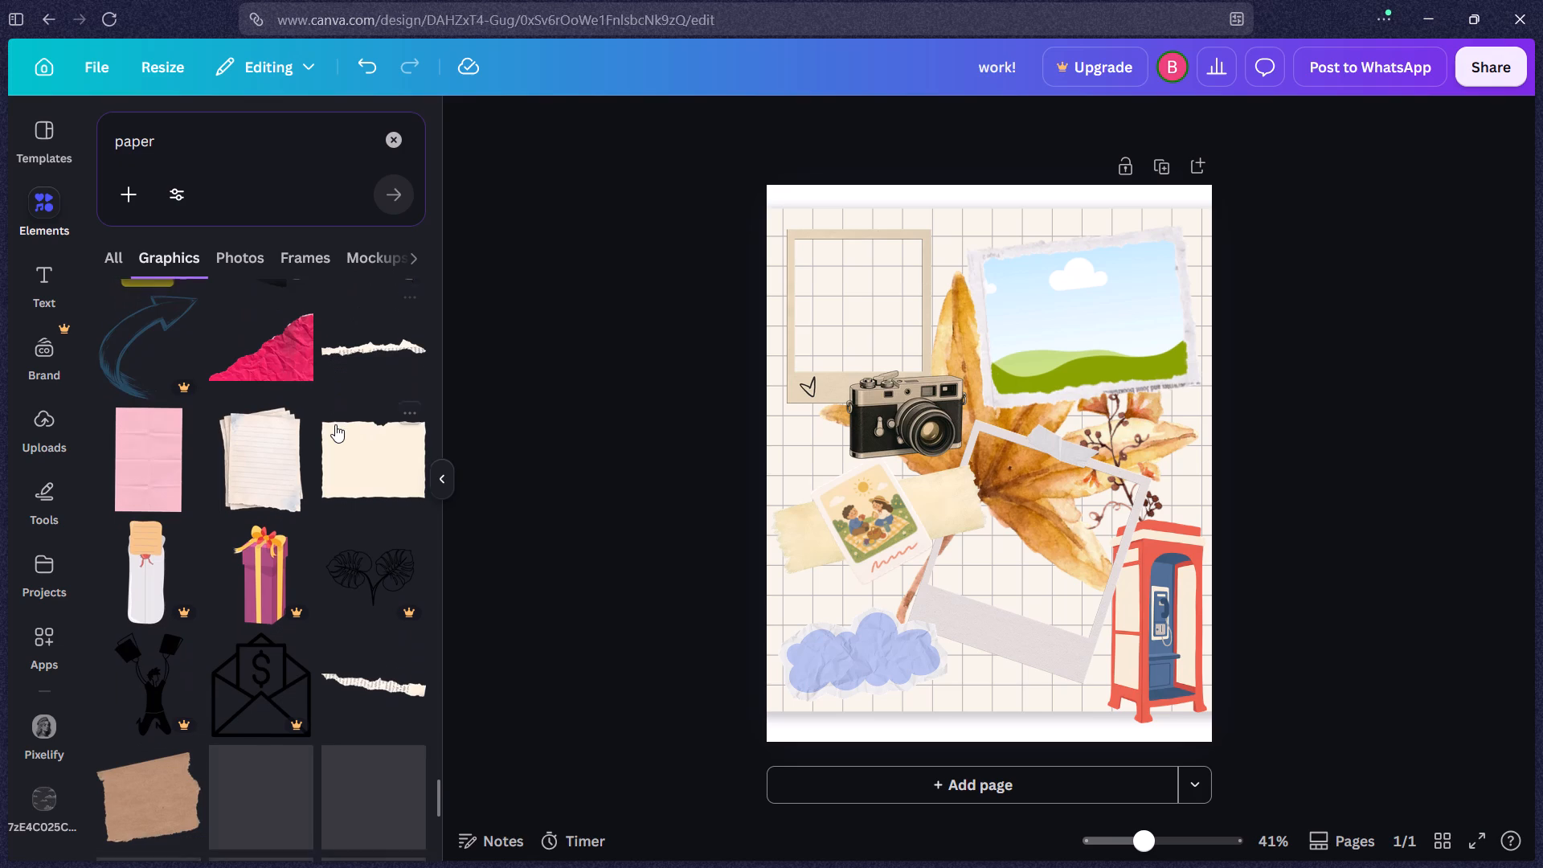
scroll(335, 424, down, 5)
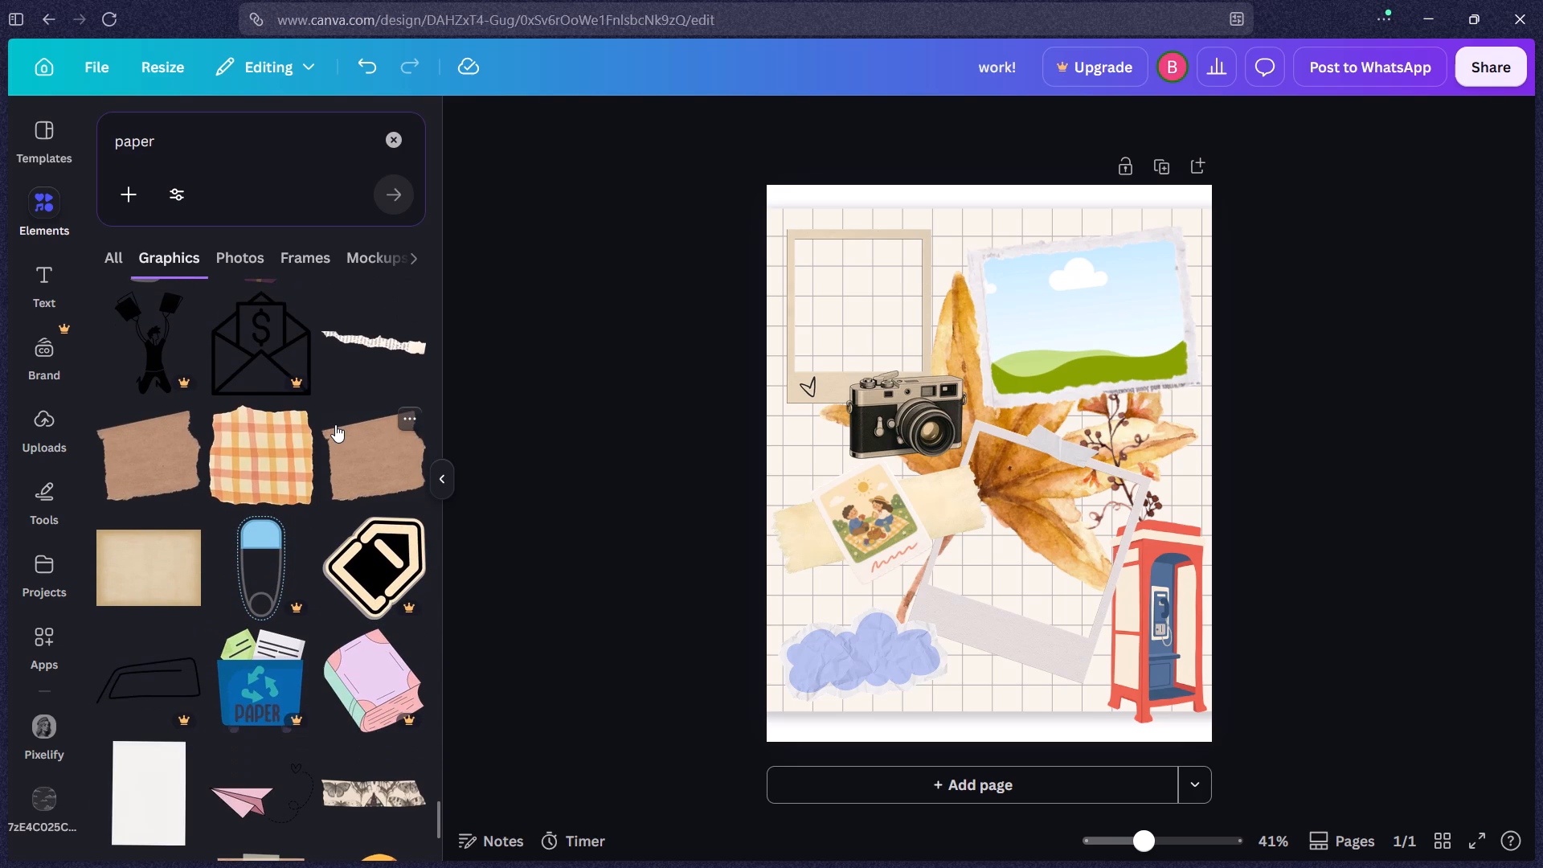
scroll(335, 424, down, 2)
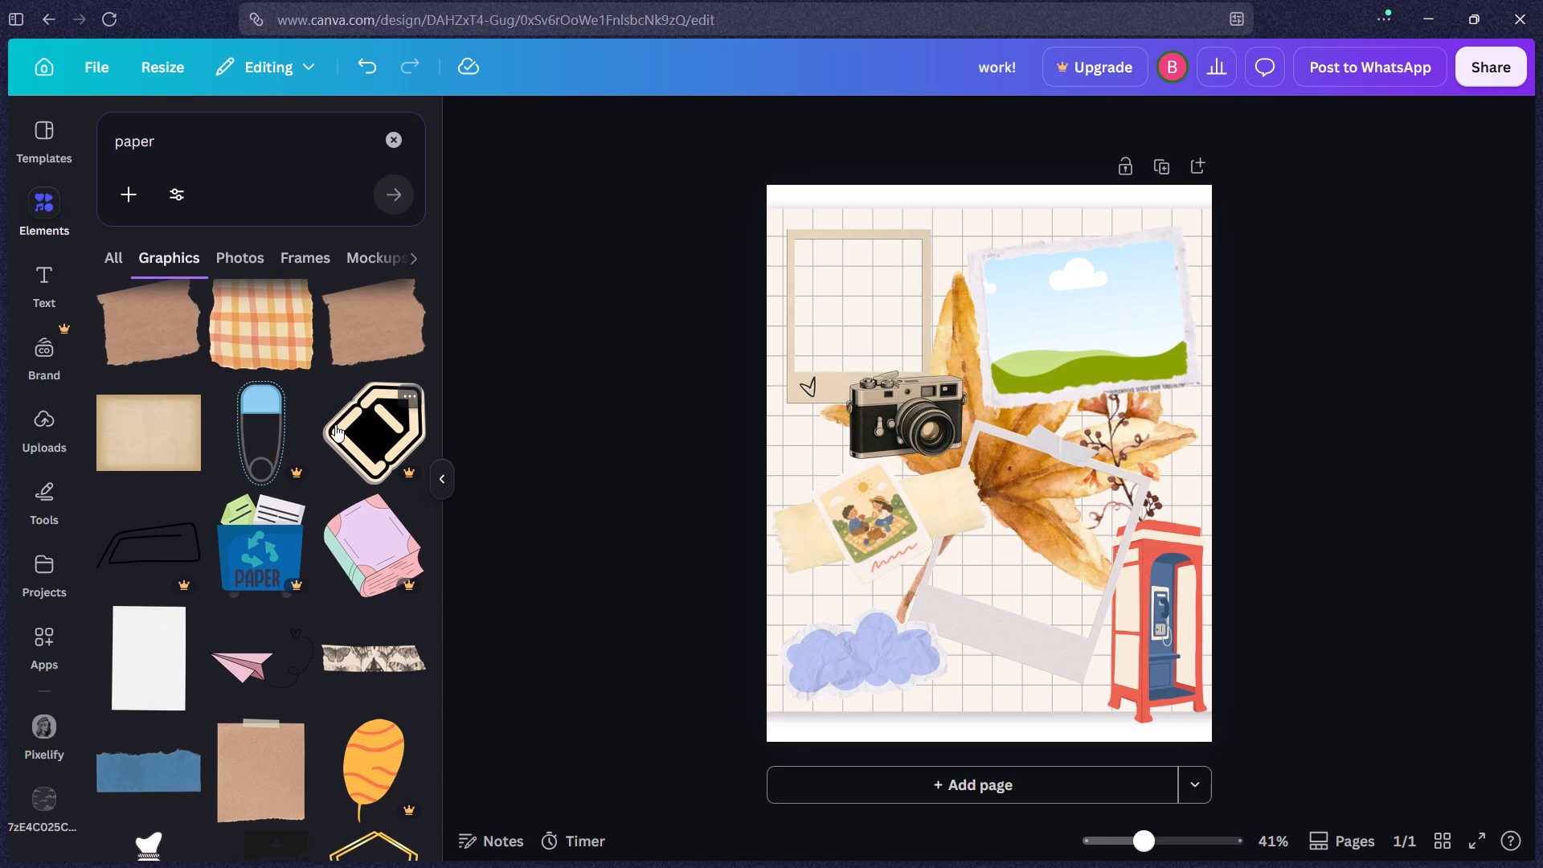
scroll(335, 424, down, 3)
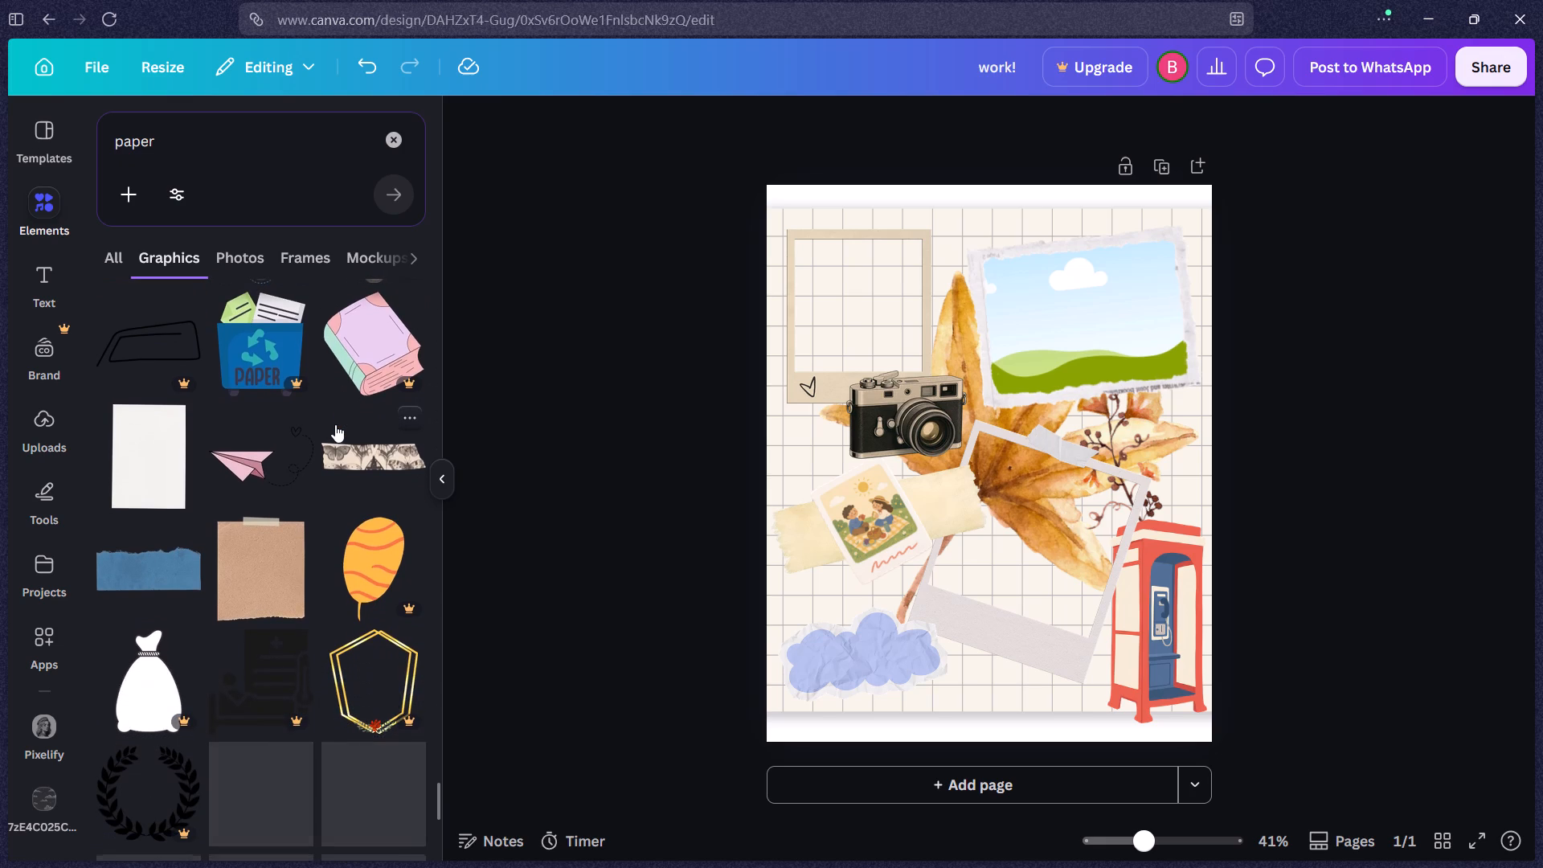
click(339, 444)
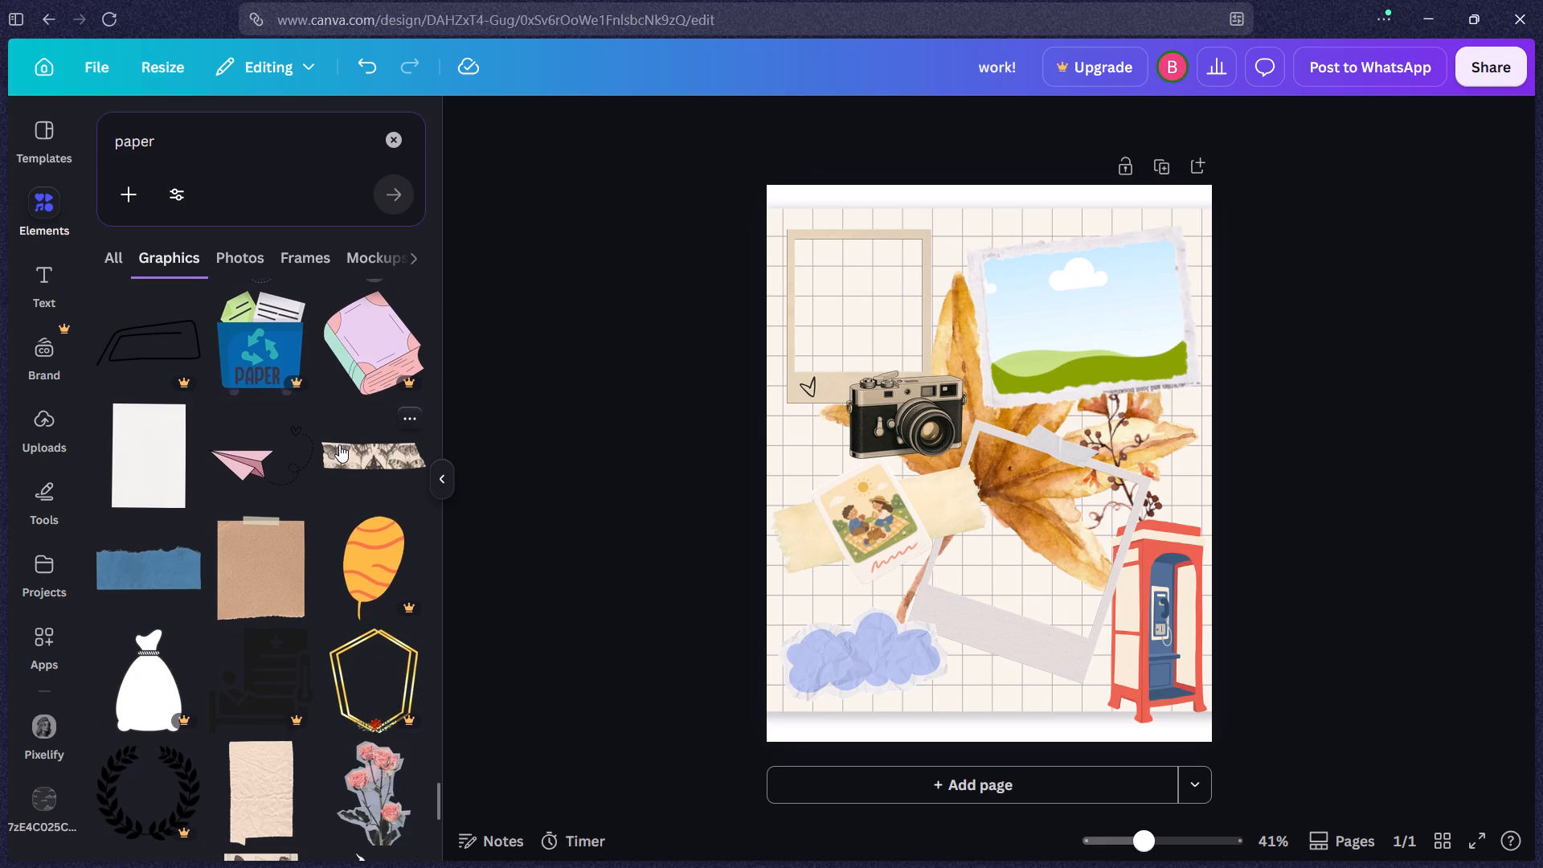
drag(972, 540, 1023, 523)
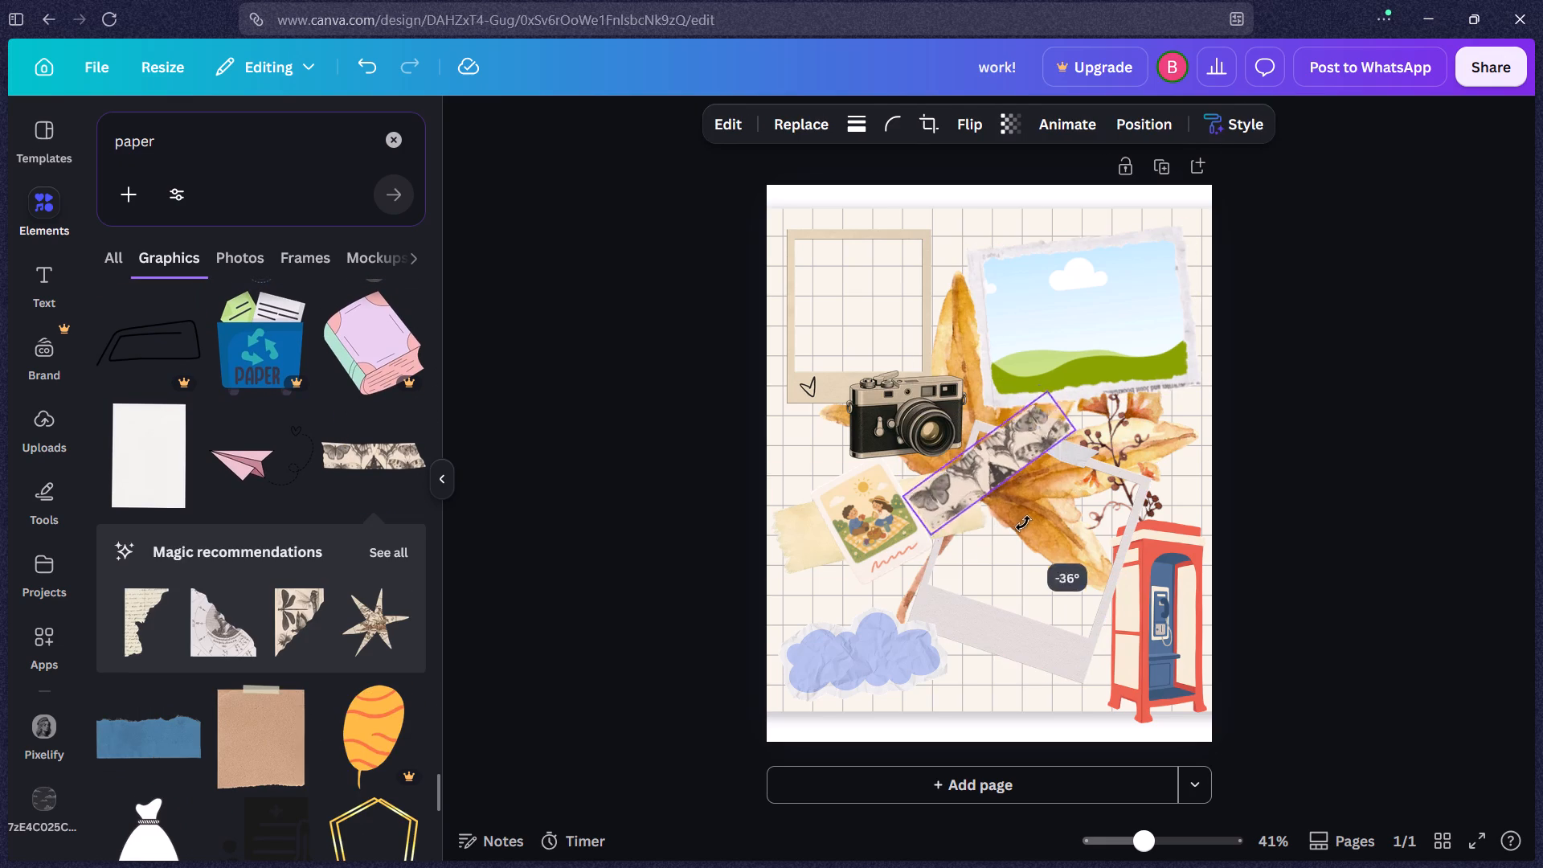
drag(1023, 523, 985, 528)
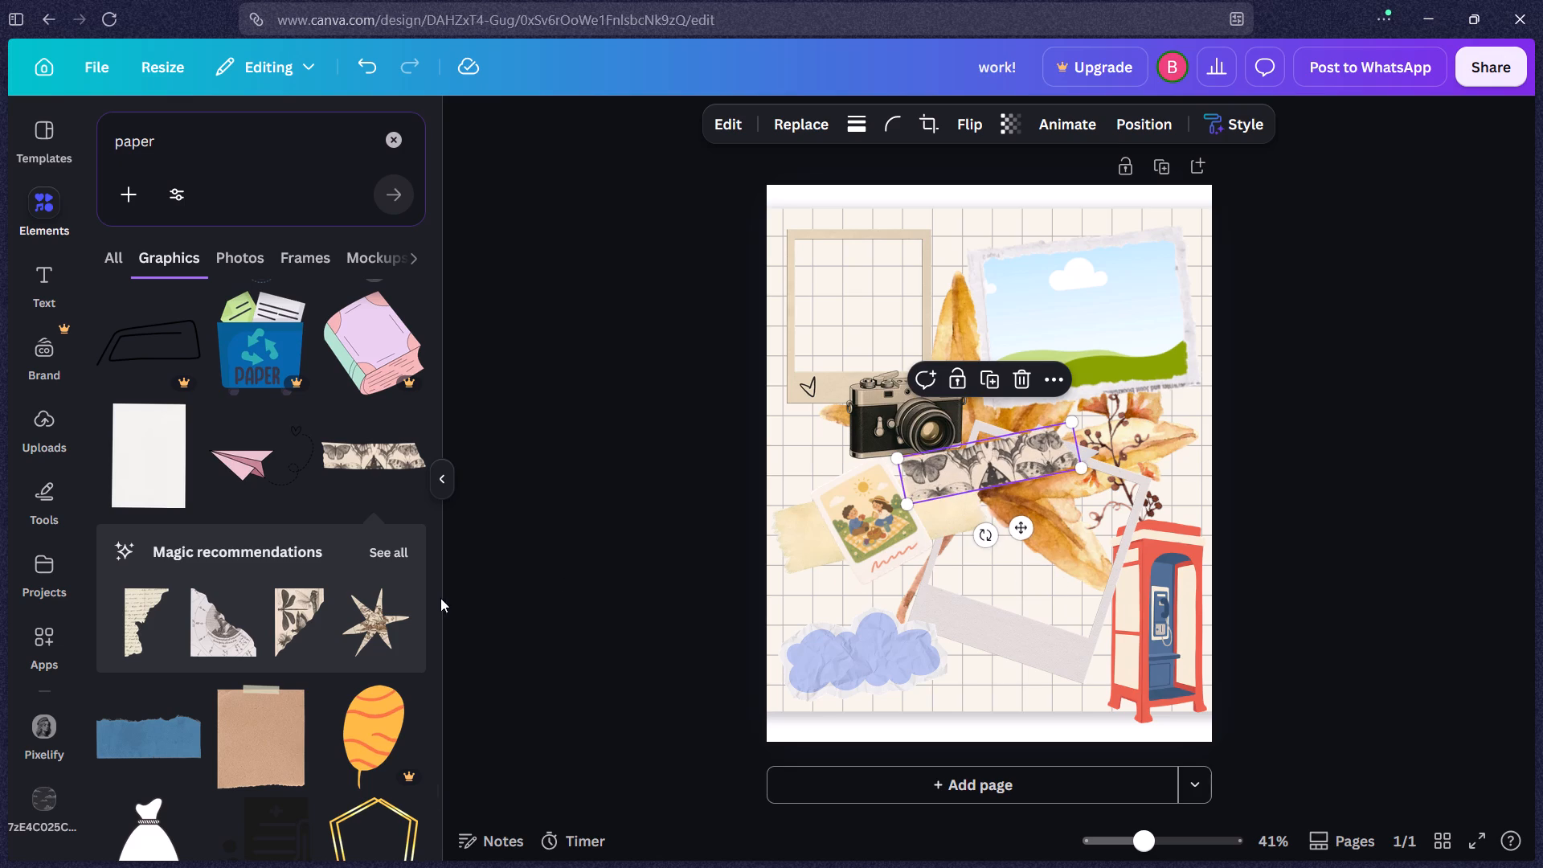
Look through all the magic recommendations for the butterfly strip for matching vintage cutouts.
click(405, 563)
scroll(236, 571, down, 1)
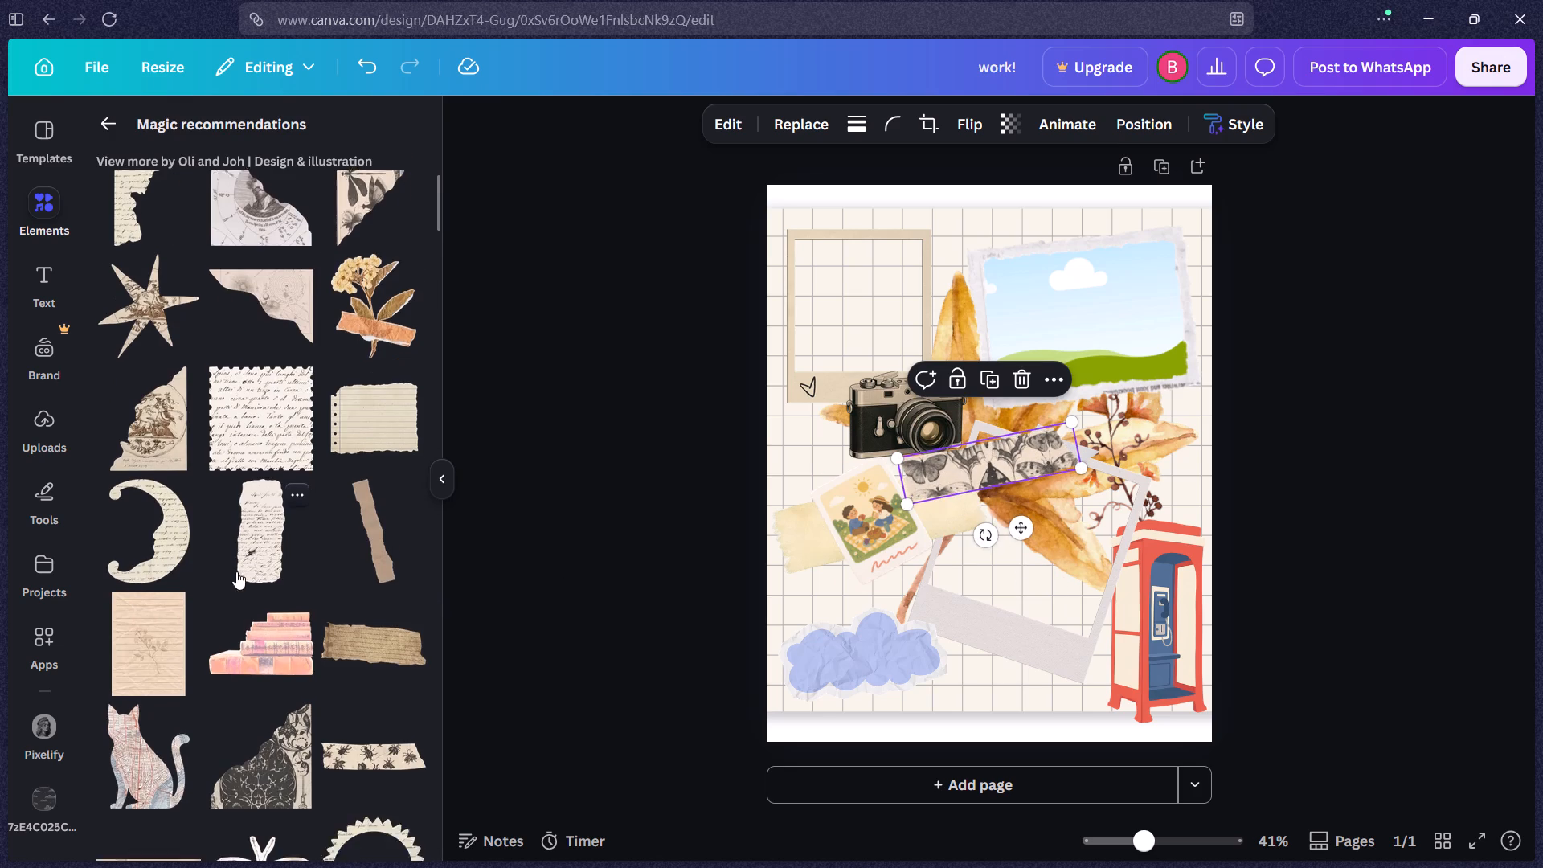
scroll(236, 571, down, 8)
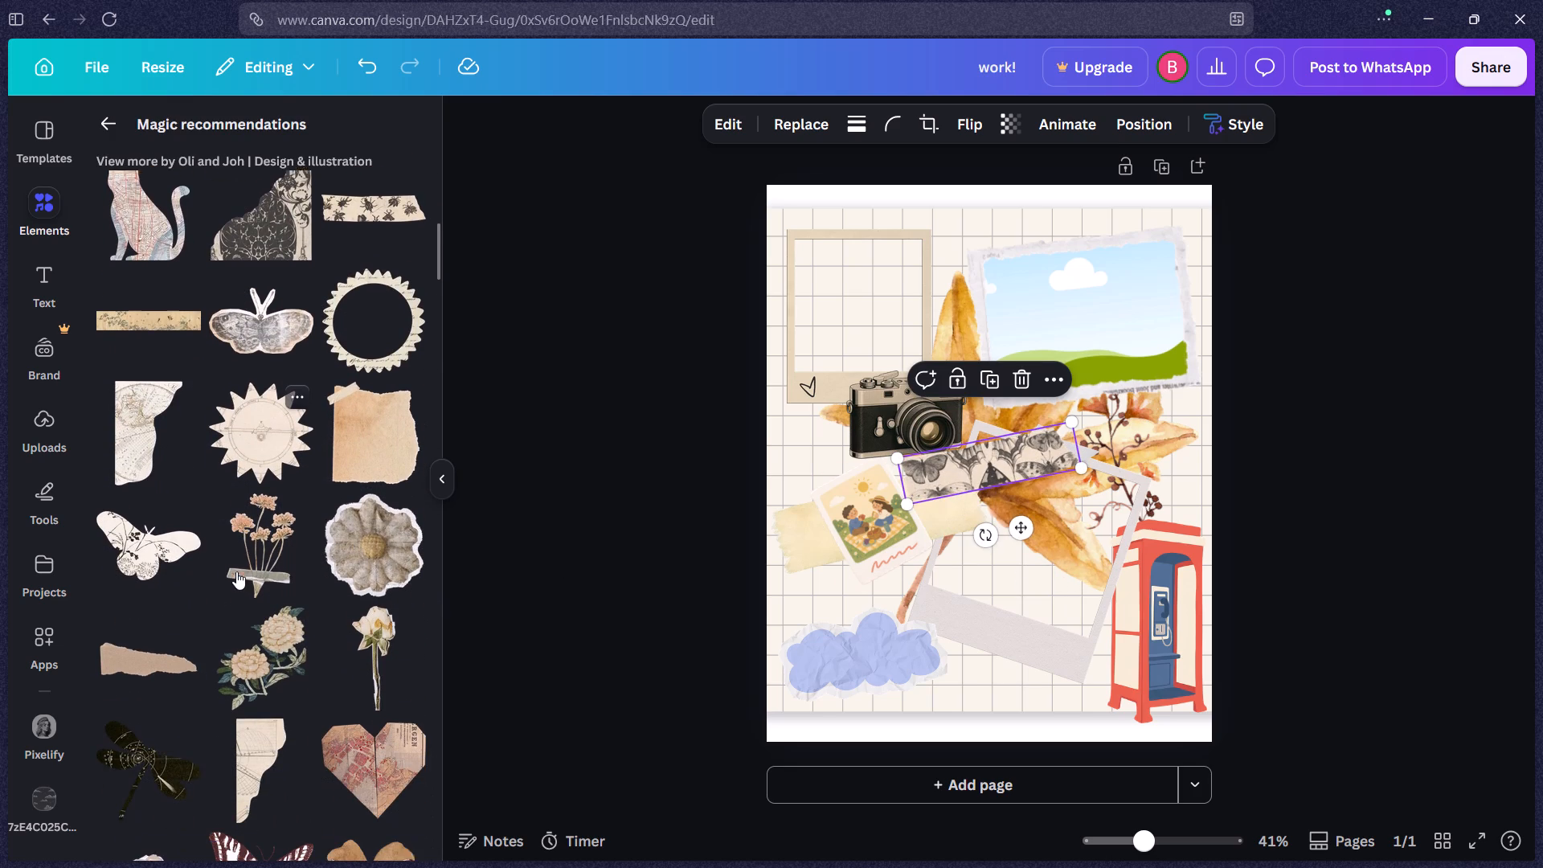
scroll(236, 571, down, 13)
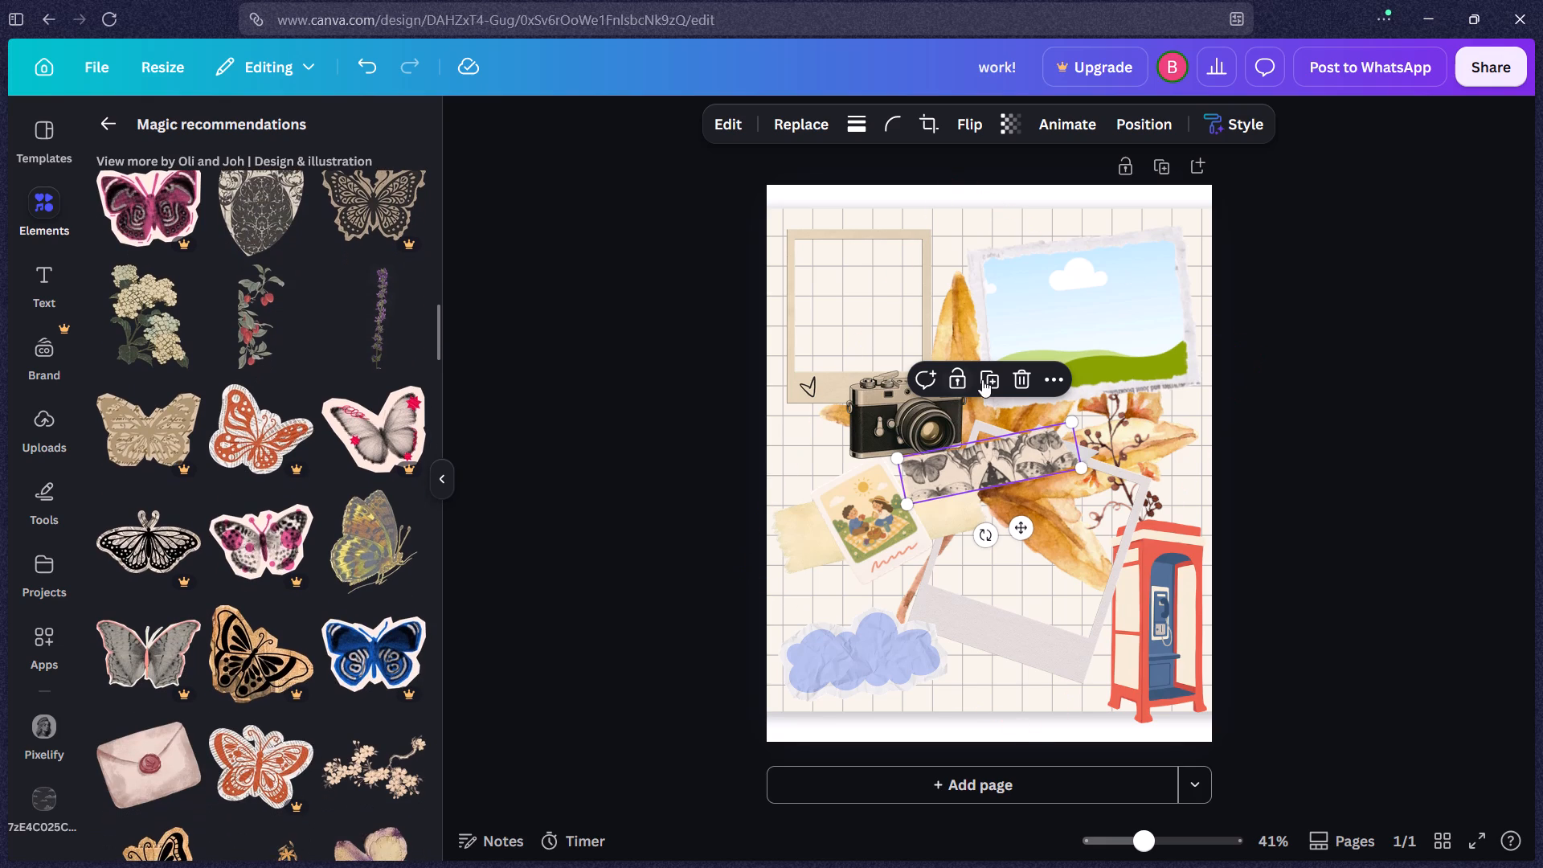
Move the butterfly strip to the page's top edge between the two photo frames and send it two layers backward.
drag(986, 462, 964, 233)
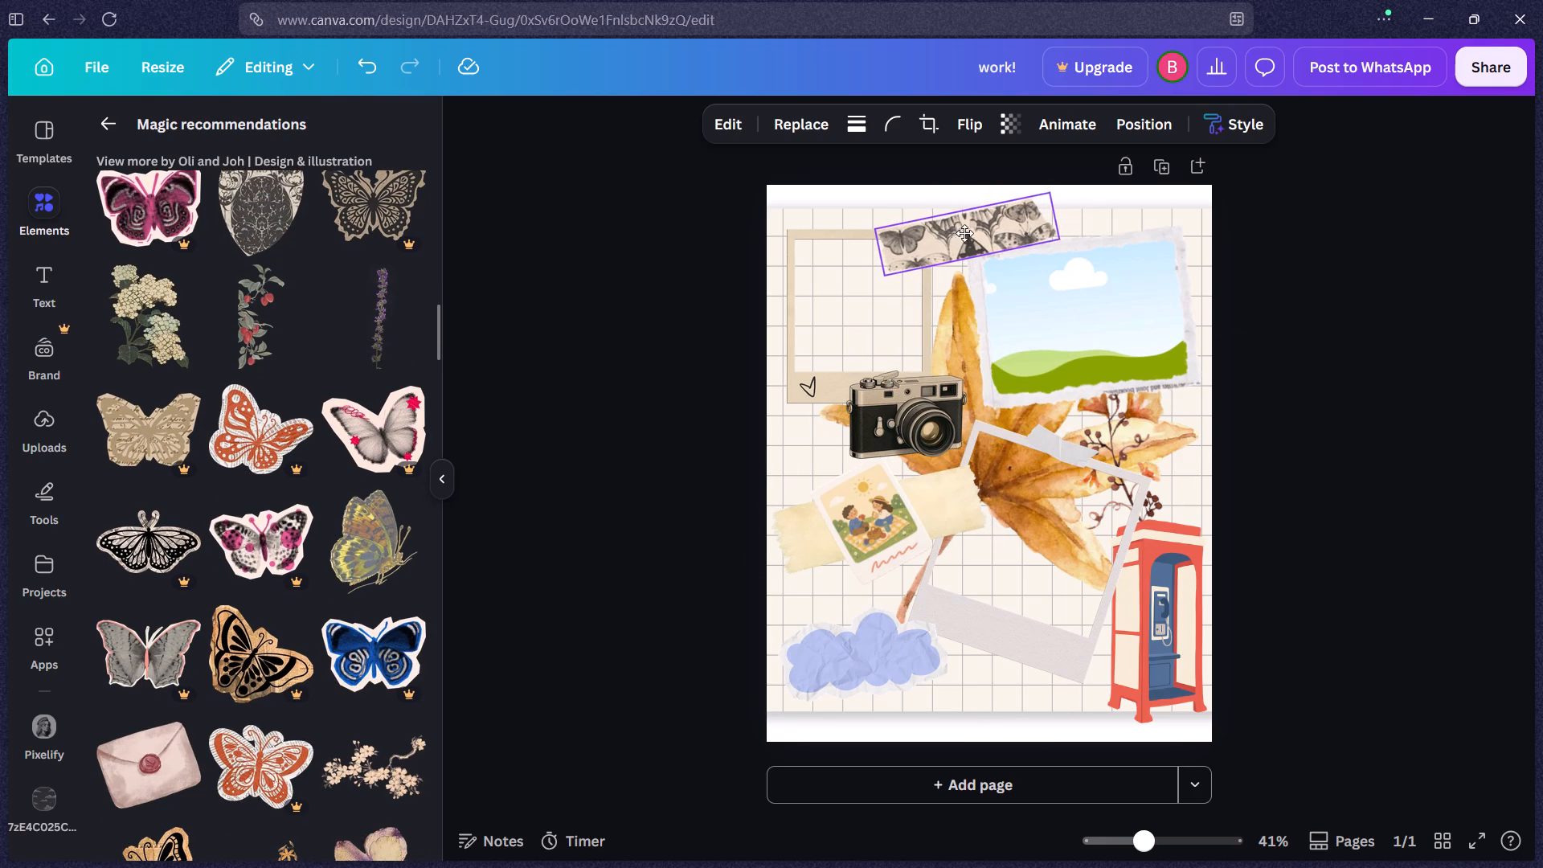
drag(964, 233, 960, 233)
key(ctrl+bracketleft)
key(ctrl+bracketleft)
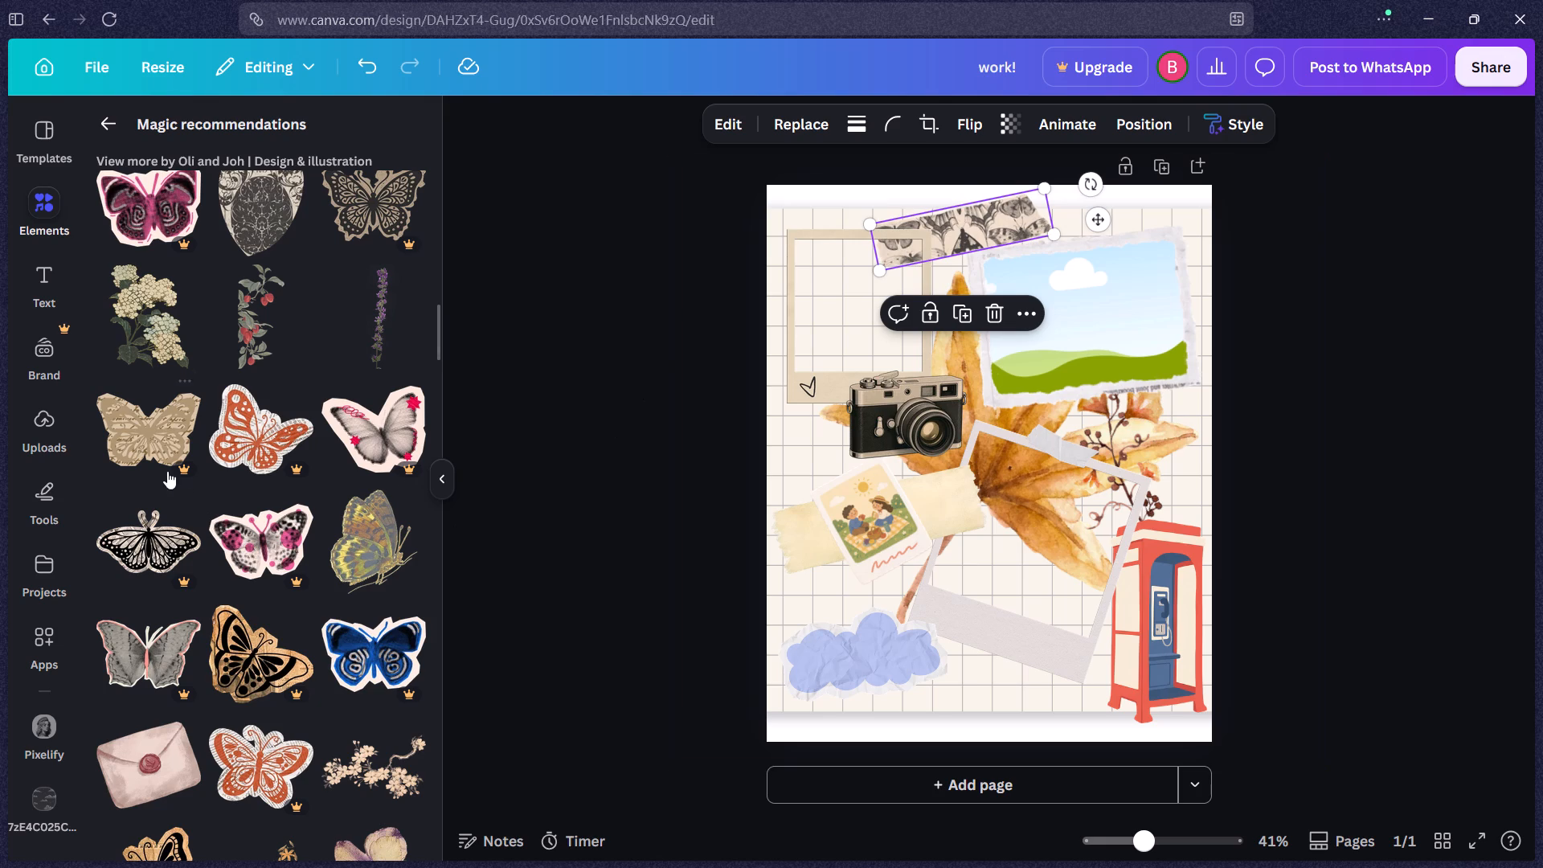
Look further through the magic recommendations for suitable vintage cutouts, then return to the "paper" graphics.
scroll(167, 471, down, 2)
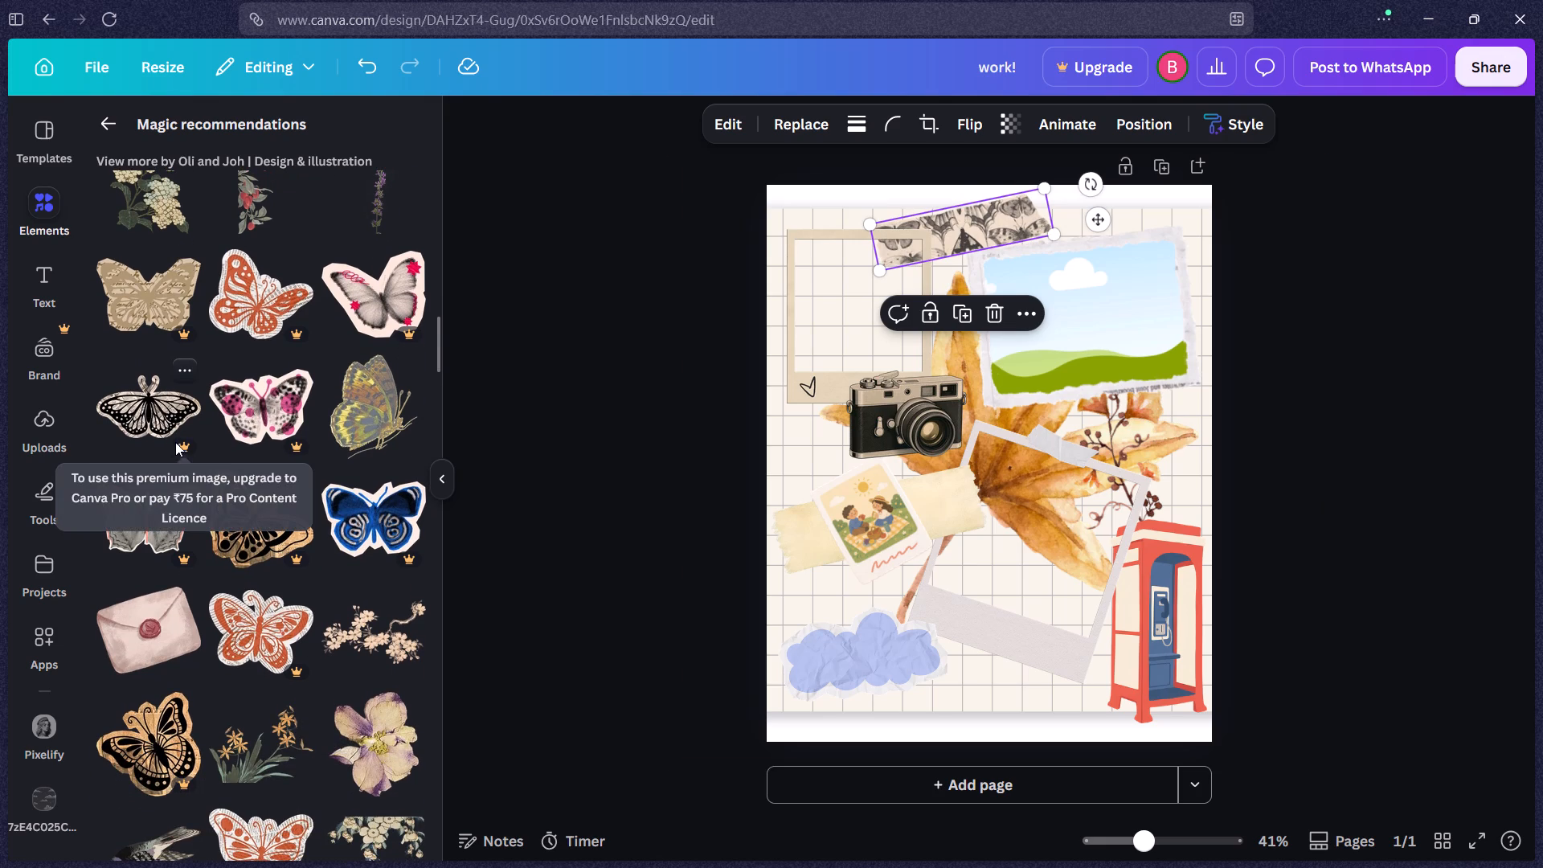
scroll(226, 484, down, 6)
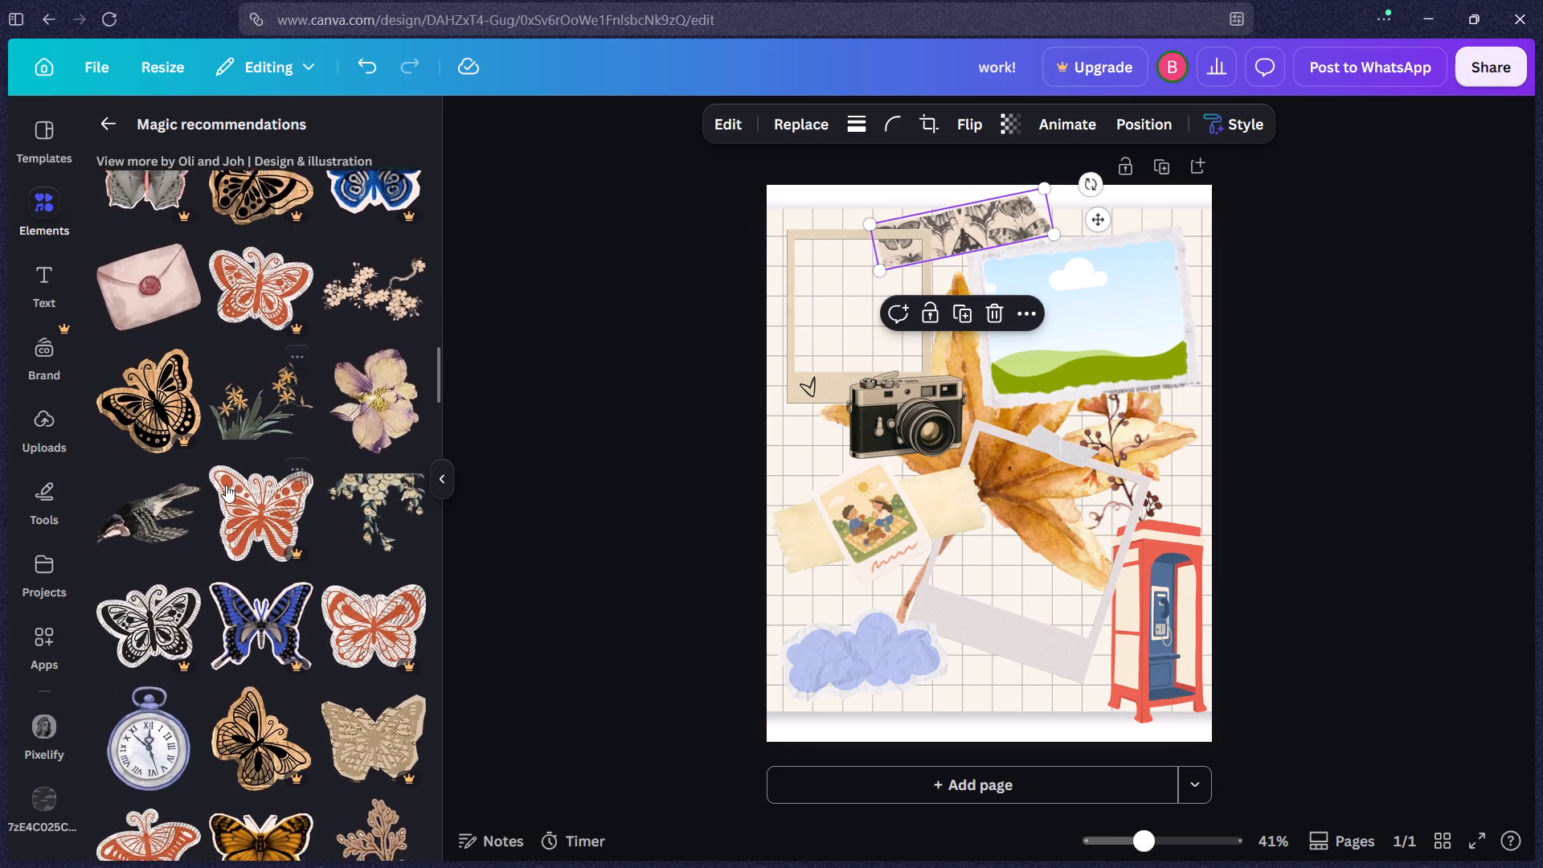
scroll(226, 485, down, 1)
scroll(289, 522, down, 9)
click(95, 119)
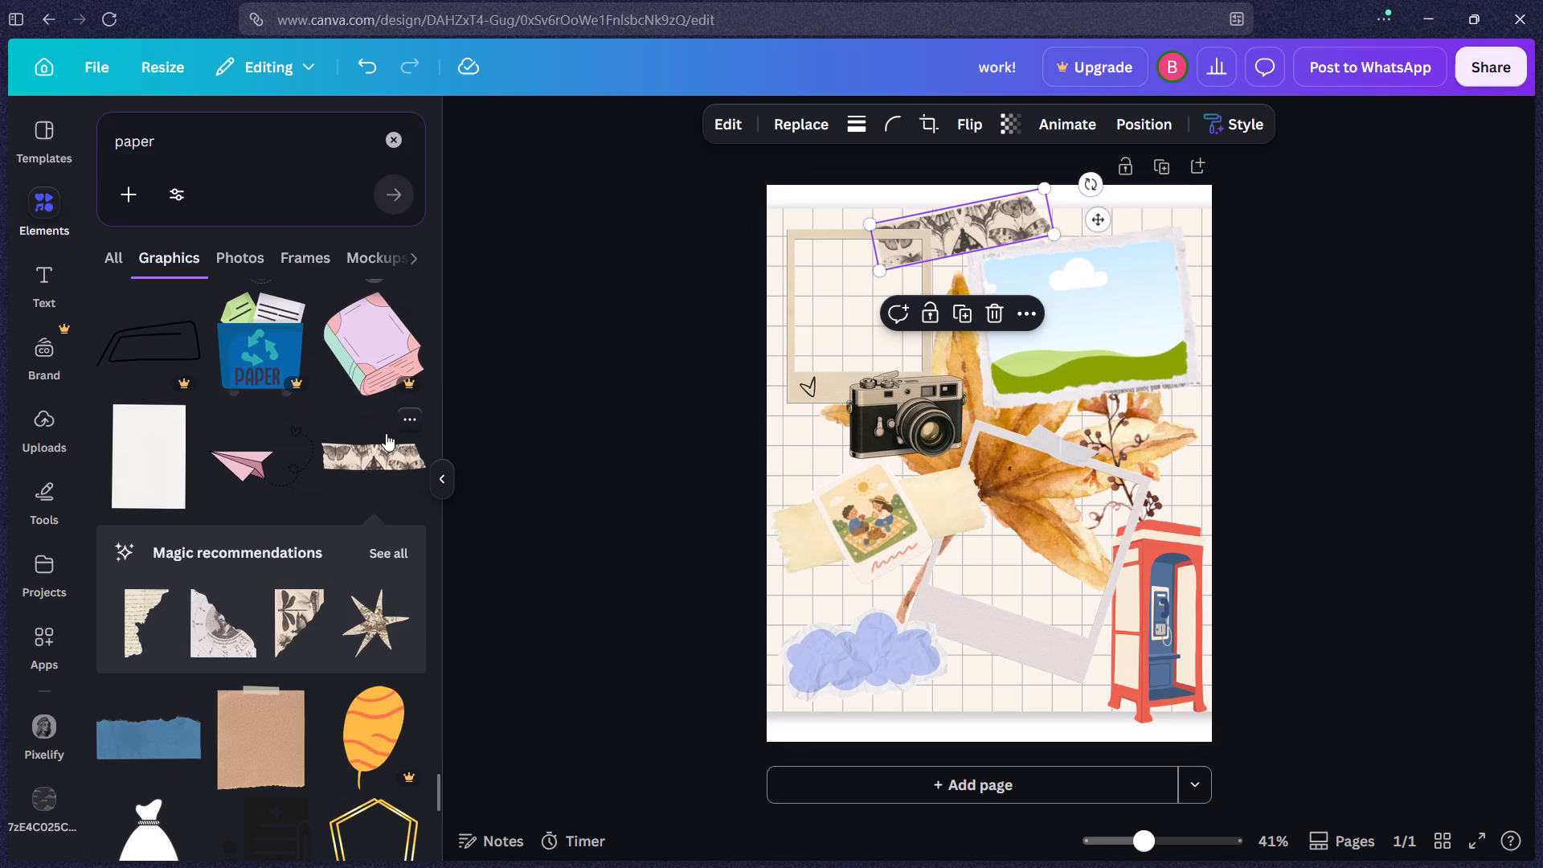
Look through more "paper" graphics below the butterfly strip for another piece for the scrapbook page.
scroll(386, 433, down, 7)
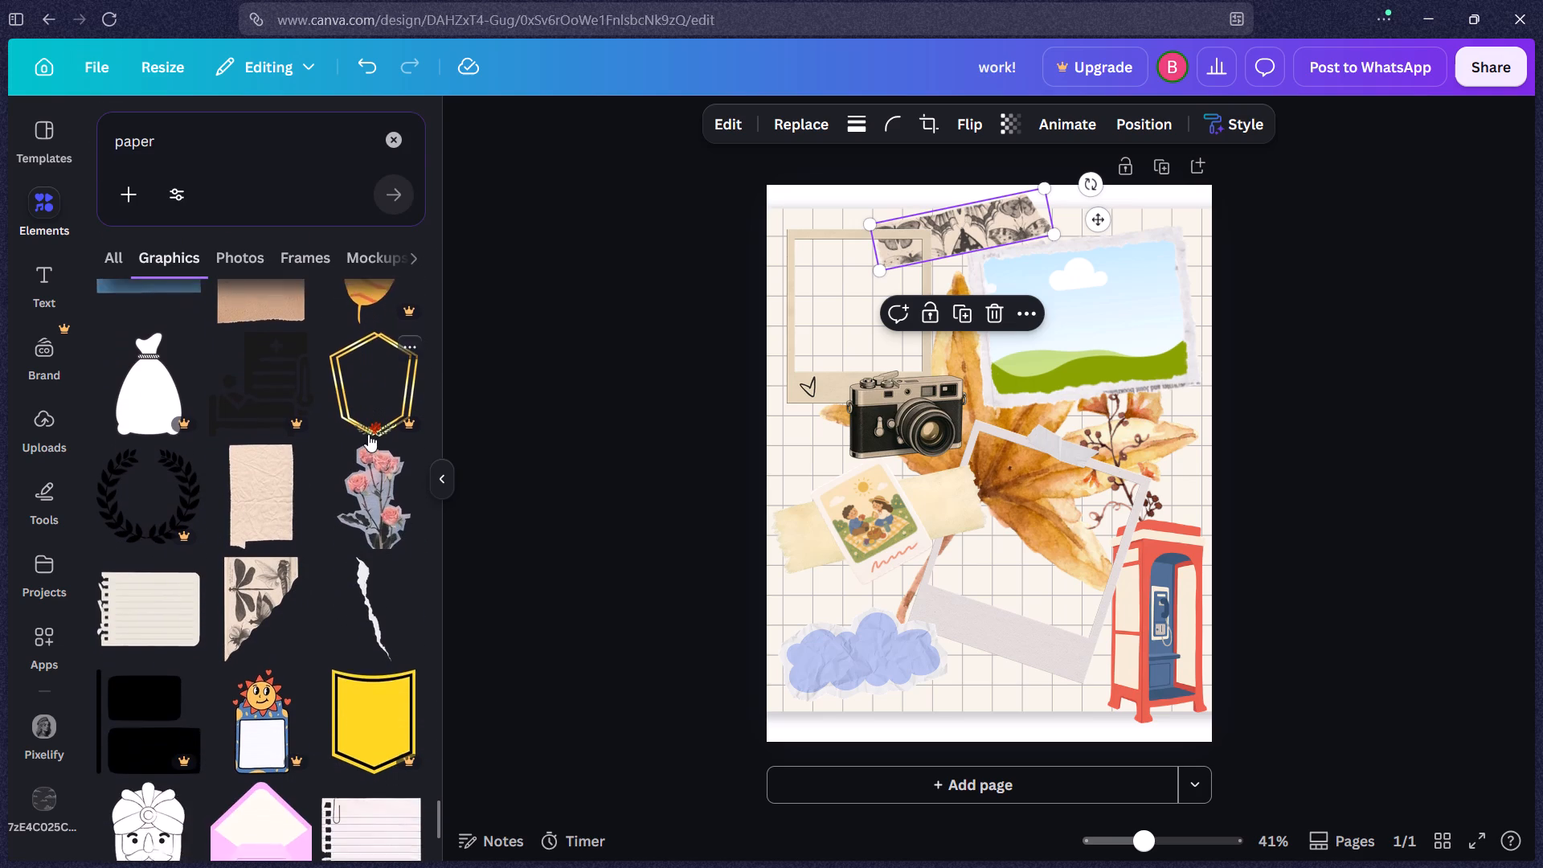
scroll(368, 434, down, 8)
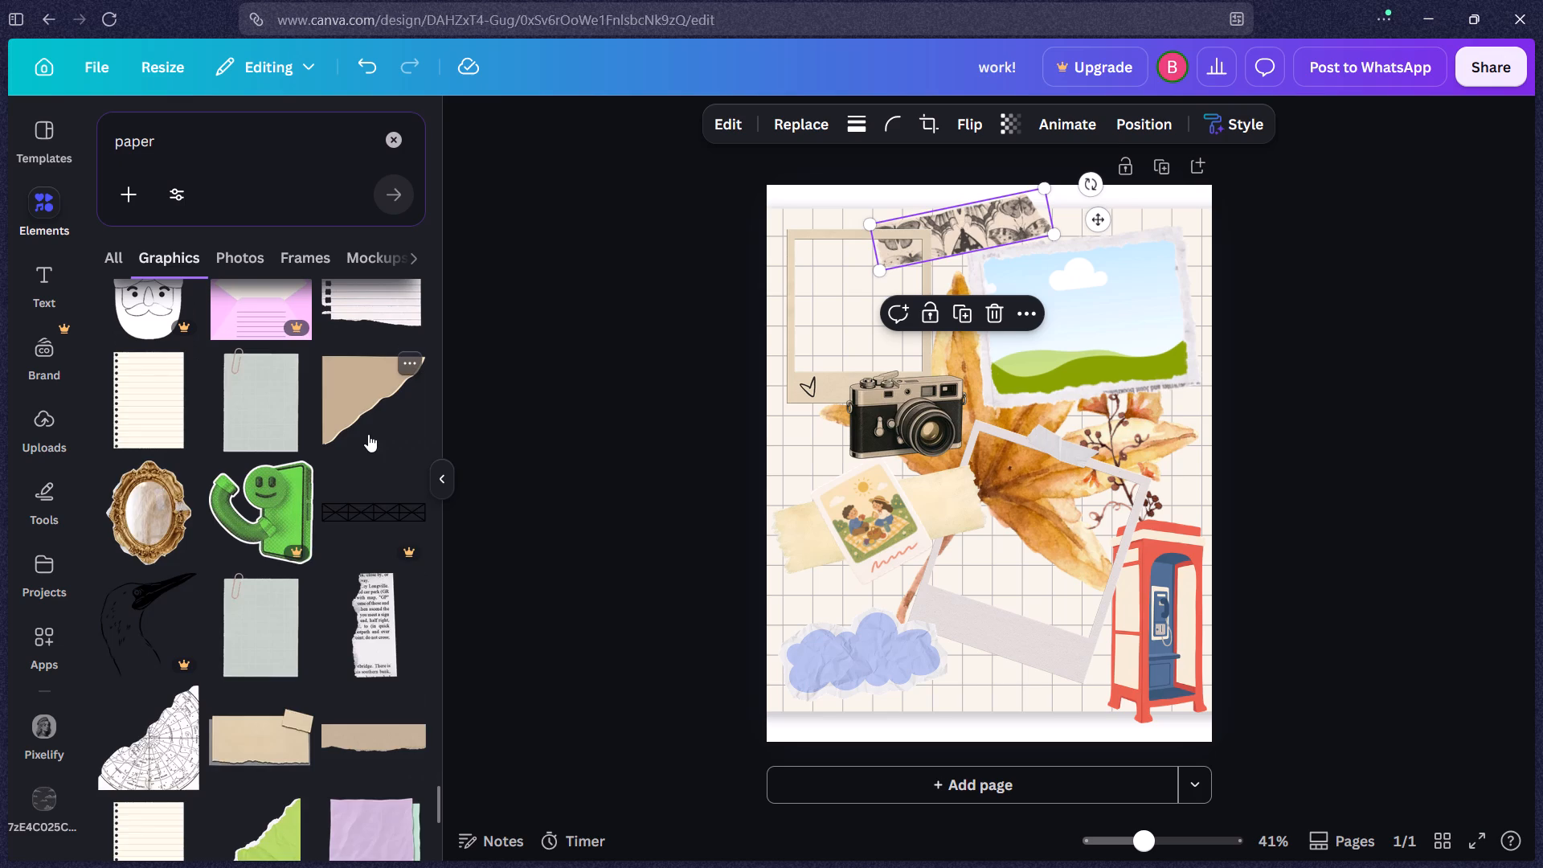
scroll(220, 489, down, 2)
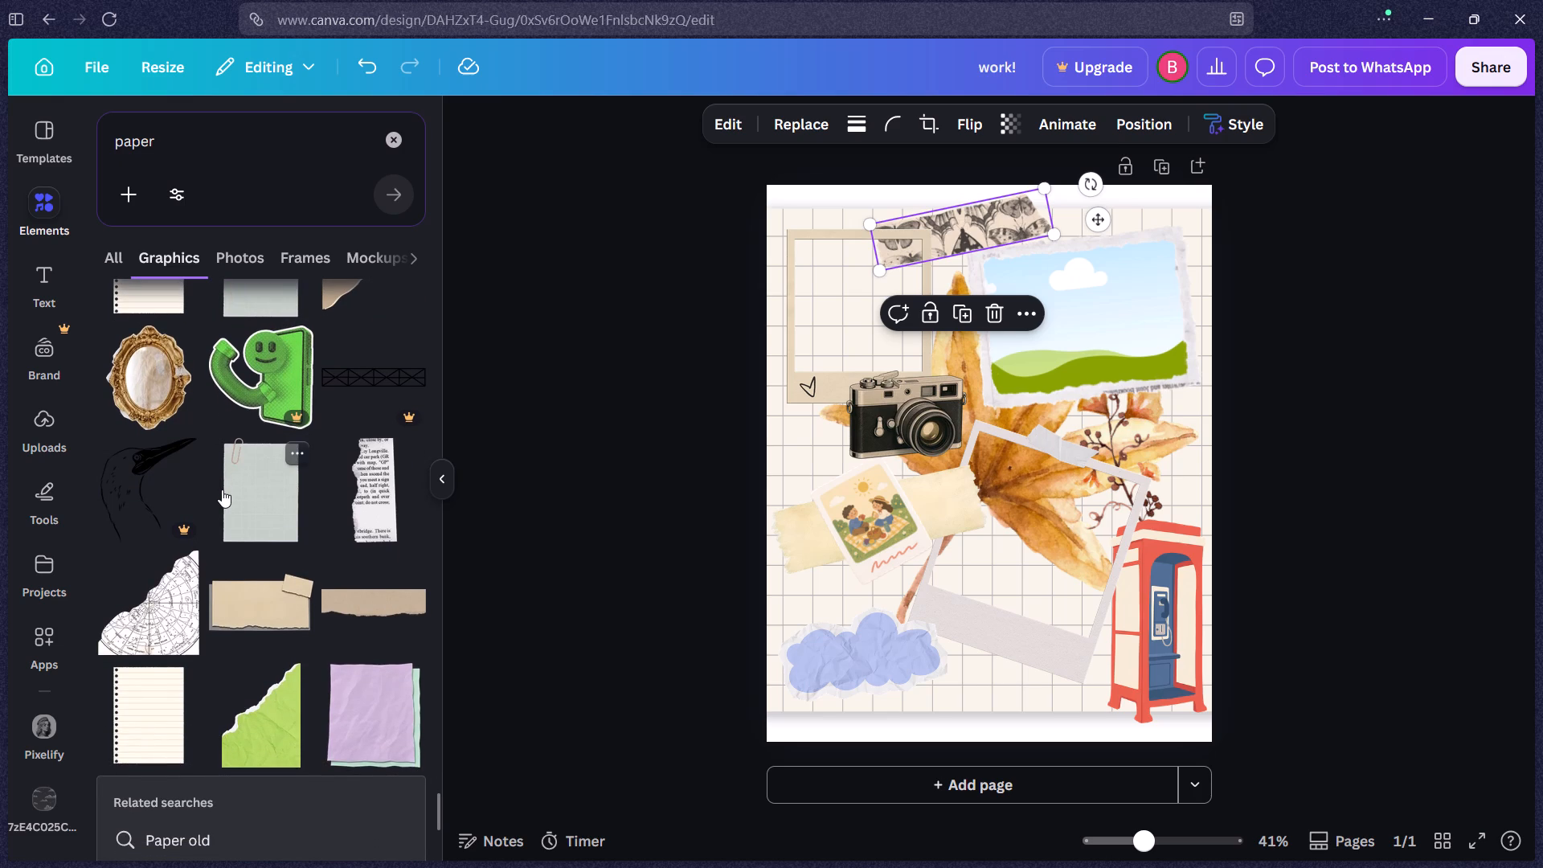
scroll(222, 489, down, 1)
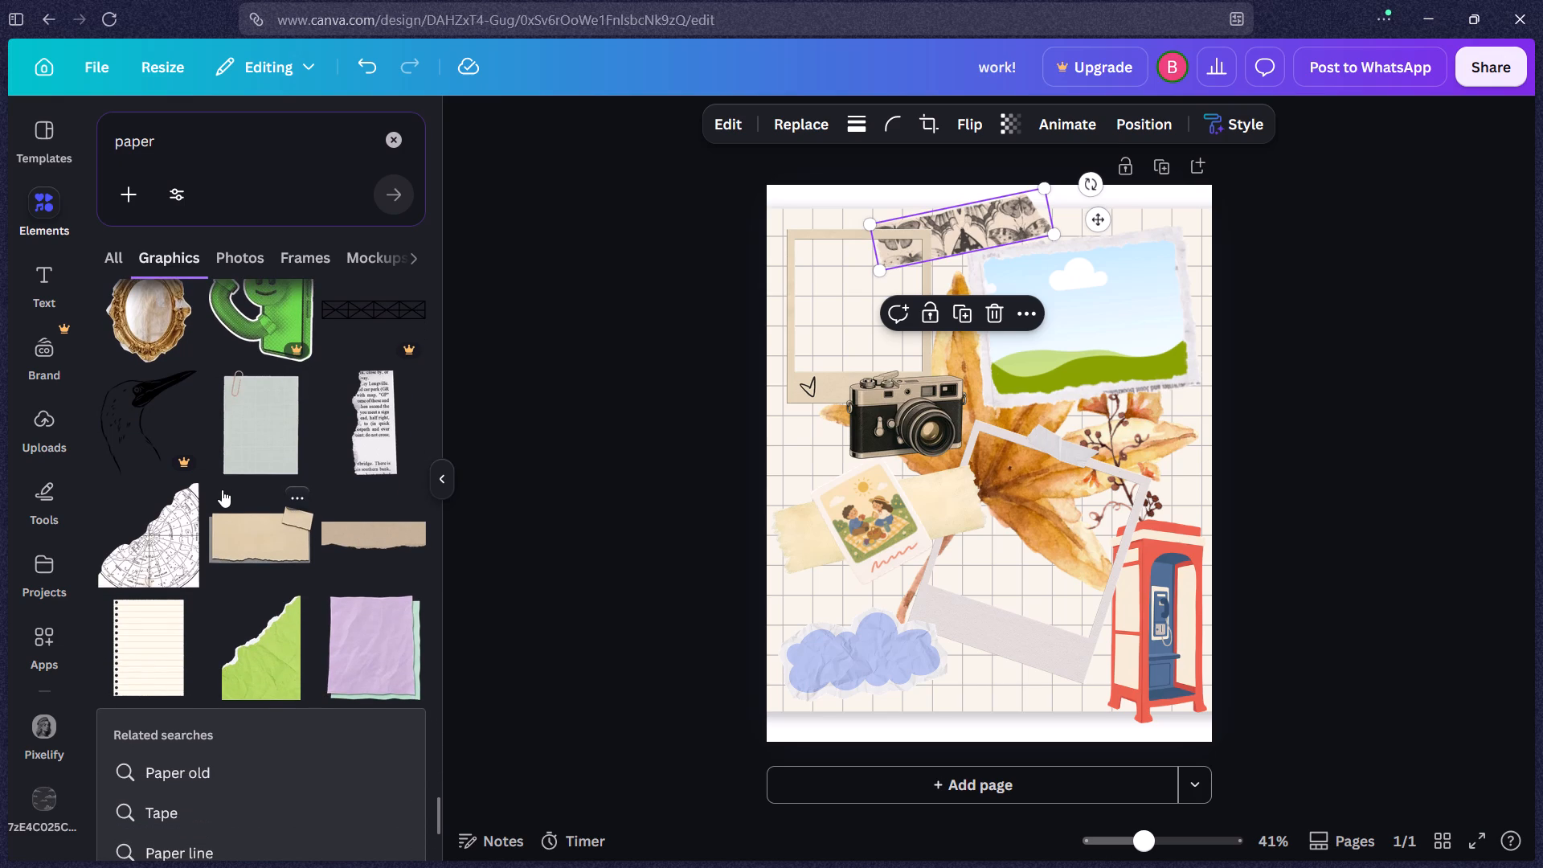
scroll(222, 489, down, 1)
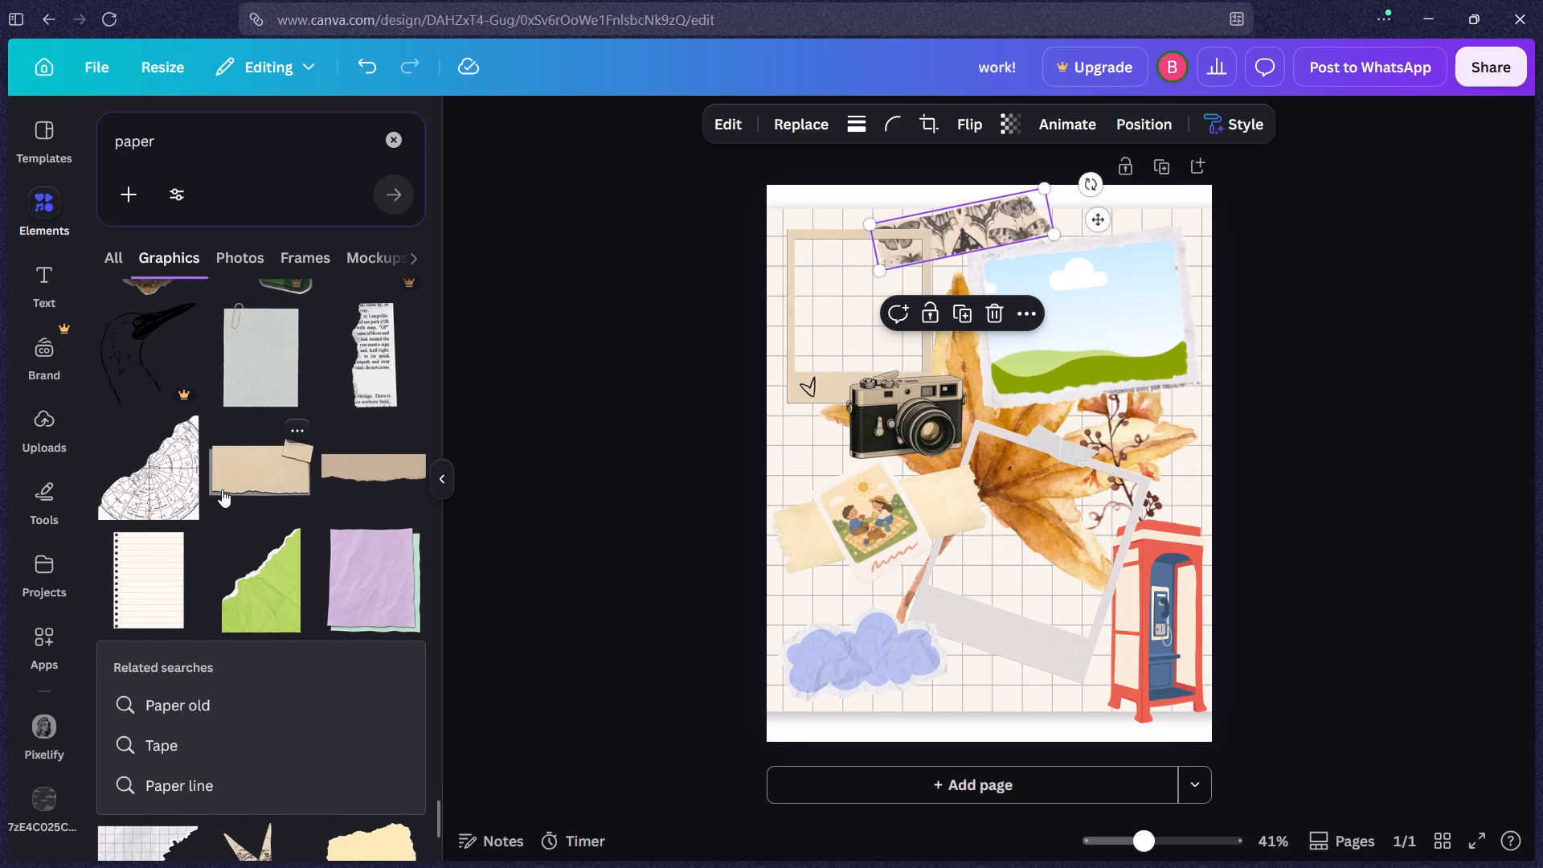
Replace the "paper" graphics search with a search for "dragonfly".
double_click(175, 138)
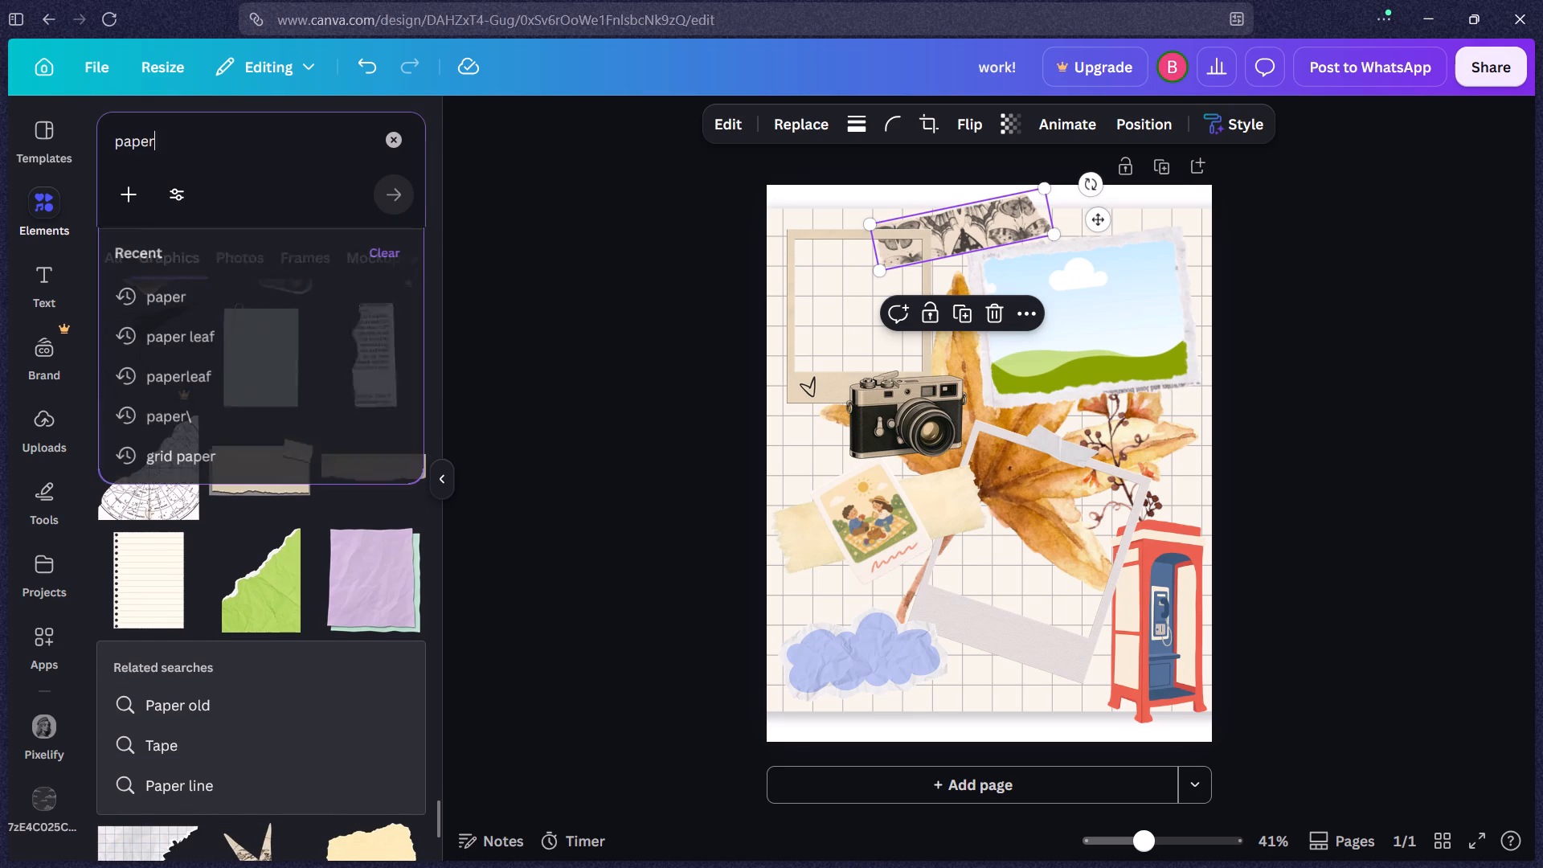
text(dragoi)
key(BackSpace)
key(n)
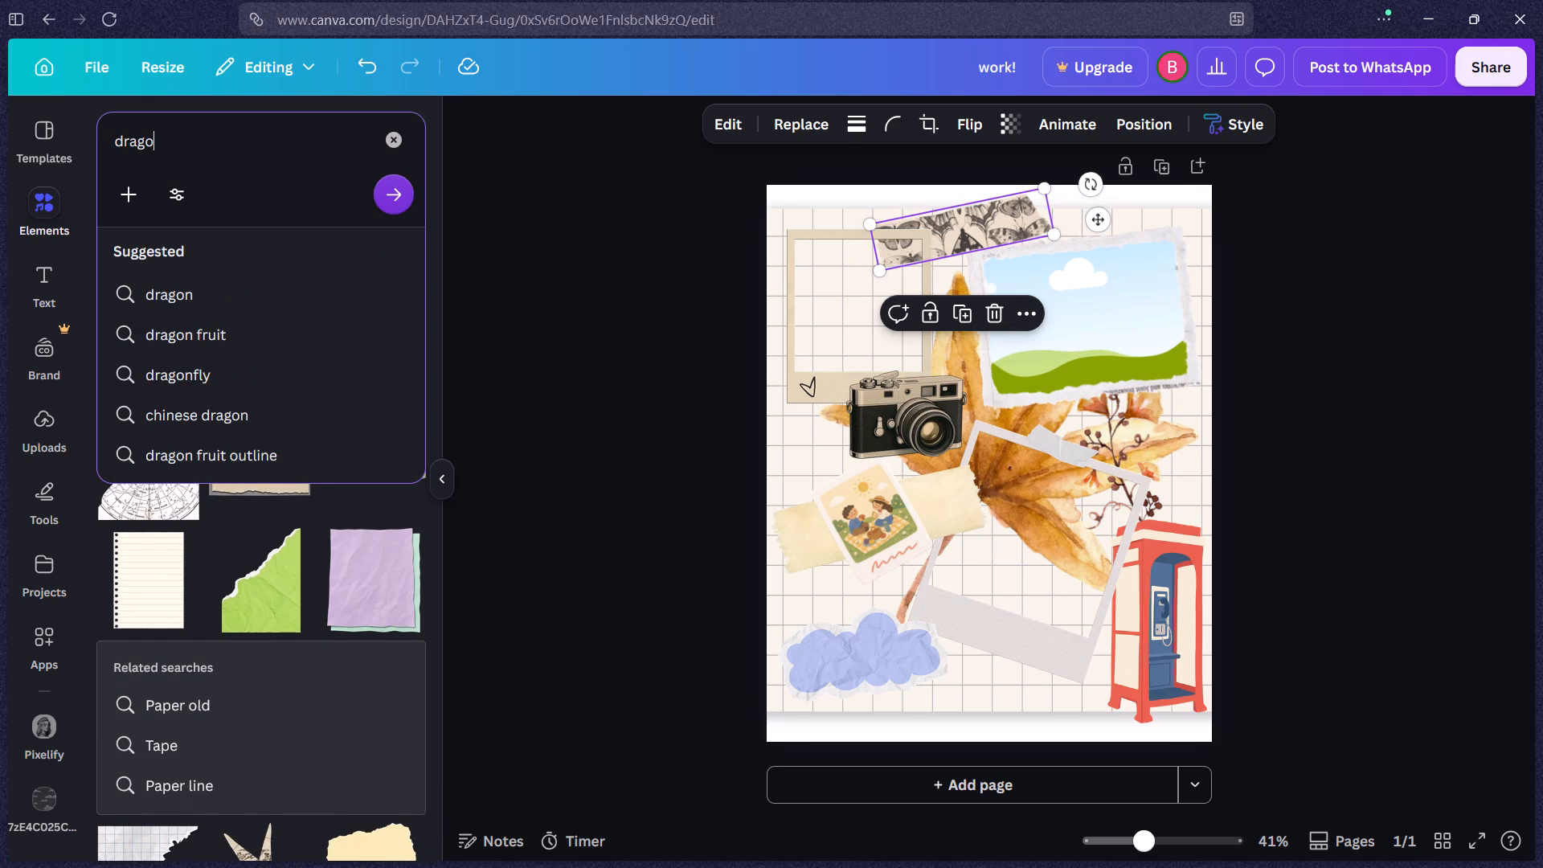
key(Down)
key(Down)
key(Return)
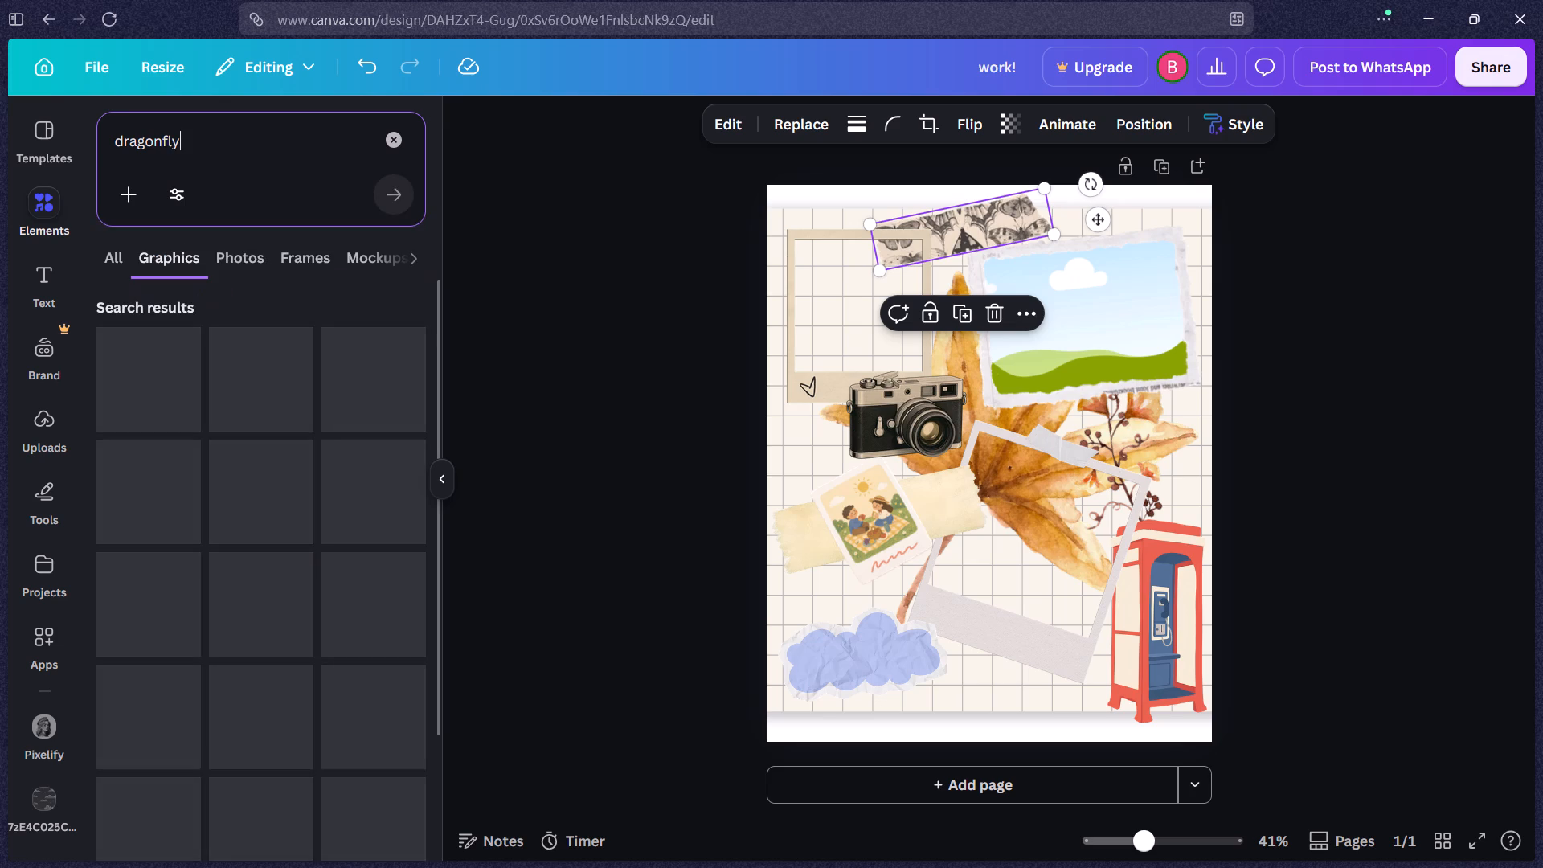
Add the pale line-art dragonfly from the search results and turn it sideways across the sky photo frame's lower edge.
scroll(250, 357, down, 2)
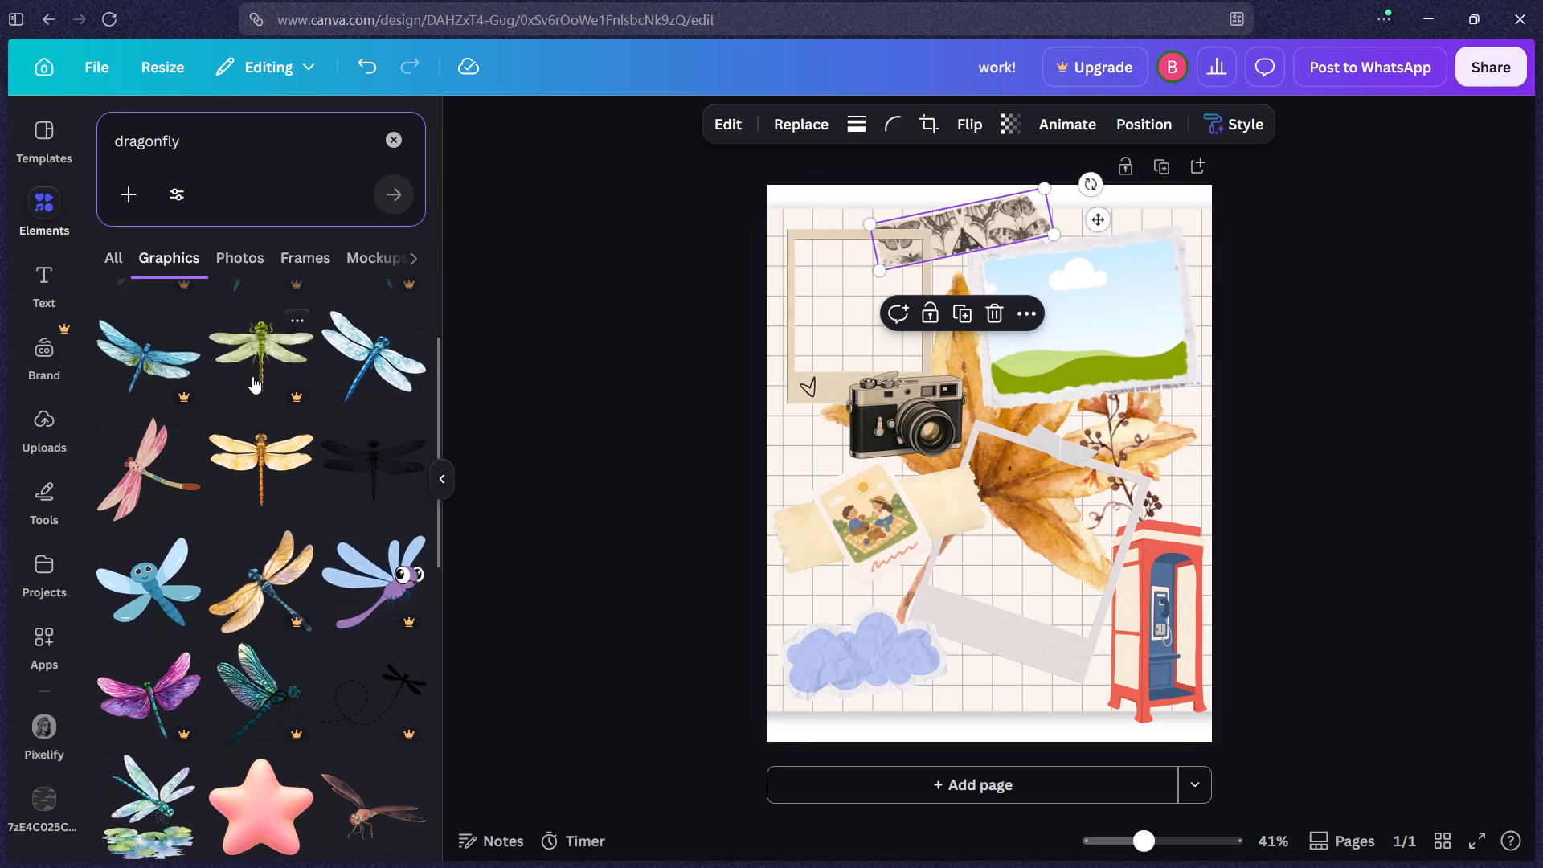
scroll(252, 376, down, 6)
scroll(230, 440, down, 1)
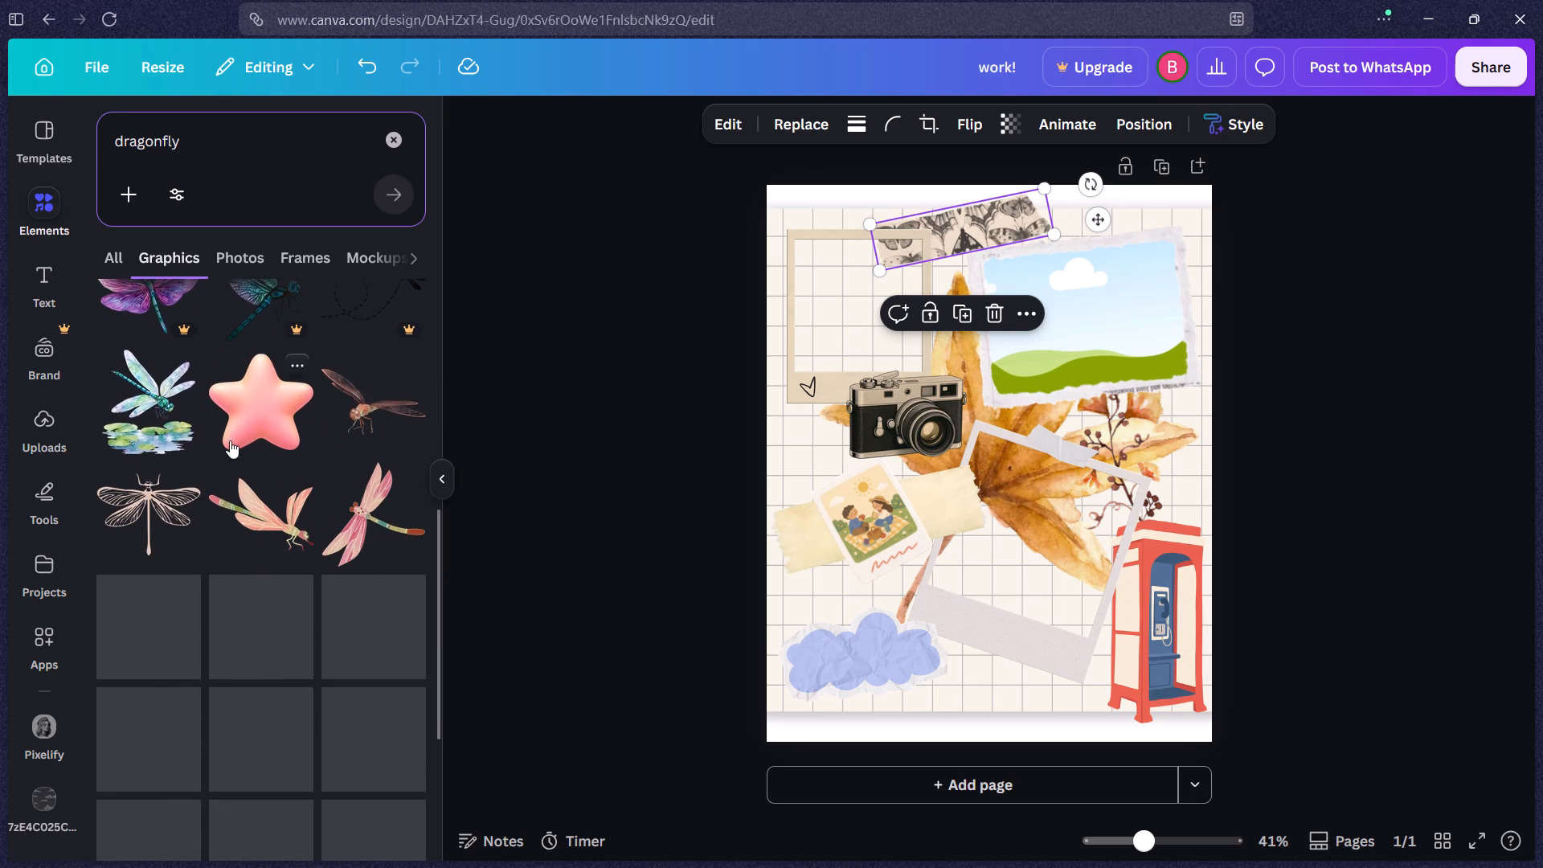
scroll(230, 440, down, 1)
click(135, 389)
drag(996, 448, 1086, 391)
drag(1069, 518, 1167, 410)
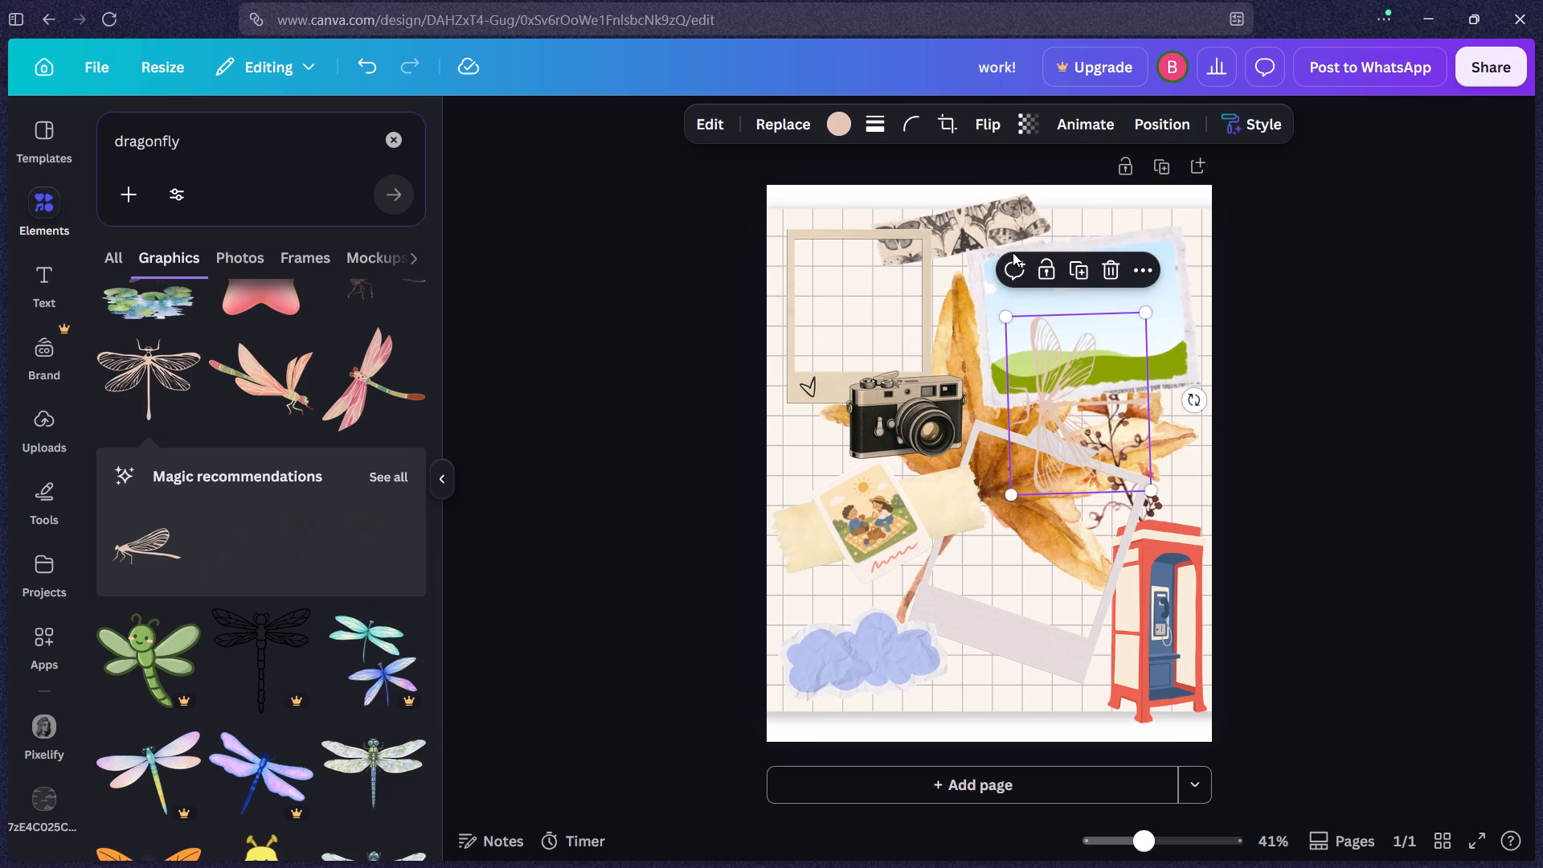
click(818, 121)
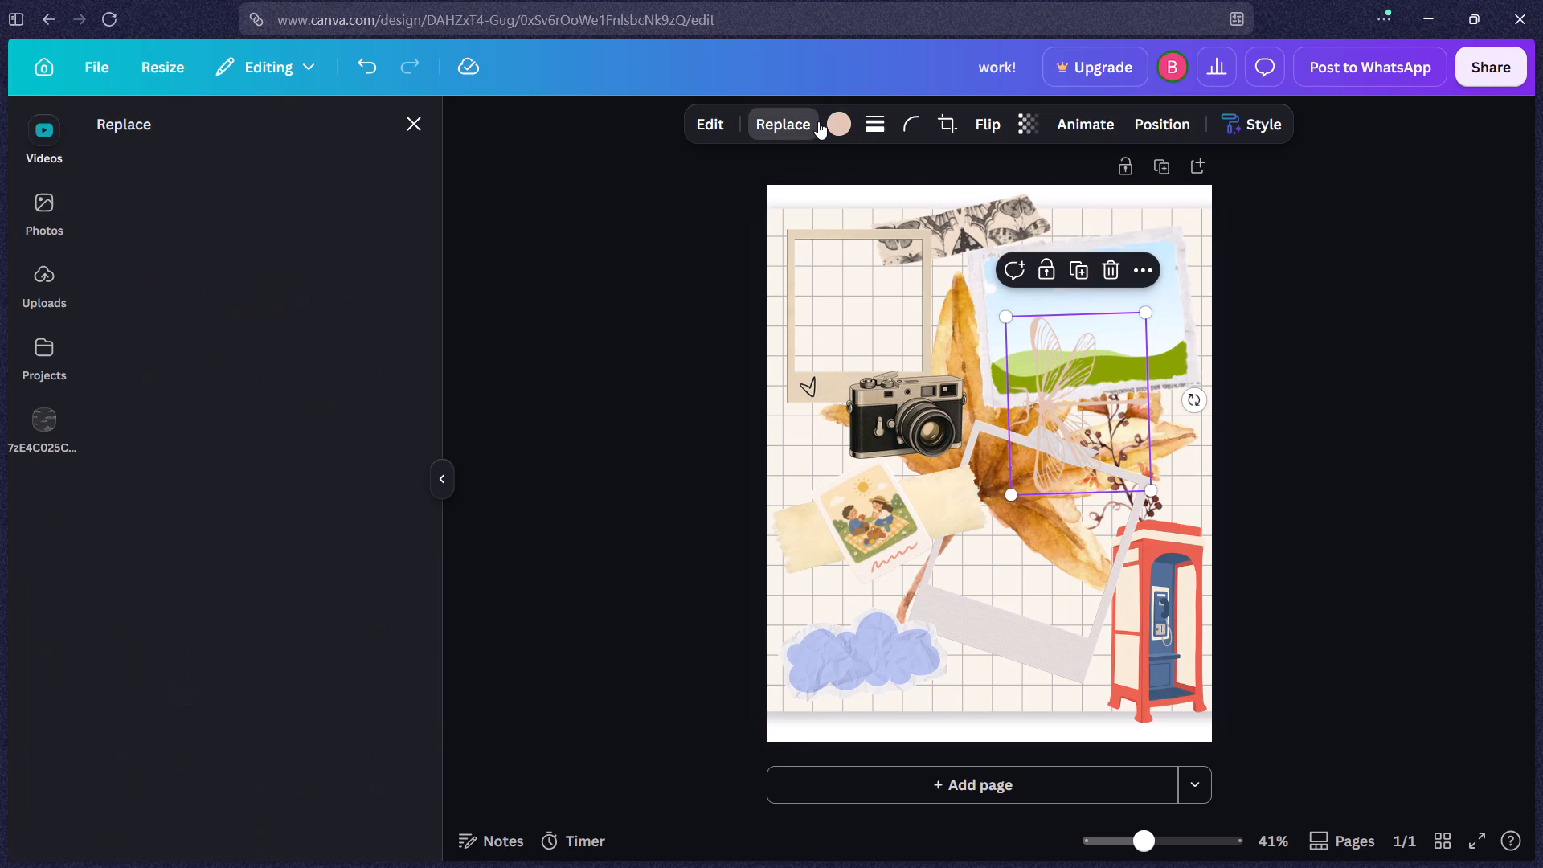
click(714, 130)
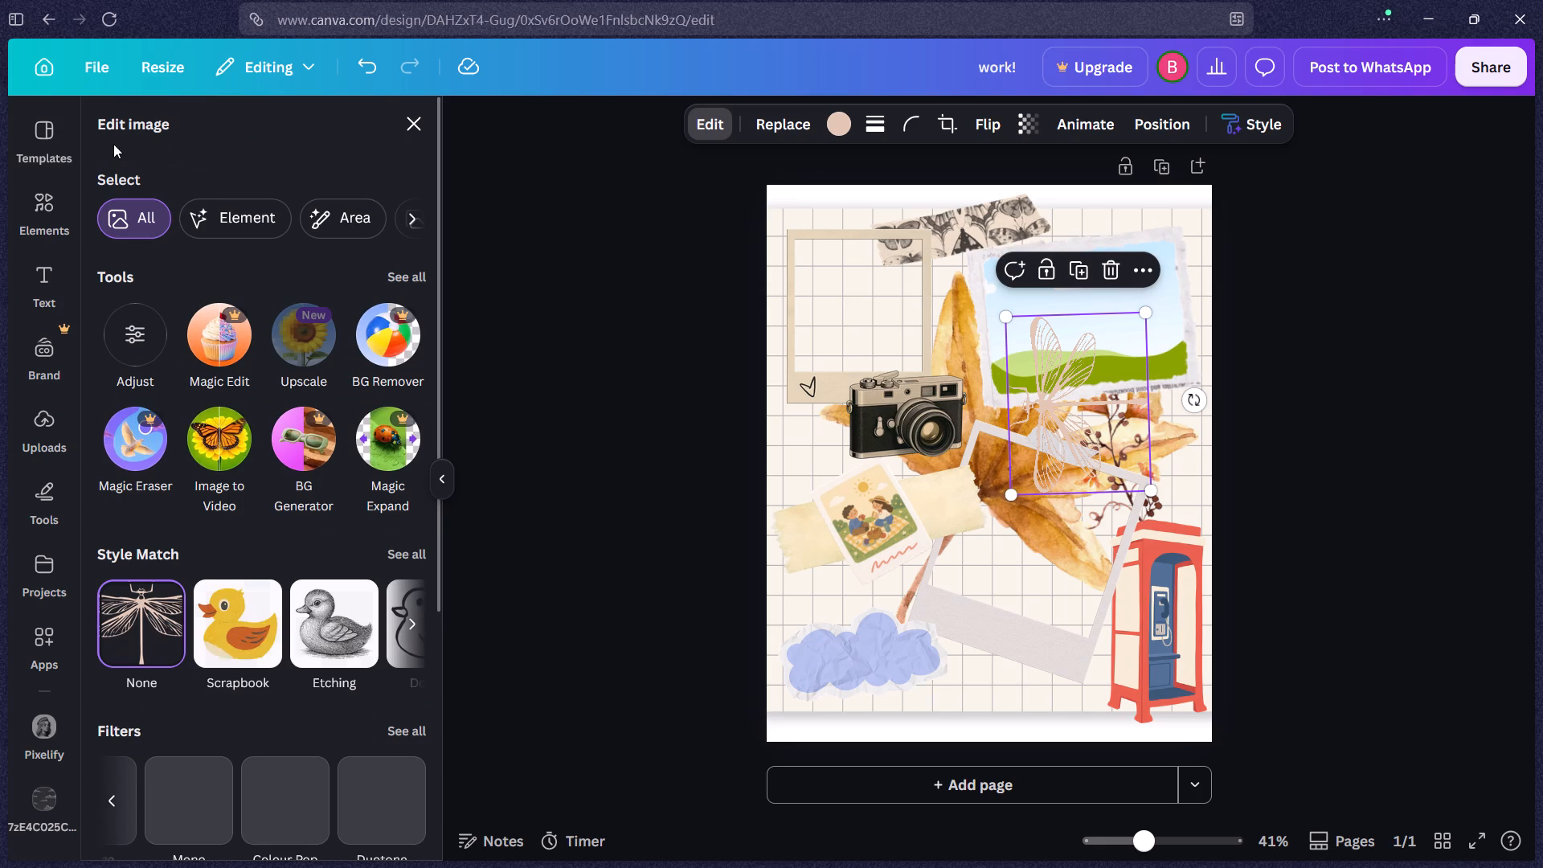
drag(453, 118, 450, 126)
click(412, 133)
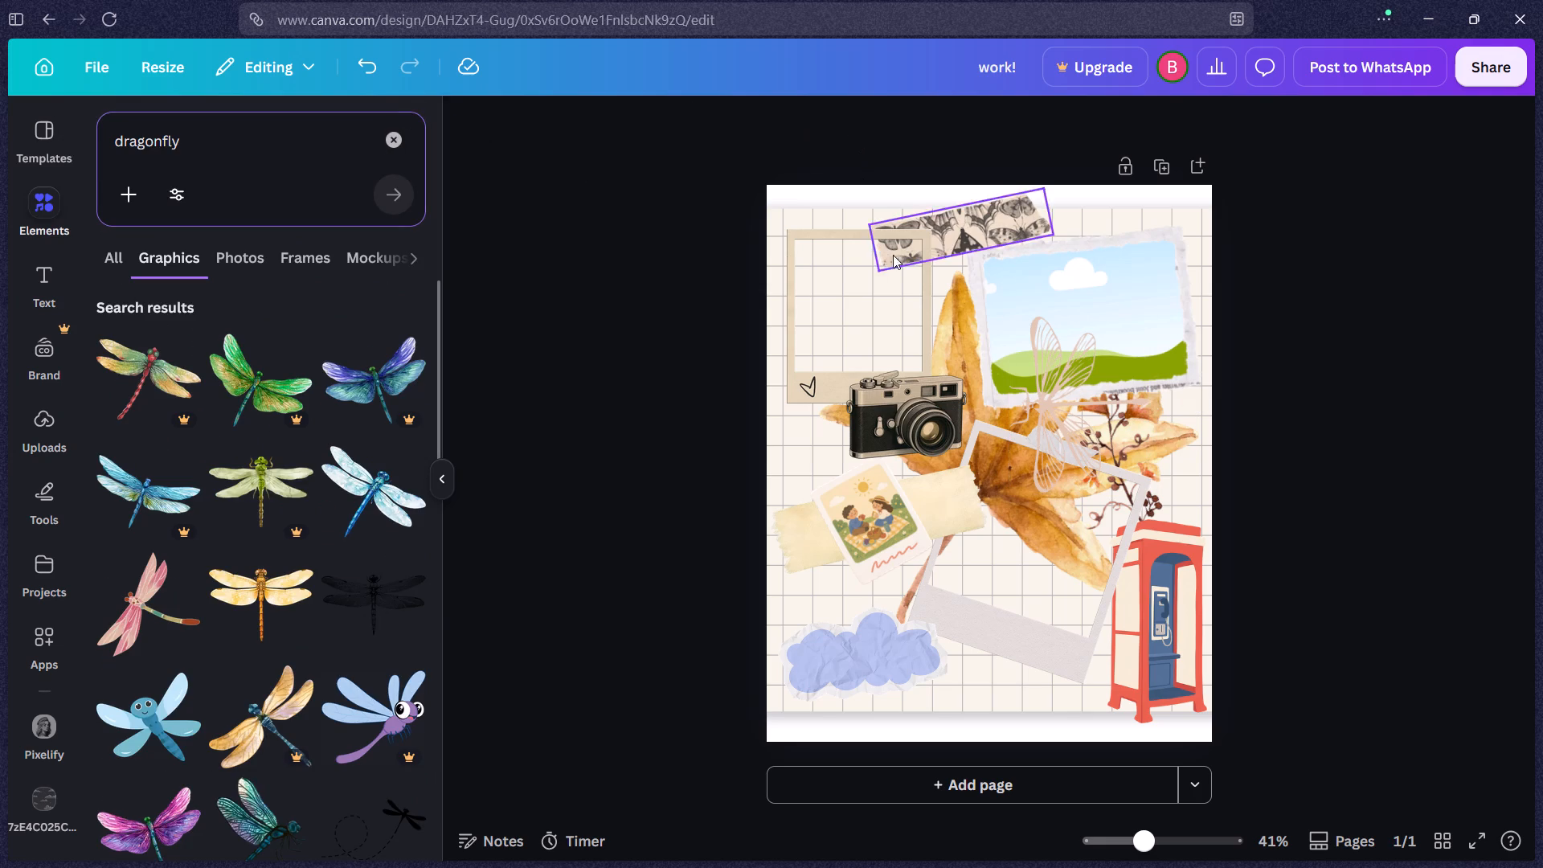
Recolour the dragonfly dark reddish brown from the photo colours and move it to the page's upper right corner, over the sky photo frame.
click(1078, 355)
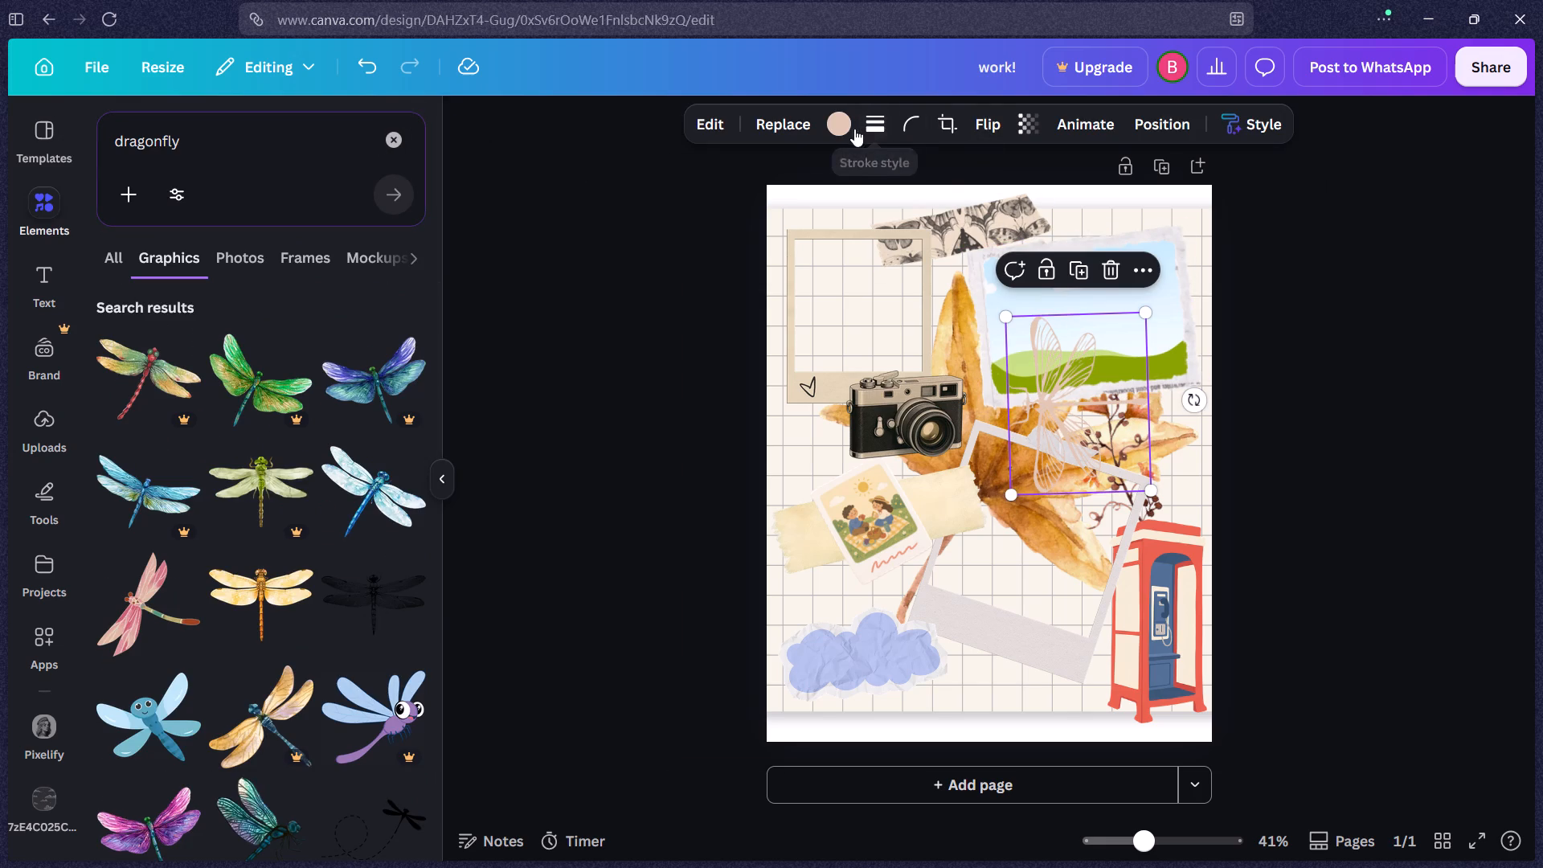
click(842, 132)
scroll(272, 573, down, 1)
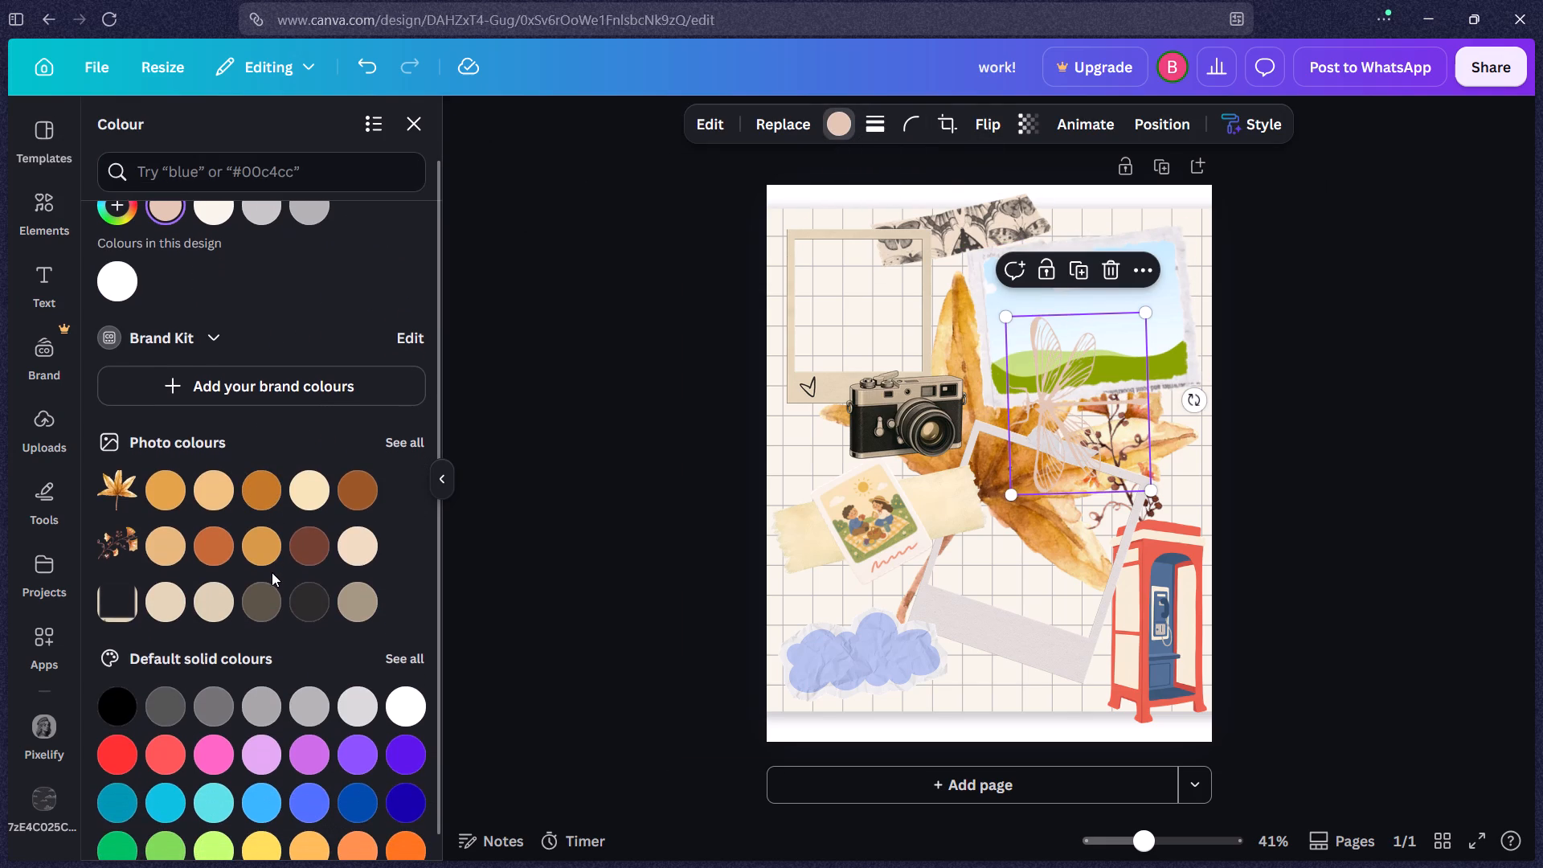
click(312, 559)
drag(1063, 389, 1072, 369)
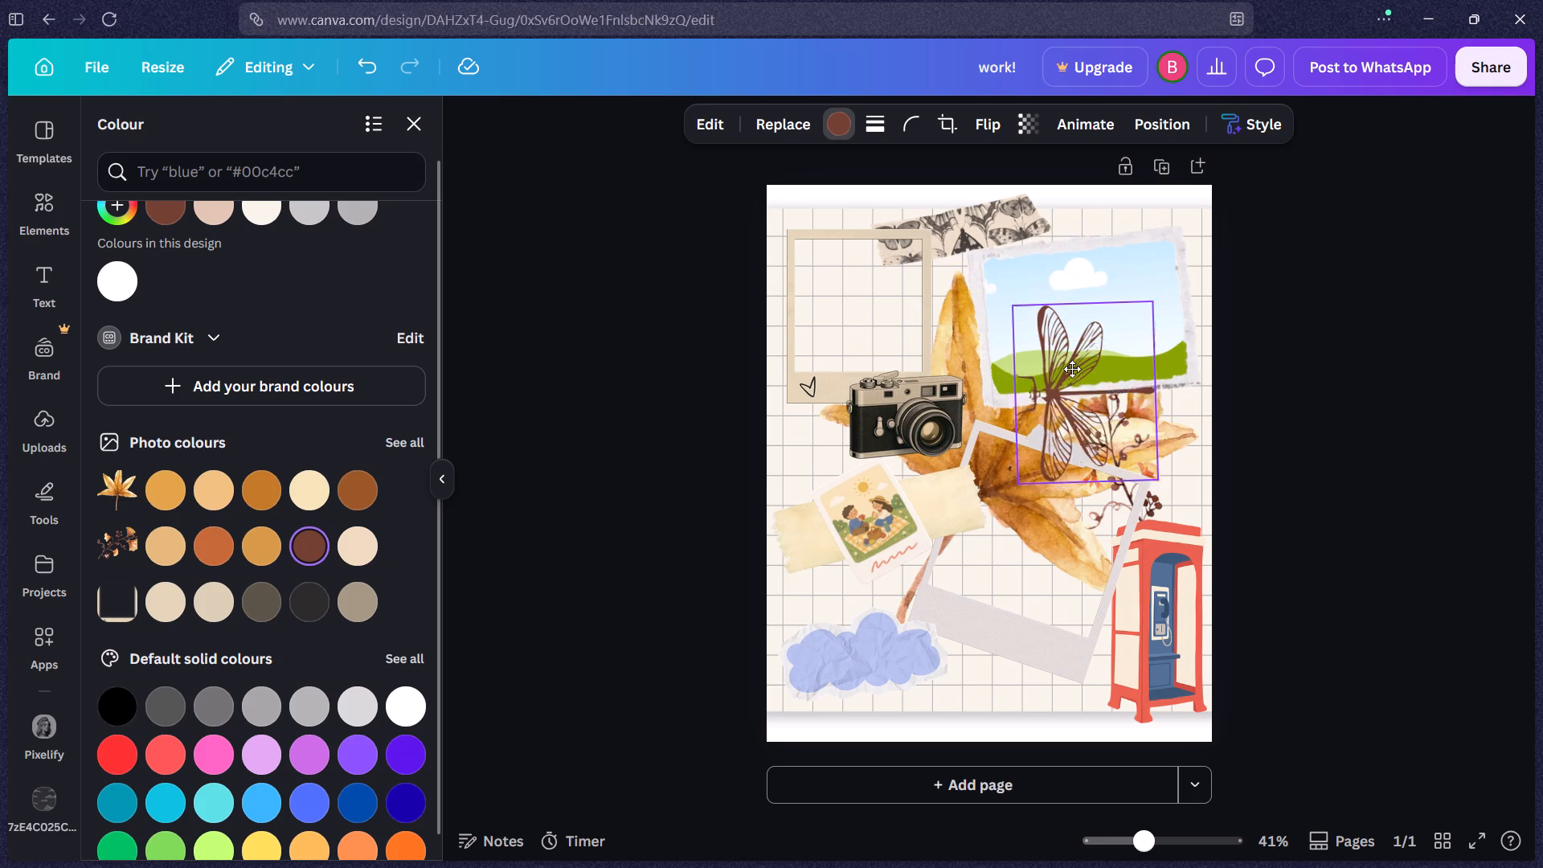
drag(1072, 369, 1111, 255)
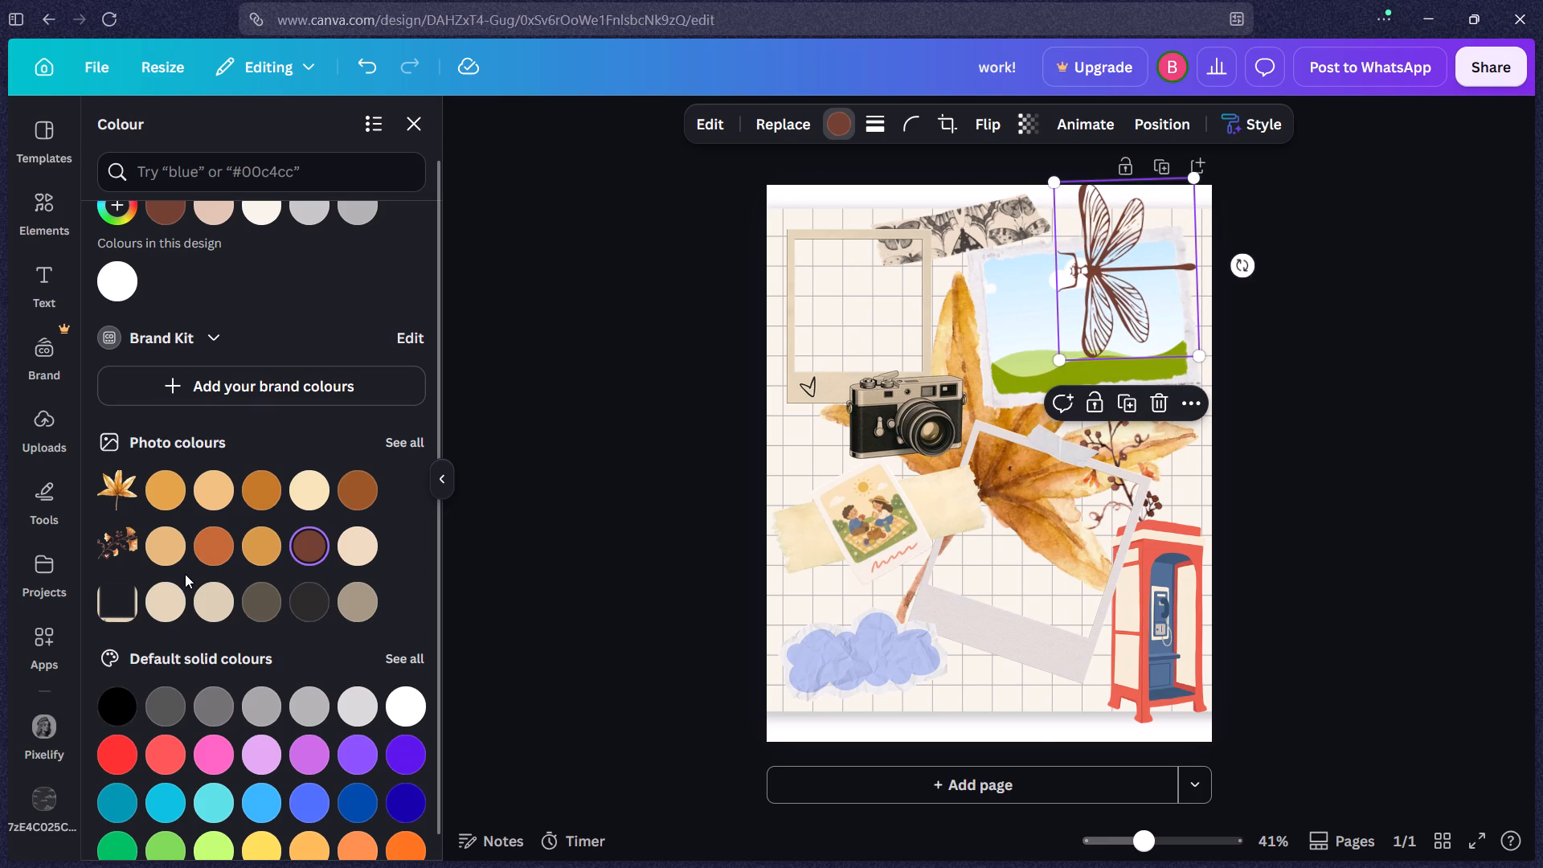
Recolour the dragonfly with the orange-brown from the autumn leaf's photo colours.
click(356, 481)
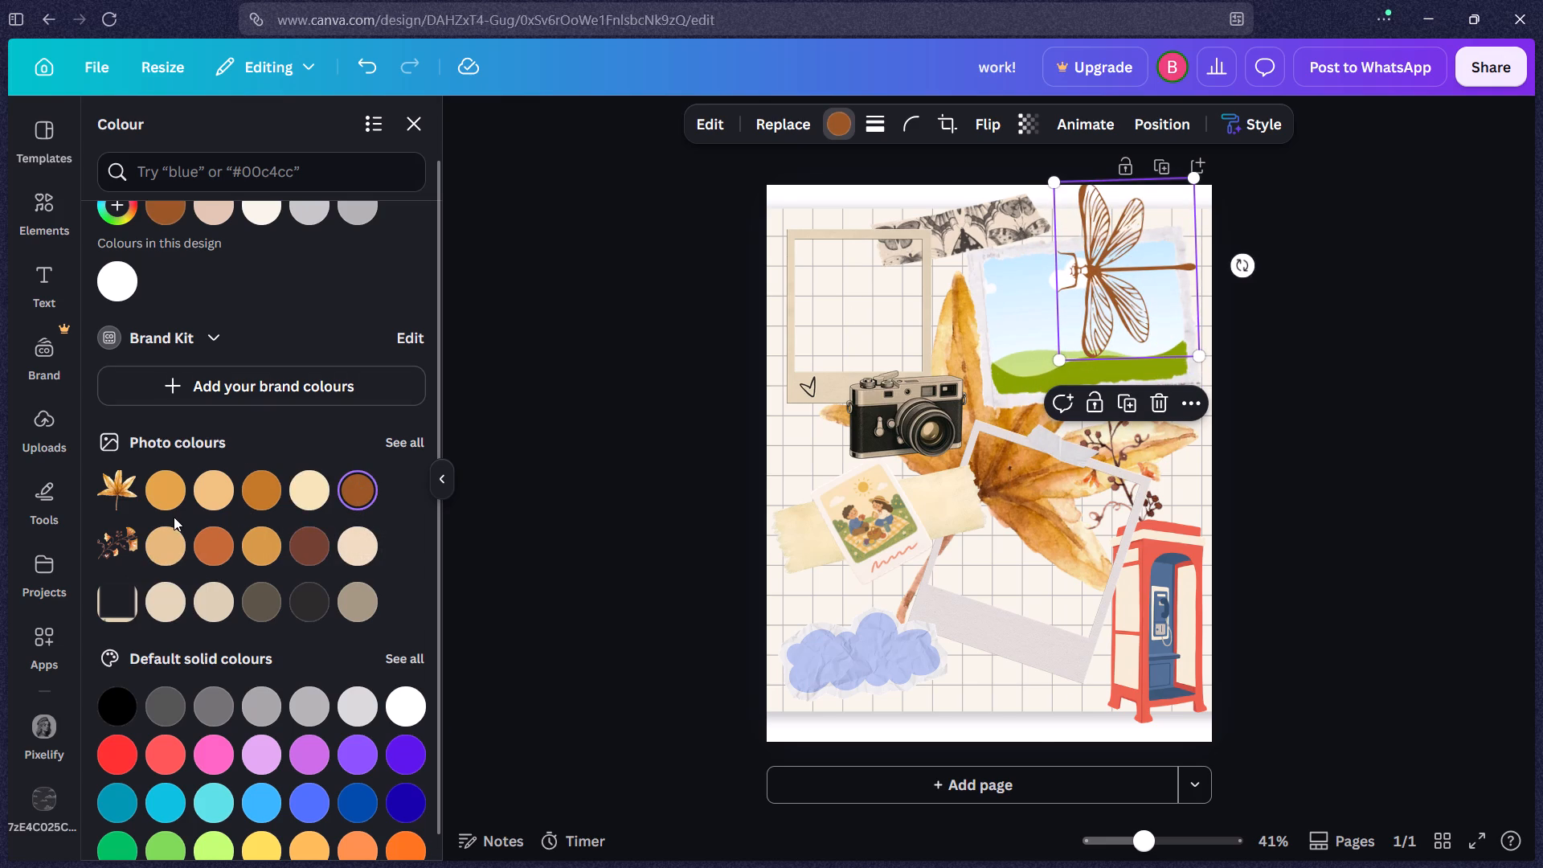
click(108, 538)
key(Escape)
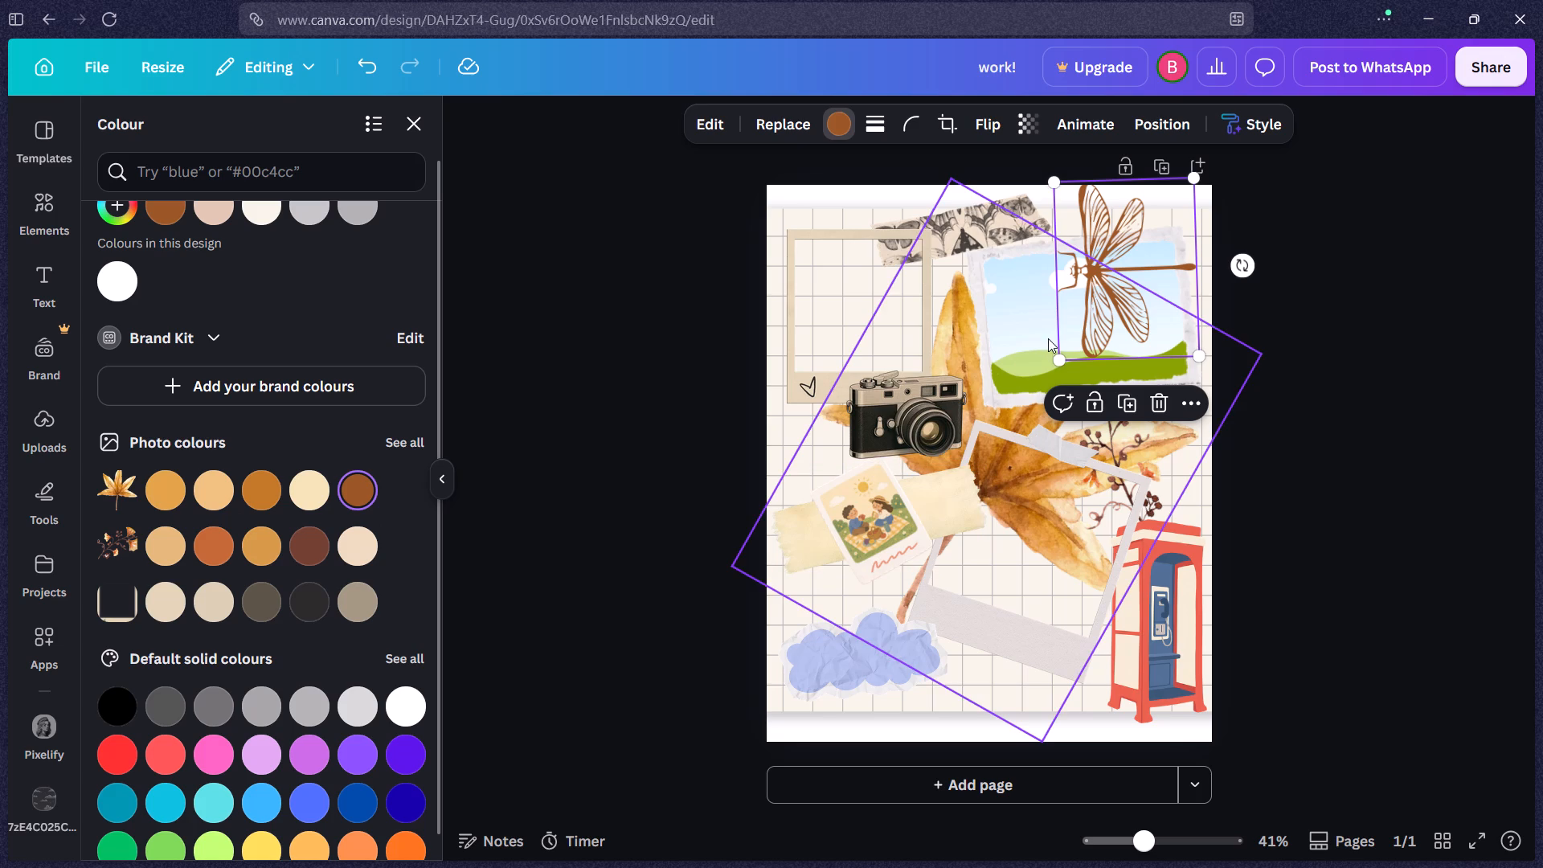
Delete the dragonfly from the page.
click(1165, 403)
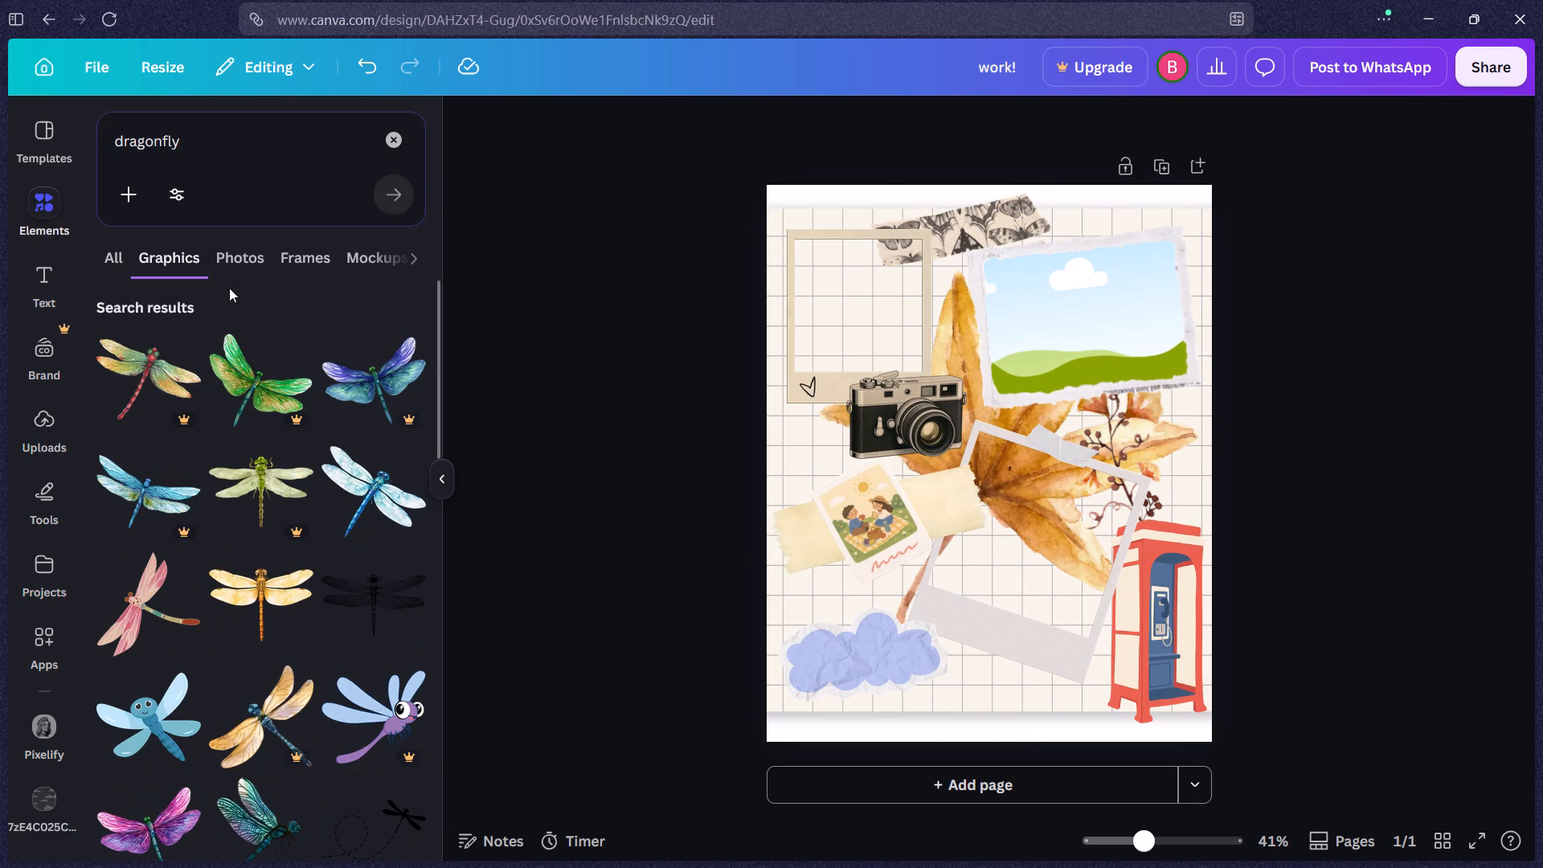
Look through the "dragonfly" graphics and photos for another dragonfly, then return to the graphics results.
scroll(327, 353, down, 8)
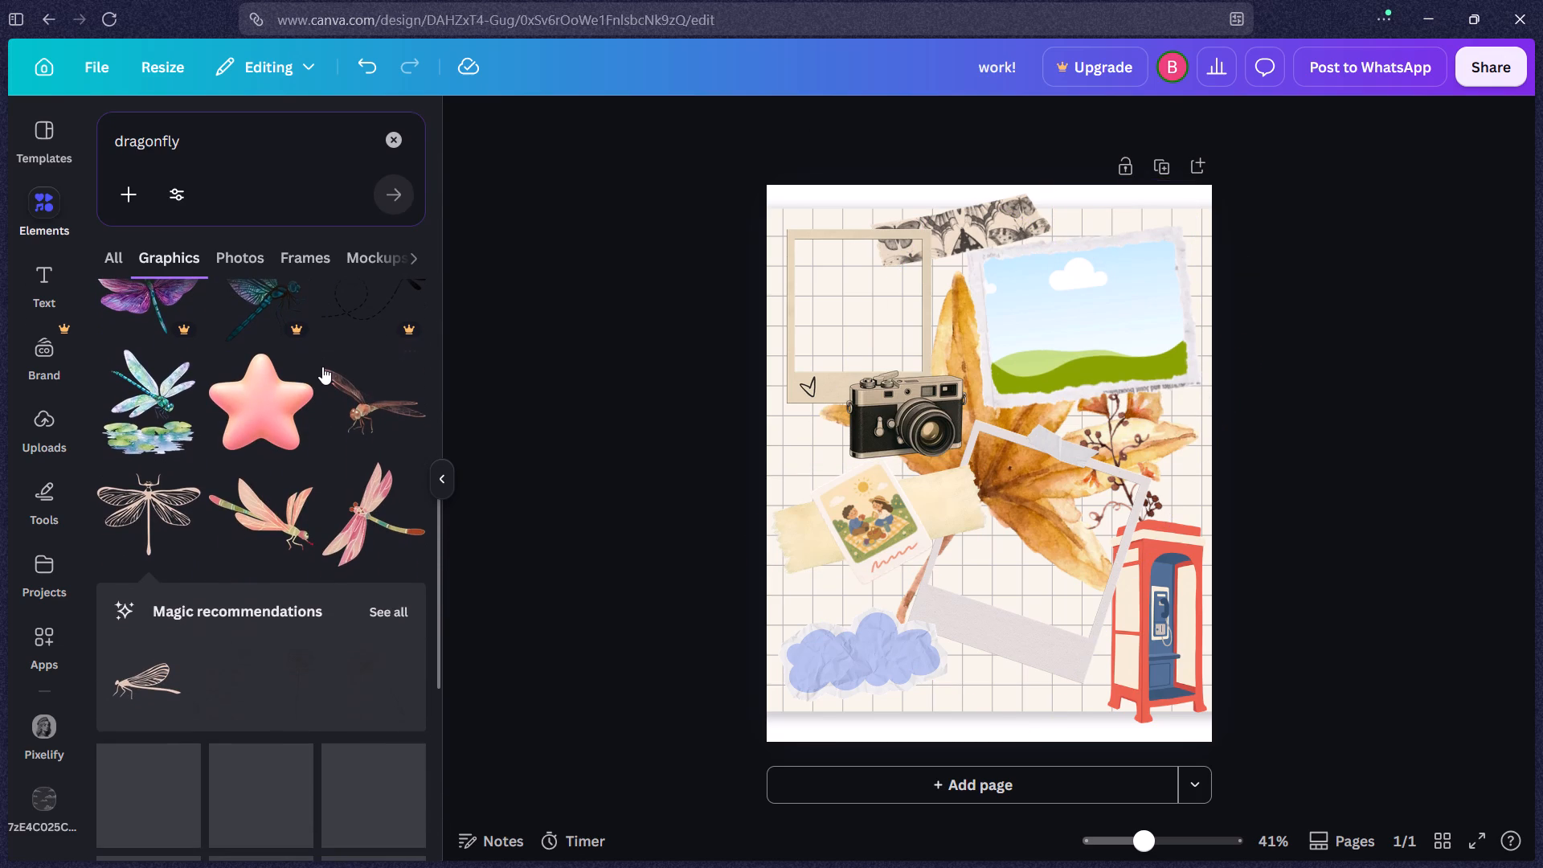
scroll(322, 366, down, 5)
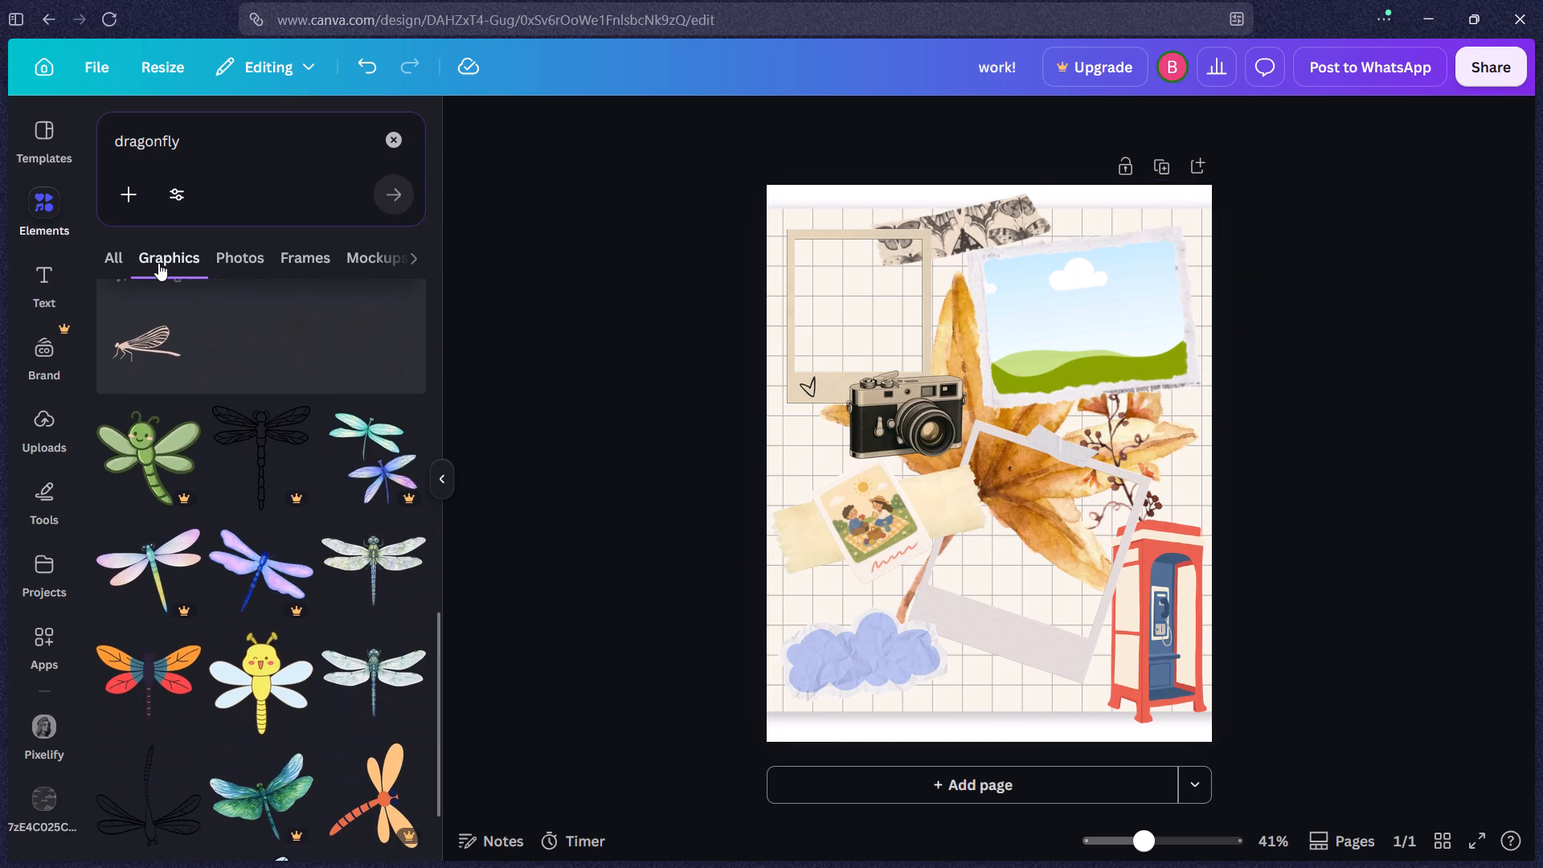
click(216, 260)
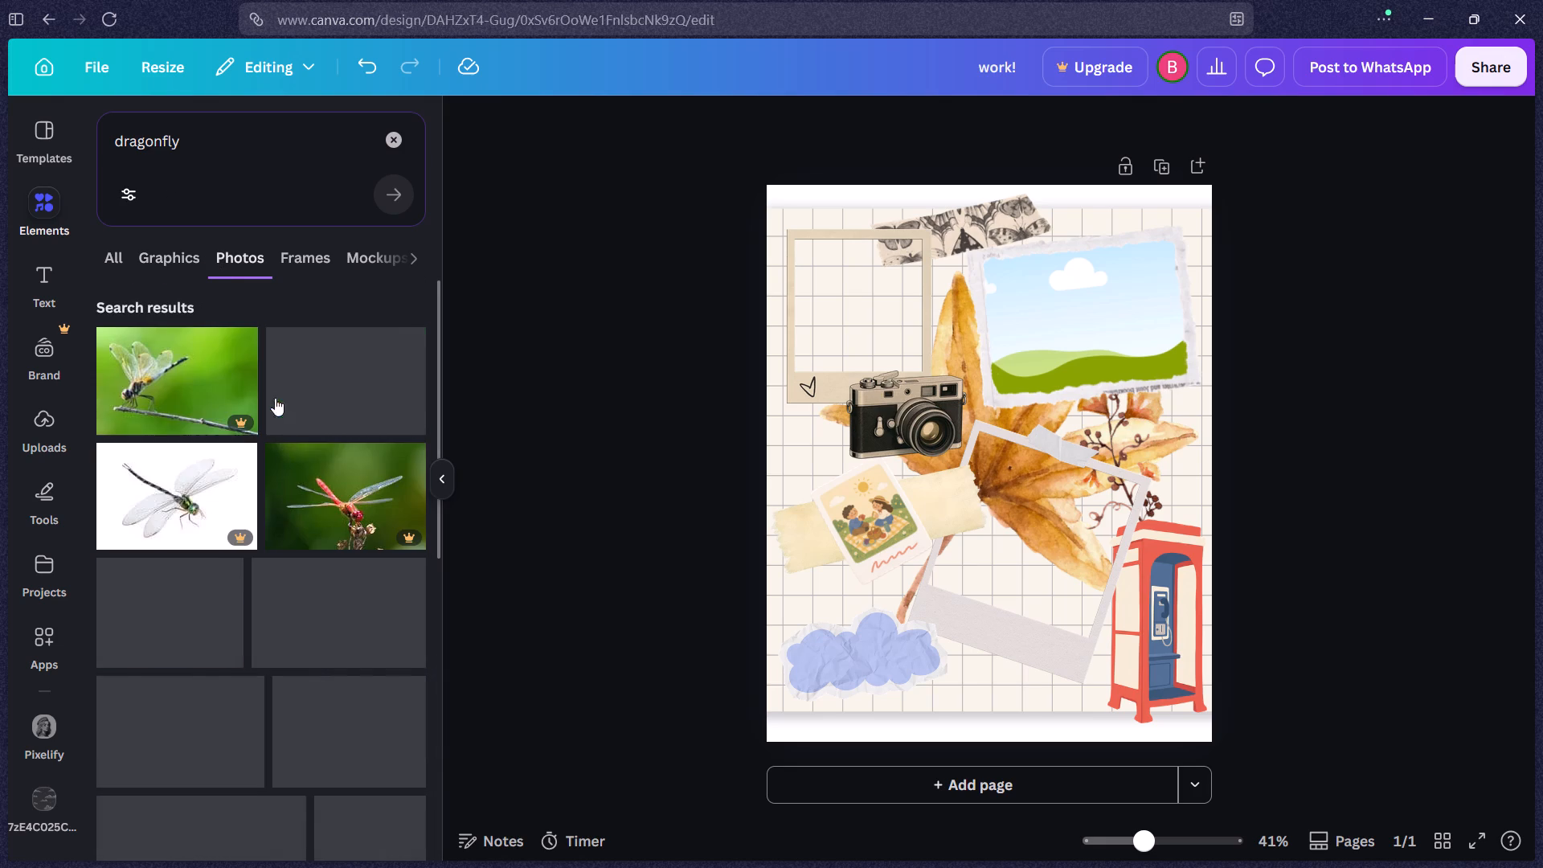
scroll(275, 398, down, 8)
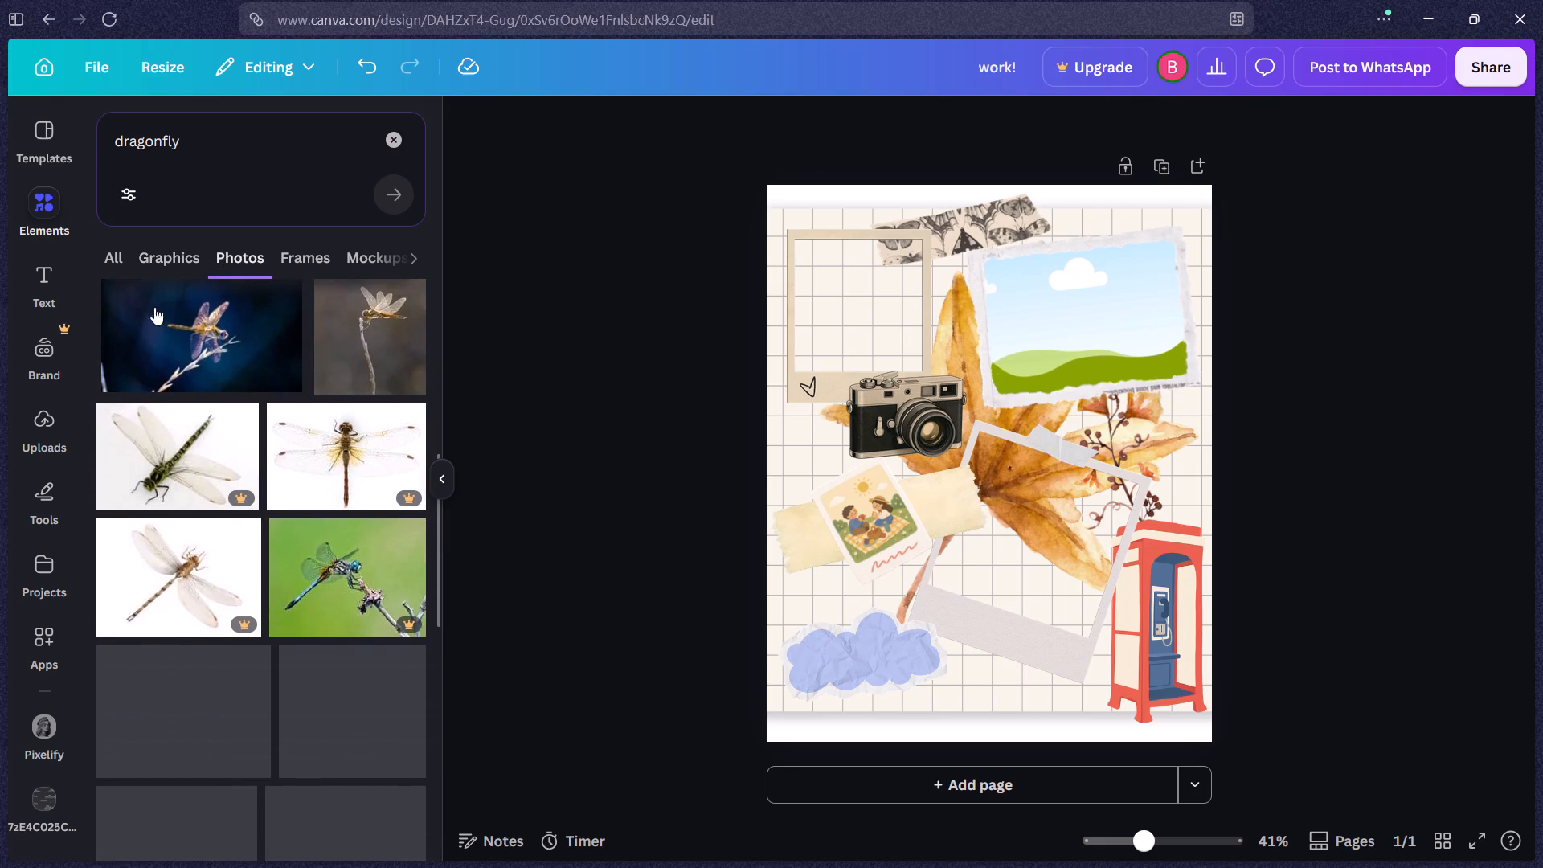
click(175, 247)
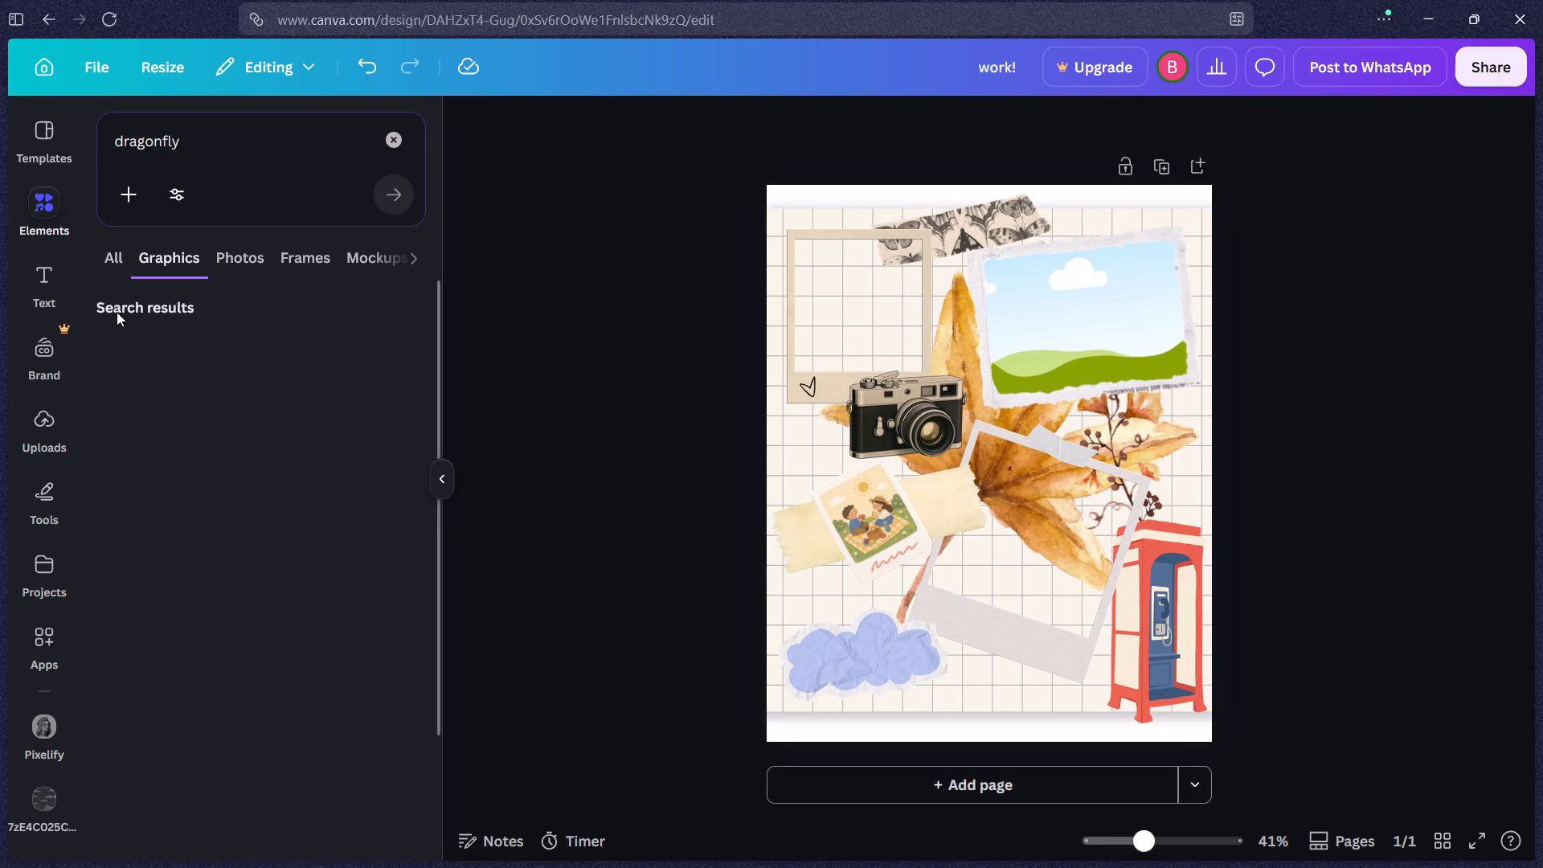
click(119, 275)
click(138, 265)
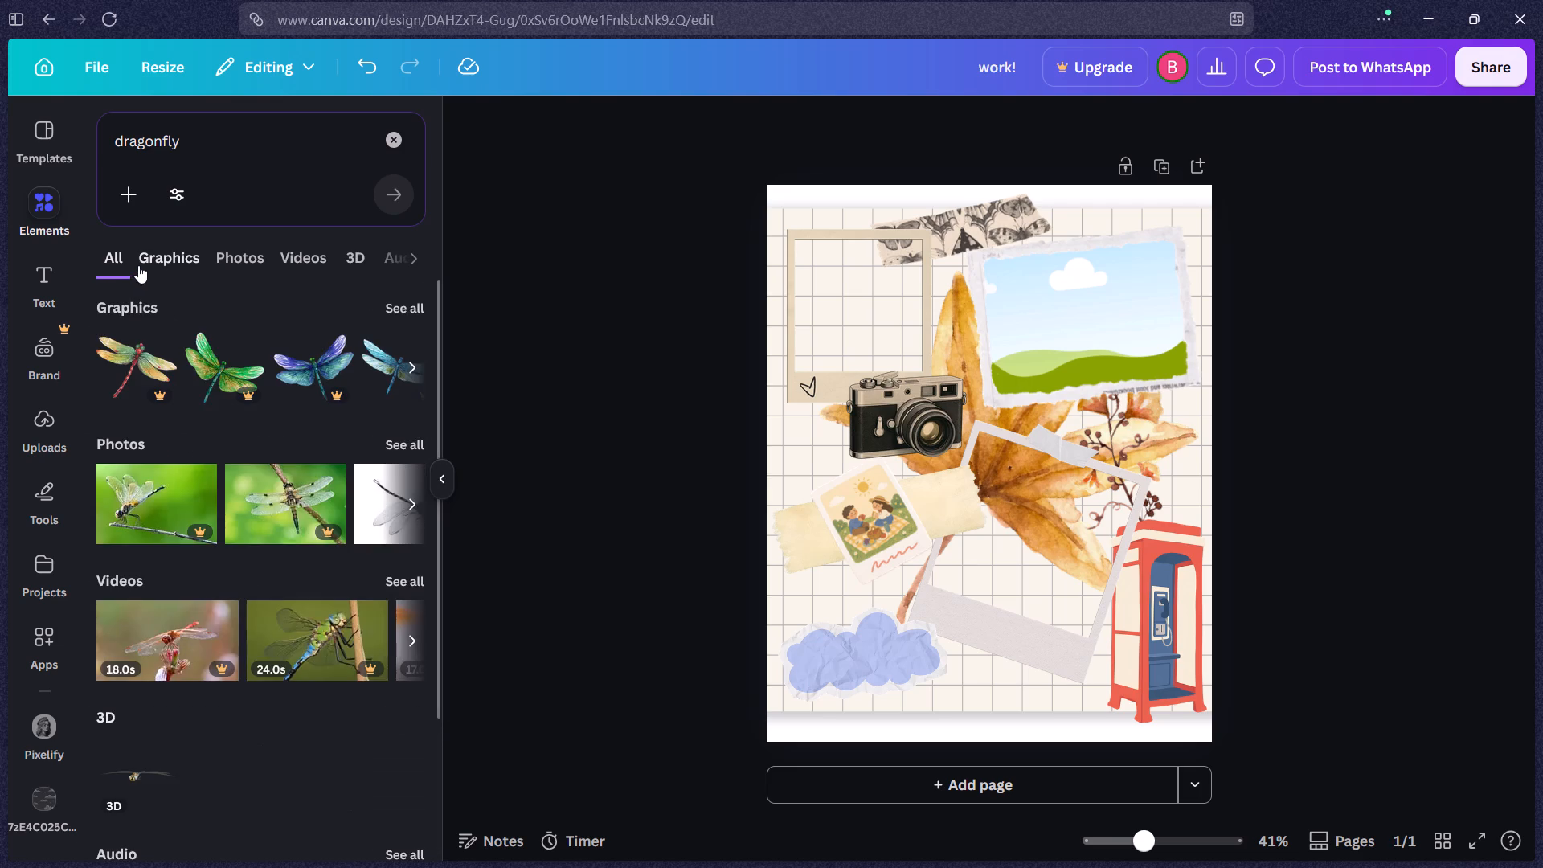
key(grave)
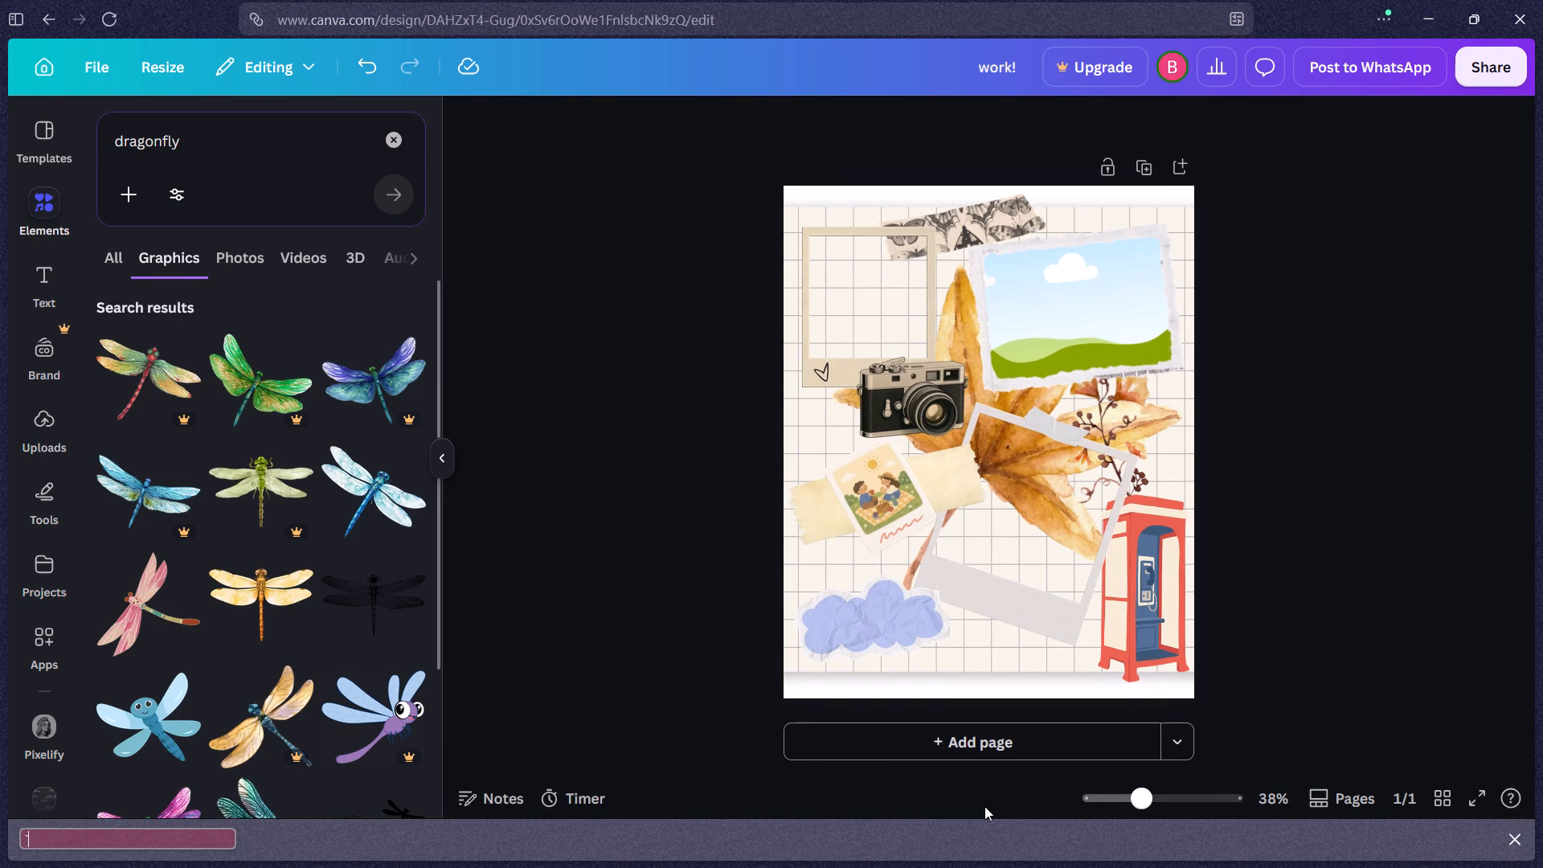
click(1519, 834)
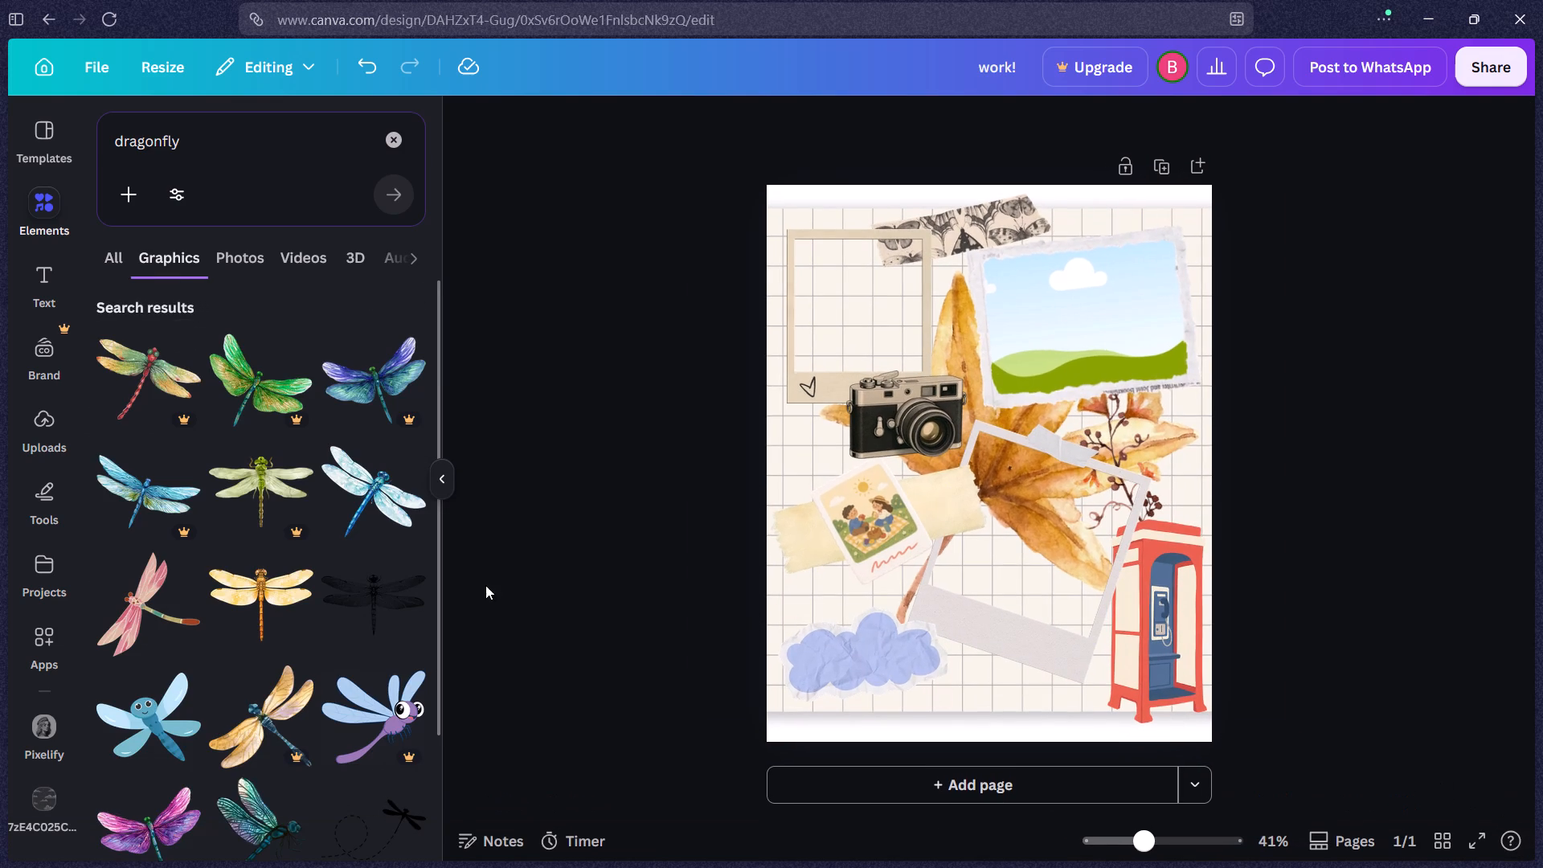
Look through the "dragonfly" graphics again from the first results for one that suits the scrapbook page.
scroll(302, 460, down, 4)
scroll(239, 436, down, 5)
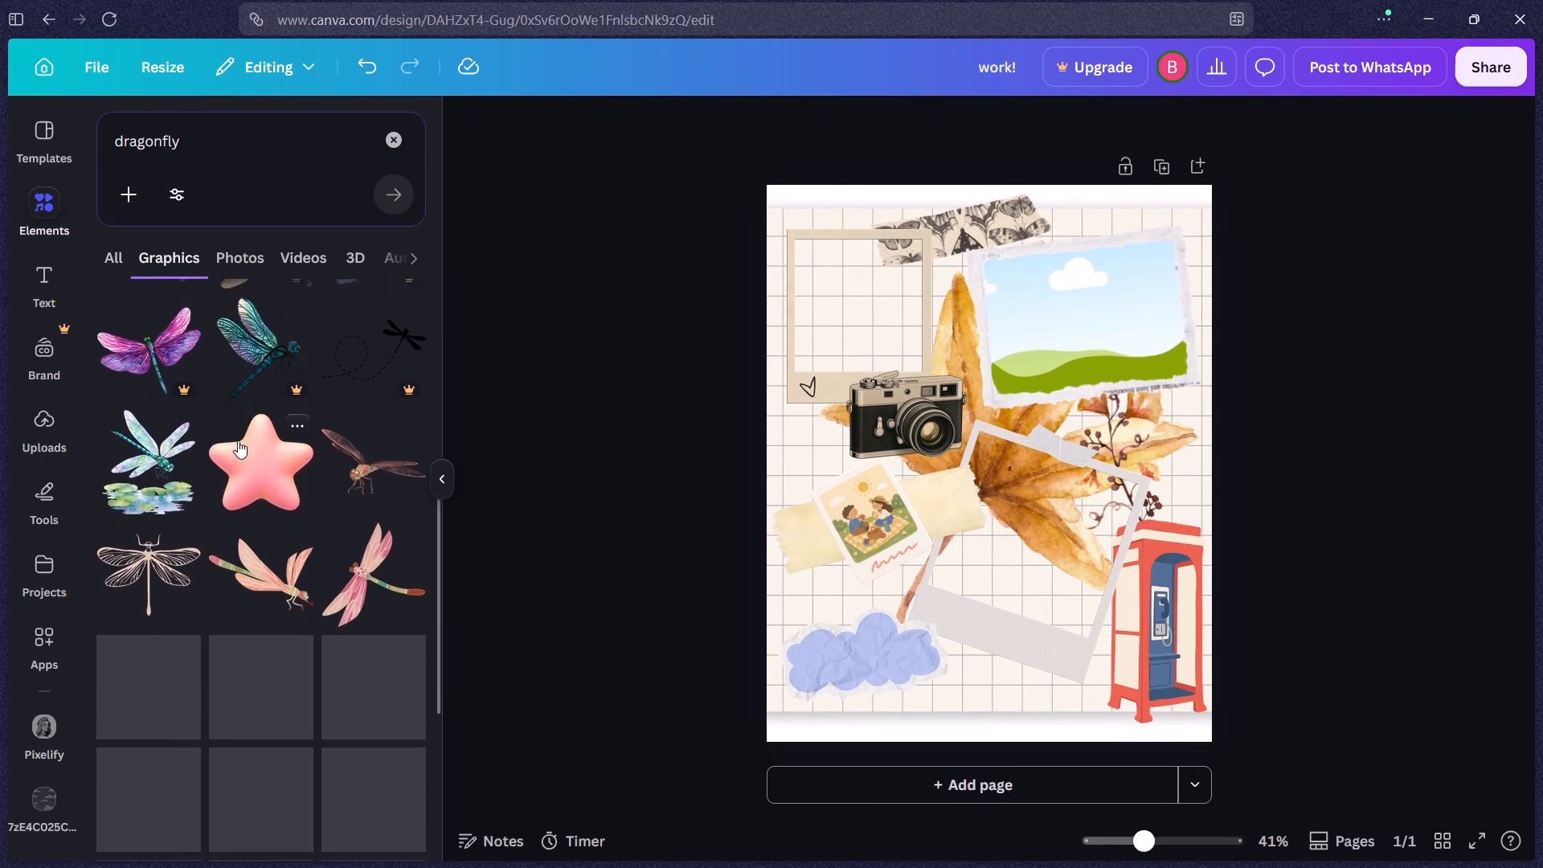
scroll(238, 440, down, 10)
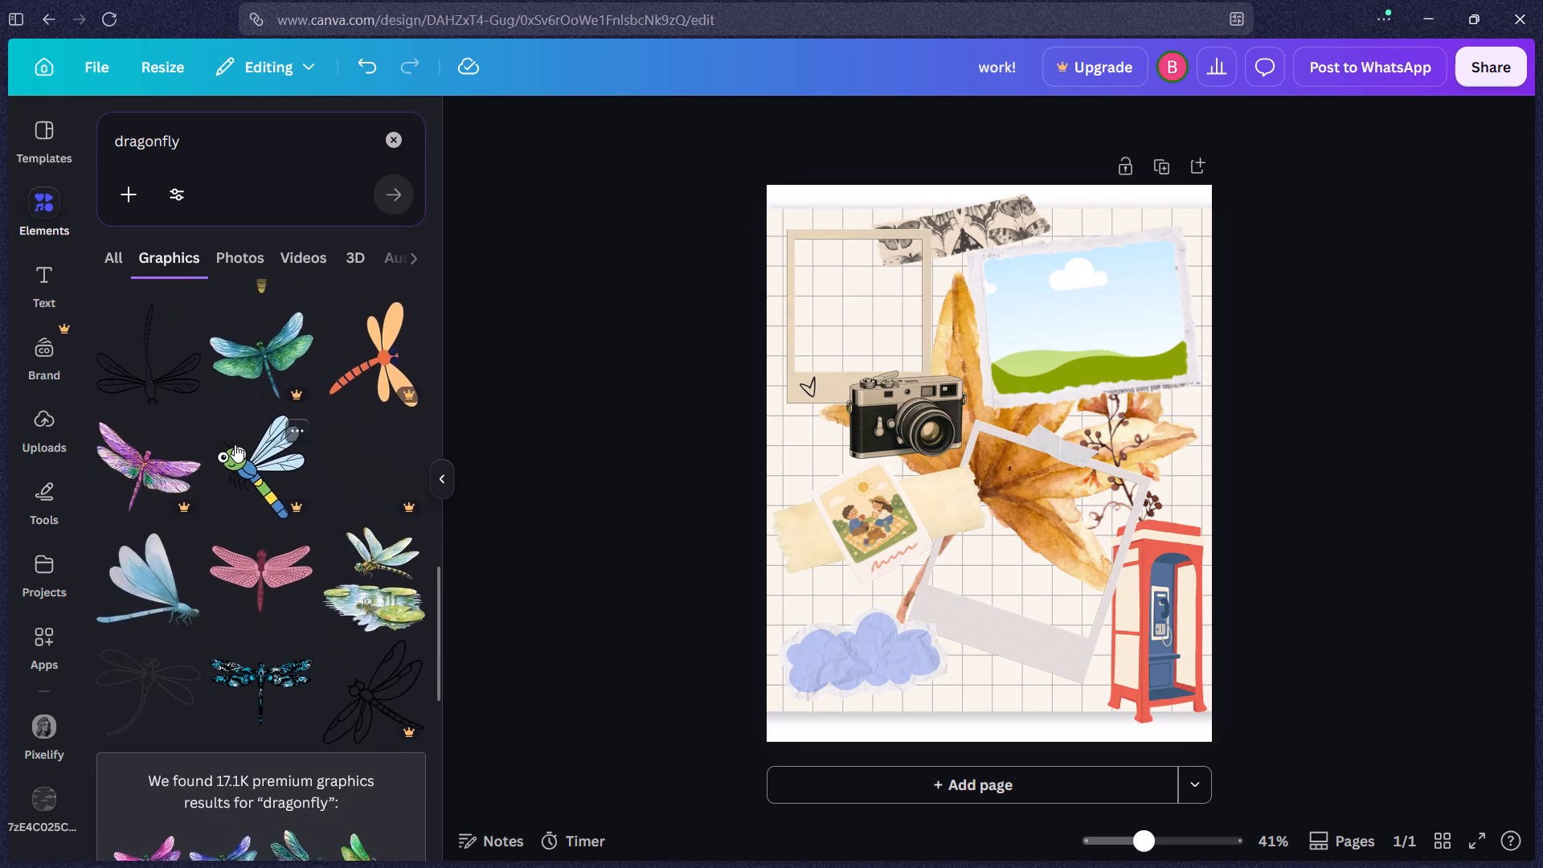
scroll(235, 444, down, 7)
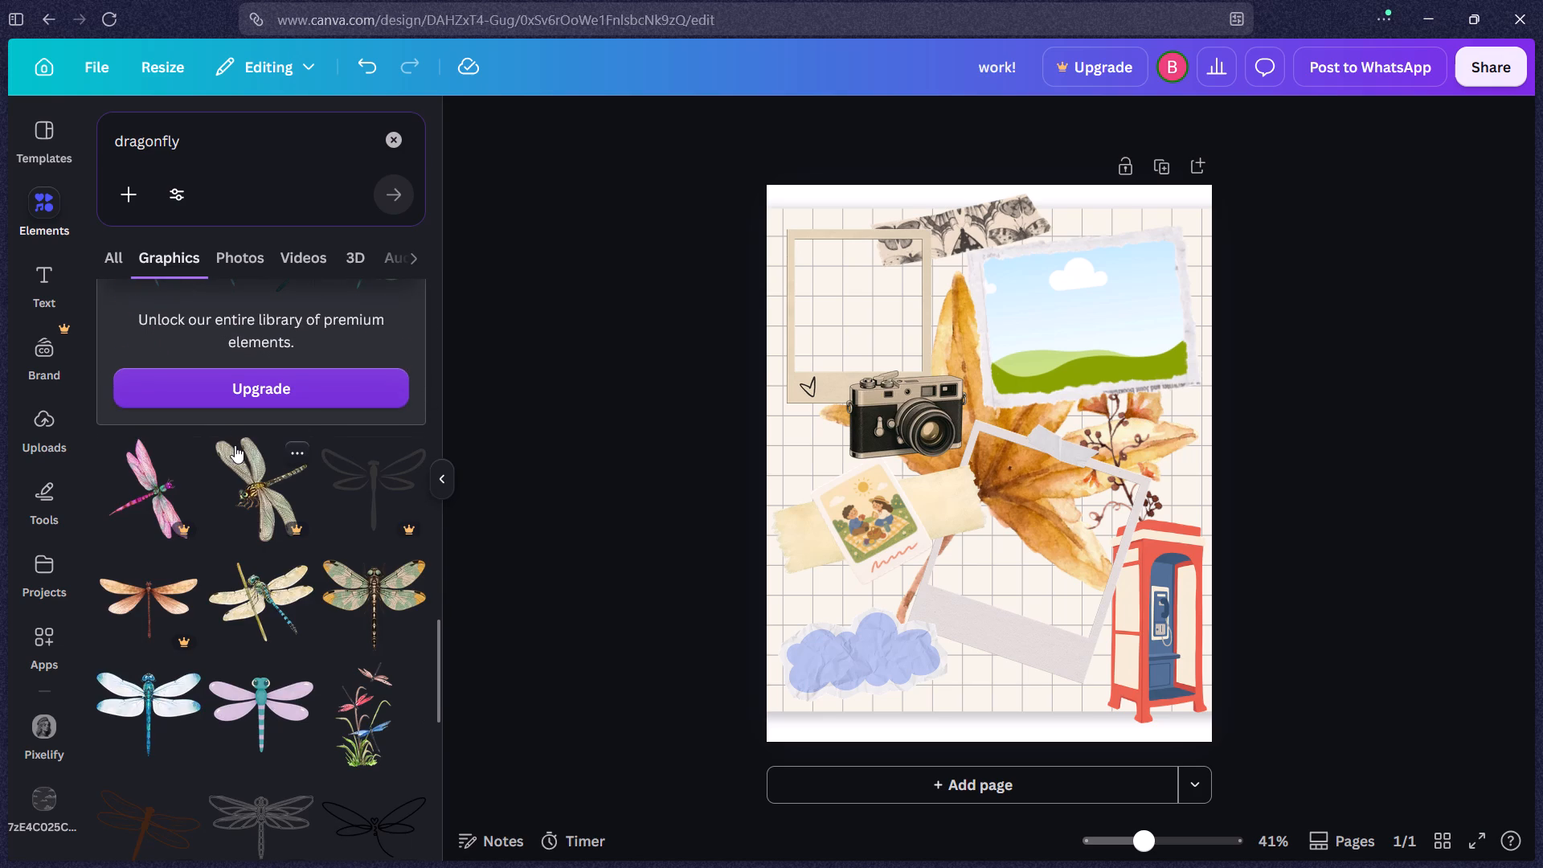
scroll(235, 445, down, 5)
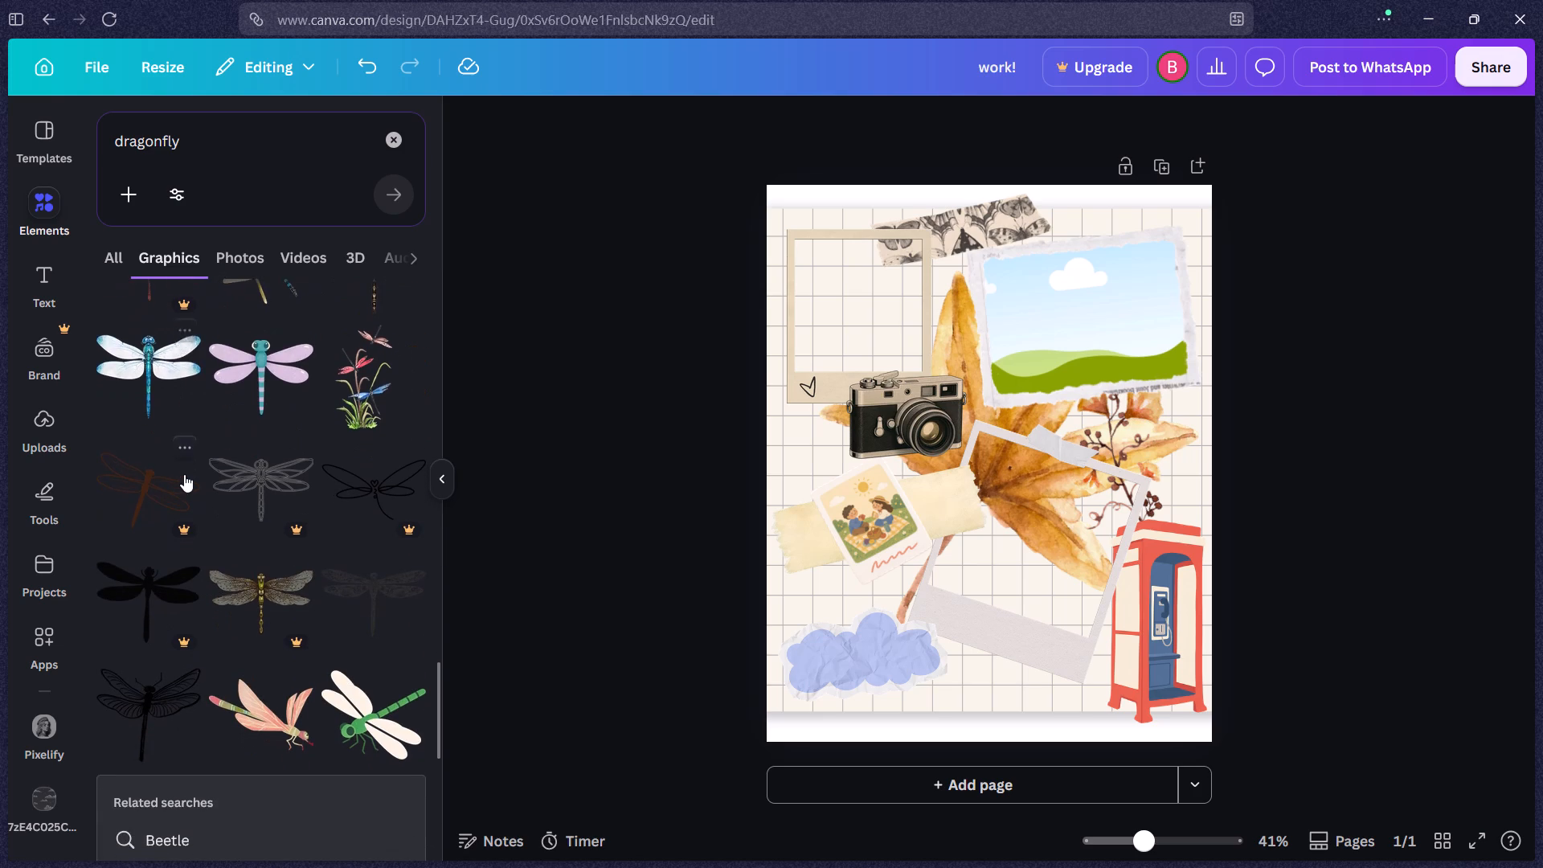
scroll(184, 474, down, 15)
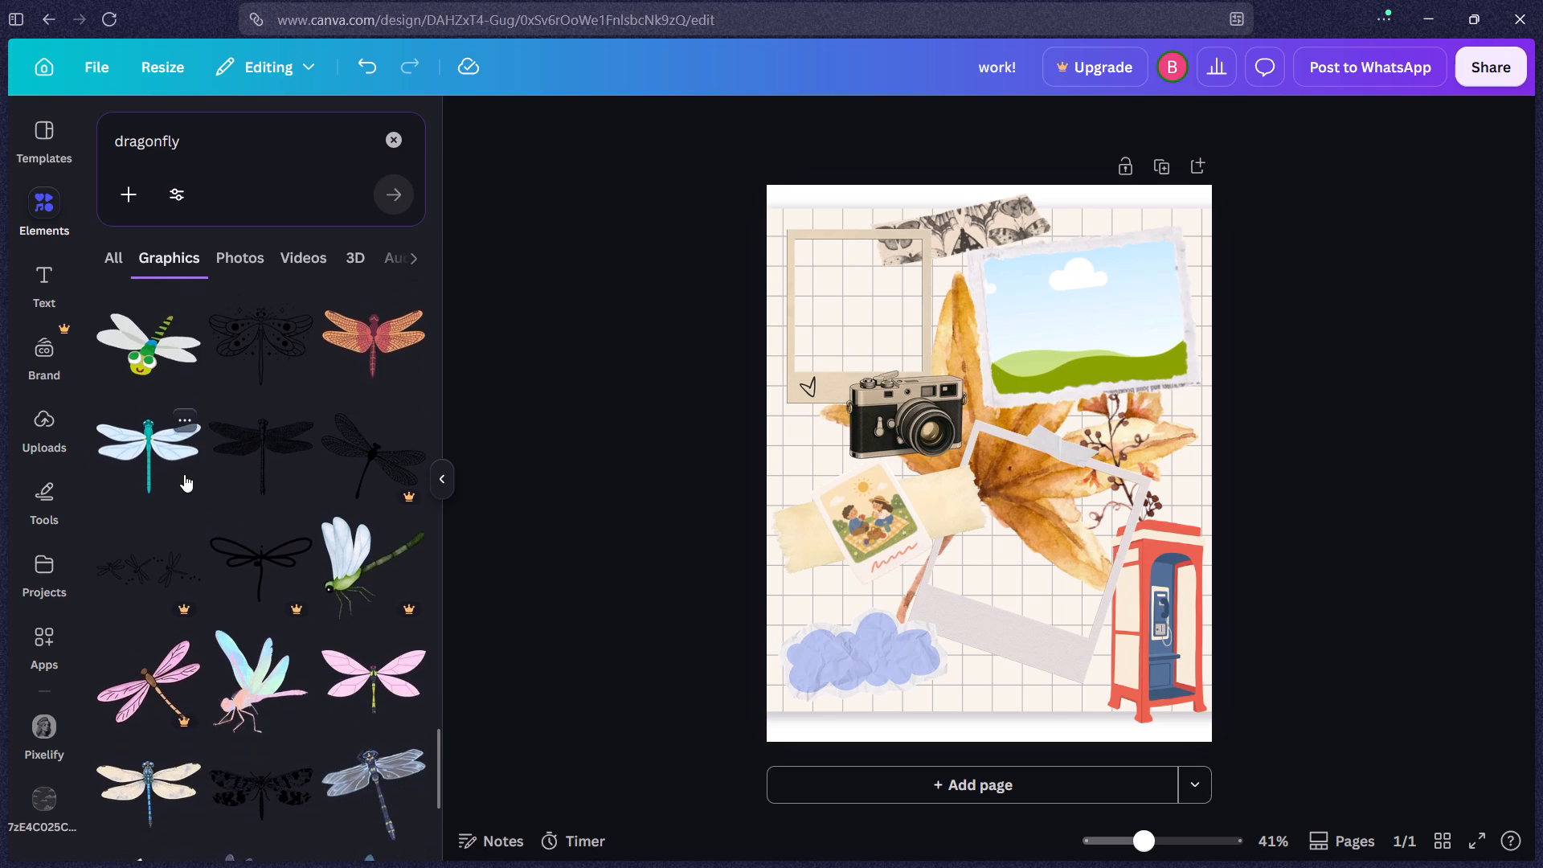
Look further through the "dragonfly" graphics for a suitable cutout, dismissing the plugin update notification.
scroll(184, 474, down, 6)
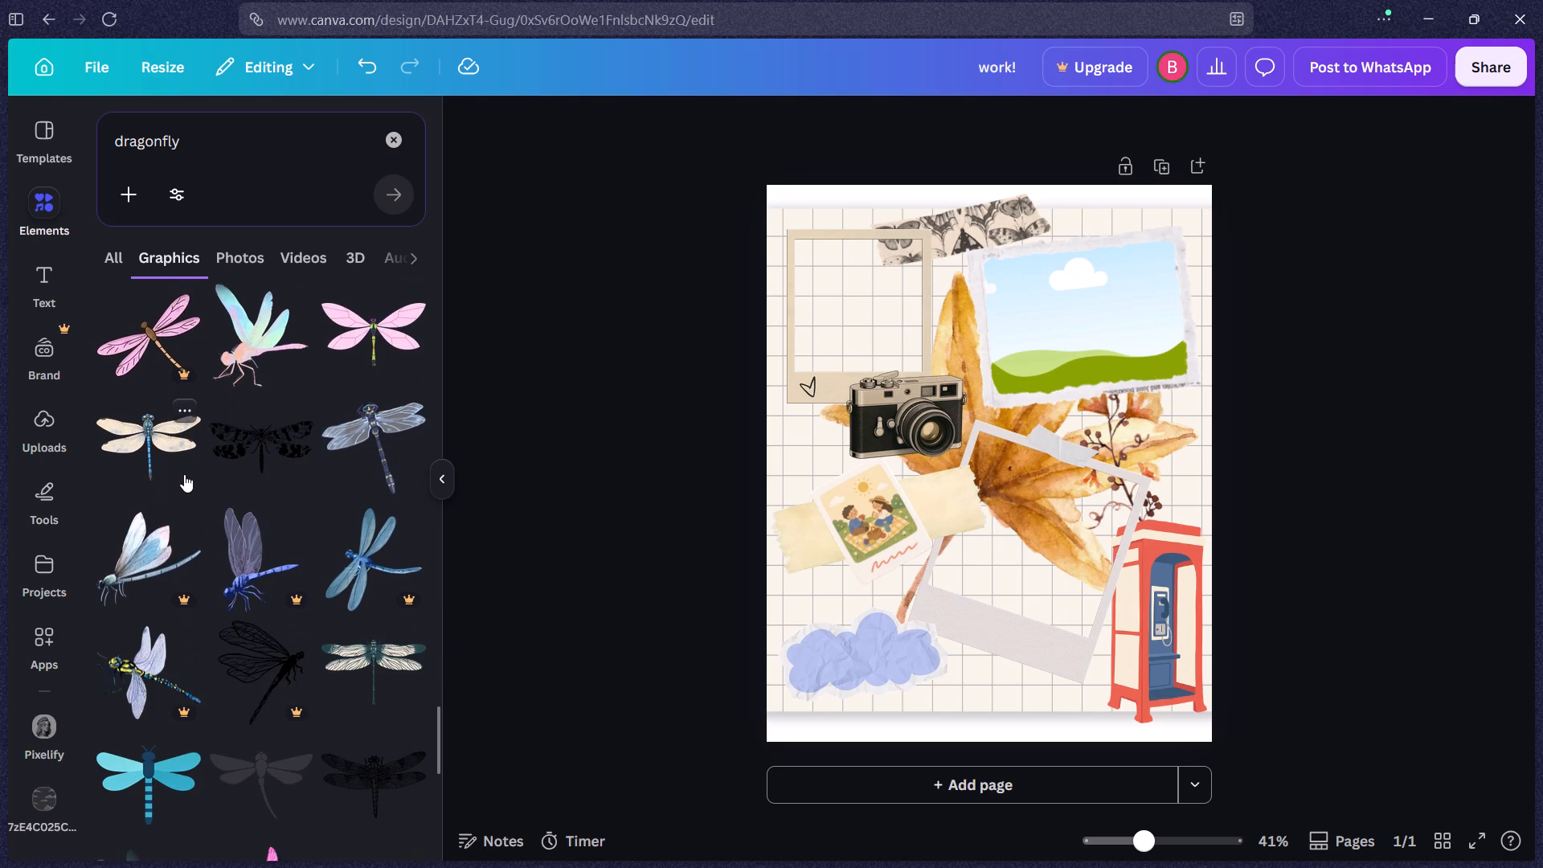
scroll(184, 474, down, 4)
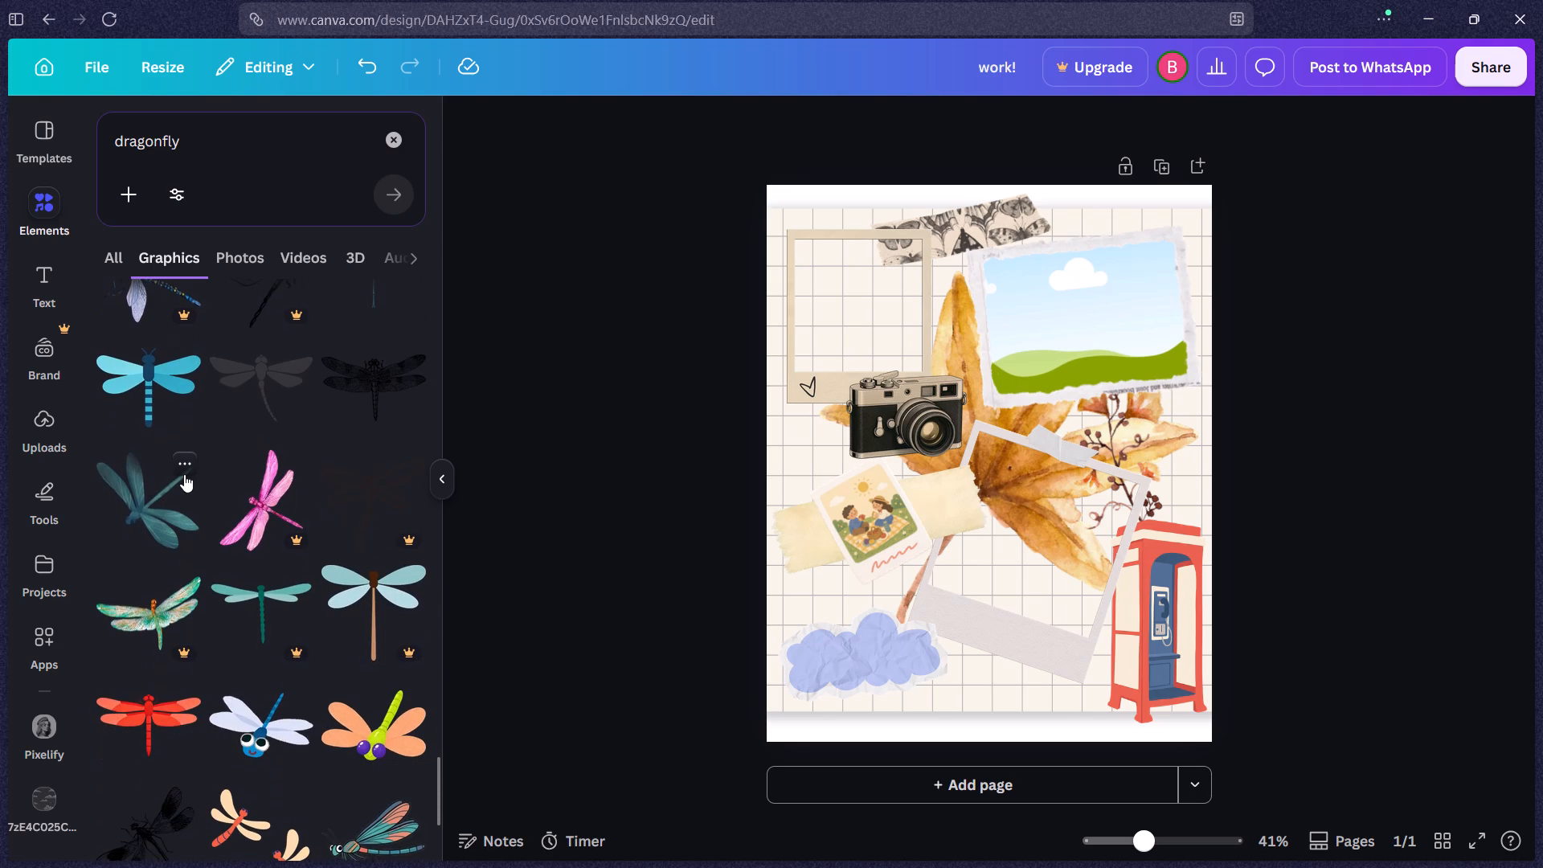
scroll(184, 474, down, 4)
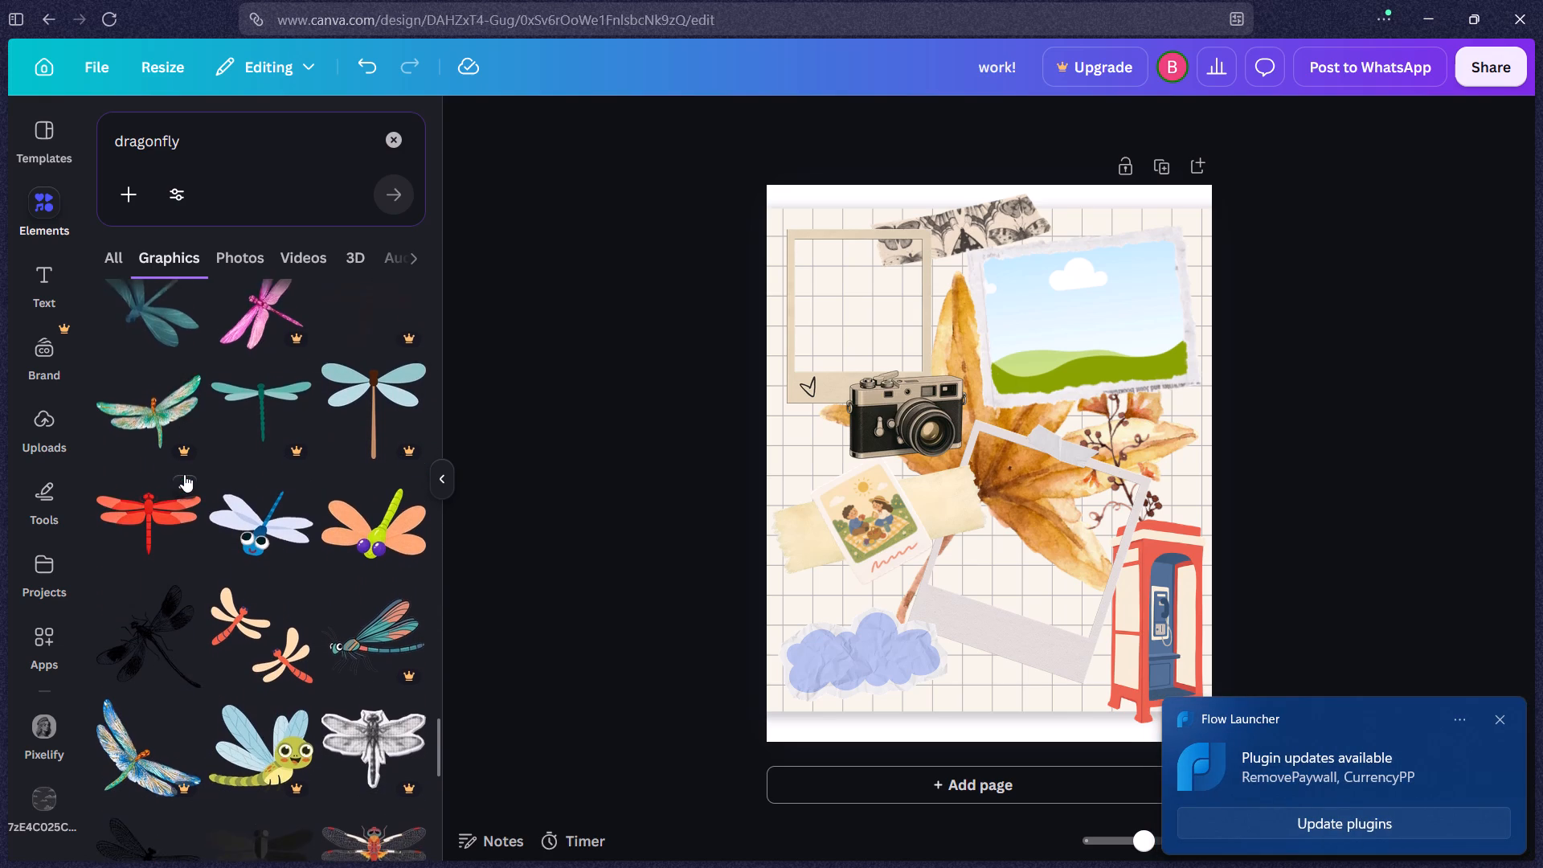
scroll(184, 474, down, 1)
click(1500, 715)
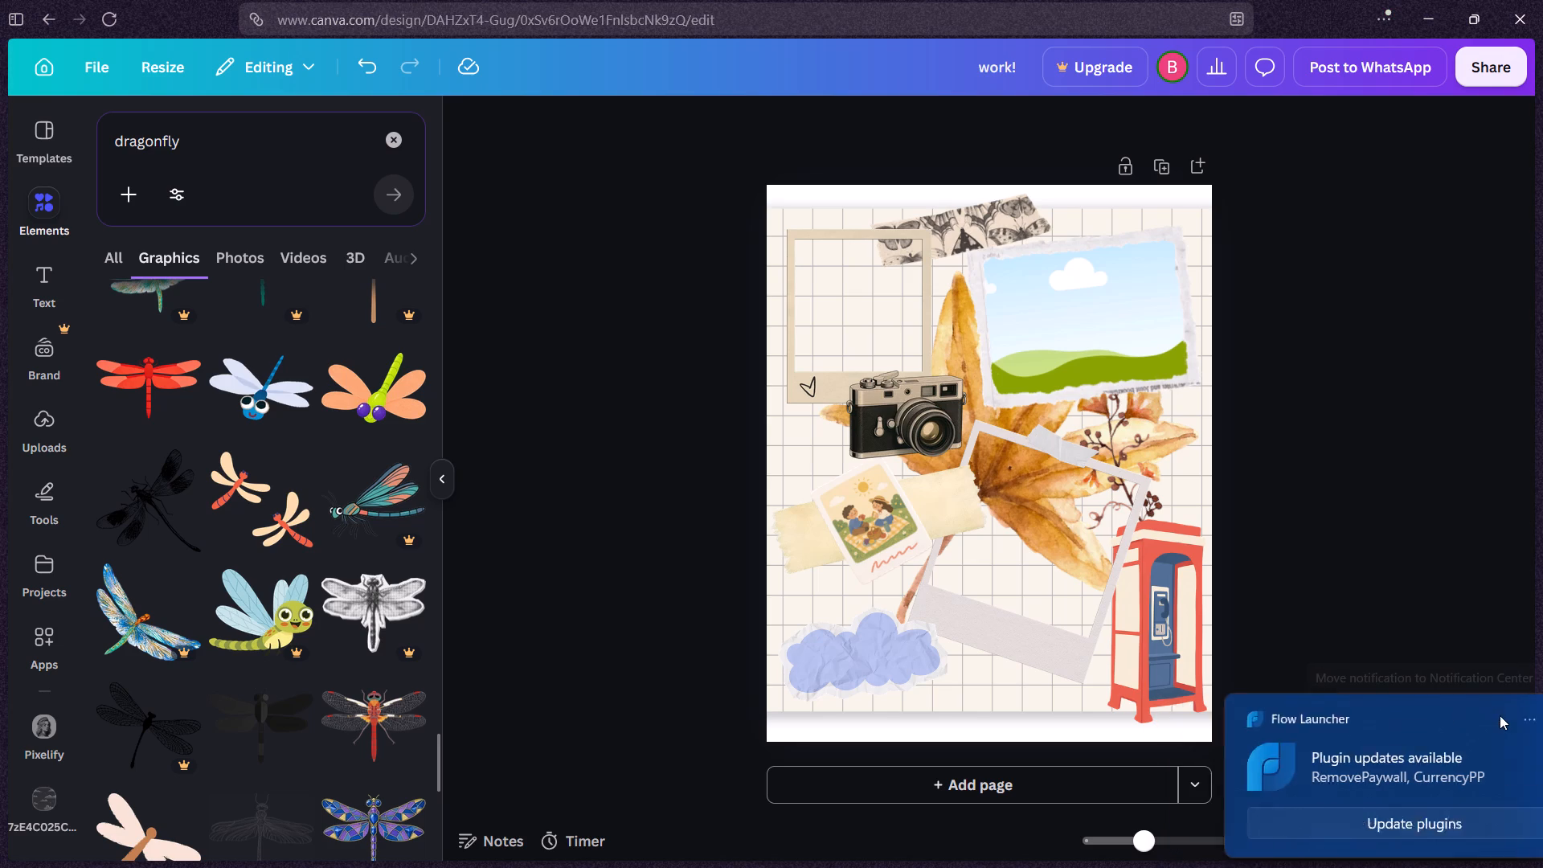
scroll(282, 559, down, 6)
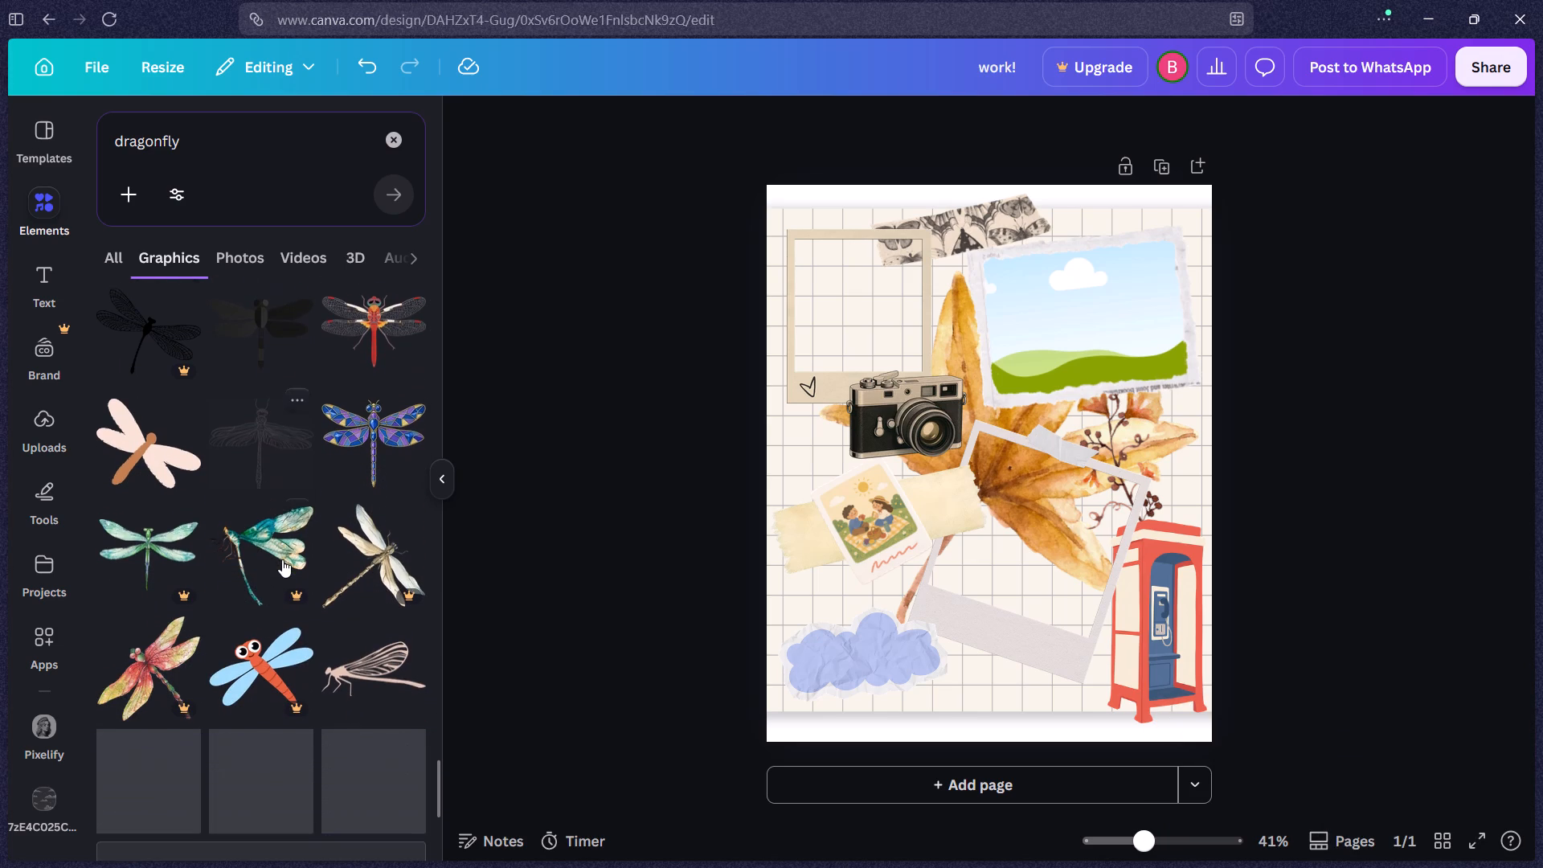
scroll(282, 559, down, 4)
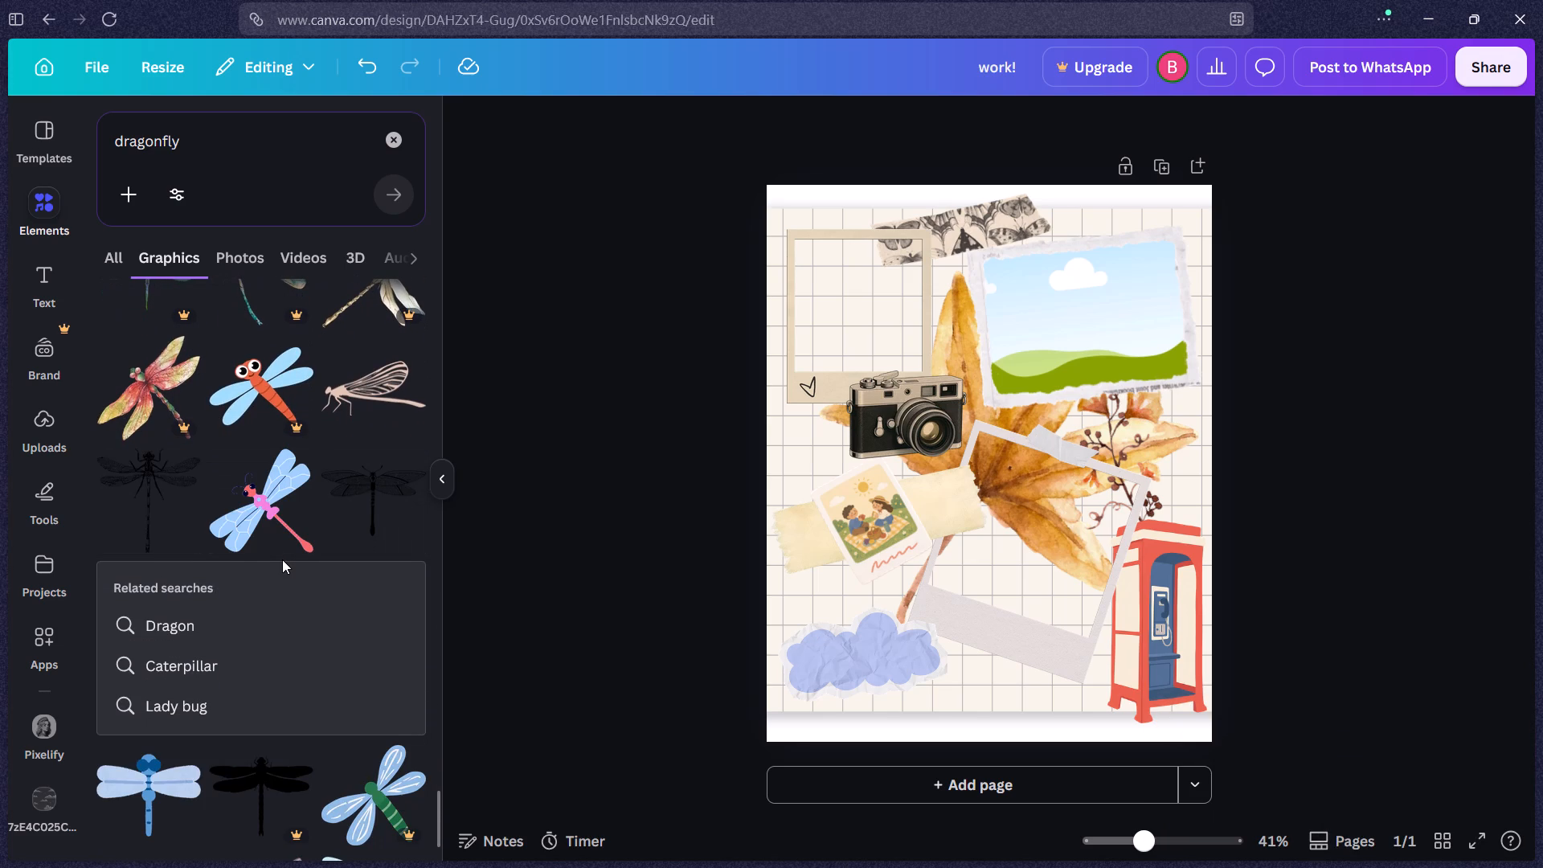
scroll(282, 559, down, 1)
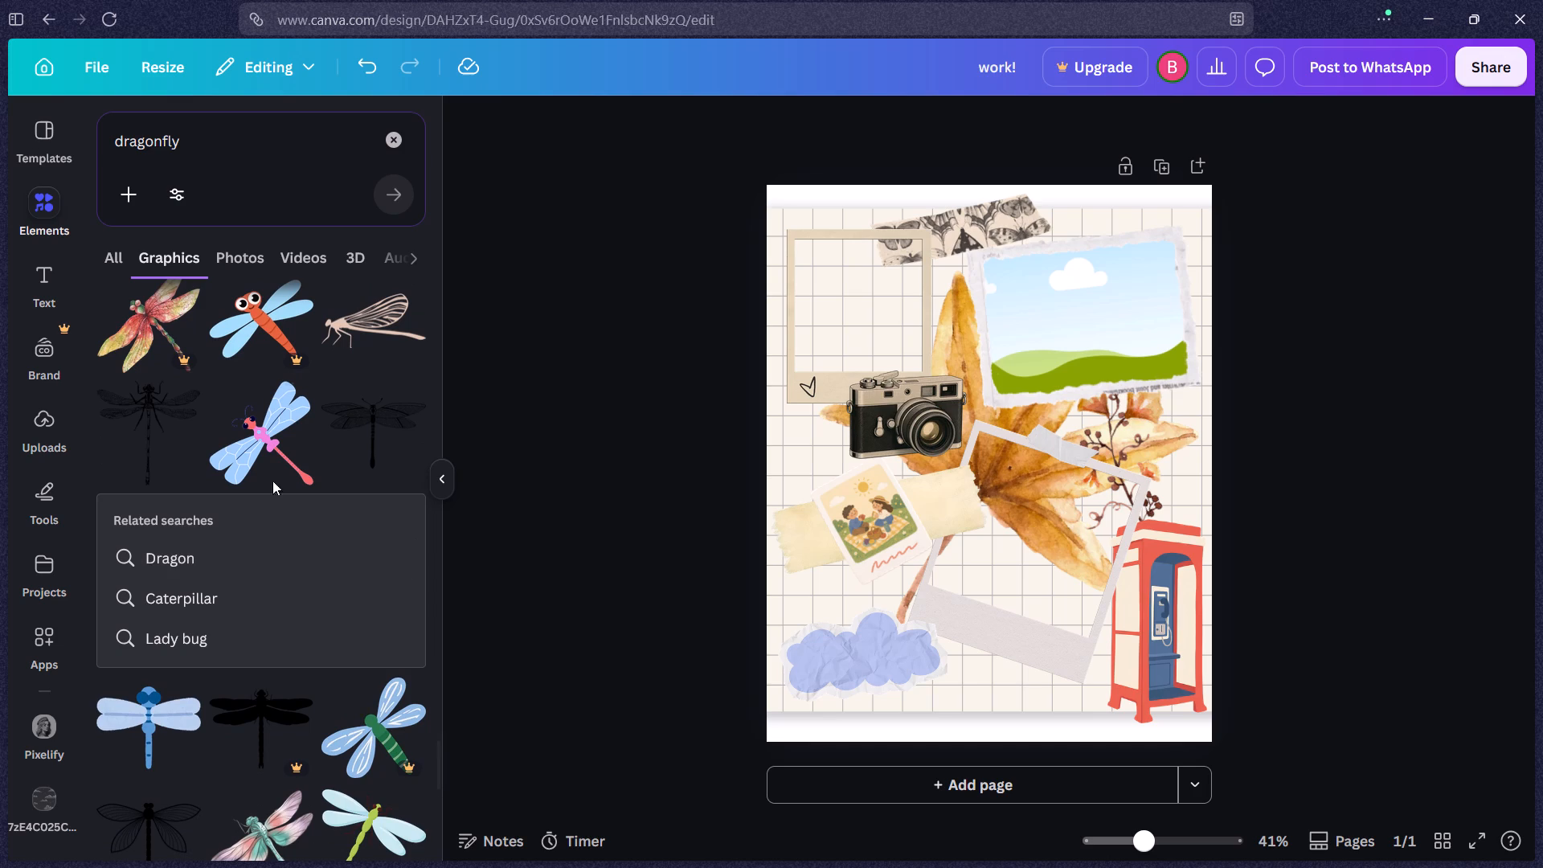
Replace the "dragonfly" graphics search with a search for "stamp".
drag(231, 150, 88, 143)
text(stamp)
key(Return)
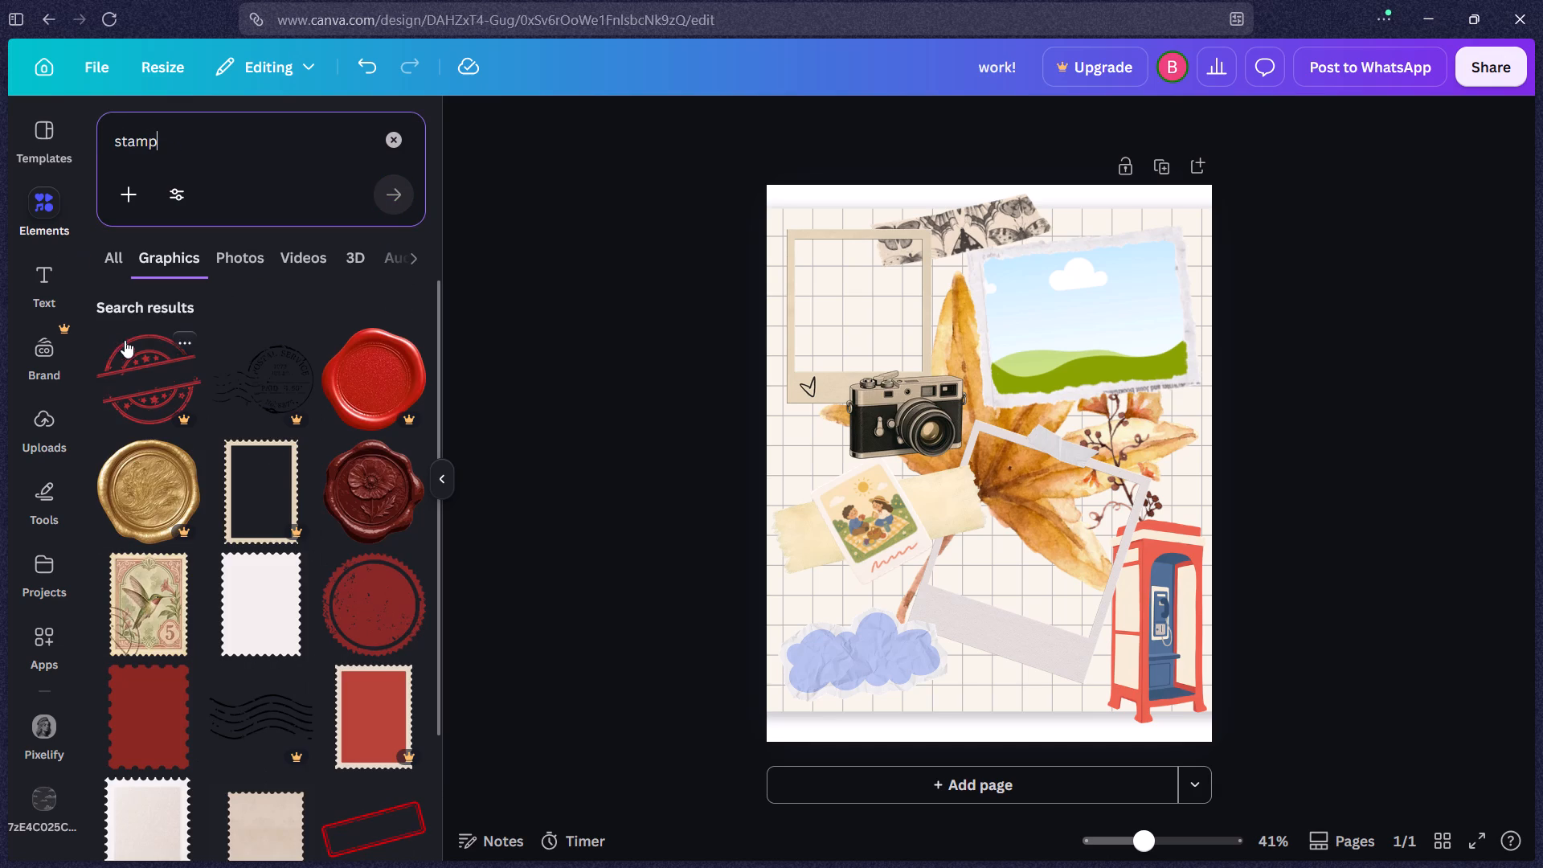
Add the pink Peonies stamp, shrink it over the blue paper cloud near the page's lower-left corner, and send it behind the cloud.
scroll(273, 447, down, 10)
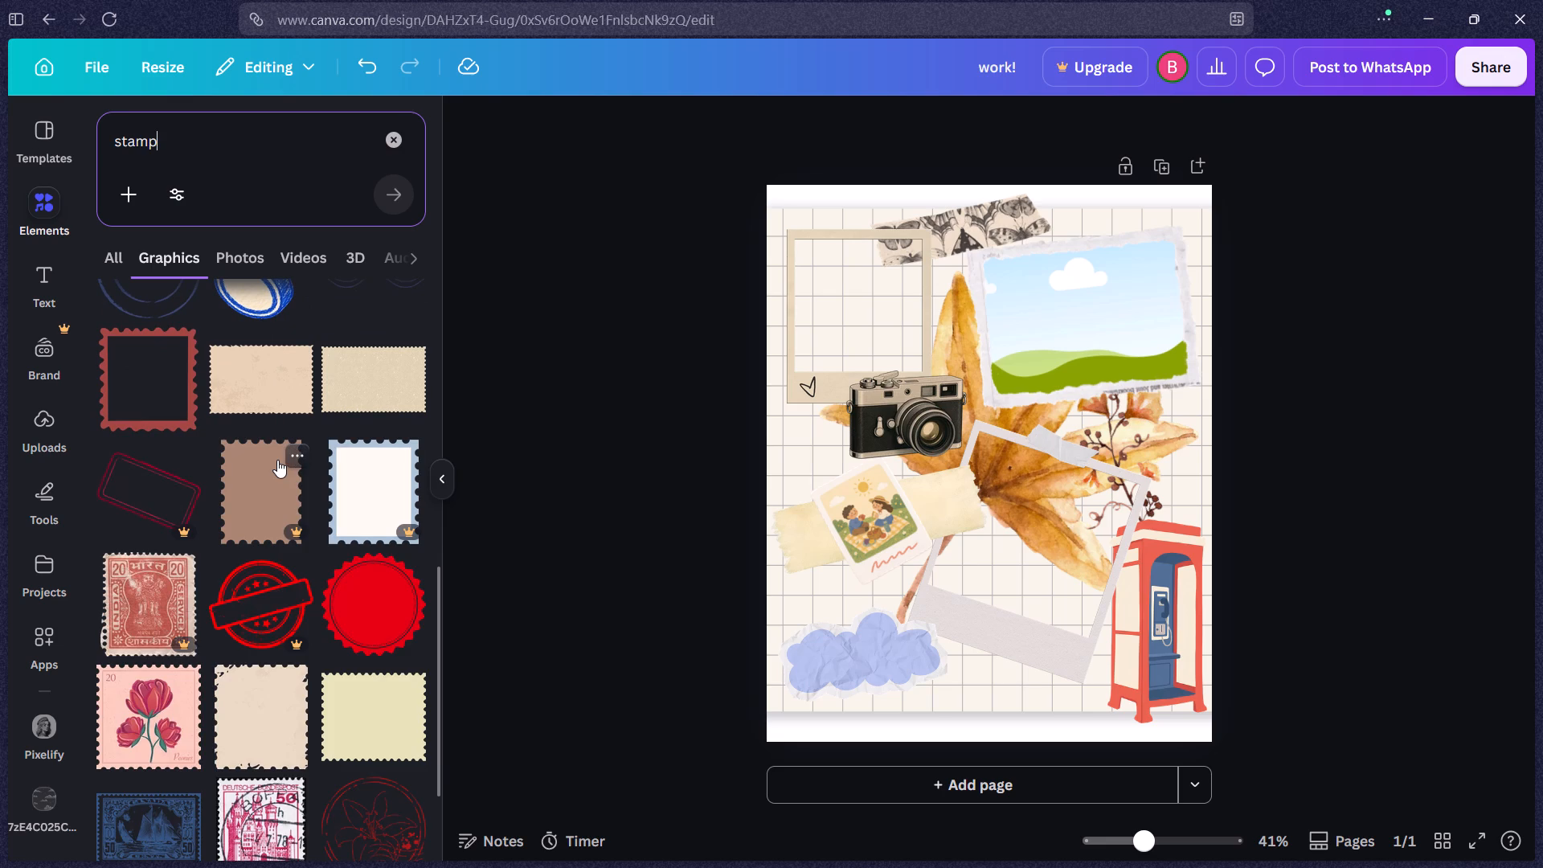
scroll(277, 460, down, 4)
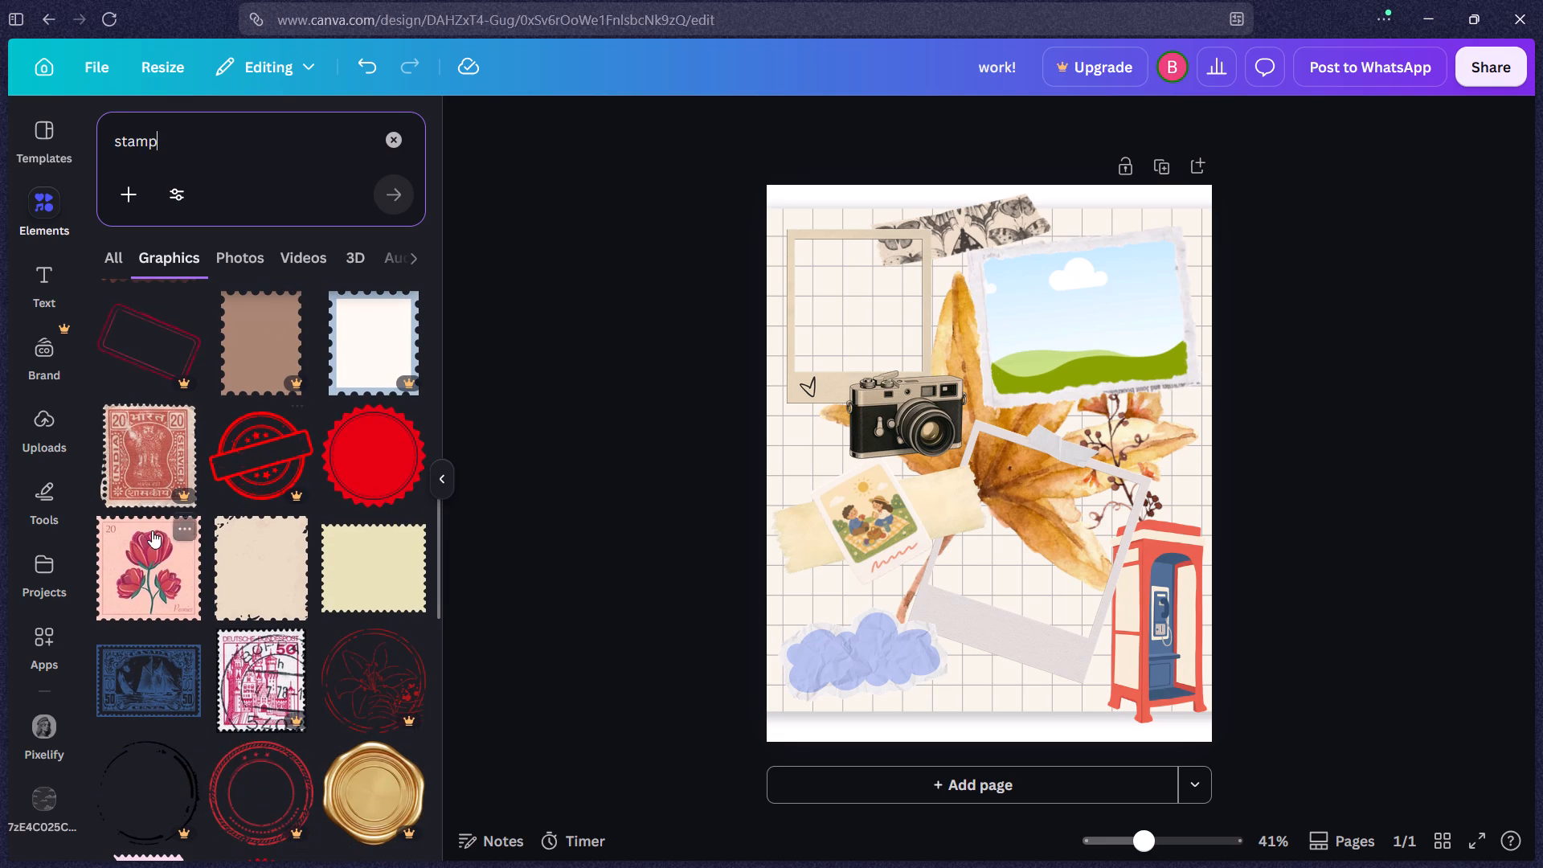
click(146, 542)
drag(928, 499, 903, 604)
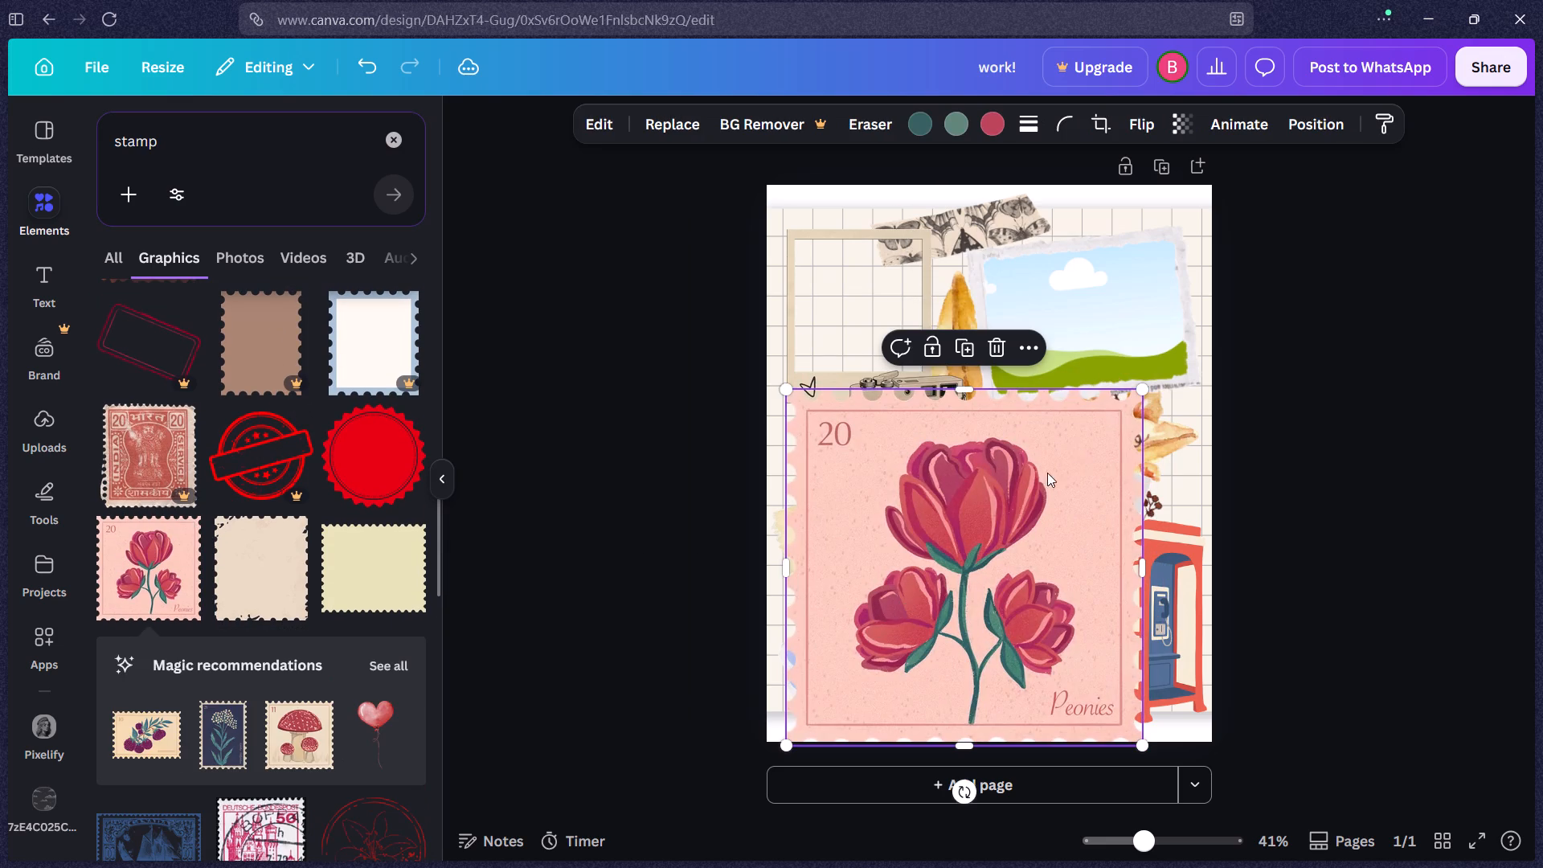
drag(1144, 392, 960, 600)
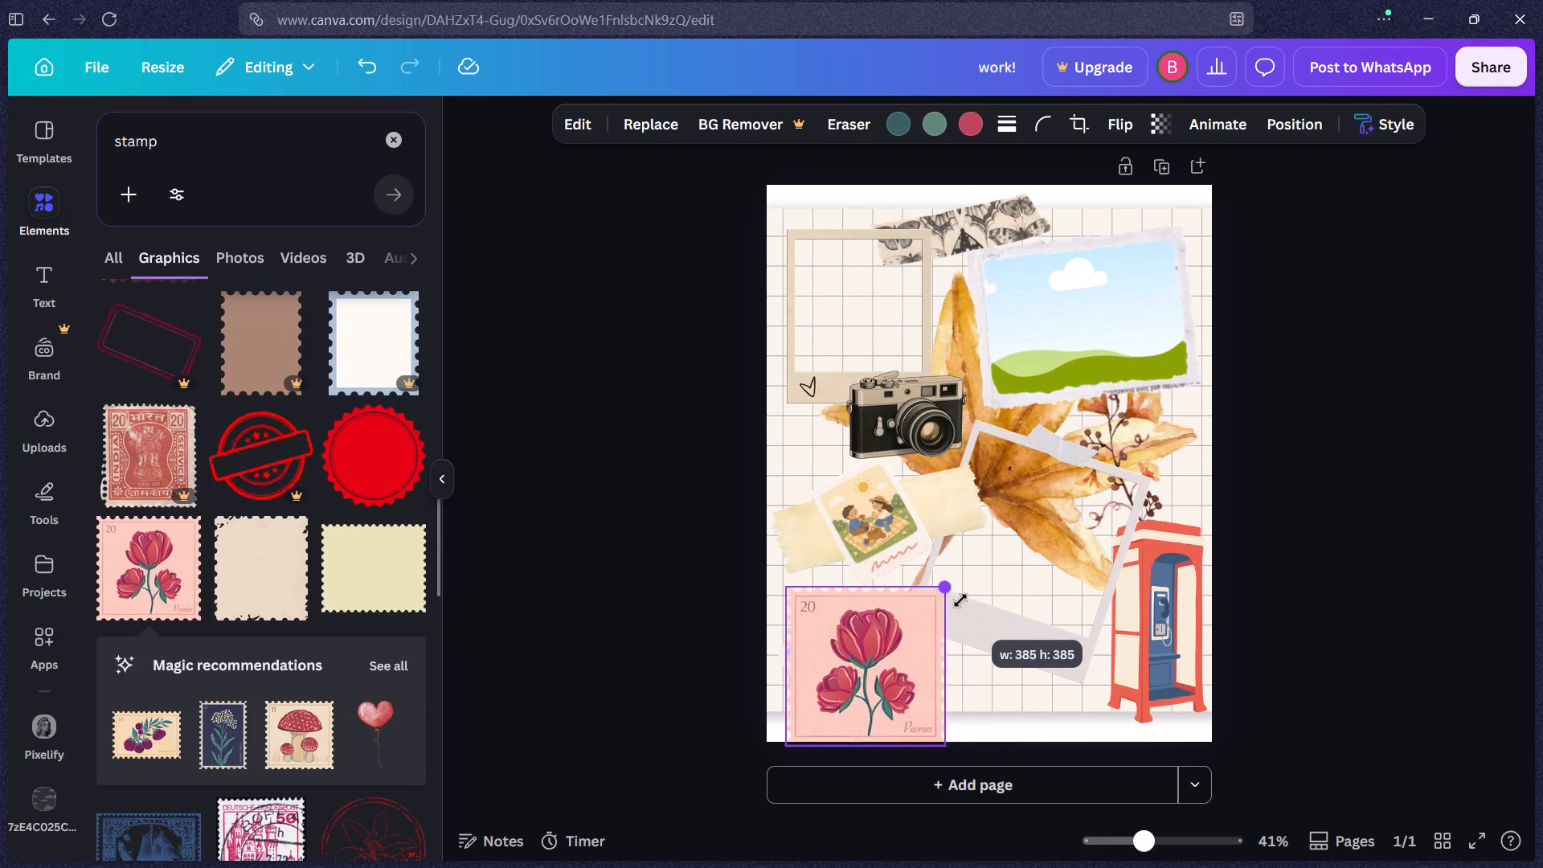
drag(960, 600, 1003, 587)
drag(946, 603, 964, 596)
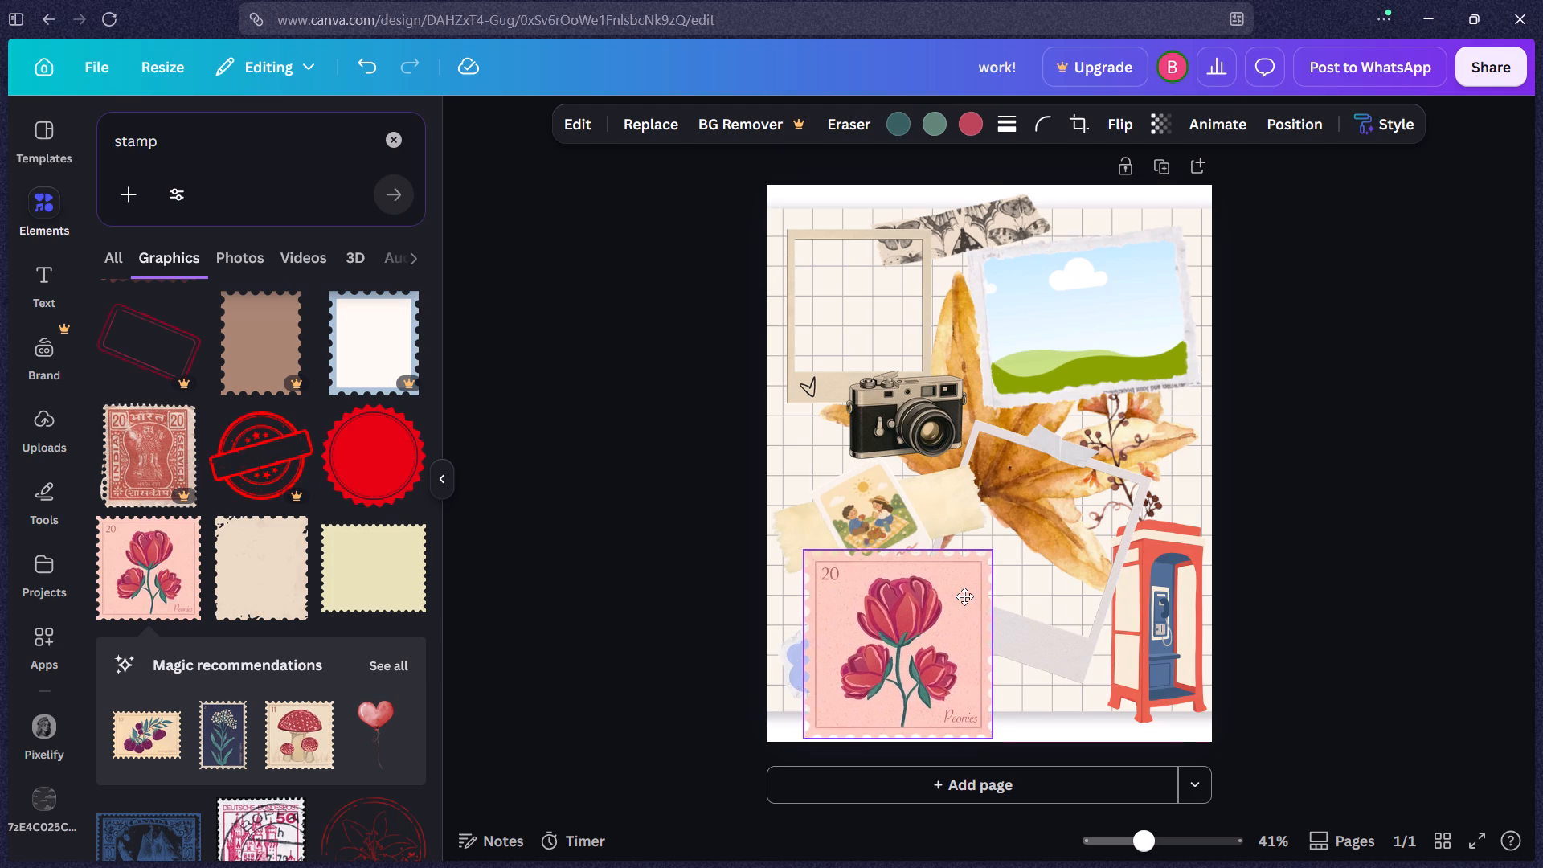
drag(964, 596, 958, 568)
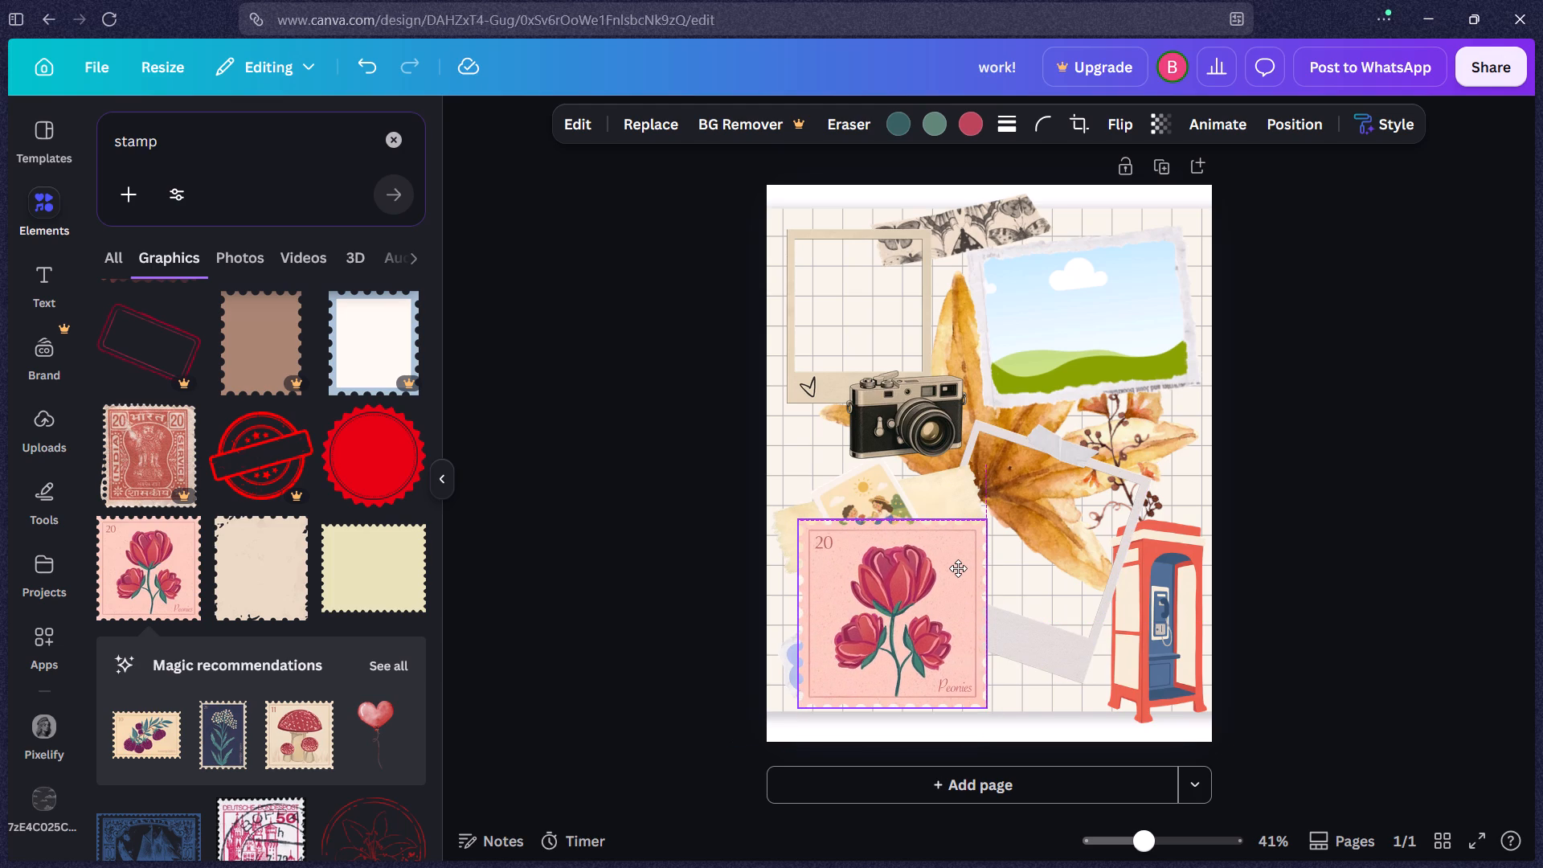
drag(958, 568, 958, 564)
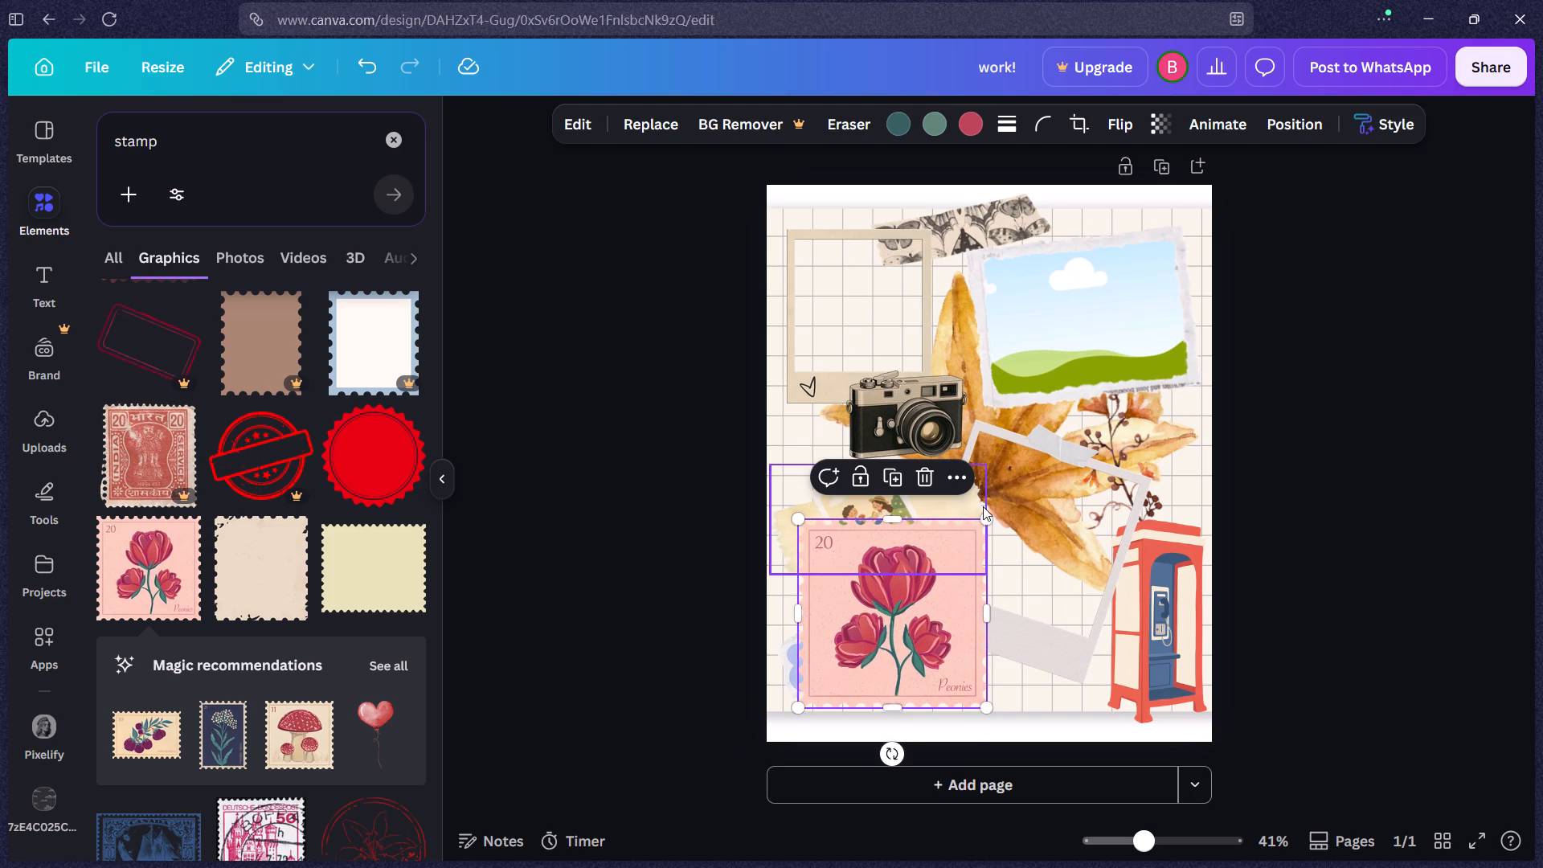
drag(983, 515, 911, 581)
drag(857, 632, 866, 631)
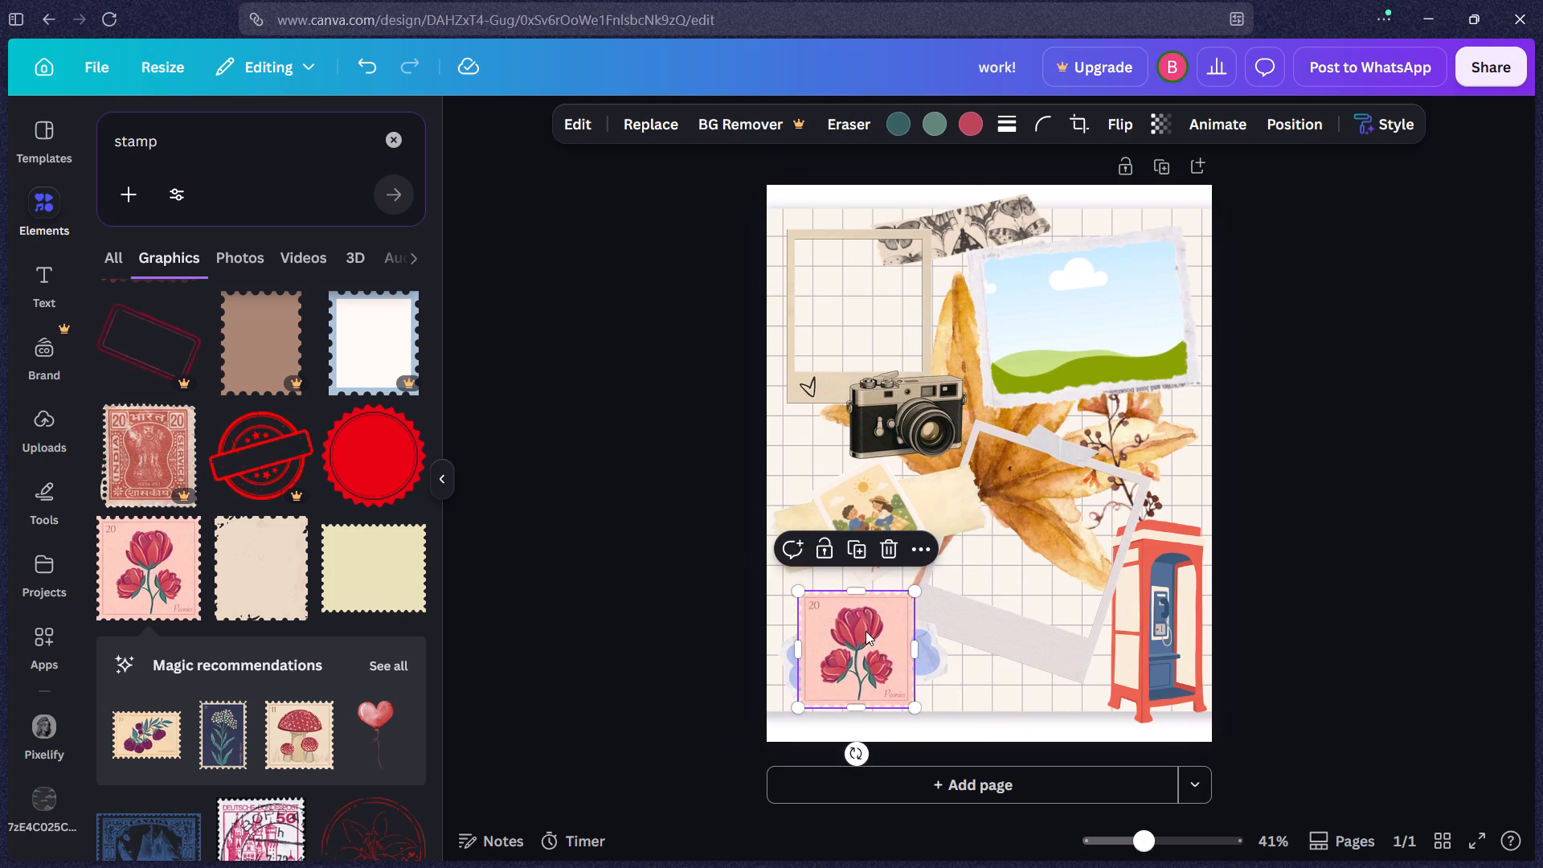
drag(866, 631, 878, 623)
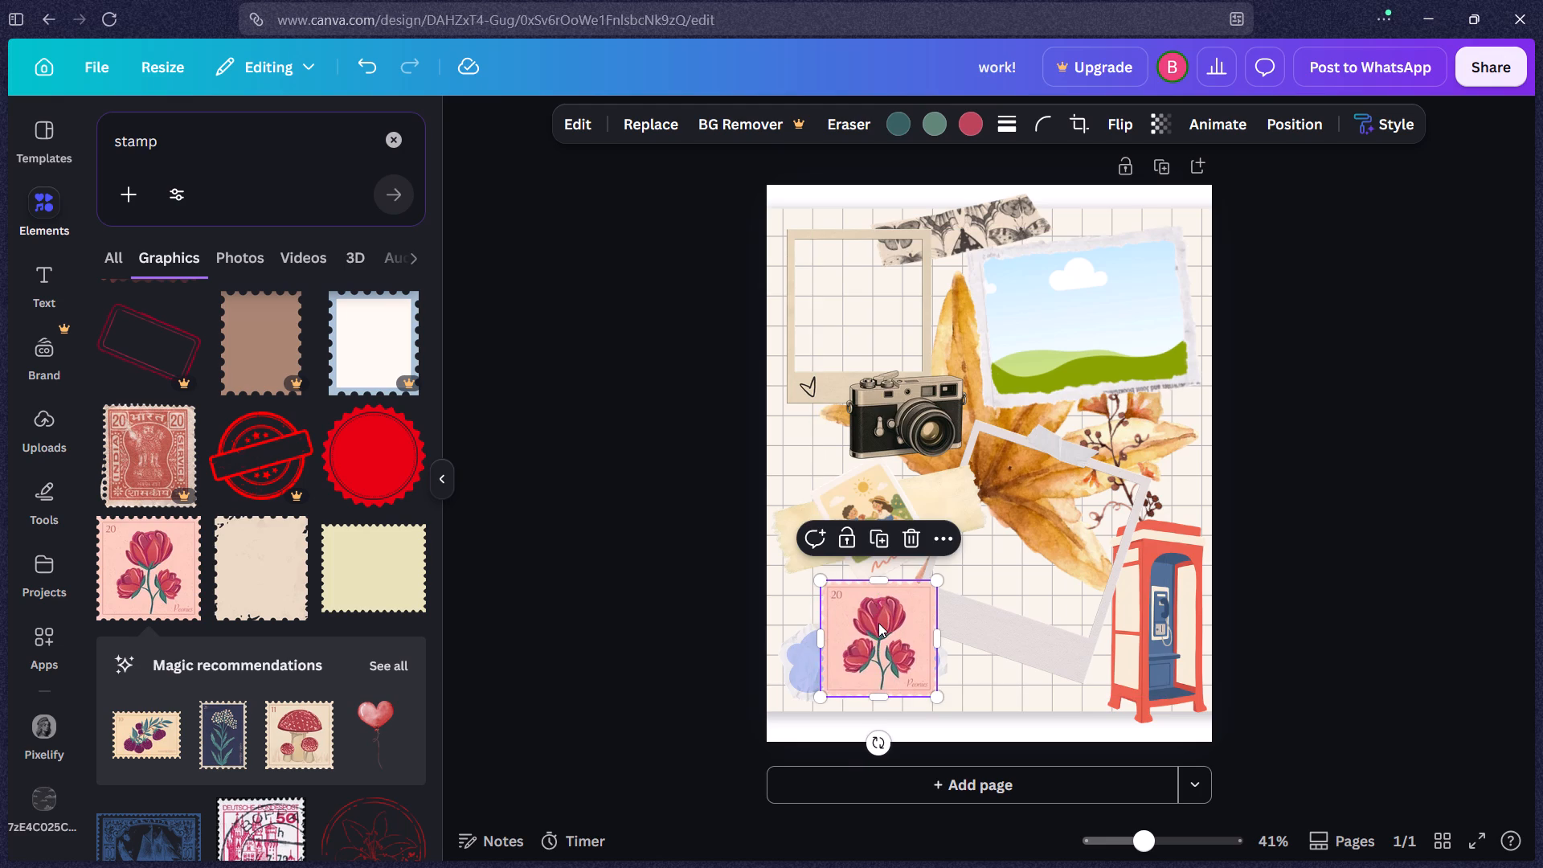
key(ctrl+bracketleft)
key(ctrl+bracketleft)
Delete the blue crumpled-paper cloud cutout from the lower-left area of the page.
click(878, 623)
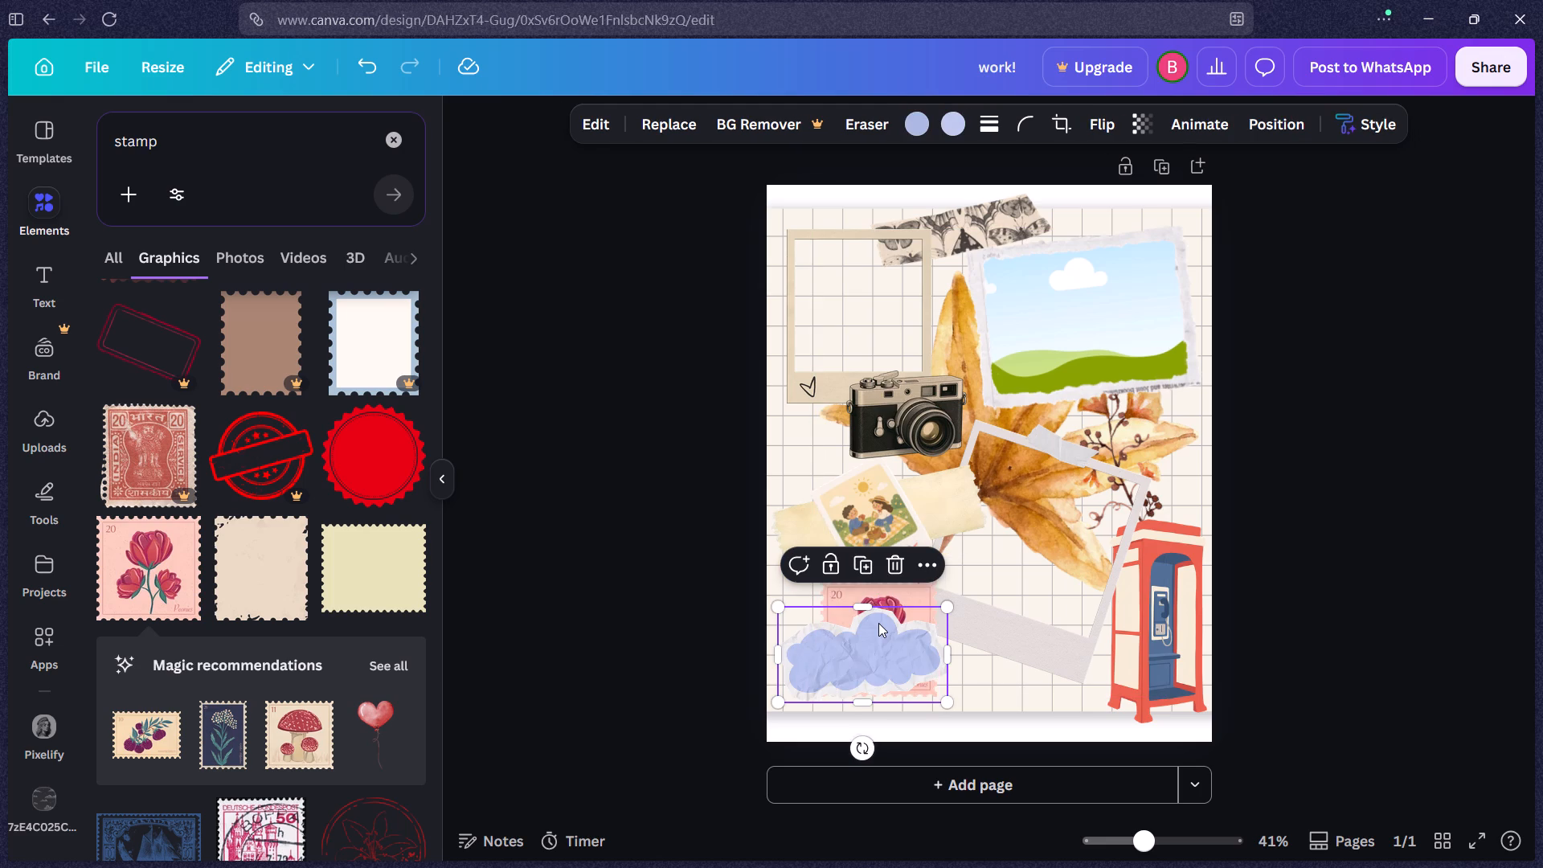
drag(878, 623, 1042, 656)
key(Delete)
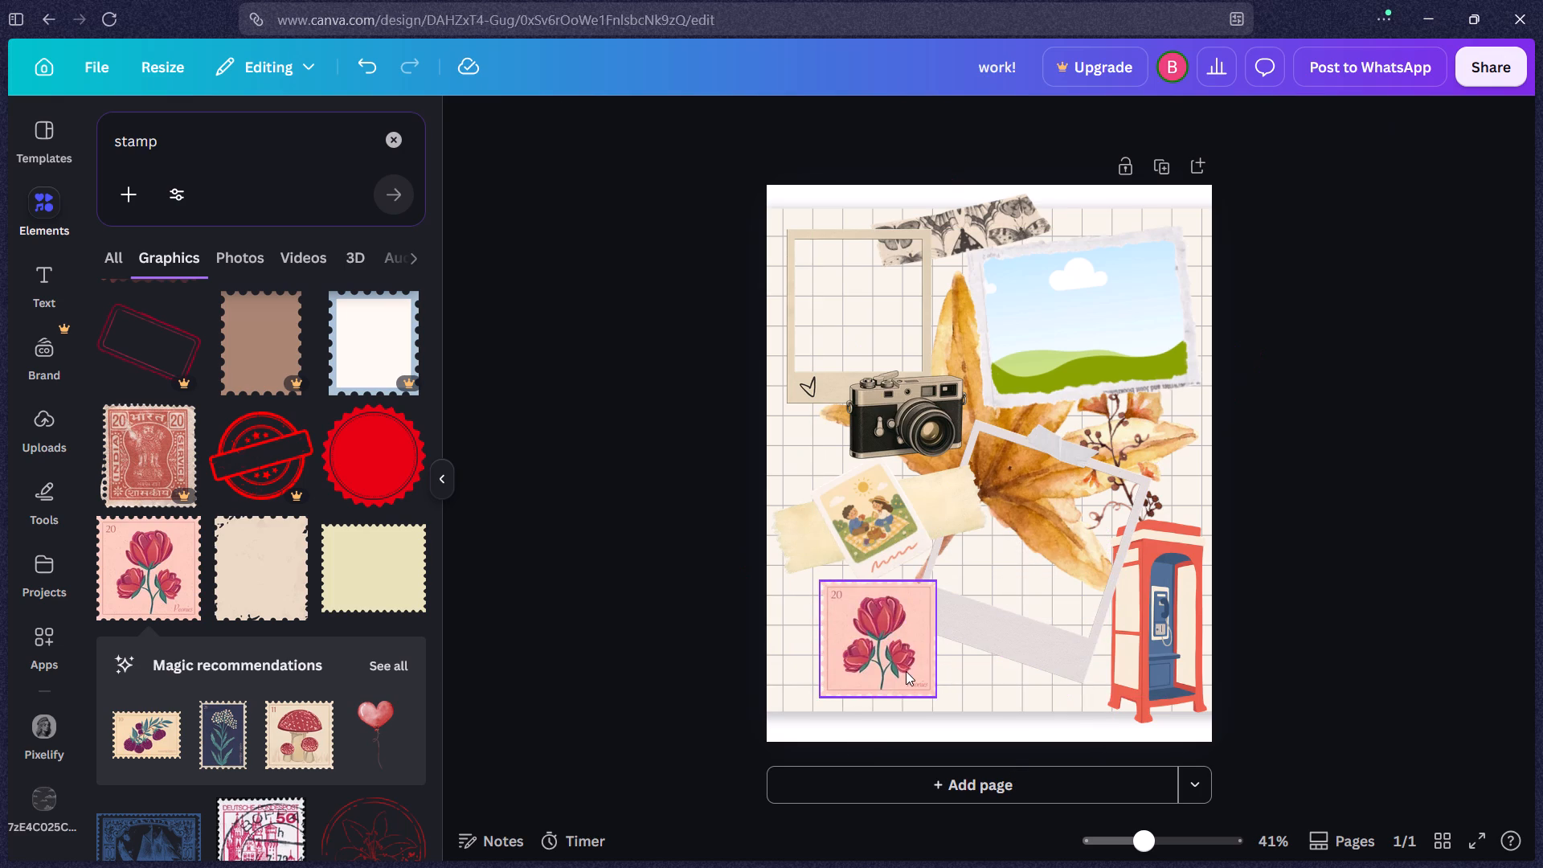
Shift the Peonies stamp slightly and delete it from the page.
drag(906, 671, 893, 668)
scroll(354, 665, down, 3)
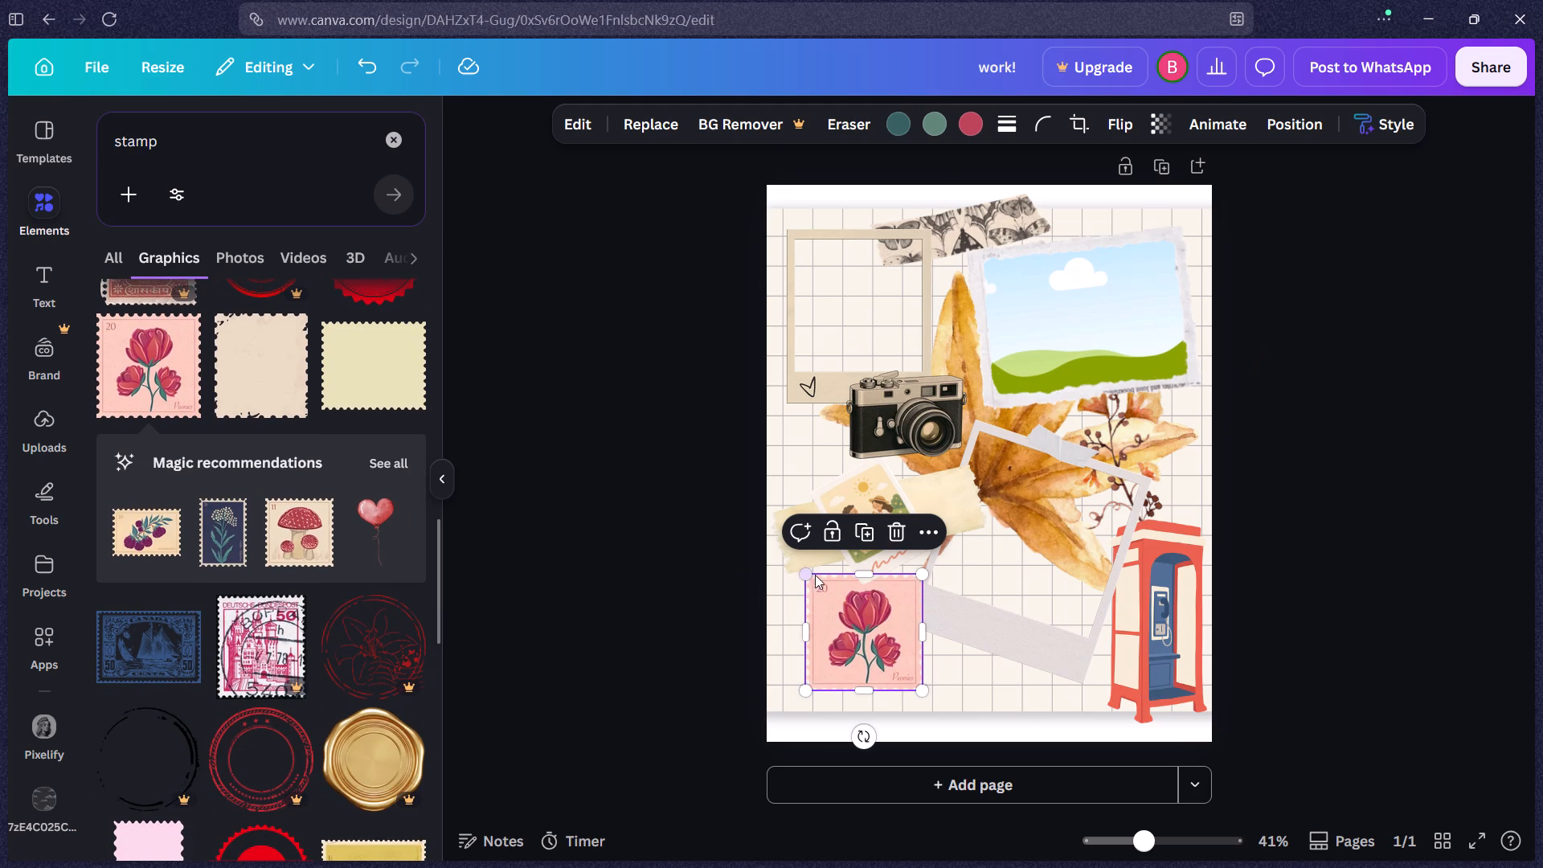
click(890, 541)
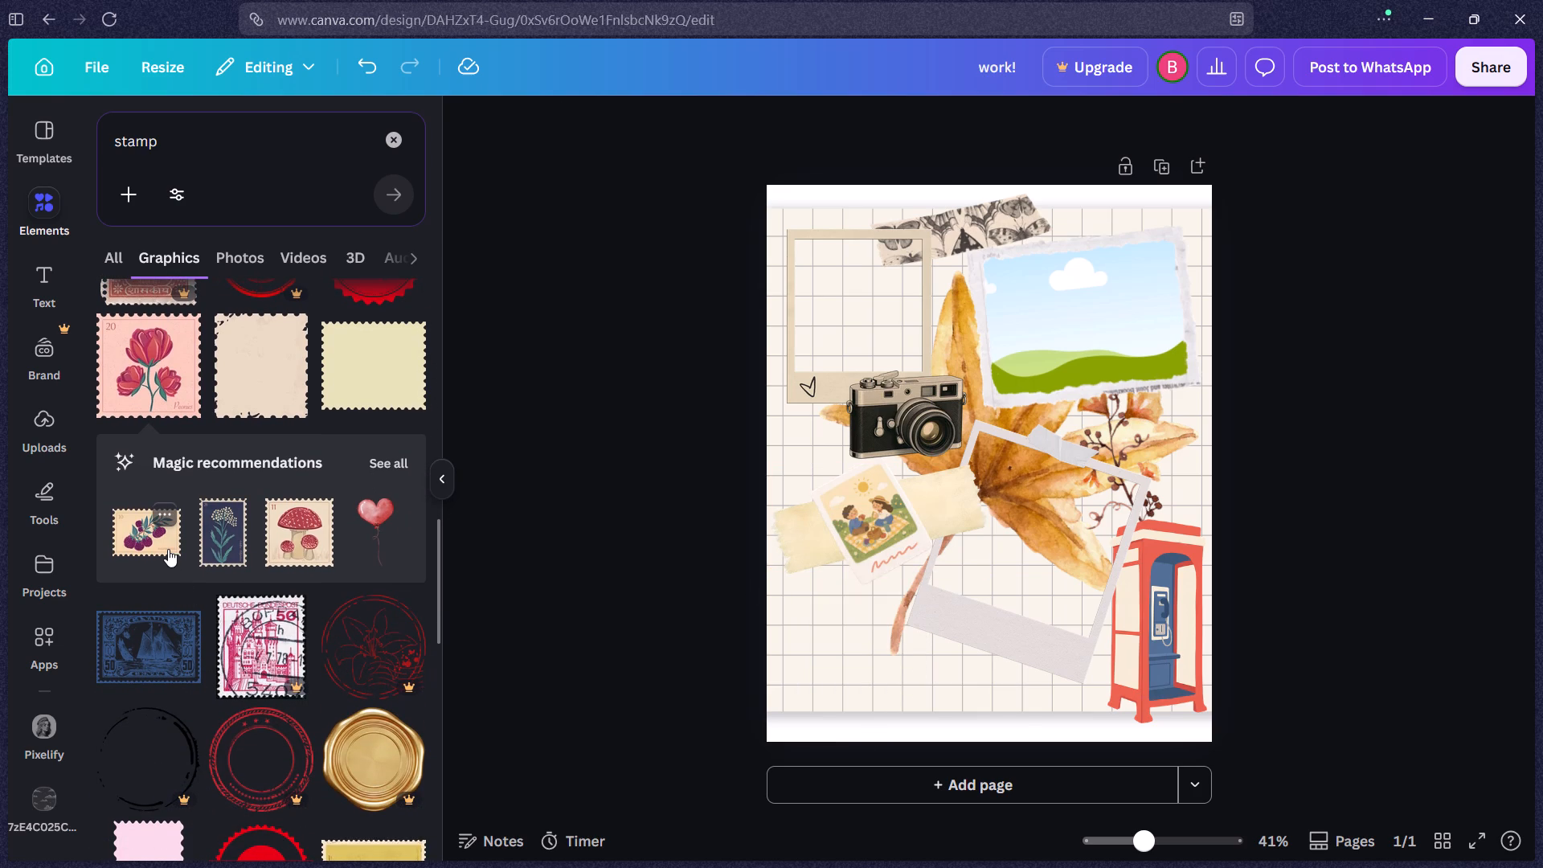
Add the recommended Raspberries stamp, shrink it, and place it in the page's lower-left corner below the taped children's picture.
click(168, 549)
click(386, 464)
drag(968, 463, 952, 533)
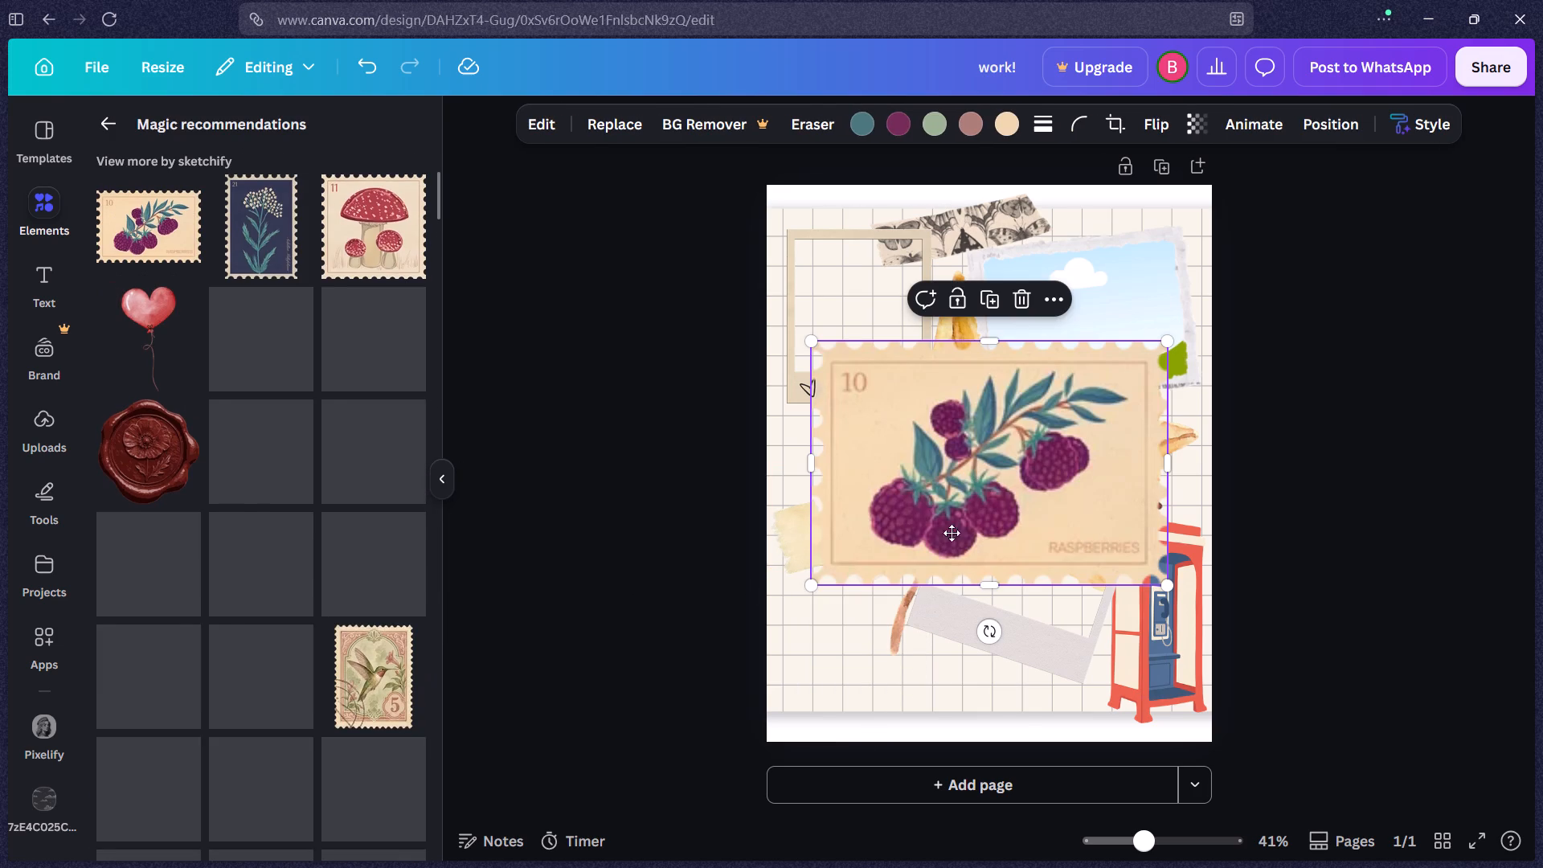
drag(952, 533, 947, 585)
drag(1148, 466, 1005, 563)
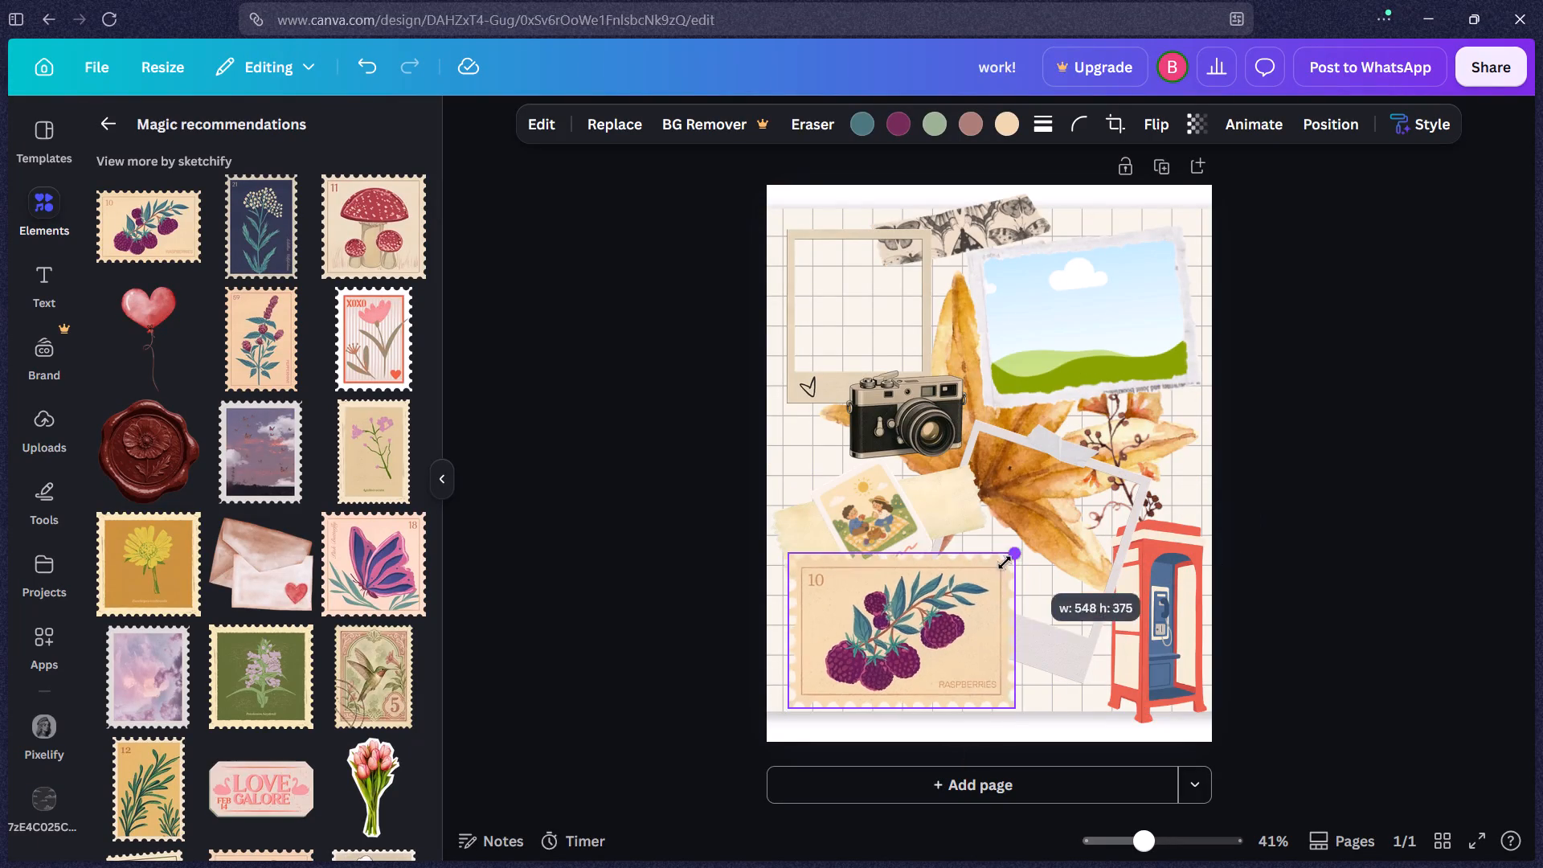
drag(1005, 563, 932, 604)
drag(867, 659, 883, 667)
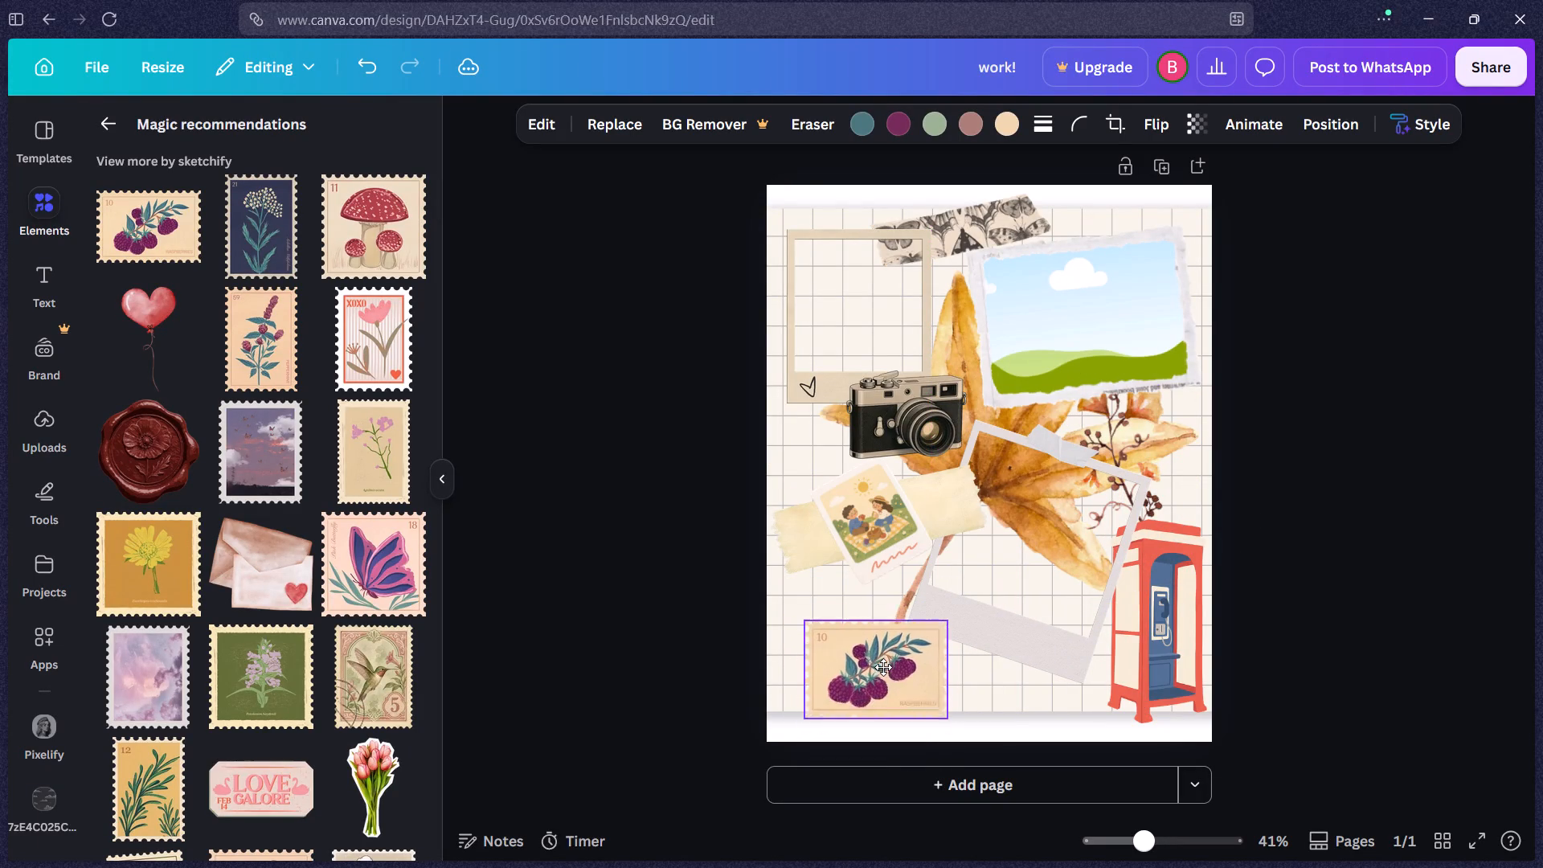
drag(883, 667, 873, 641)
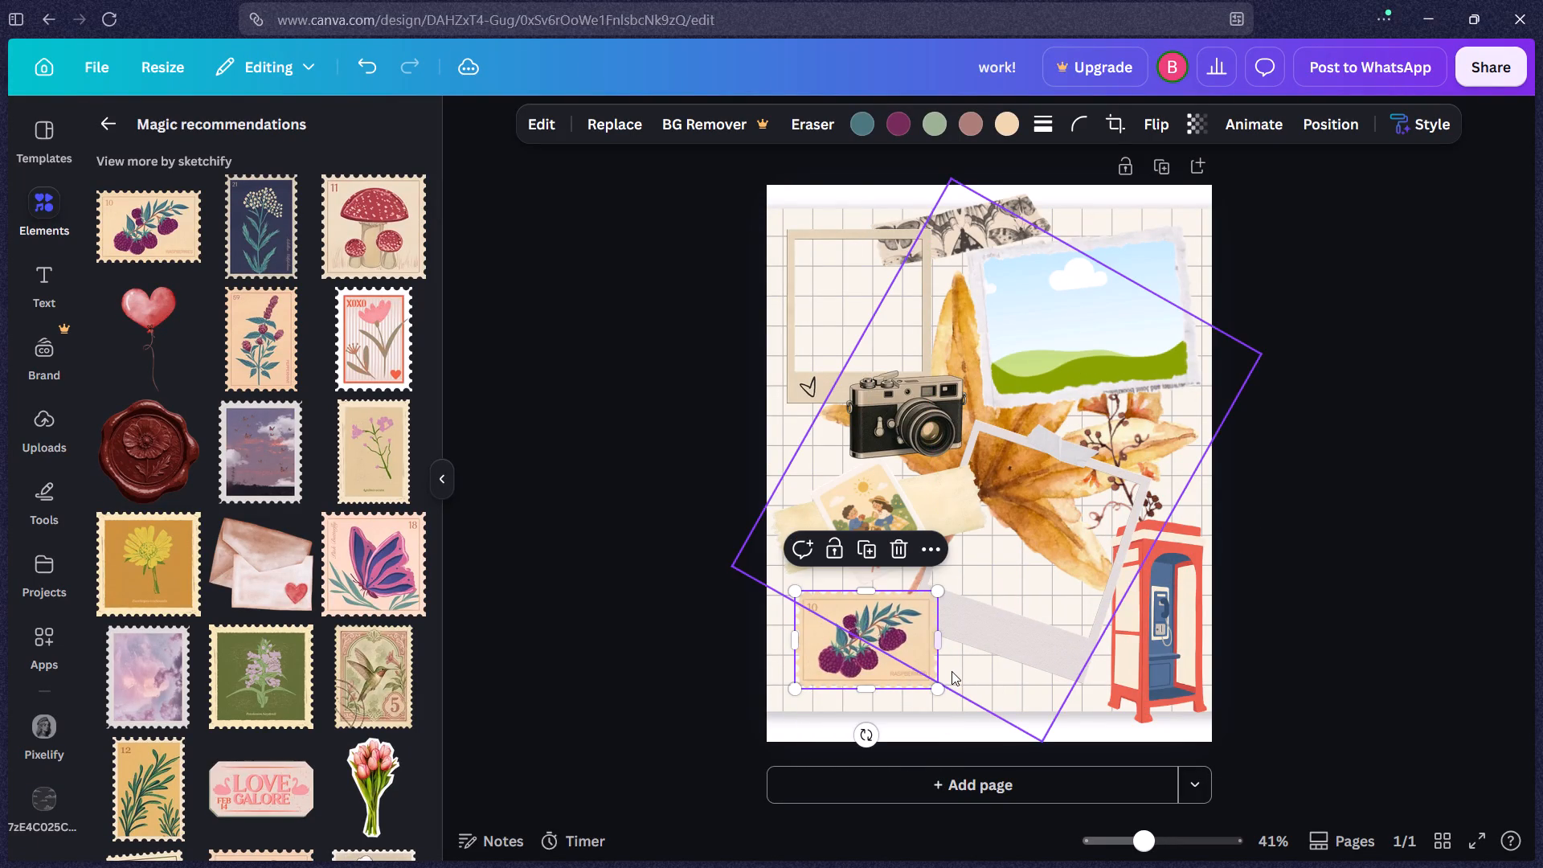
Enlarge the Raspberries stamp slightly and send it backward behind the tilted white polaroid frame.
click(943, 644)
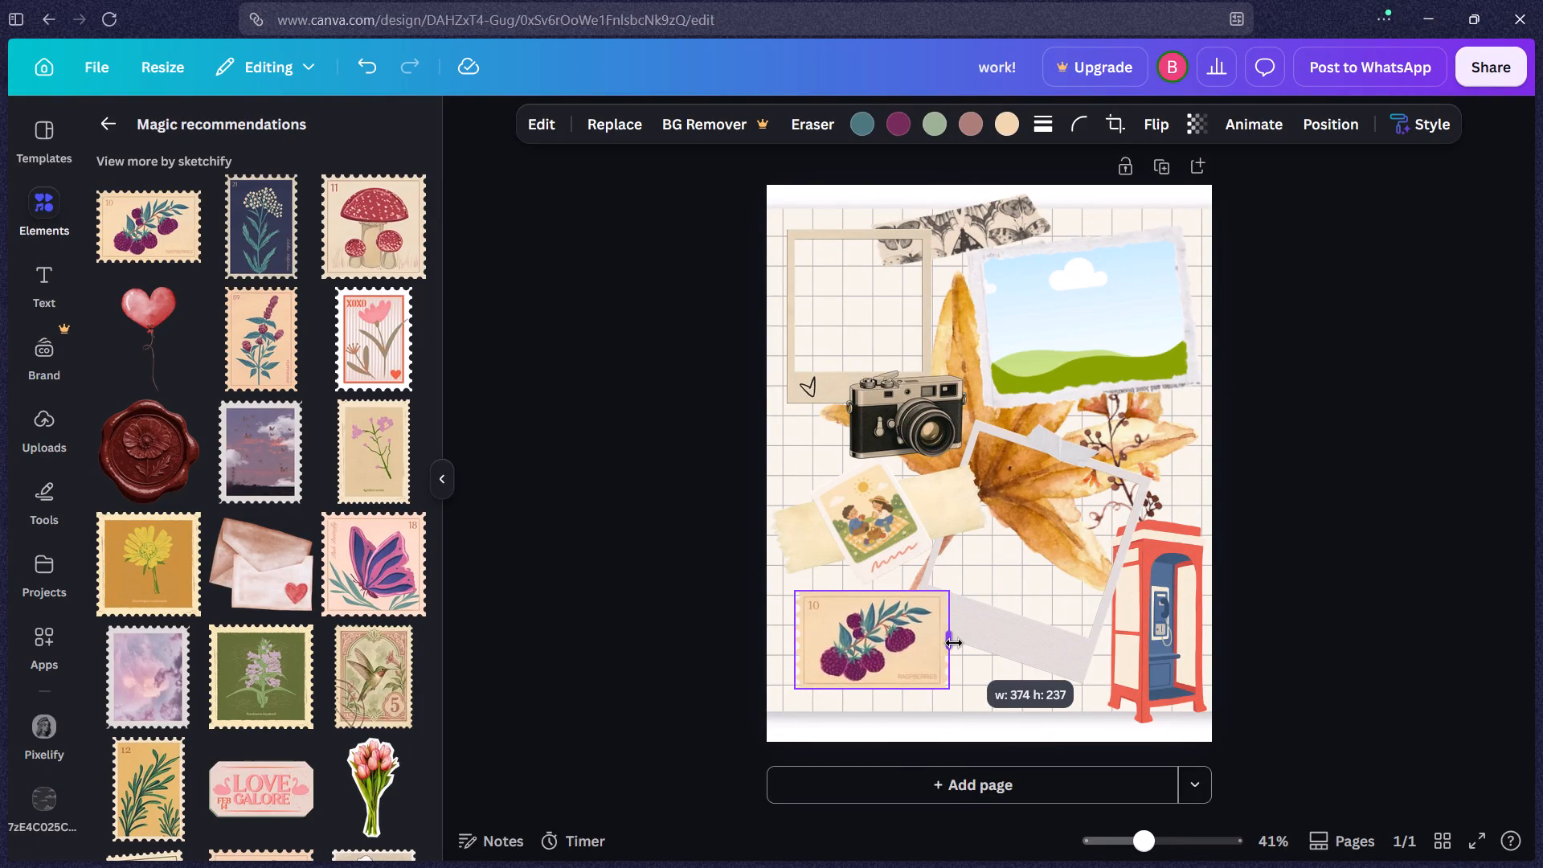
drag(937, 692, 947, 694)
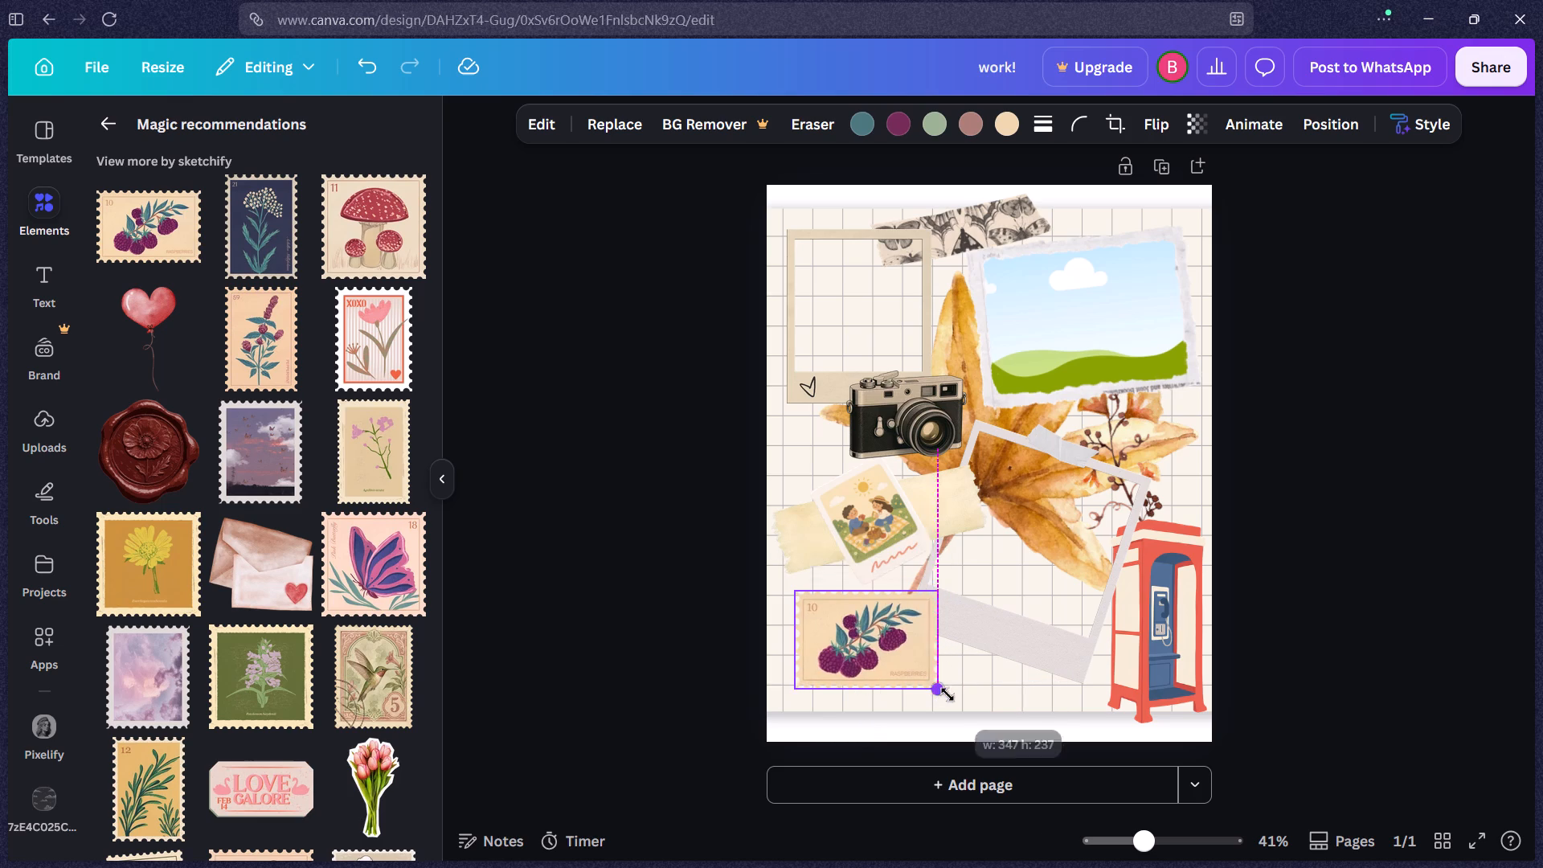
drag(947, 694, 955, 696)
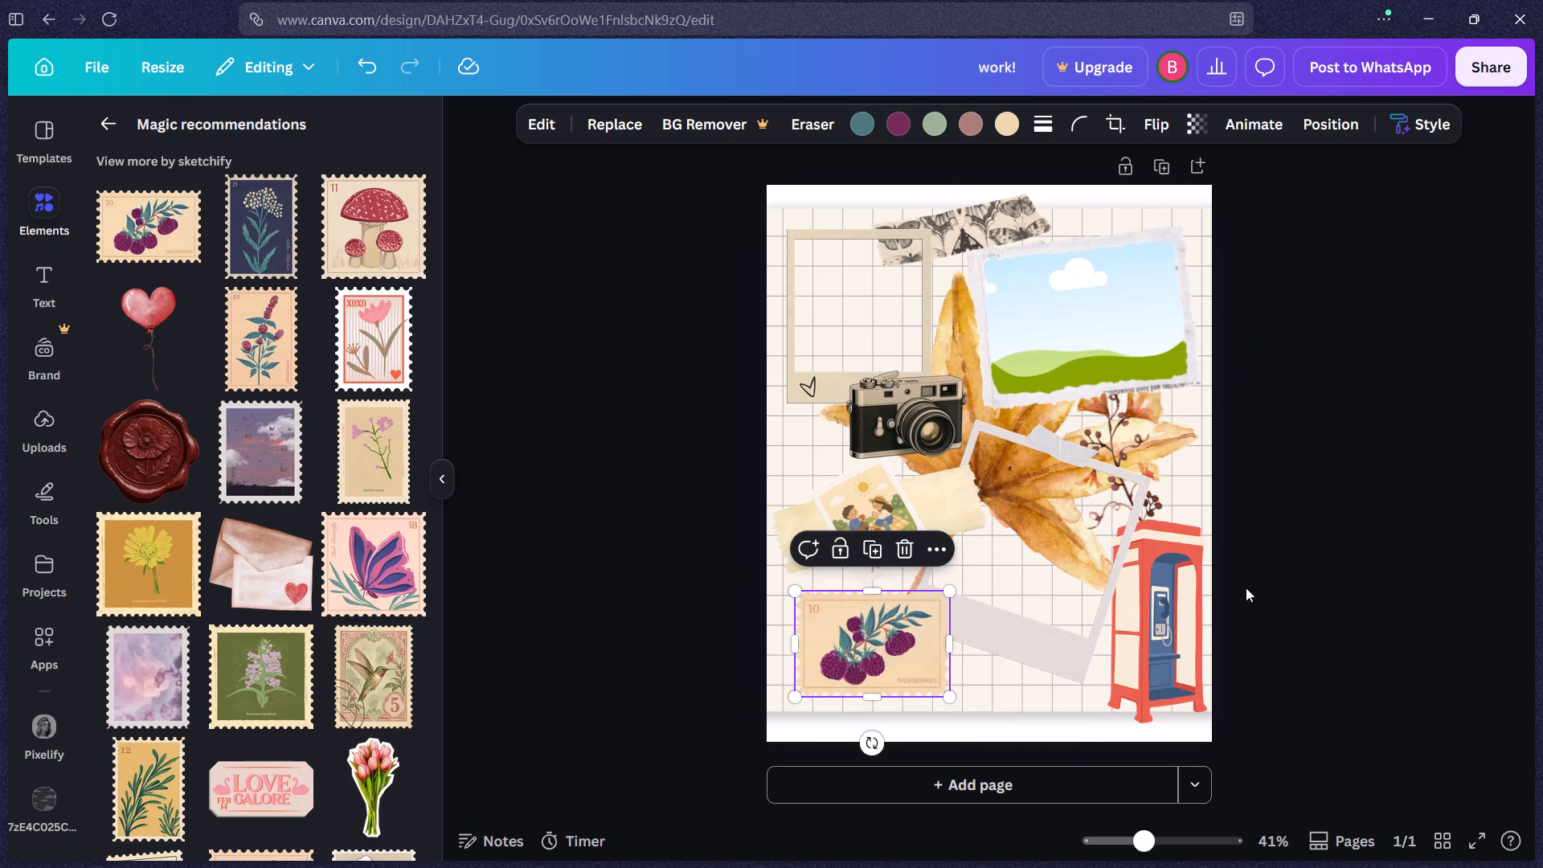
key(ctrl+bracketleft)
click(1340, 530)
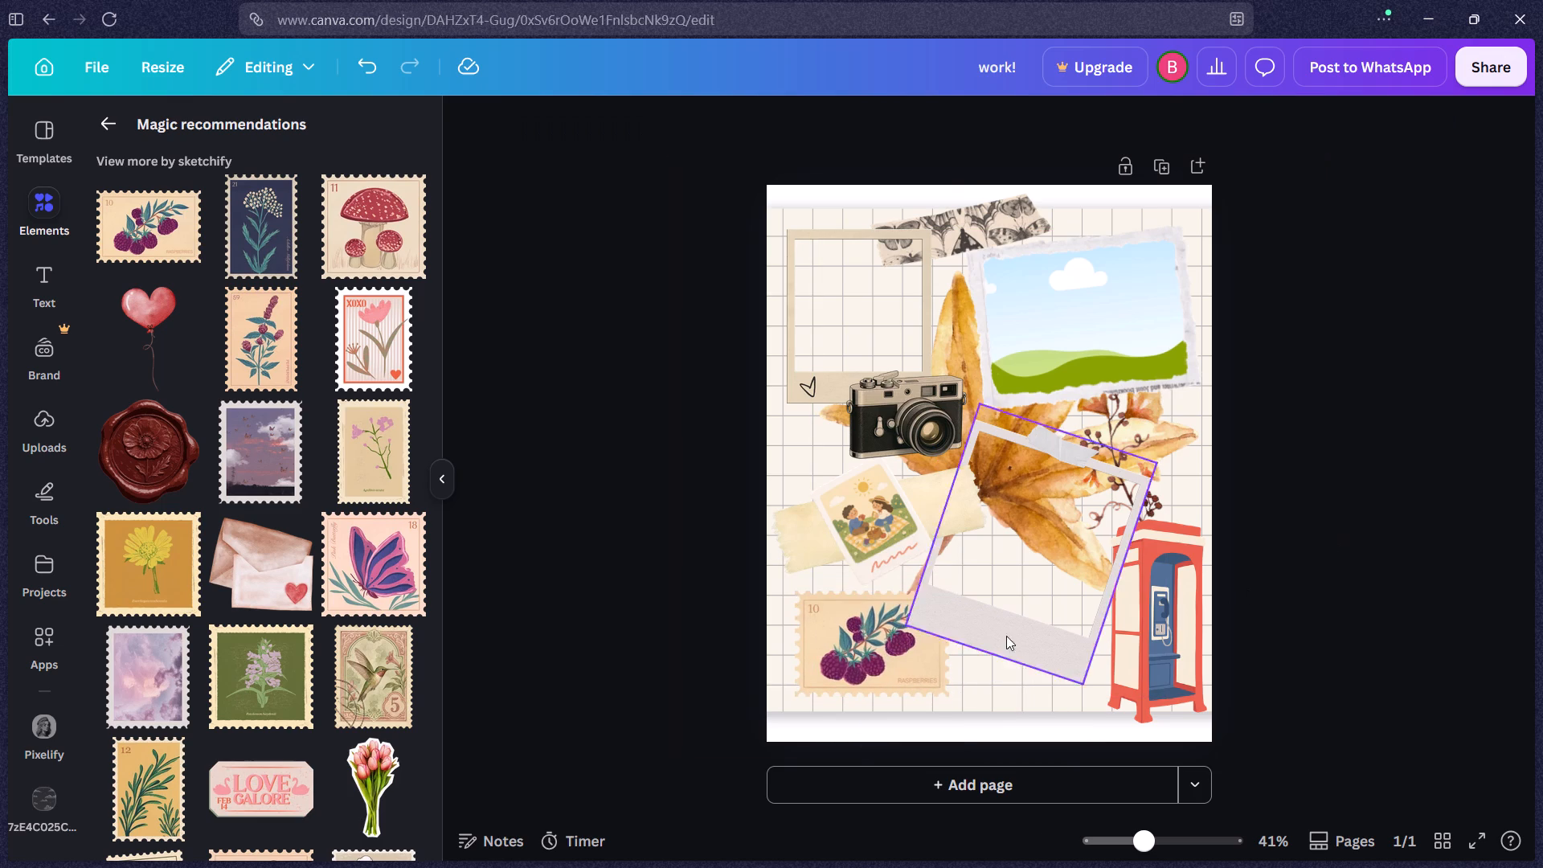
click(1374, 540)
Clear the stamp search, add a square frame from the Basic shapes frames, fit it to the beige polaroid's opening, and send it behind the polaroid.
click(102, 117)
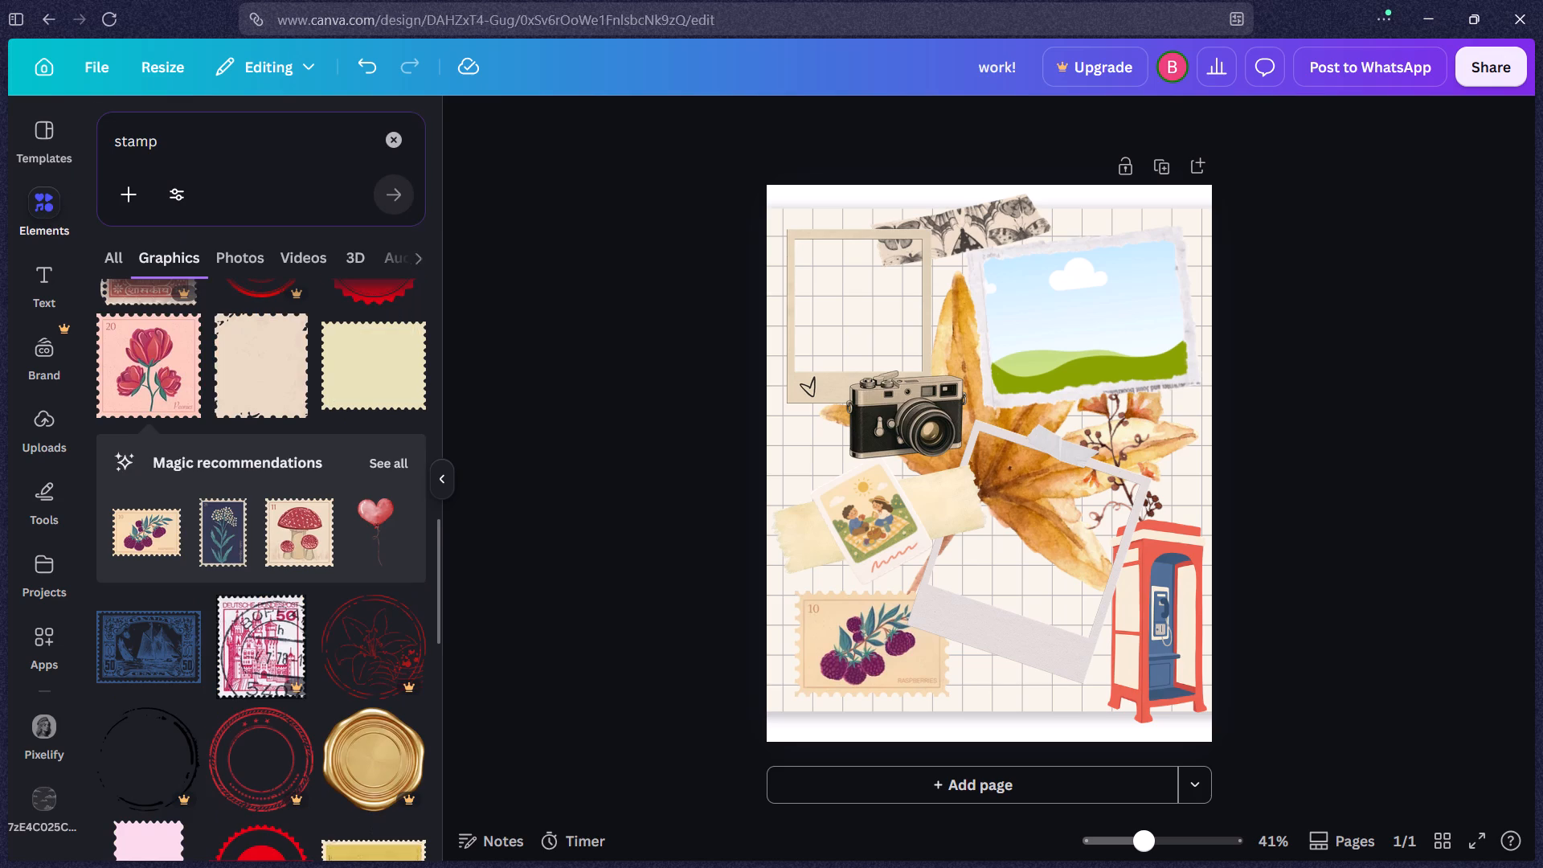
click(390, 137)
click(497, 235)
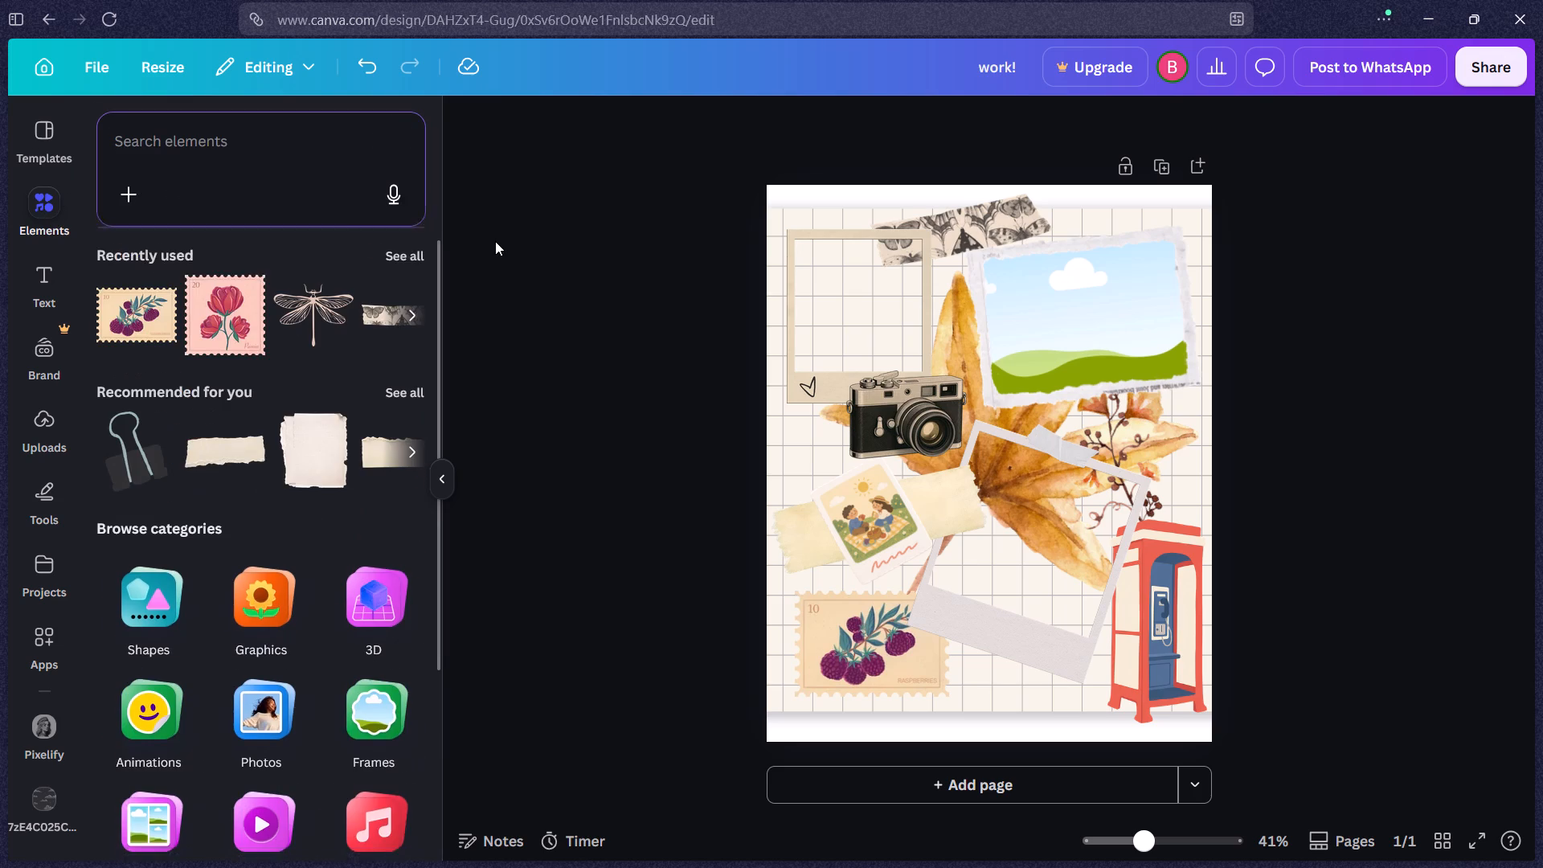
click(403, 669)
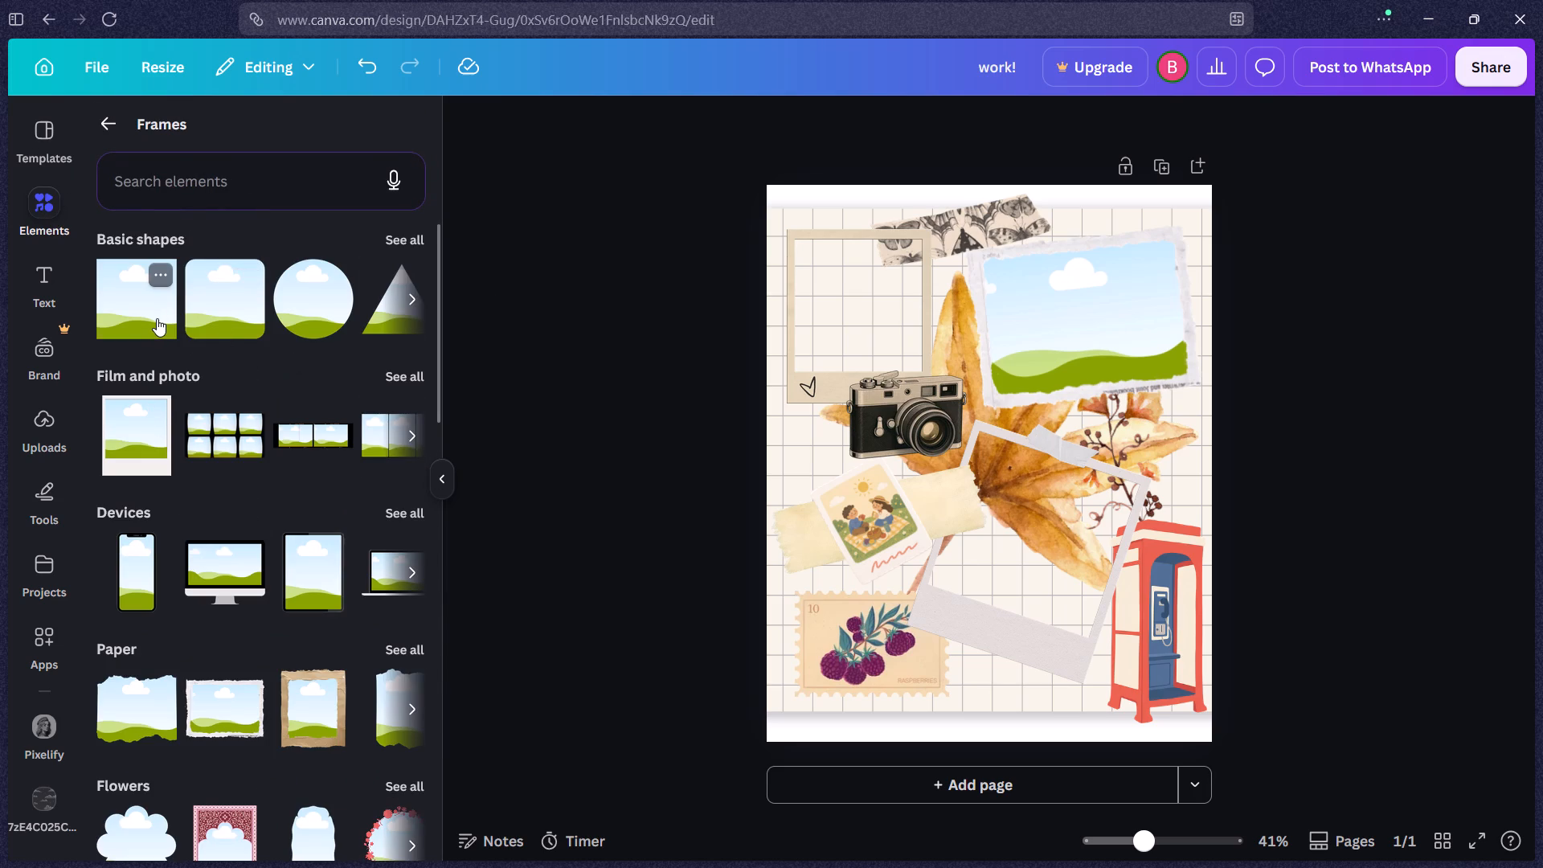
click(157, 318)
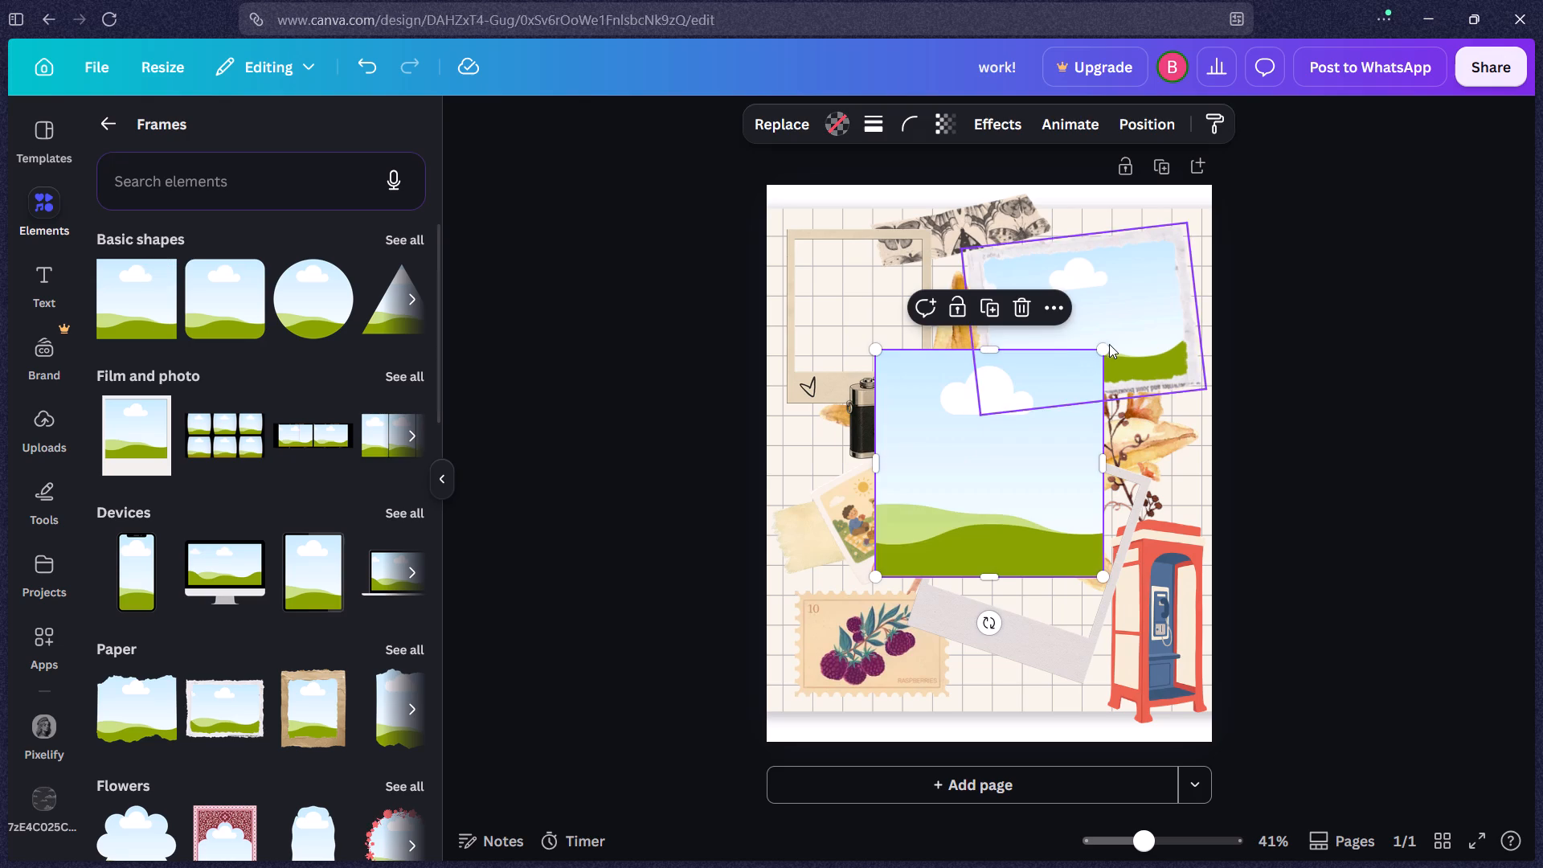
drag(1109, 346, 1013, 417)
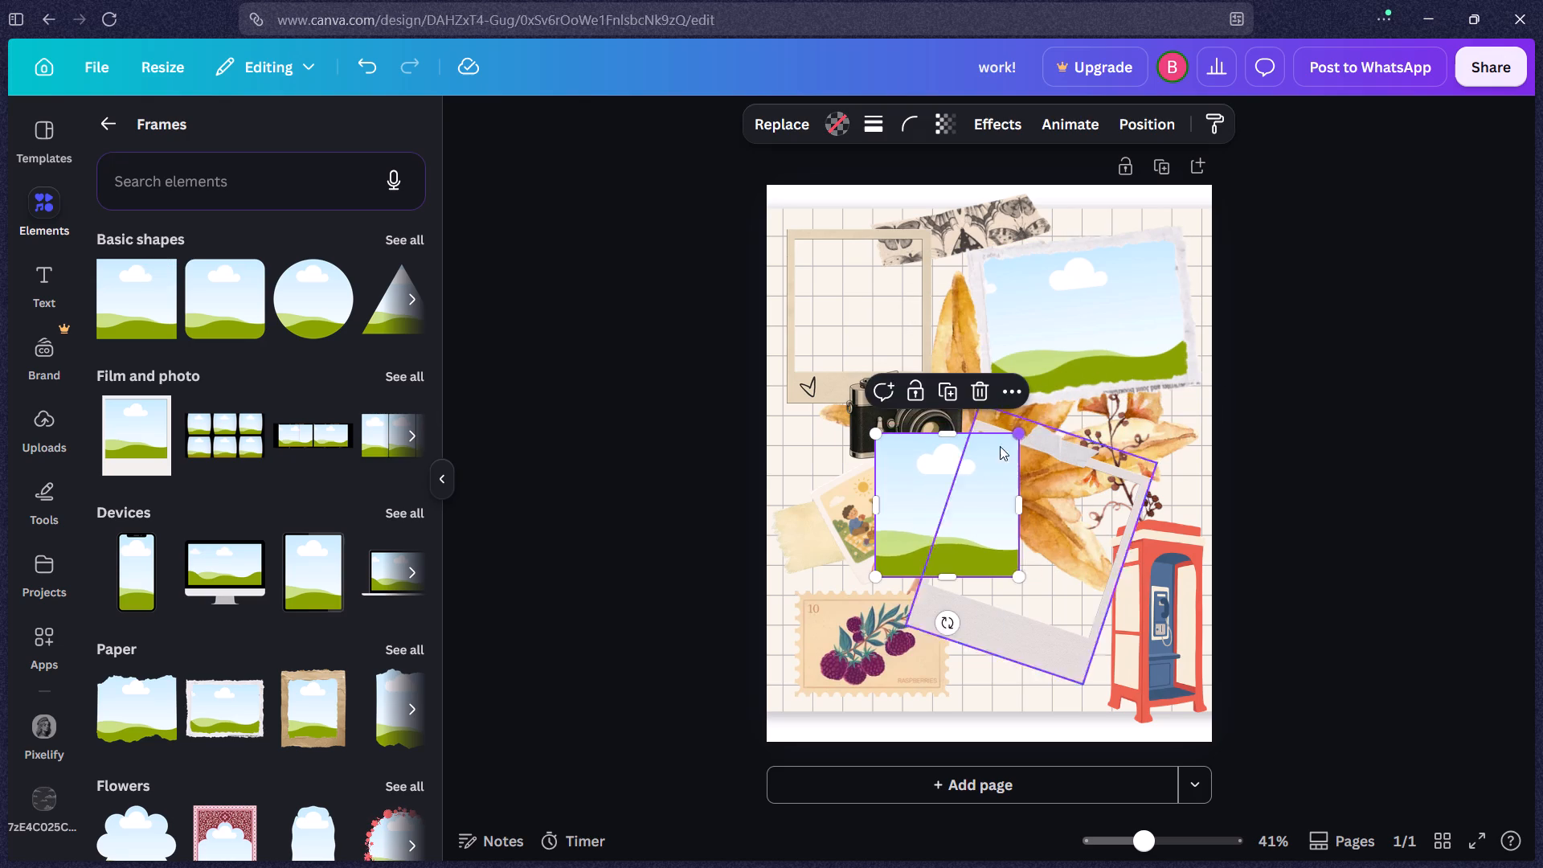
drag(974, 514, 886, 314)
drag(926, 227, 925, 229)
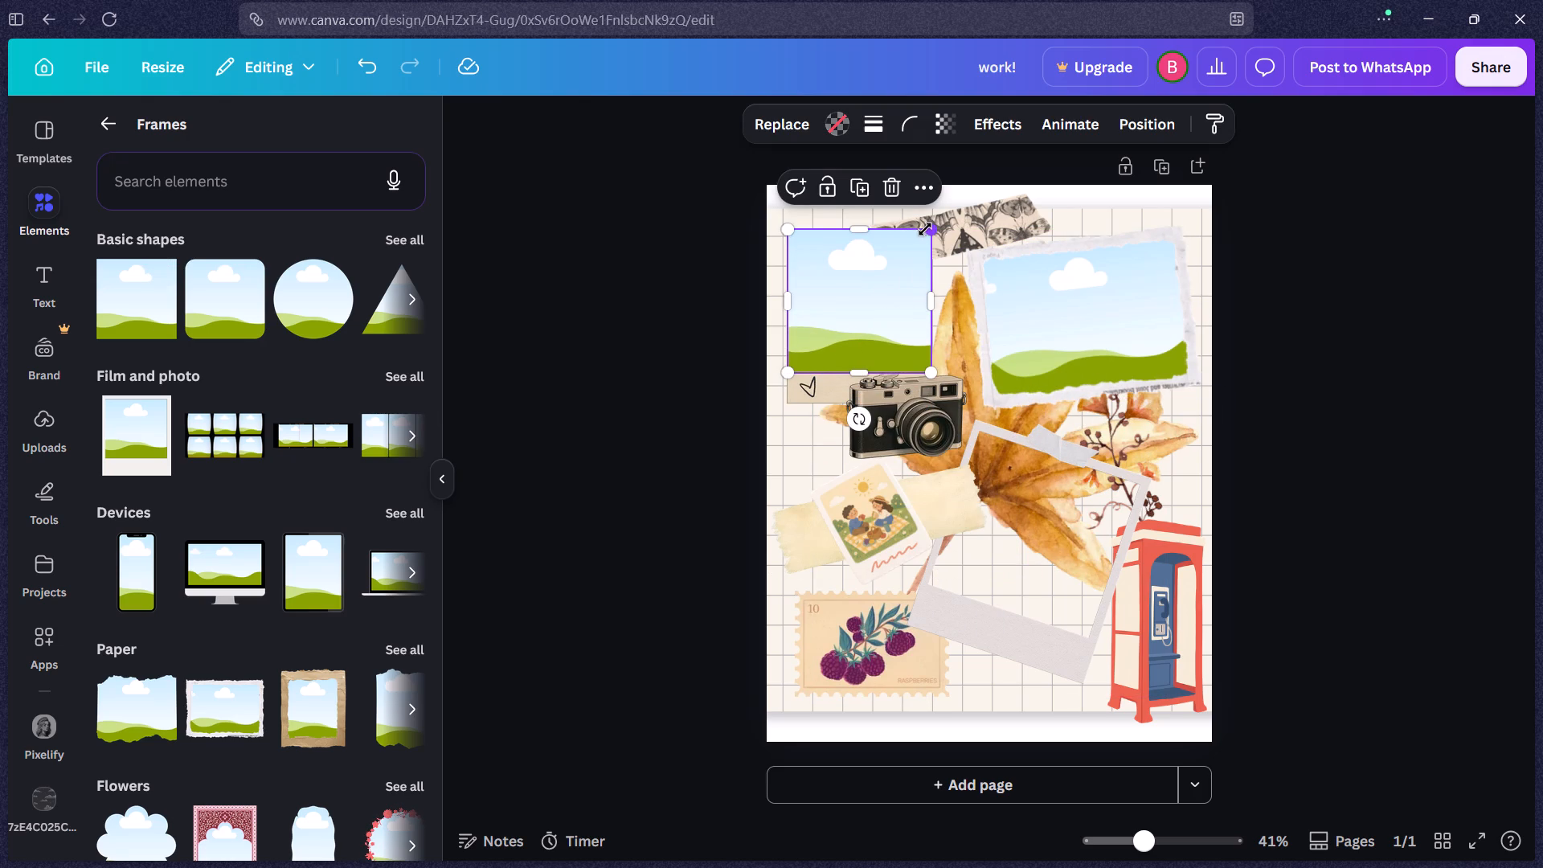
drag(925, 229, 910, 241)
click(898, 274)
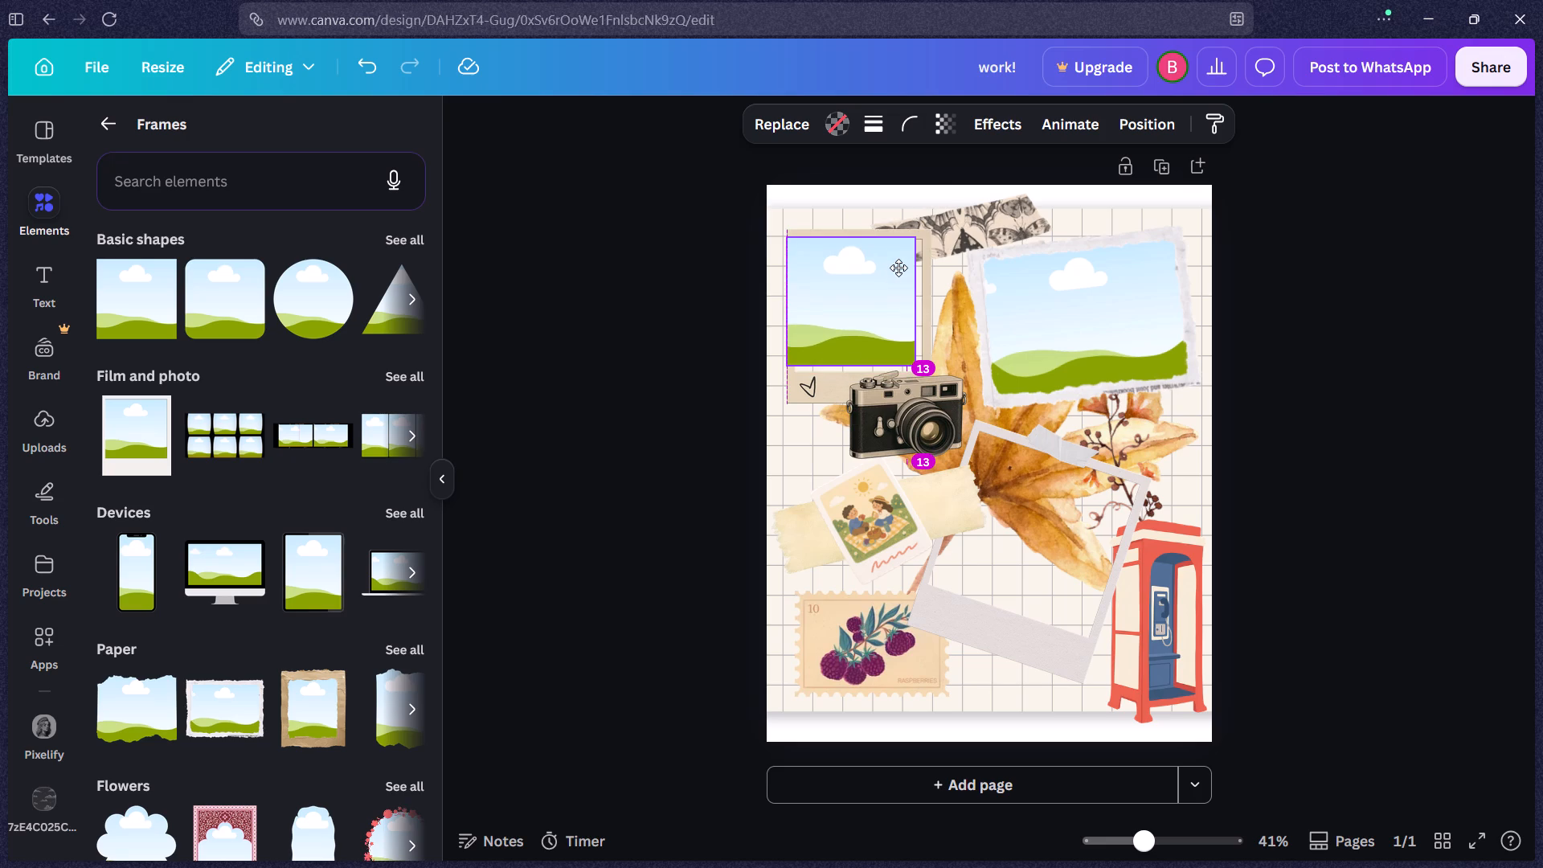
click(862, 249)
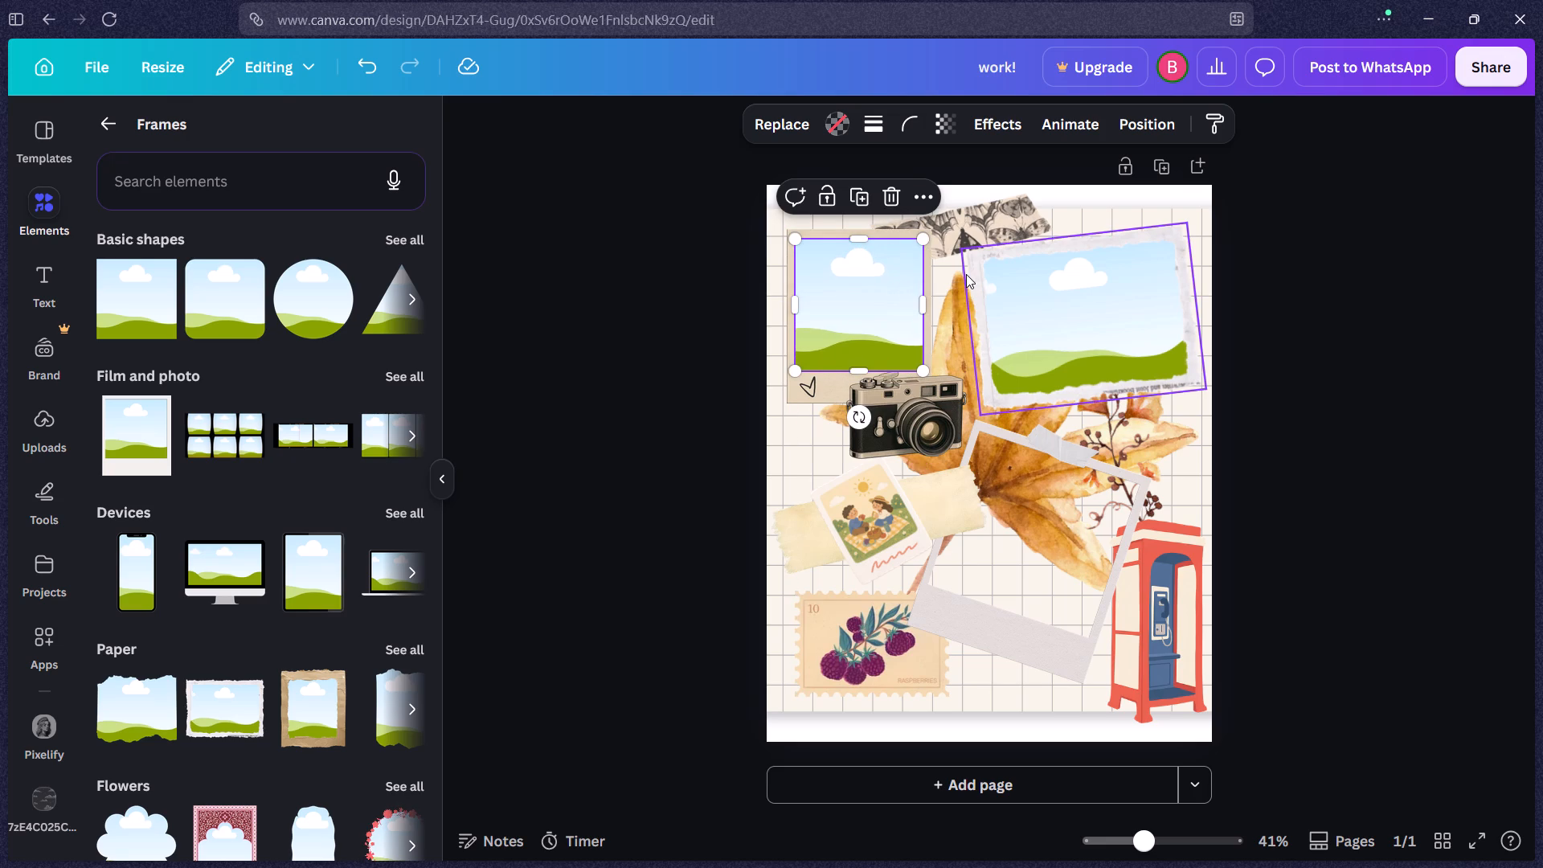
key(ctrl+bracketleft)
click(1390, 308)
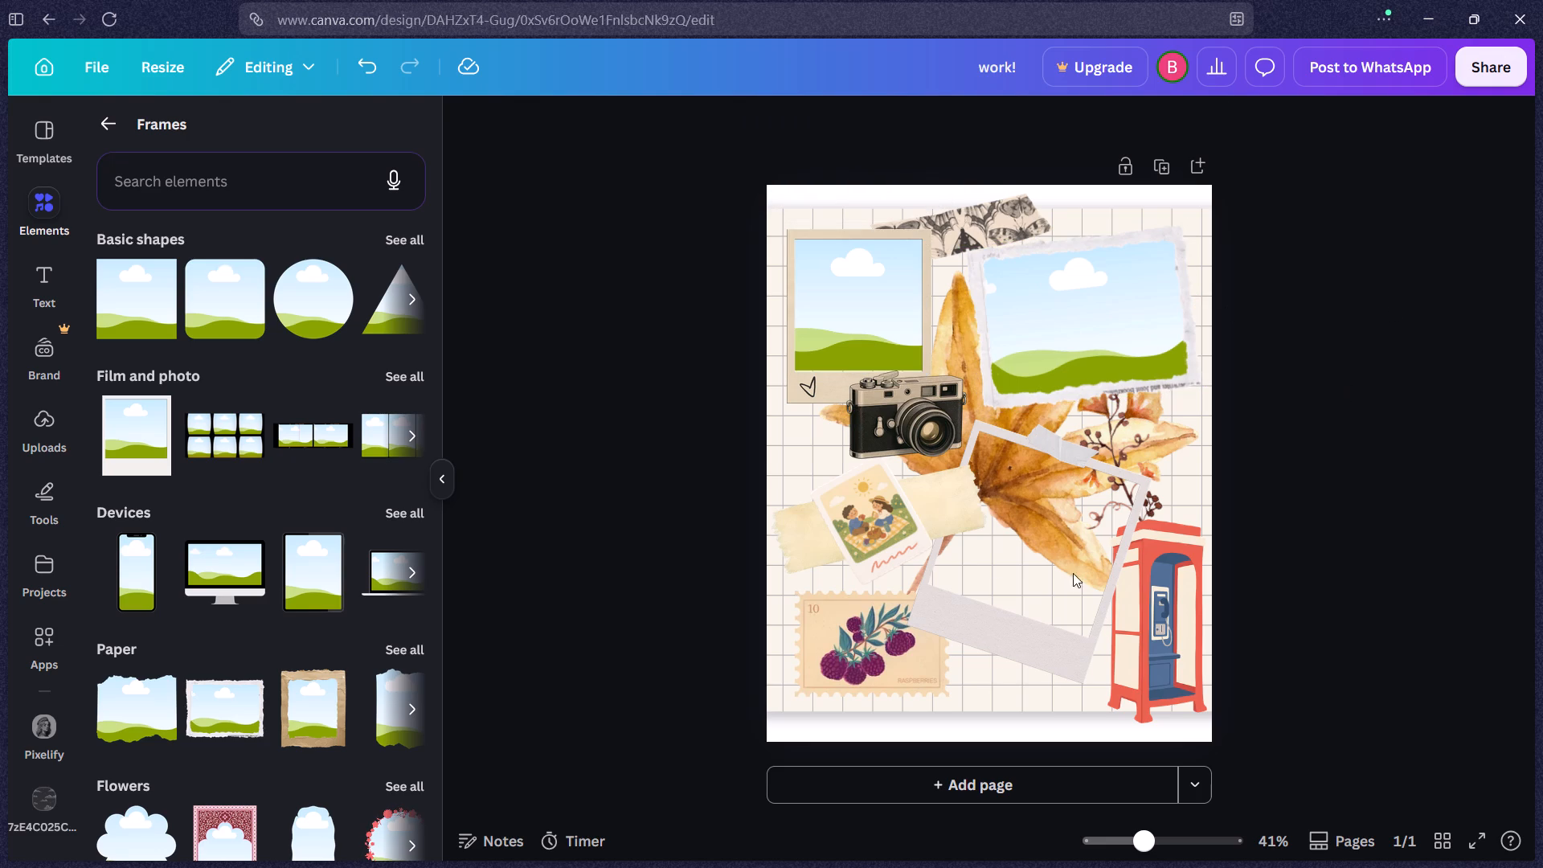
click(853, 330)
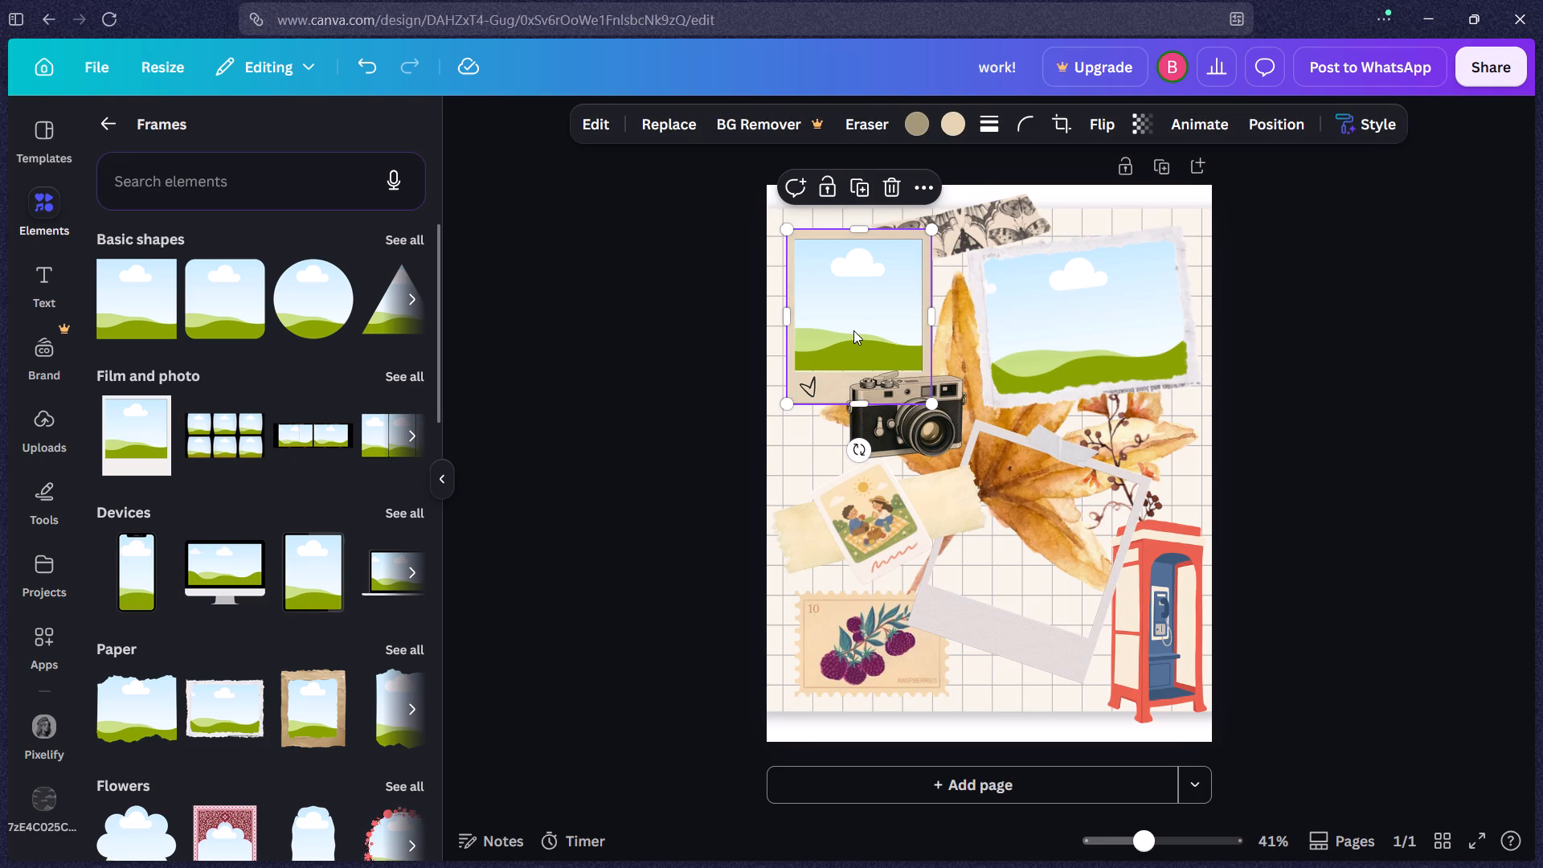
Add another square frame from the Basic shapes frames and move it over the tilted white polaroid.
click(129, 306)
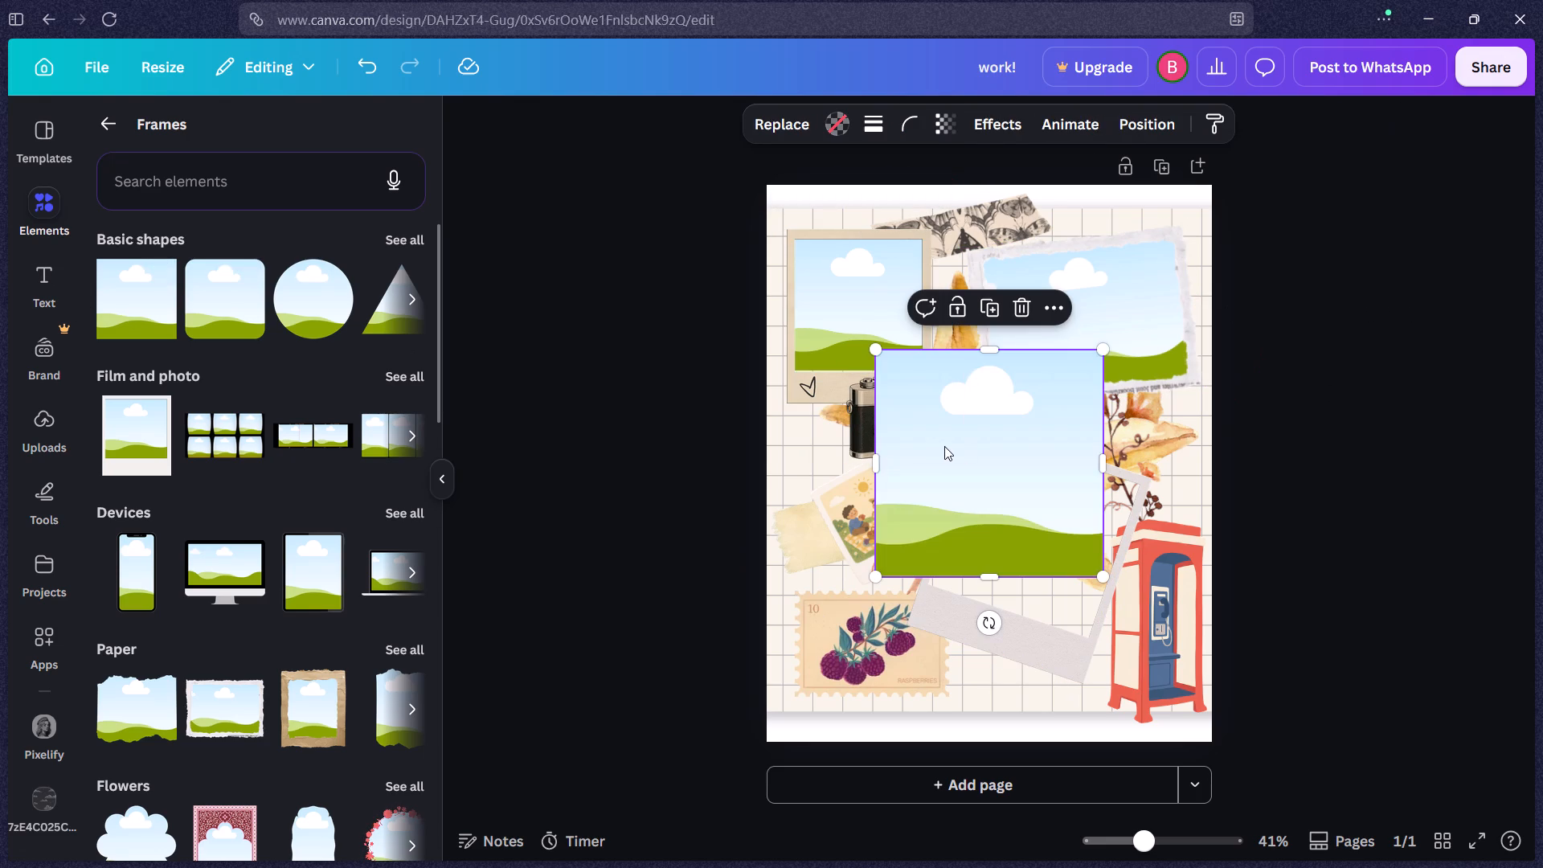
drag(944, 446, 1164, 551)
drag(1266, 583, 1184, 698)
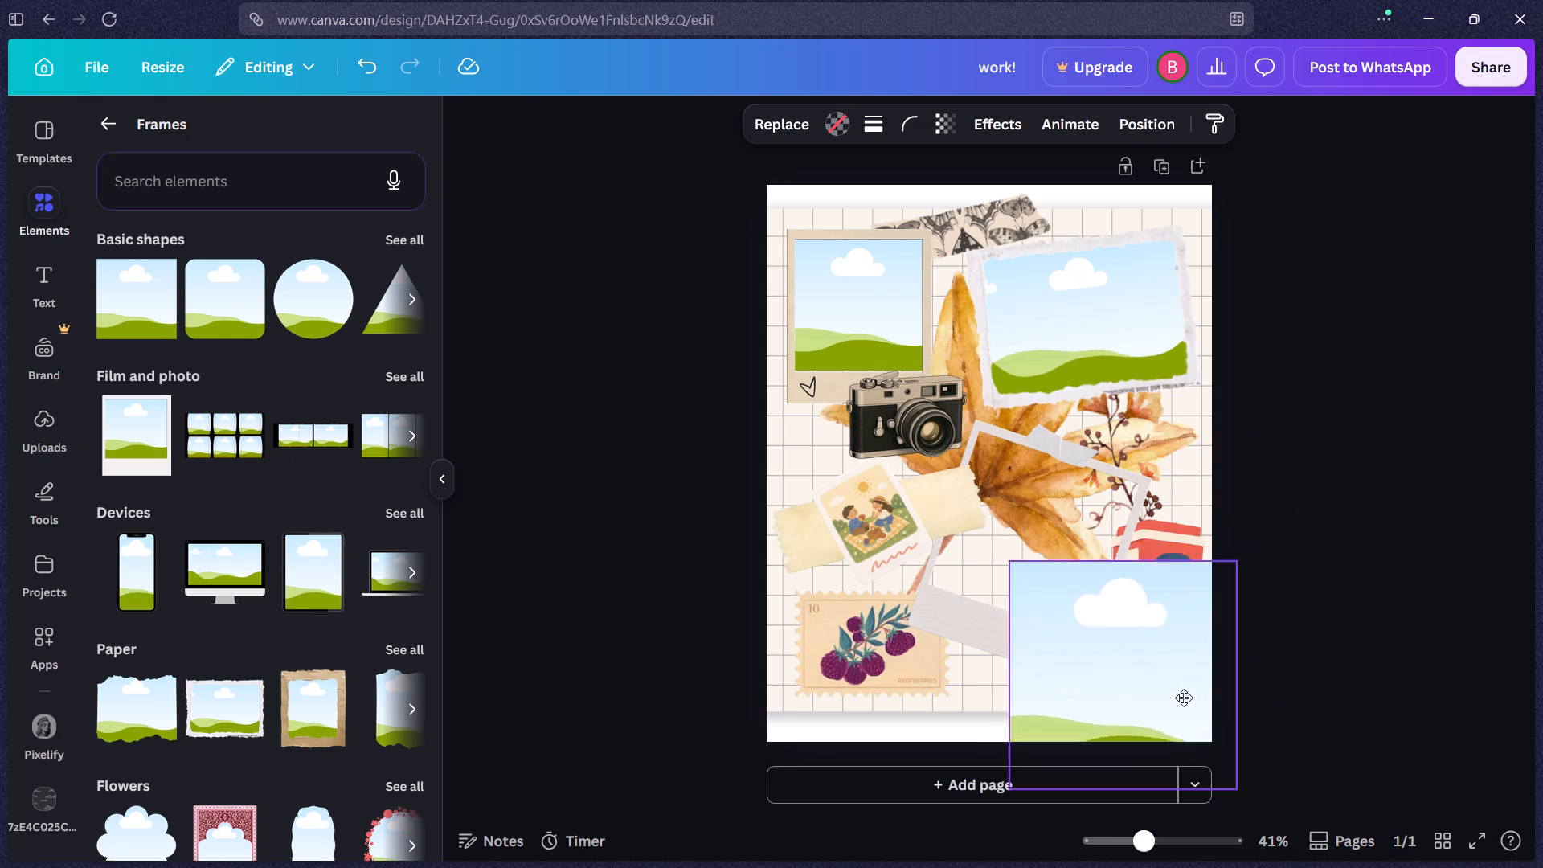
drag(1184, 698, 1183, 563)
drag(1137, 518, 1139, 518)
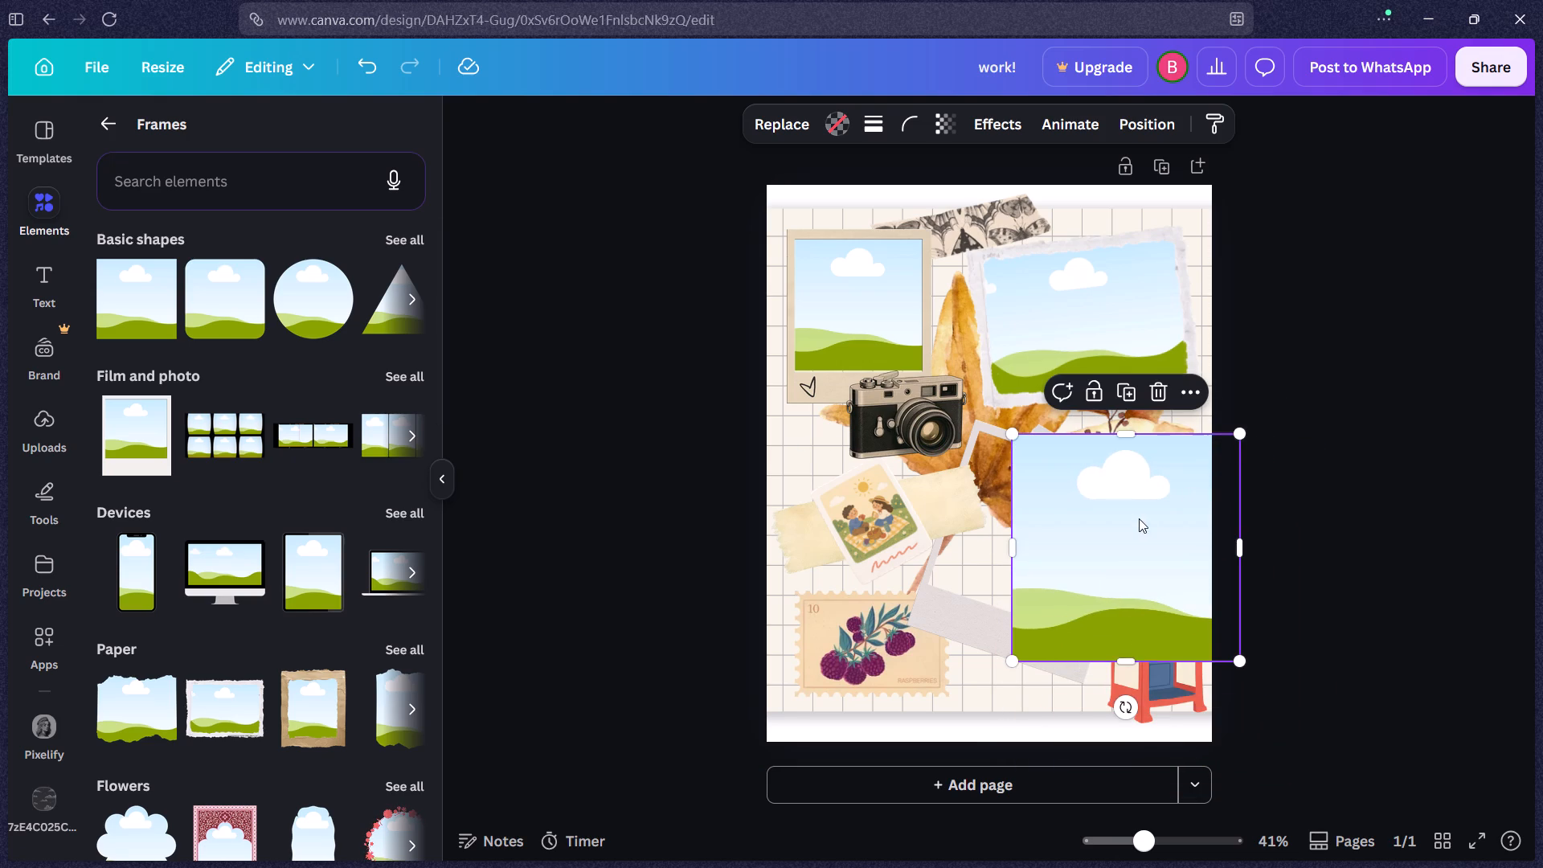
drag(1139, 518, 1319, 469)
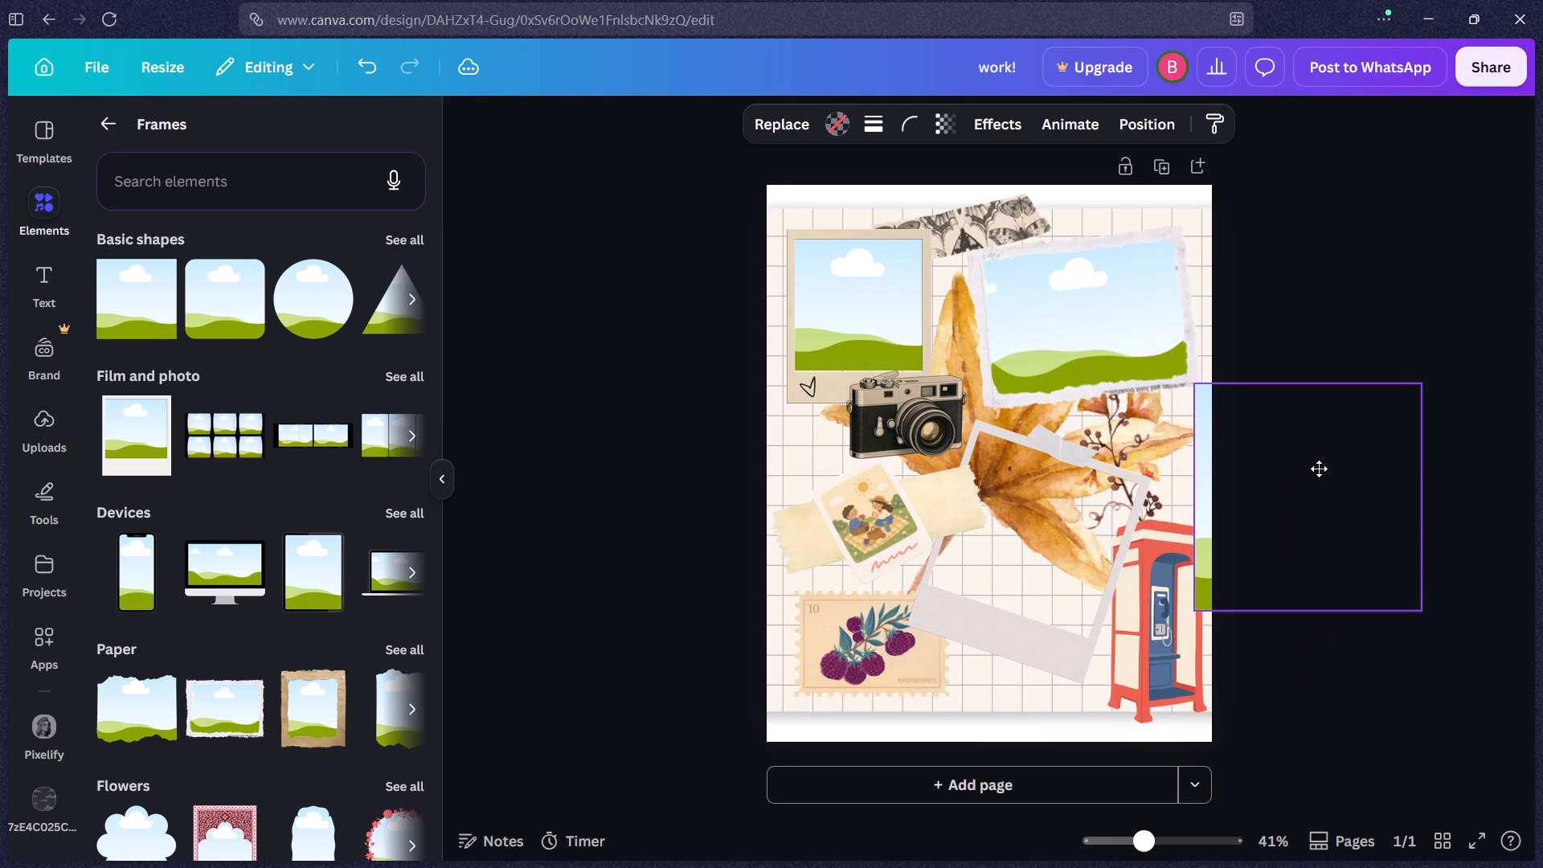
drag(1319, 469, 1070, 526)
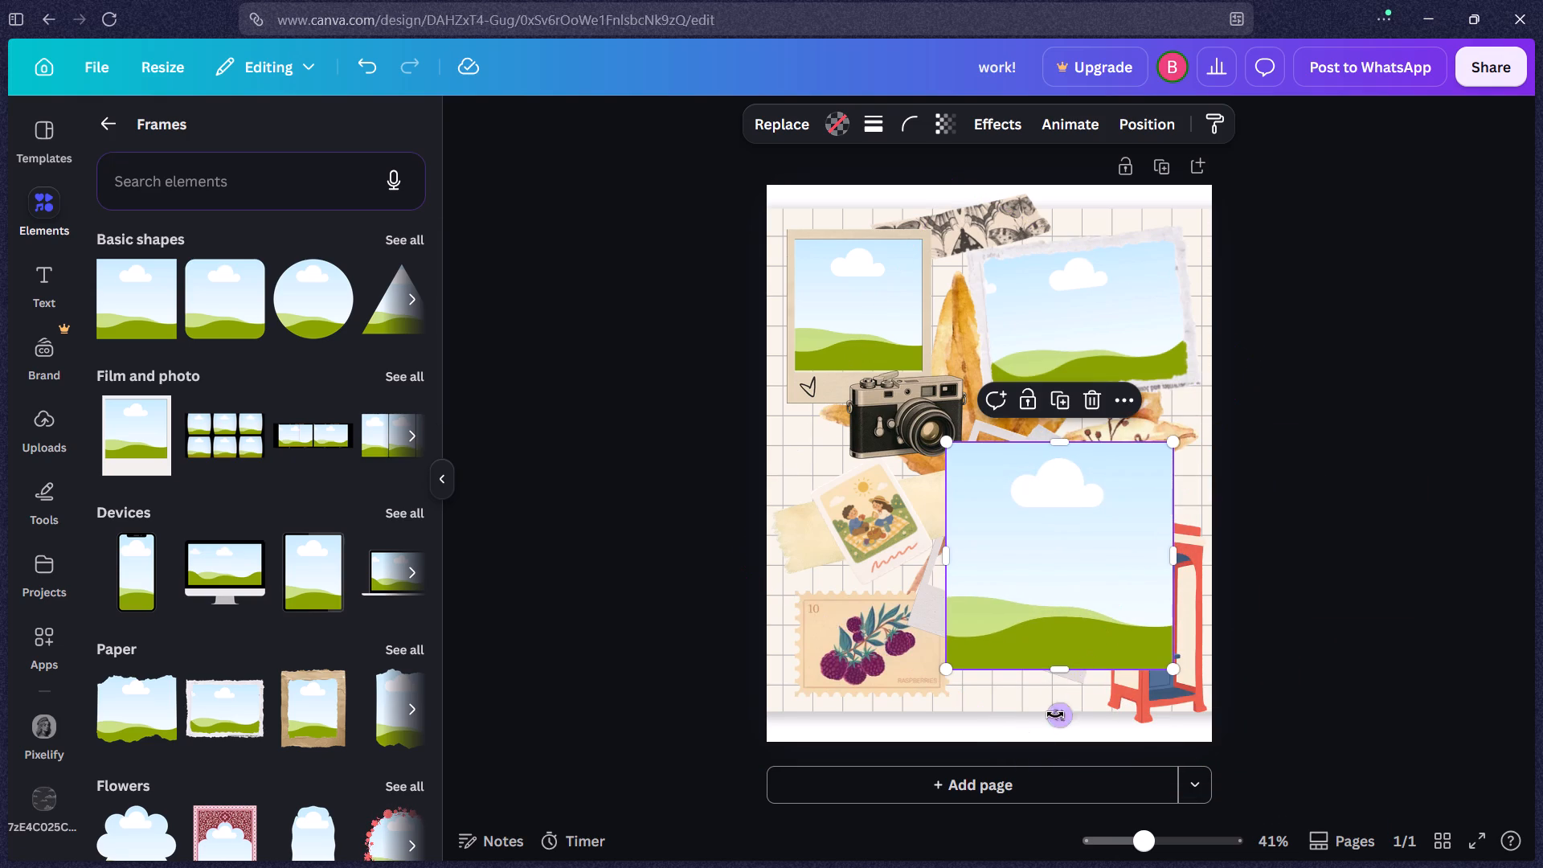
Rotate the new square frame clockwise to match the polaroid's tilt, shrink it, and align it with the polaroid's opening.
drag(1055, 714, 1017, 653)
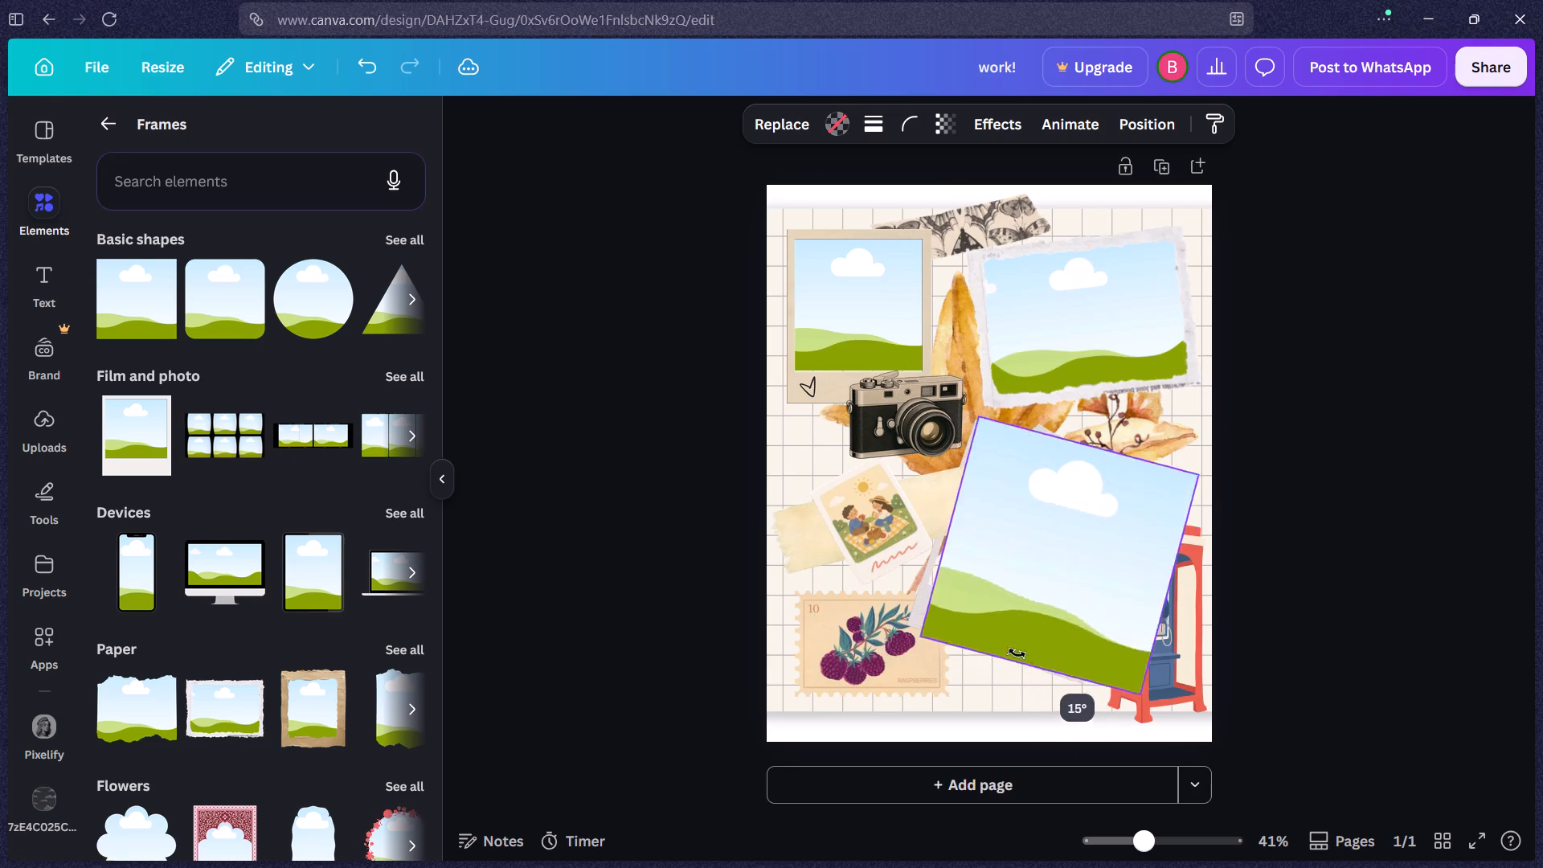
drag(1017, 653, 1023, 648)
drag(1197, 486, 1098, 522)
drag(1038, 559, 1054, 511)
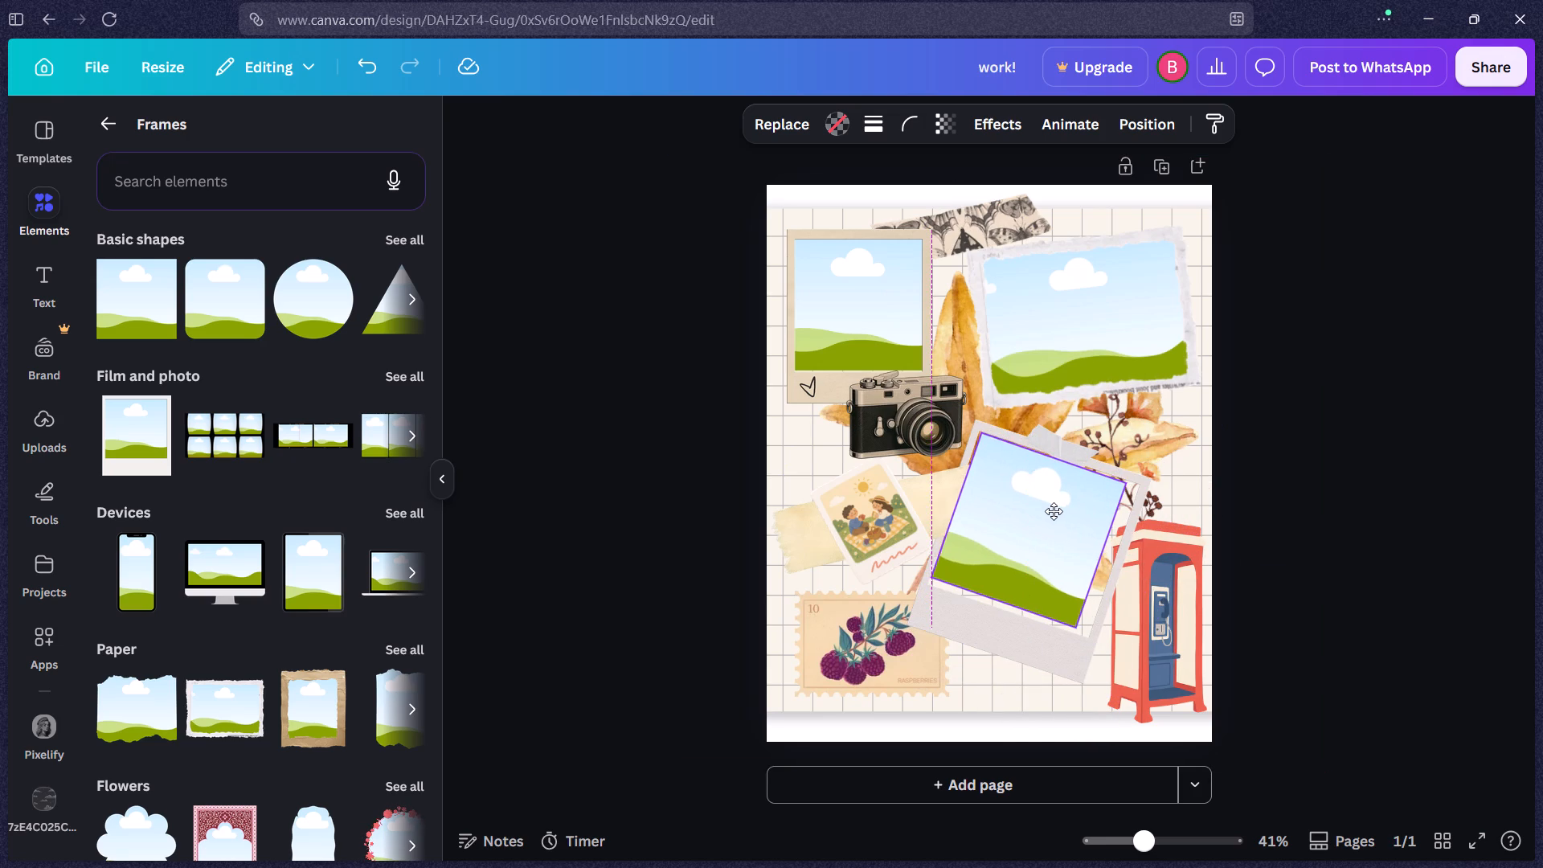
drag(1054, 511, 1050, 511)
drag(1050, 511, 1050, 509)
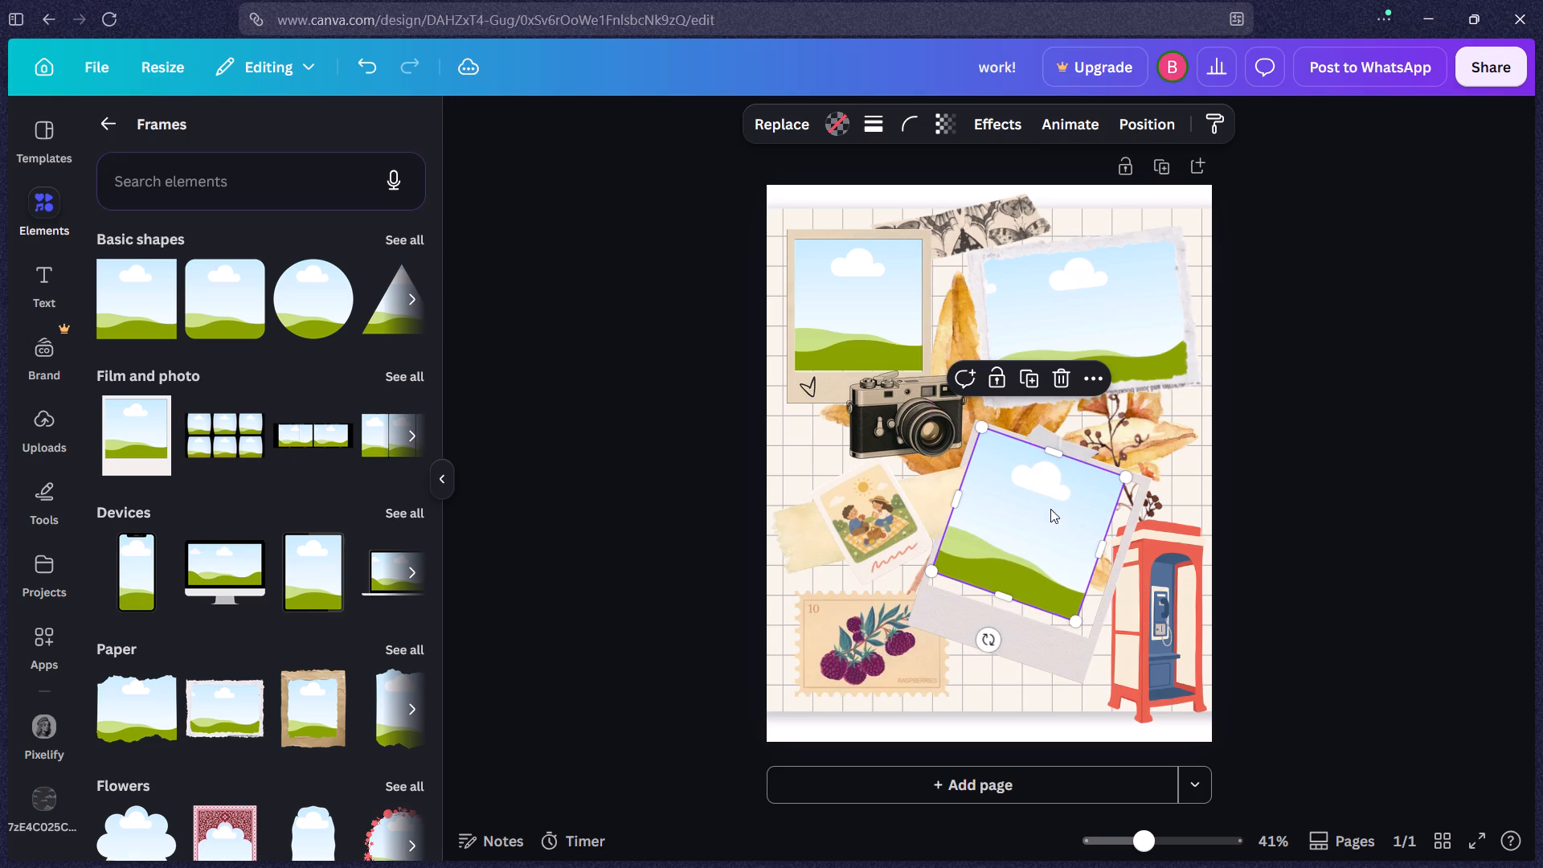
Enlarge the tilted square frame slightly to fill the white polaroid's opening and adjust its layer order against the polaroid.
drag(1074, 621, 1075, 624)
drag(1075, 624, 1083, 635)
click(1062, 571)
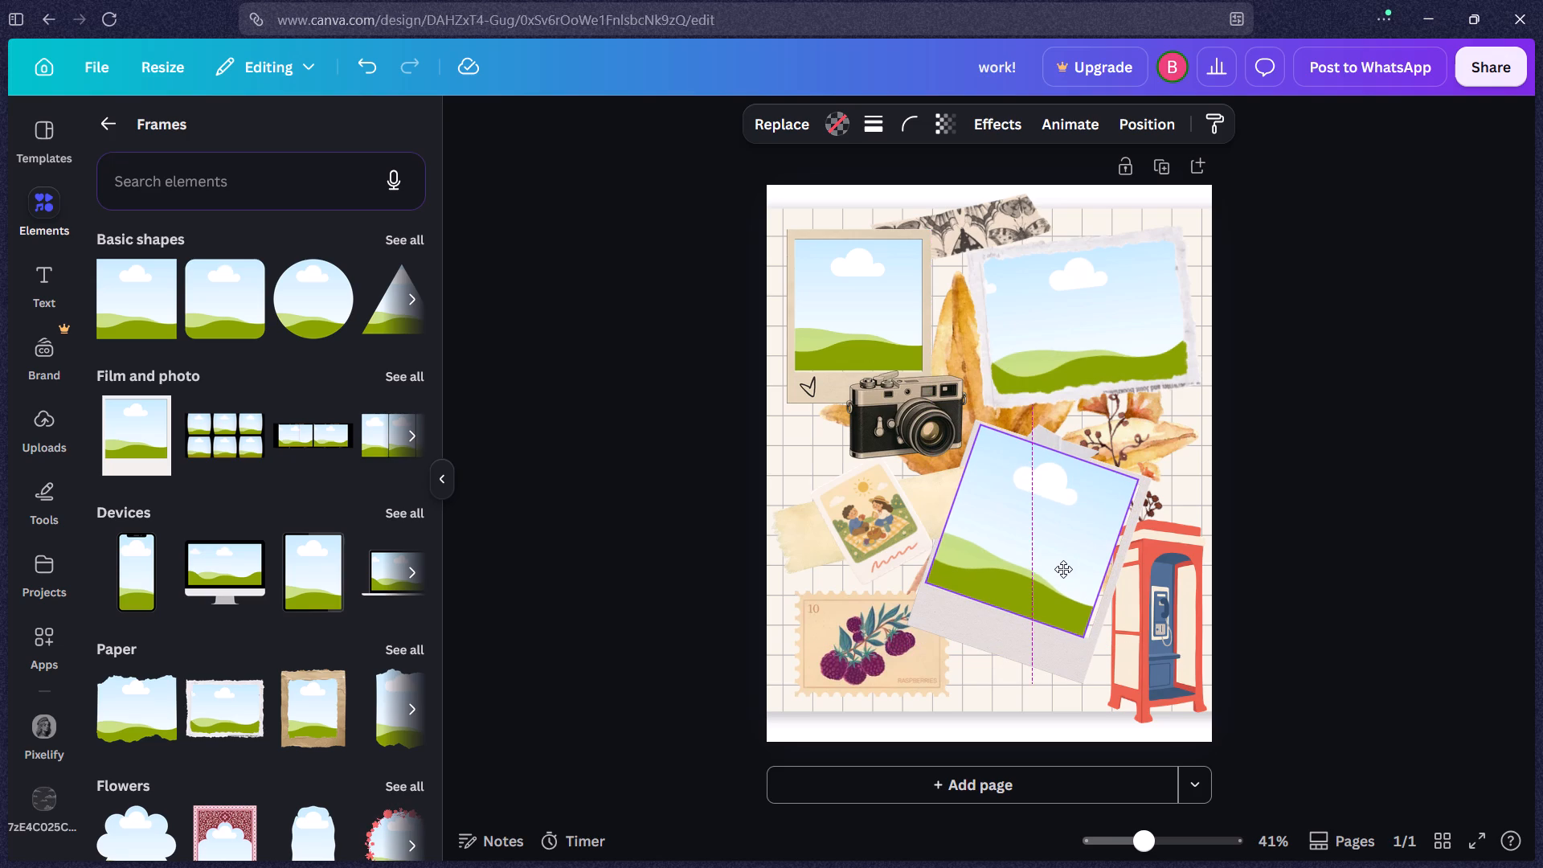
click(1109, 560)
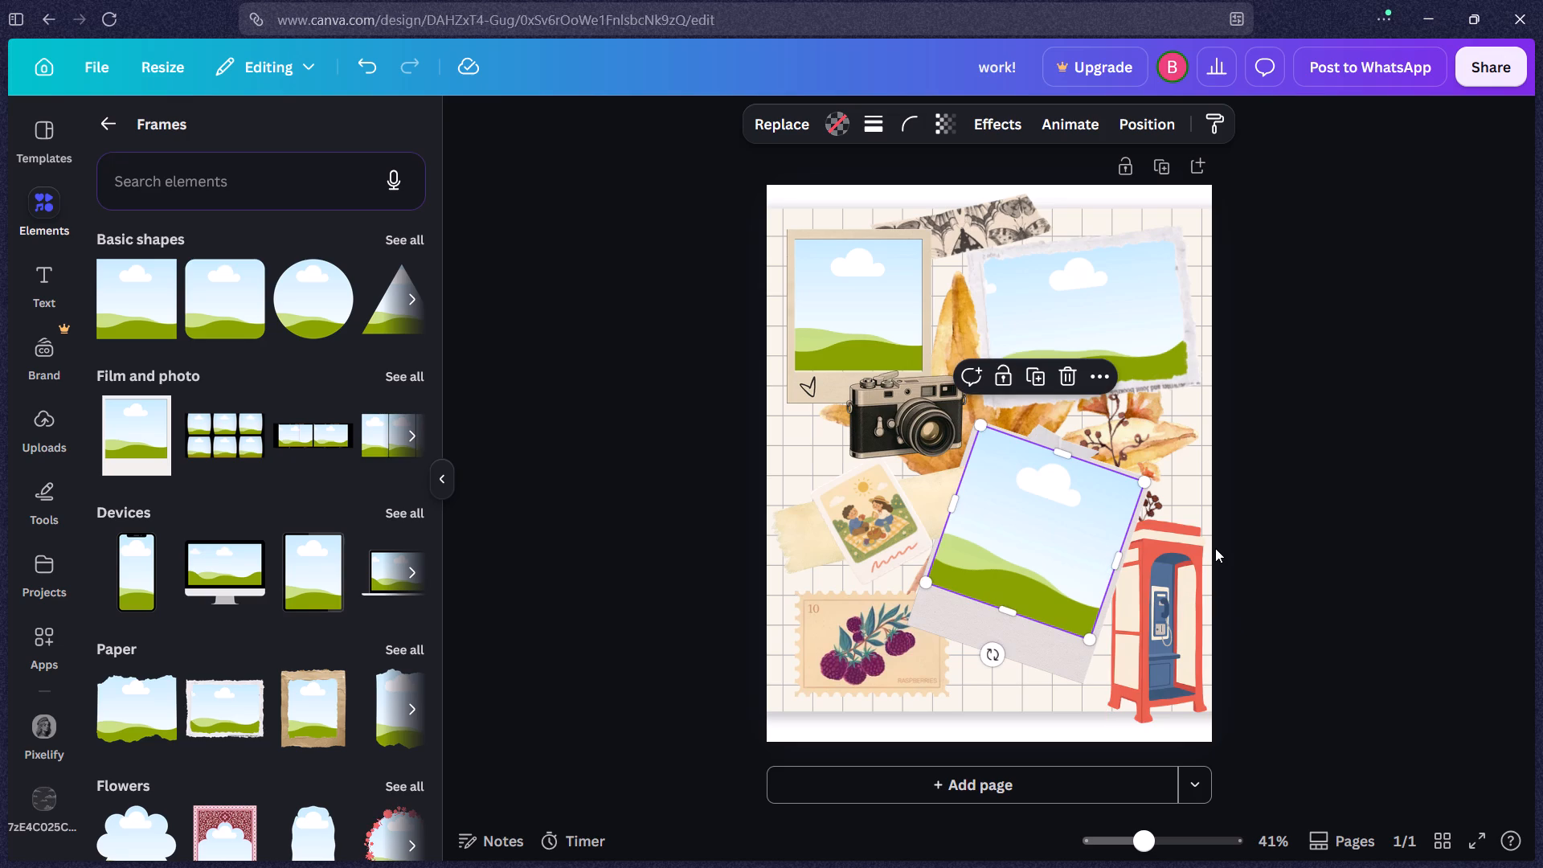
key(ctrl+bracketright)
click(1365, 495)
click(1346, 481)
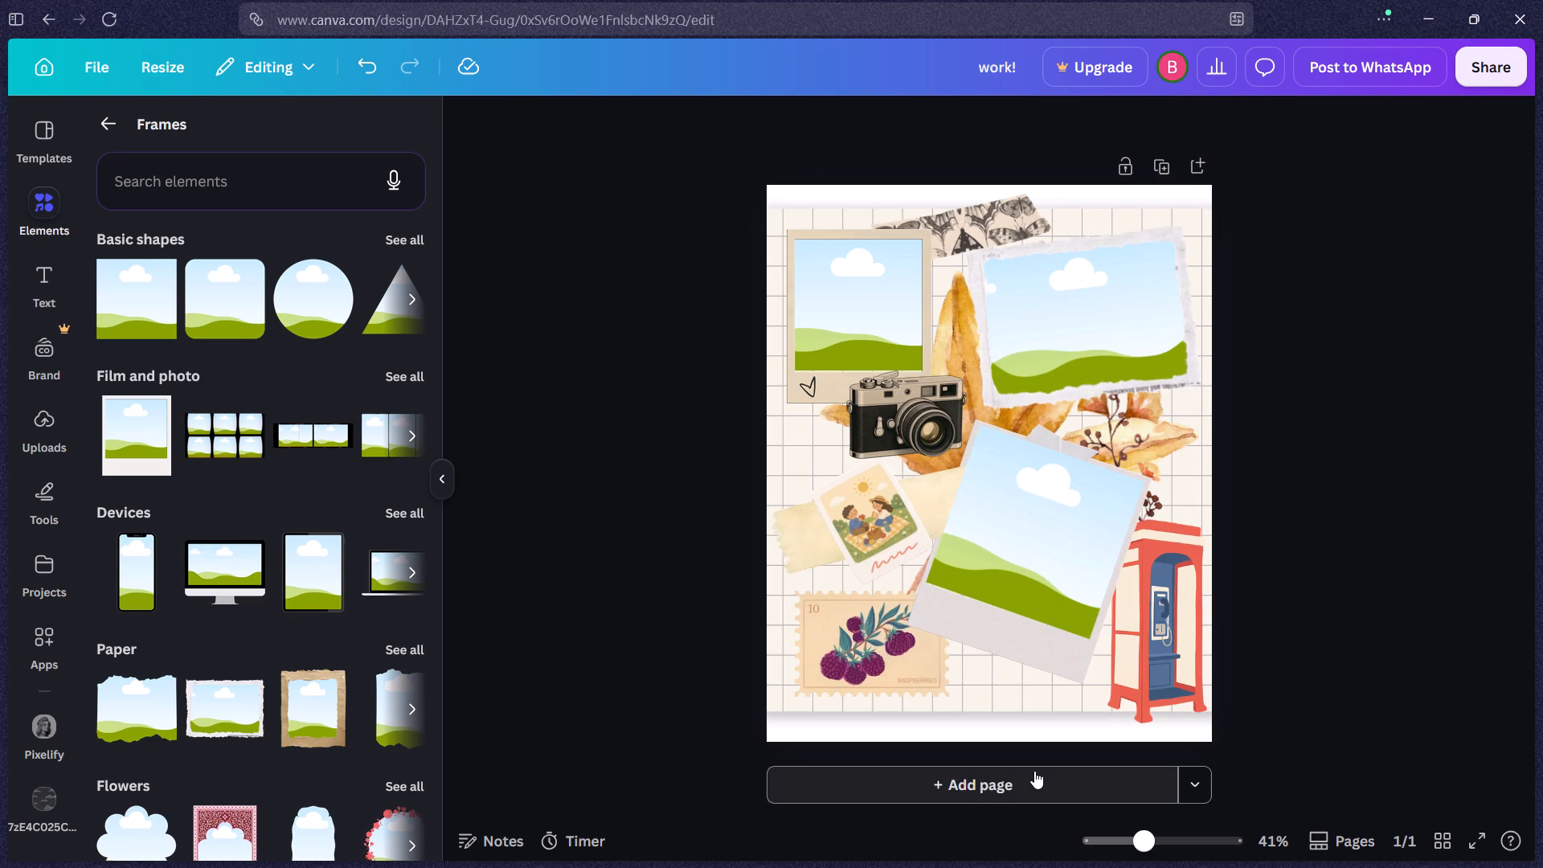
Add a blank second page below the finished scrapbook page.
click(912, 730)
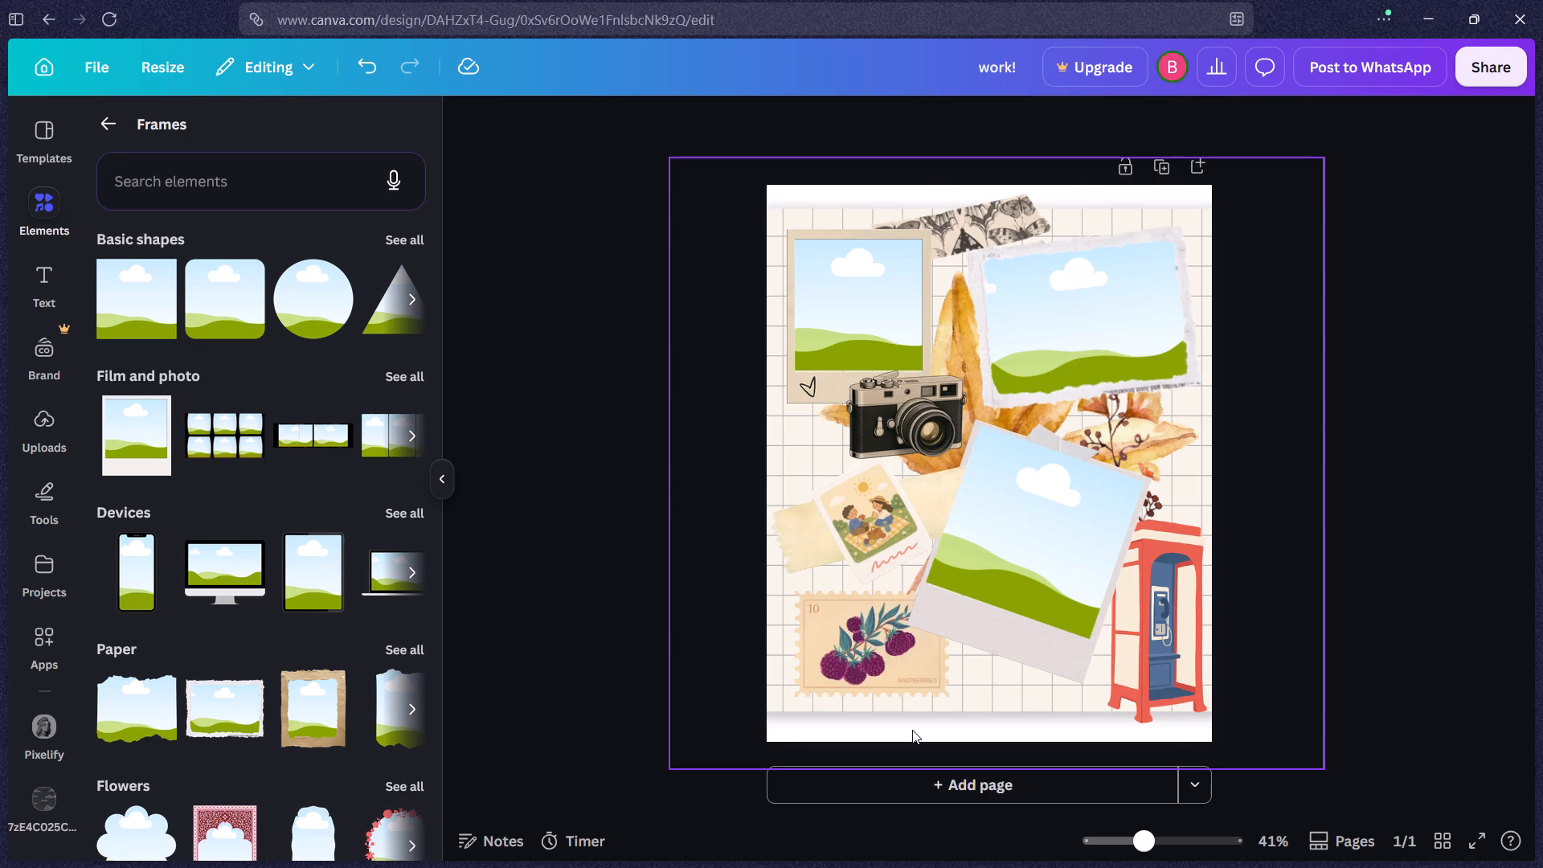
click(900, 791)
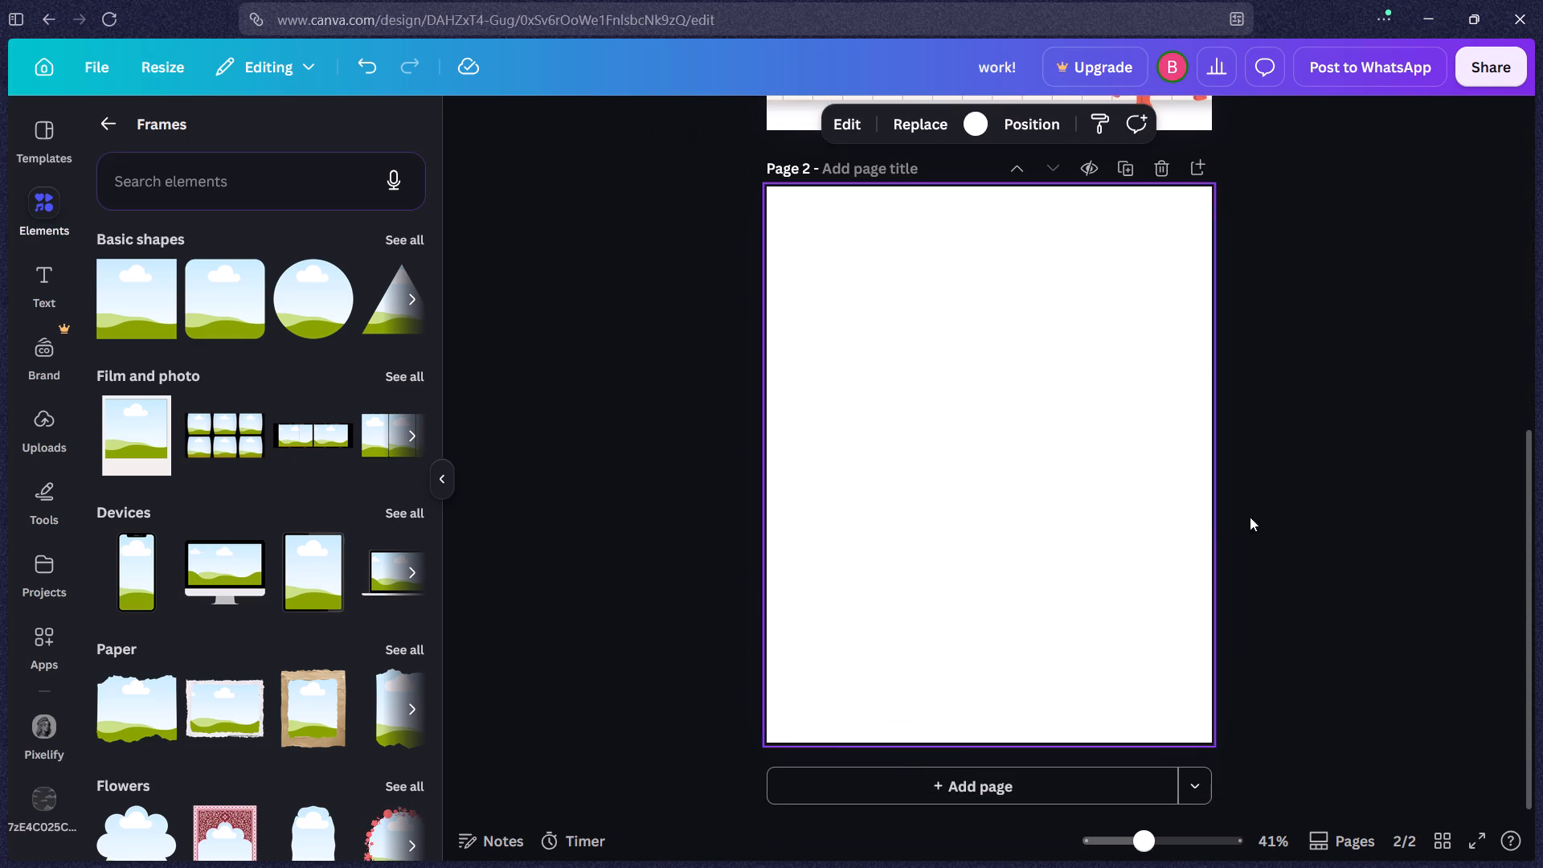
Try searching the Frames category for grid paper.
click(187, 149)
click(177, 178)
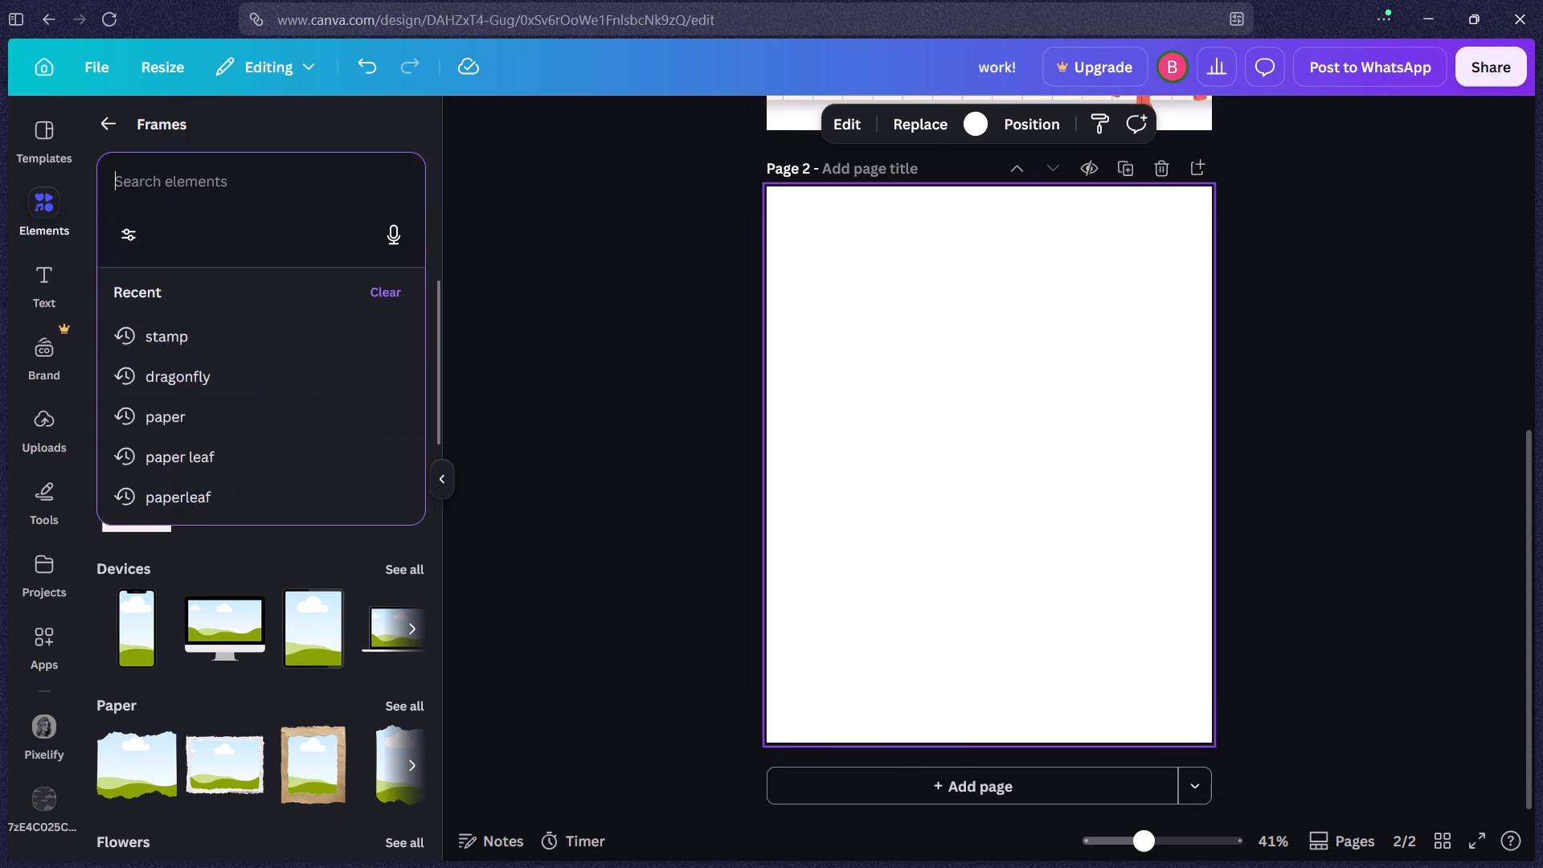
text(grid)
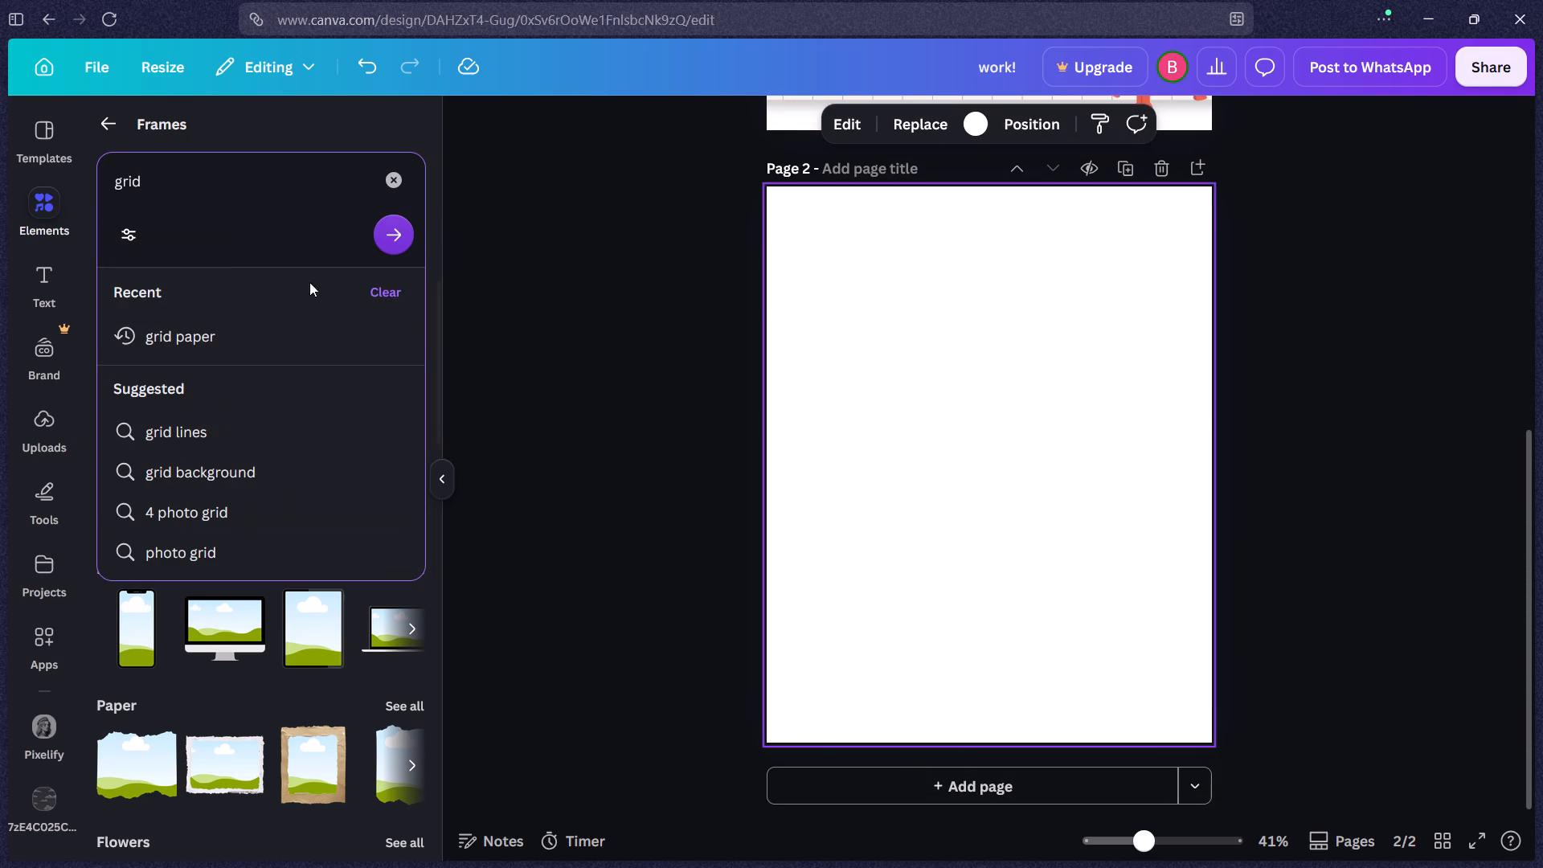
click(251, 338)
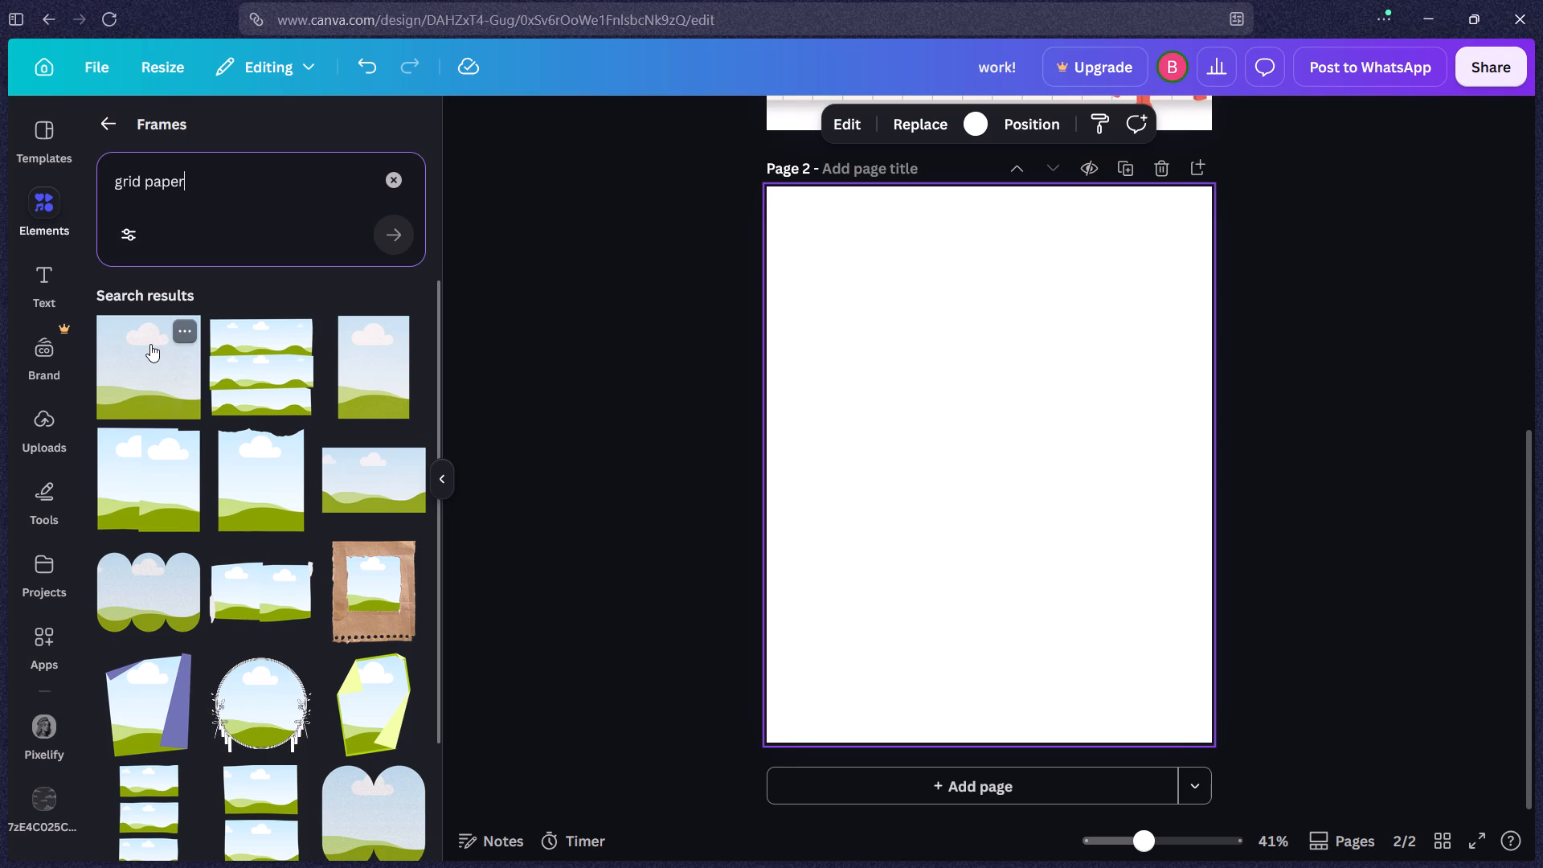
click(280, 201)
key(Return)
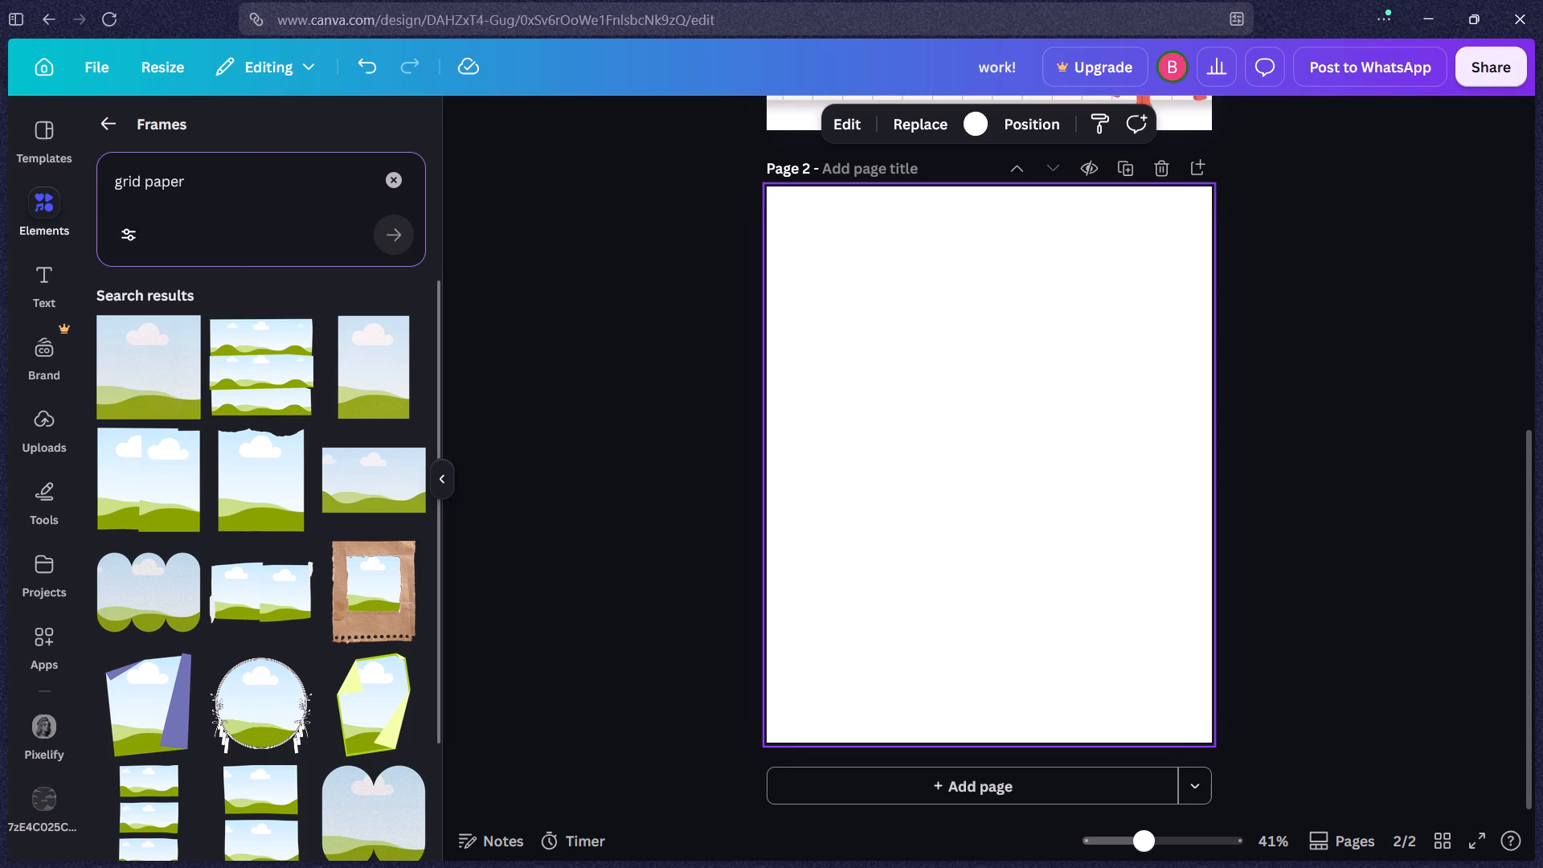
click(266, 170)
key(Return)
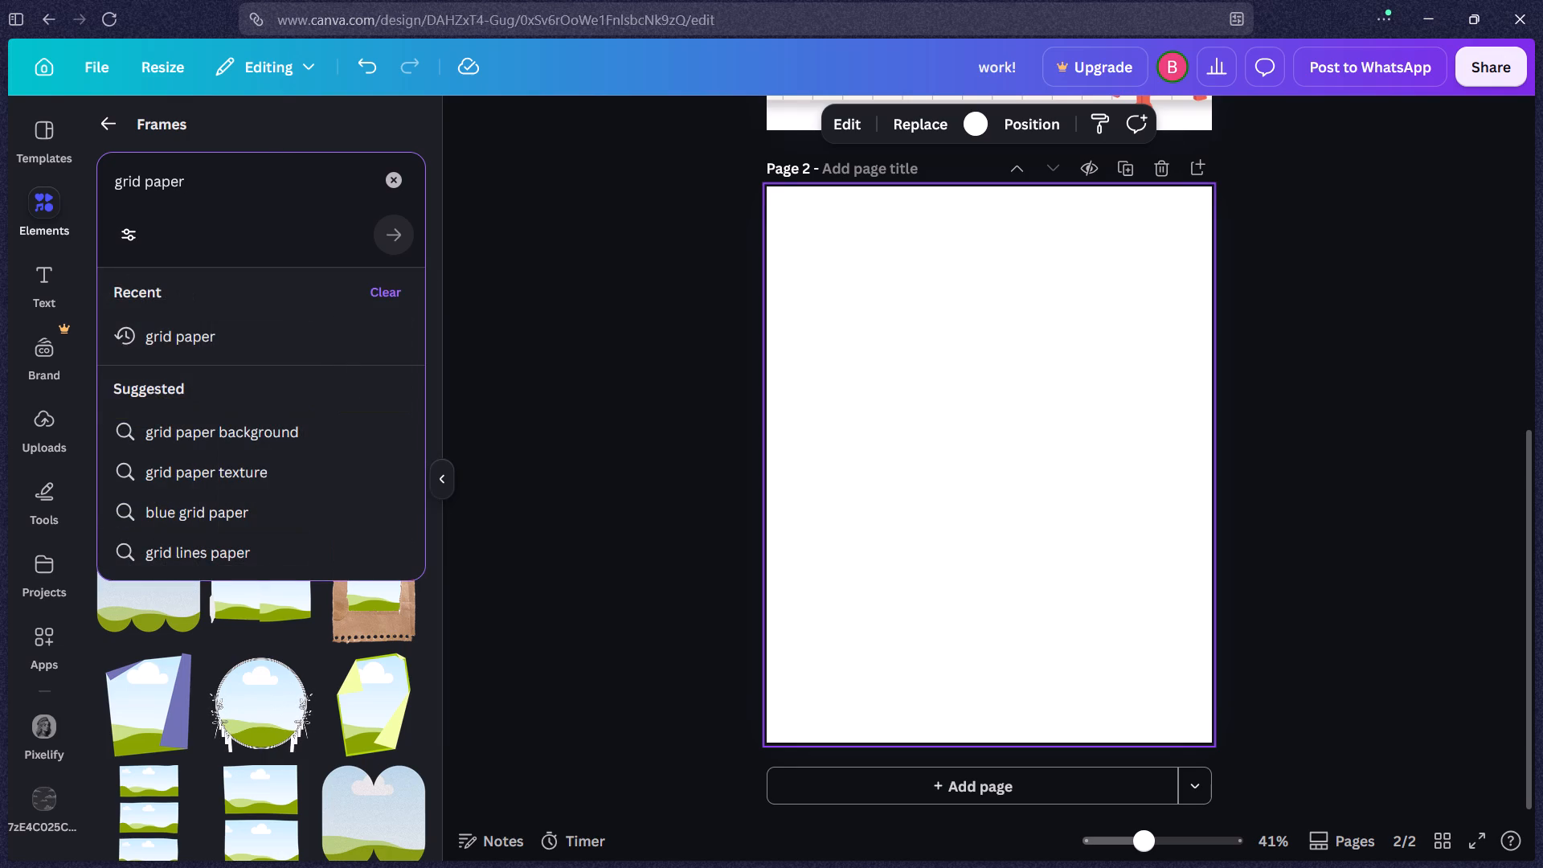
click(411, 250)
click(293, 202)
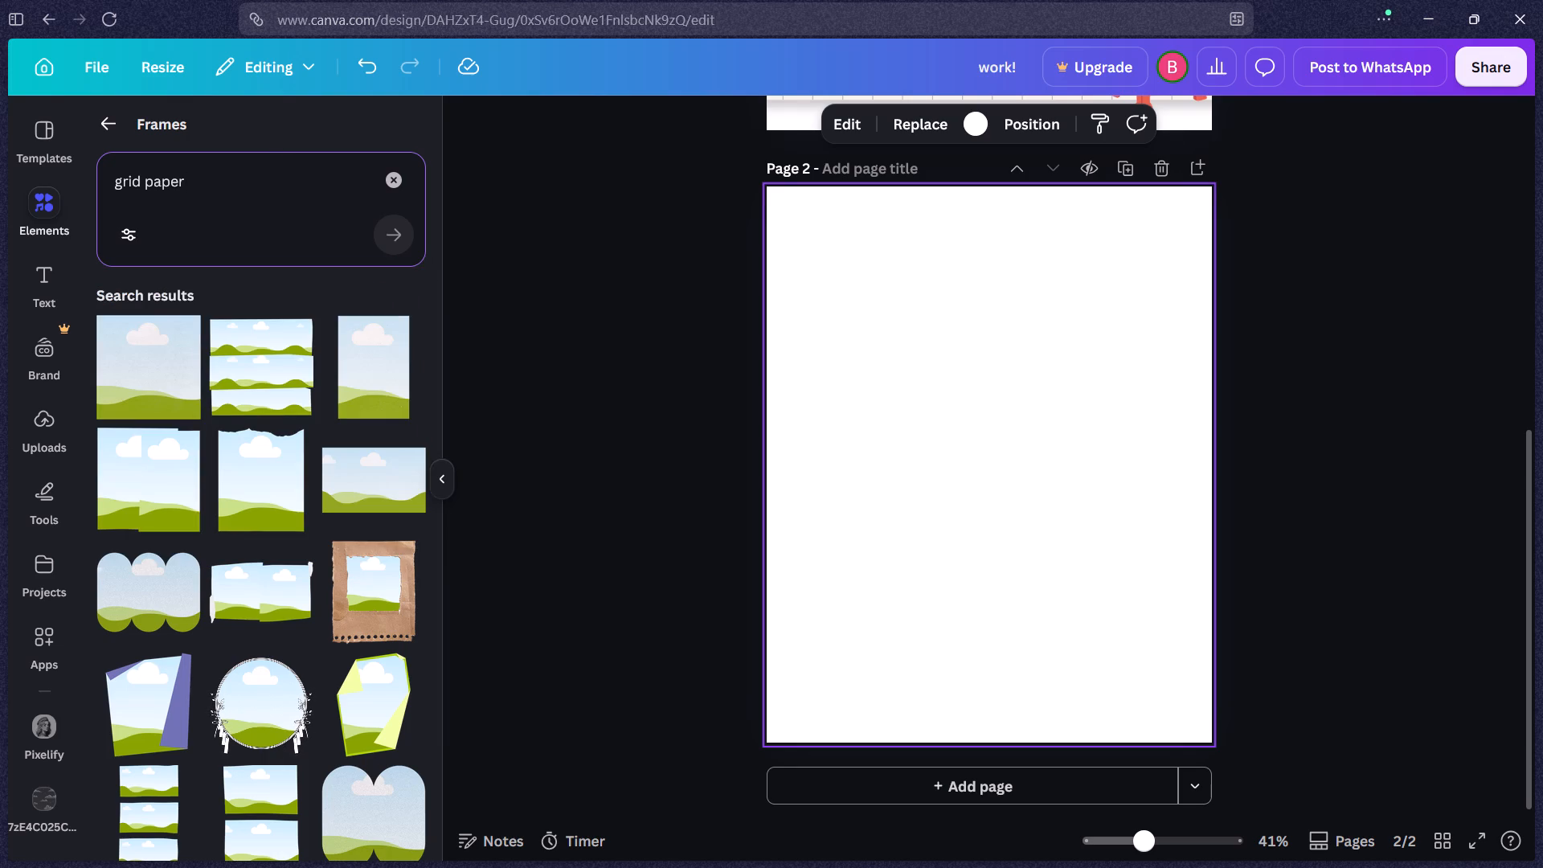
Leave the Frames category and search all elements for grid paper.
click(100, 124)
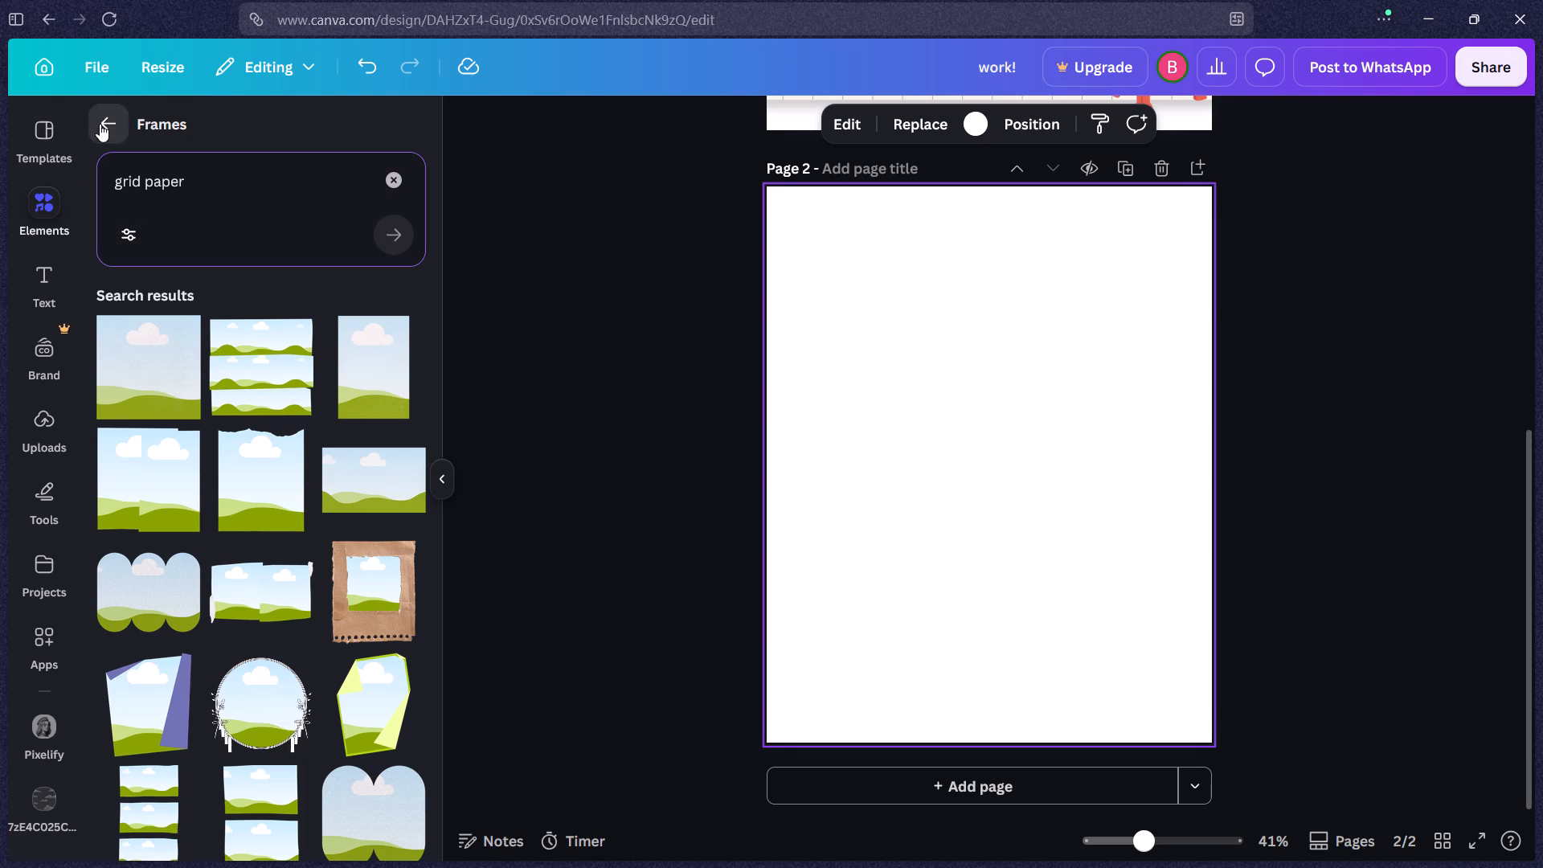
scroll(187, 264, up, 5)
click(178, 127)
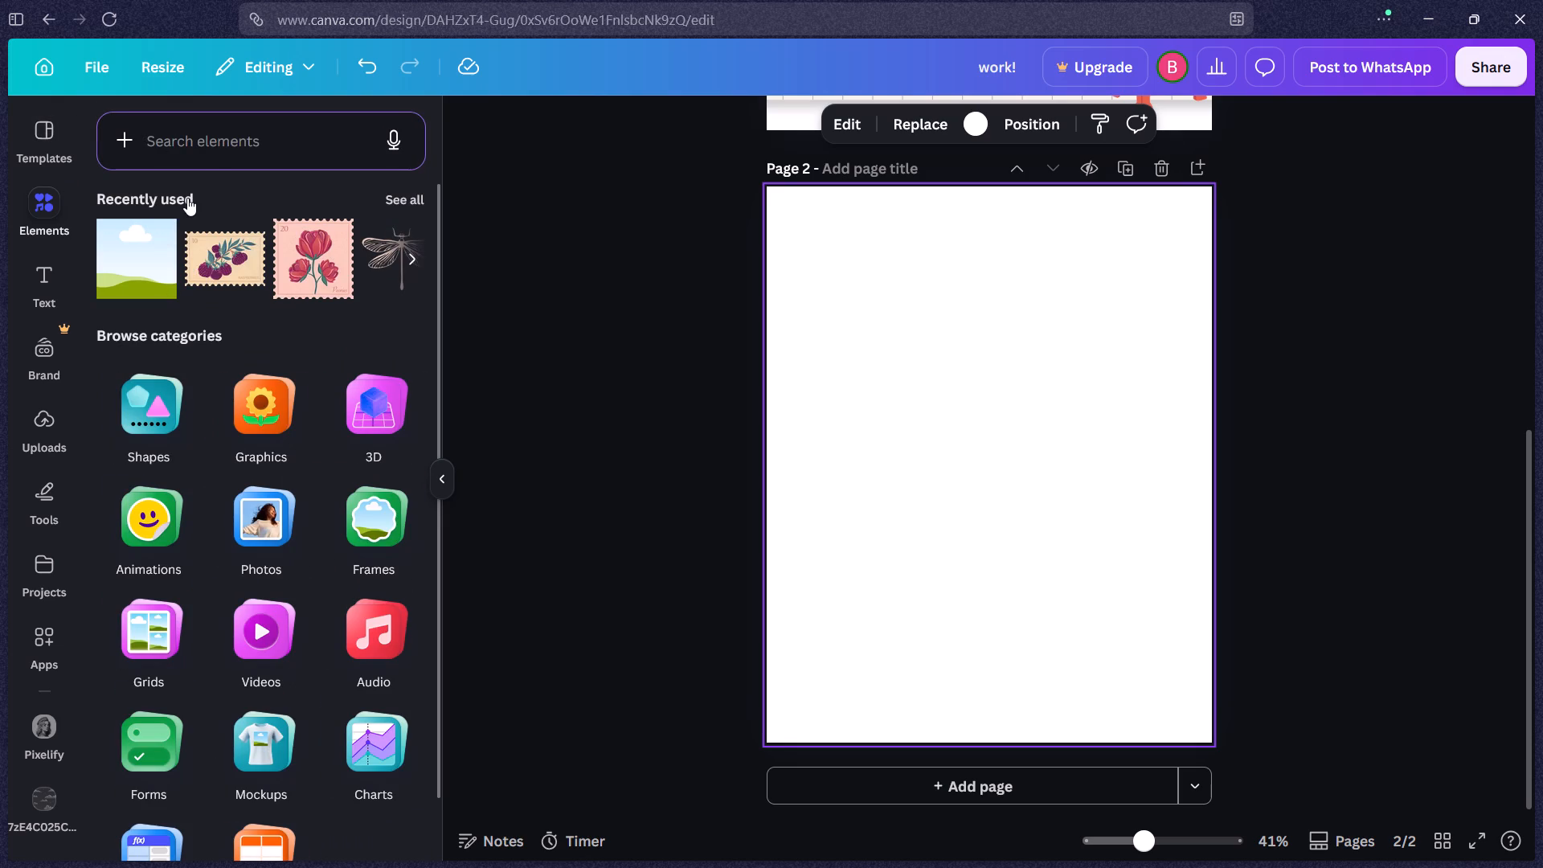
click(235, 142)
text(fr)
key(BackSpace)
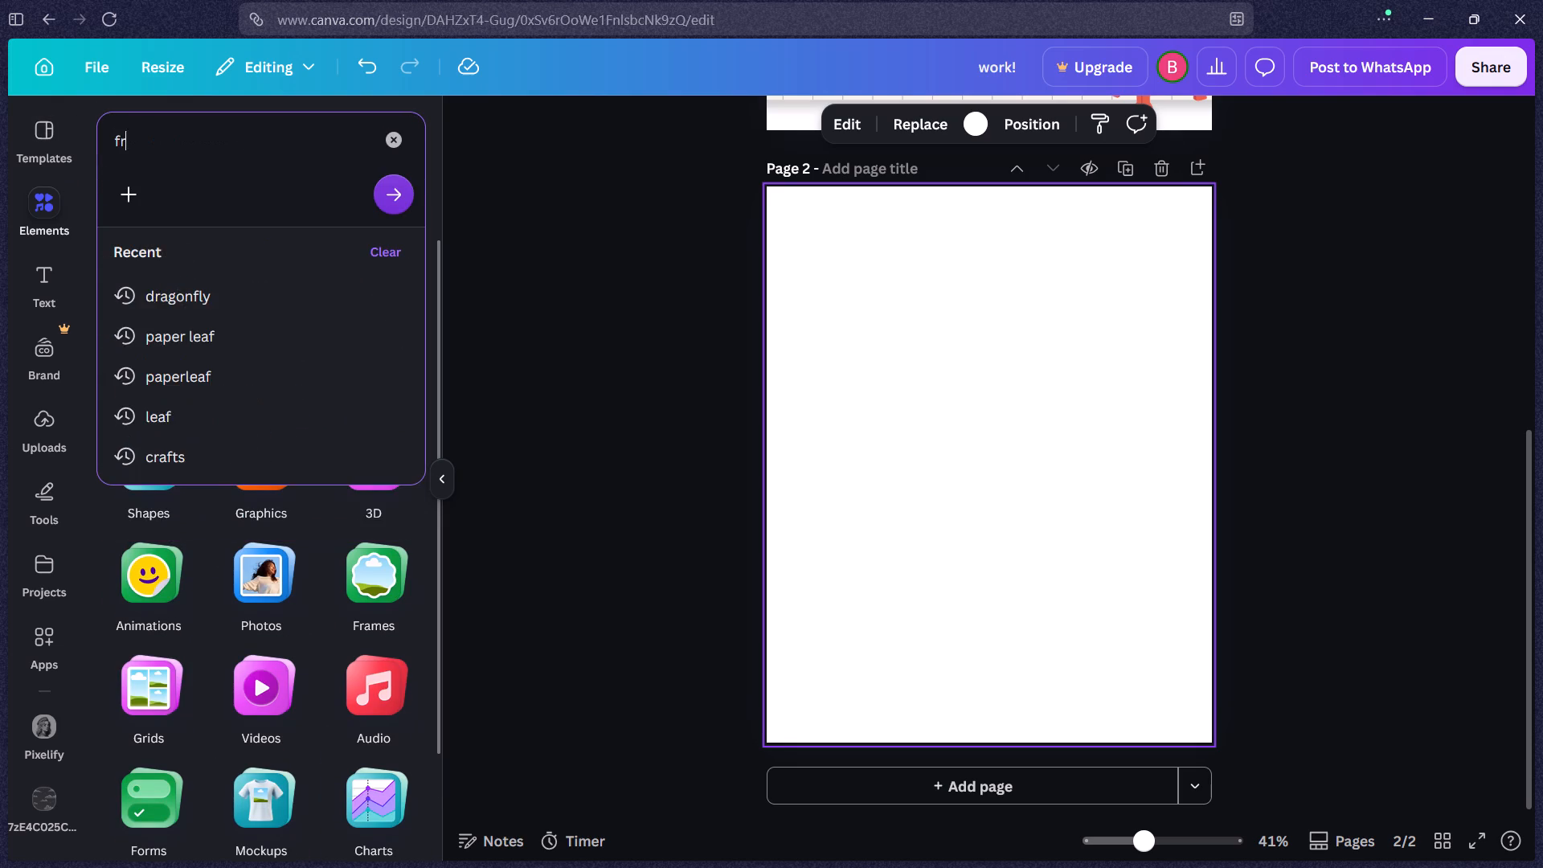
key(BackSpace)
text(gro)
key(BackSpace)
text(id aper)
key(Return)
key(ctrl+BackSpace)
text(paper)
key(Return)
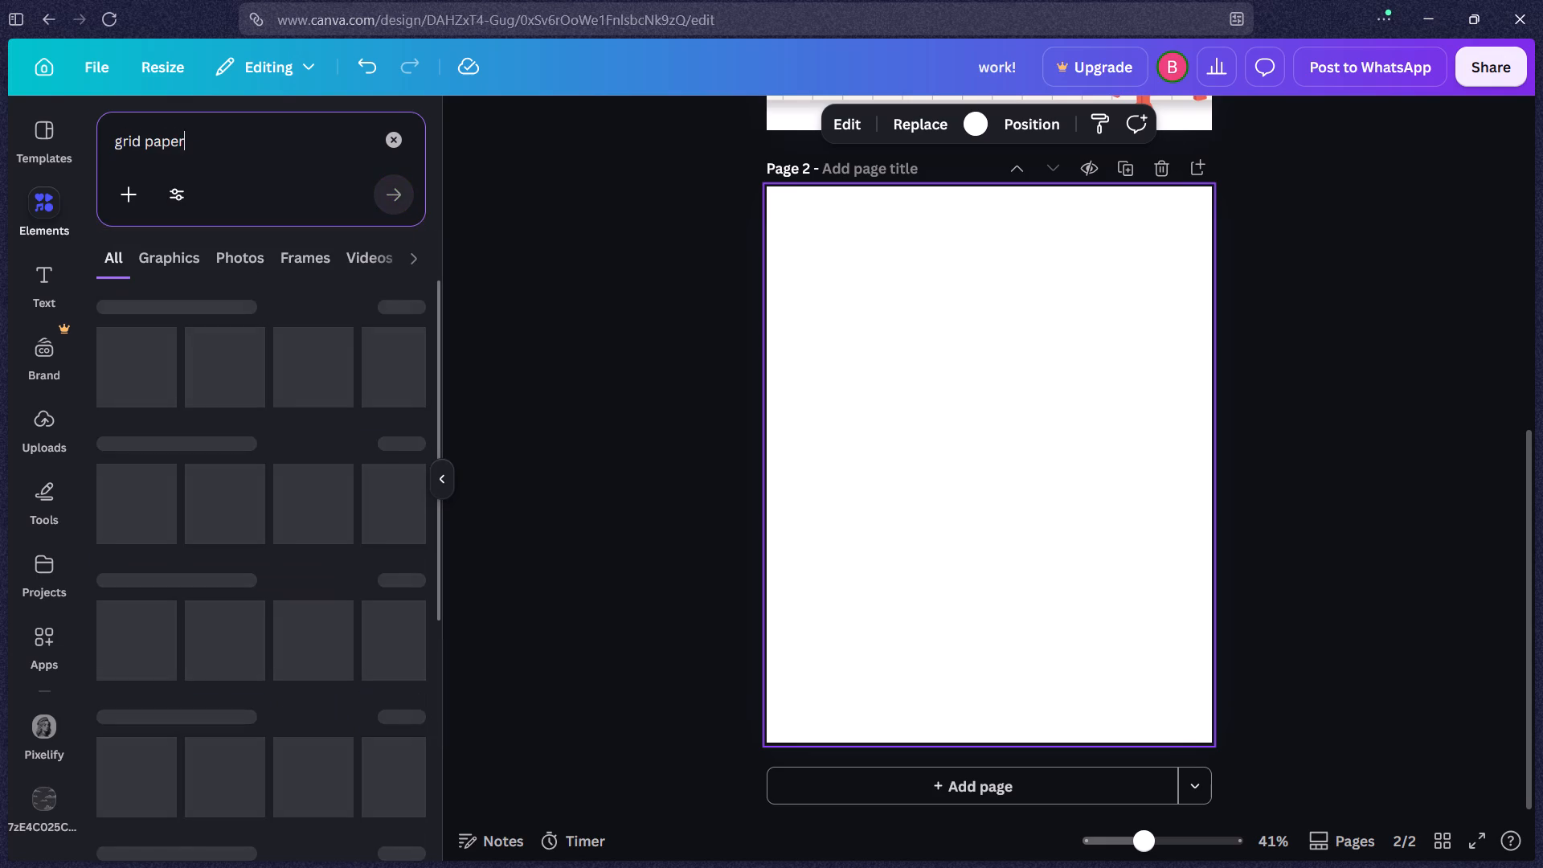
Limit the results to graphics, add the beige grid paper sheet, and place it in page 2's upper-left corner.
click(176, 266)
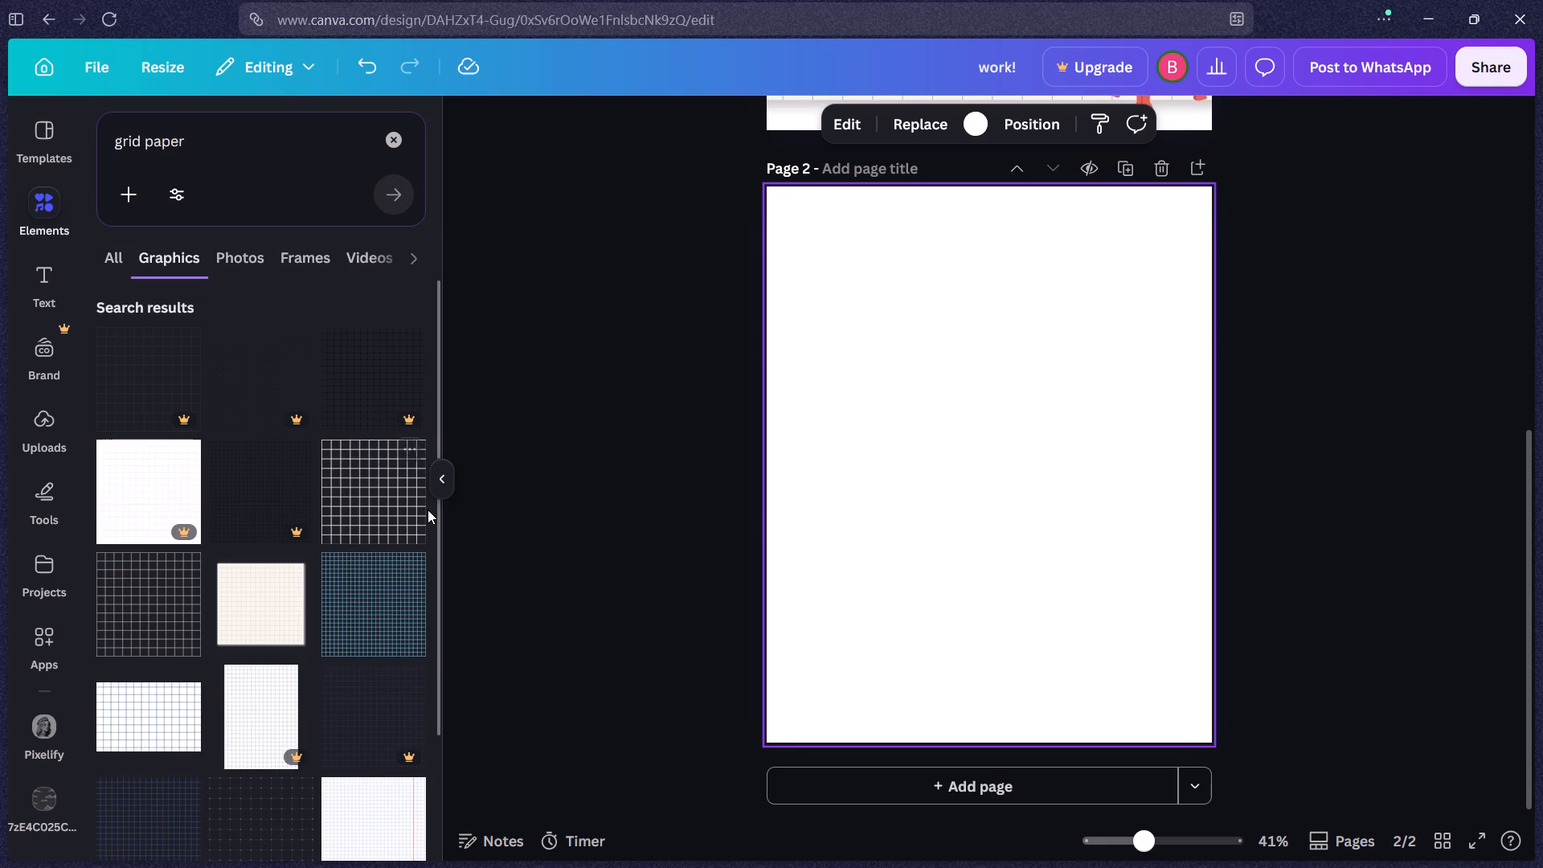
scroll(201, 526, down, 1)
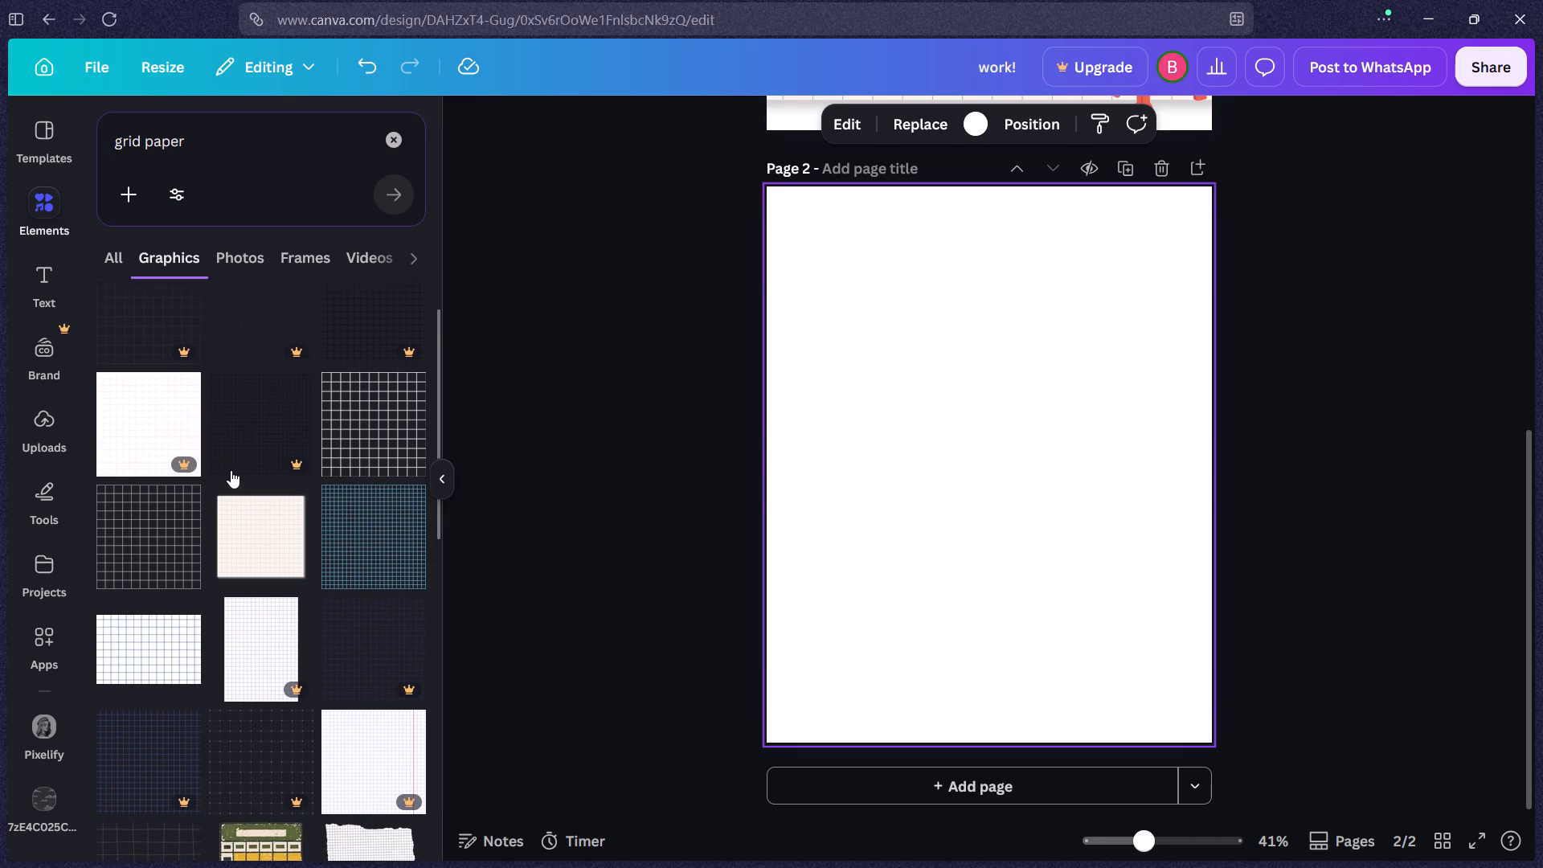
click(255, 551)
drag(972, 436, 845, 301)
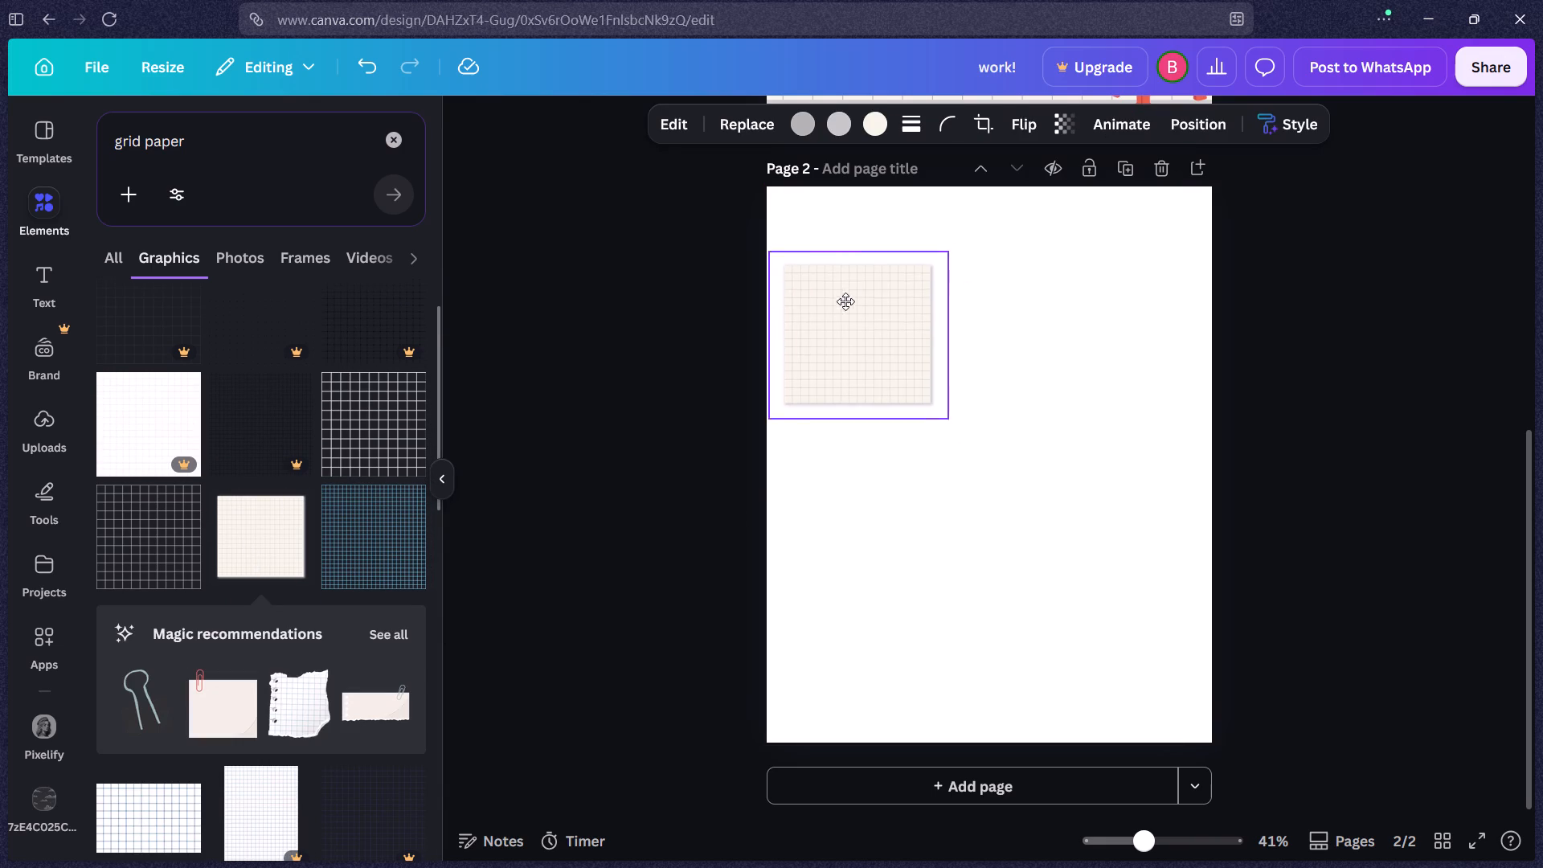
drag(845, 301, 829, 244)
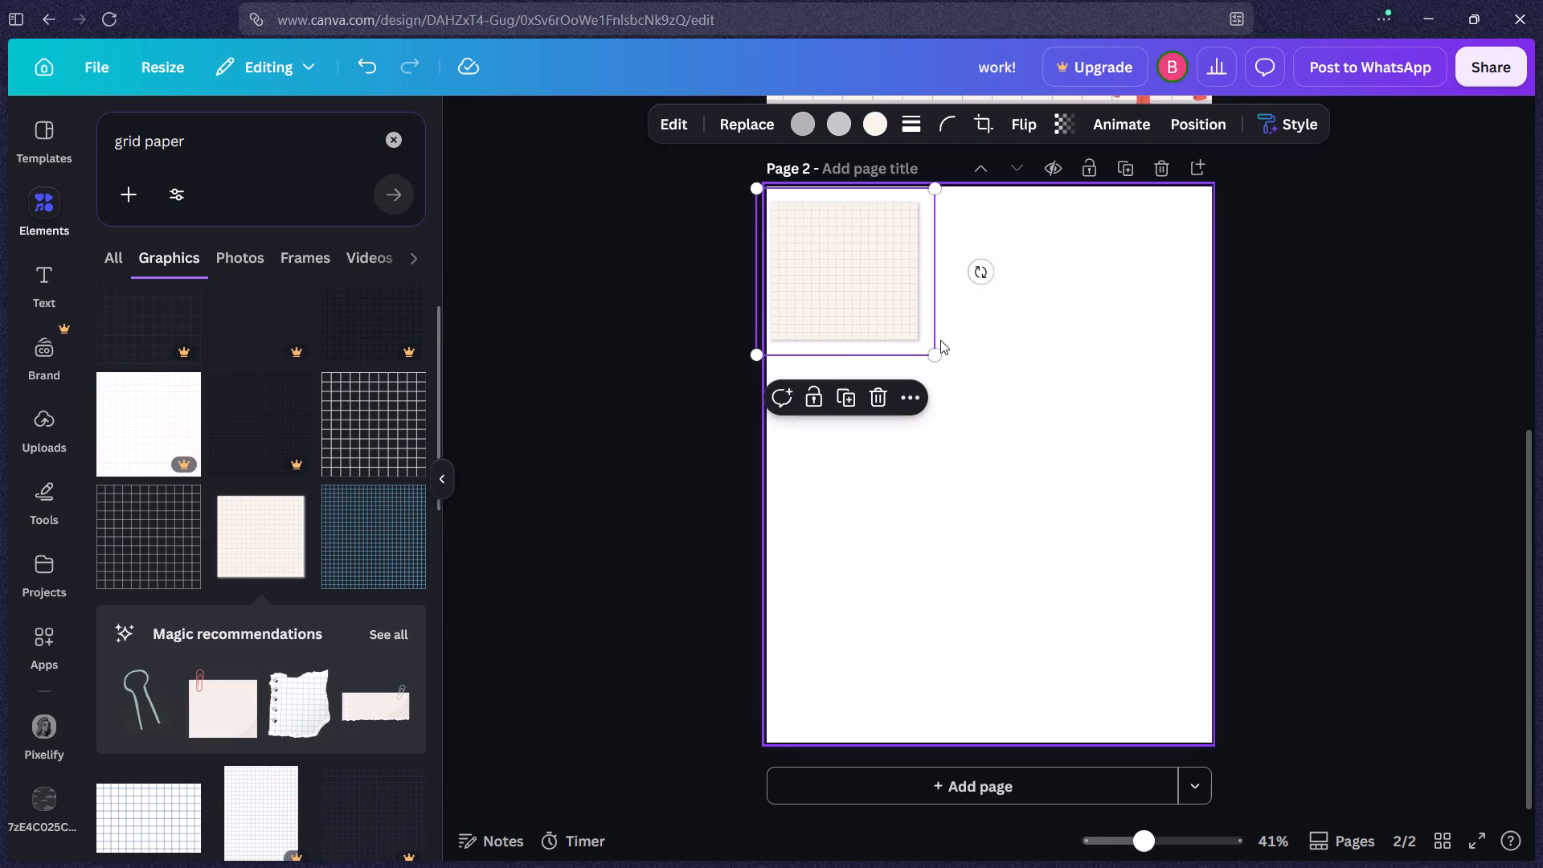
Enlarge the grid paper and position it across page 2's full width, leaving narrow white strips above and below like page 1.
drag(937, 350, 1410, 759)
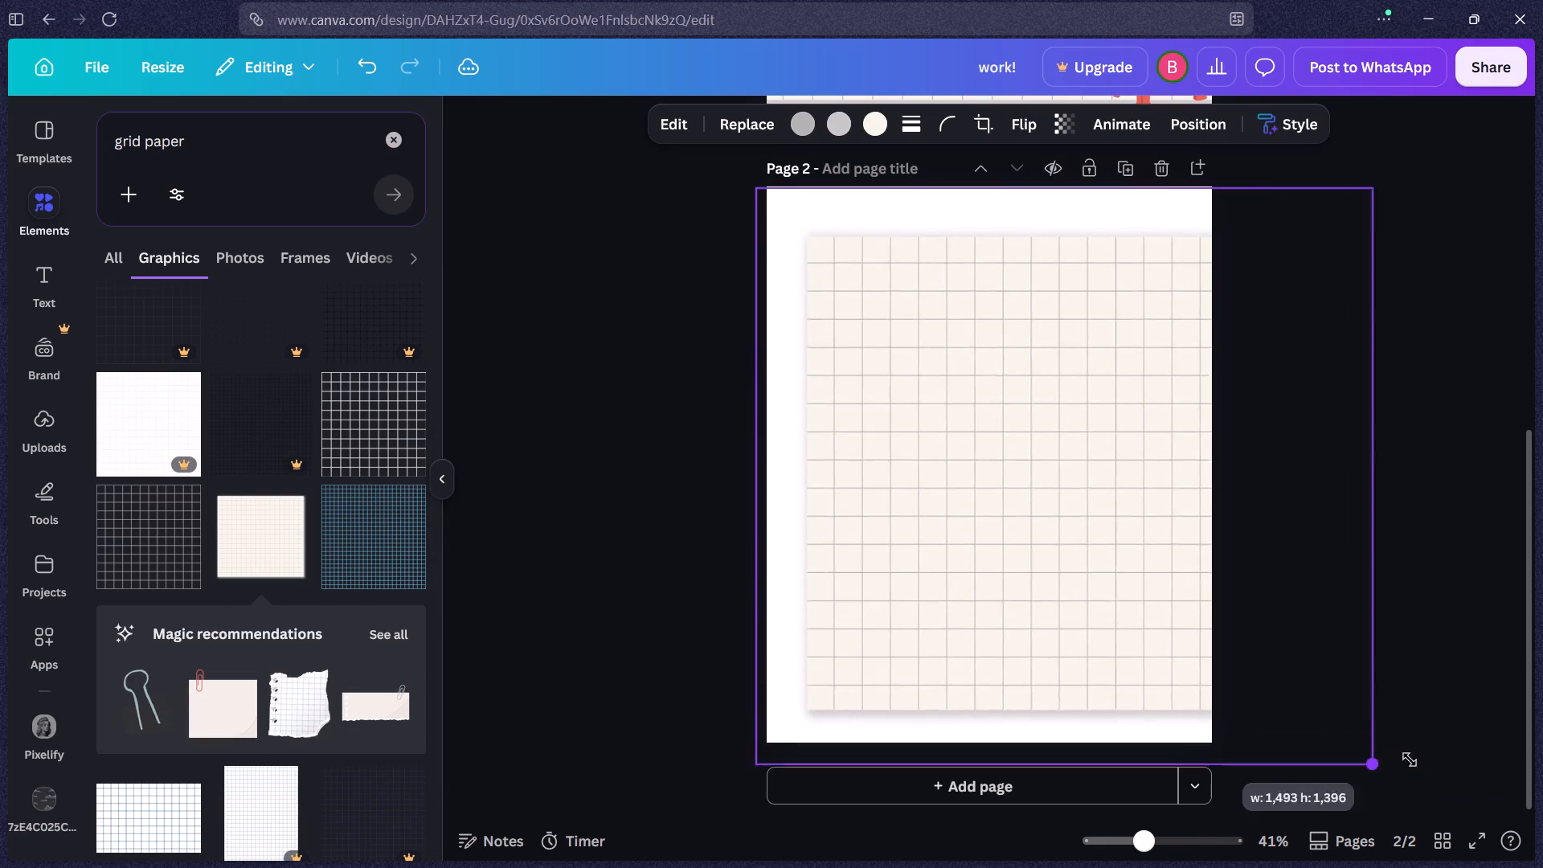
drag(1410, 759, 1420, 755)
drag(1181, 639, 1160, 621)
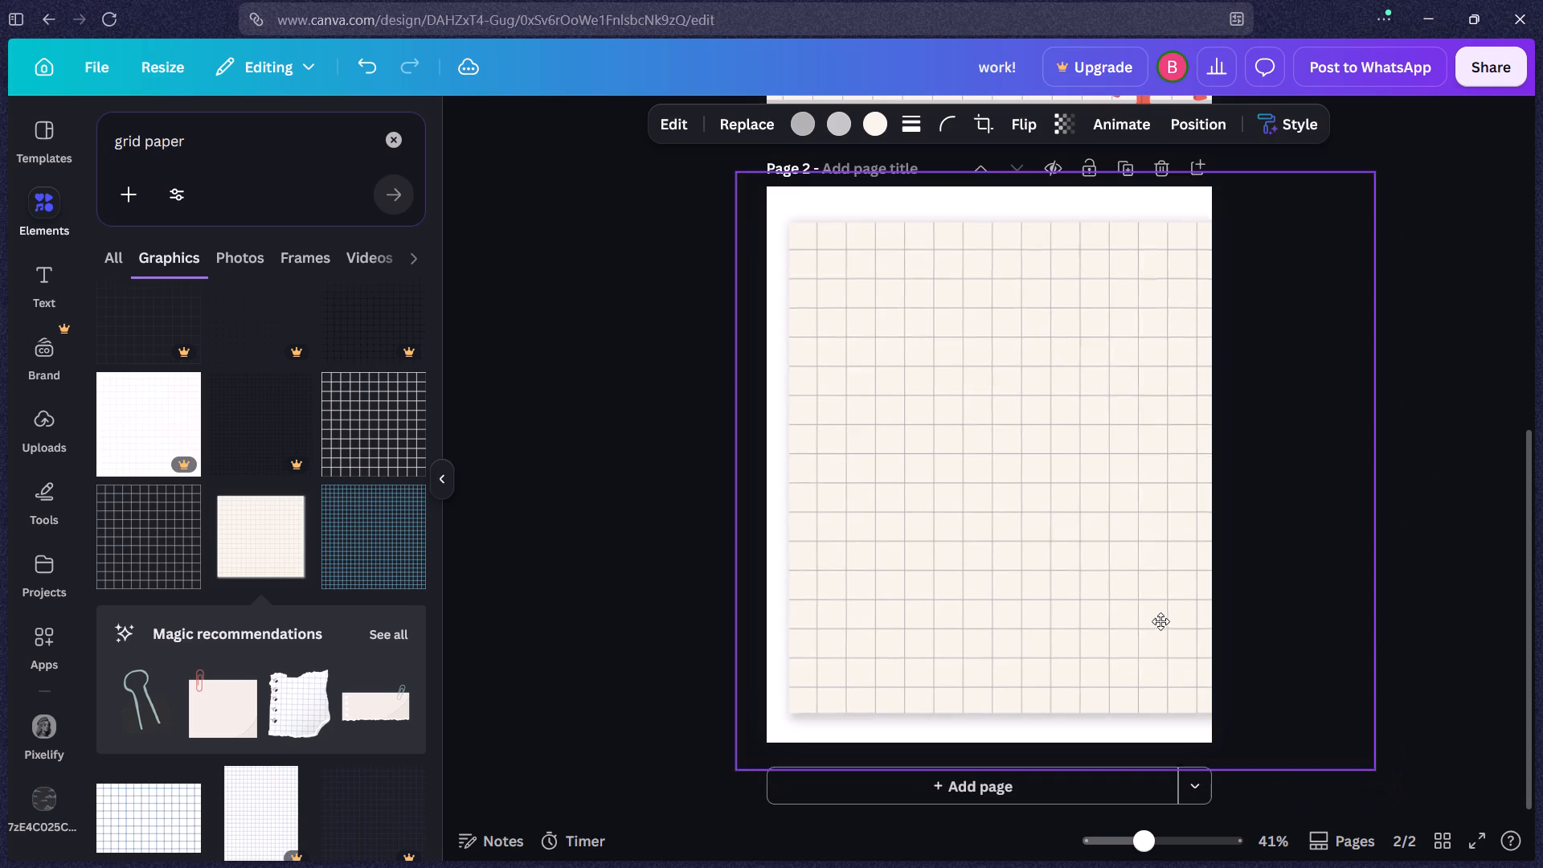
drag(1160, 621, 1126, 614)
scroll(1378, 487, up, 4)
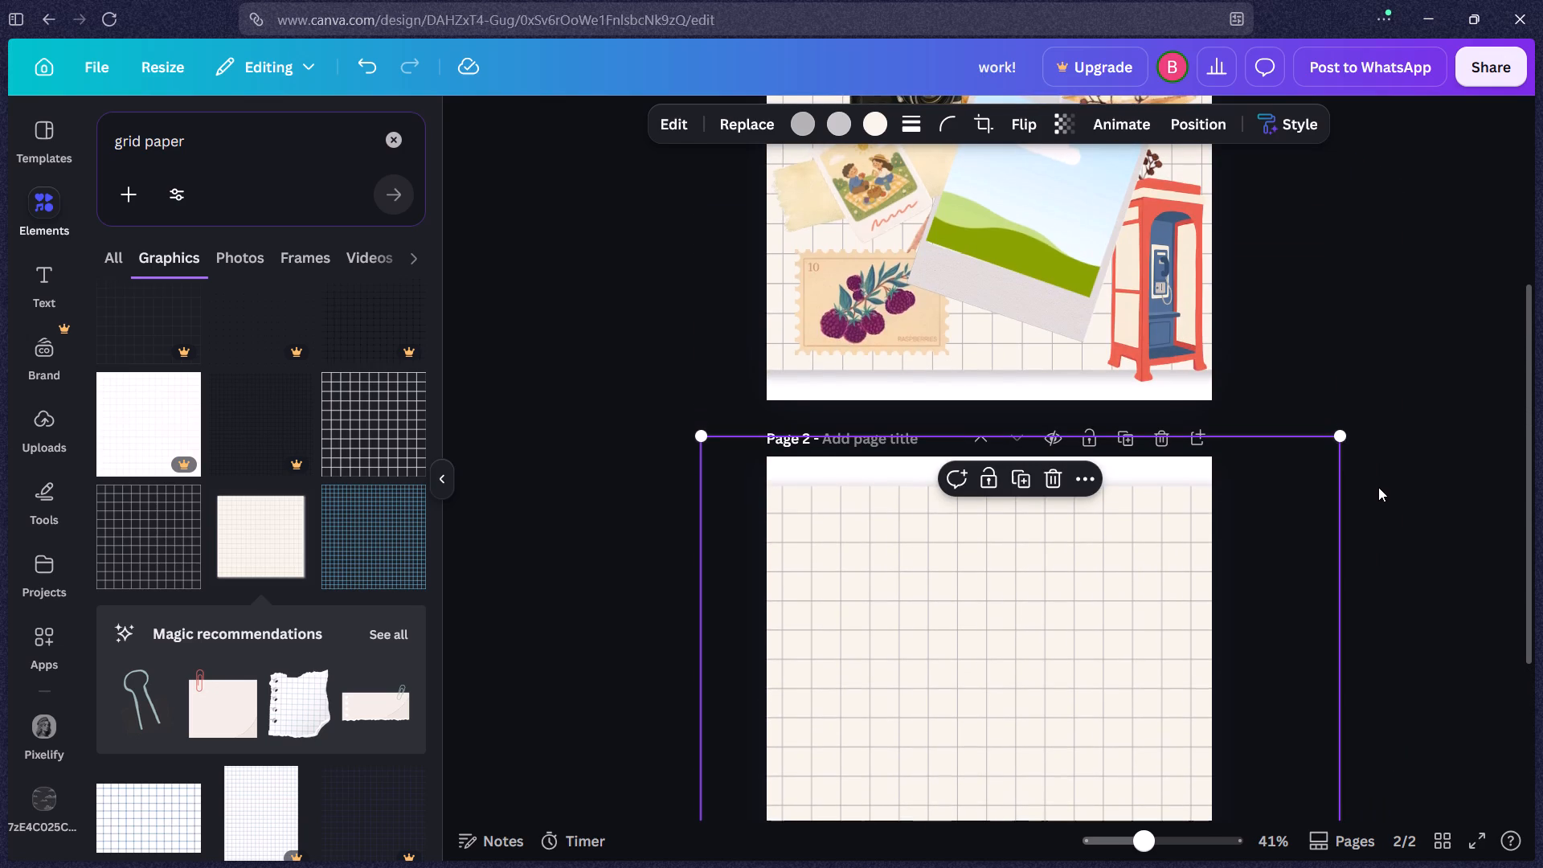
scroll(1378, 486, down, 5)
click(1378, 486)
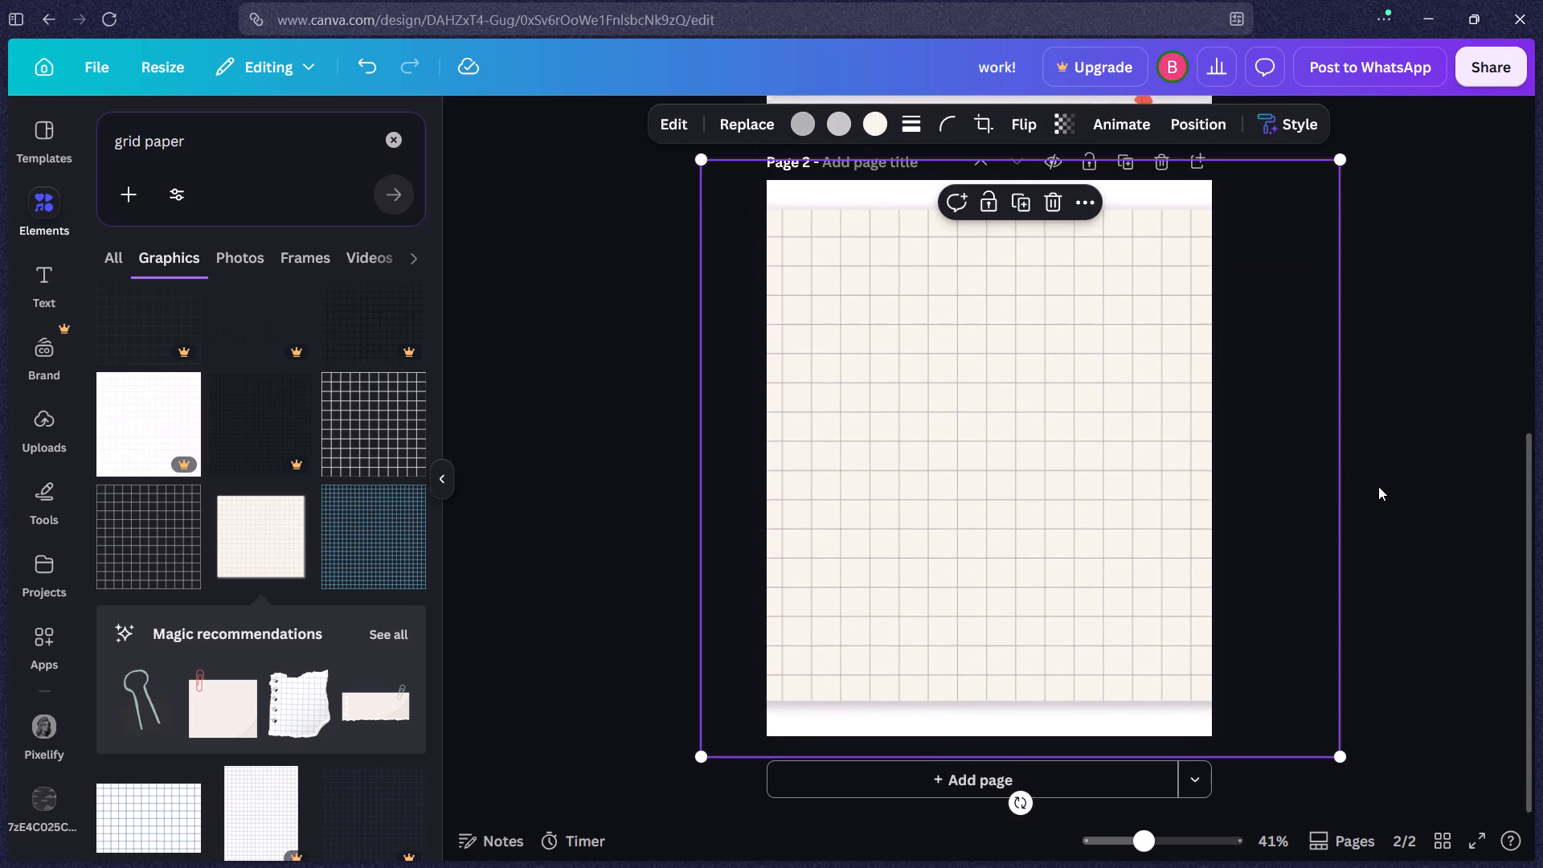
drag(604, 199, 1462, 826)
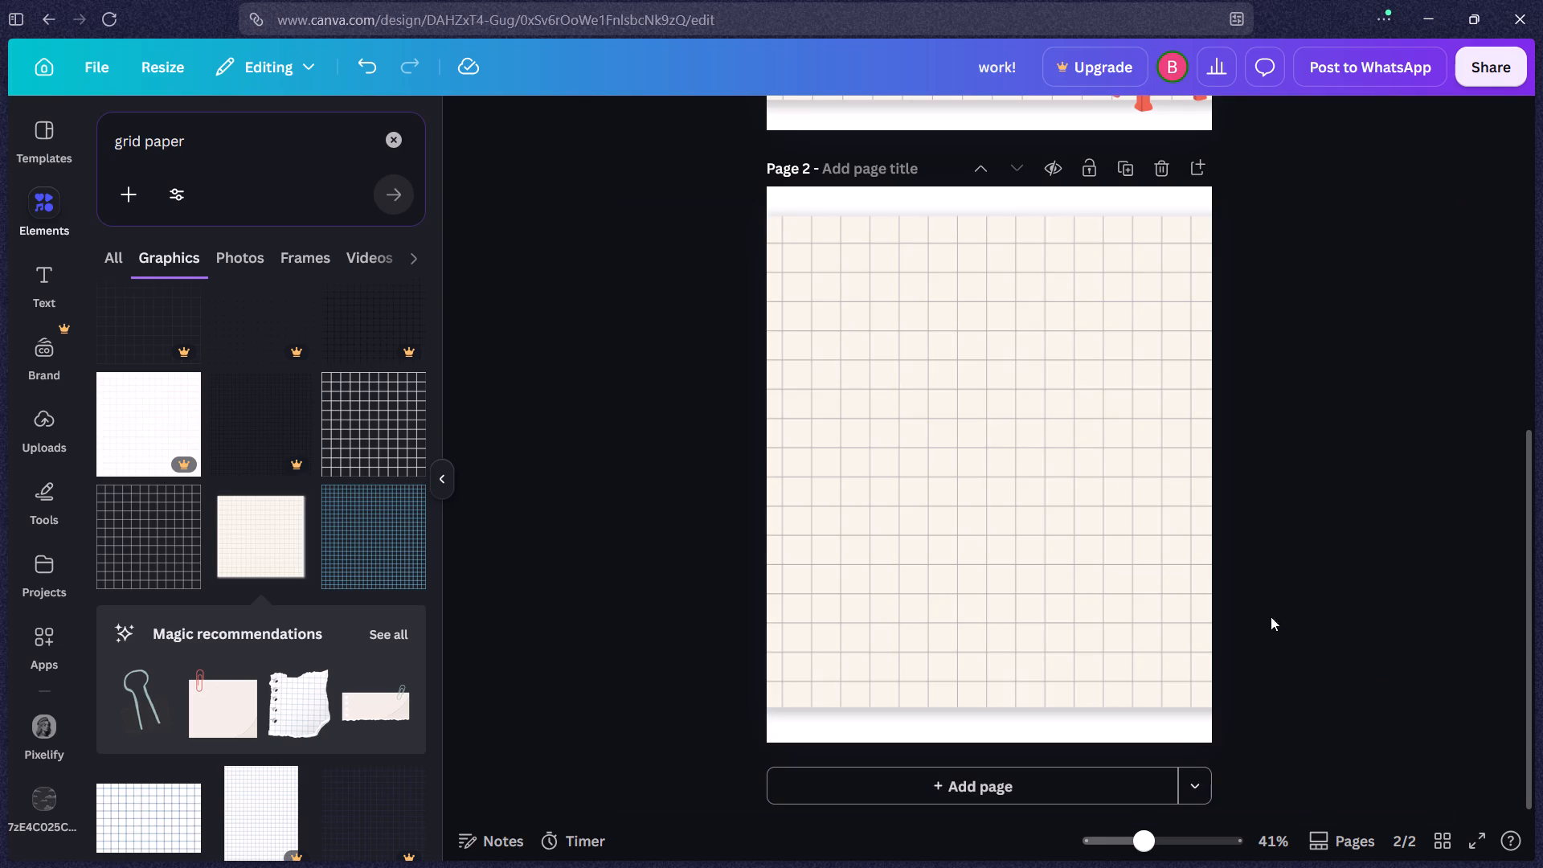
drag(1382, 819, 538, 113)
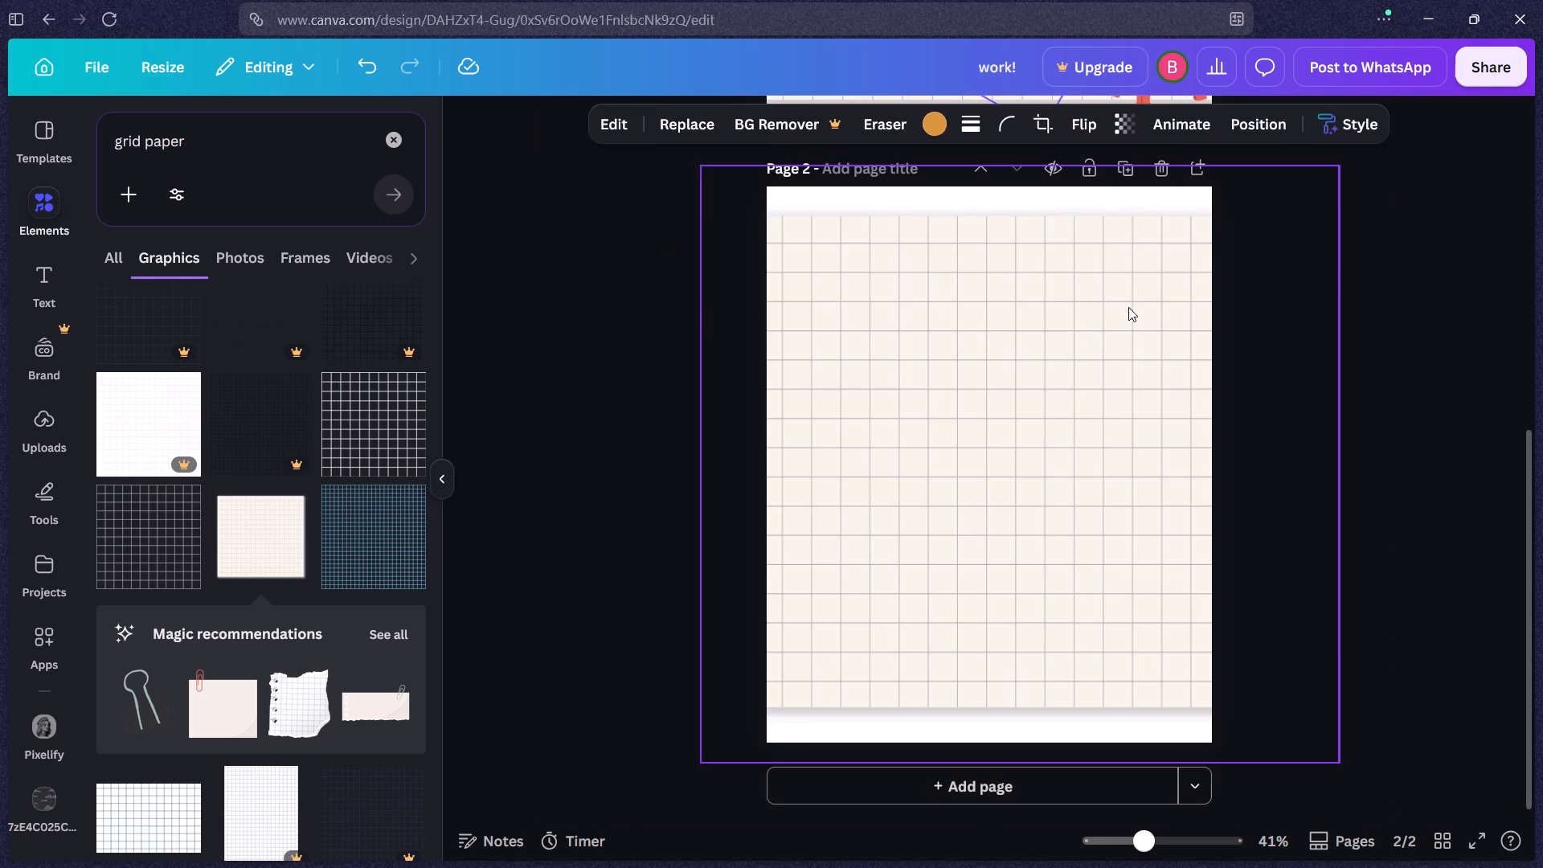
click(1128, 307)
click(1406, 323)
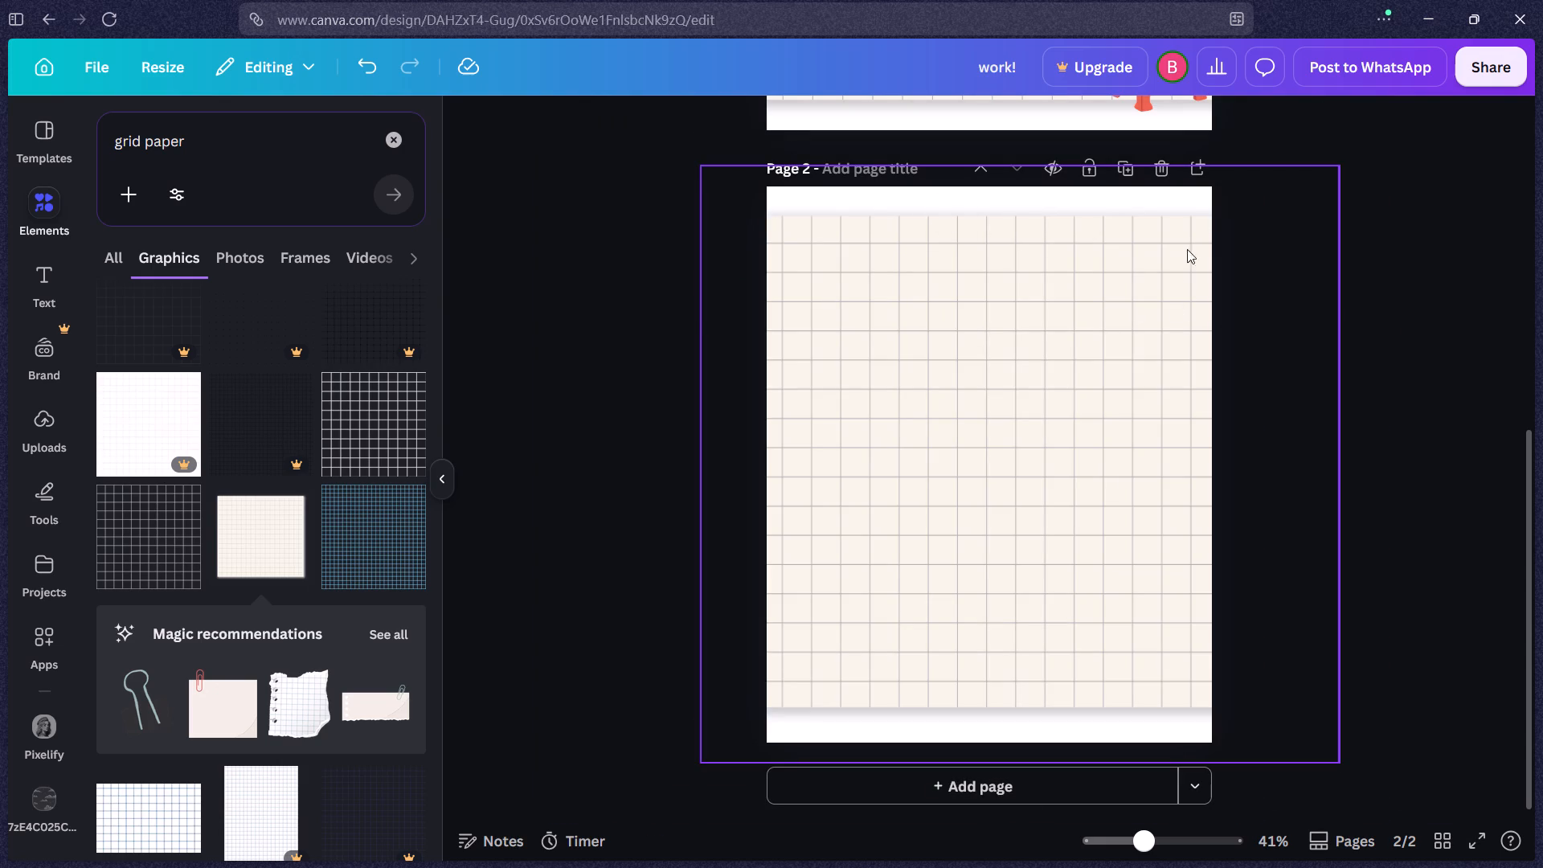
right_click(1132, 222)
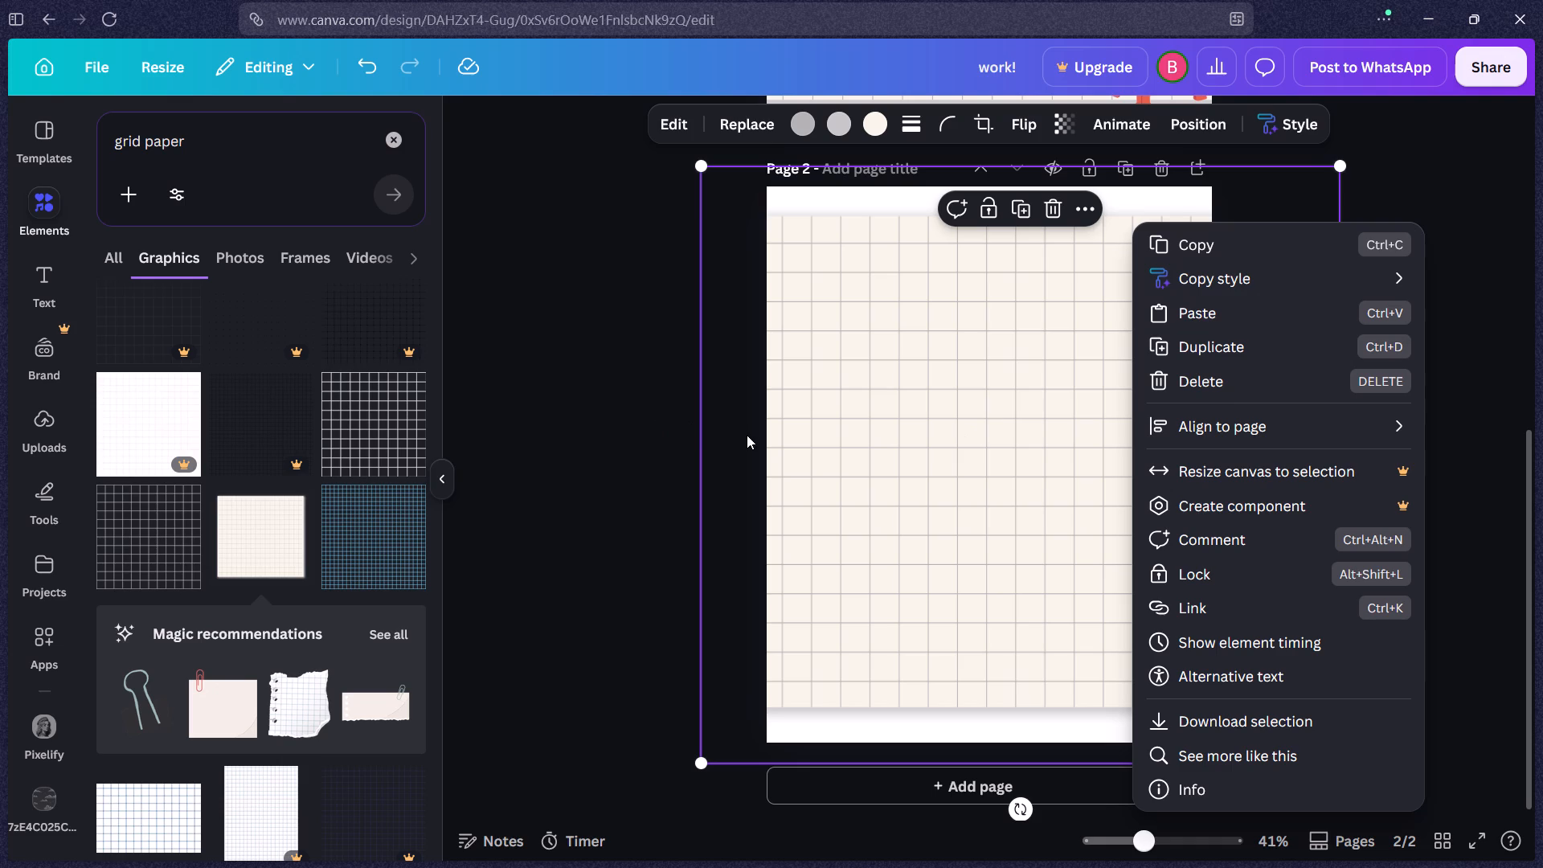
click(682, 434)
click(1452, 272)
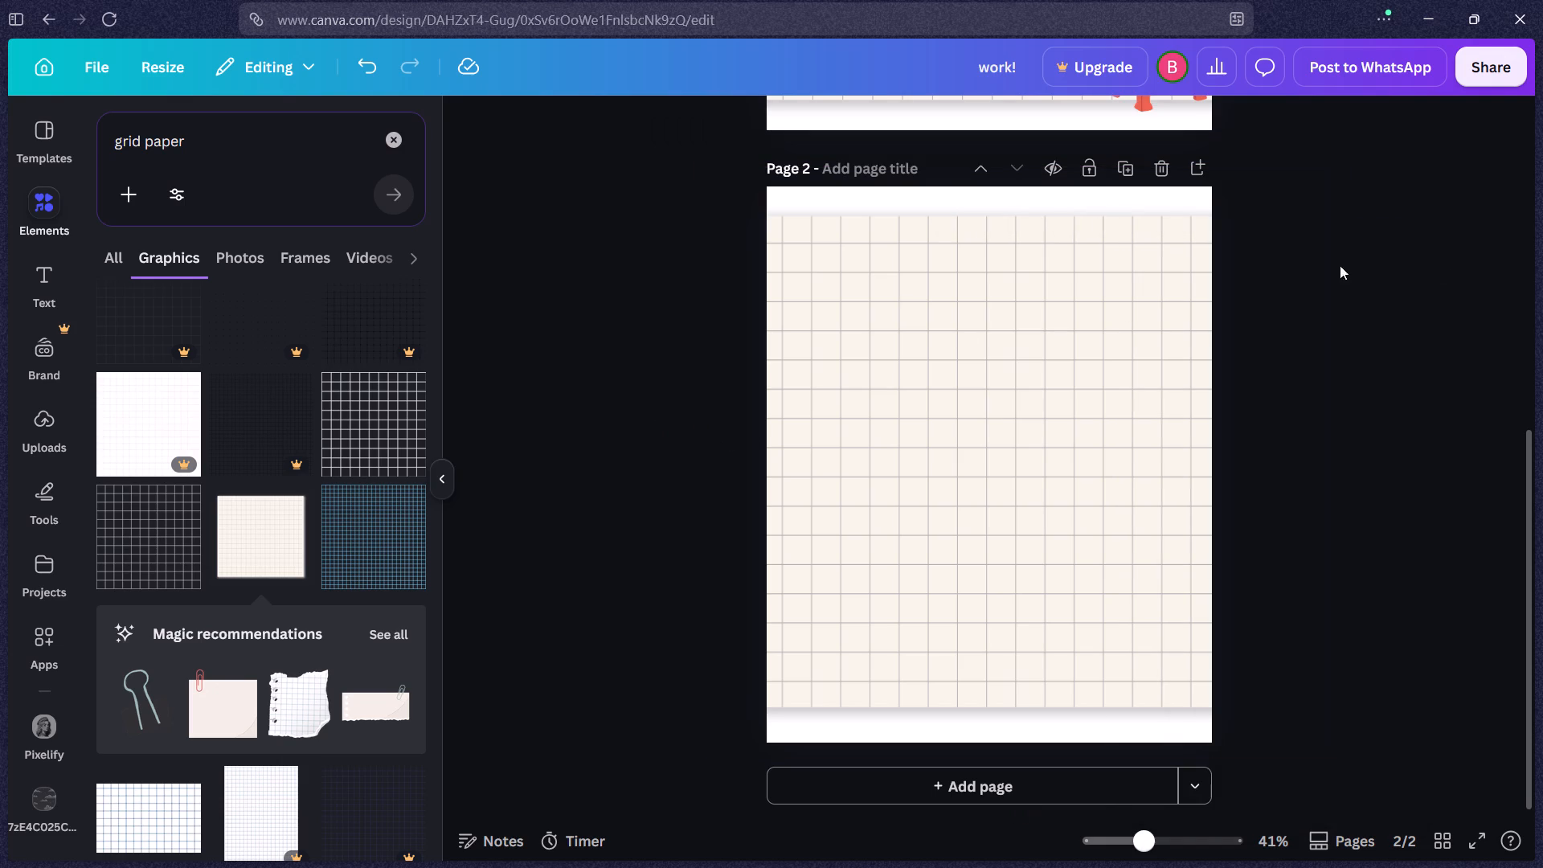
Duplicate the grid-paper page 2 five times to make seven pages in total.
click(1123, 169)
click(1123, 169)
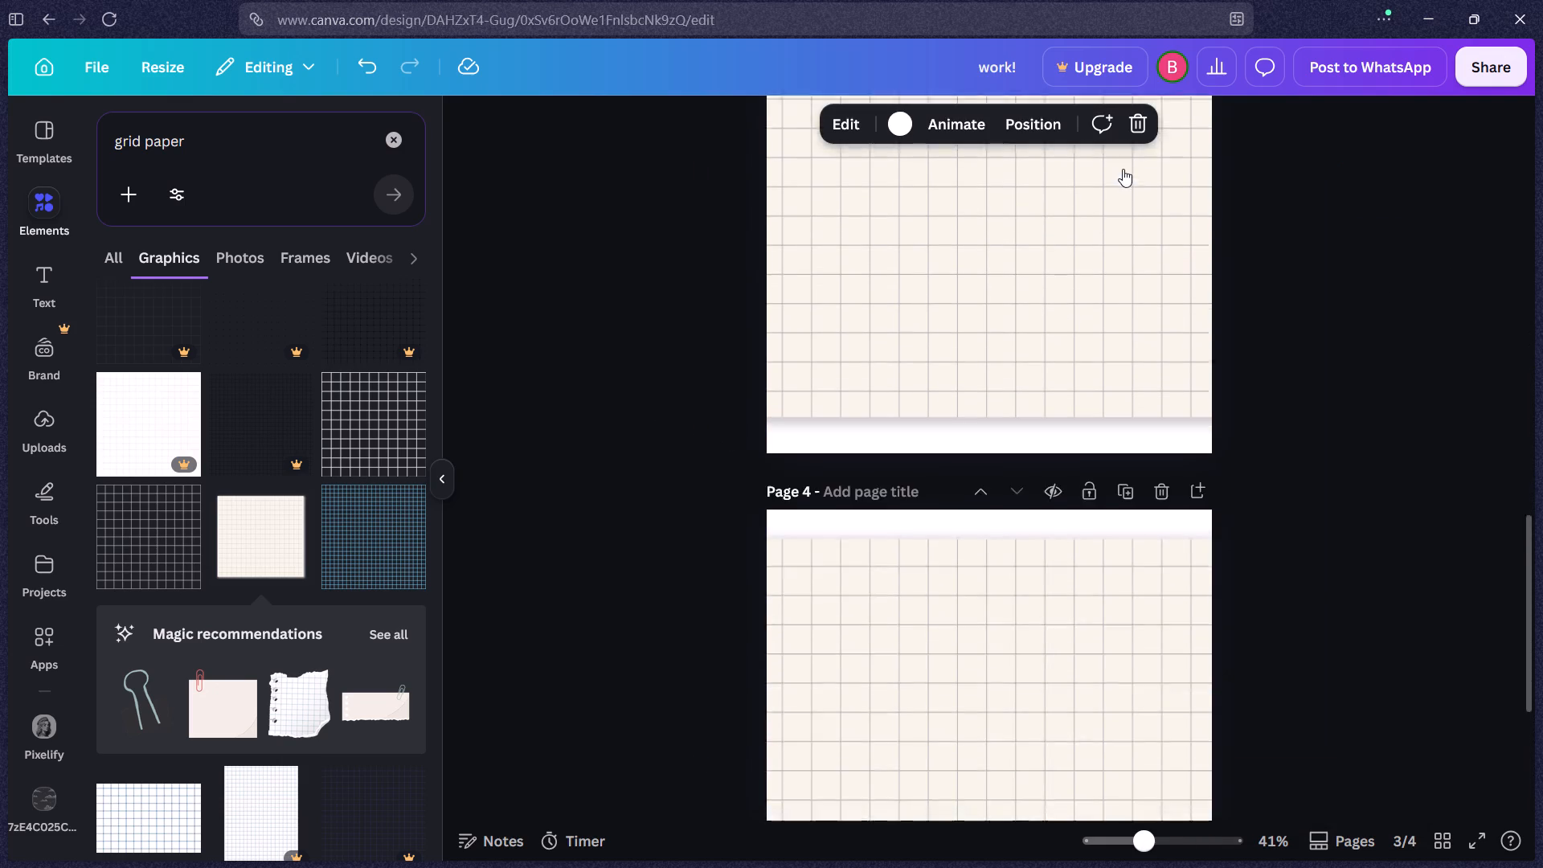
click(1123, 169)
click(1123, 169)
click(1123, 169)
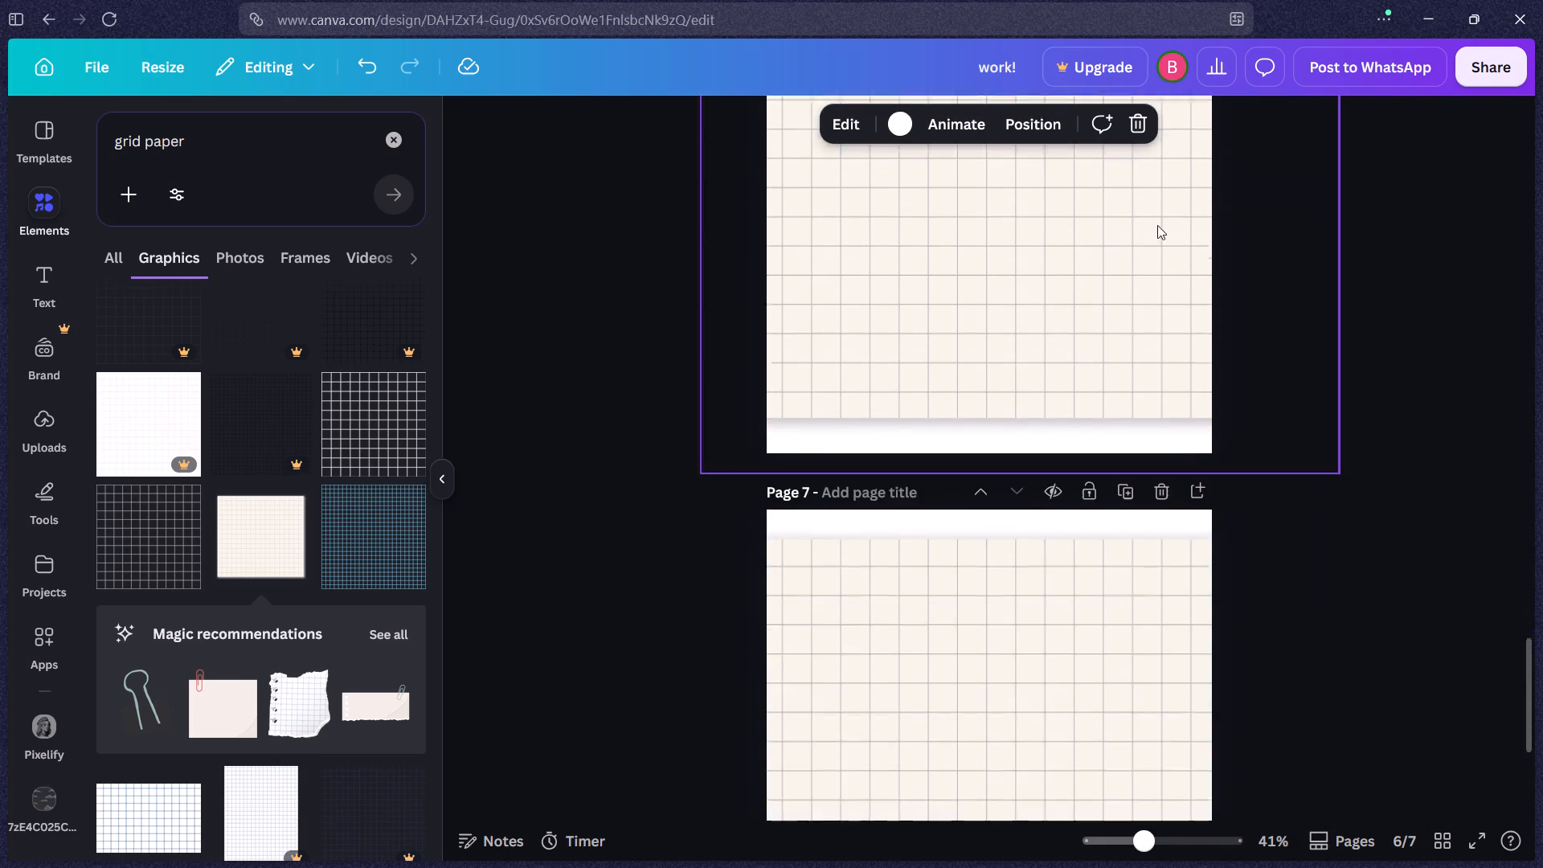
Return to page 2 and open the full set of recommended elements related to the beige grid paper.
scroll(1389, 345, up, 20)
scroll(1389, 345, up, 10)
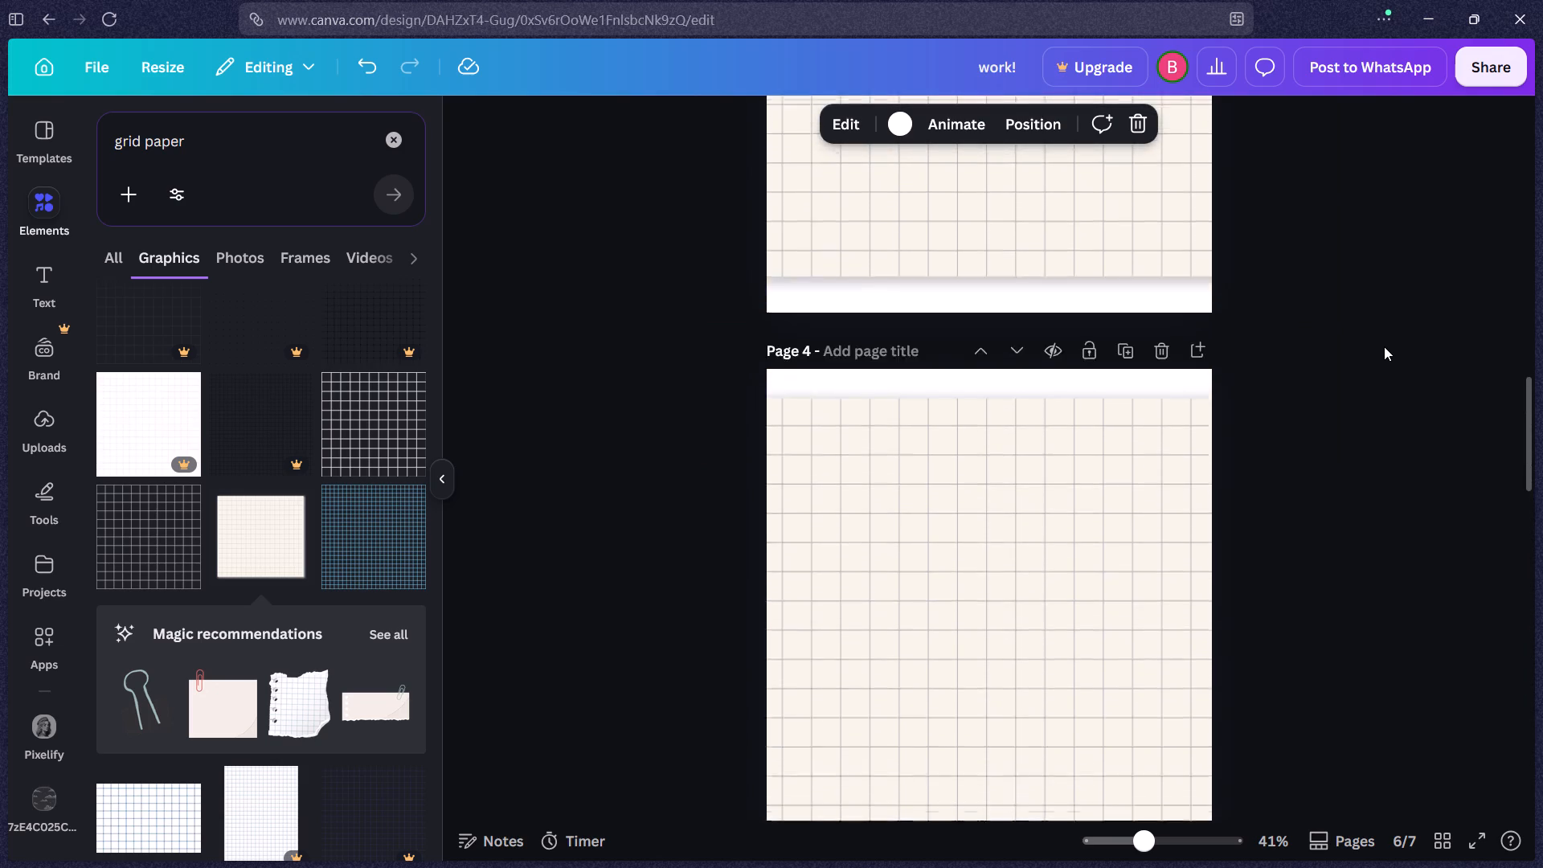
scroll(1384, 346, up, 19)
scroll(1384, 346, up, 2)
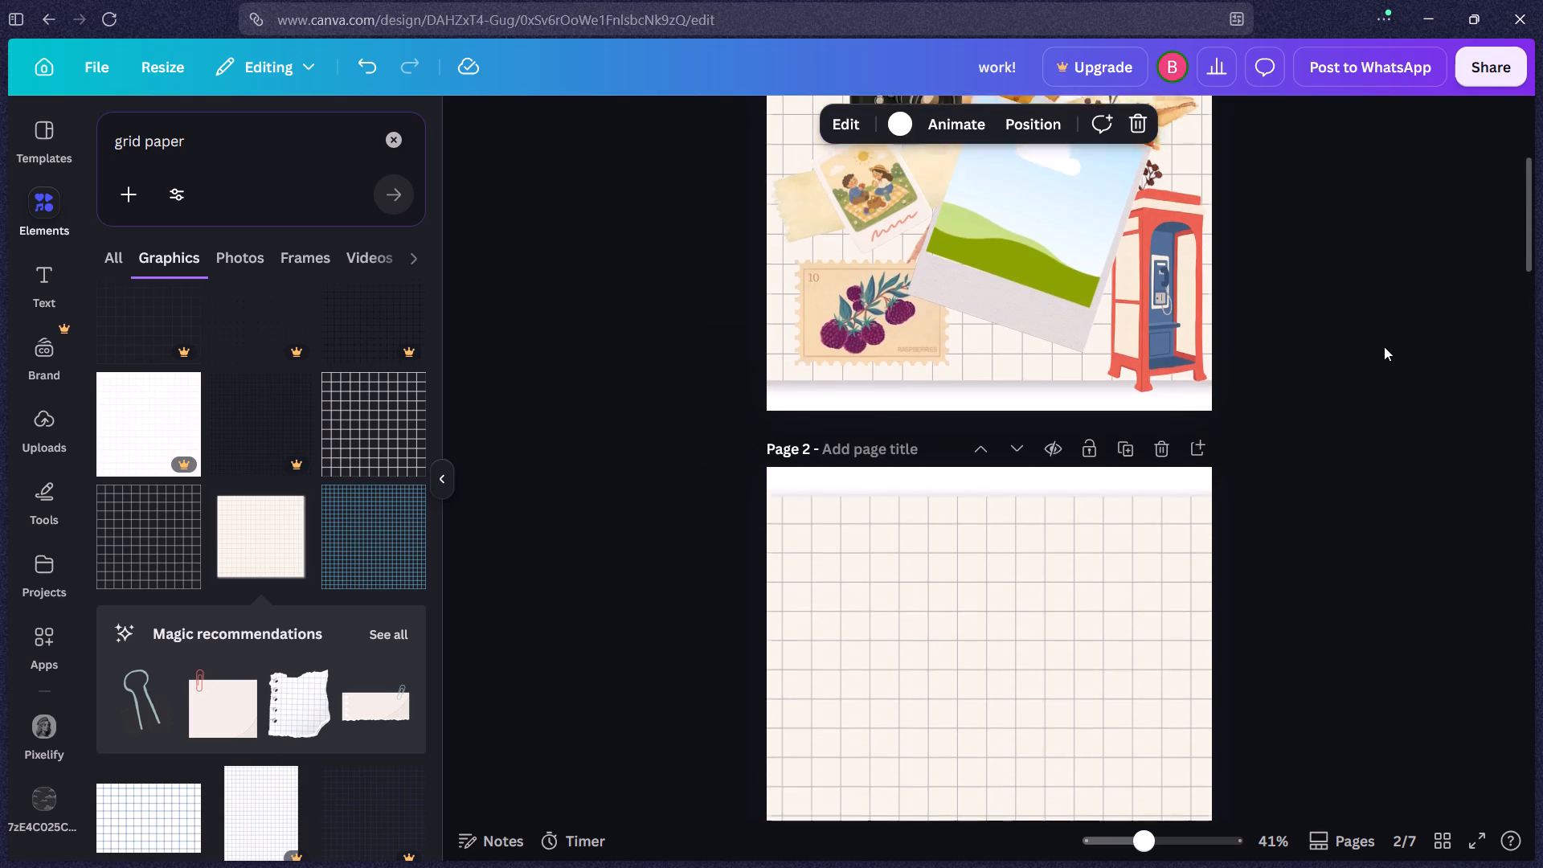
scroll(1384, 346, up, 3)
scroll(1384, 348, down, 9)
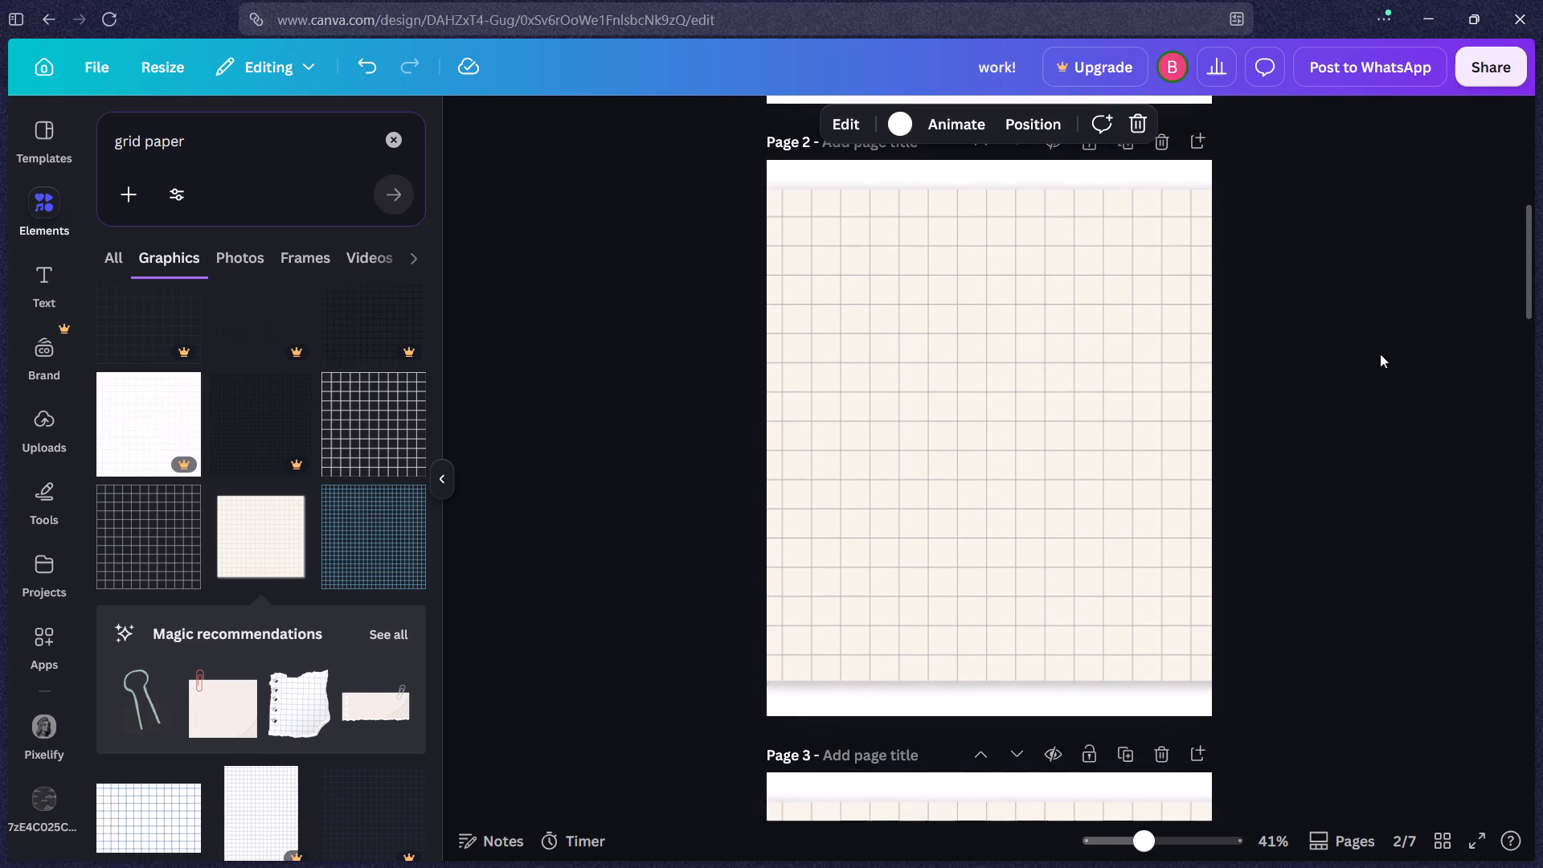
drag(212, 136, 60, 123)
click(680, 305)
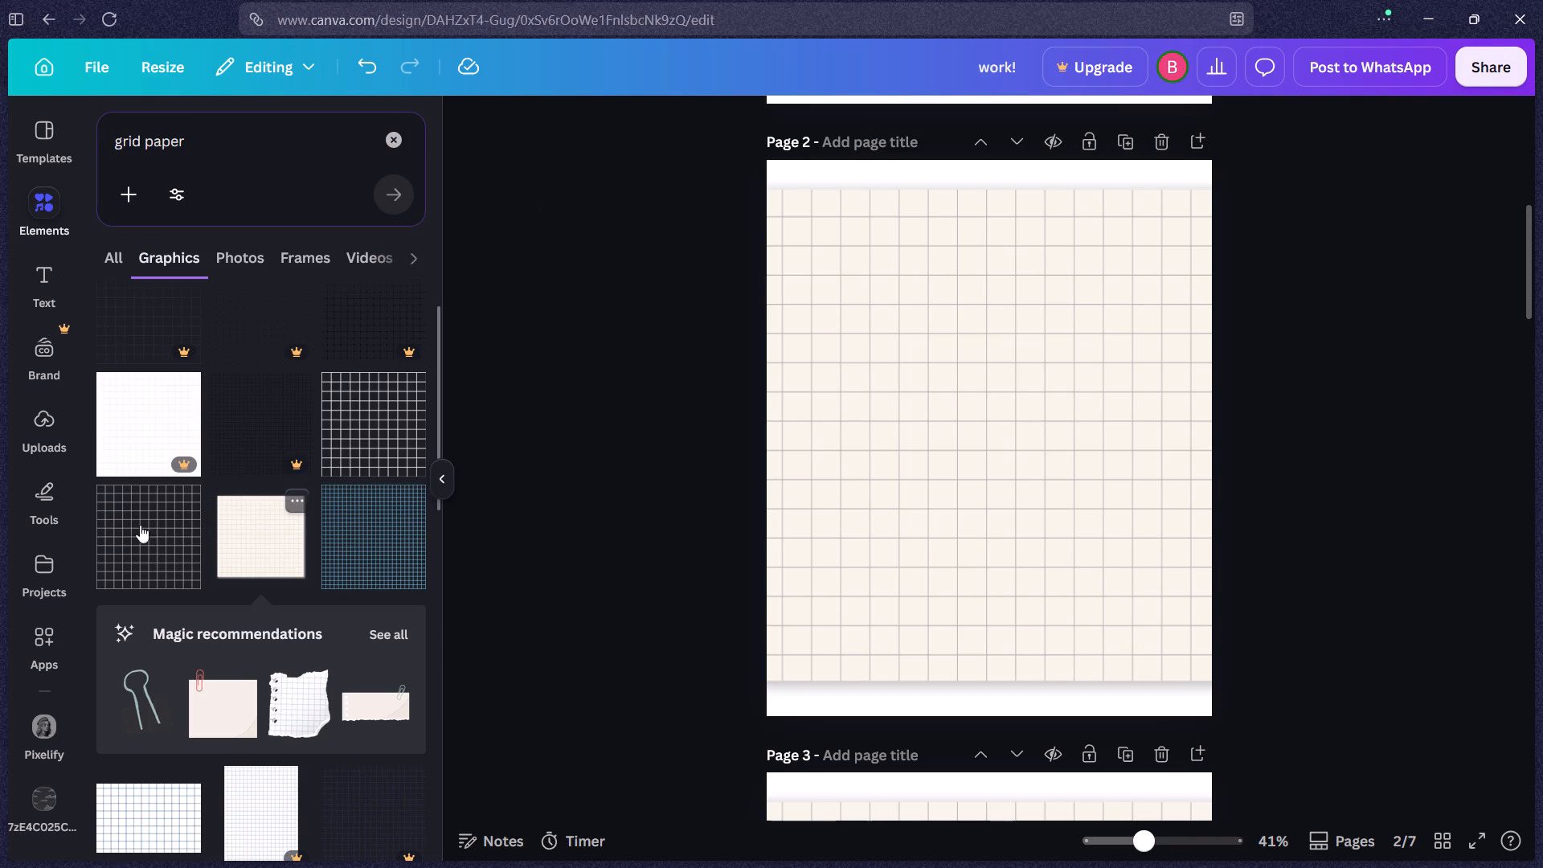
scroll(121, 529, down, 2)
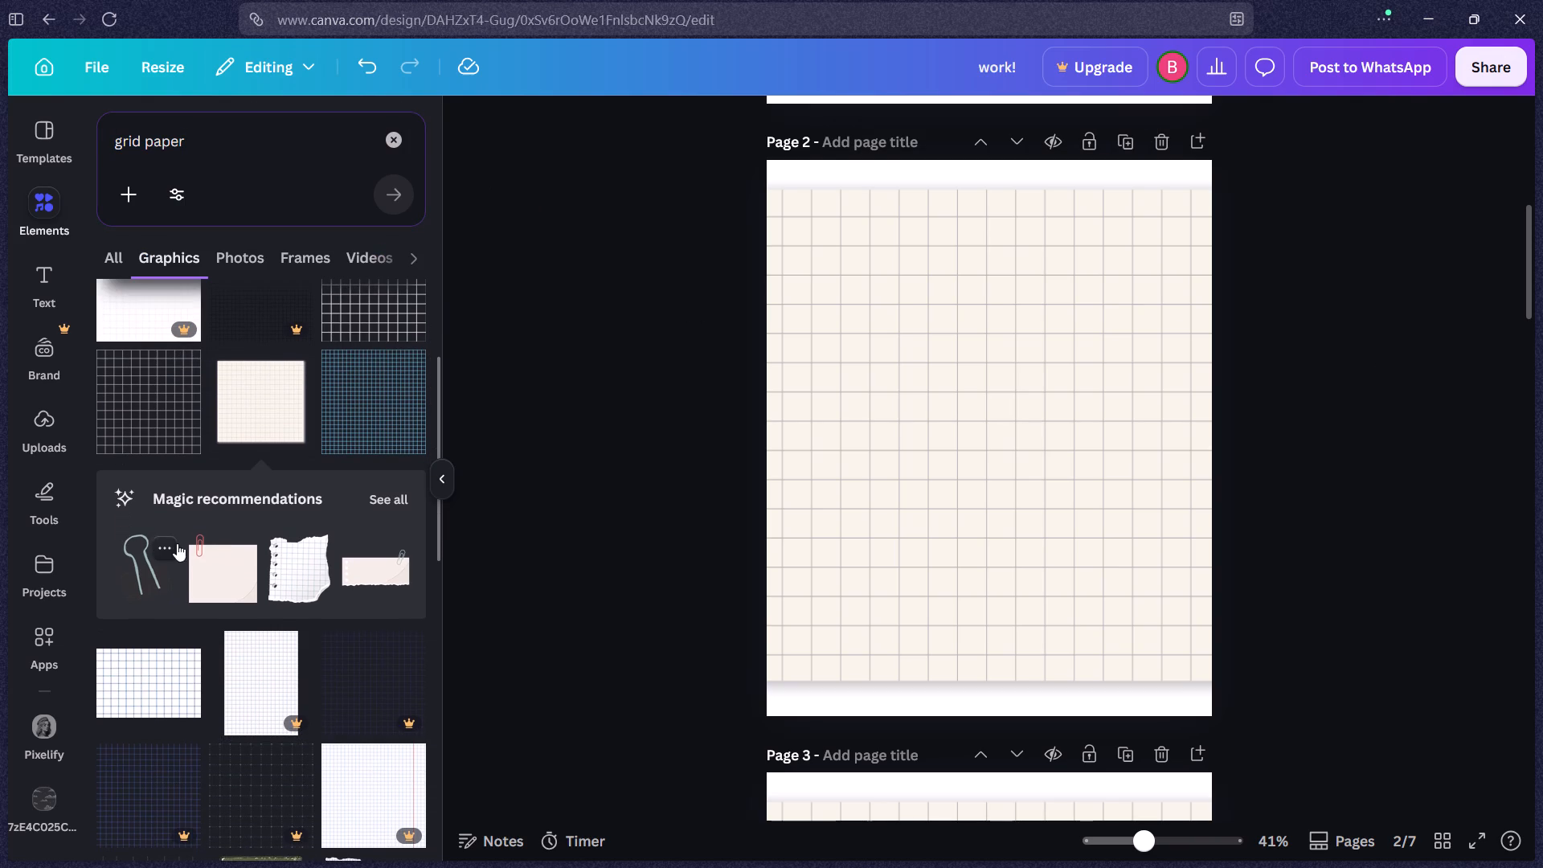
scroll(211, 537, down, 5)
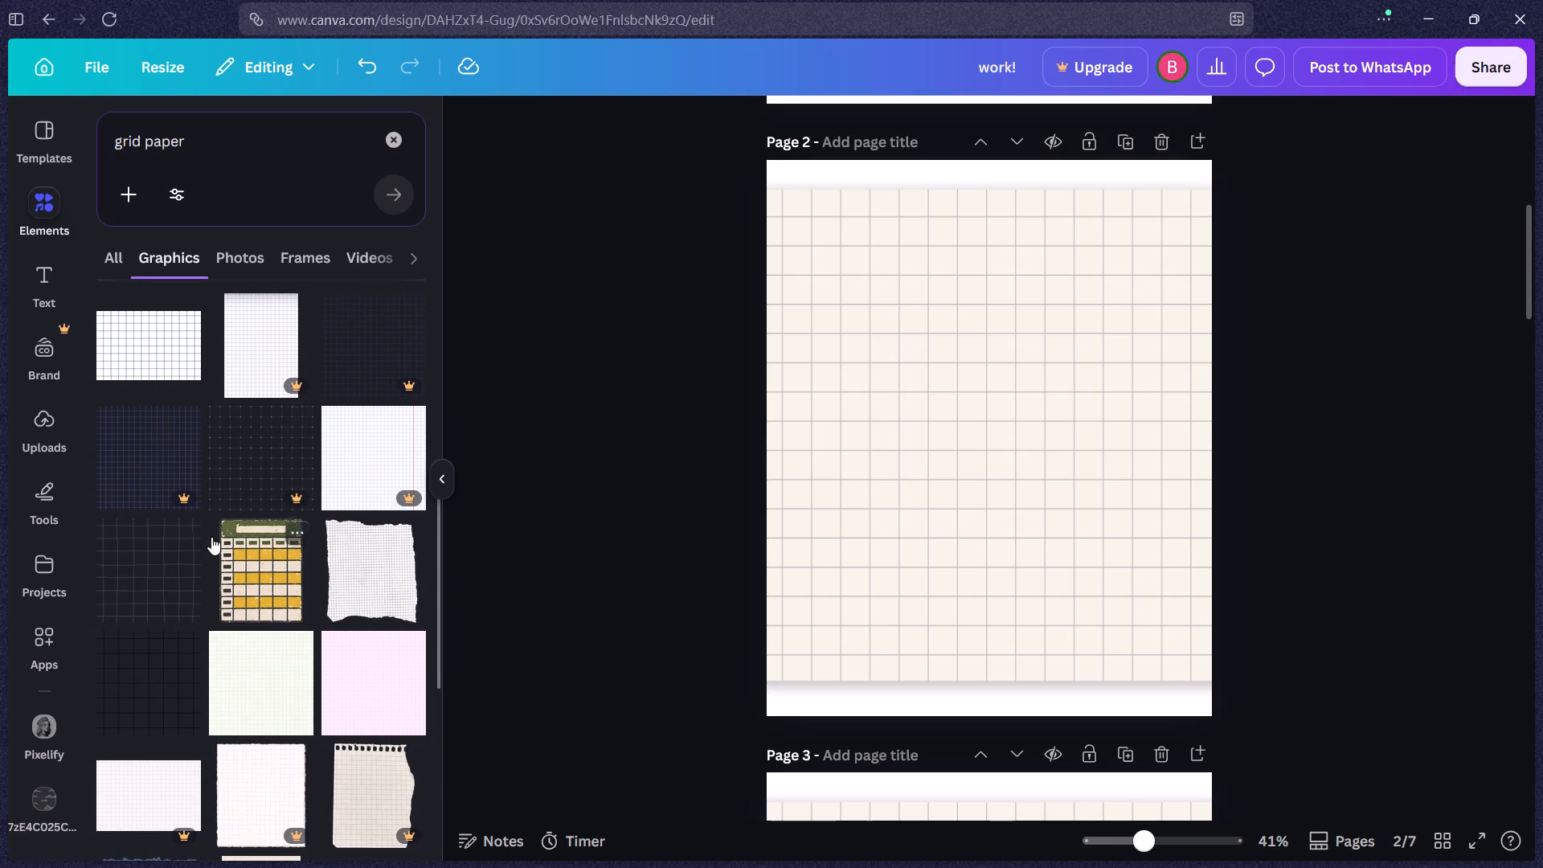
scroll(211, 537, down, 3)
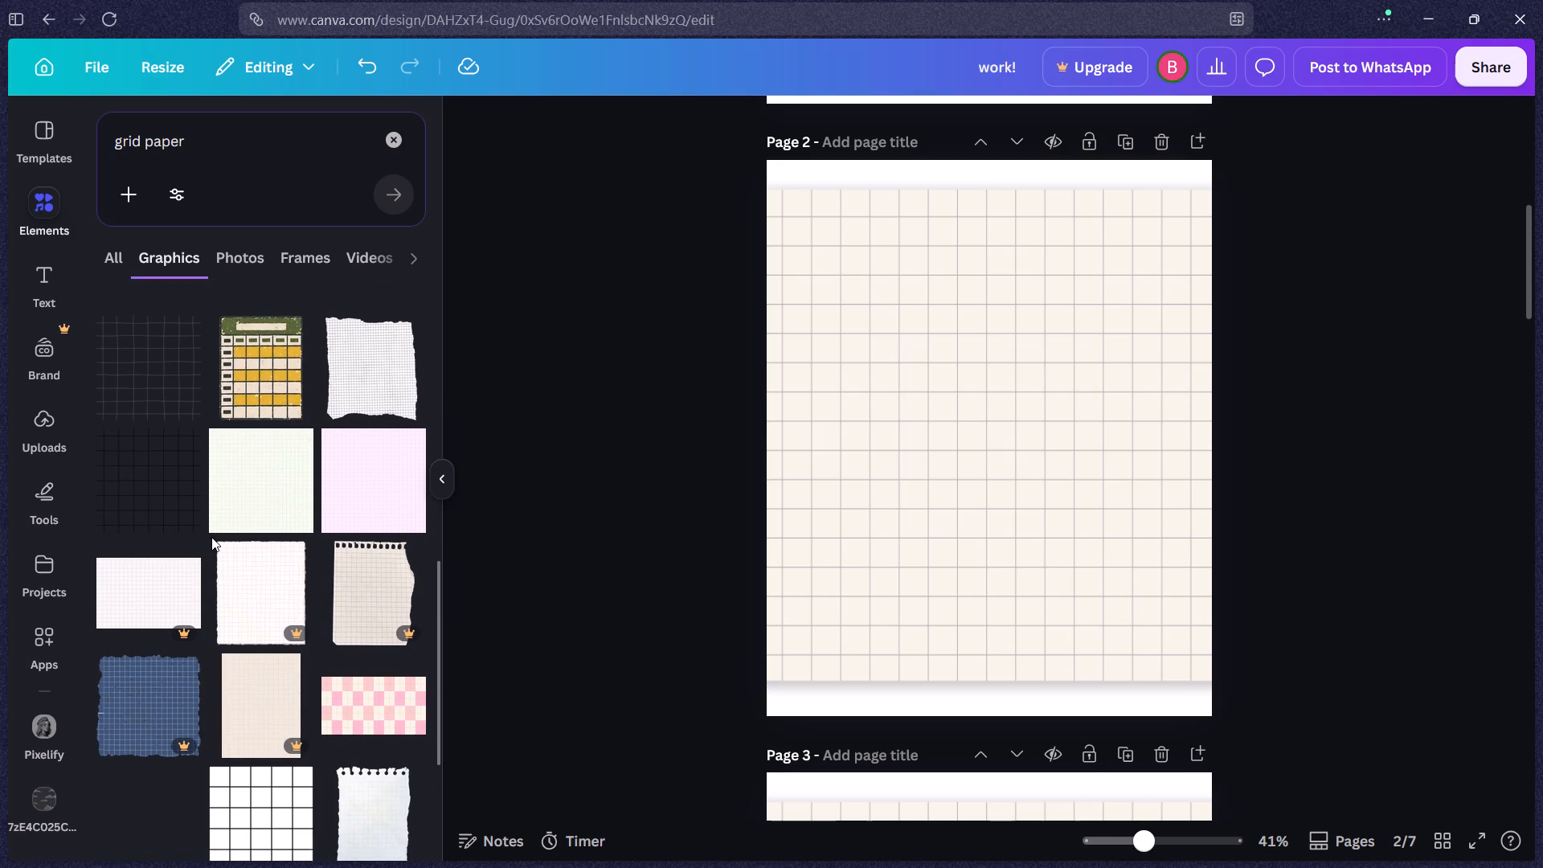
scroll(211, 537, up, 6)
click(402, 354)
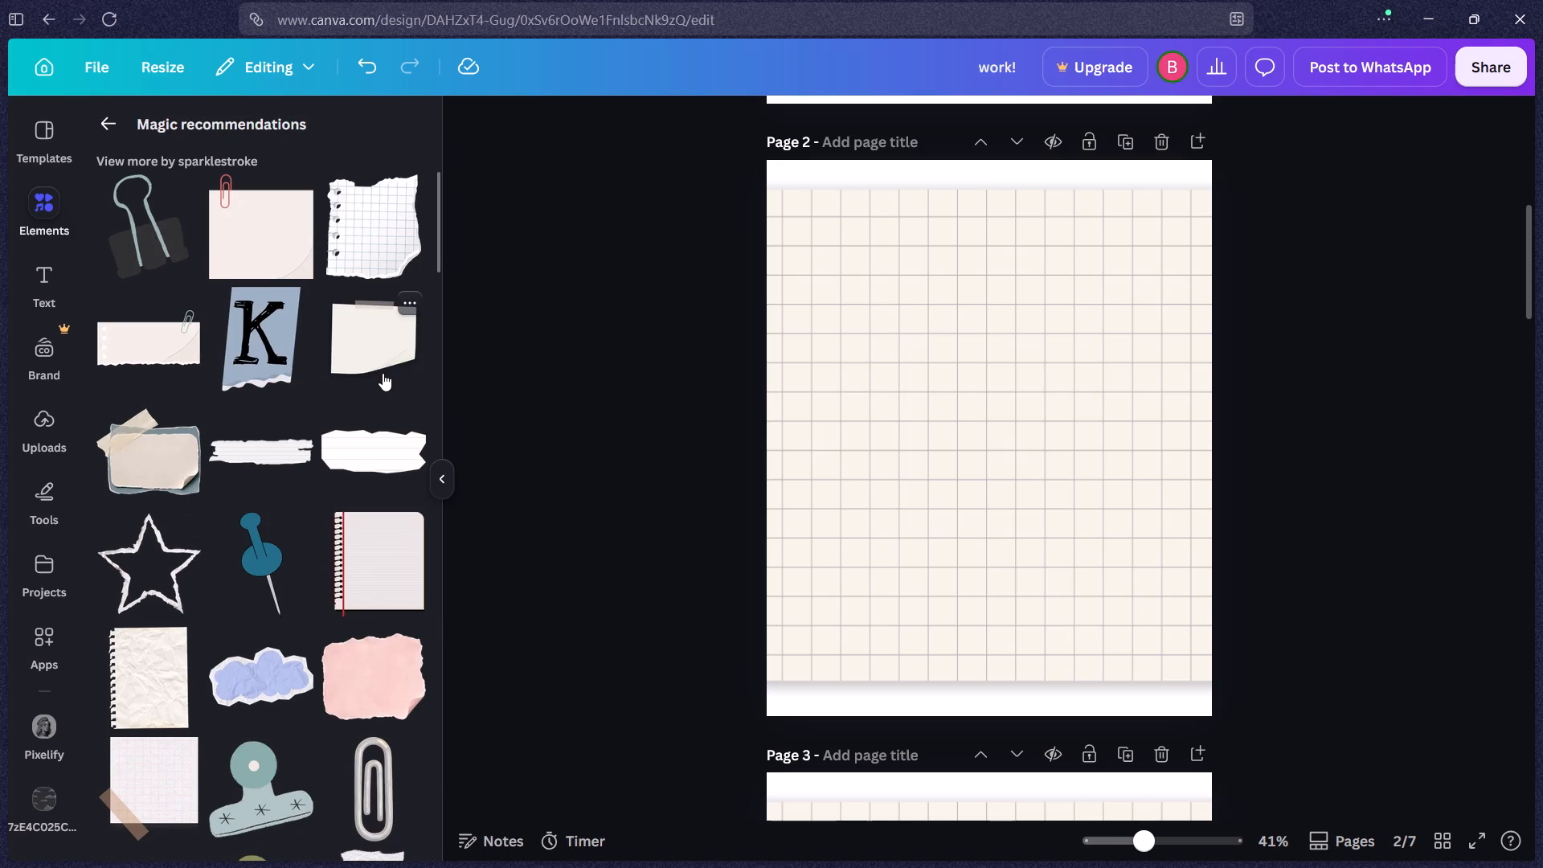
Add the torn-paper star outline to page 2, tilt it counterclockwise, shrink it and tuck it partly off the page's upper-left corner.
click(162, 575)
drag(990, 432, 893, 378)
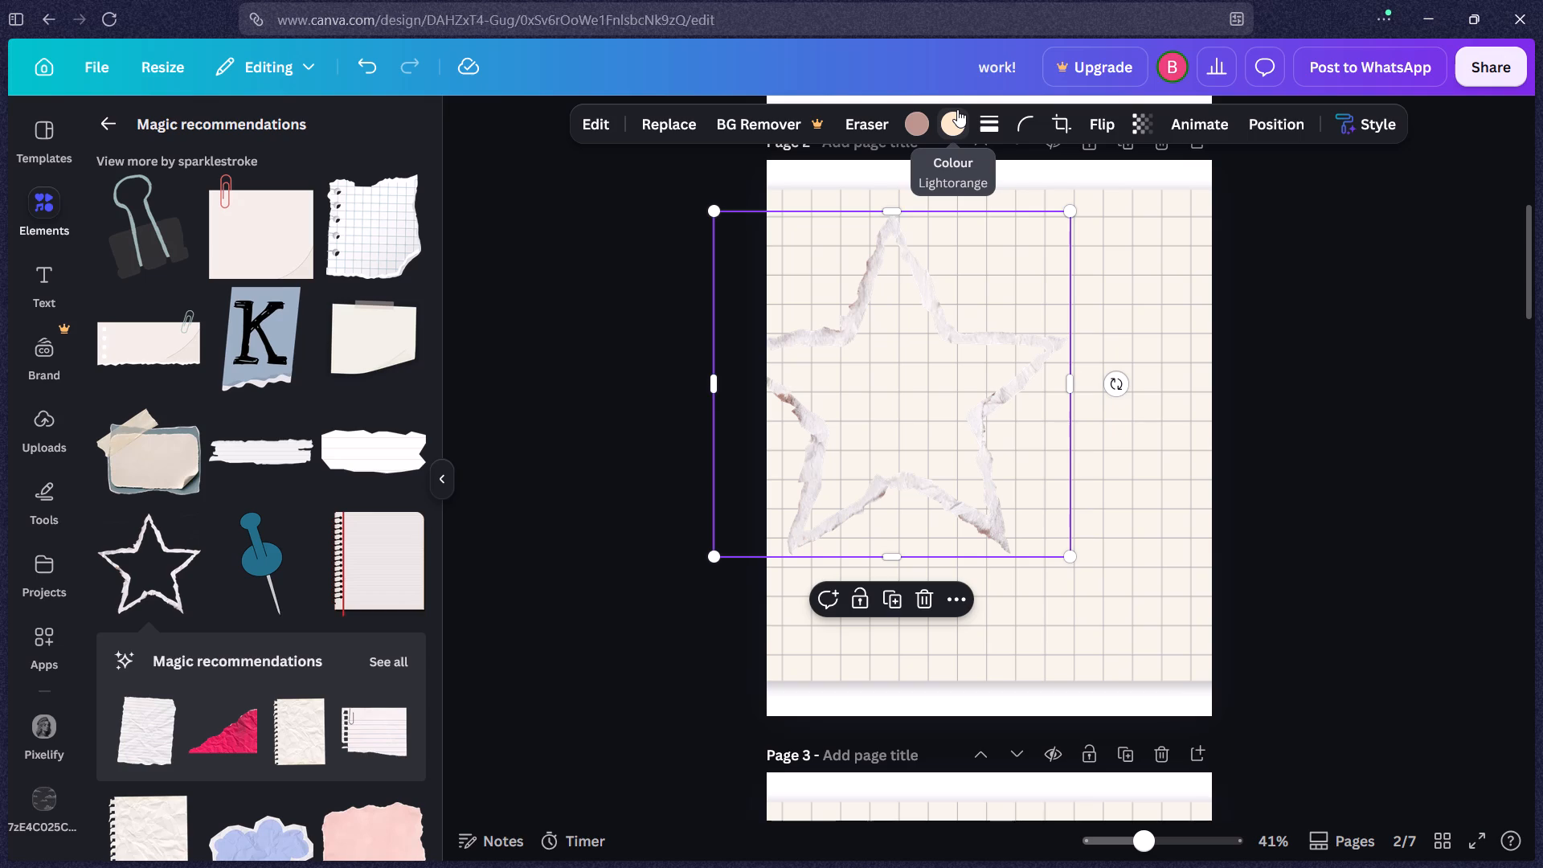
drag(1108, 388, 1107, 370)
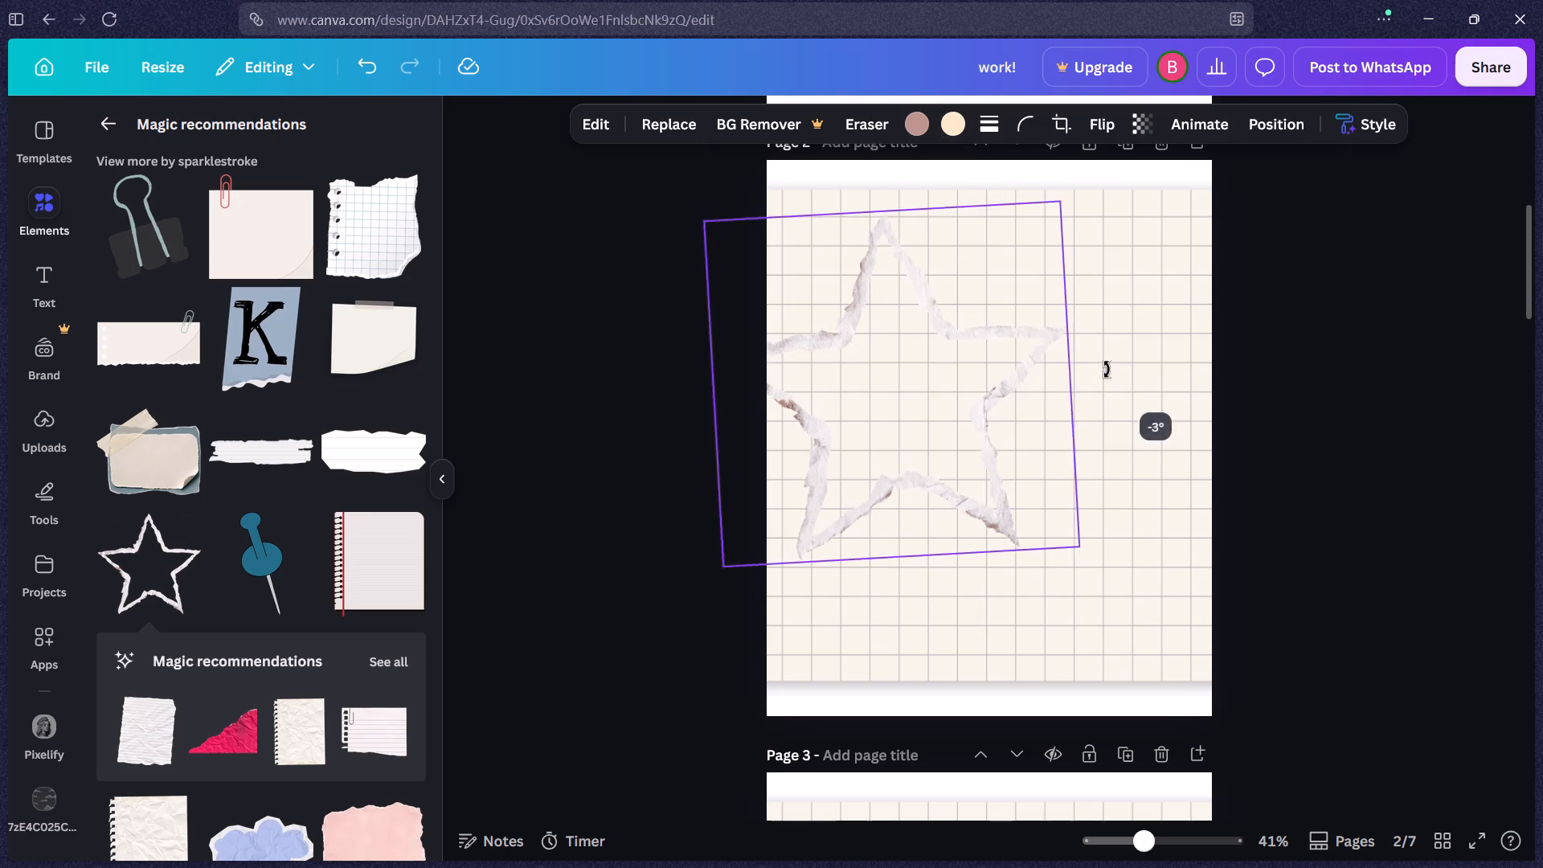
drag(1107, 370, 1108, 325)
drag(1110, 492, 1112, 430)
drag(1128, 497, 969, 438)
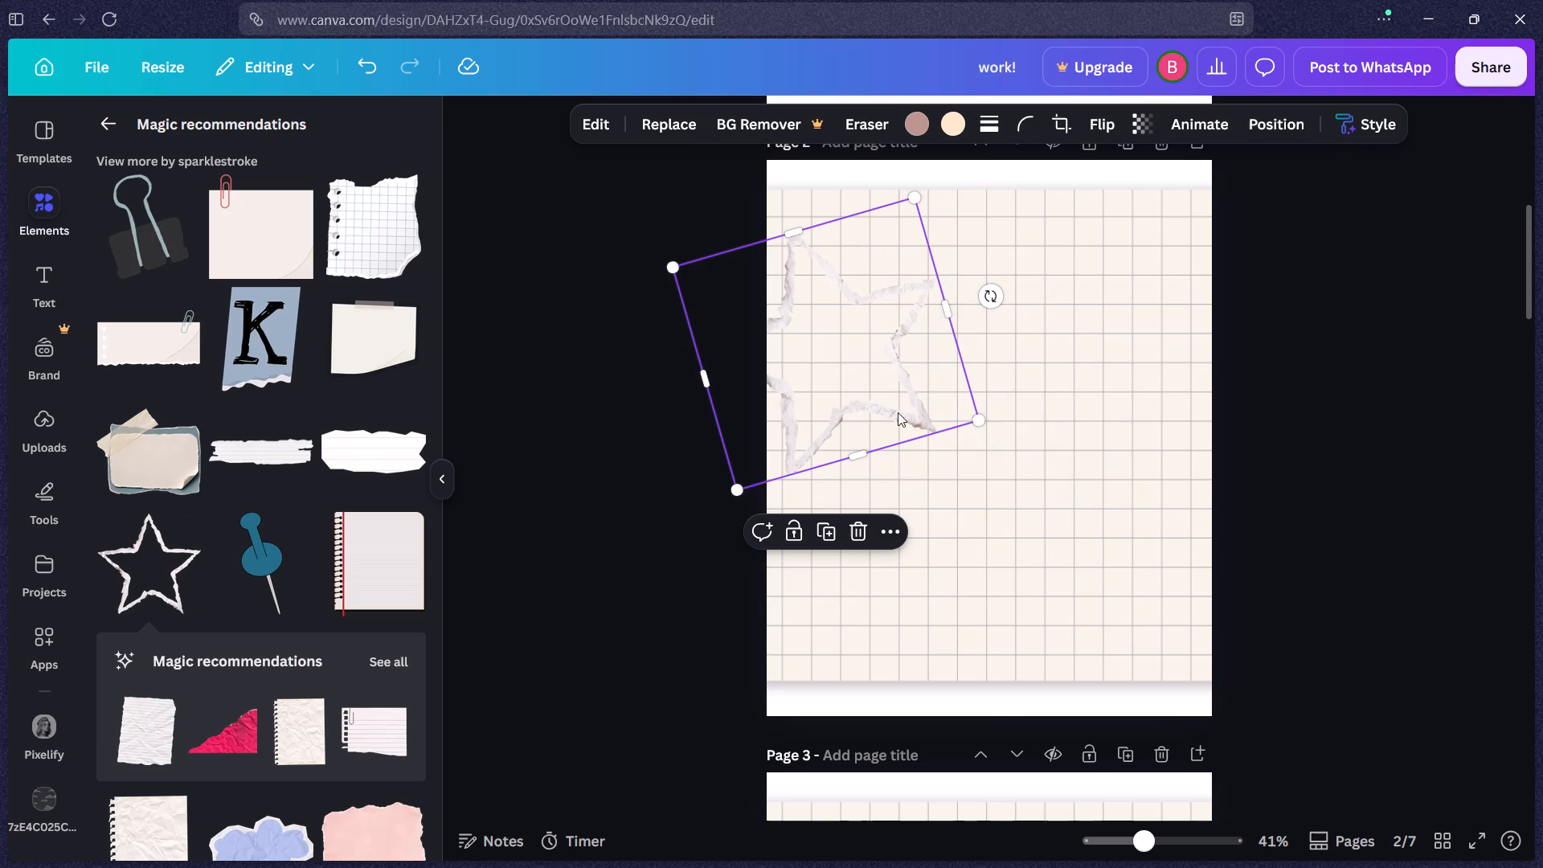
drag(881, 392, 906, 287)
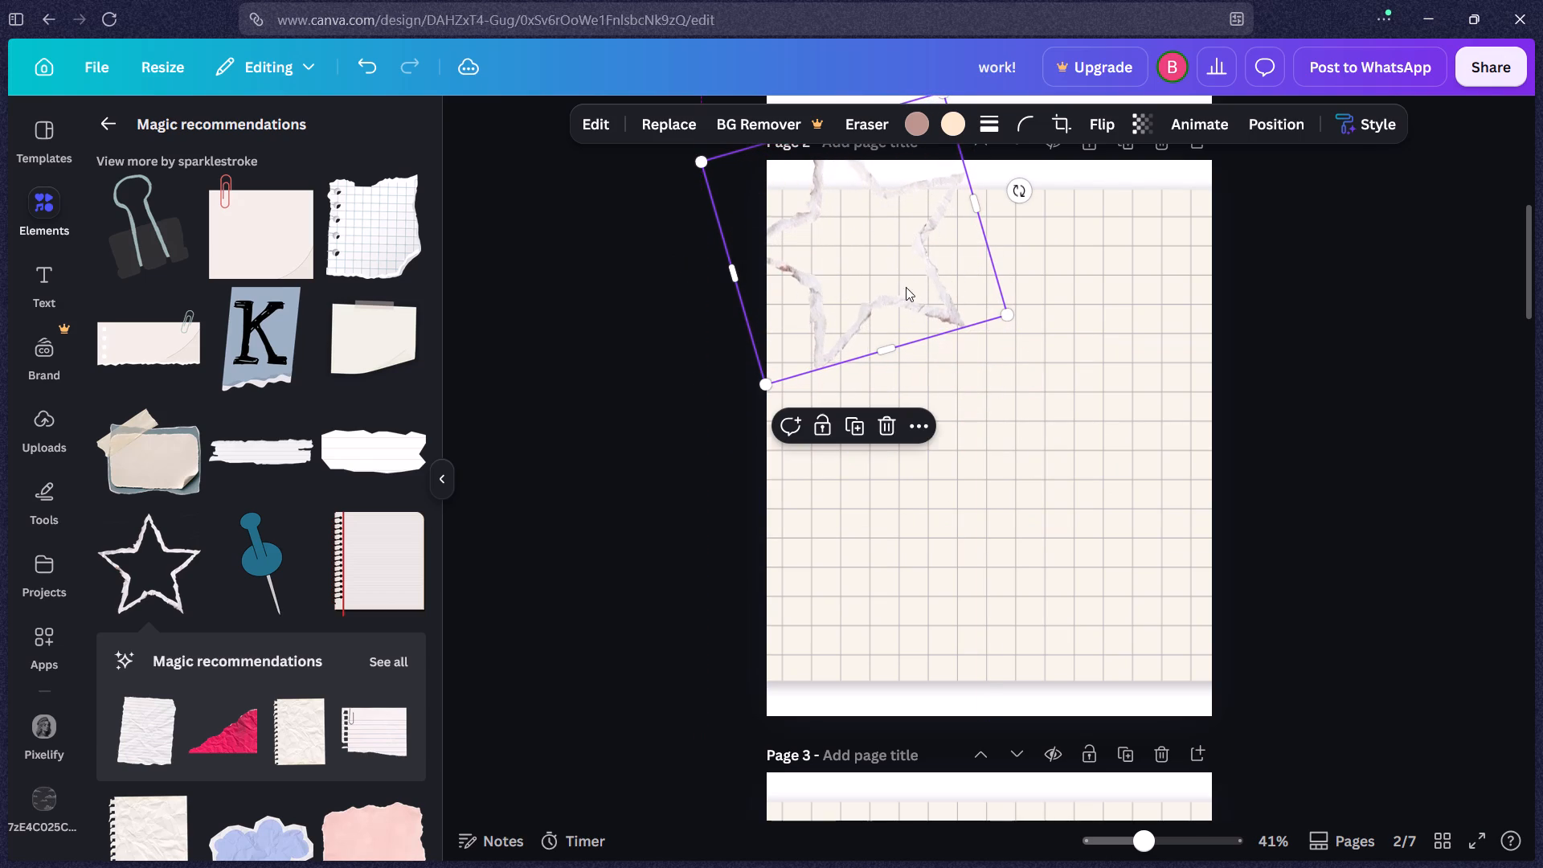
drag(998, 309, 910, 271)
click(852, 241)
click(1306, 301)
Add the blue denim-look four-pointed star cluster from the recommendations, shrink it and place it in page 2's lower-right corner.
scroll(256, 386, down, 1)
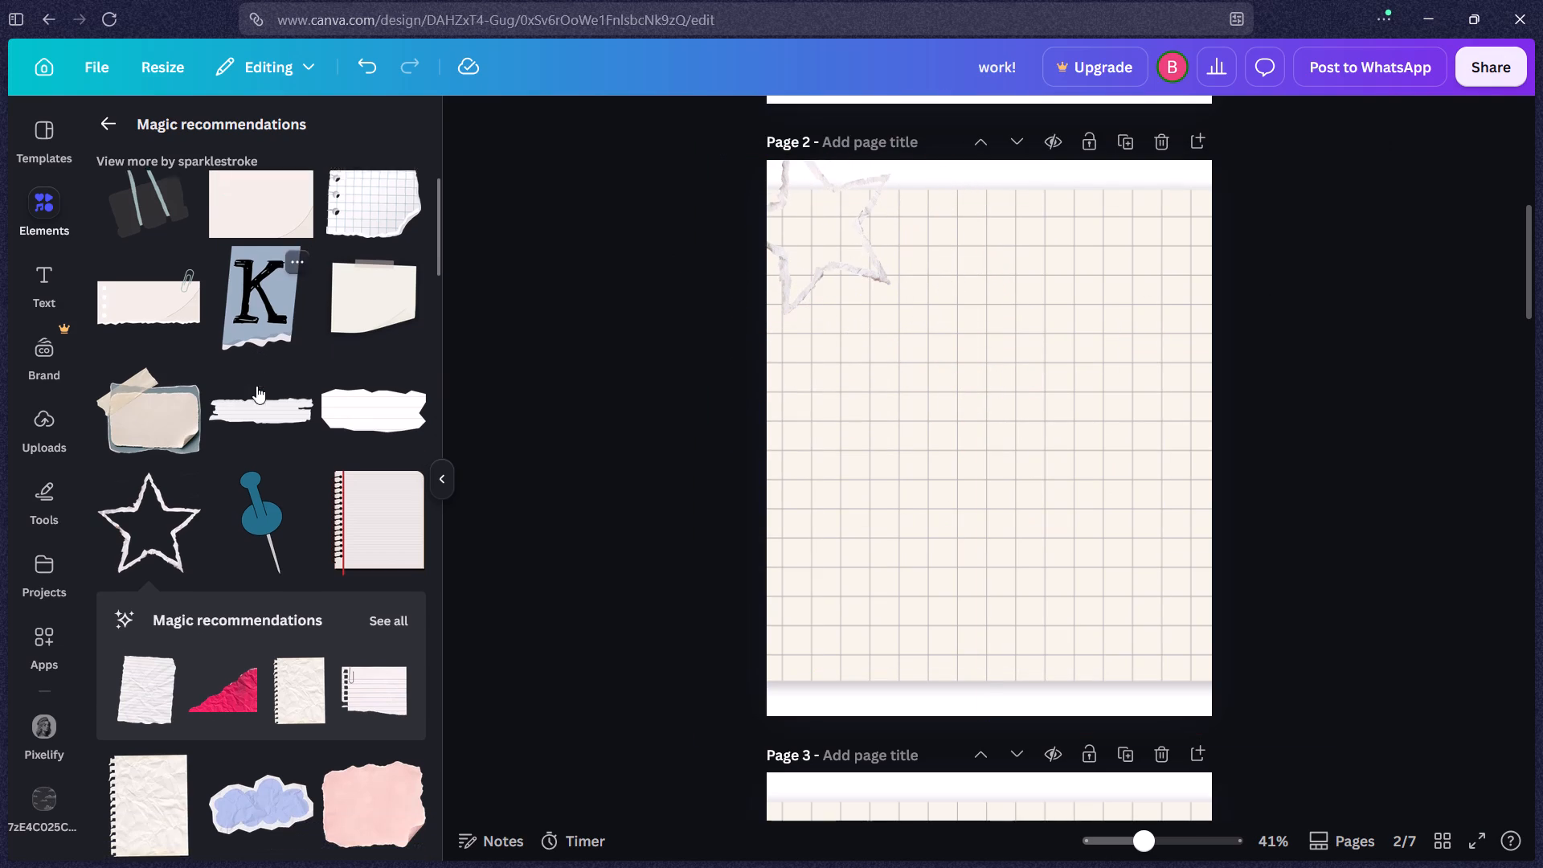
scroll(256, 386, down, 7)
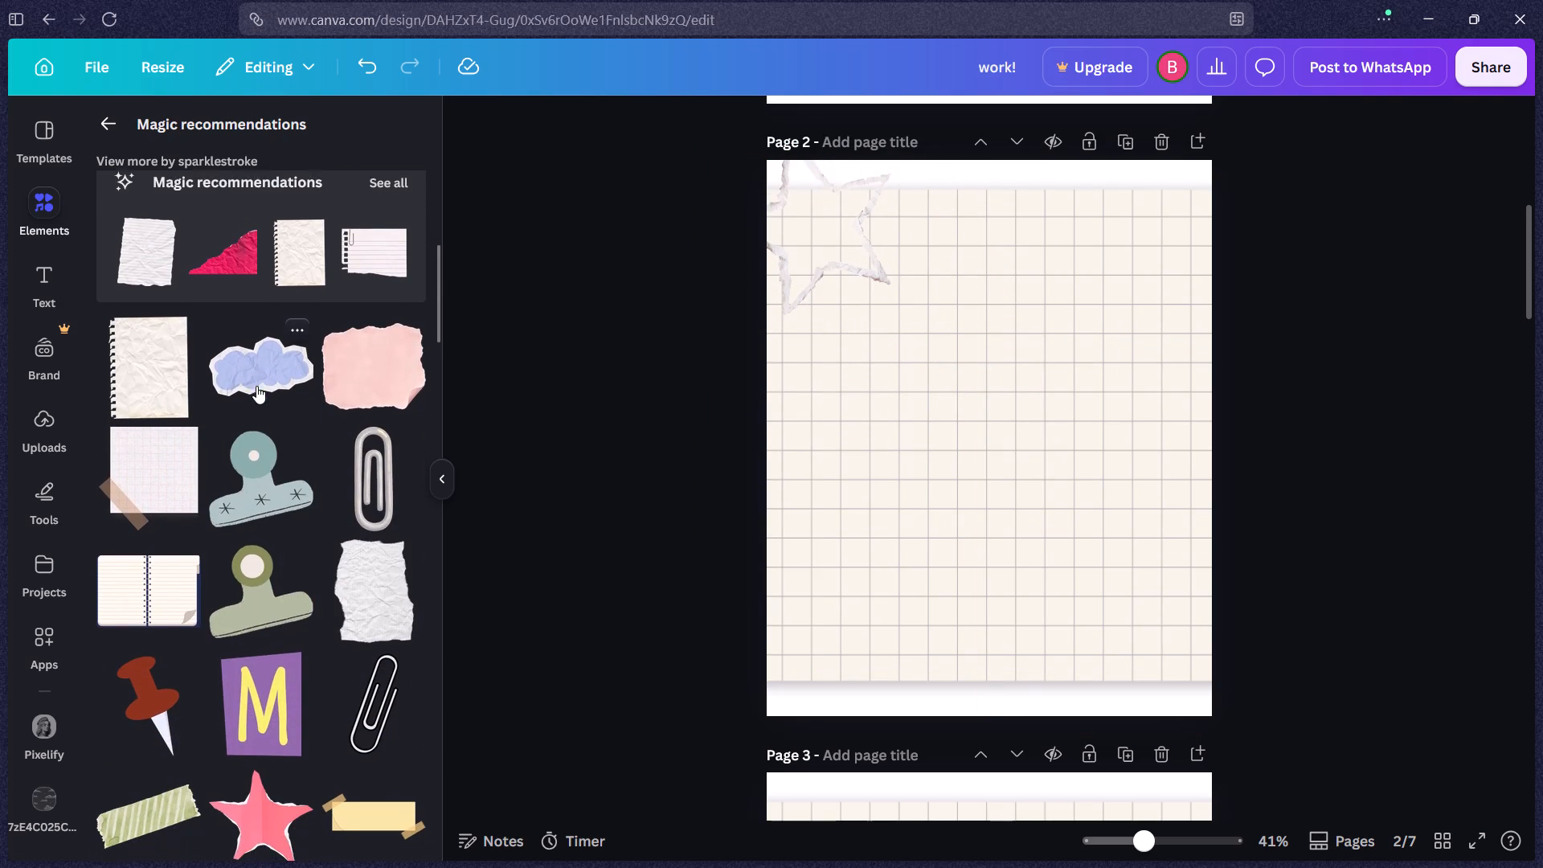
scroll(256, 386, down, 4)
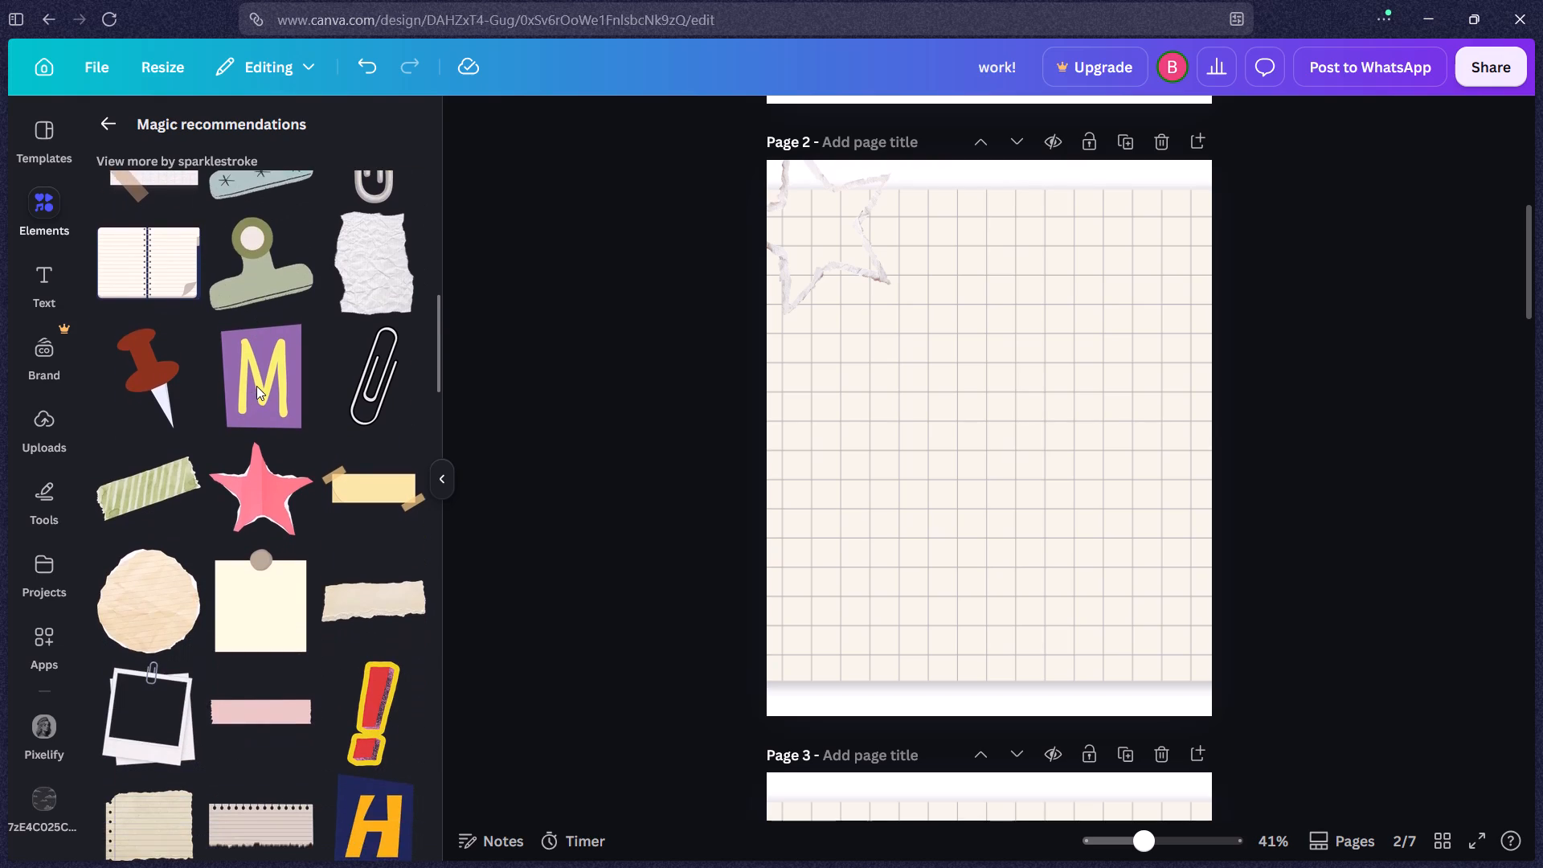
scroll(256, 386, down, 9)
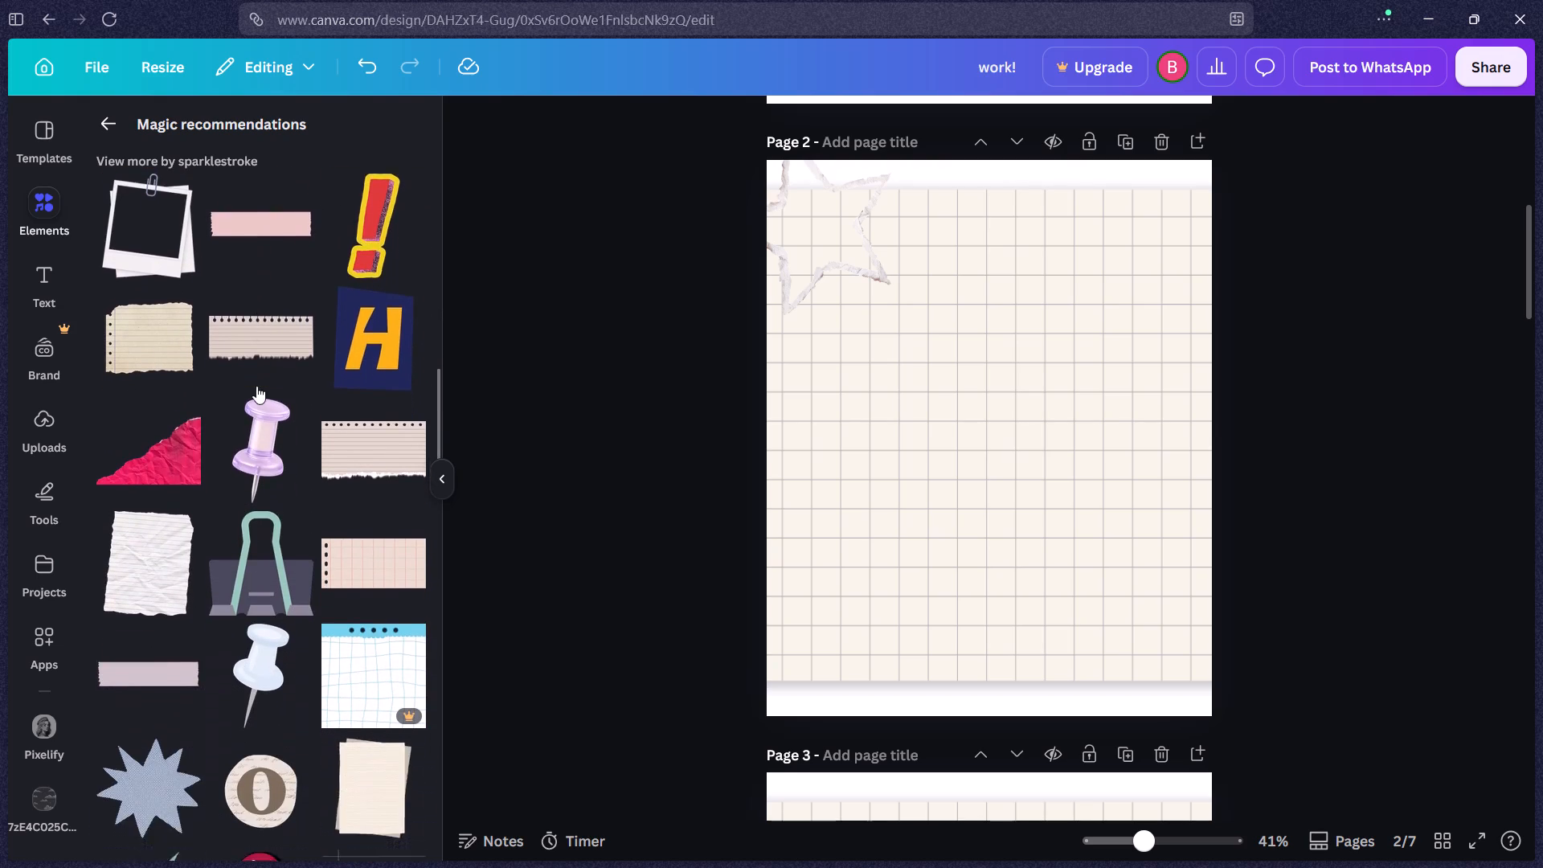
scroll(256, 386, down, 4)
click(153, 493)
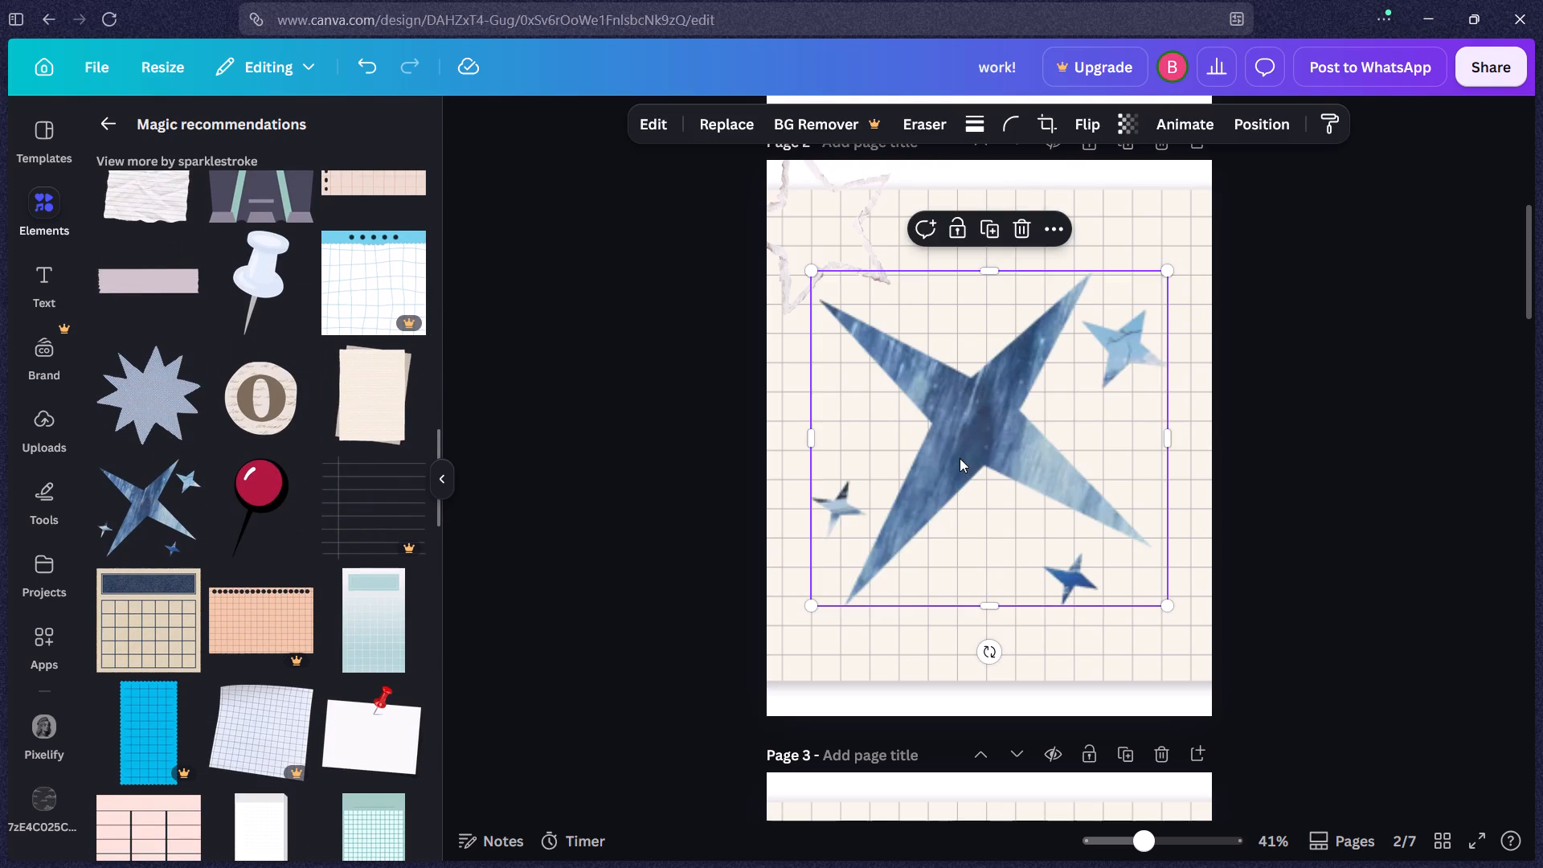
drag(968, 442, 1006, 526)
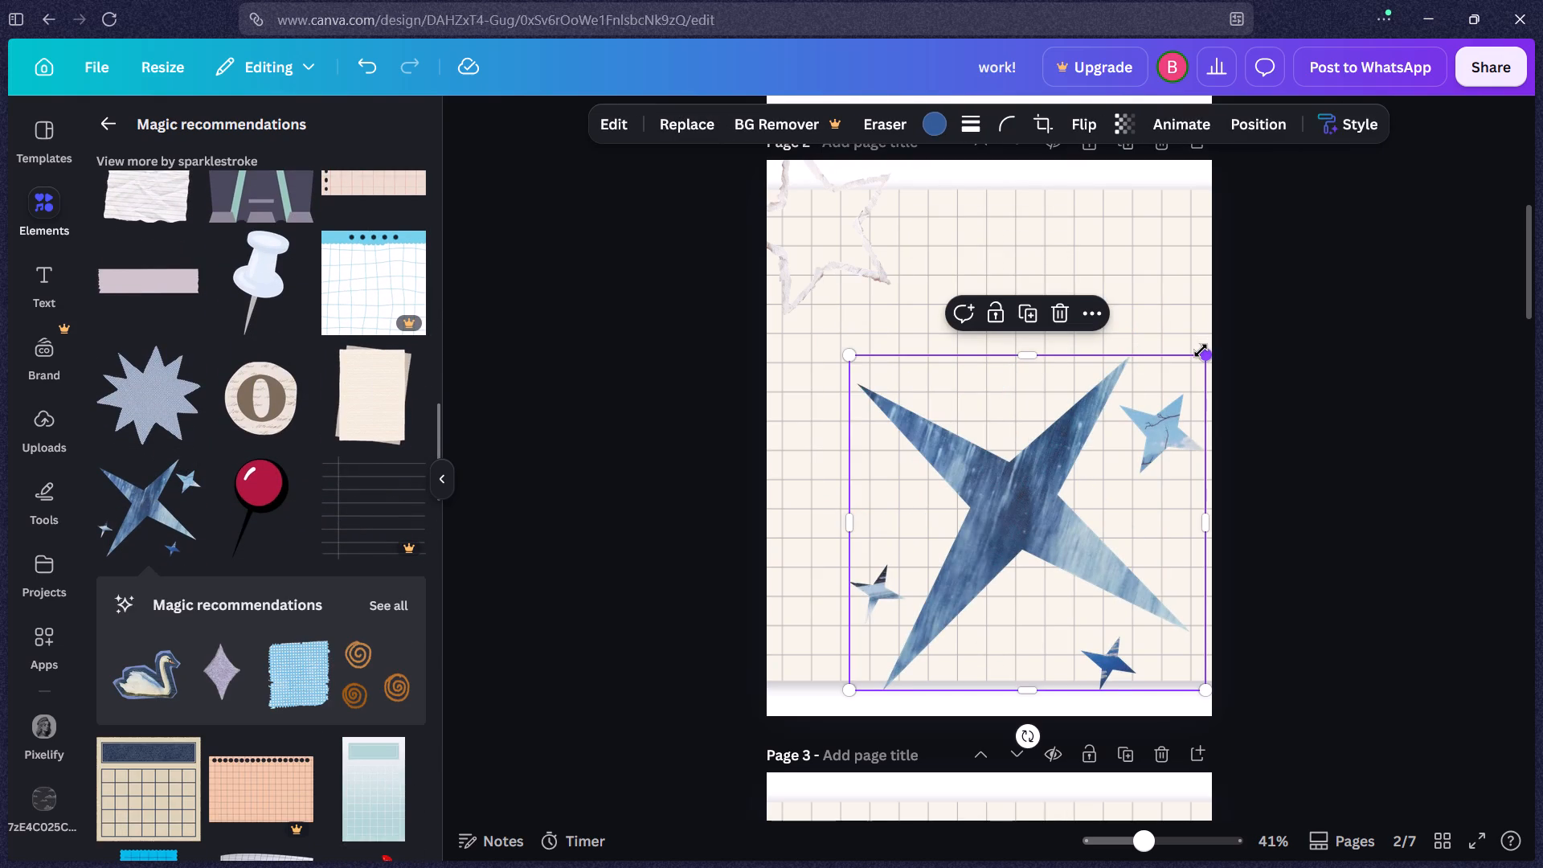
drag(1201, 350, 993, 494)
drag(961, 555, 1159, 583)
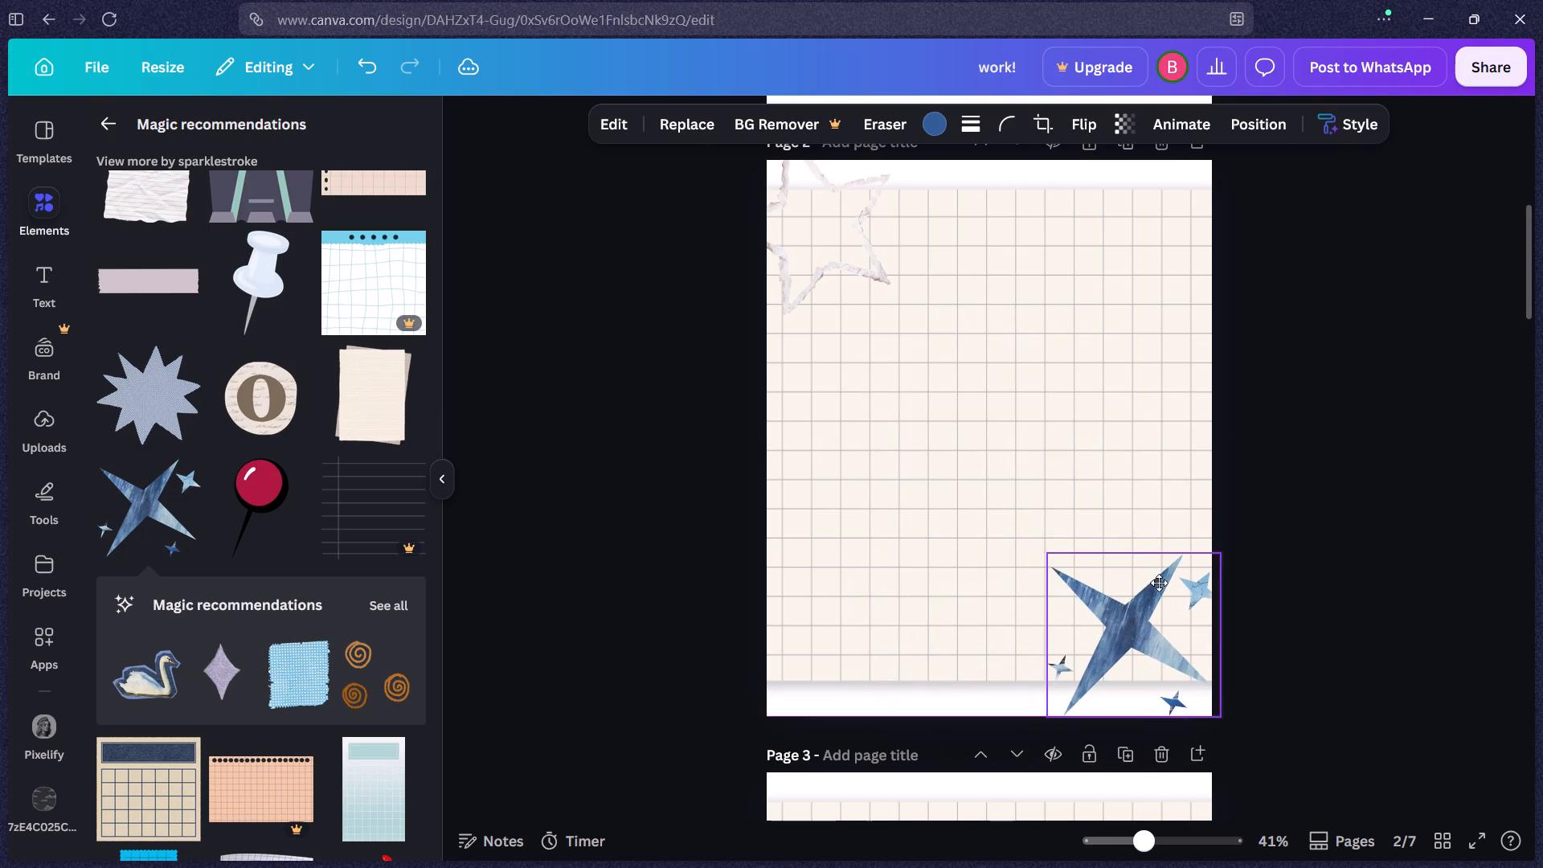
drag(1159, 583, 1159, 583)
Add the recommended swan cutout, shrink it and place it in page 2's lower-left corner.
click(168, 682)
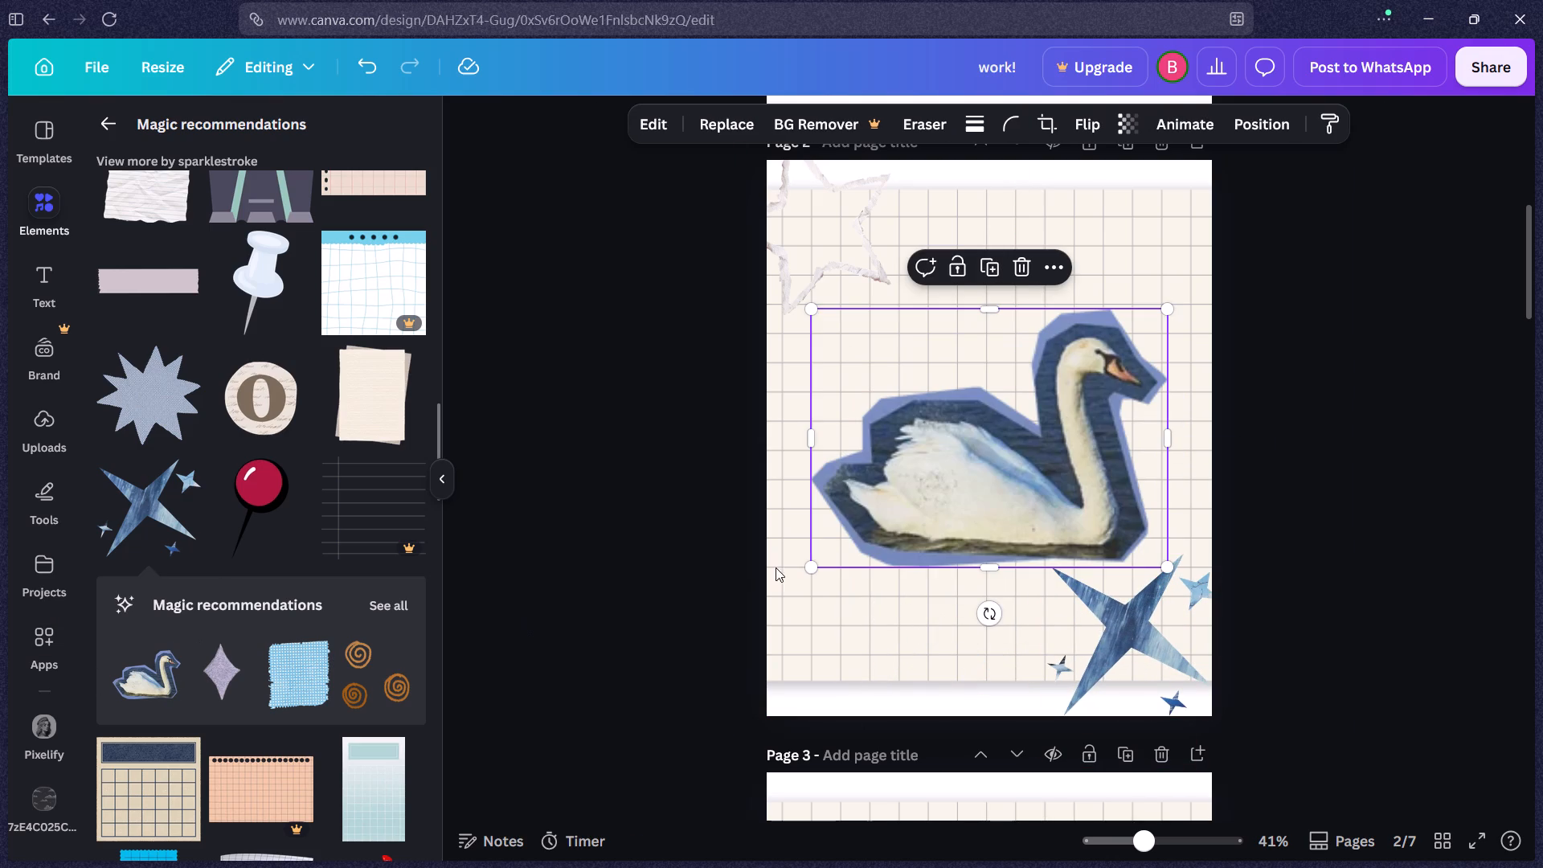
drag(946, 458, 891, 552)
drag(1115, 407, 940, 559)
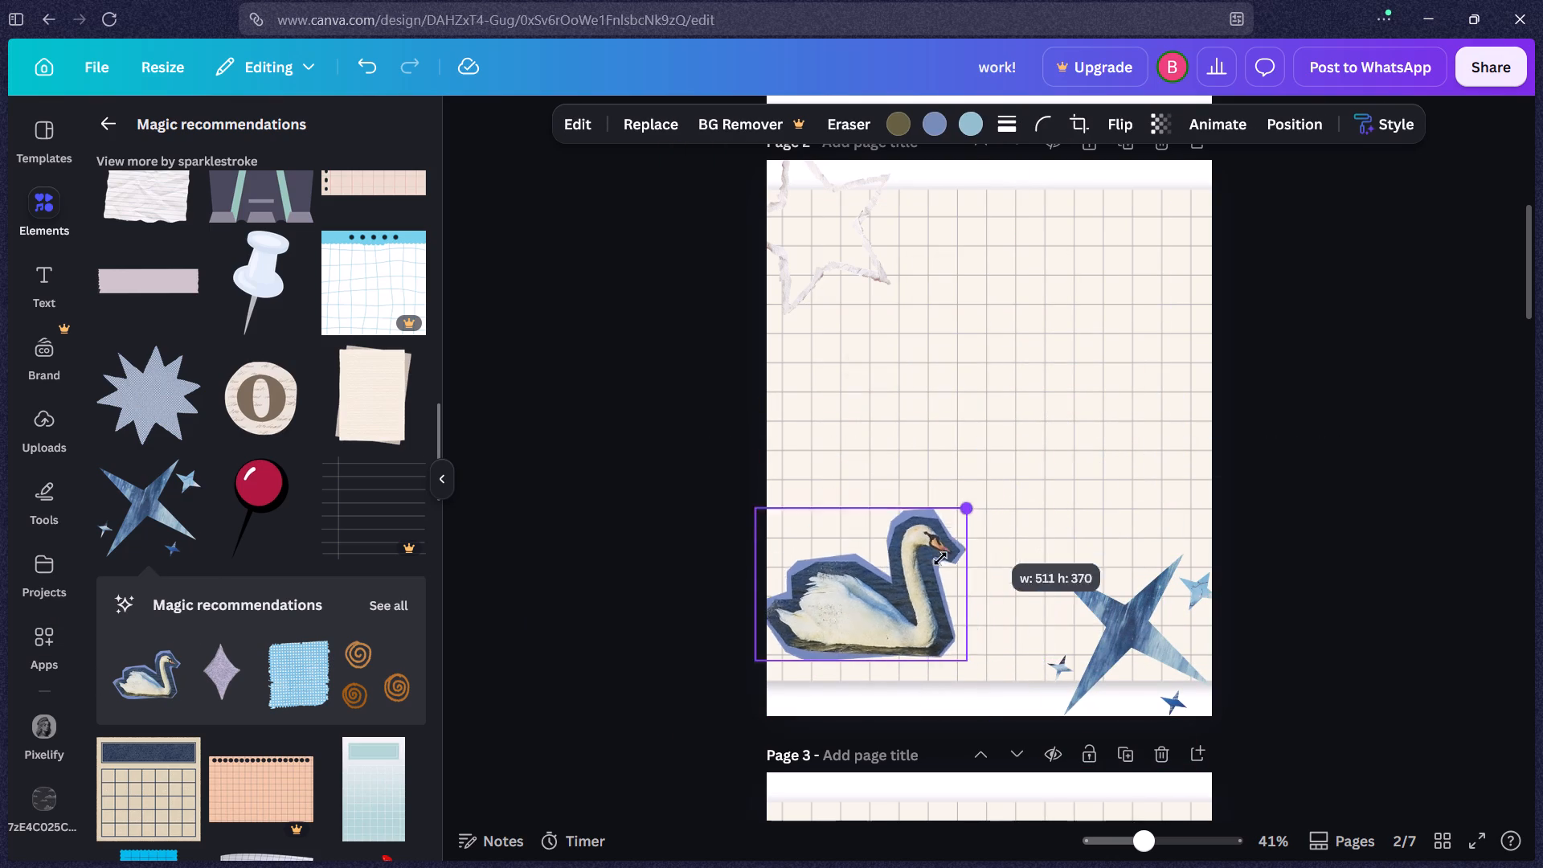
drag(940, 559, 890, 592)
drag(853, 623, 854, 649)
From the star cluster's full recommendations, add the torn blue triangular paper, shrink it and place it against page 2's upper-right edge.
click(400, 604)
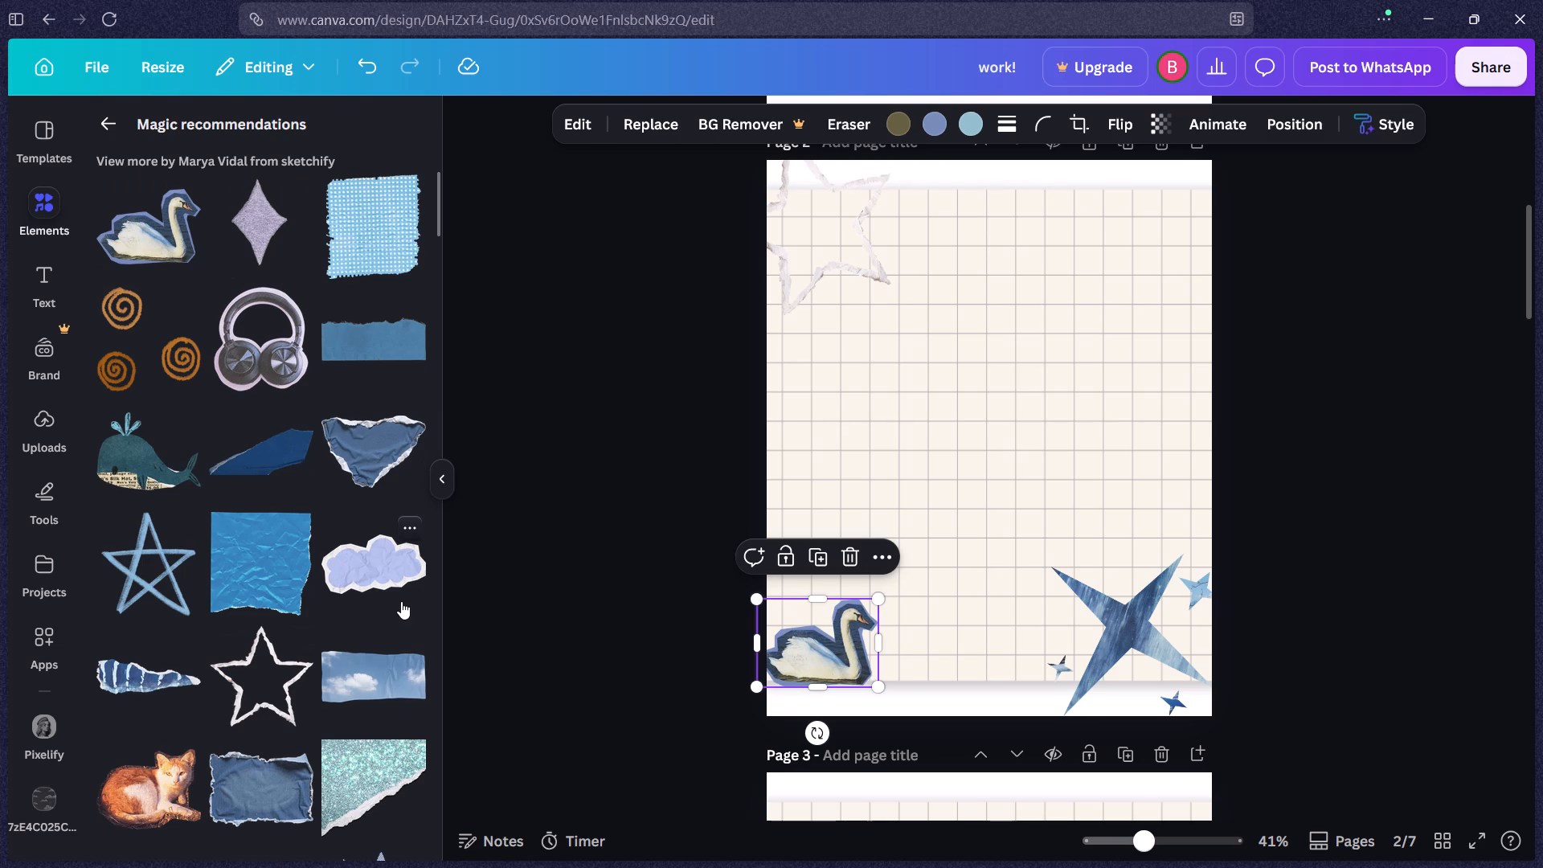
click(387, 440)
drag(943, 424, 1043, 403)
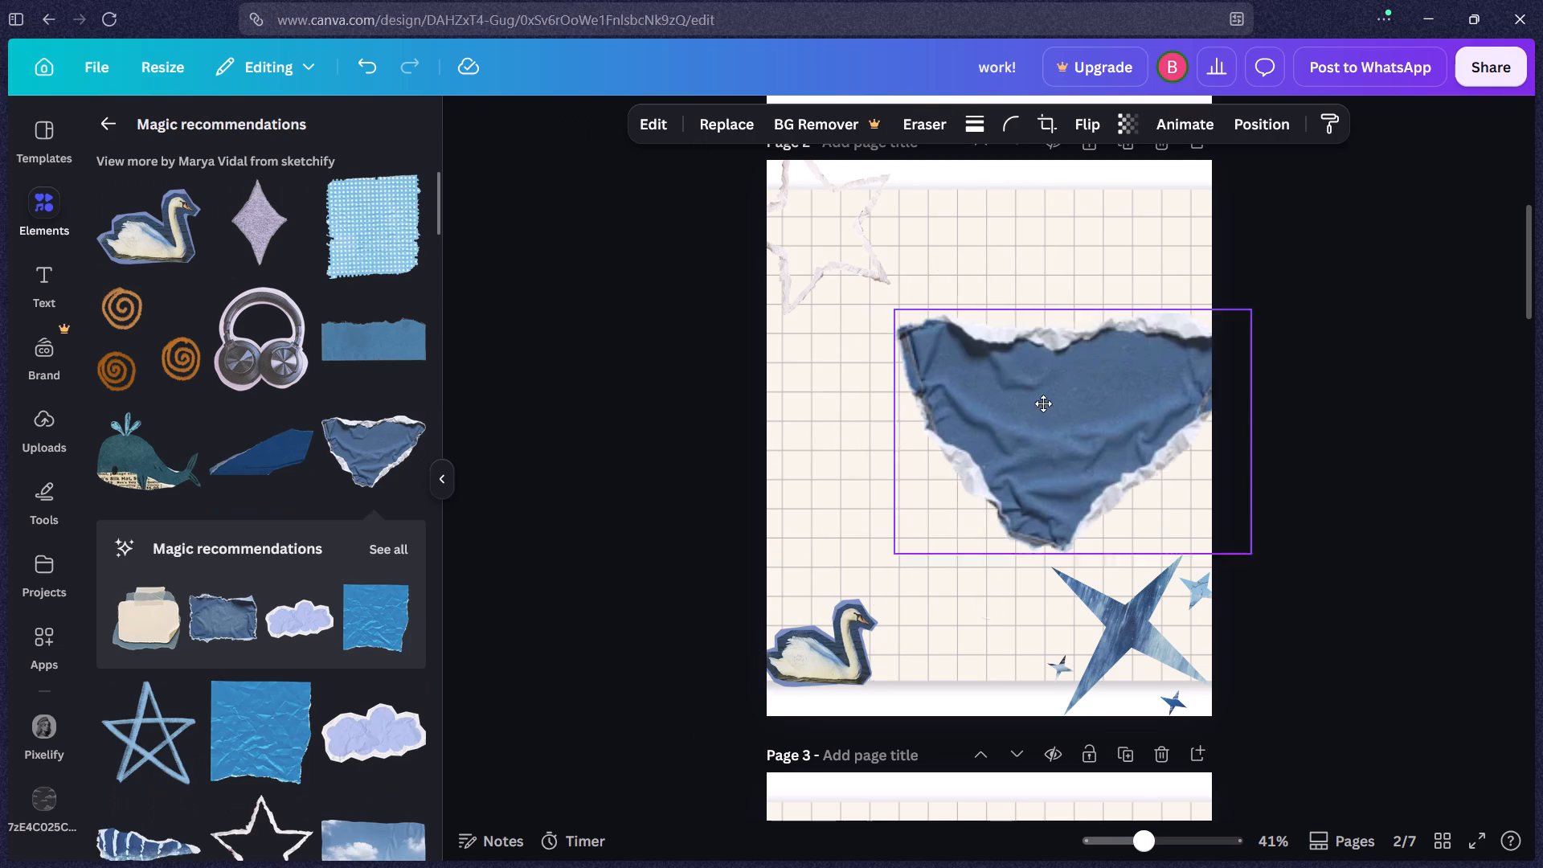
drag(1043, 403, 1061, 392)
drag(1283, 290, 1081, 407)
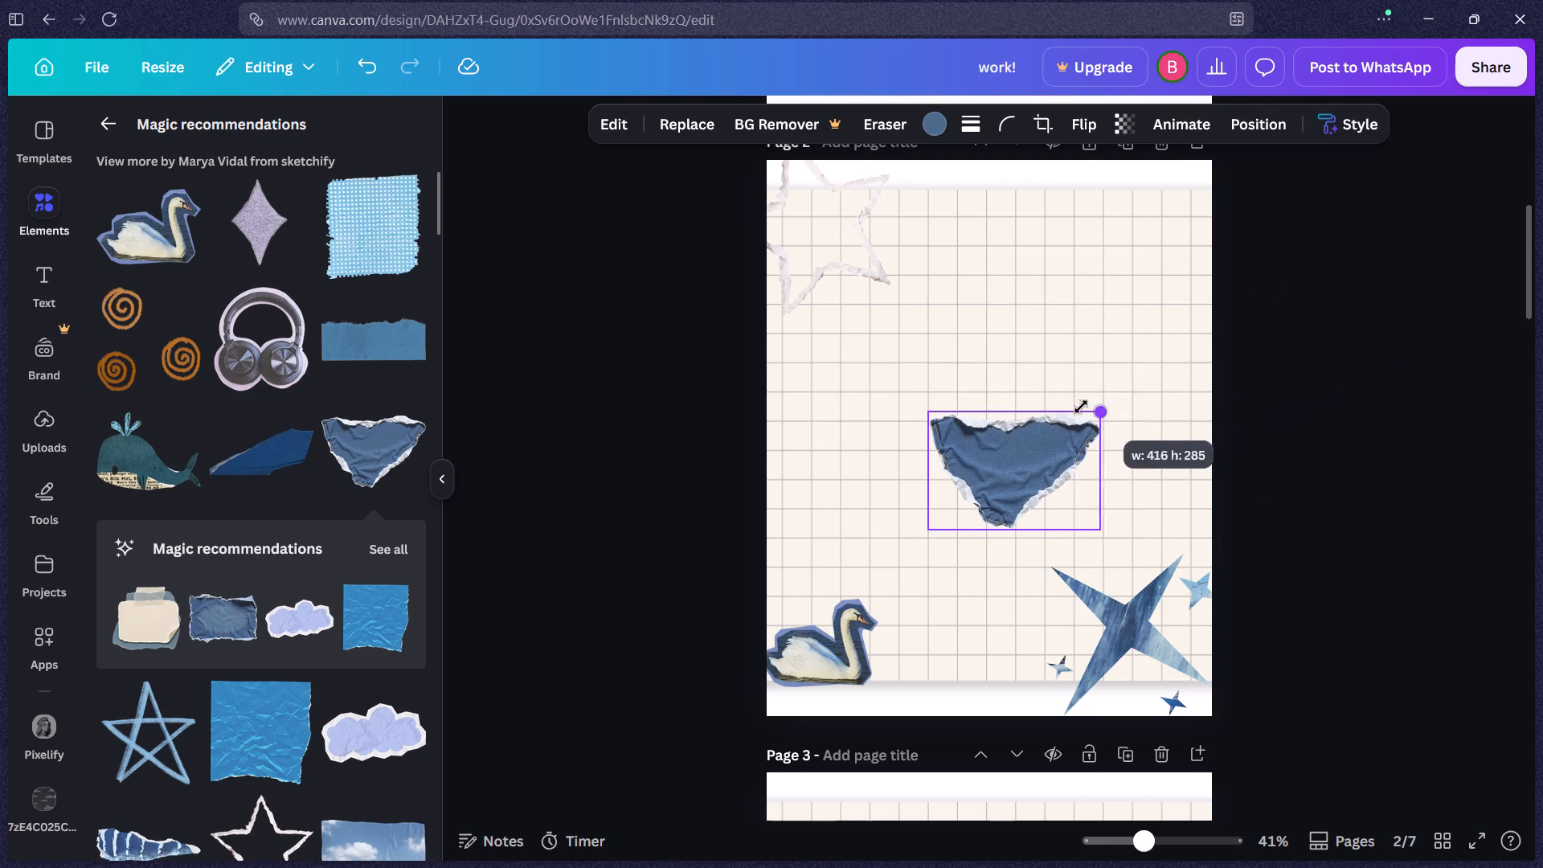
drag(1081, 407, 1061, 415)
drag(973, 486, 1114, 256)
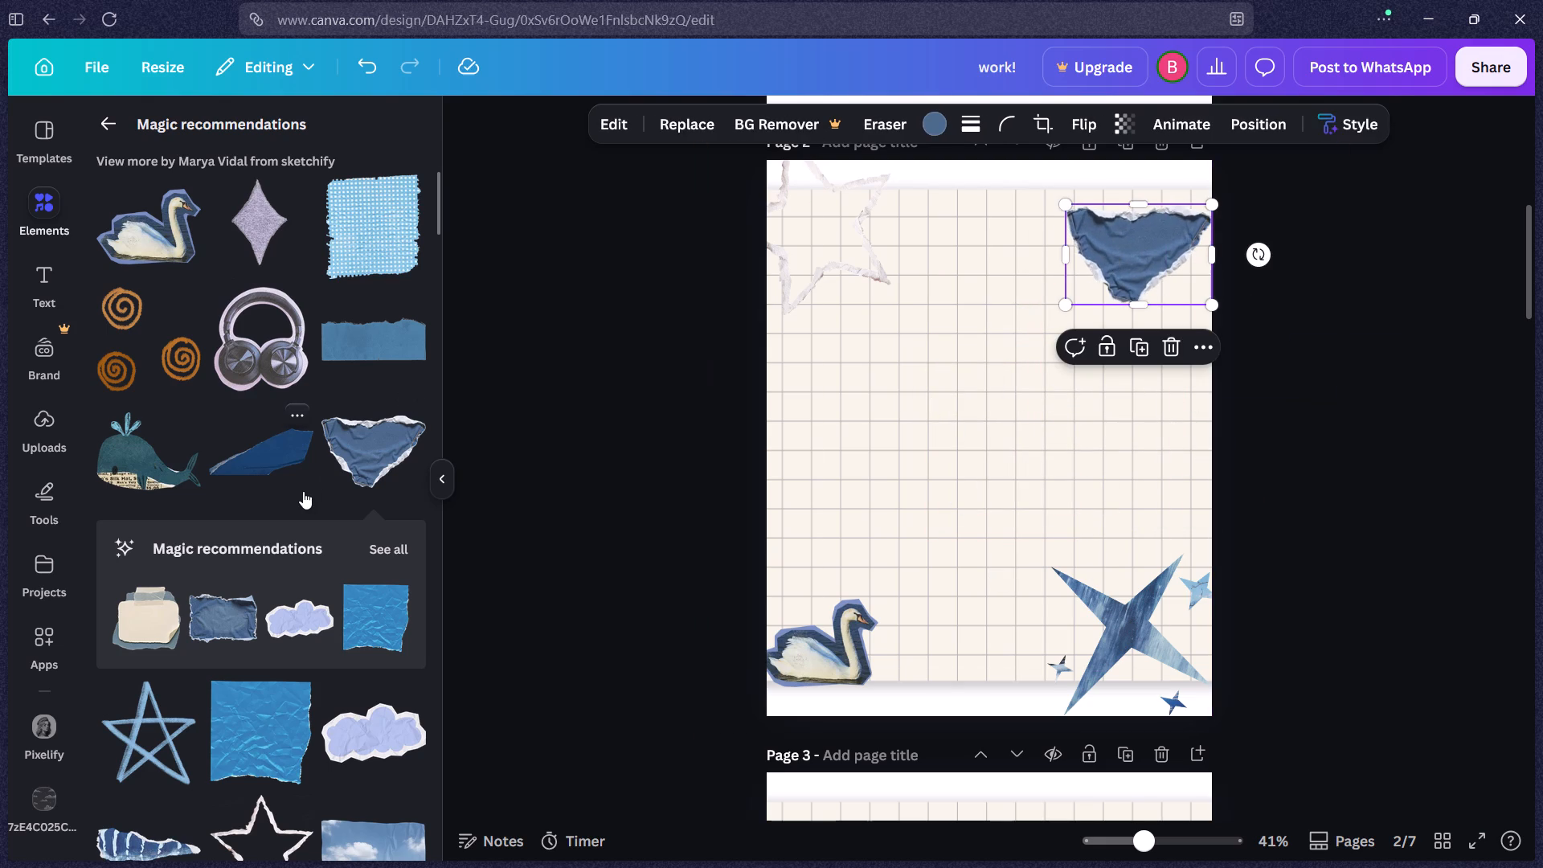
Add the recommended airplane cutout to page 2, shrink it and place it over the torn star outline in the upper-left corner.
scroll(301, 506, down, 6)
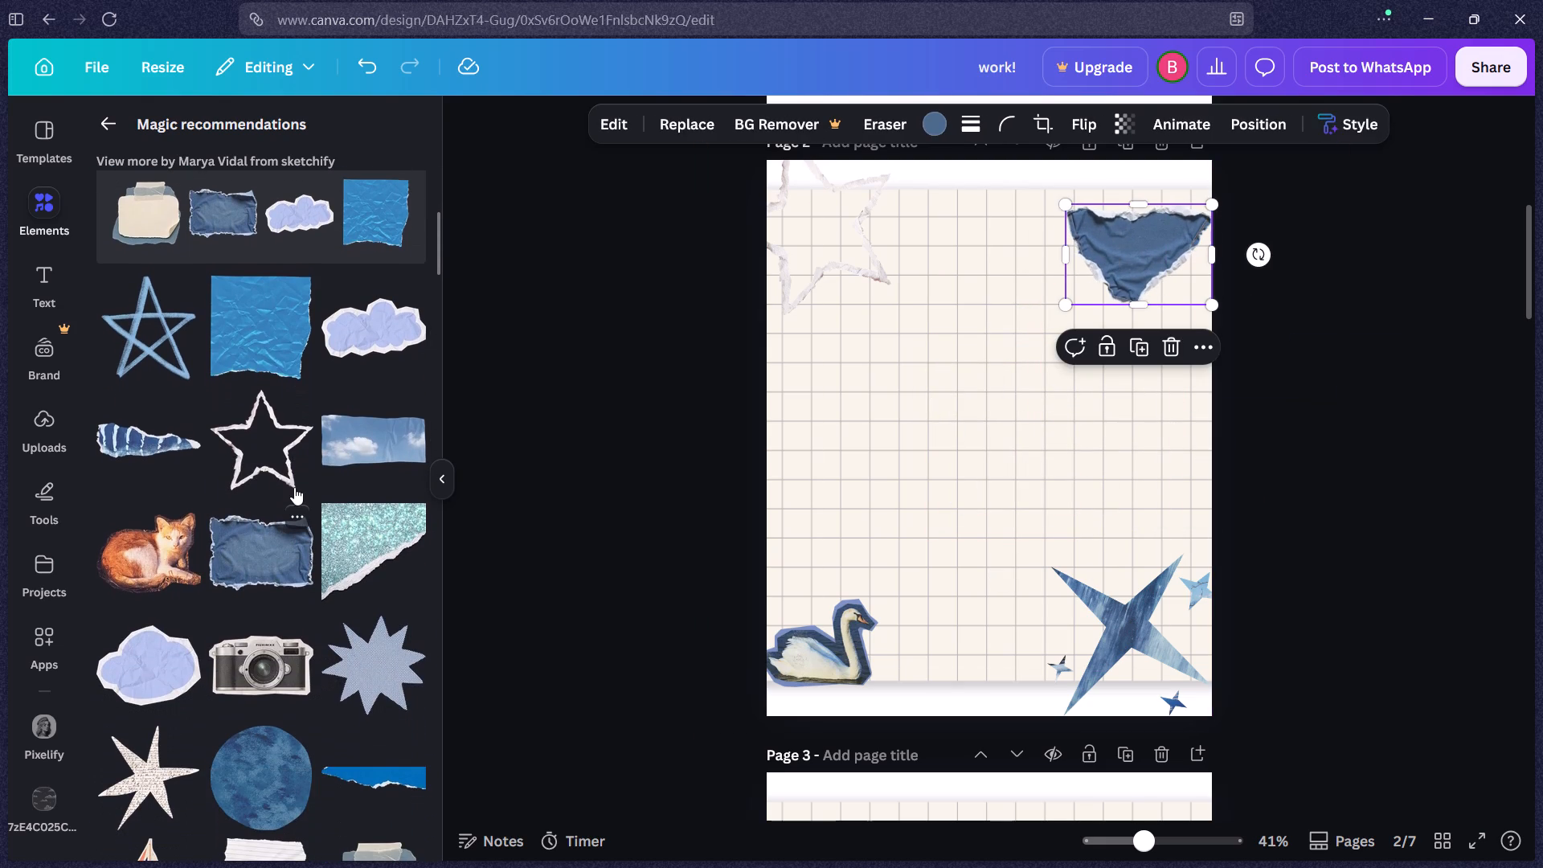
scroll(293, 487, down, 7)
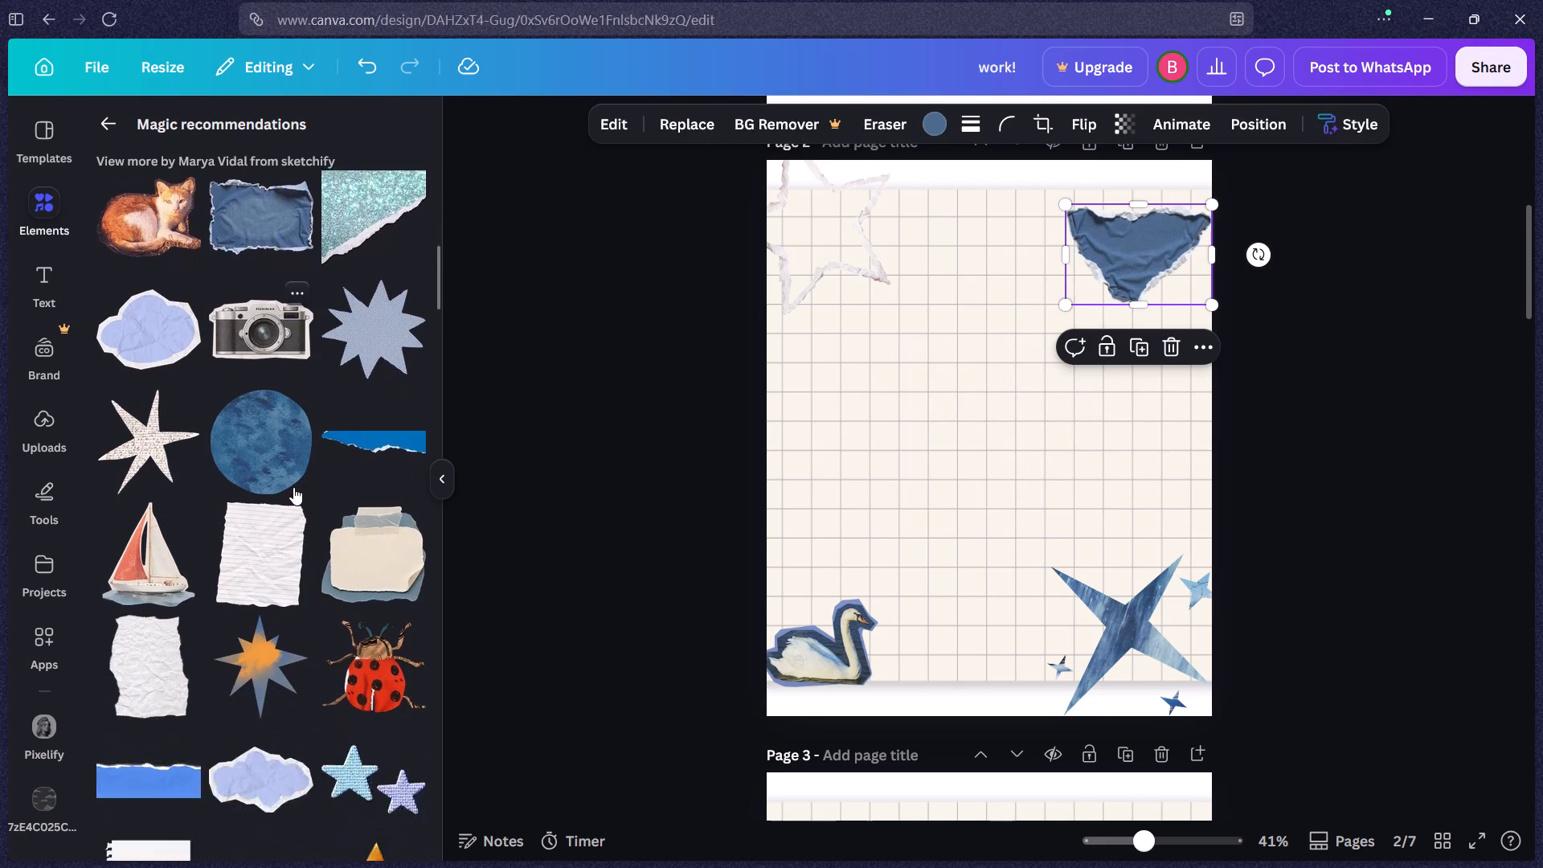
scroll(293, 487, down, 2)
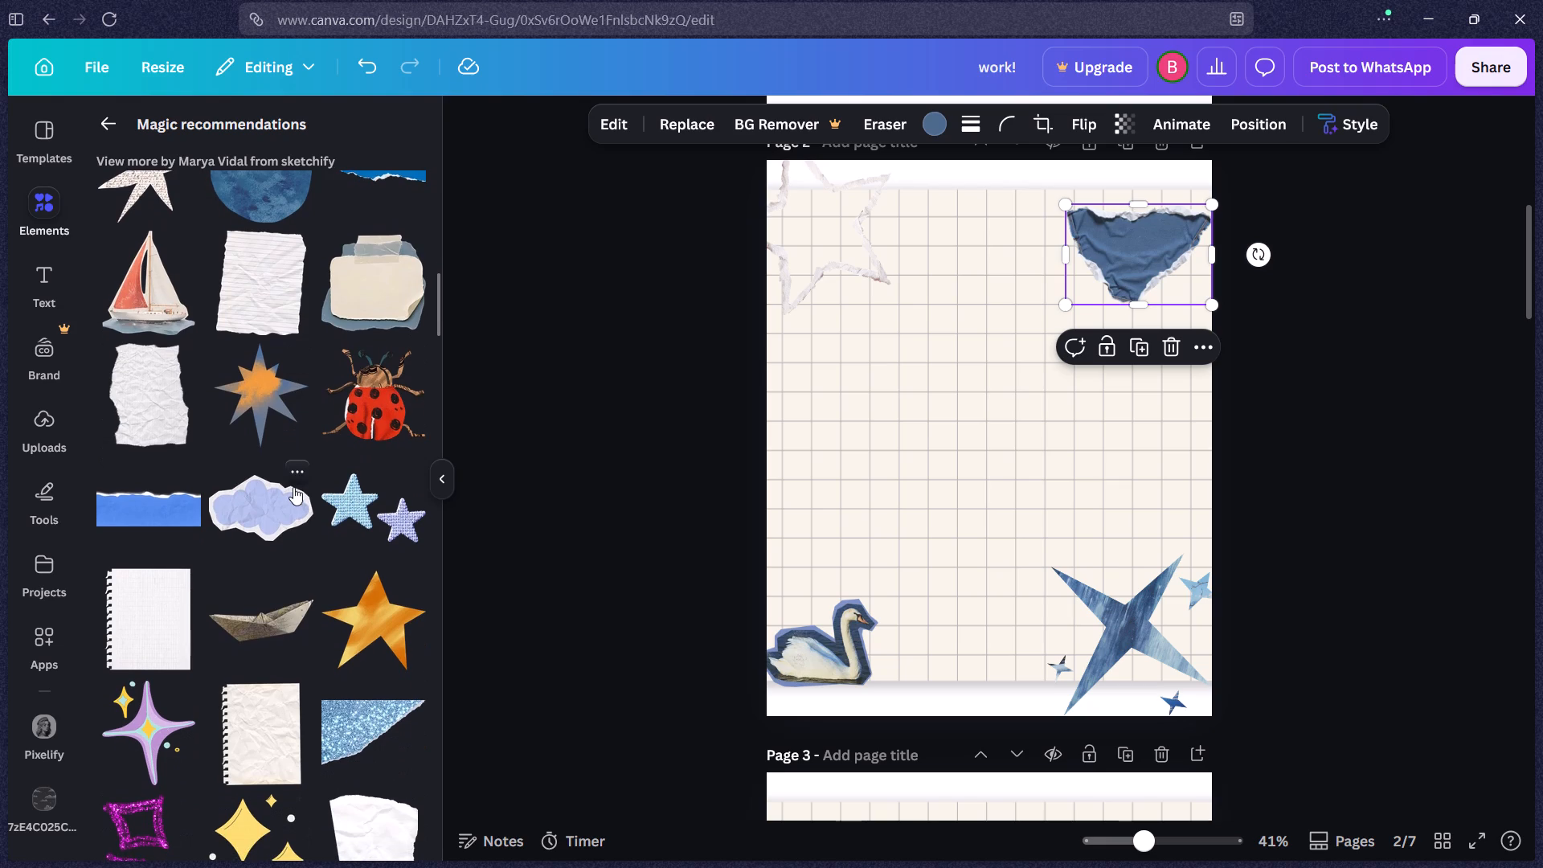
scroll(379, 413, down, 3)
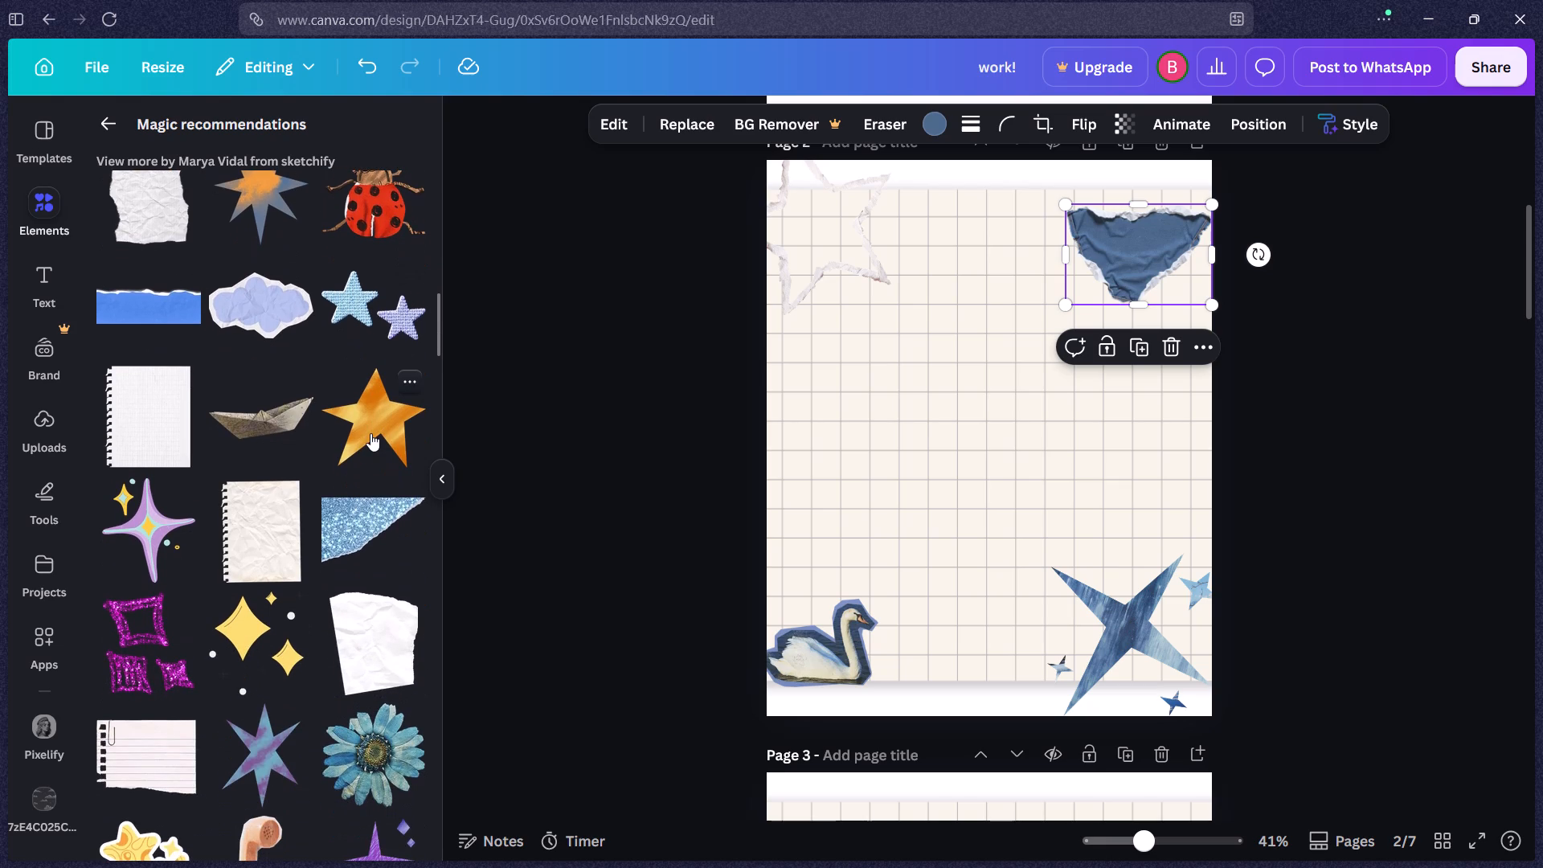
scroll(370, 433, down, 7)
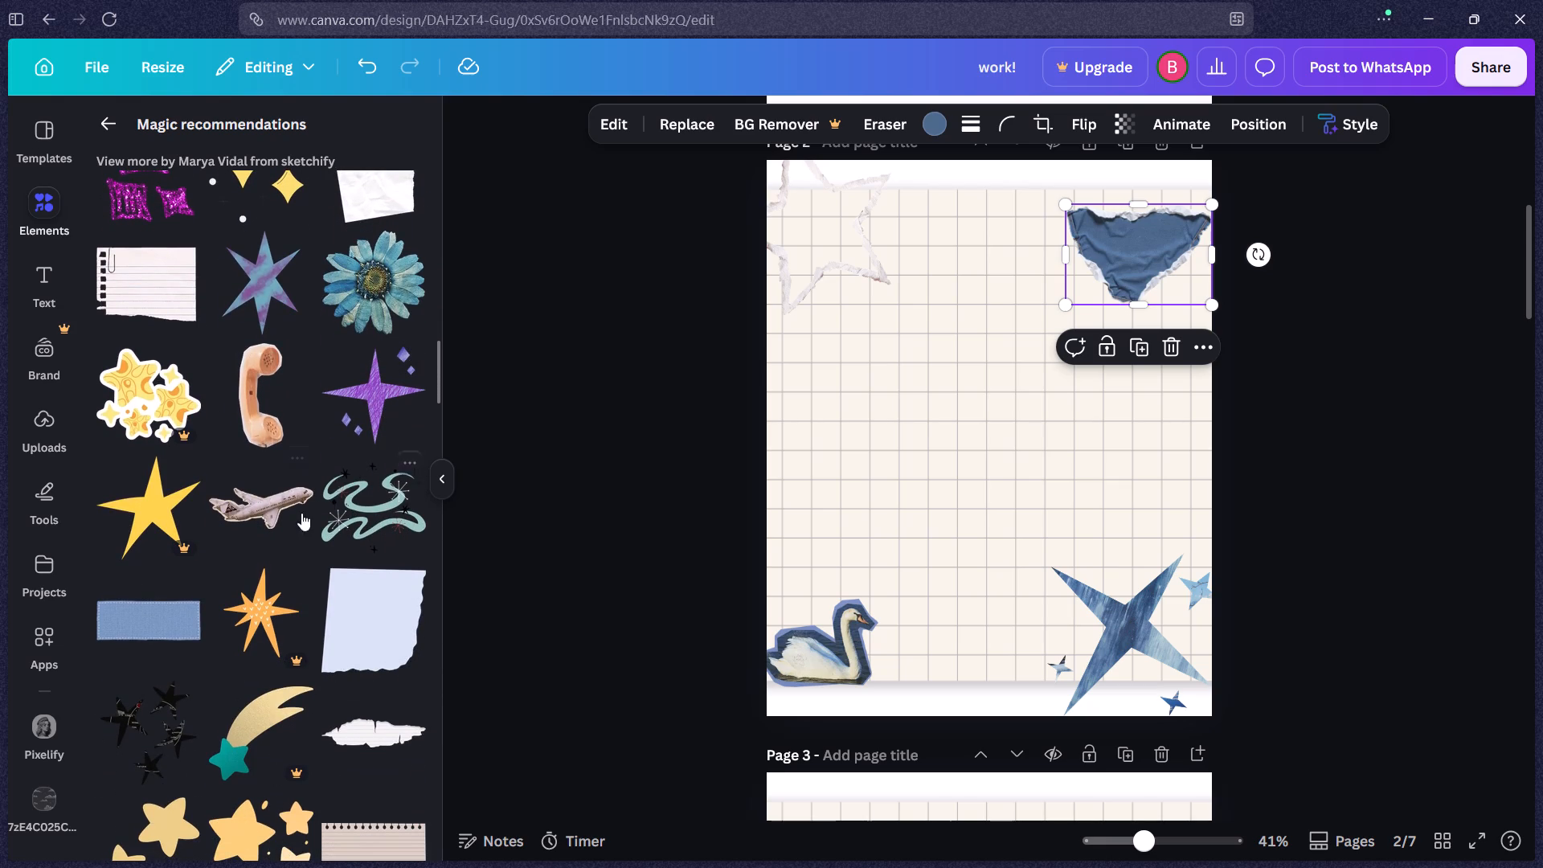
click(281, 518)
drag(960, 432, 929, 358)
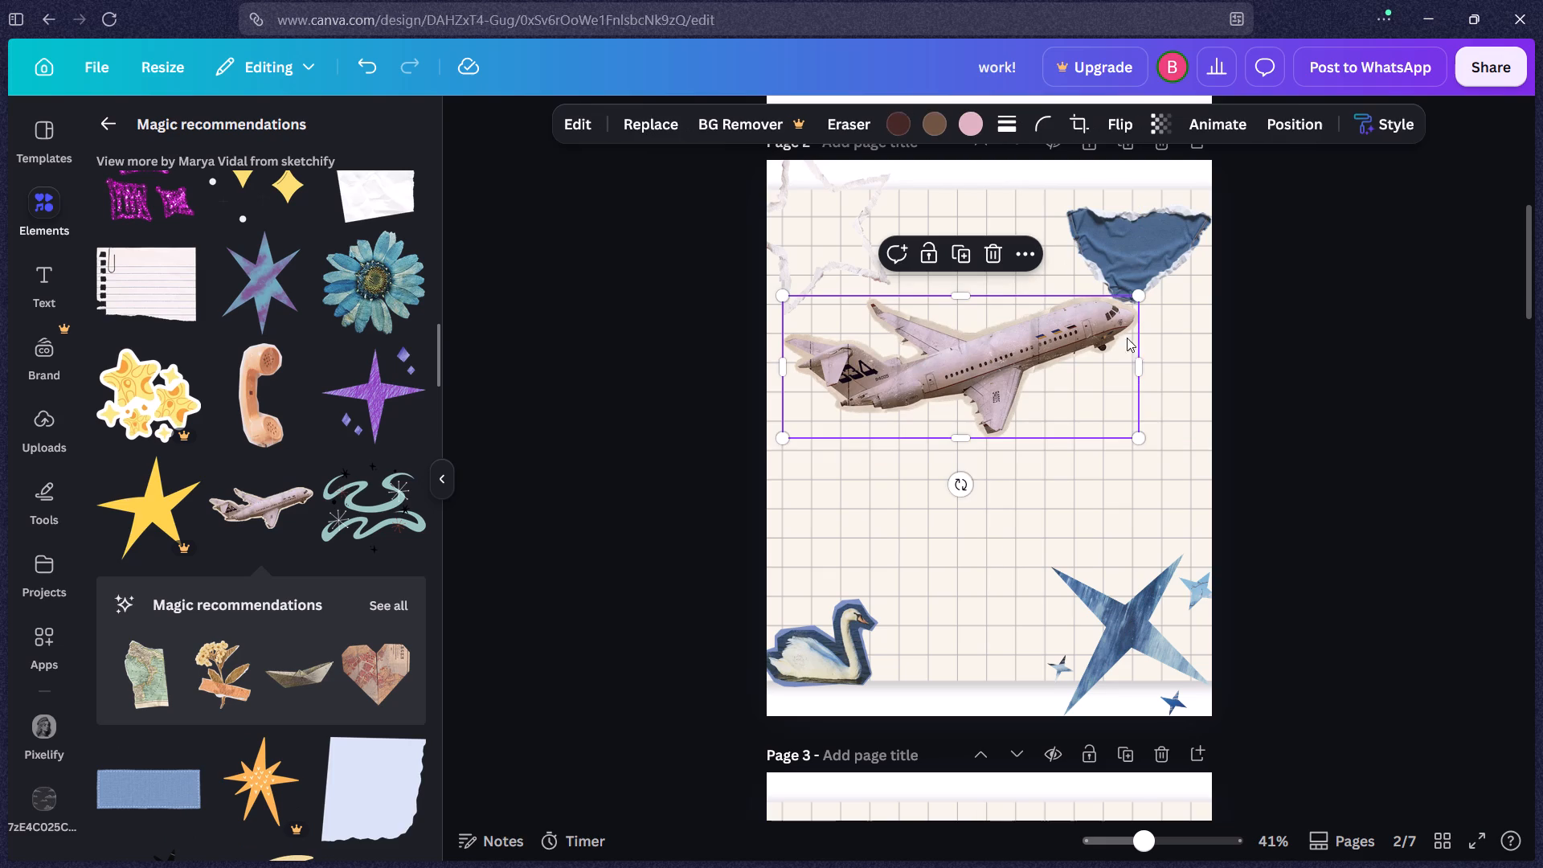
drag(954, 489, 1005, 440)
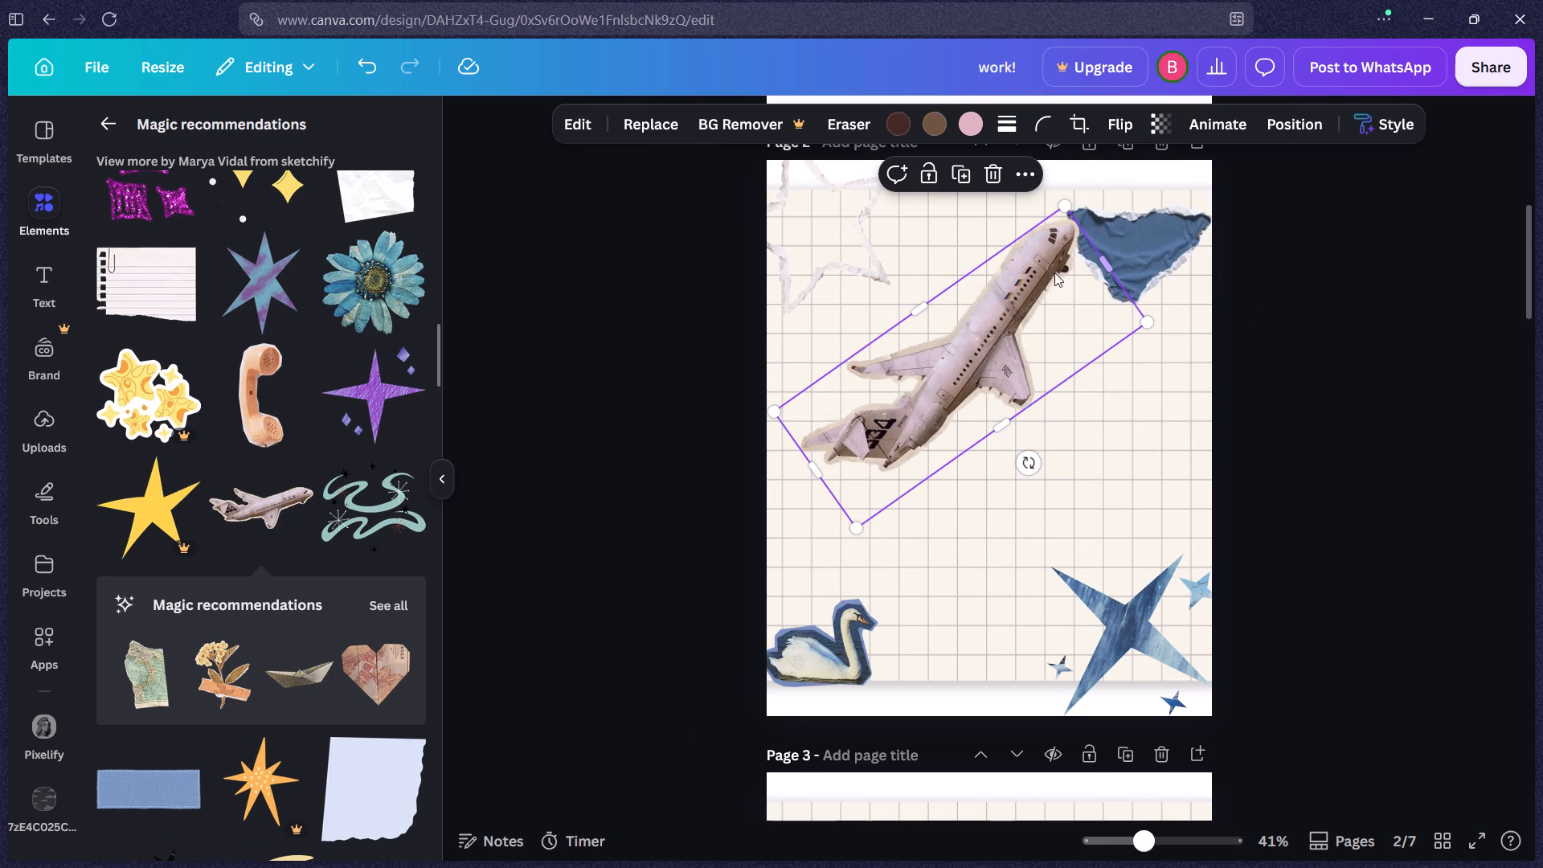
key(ctrl+z)
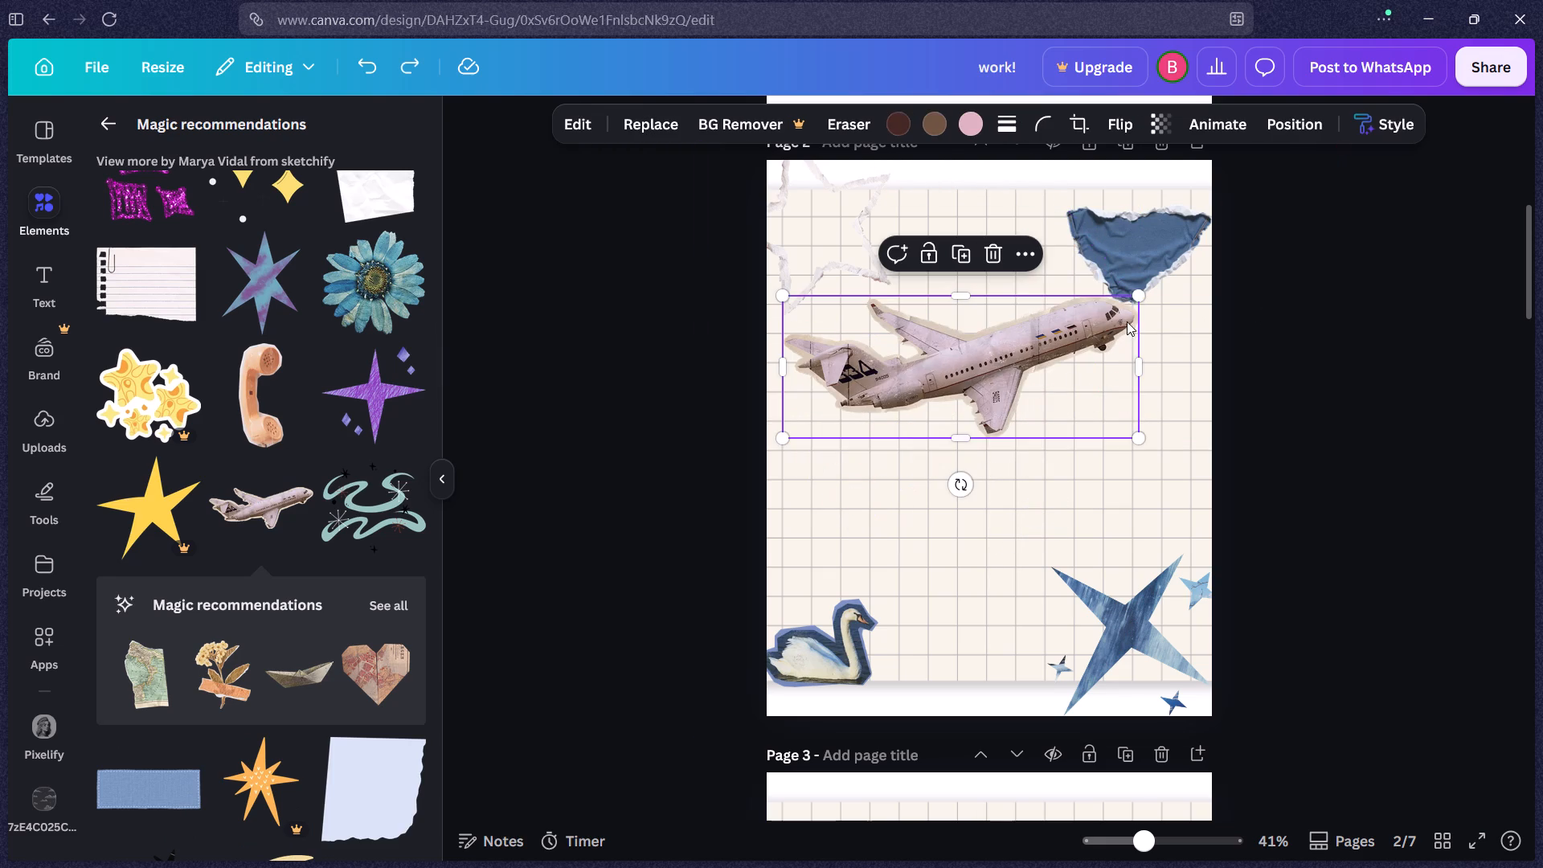
drag(1135, 298, 918, 380)
drag(876, 397, 862, 223)
Add the vintage map paper heart from the airplane's recommendations, shrink it and place it in the centre of page 2.
scroll(234, 463, down, 3)
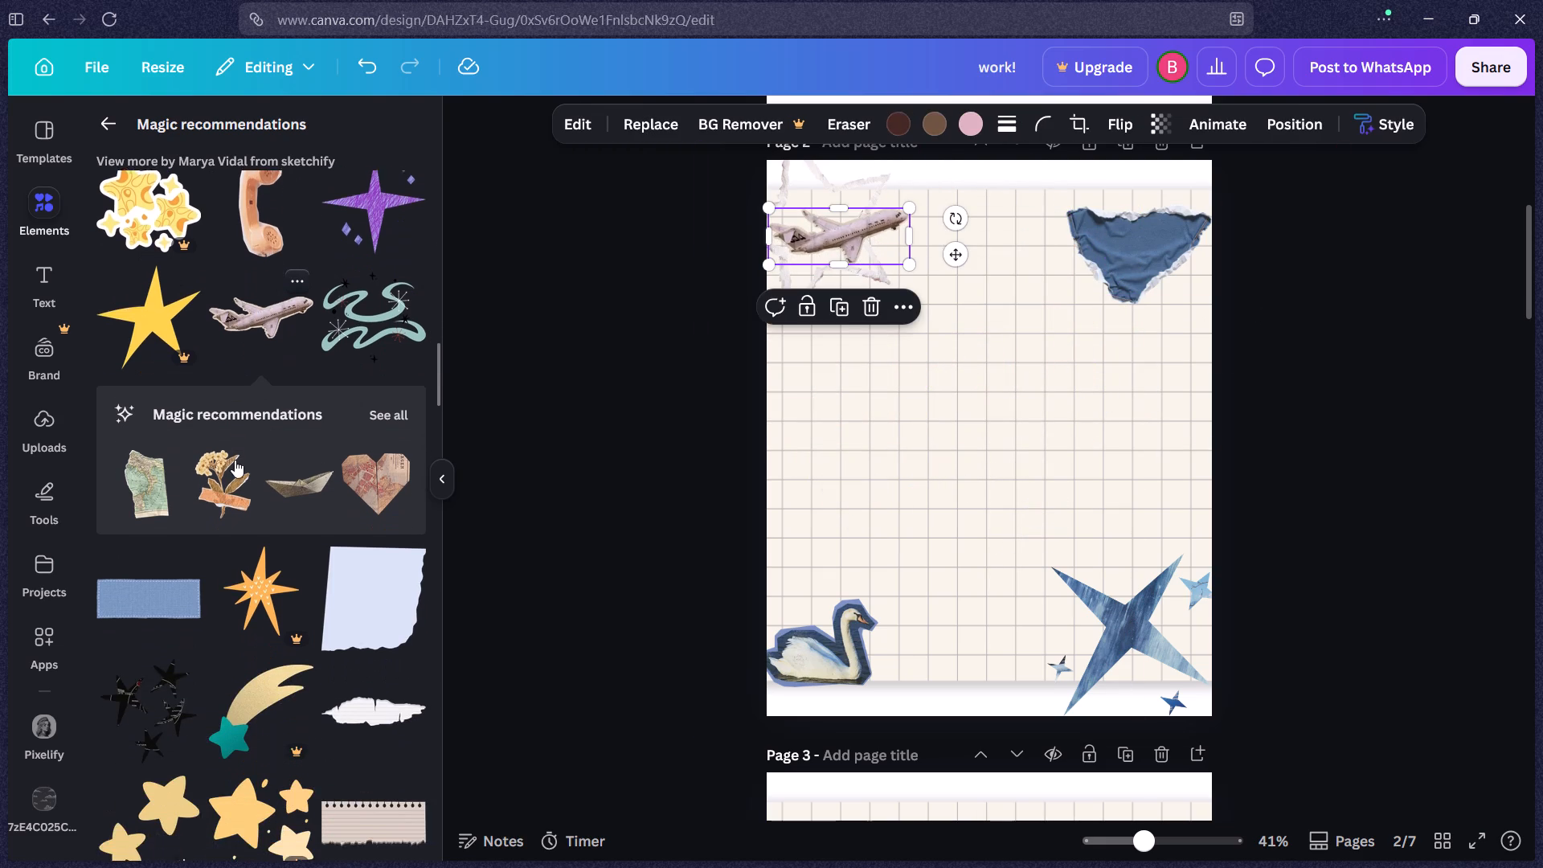
scroll(235, 460, down, 2)
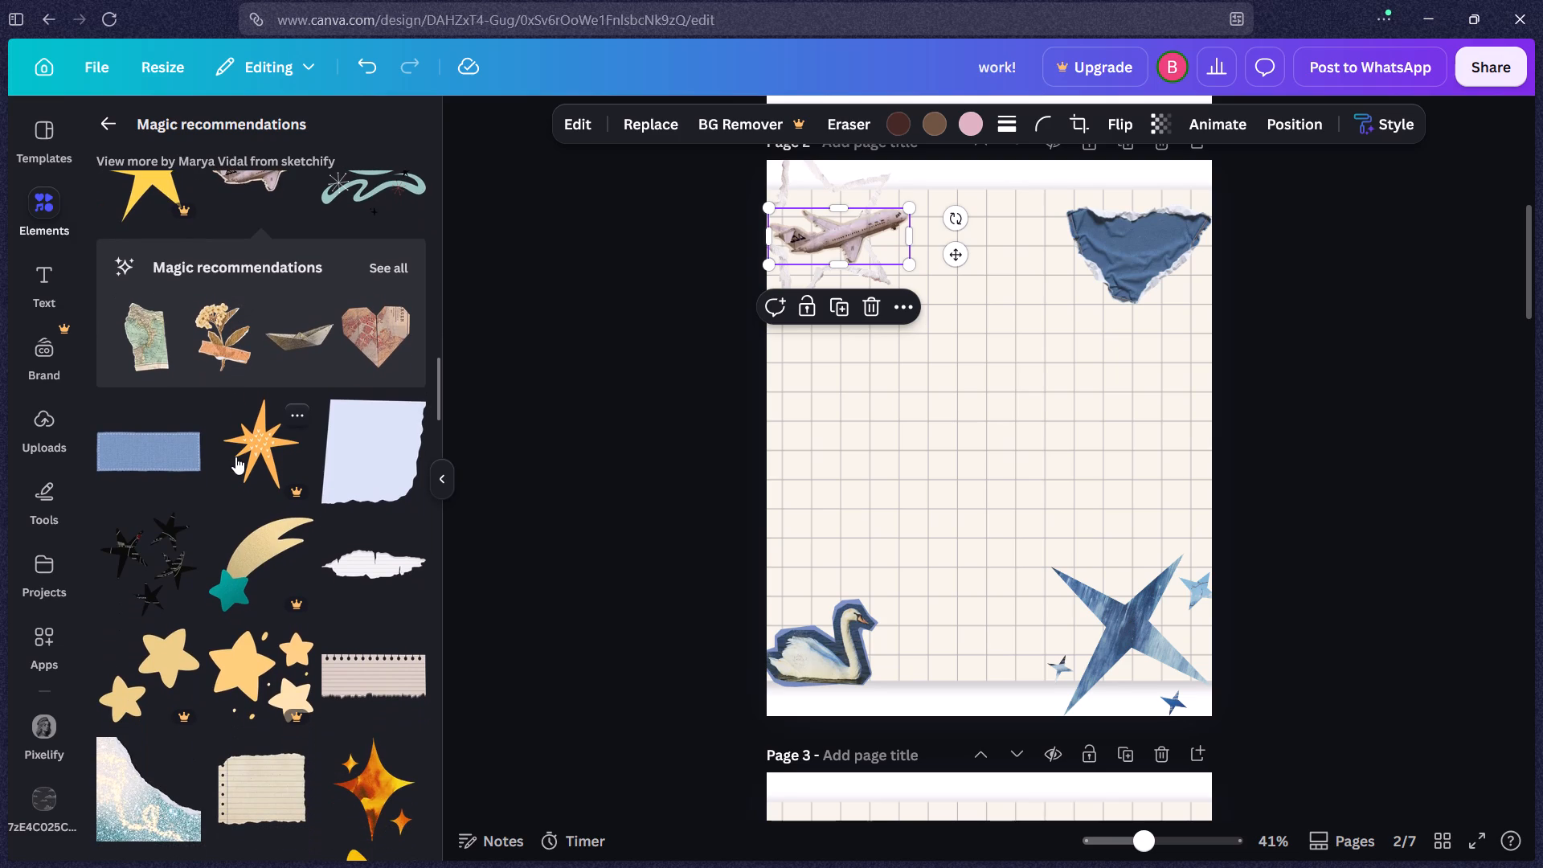
click(375, 337)
drag(1037, 404, 1025, 425)
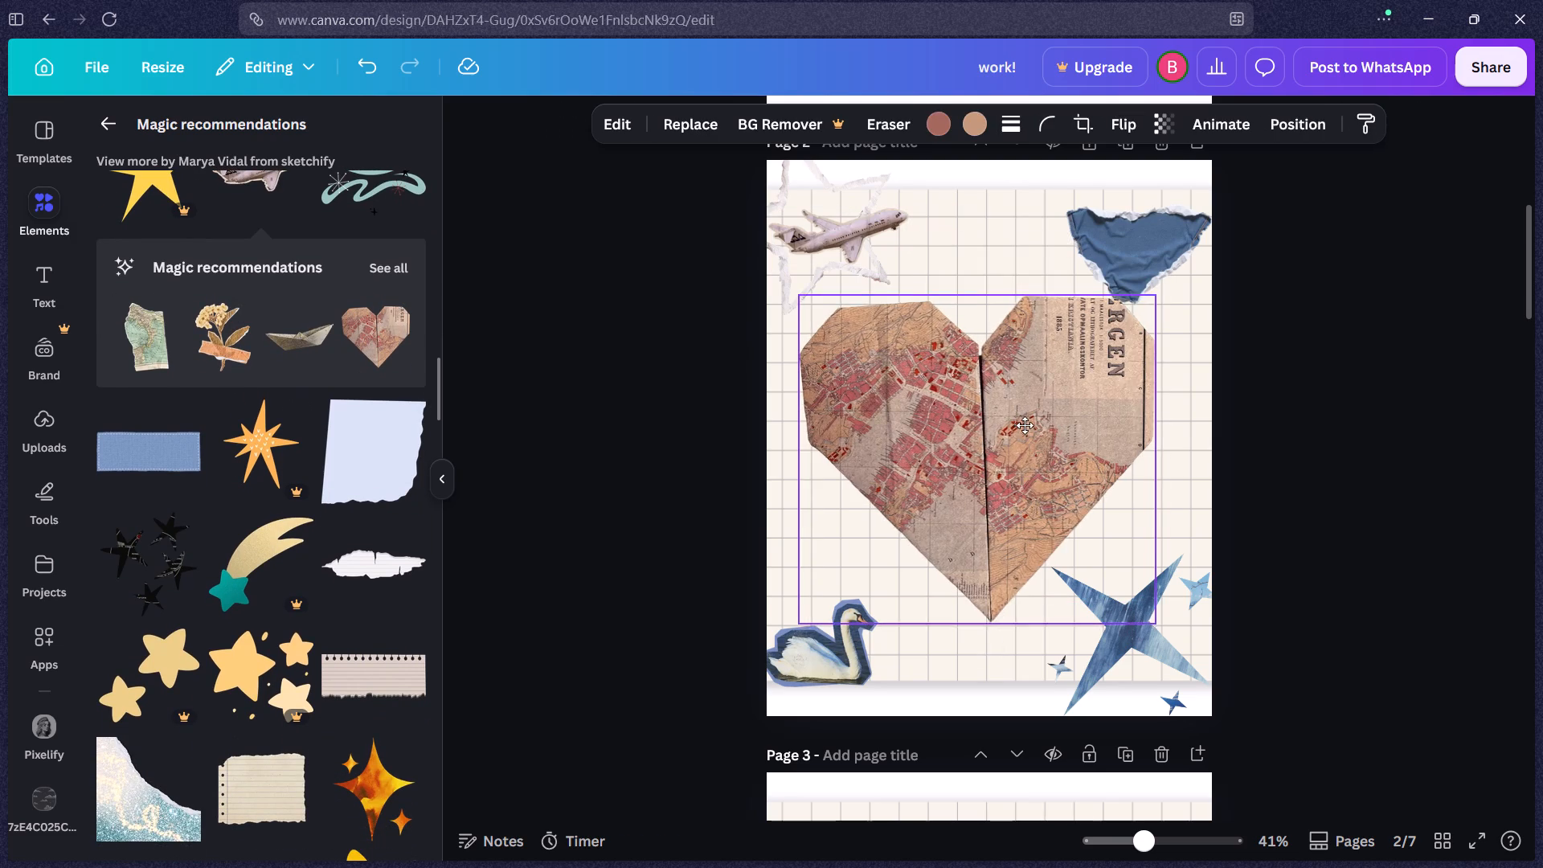
drag(1025, 425, 1019, 430)
drag(1147, 309, 1068, 407)
drag(961, 483, 962, 483)
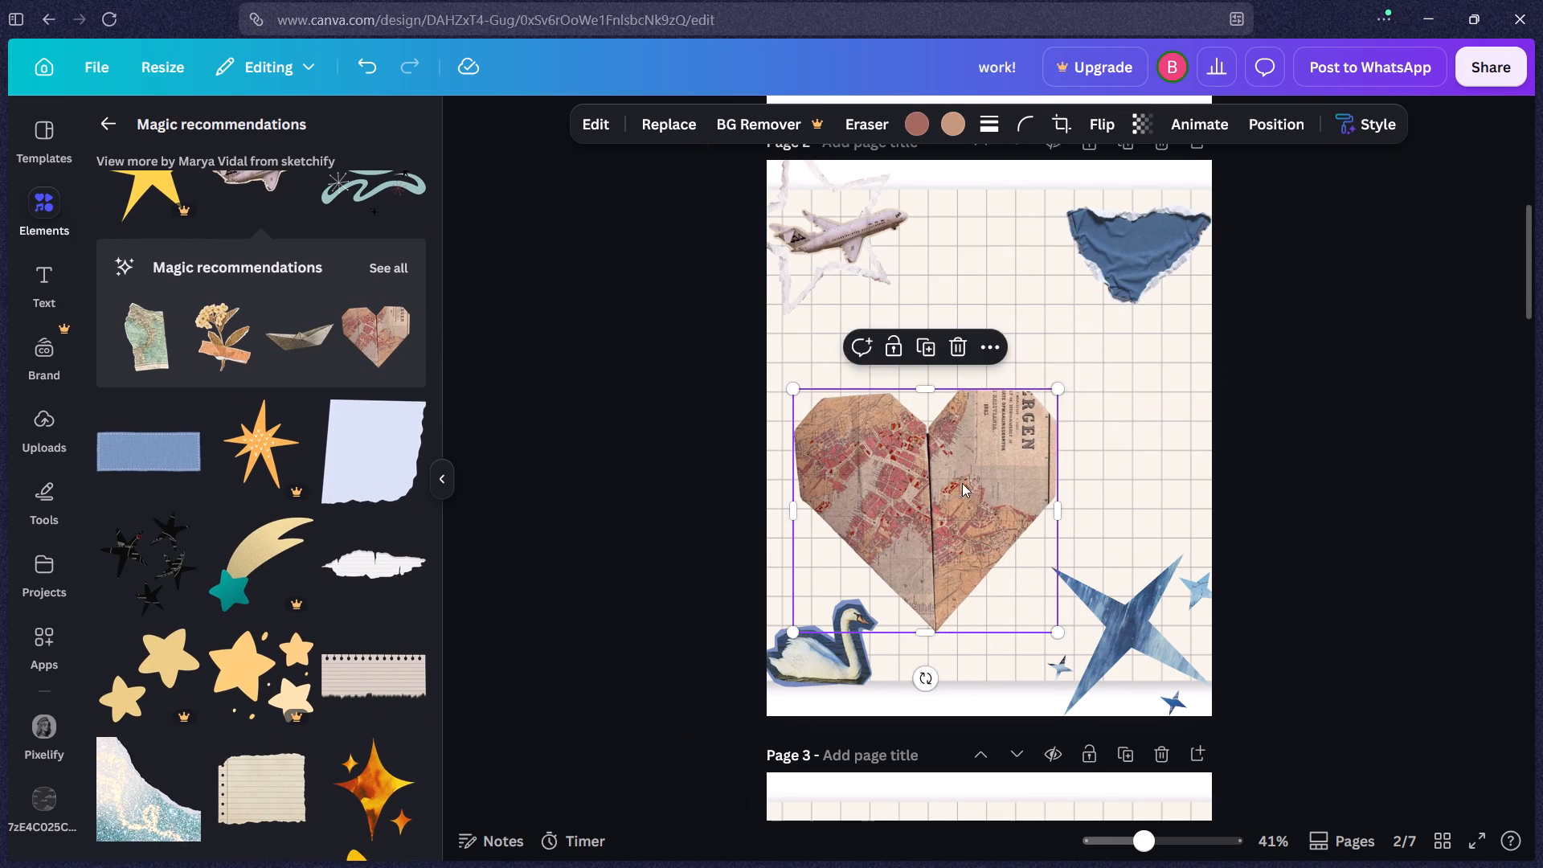
drag(962, 483, 1021, 438)
Look through the remaining recommended graphics for more decorations that suit page 2.
scroll(370, 498, down, 4)
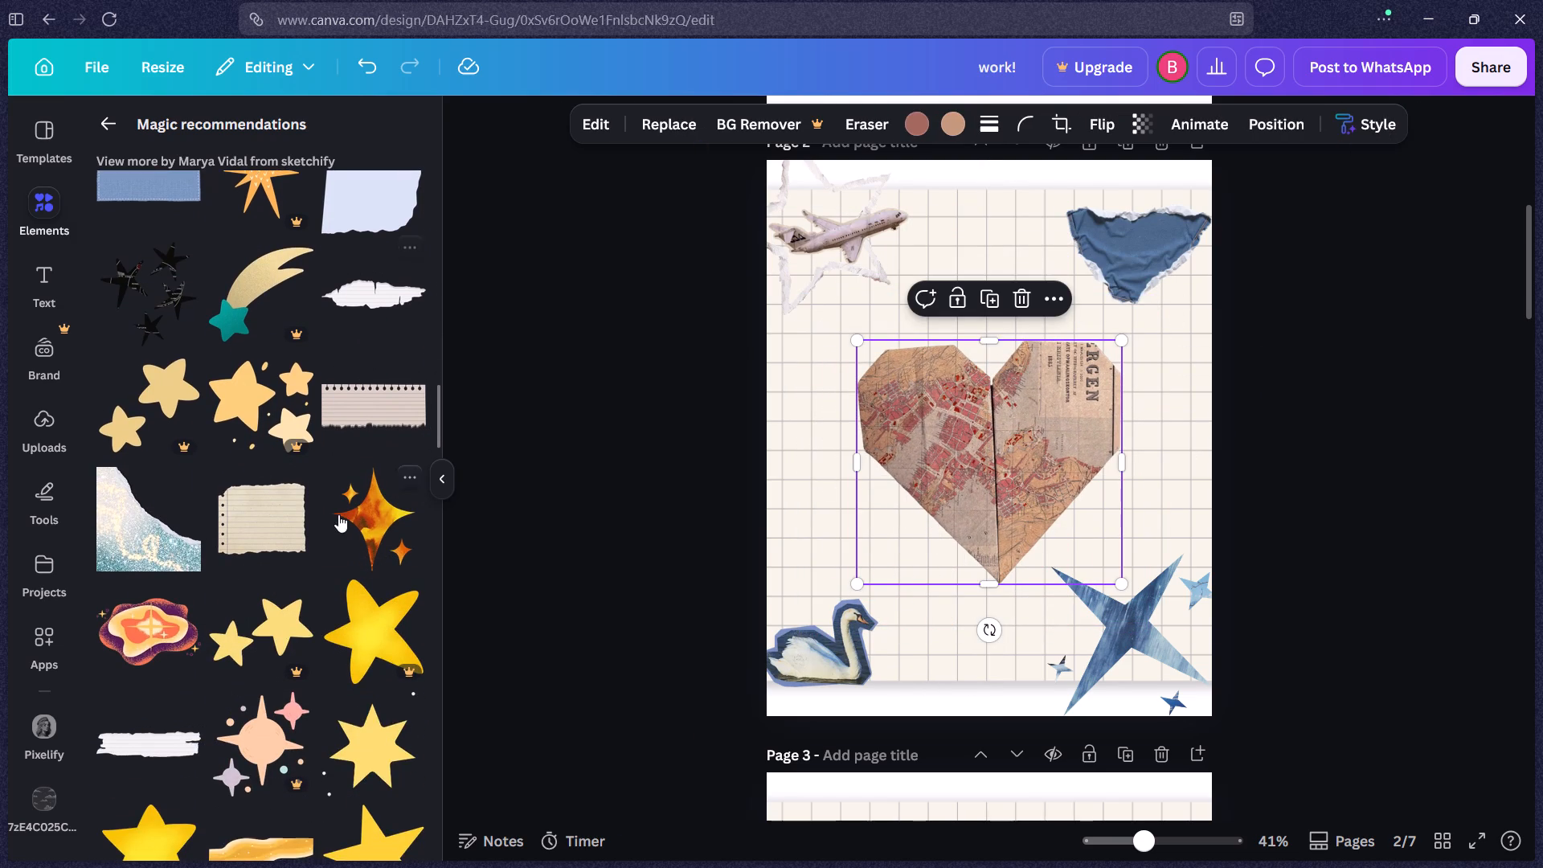
scroll(338, 514, down, 12)
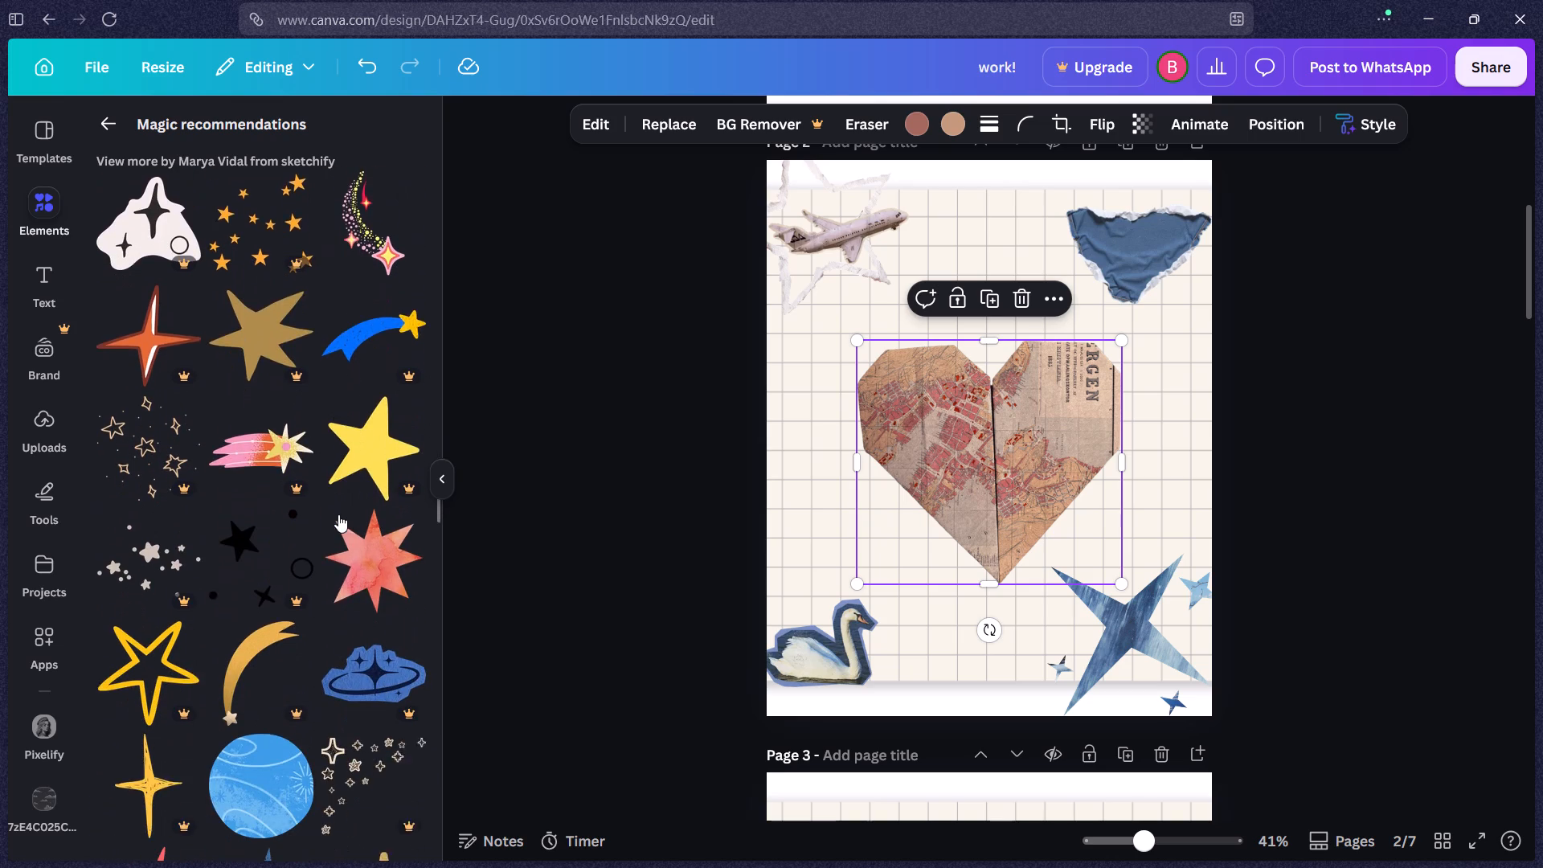
scroll(338, 514, down, 11)
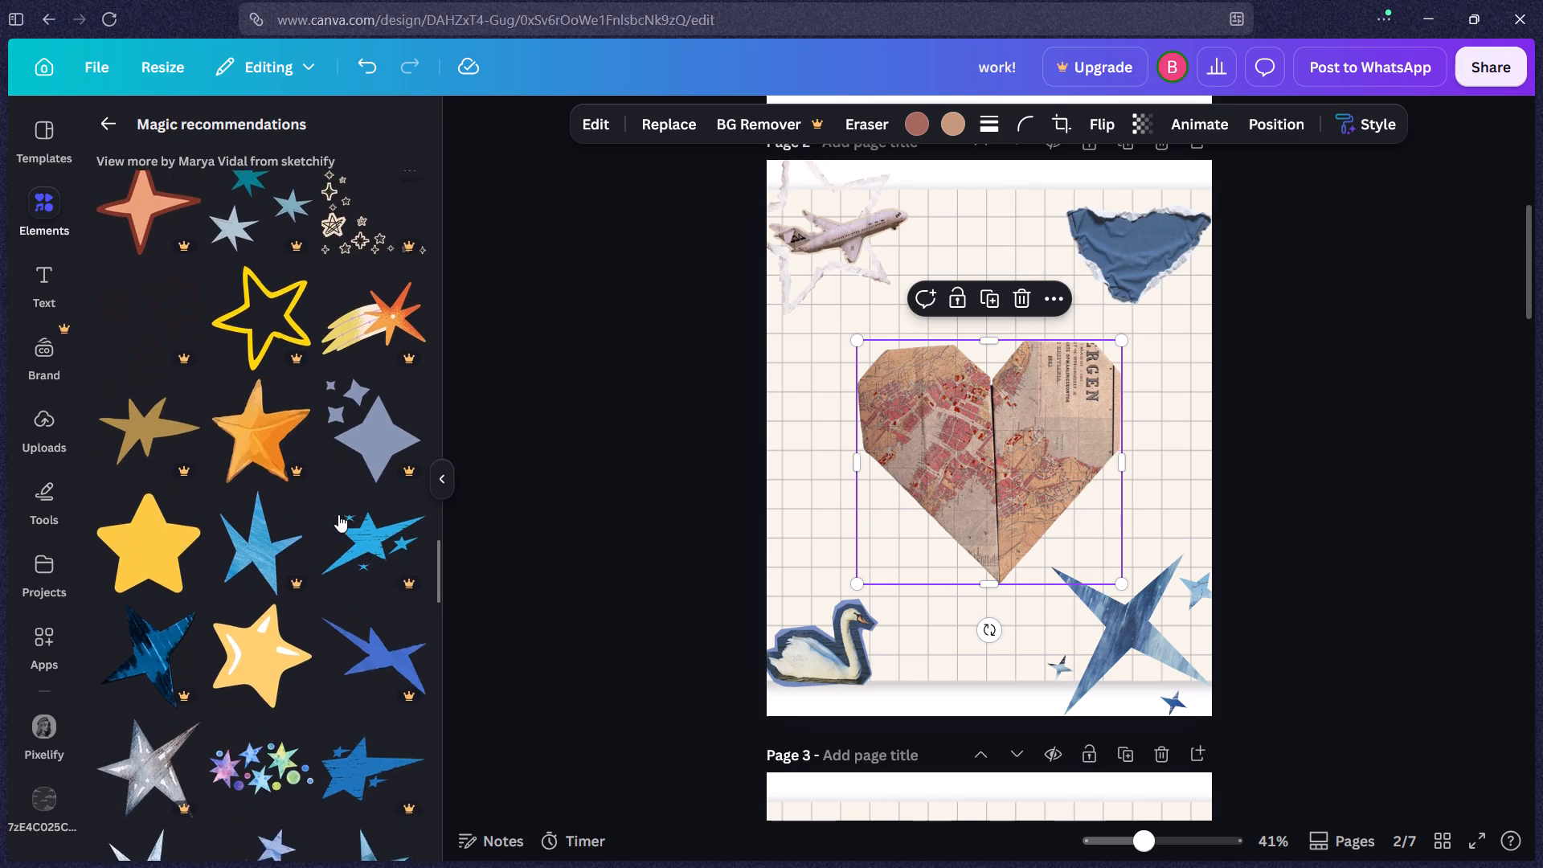
scroll(338, 514, down, 5)
Return to the element search and replace the grid paper query with "flim reel".
click(122, 122)
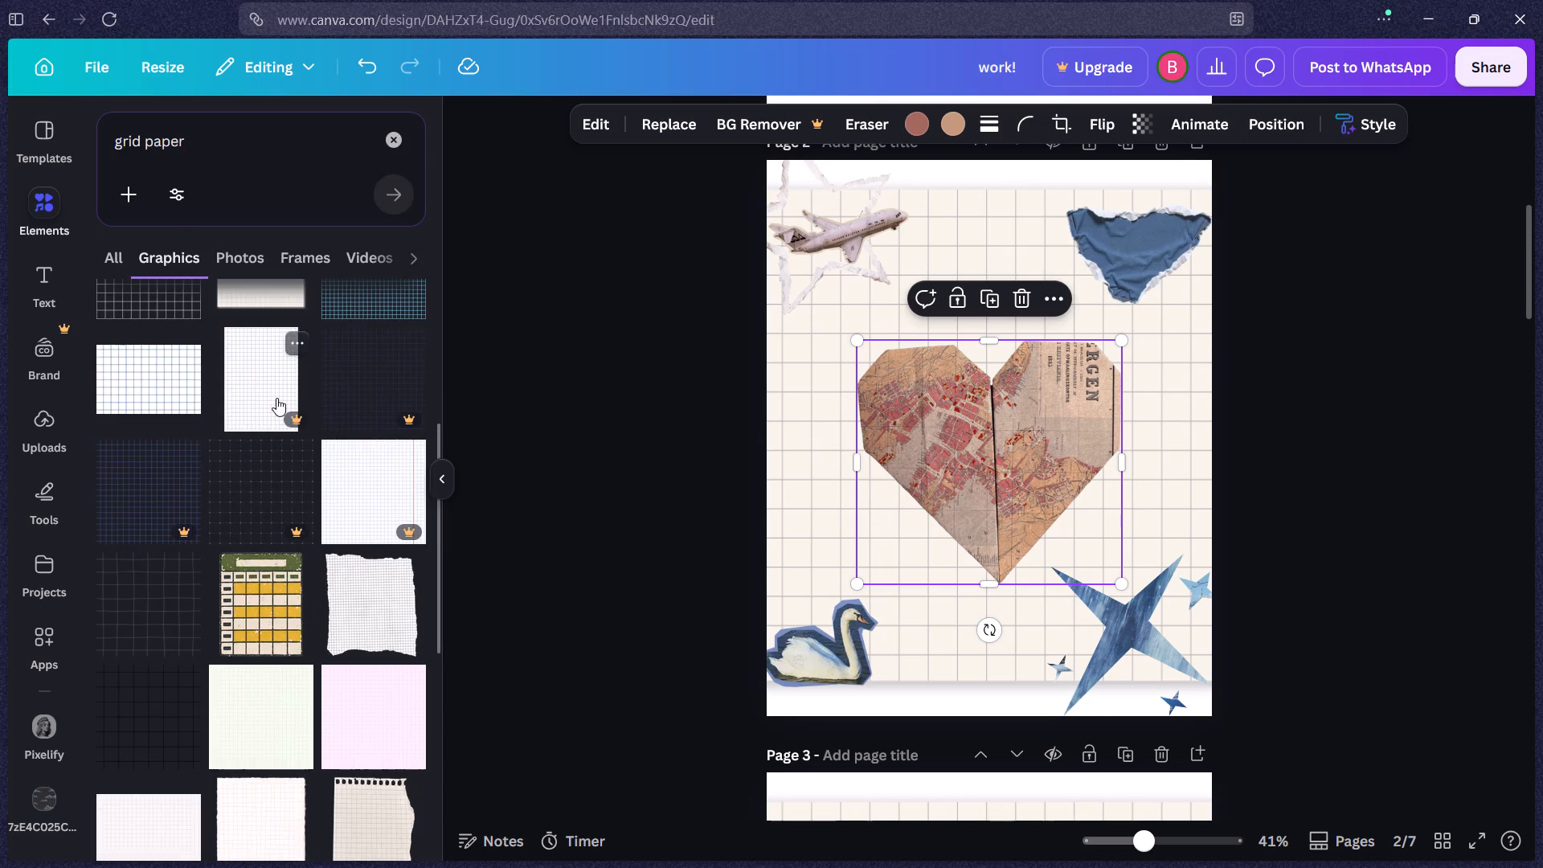
scroll(276, 398, down, 4)
scroll(276, 398, up, 15)
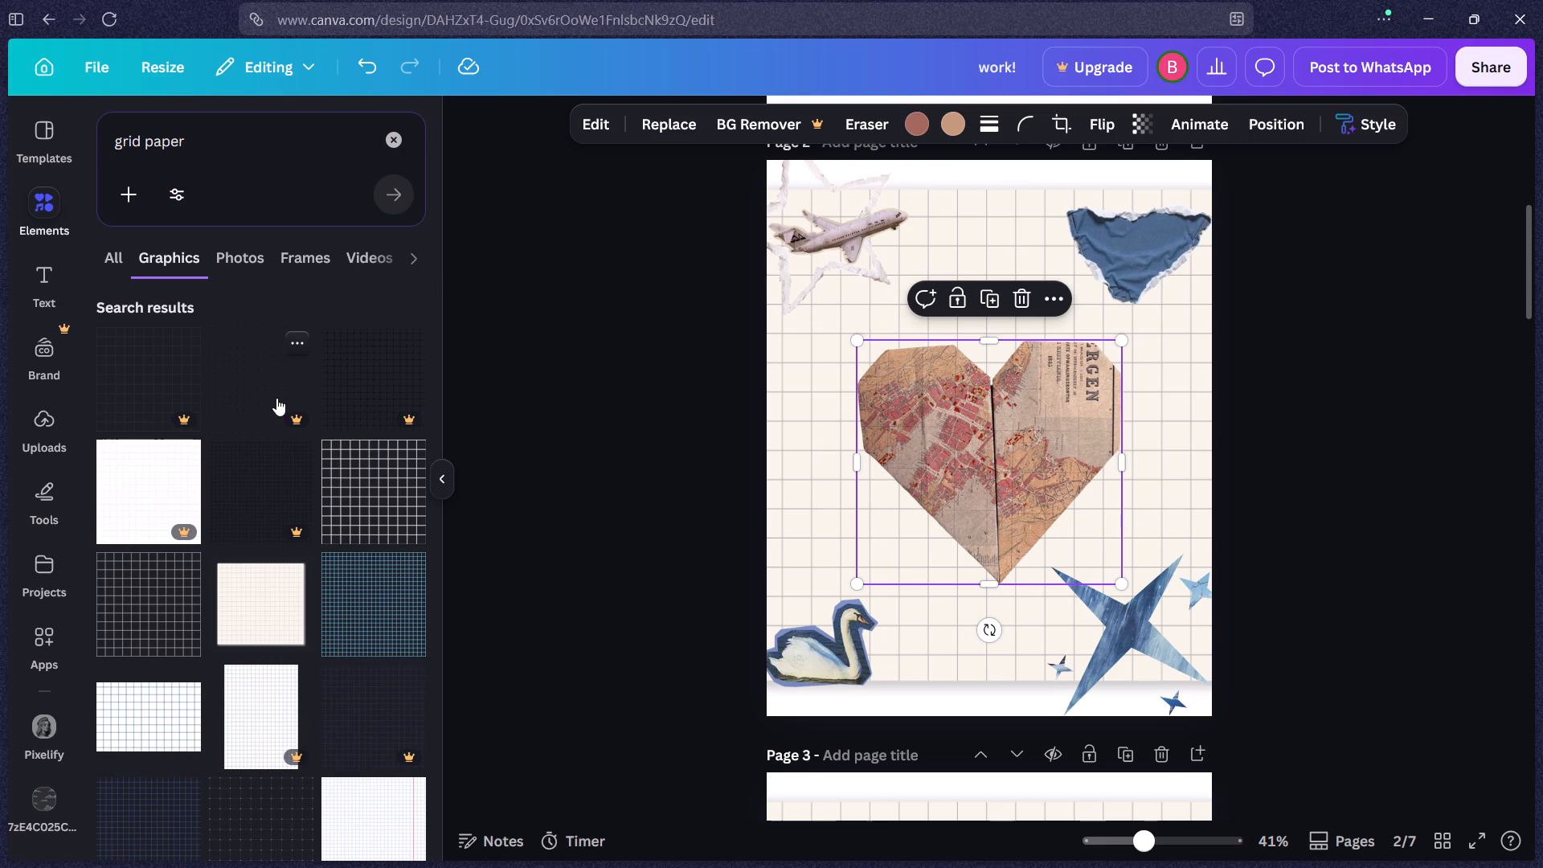
drag(253, 159, 92, 137)
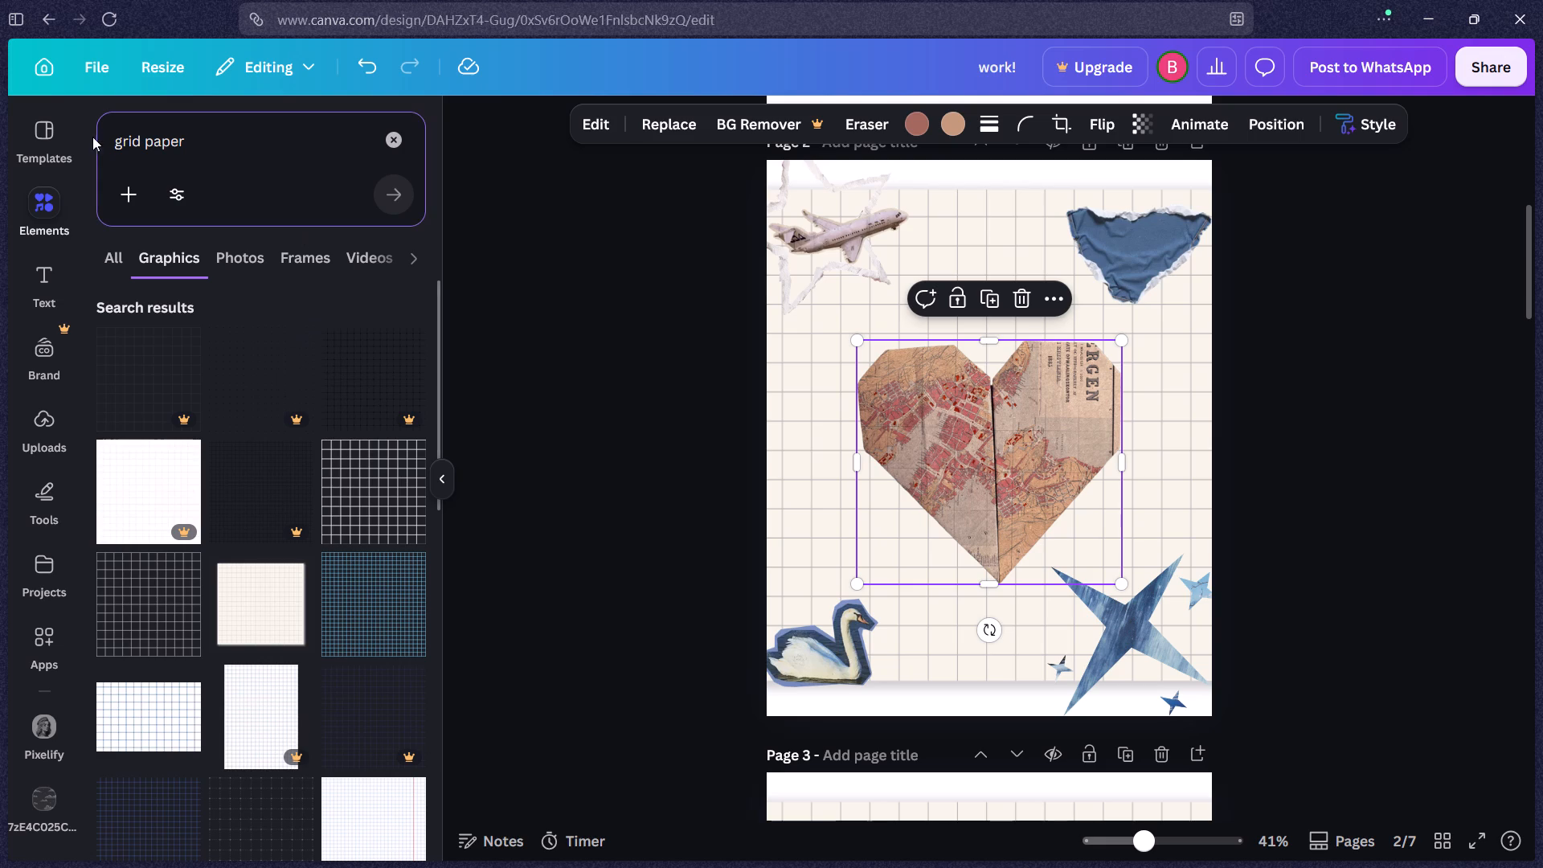
drag(92, 137, 84, 137)
double_click(213, 140)
key(ctrl+BackSpace)
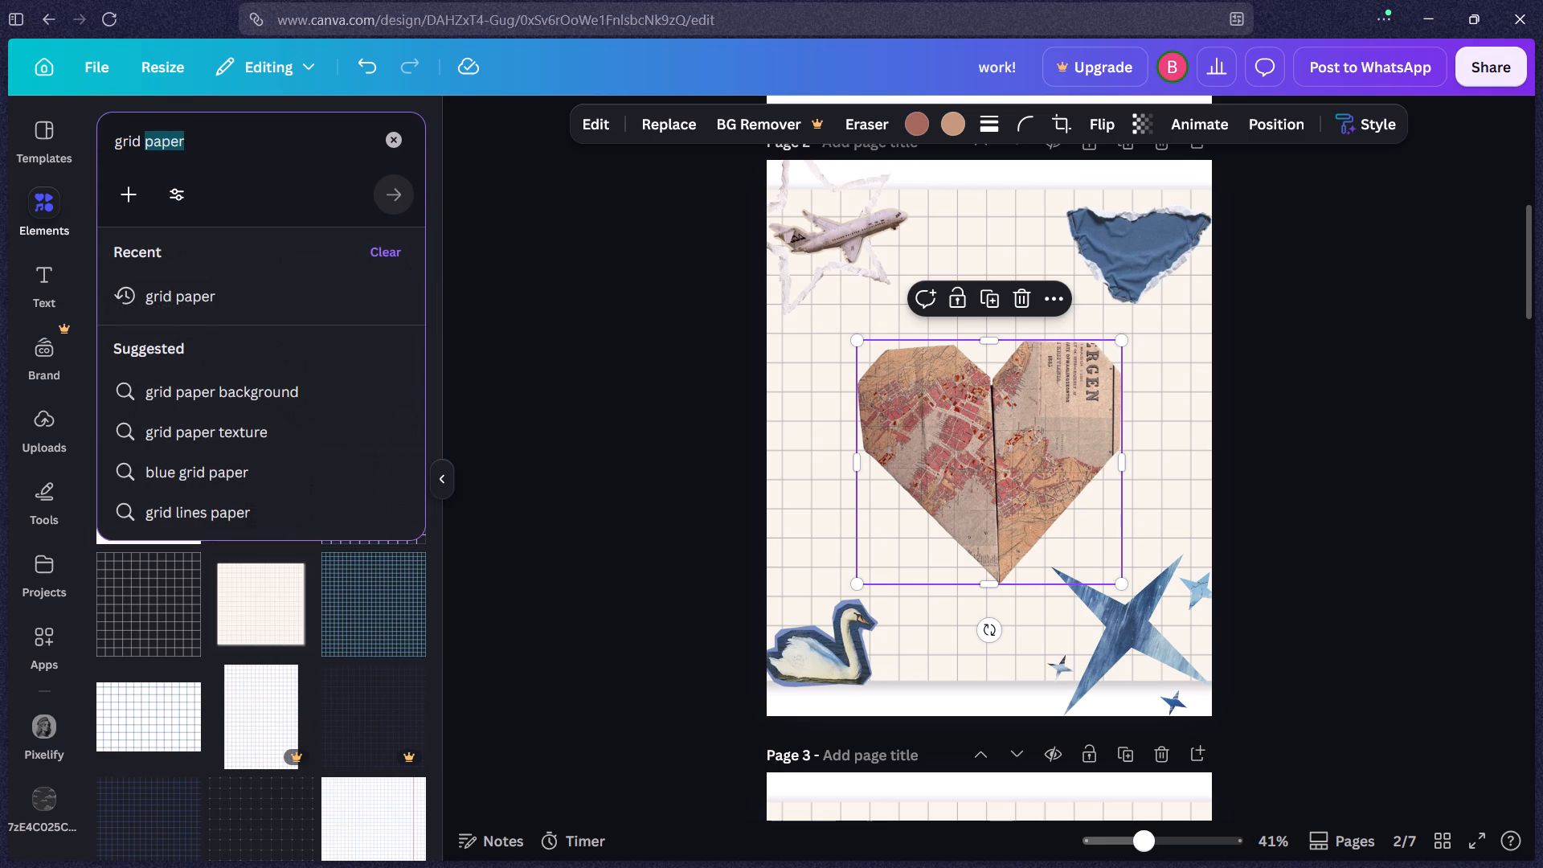
key(ctrl+BackSpace)
key(ctrl+BackSpace)
key(ctrl+BackSpace)
text(flim reel)
key(Return)
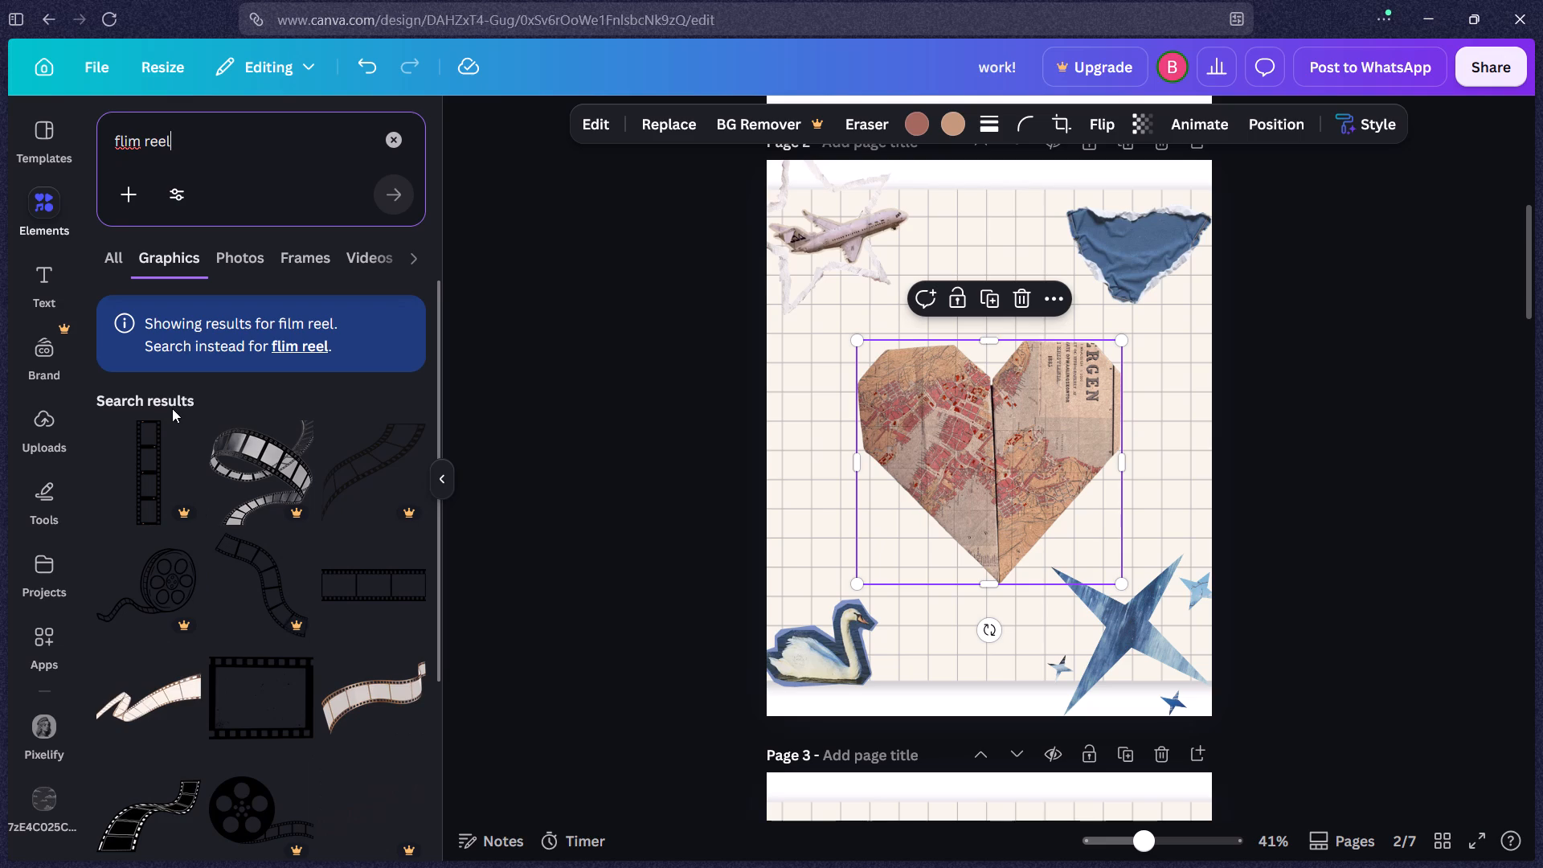
Add the horizontal three-frame film strip, enlarge it to nearly the page's width and place it just above the map heart.
scroll(321, 667, down, 2)
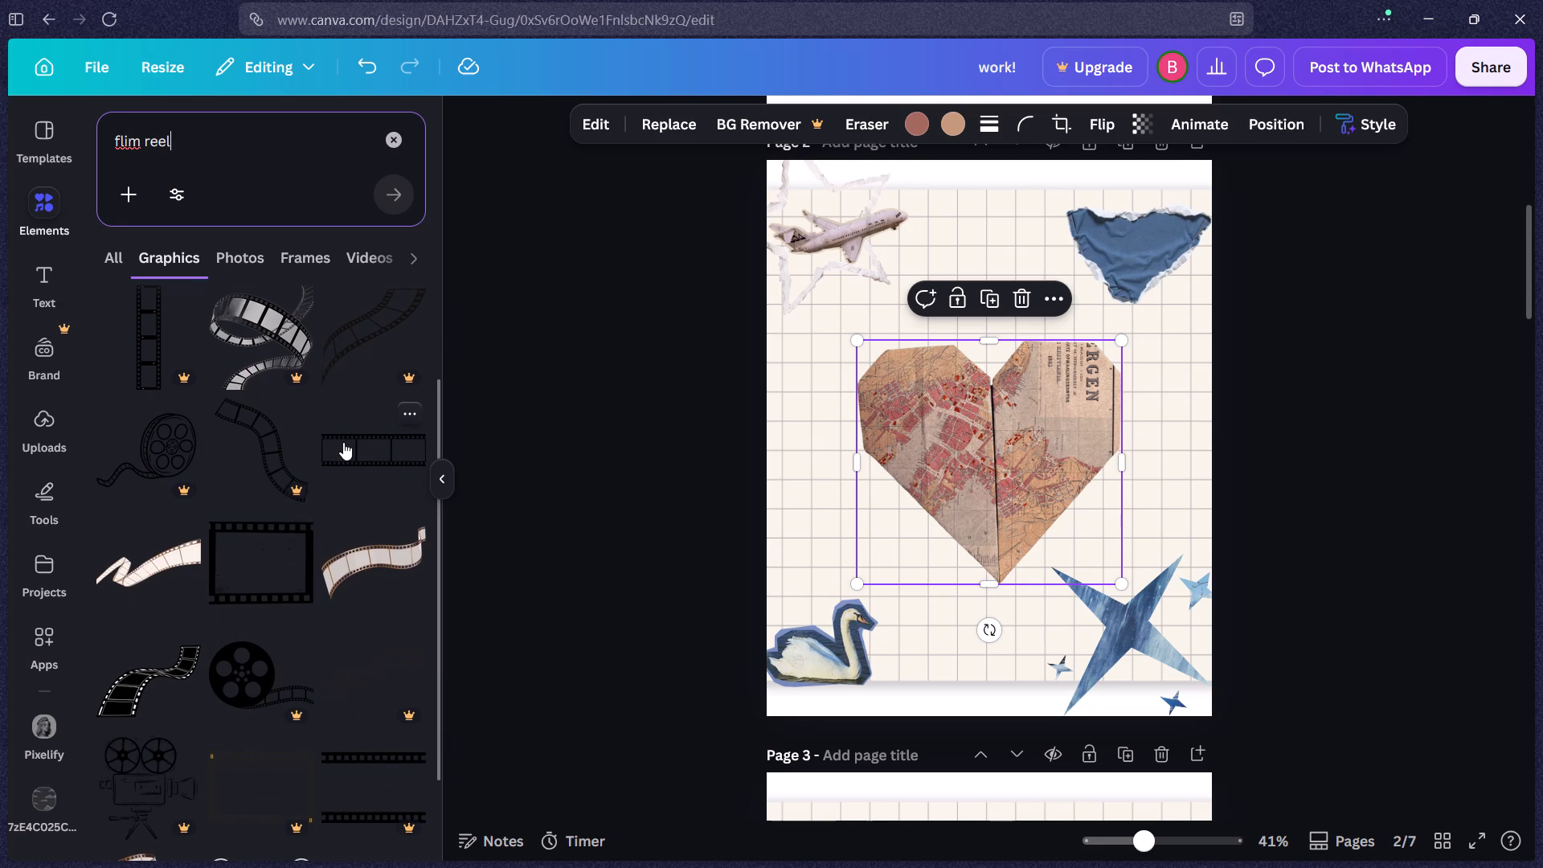
scroll(343, 442, down, 4)
scroll(343, 443, up, 2)
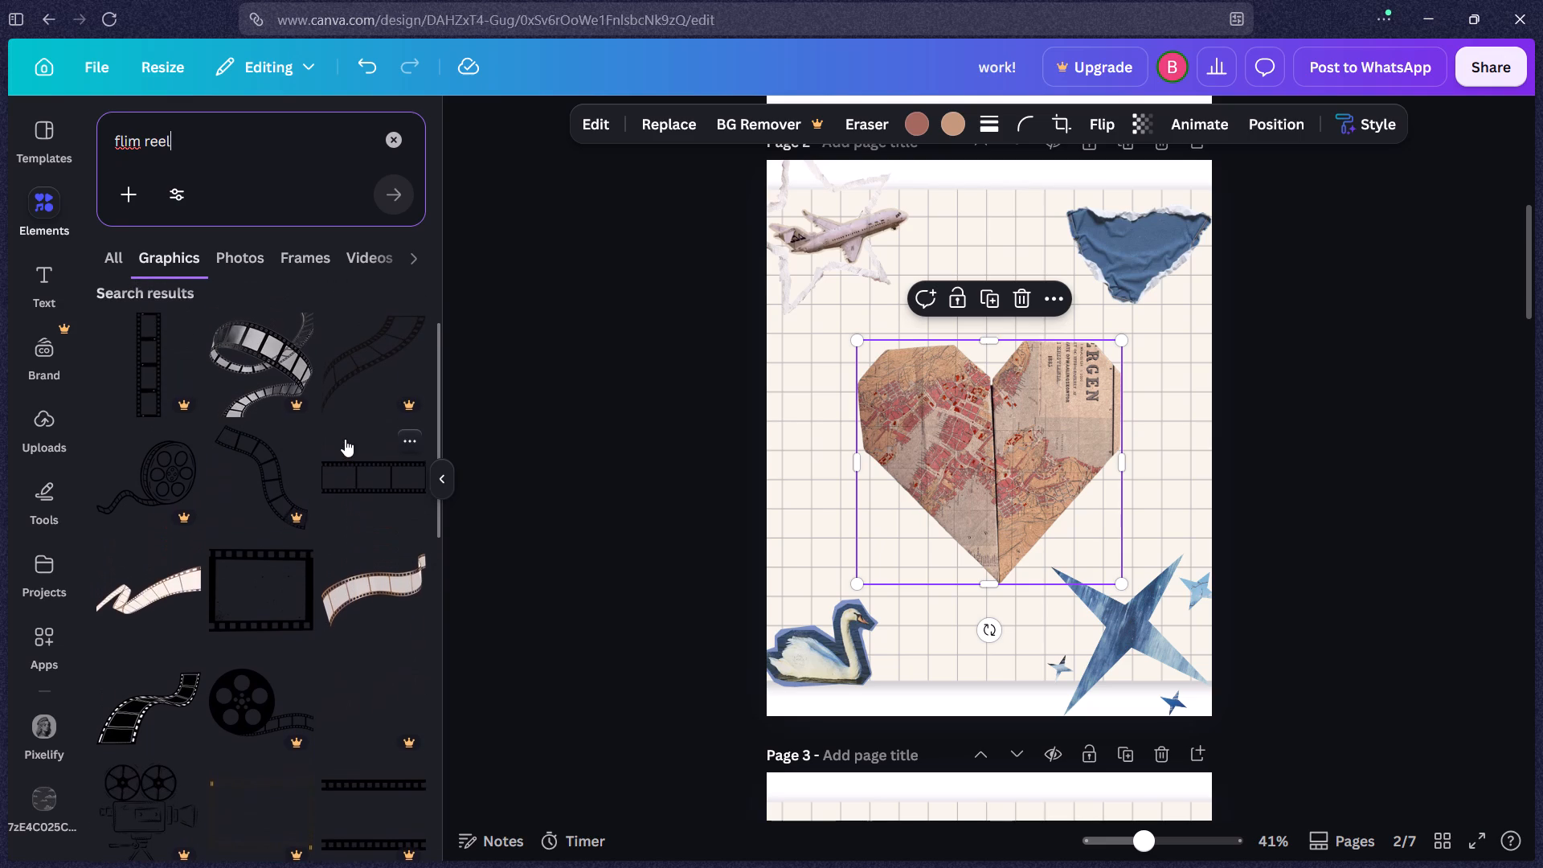
click(353, 454)
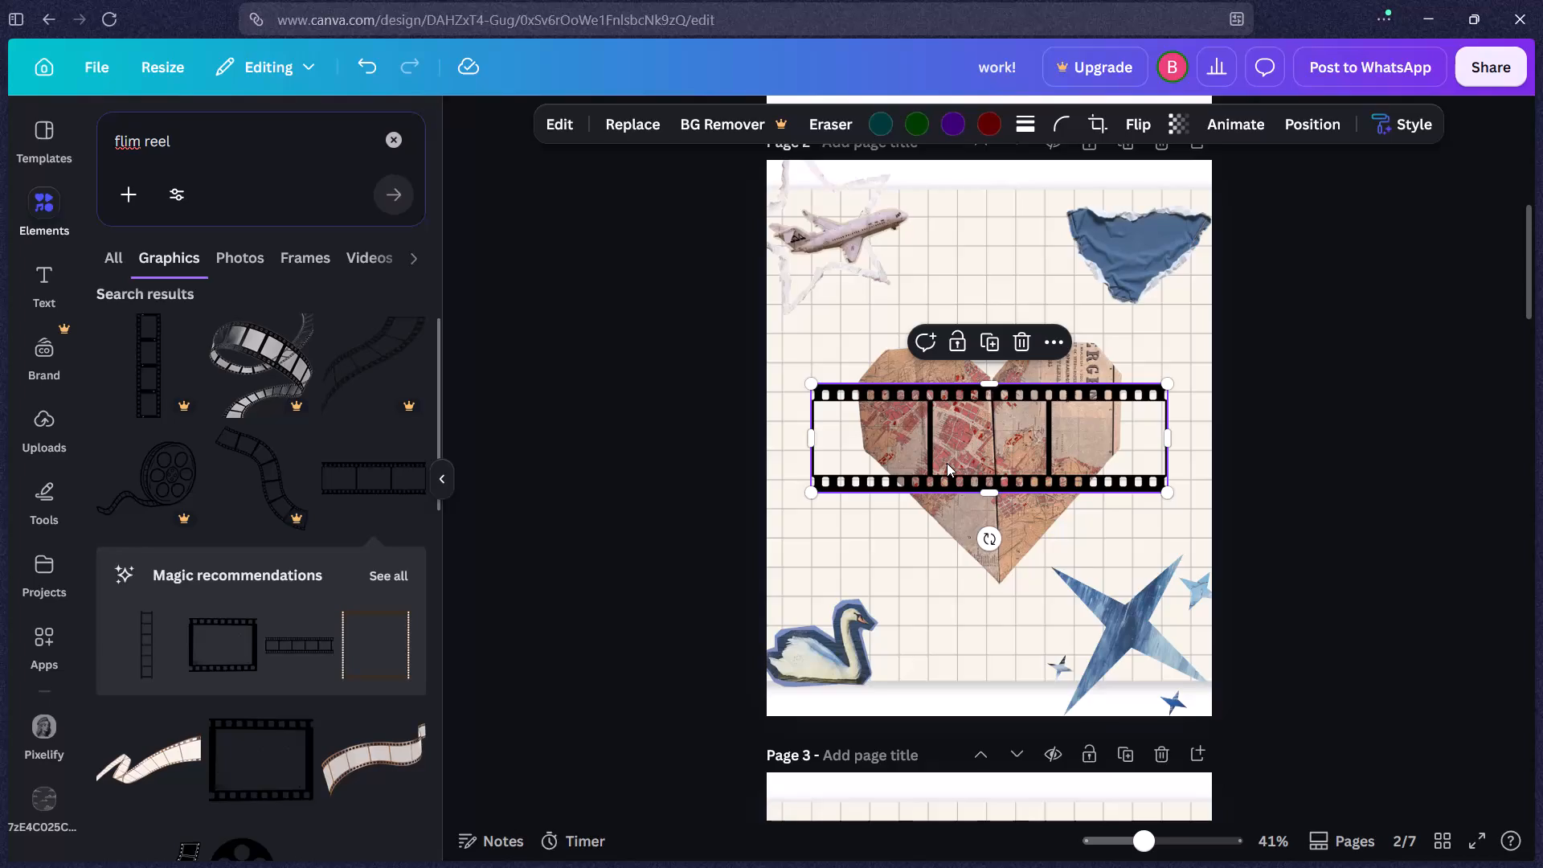
drag(1072, 407, 1065, 211)
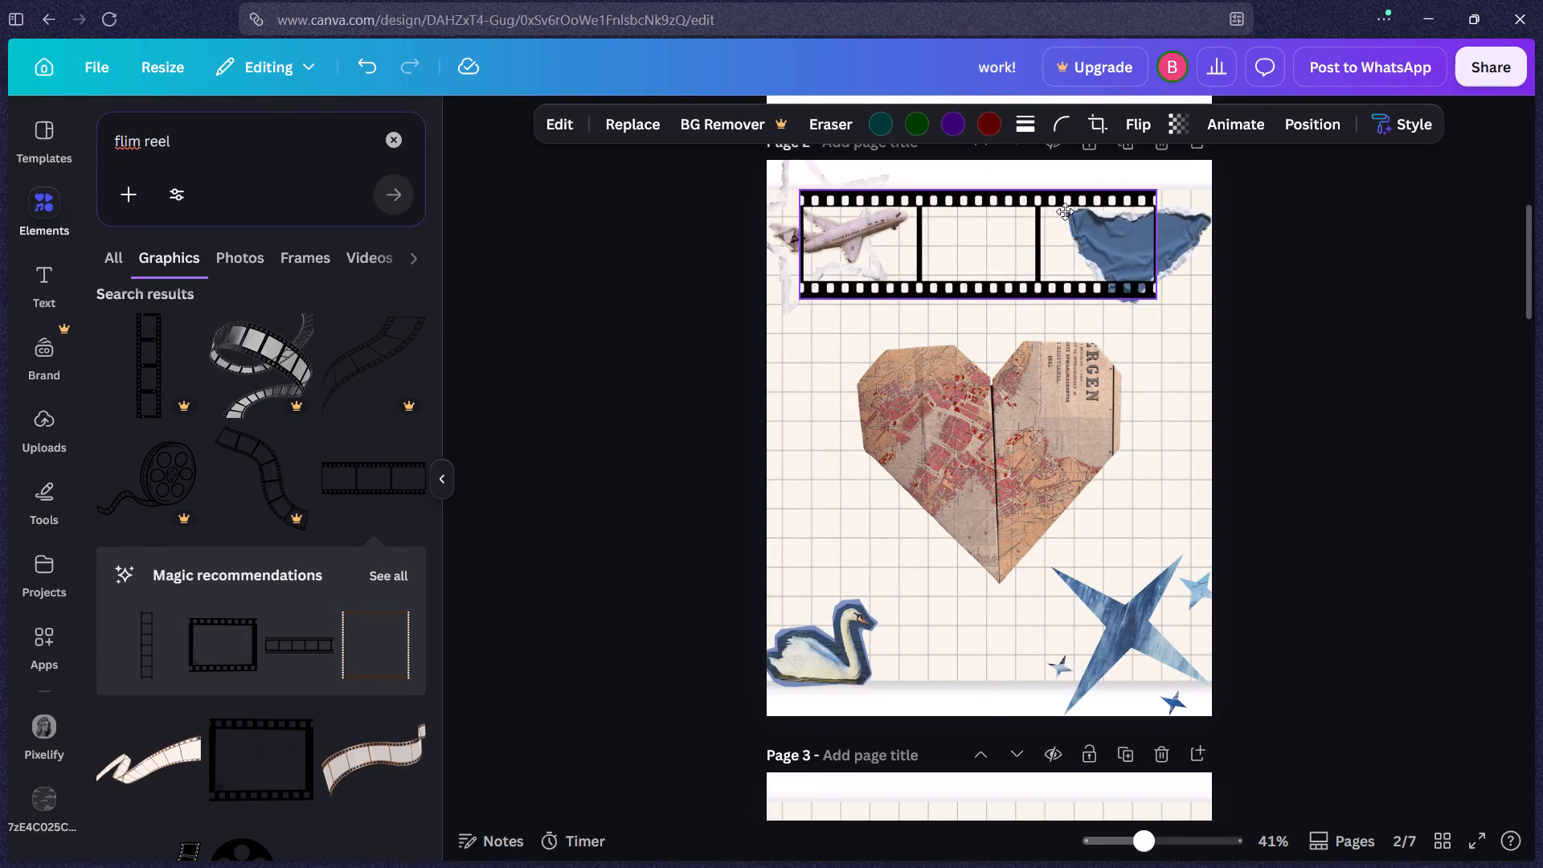
drag(1065, 211, 1068, 210)
drag(1032, 252, 1022, 265)
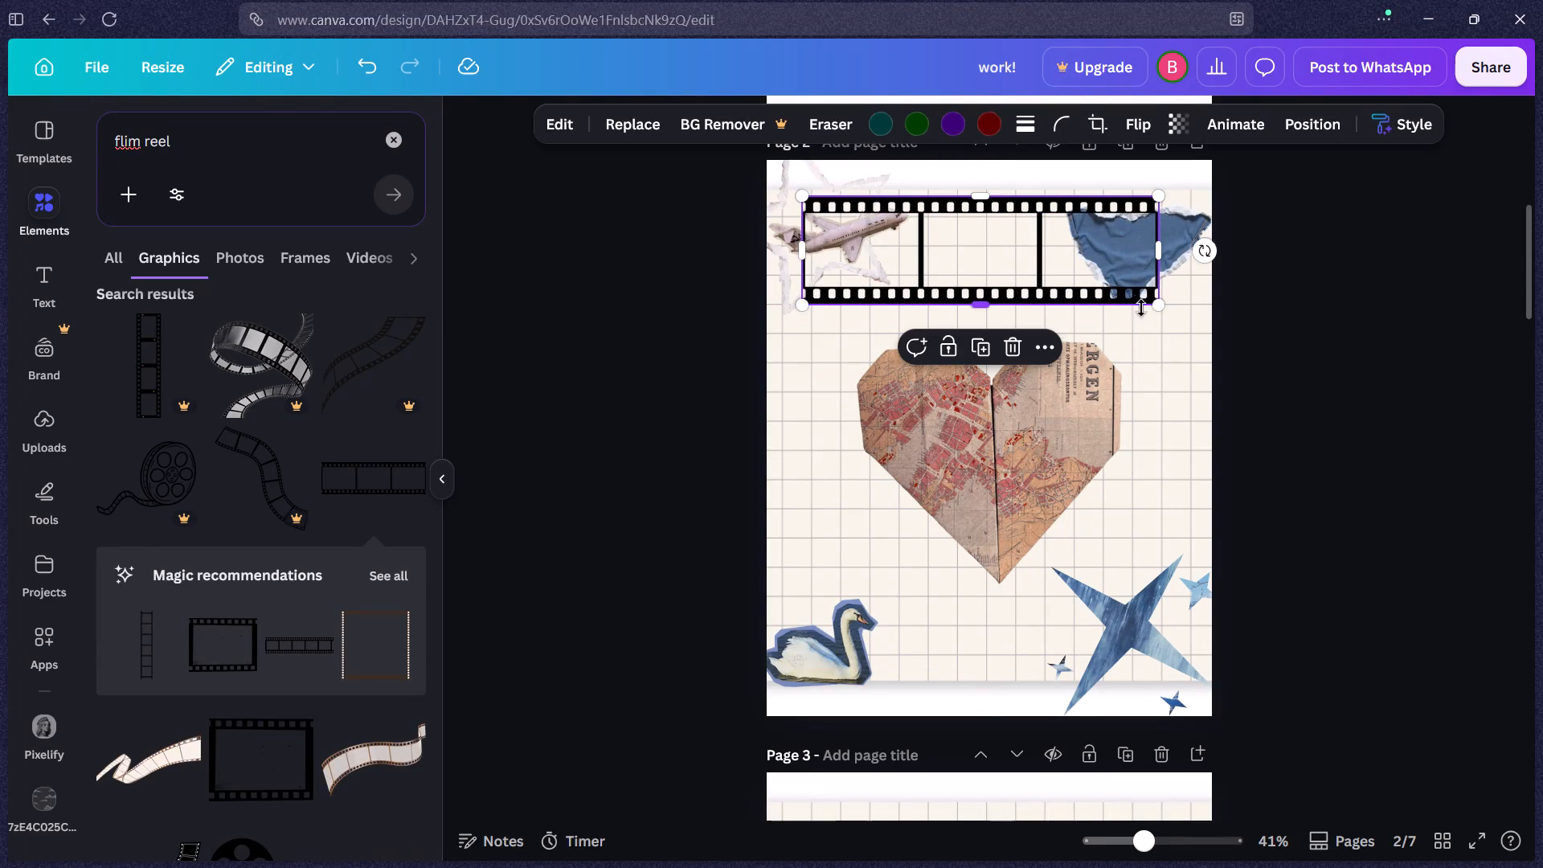
drag(1159, 310, 1212, 318)
drag(1088, 246, 1066, 272)
Examine the photo results for film reels as an alternative strip, then return to the graphics results.
click(227, 252)
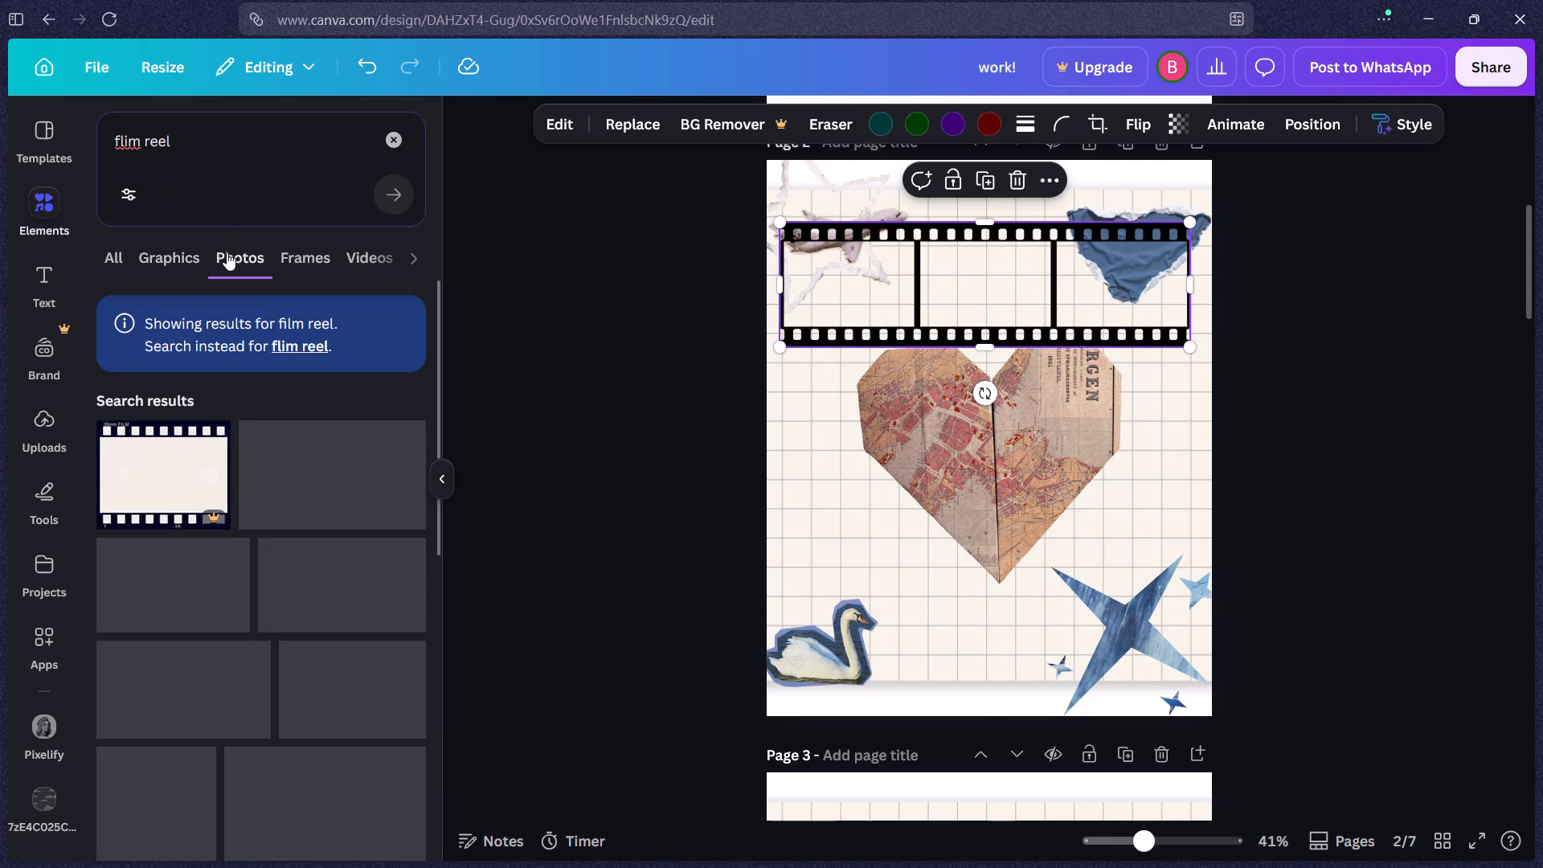
scroll(277, 438, down, 2)
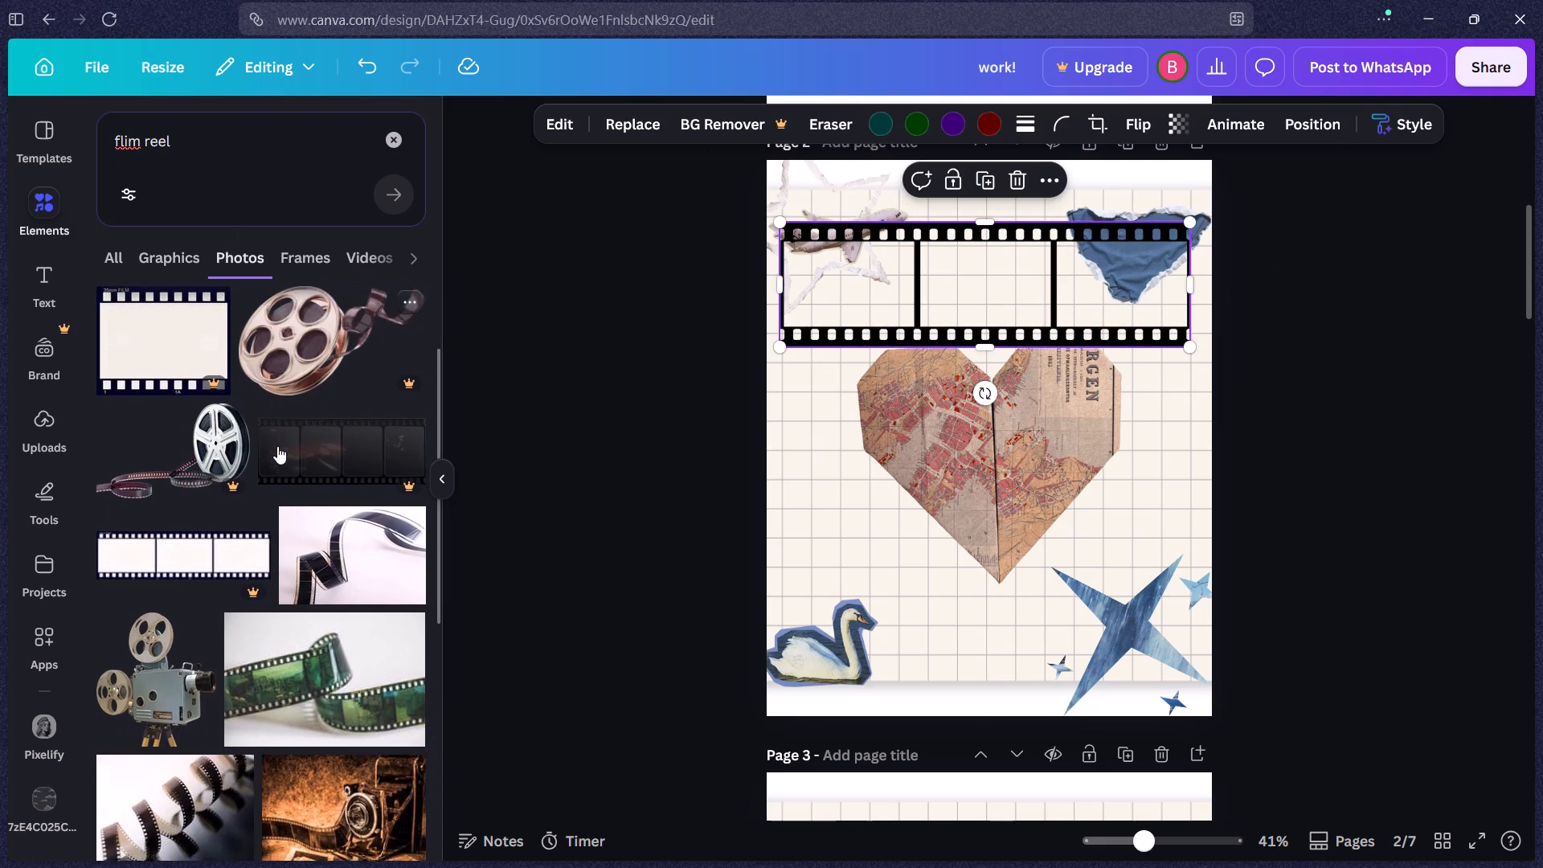
click(995, 287)
scroll(201, 402, down, 2)
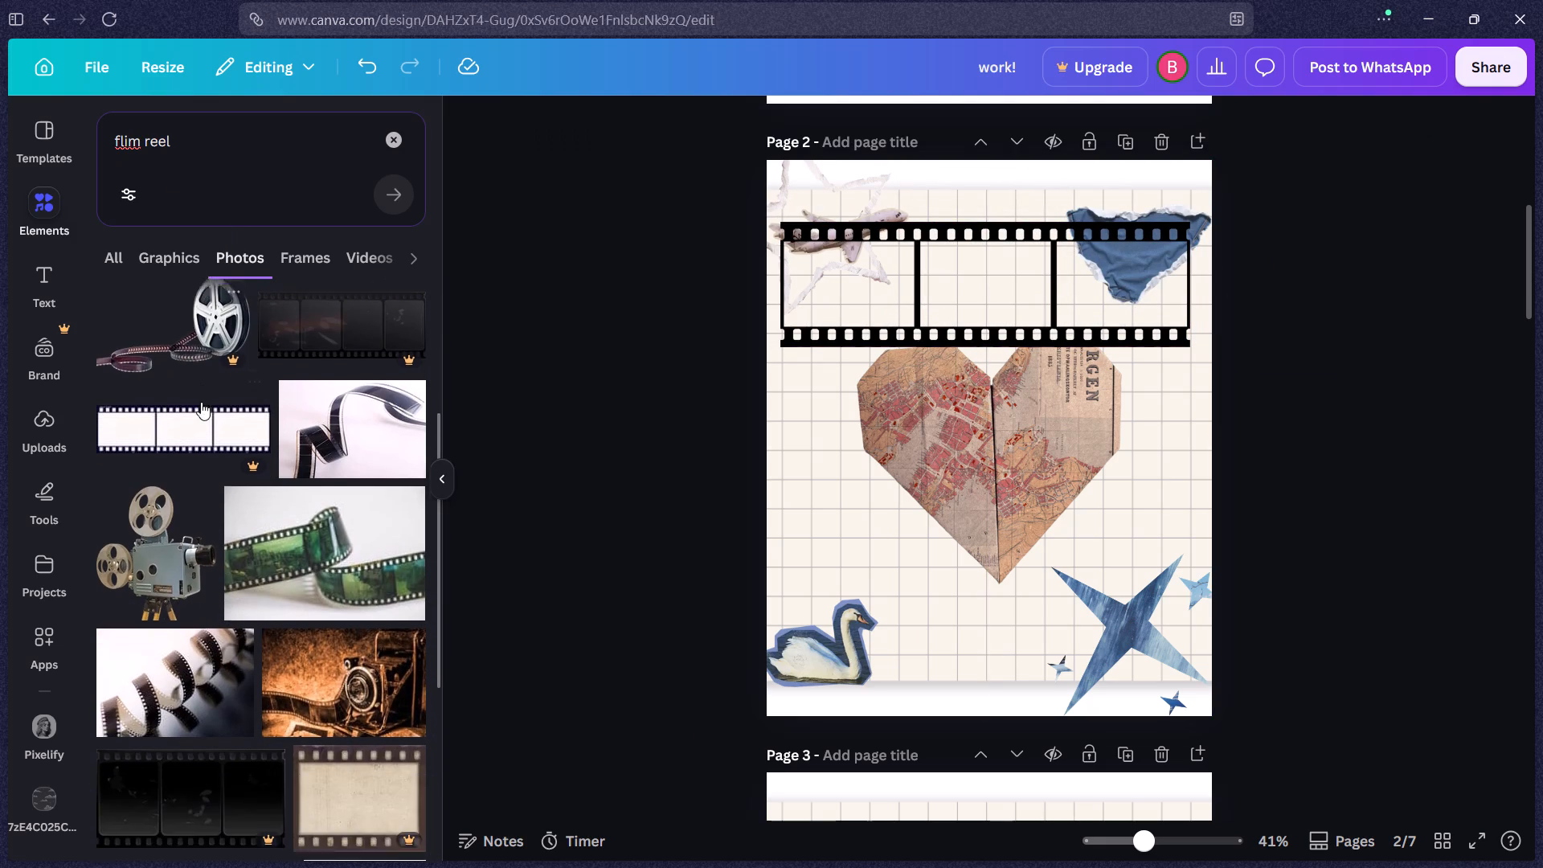
scroll(201, 402, down, 11)
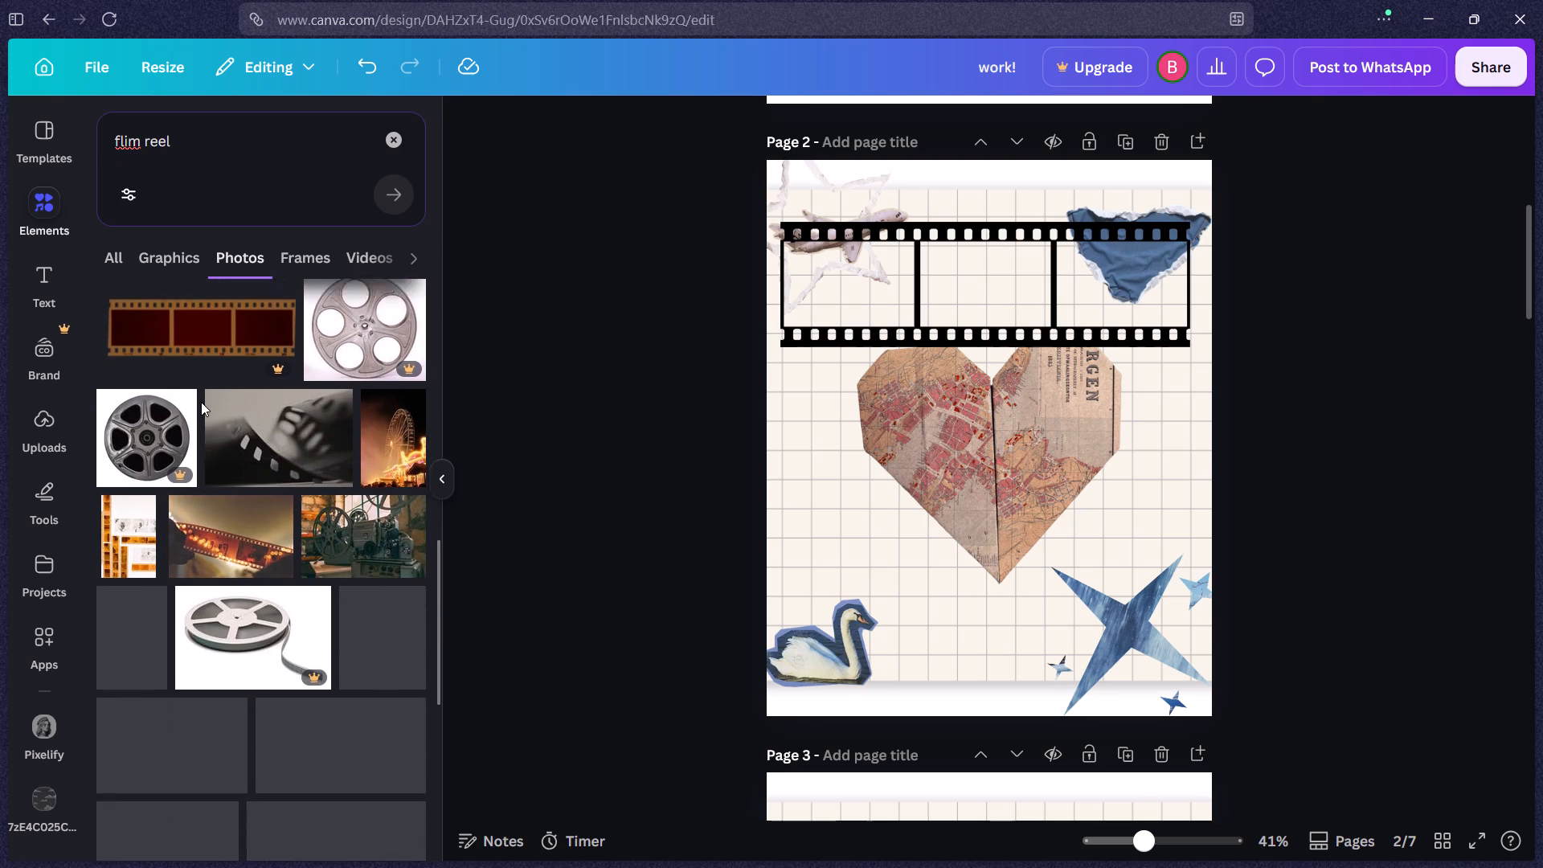
scroll(201, 402, down, 6)
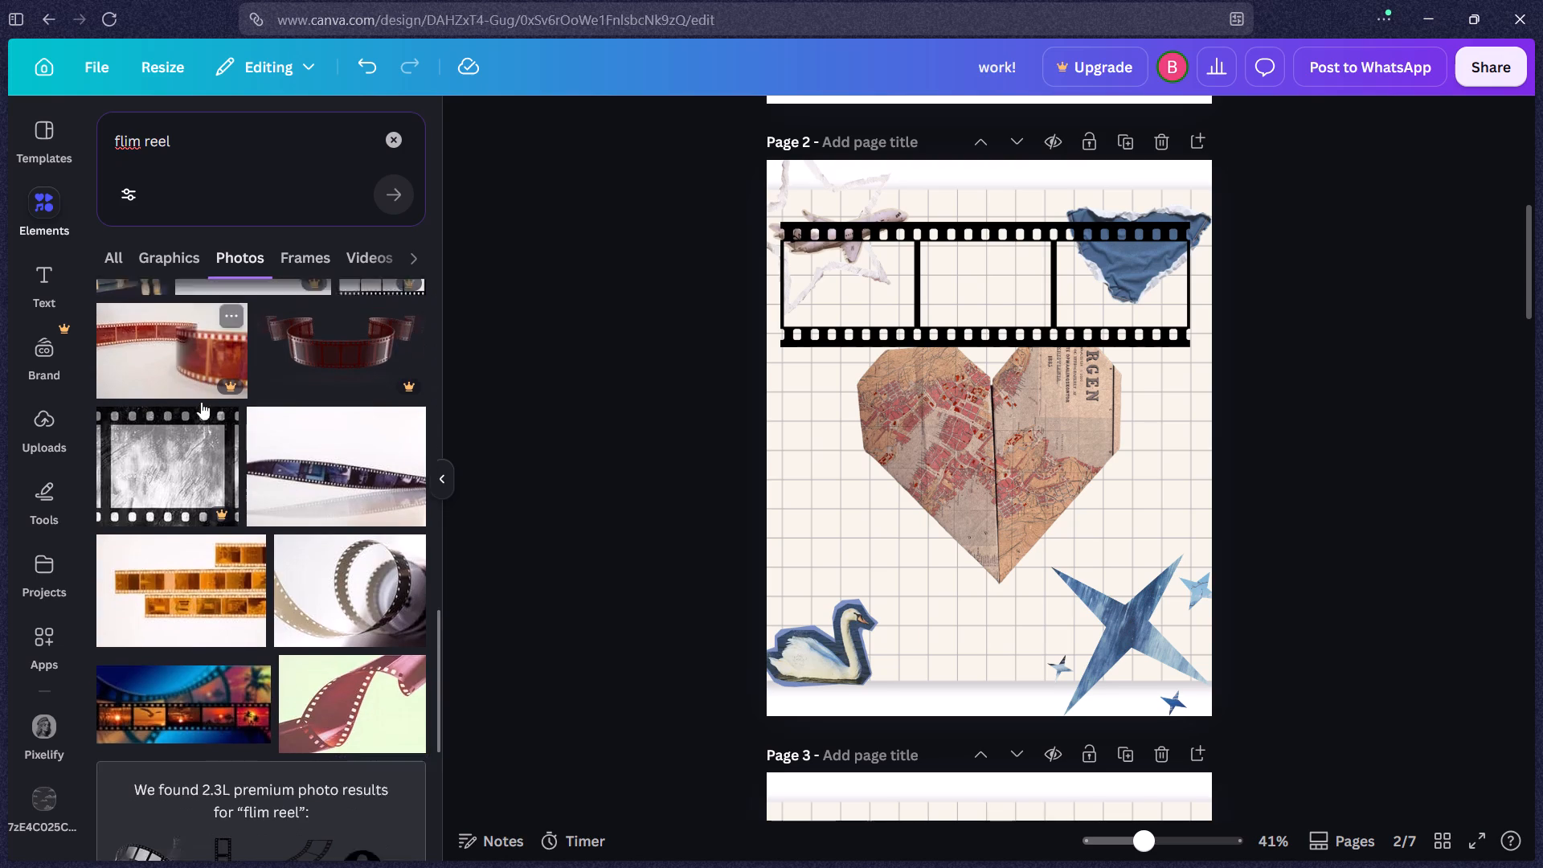
scroll(201, 402, down, 8)
scroll(201, 402, up, 4)
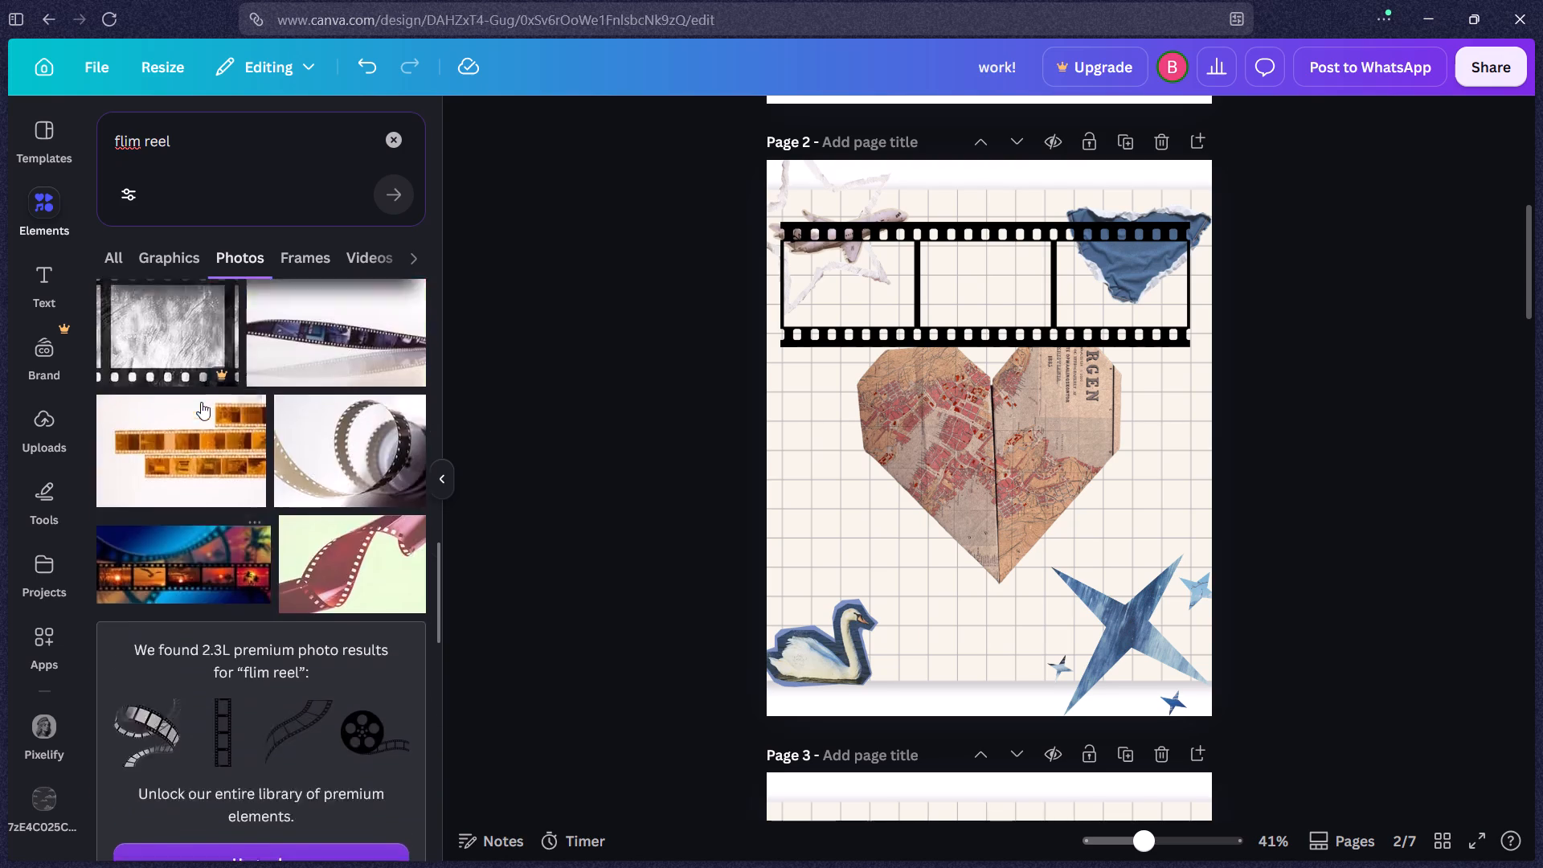
scroll(201, 402, up, 20)
scroll(201, 402, up, 5)
click(190, 274)
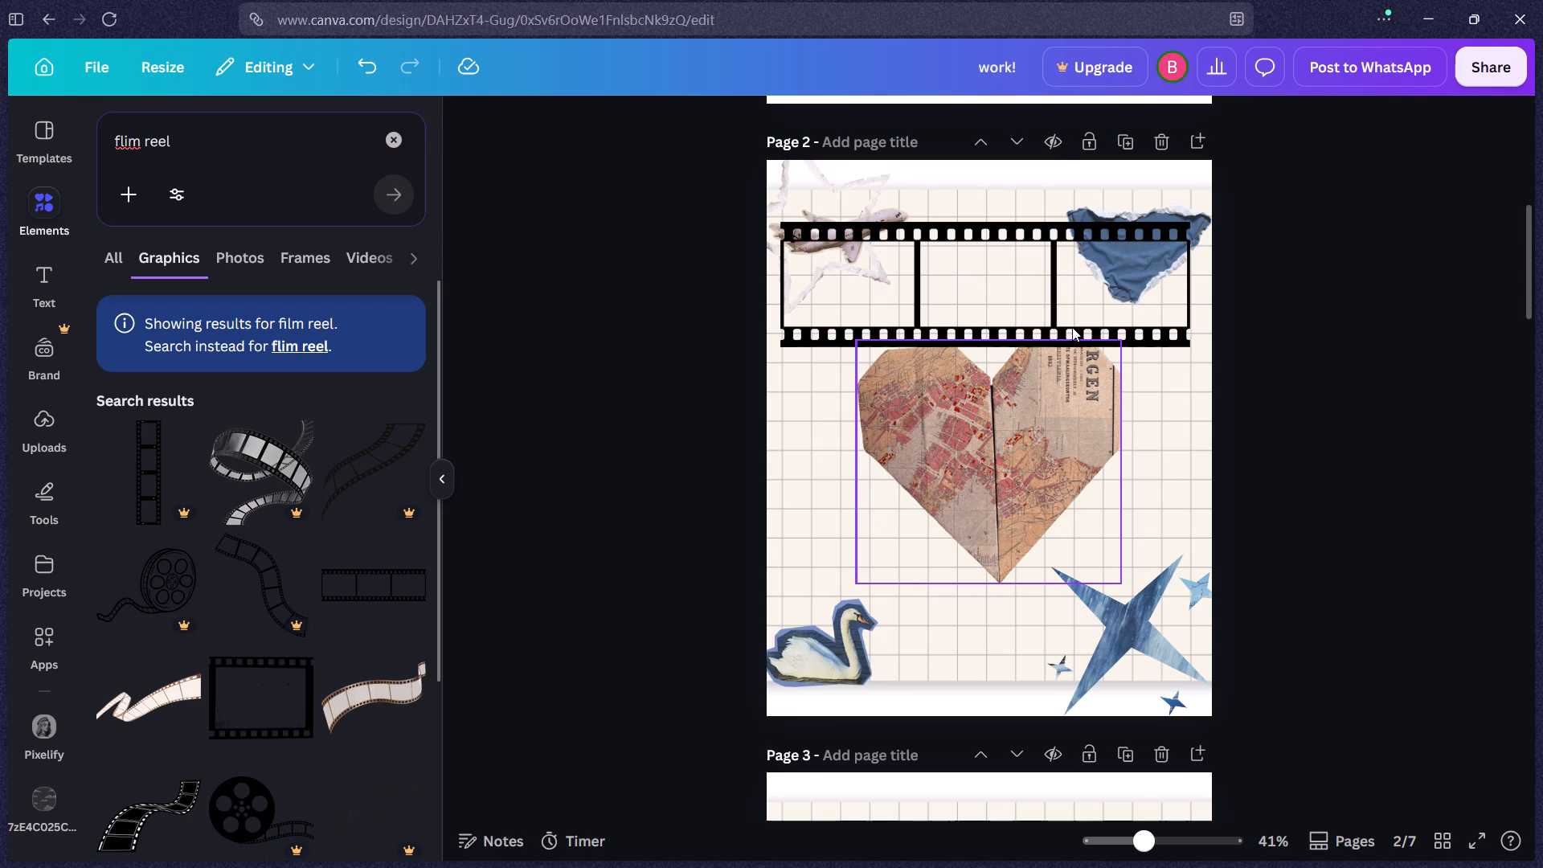
Move the film strip down to uncover the torn blue triangular paper at page 2's upper right, and delete that paper.
drag(1001, 276, 1000, 329)
click(1308, 271)
click(1197, 242)
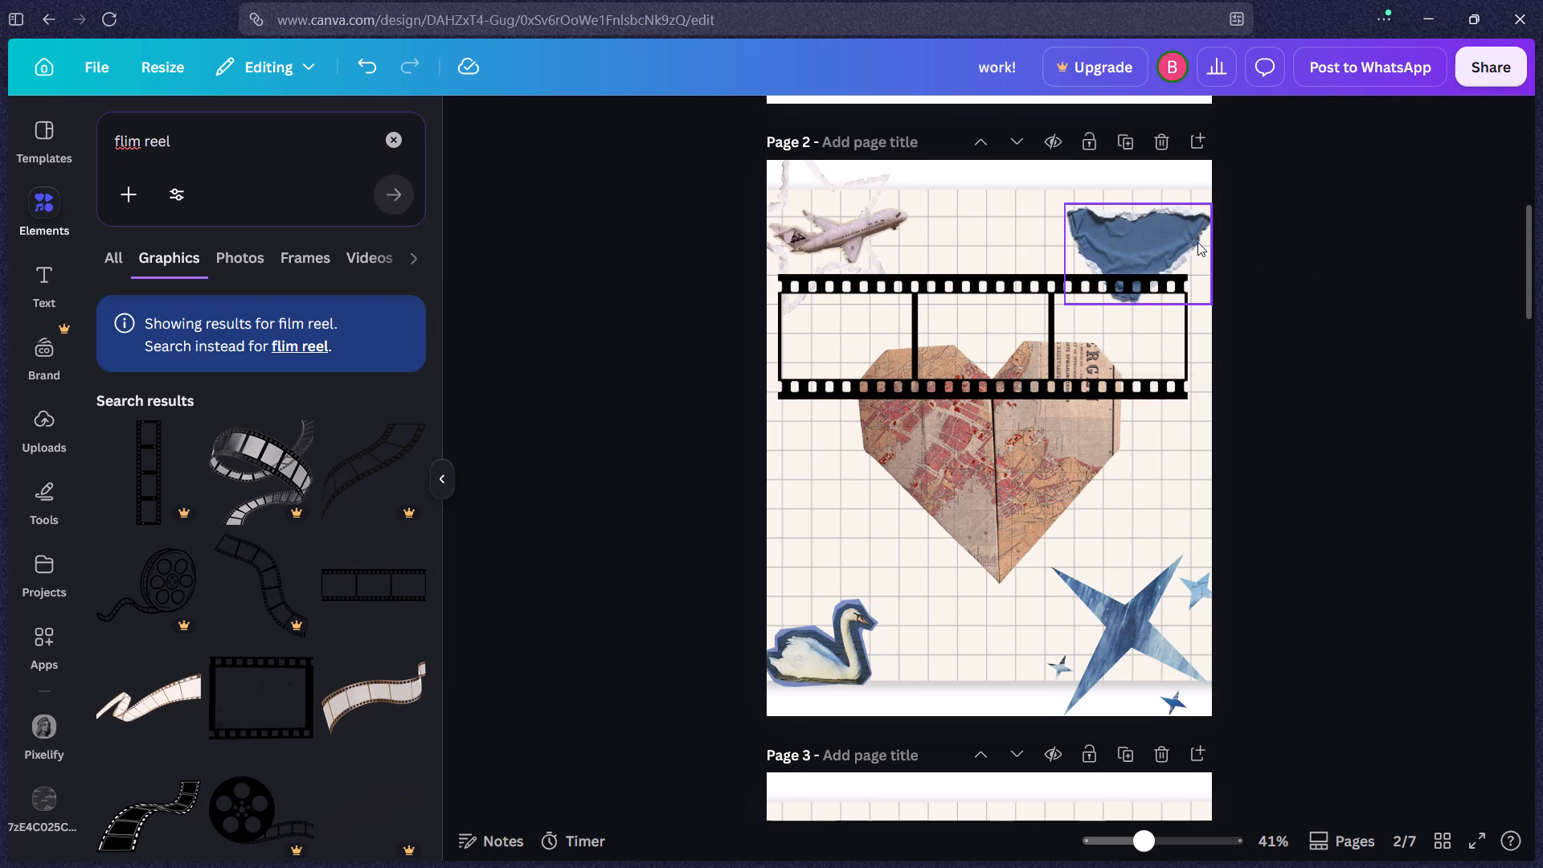
key(Insert)
key(Delete)
click(1480, 203)
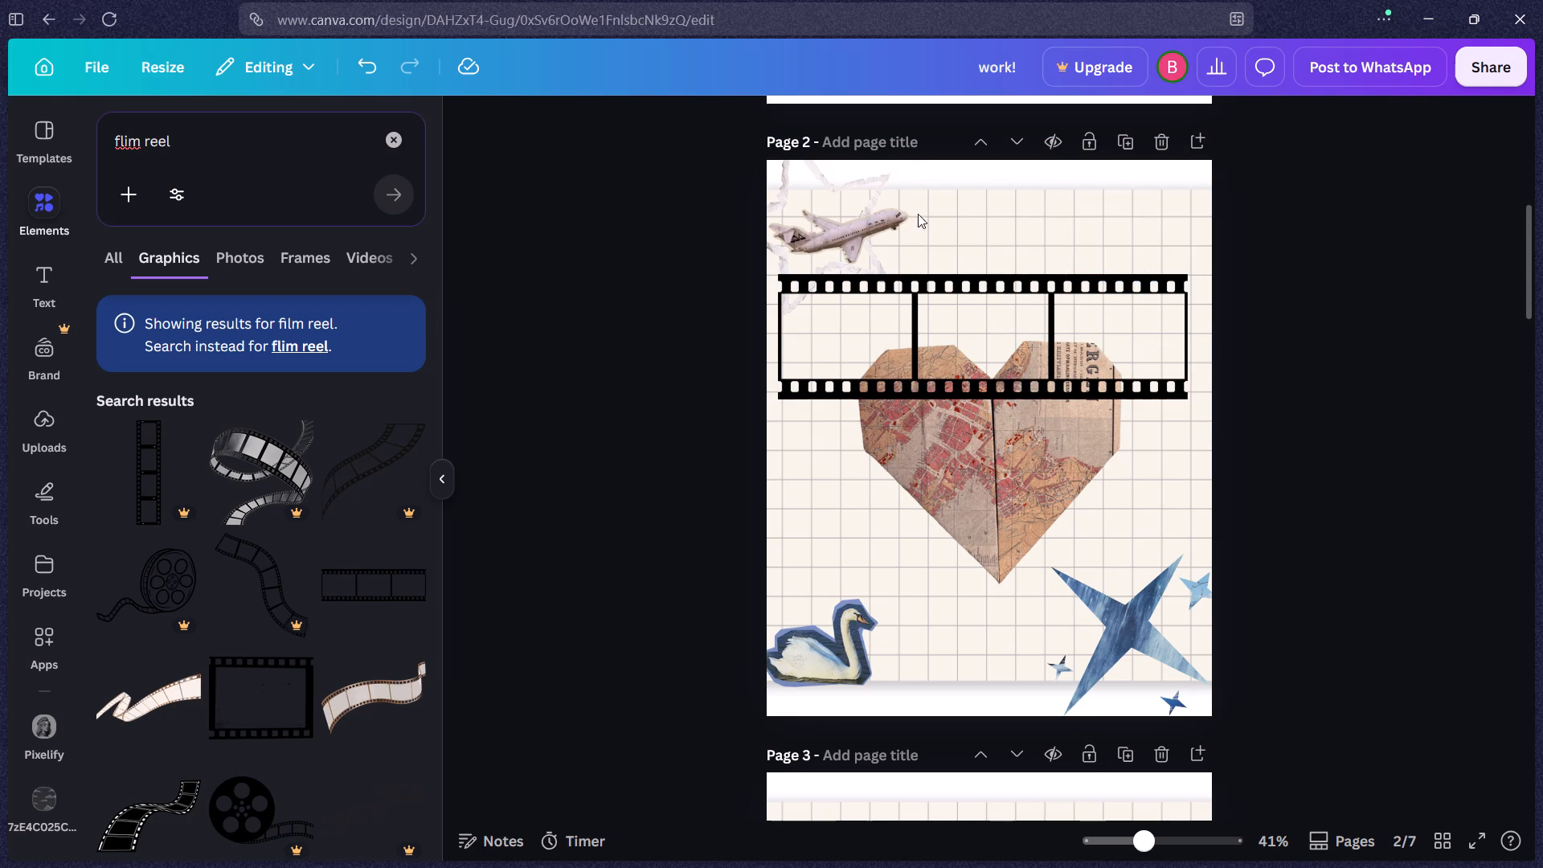
Raise the airplane toward page 2's top edge and centre the film strip horizontally just below it, above the map heart.
drag(888, 221, 887, 194)
drag(951, 371, 952, 315)
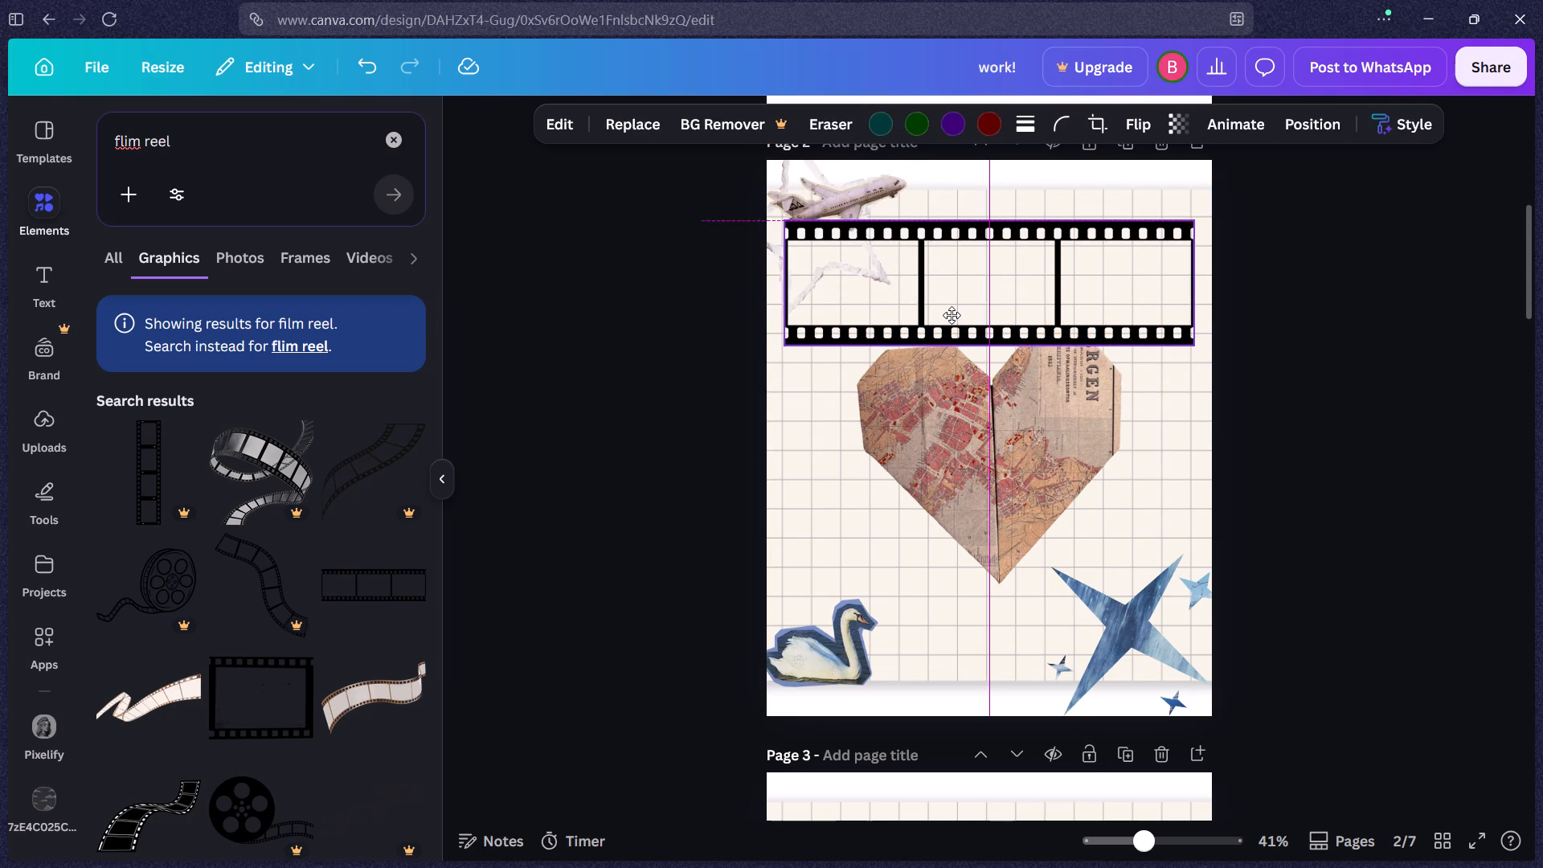
Raise the film strip slightly on page 2, leaving a gap between it and the map heart.
drag(952, 315, 952, 295)
click(1384, 205)
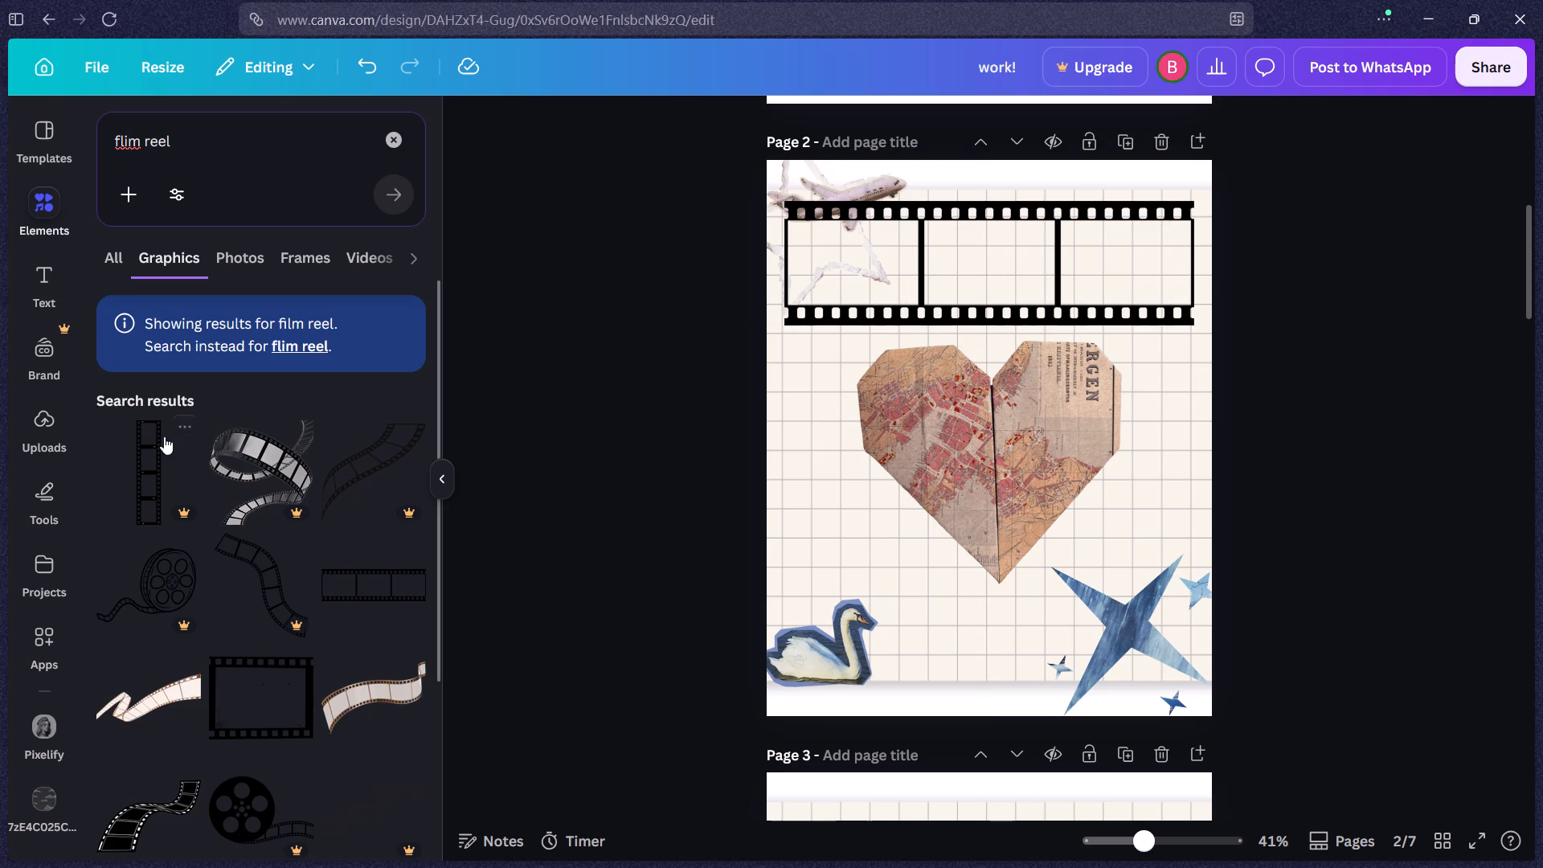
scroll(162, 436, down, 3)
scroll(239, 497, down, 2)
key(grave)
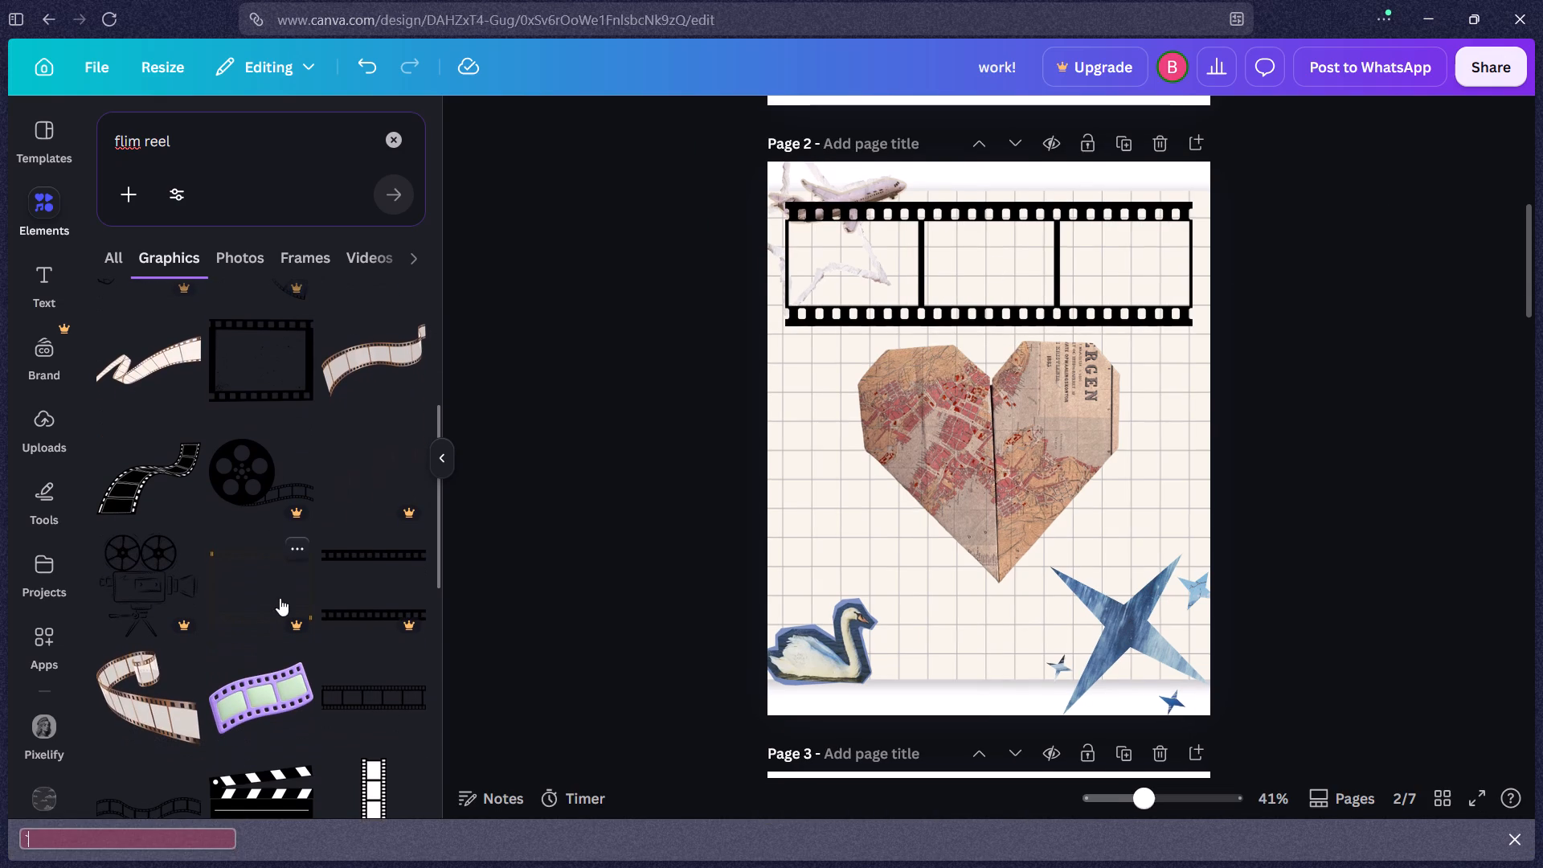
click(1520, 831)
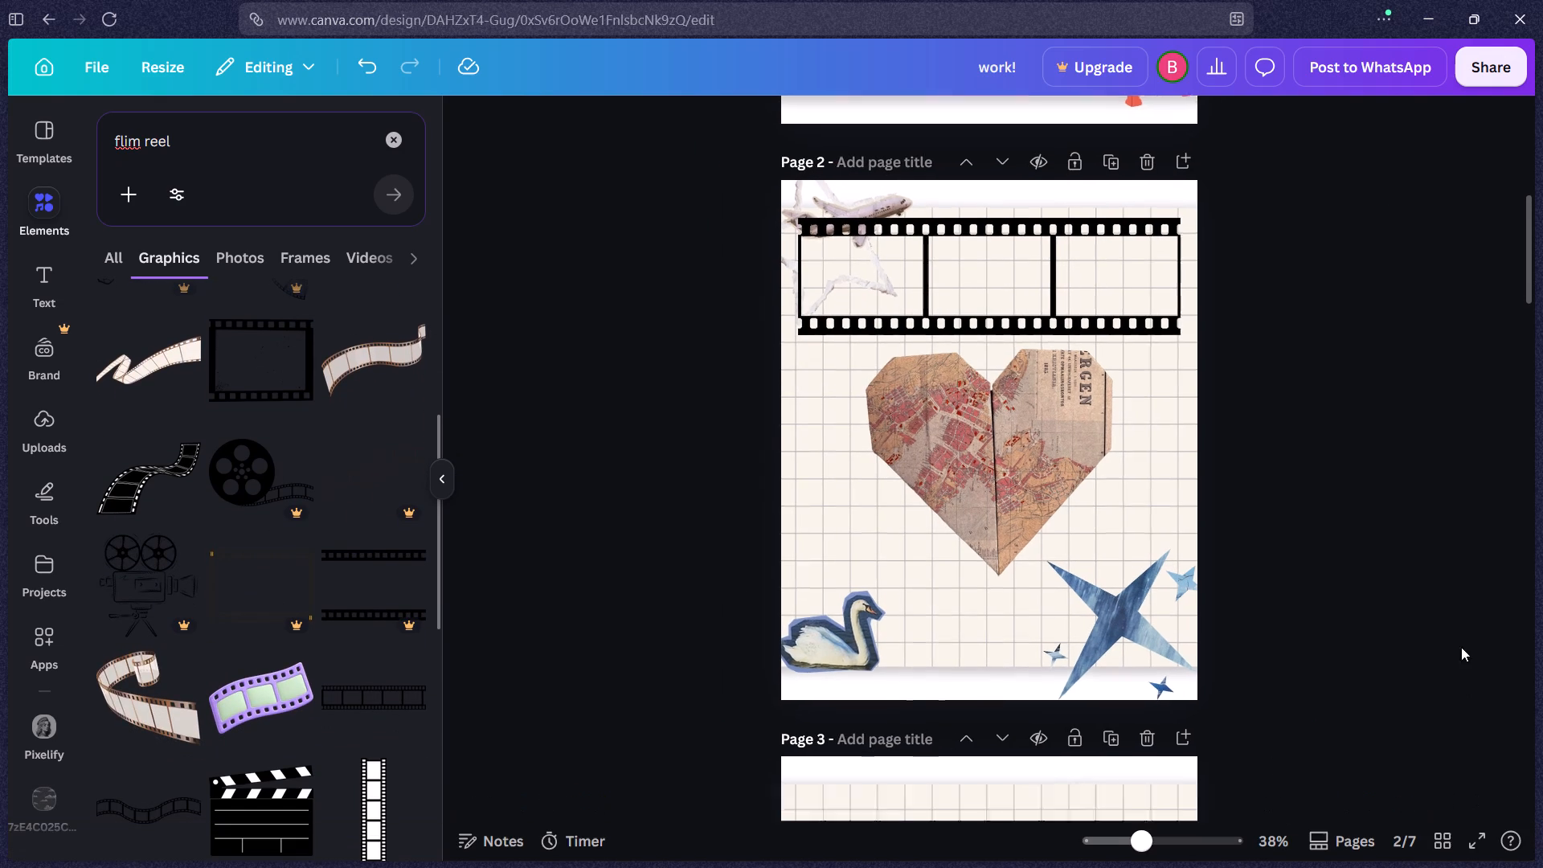
Delete the blue four-pointed star cluster from page 2's lower right corner.
click(1131, 647)
key(BackSpace)
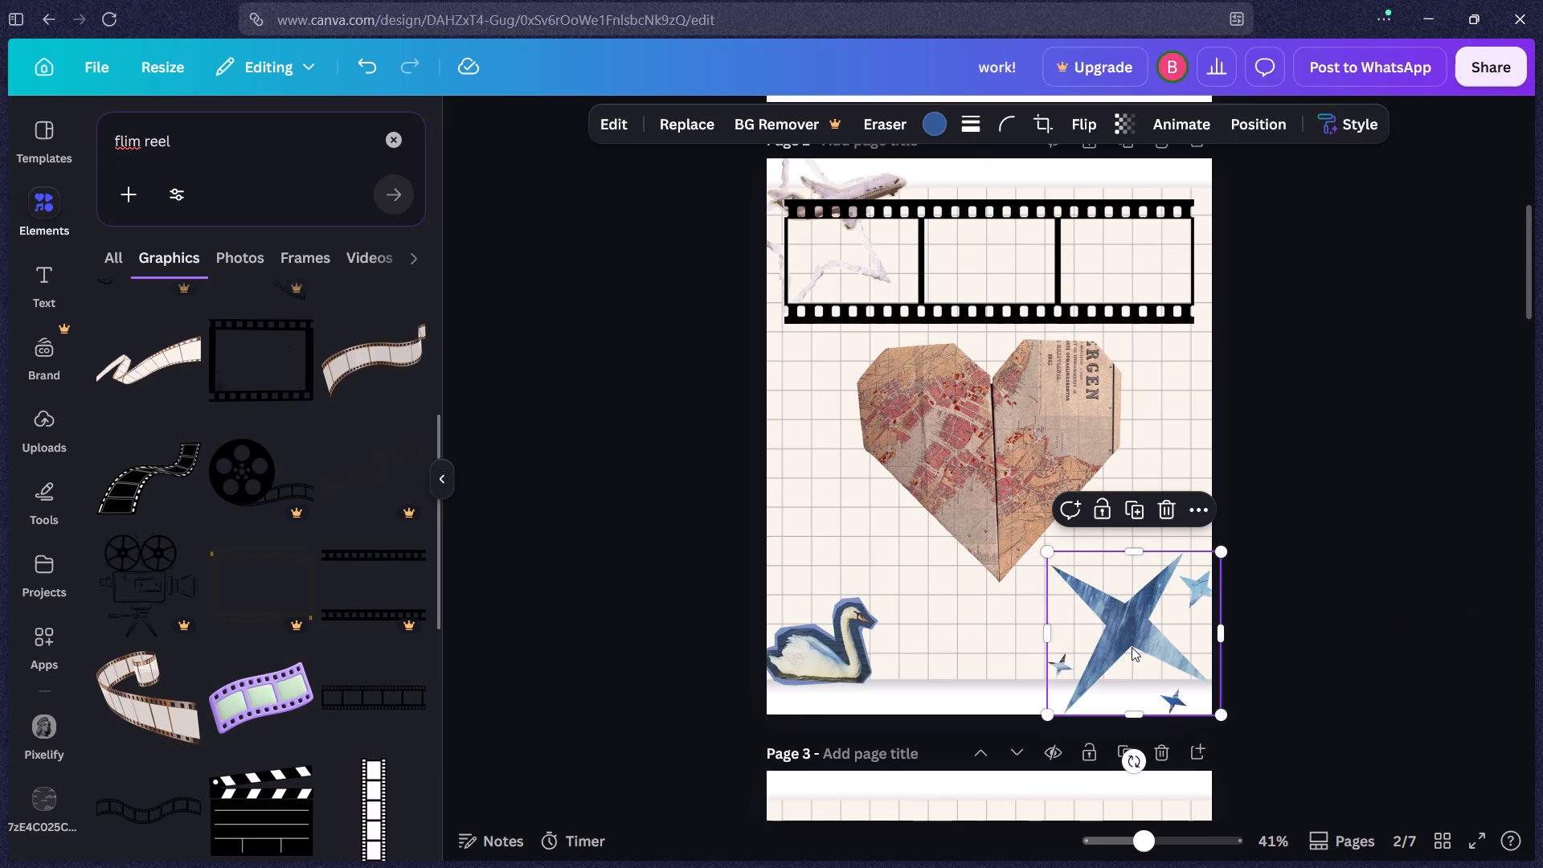
click(1408, 563)
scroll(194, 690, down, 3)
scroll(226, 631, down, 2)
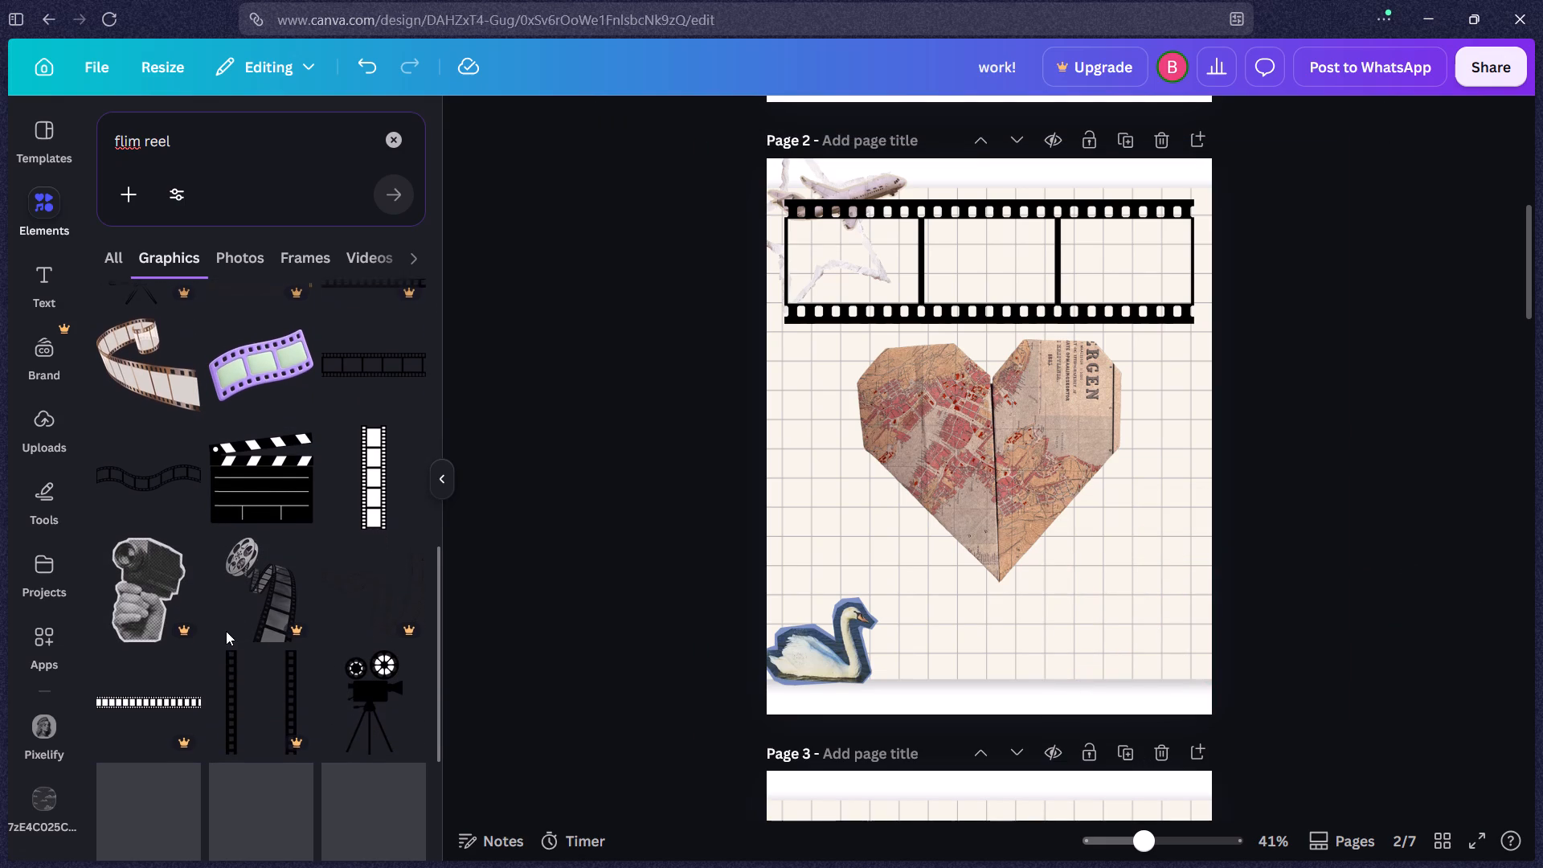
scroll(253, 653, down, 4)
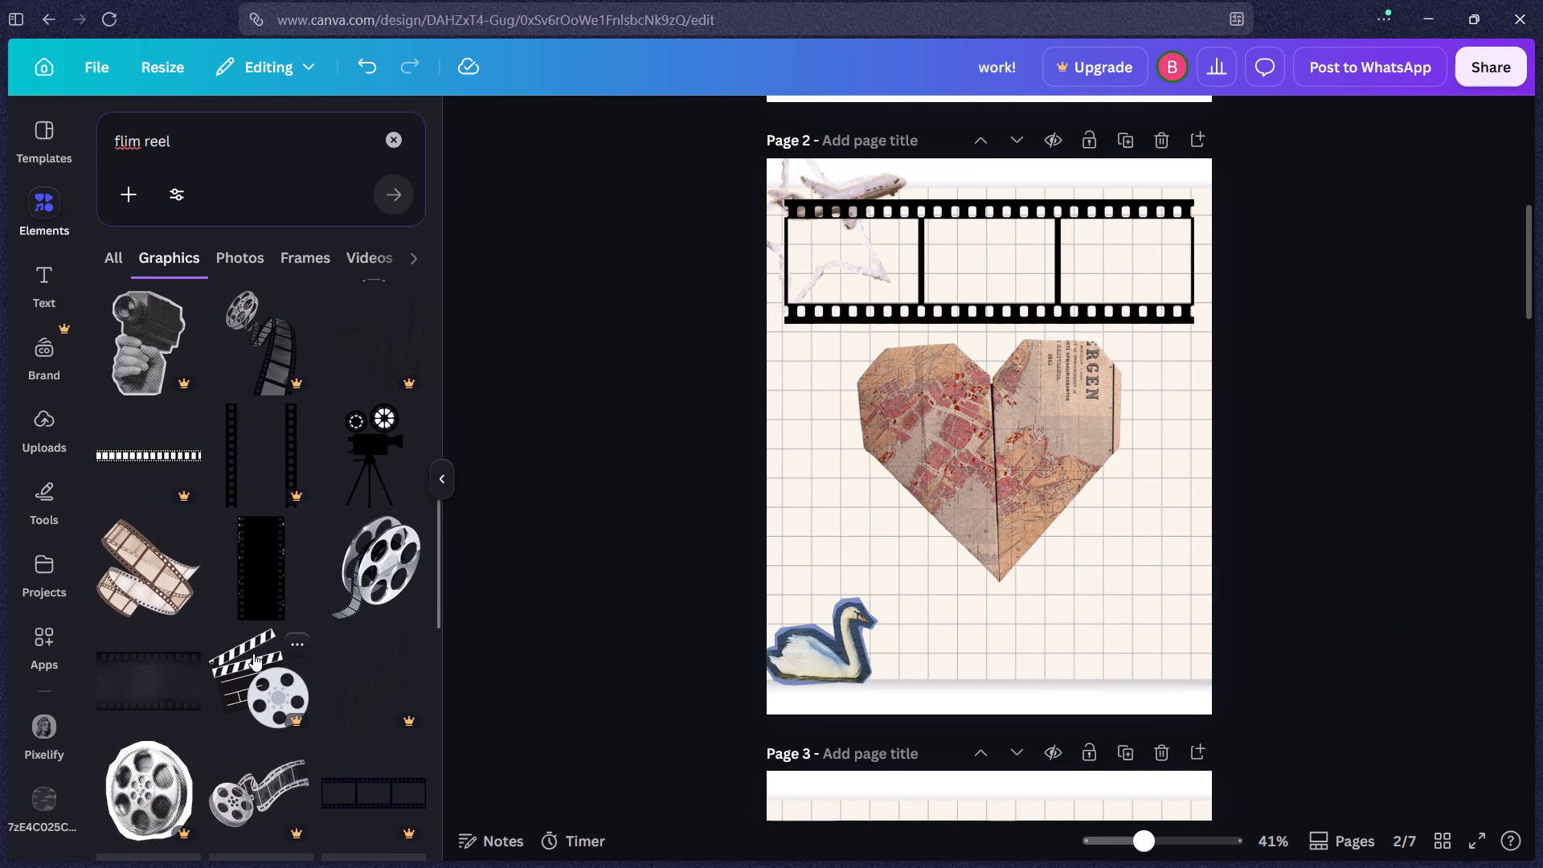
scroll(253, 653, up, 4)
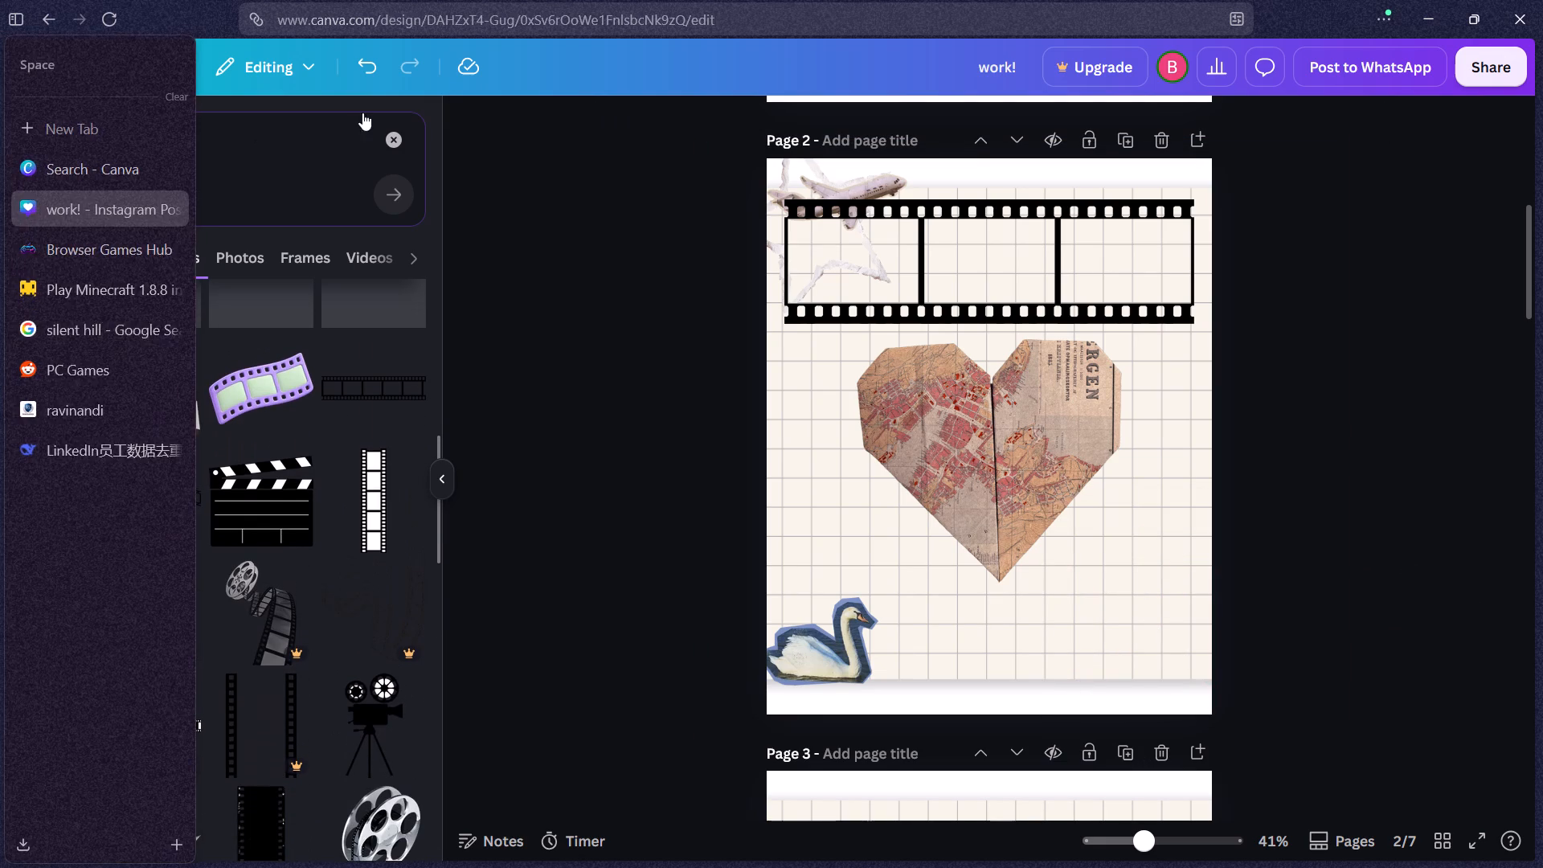
Search the elements library for "paper" and show all graphics results.
click(400, 150)
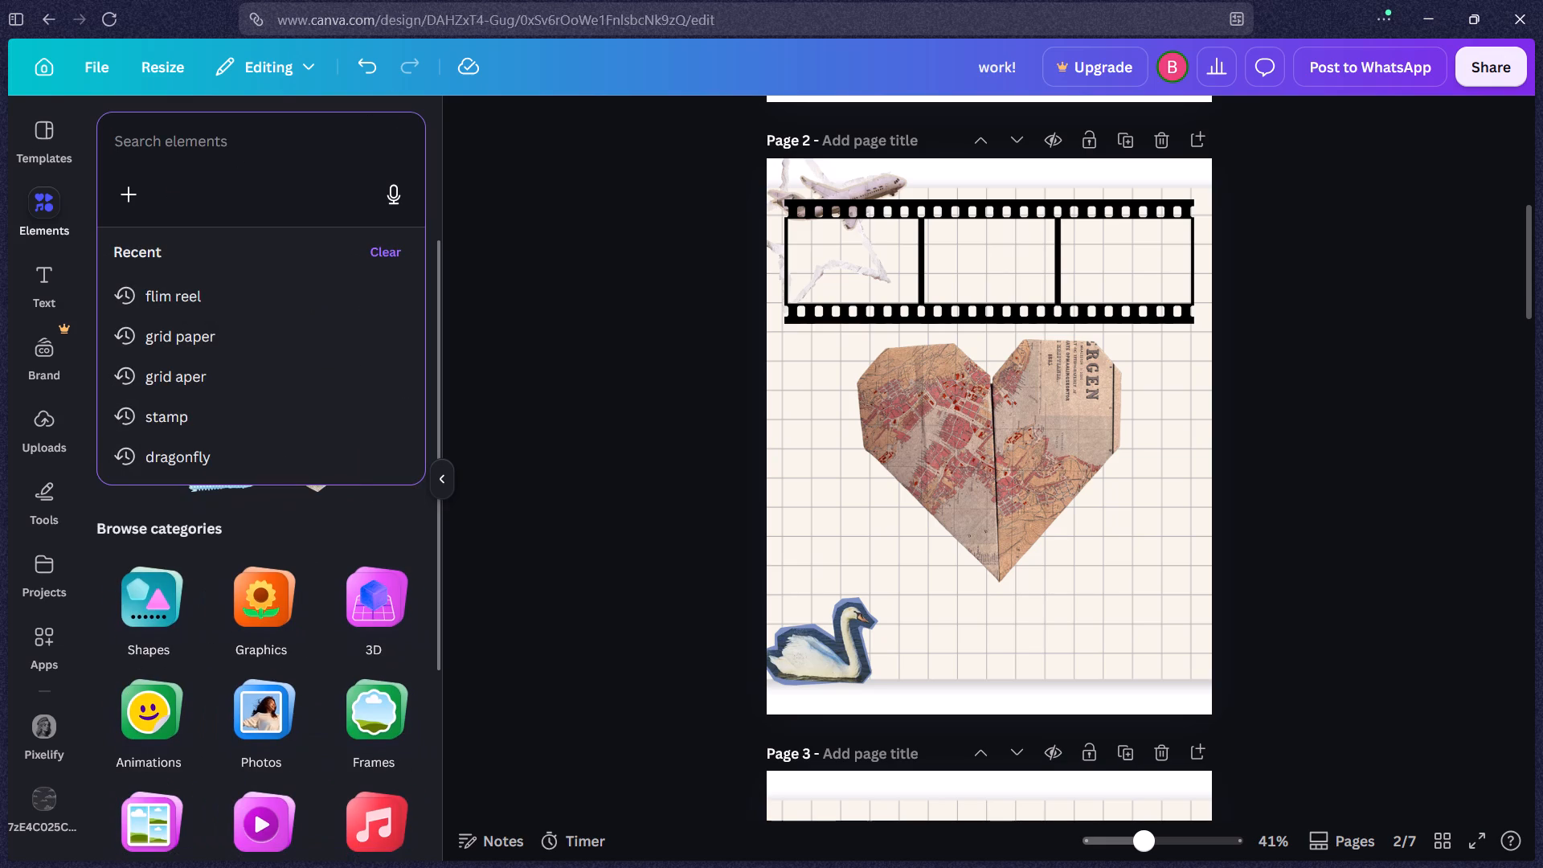
text(paper)
key(Return)
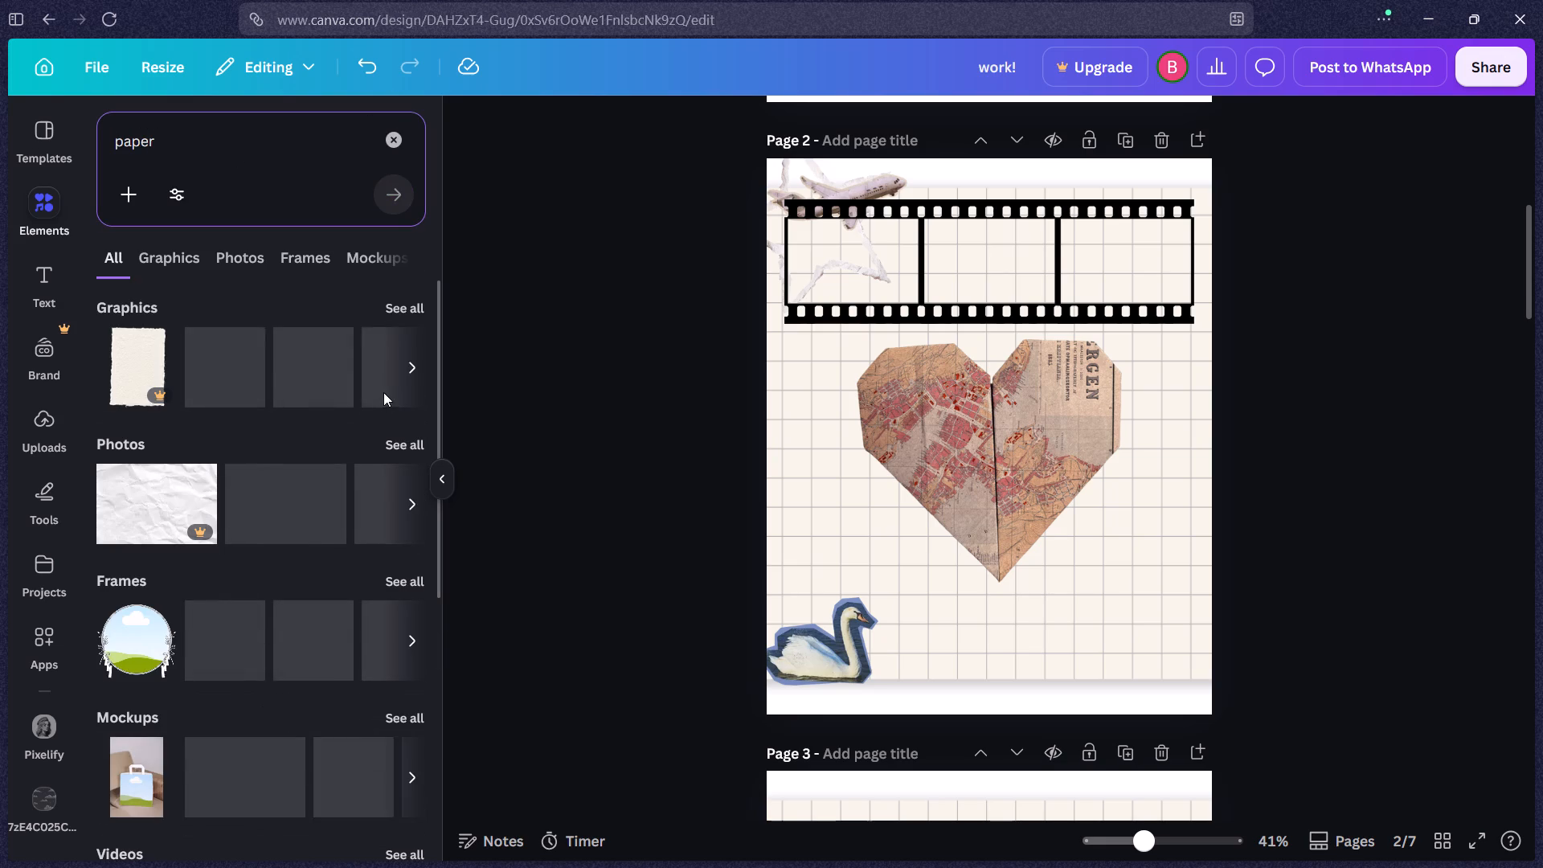
click(415, 286)
click(409, 305)
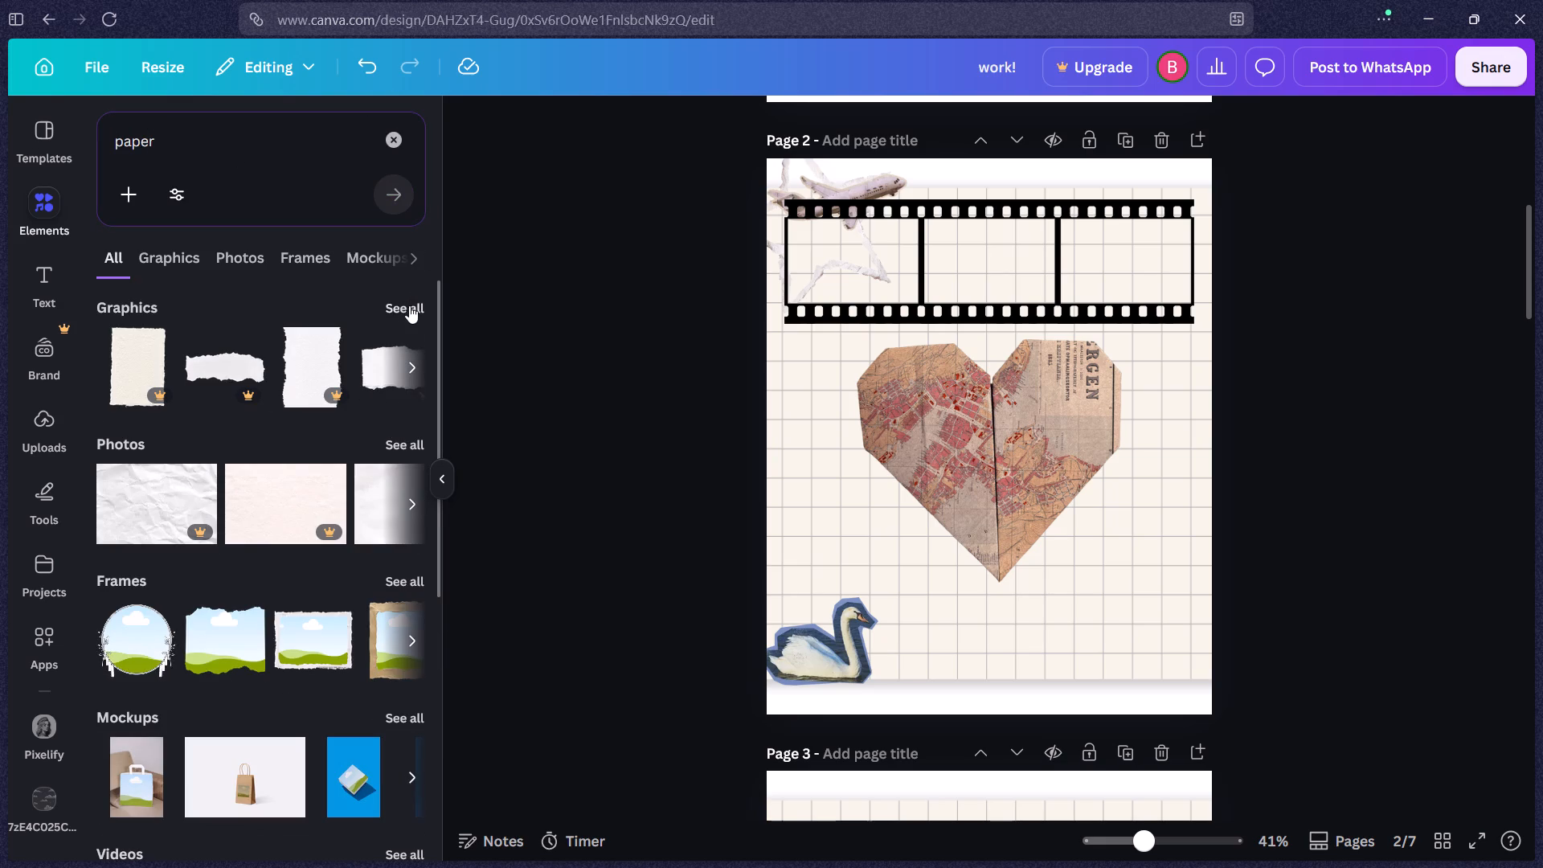
Examine the paper graphics for torn, vintage or newspaper pieces that suit page 2.
scroll(145, 494, down, 4)
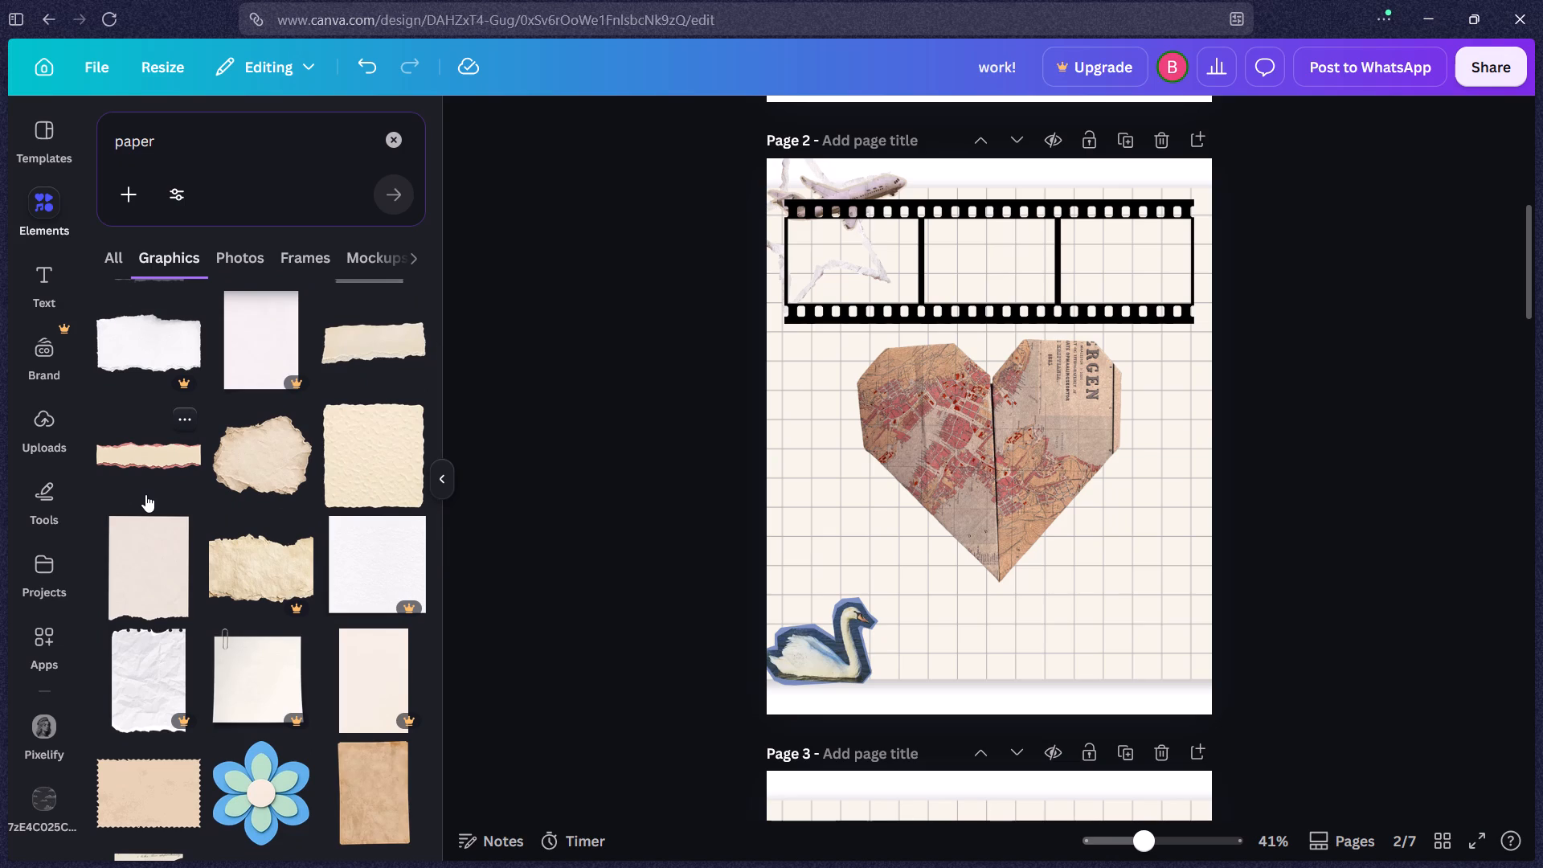
scroll(145, 494, down, 7)
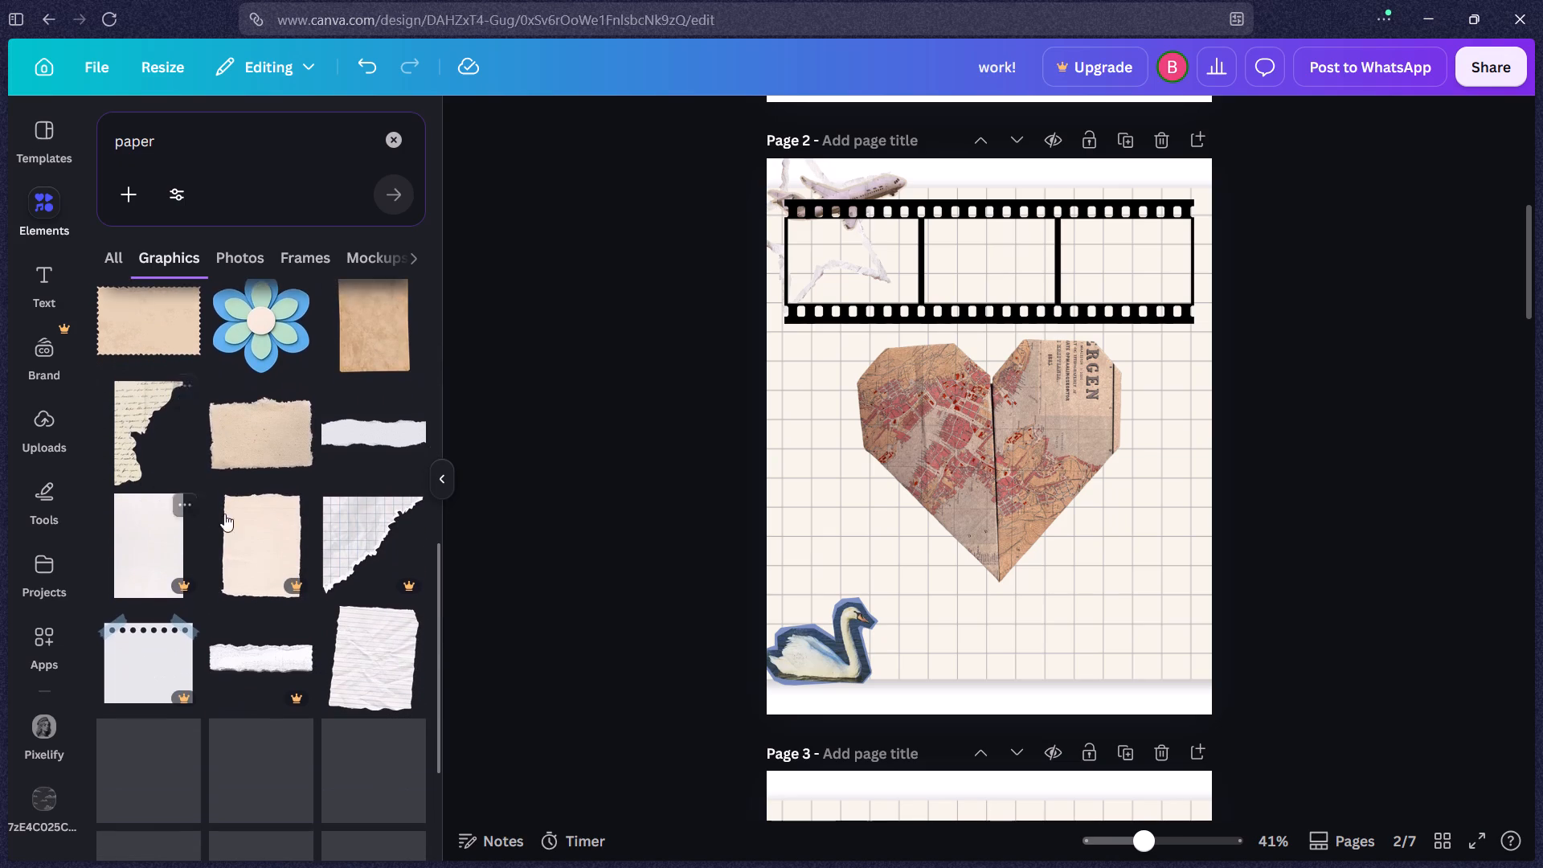
scroll(250, 512, down, 4)
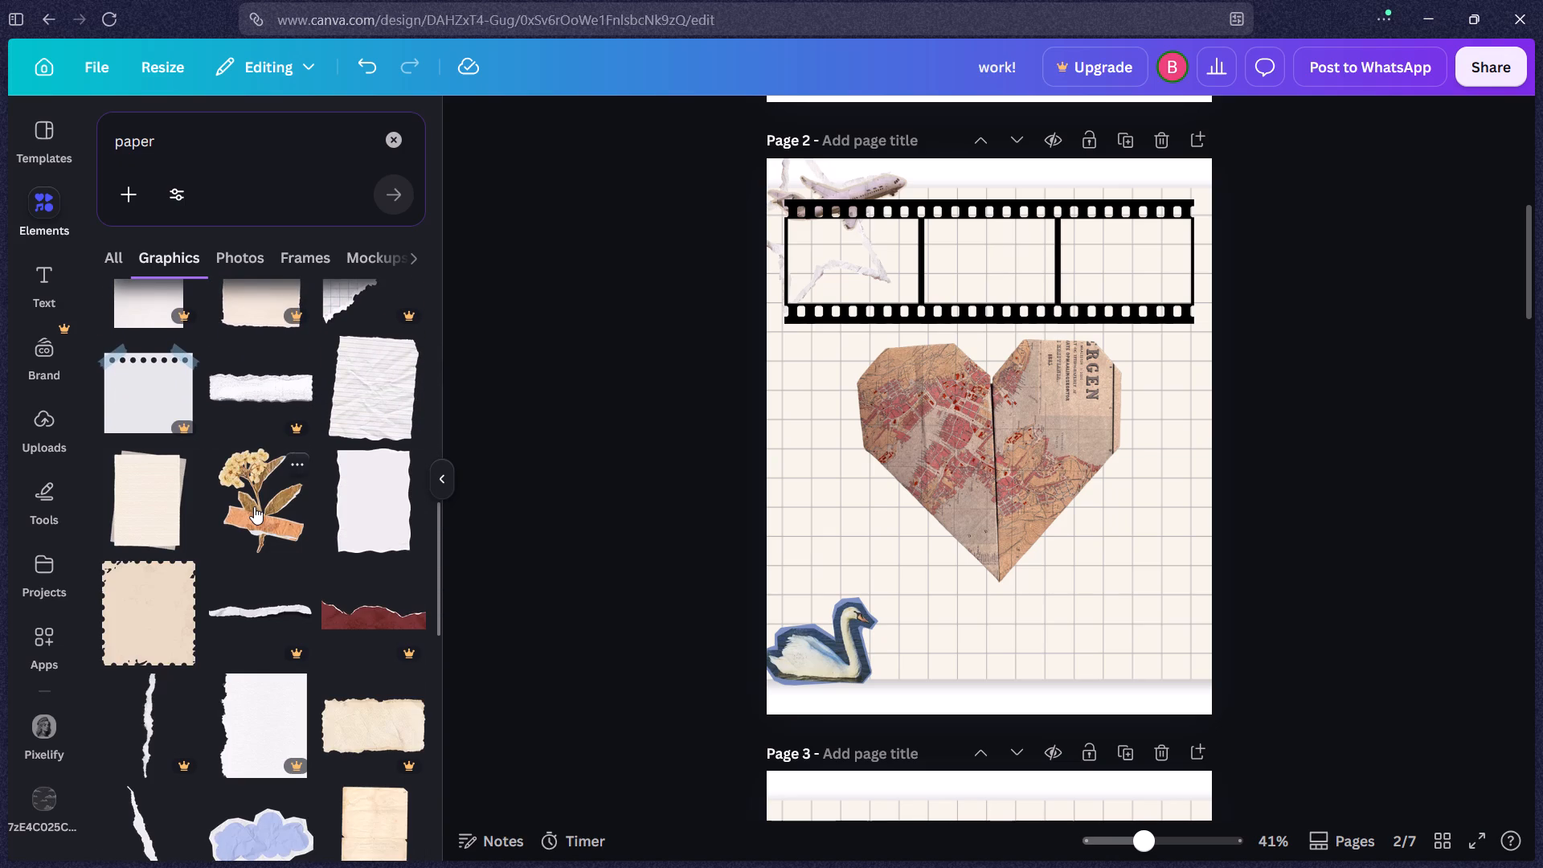
scroll(254, 506, down, 4)
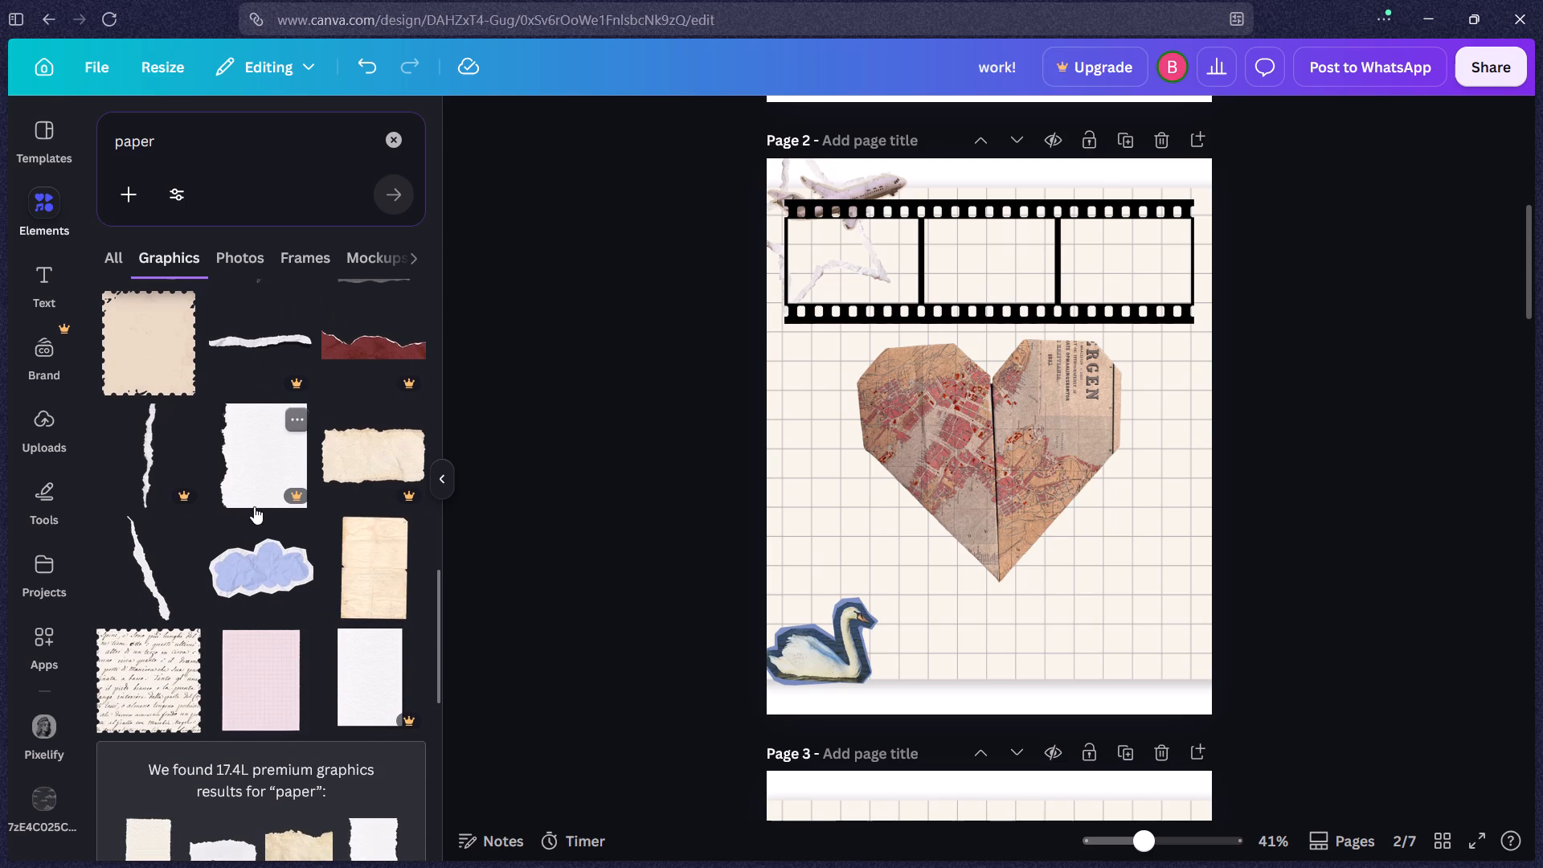
scroll(254, 506, down, 13)
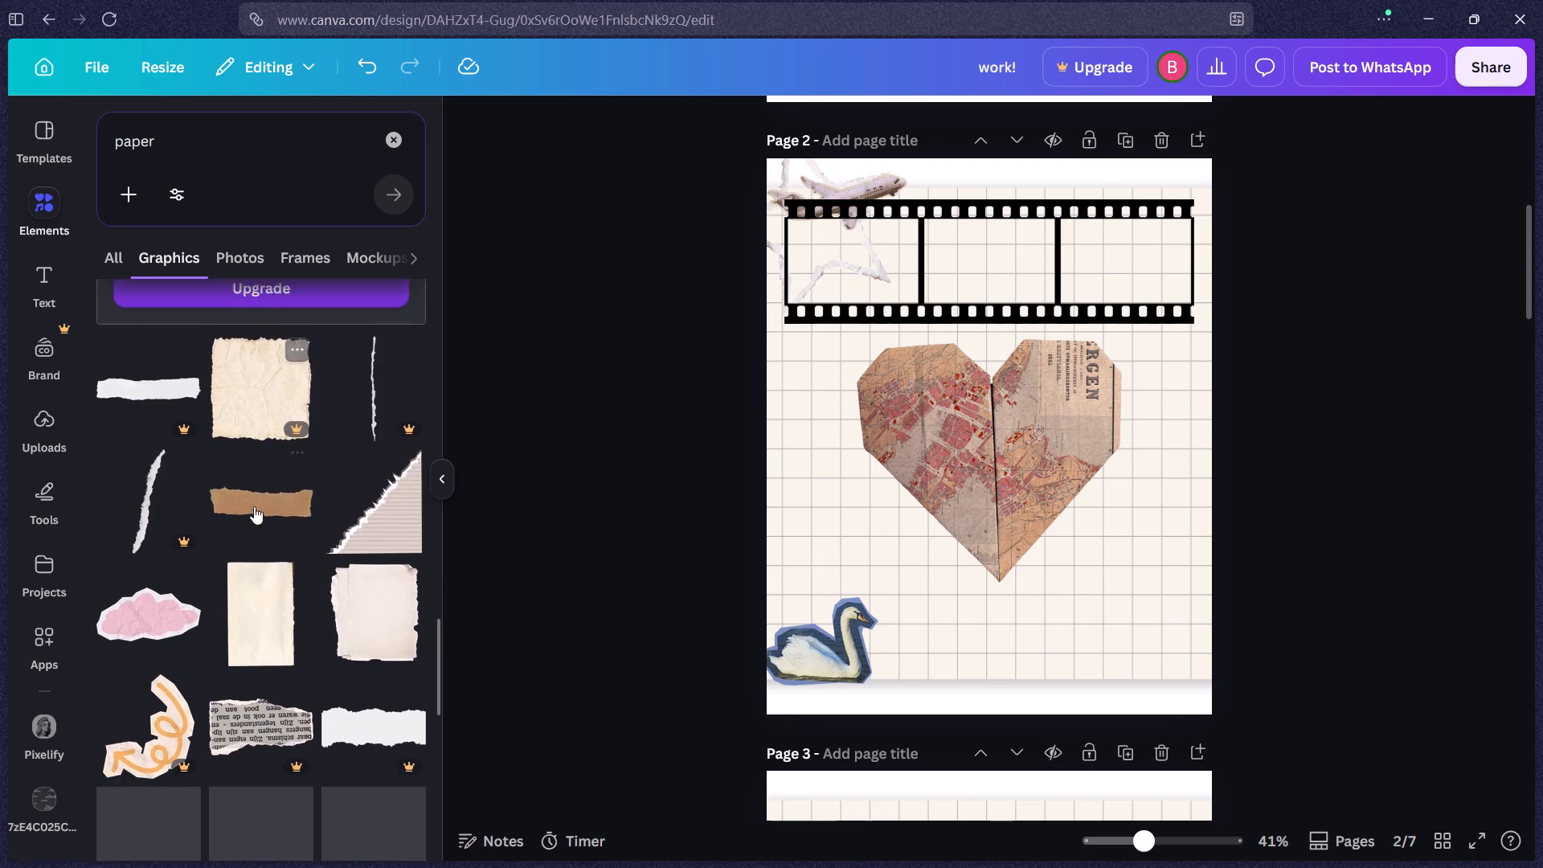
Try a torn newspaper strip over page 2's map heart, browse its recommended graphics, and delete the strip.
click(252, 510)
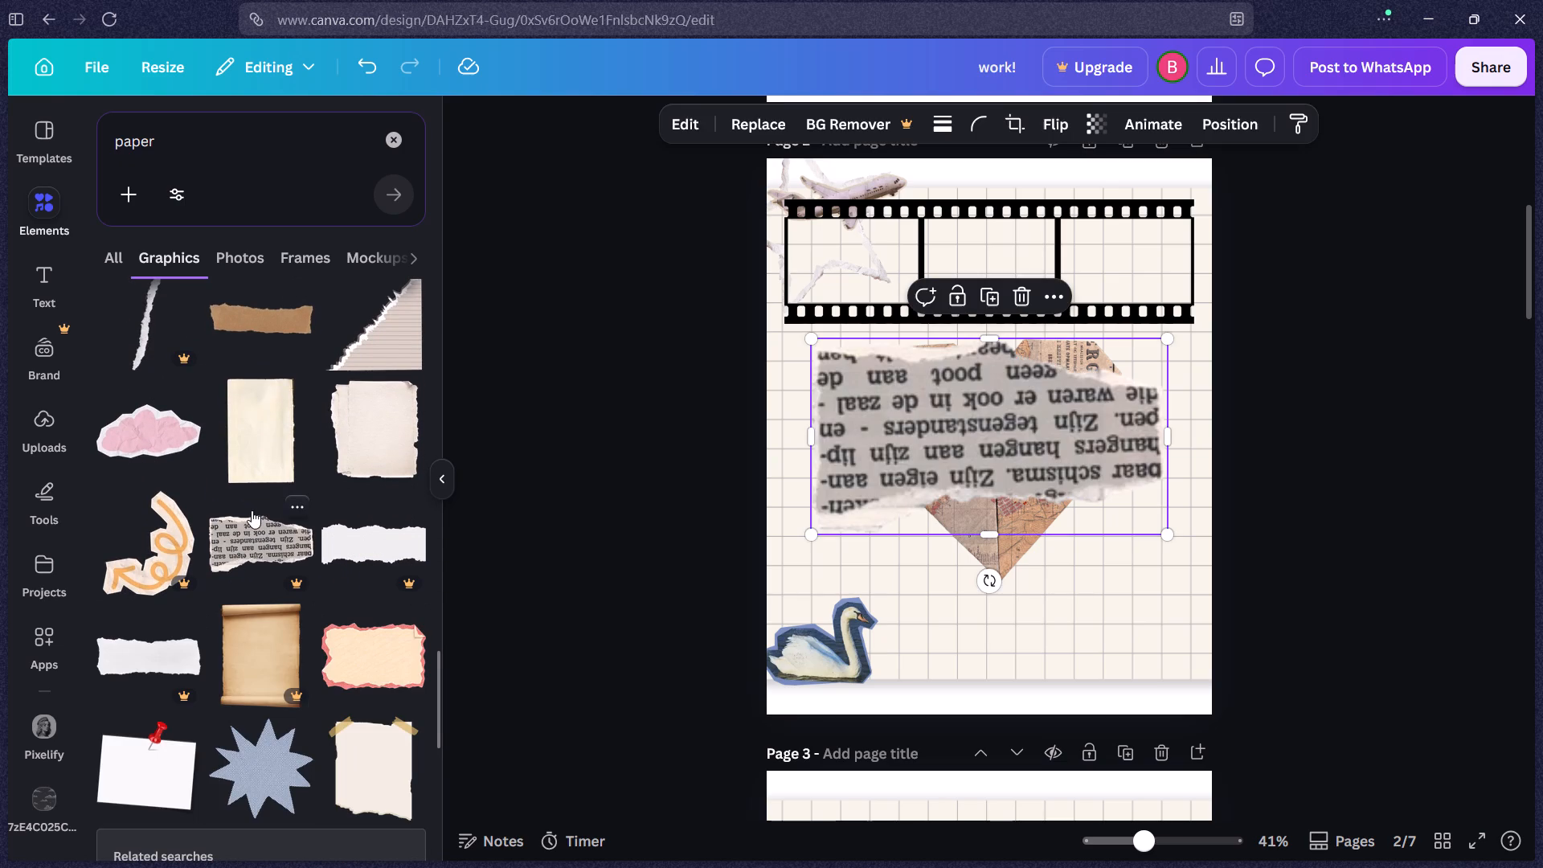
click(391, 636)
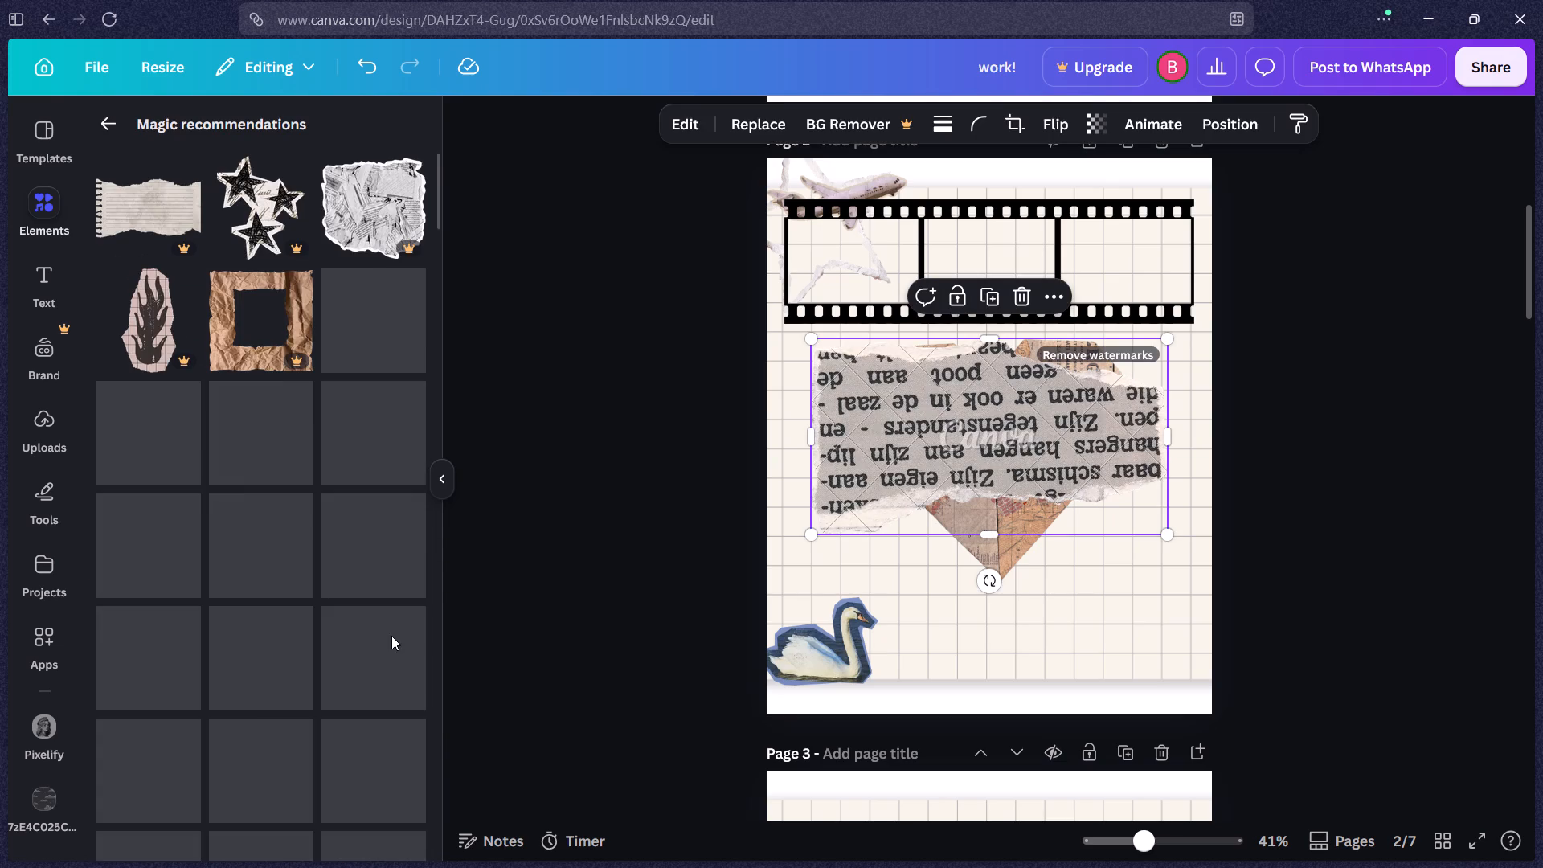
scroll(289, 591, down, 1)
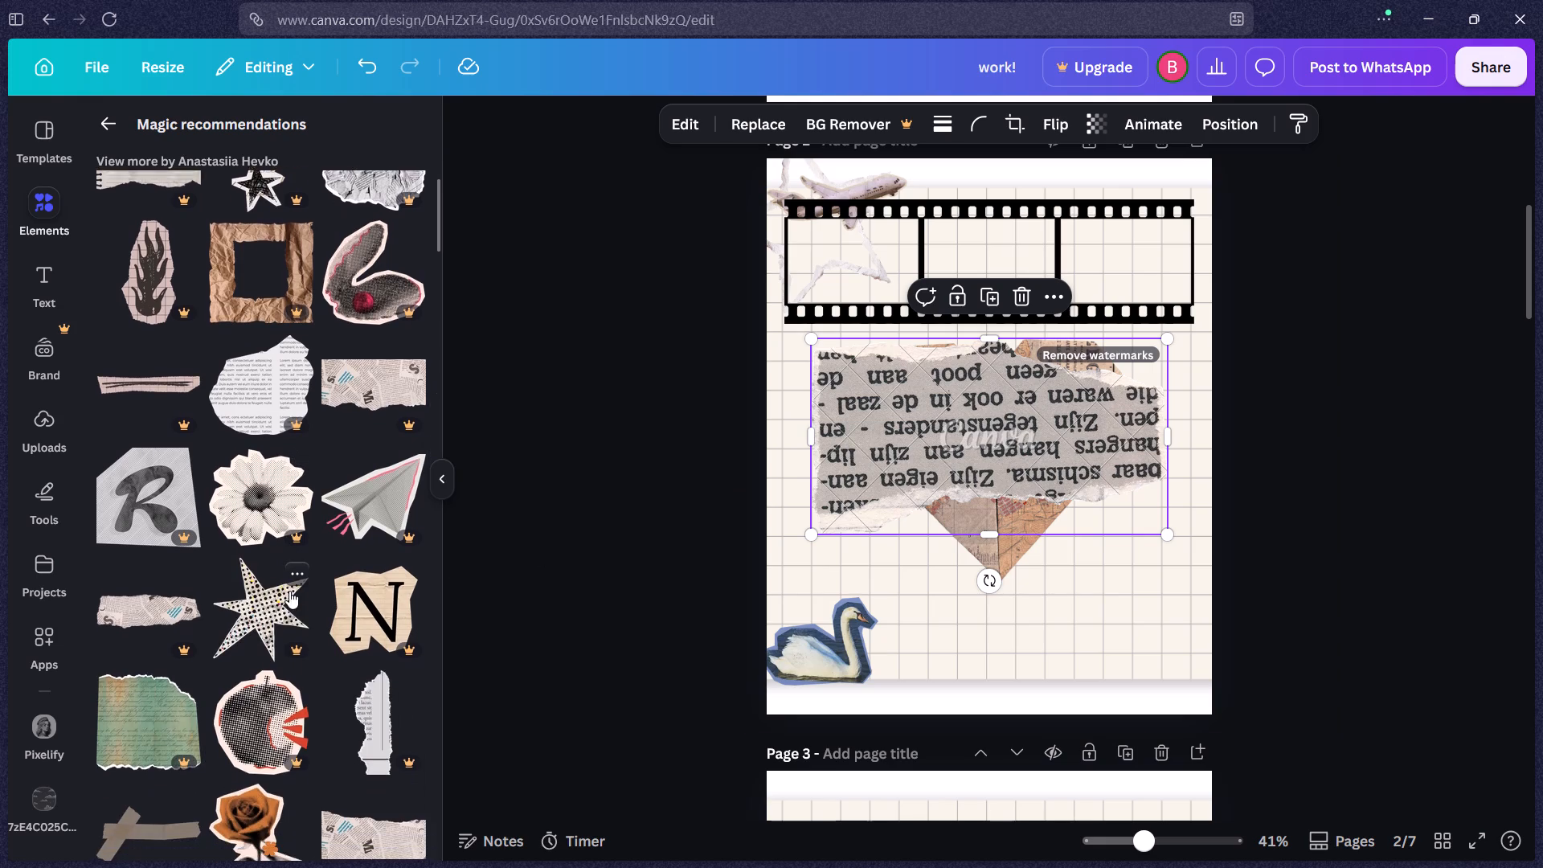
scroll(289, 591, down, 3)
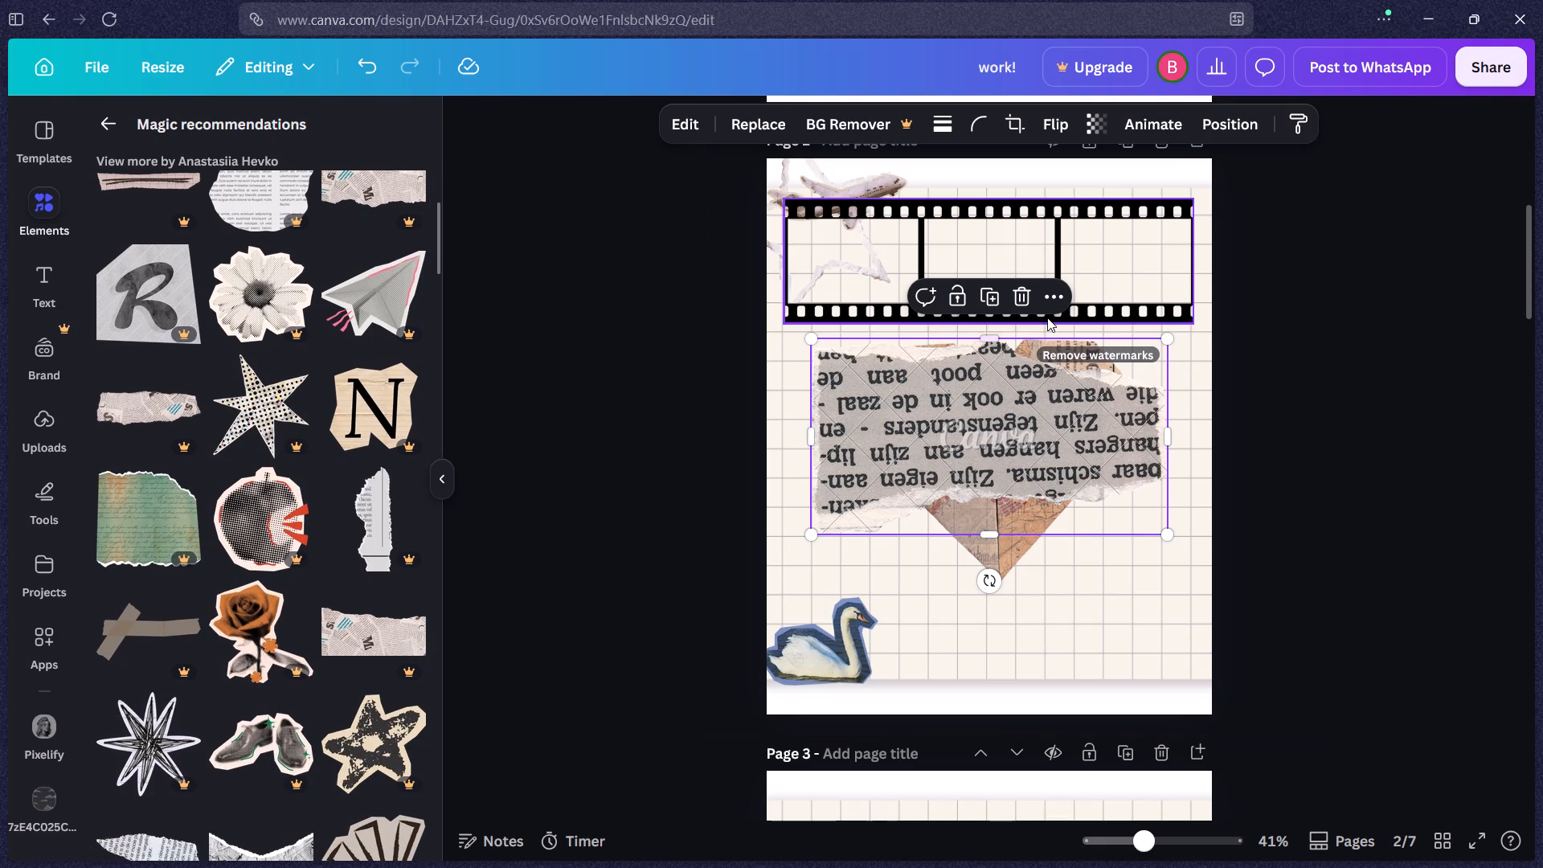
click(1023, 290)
Examine the full set of recommended collage graphics for torn papers and decorations that suit page 2, returning to its beginning.
scroll(289, 475, down, 4)
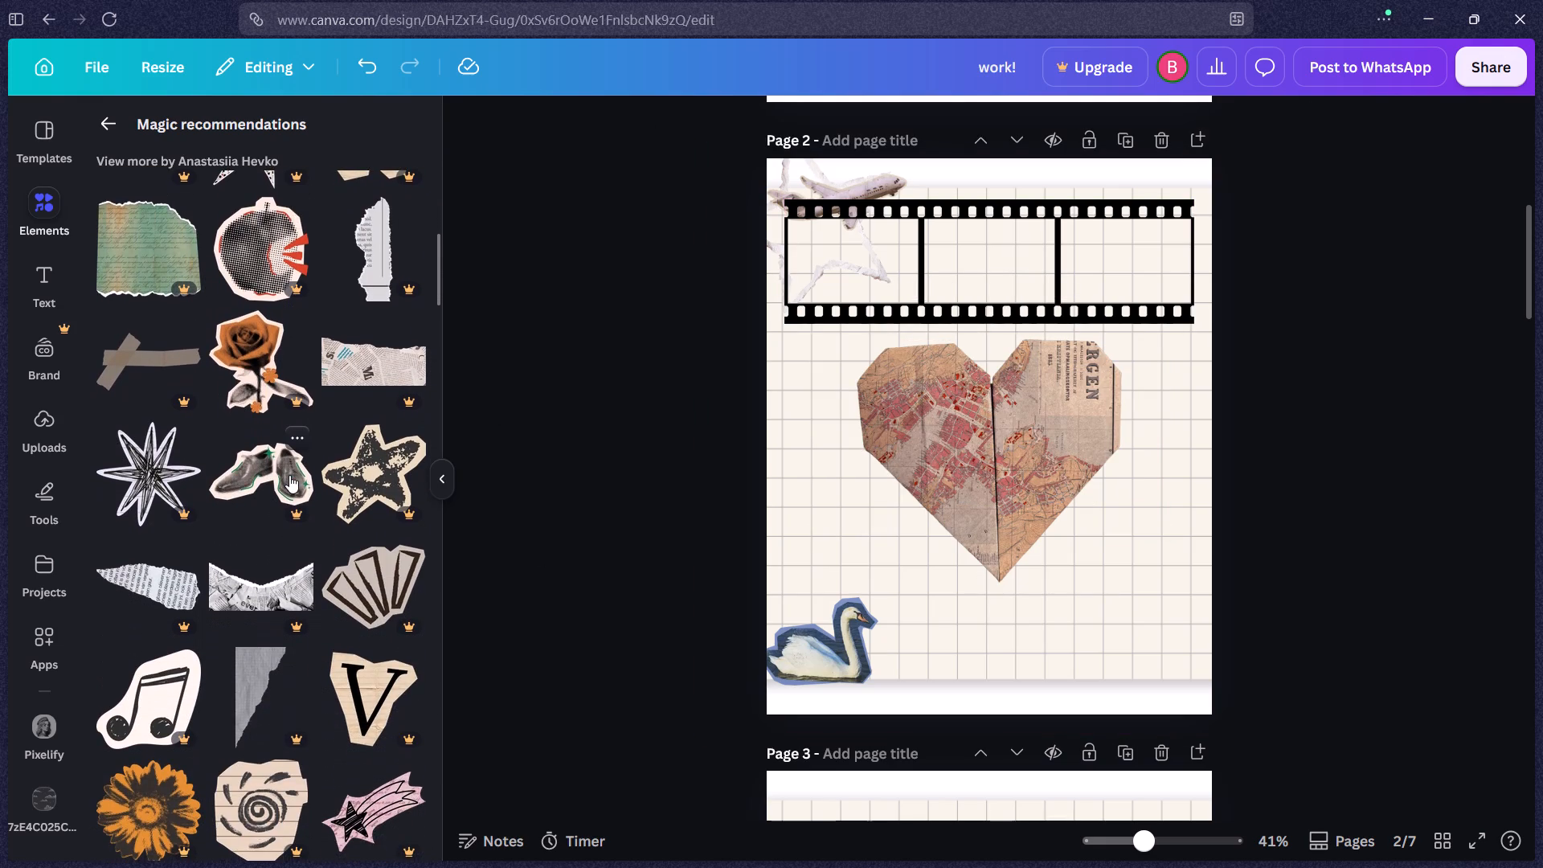
scroll(289, 475, down, 1)
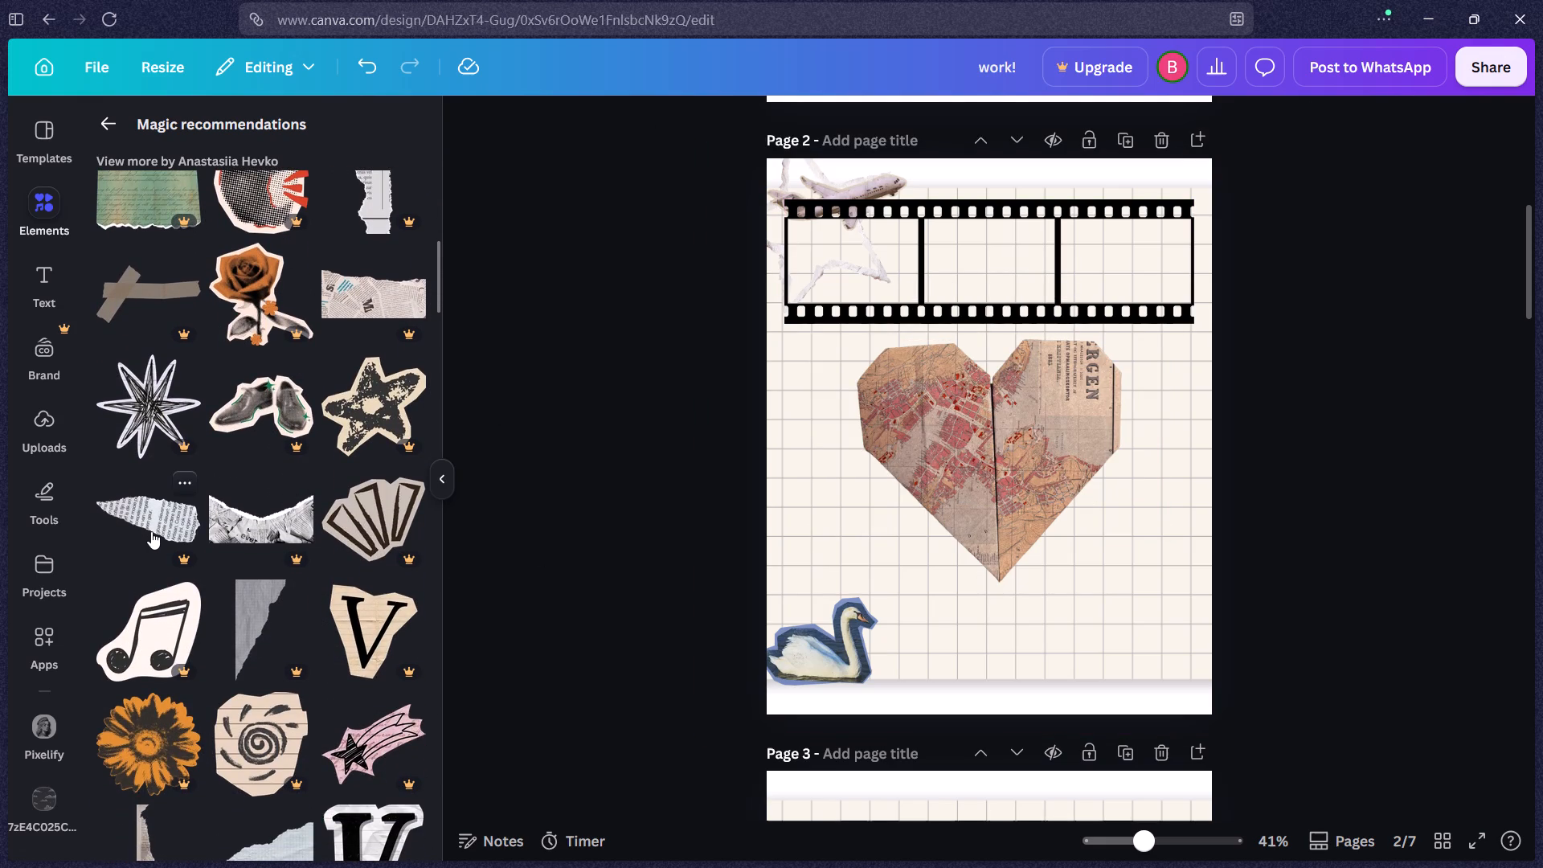
scroll(151, 531, down, 8)
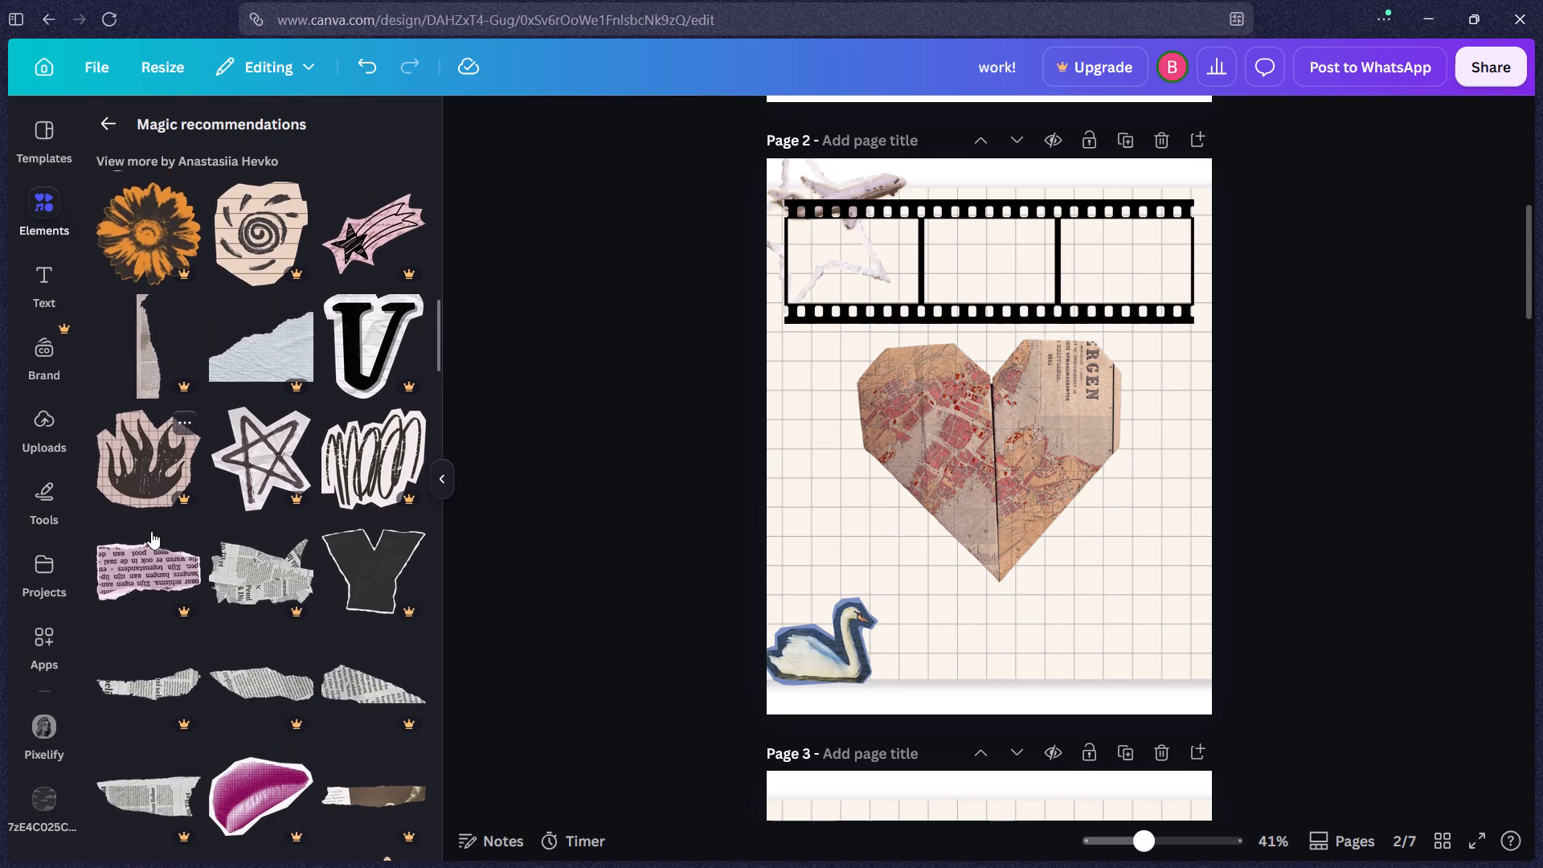
scroll(151, 531, down, 3)
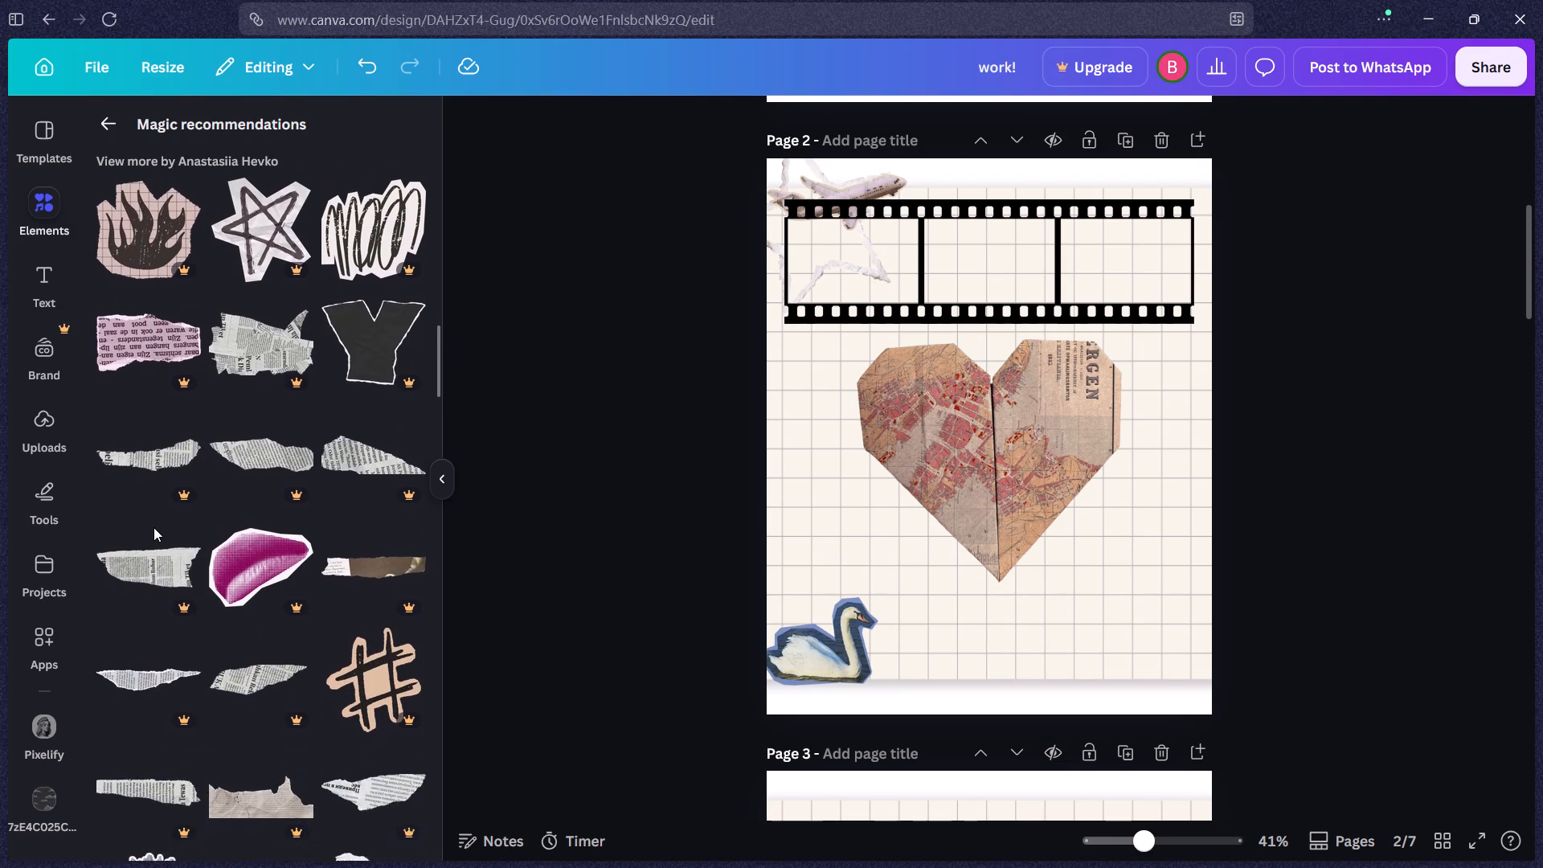
scroll(153, 527, down, 10)
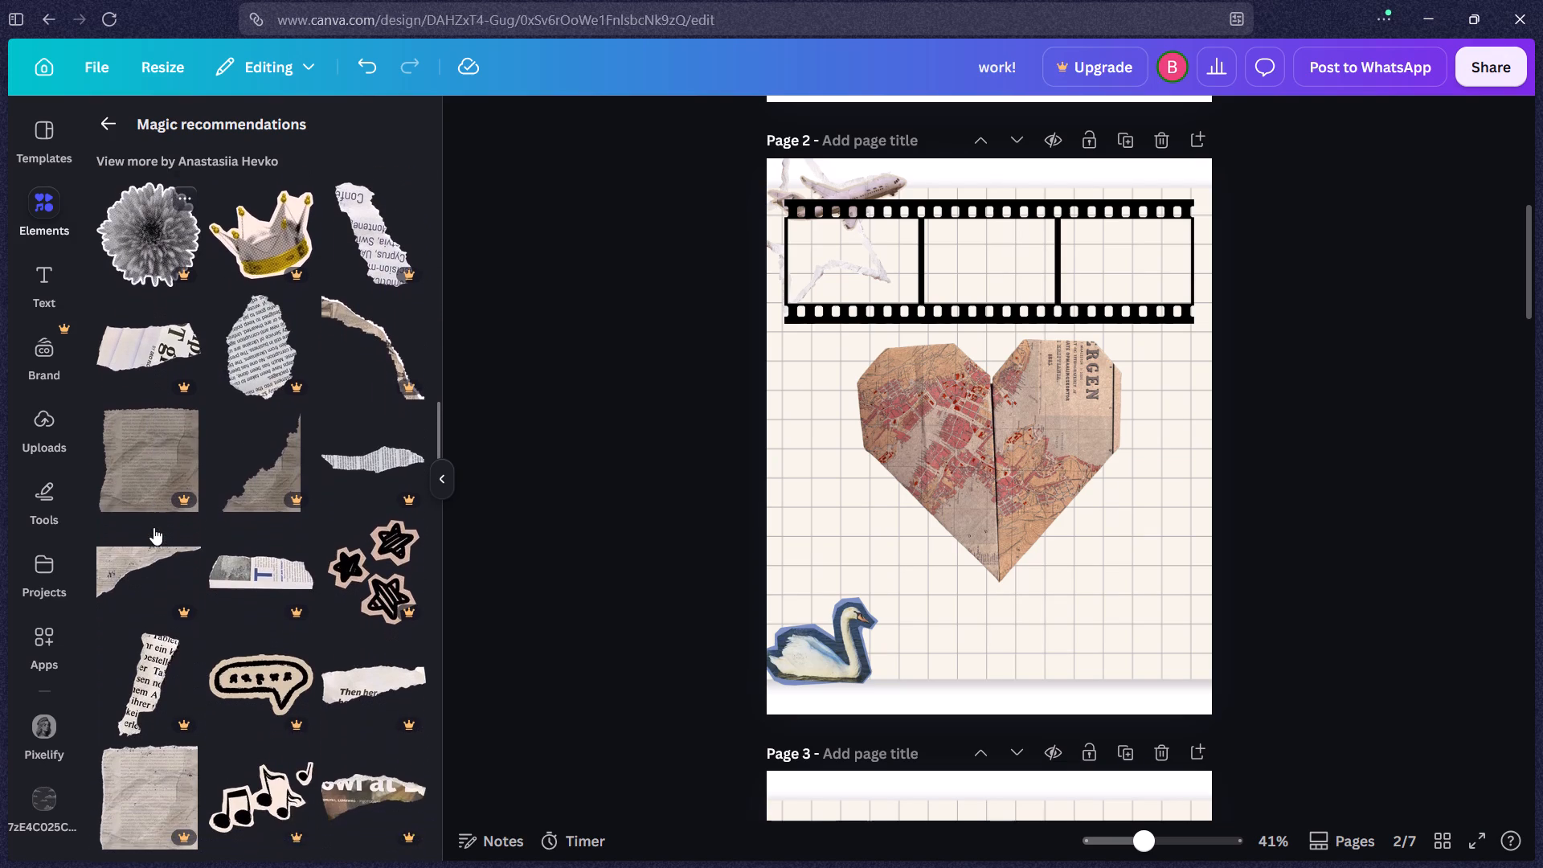
scroll(153, 527, down, 3)
scroll(226, 506, down, 4)
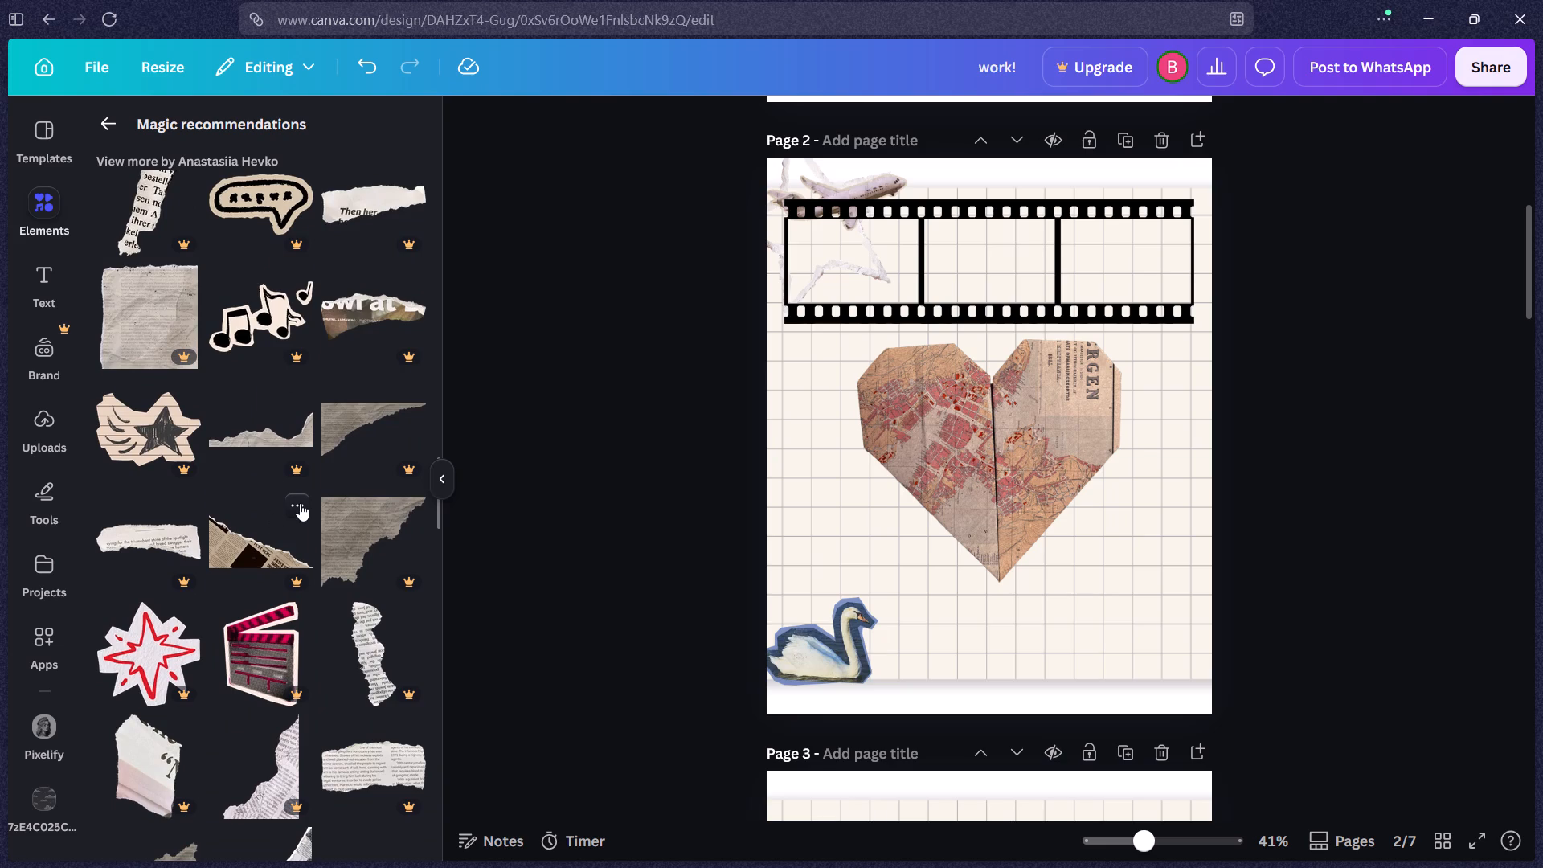
scroll(300, 503, down, 12)
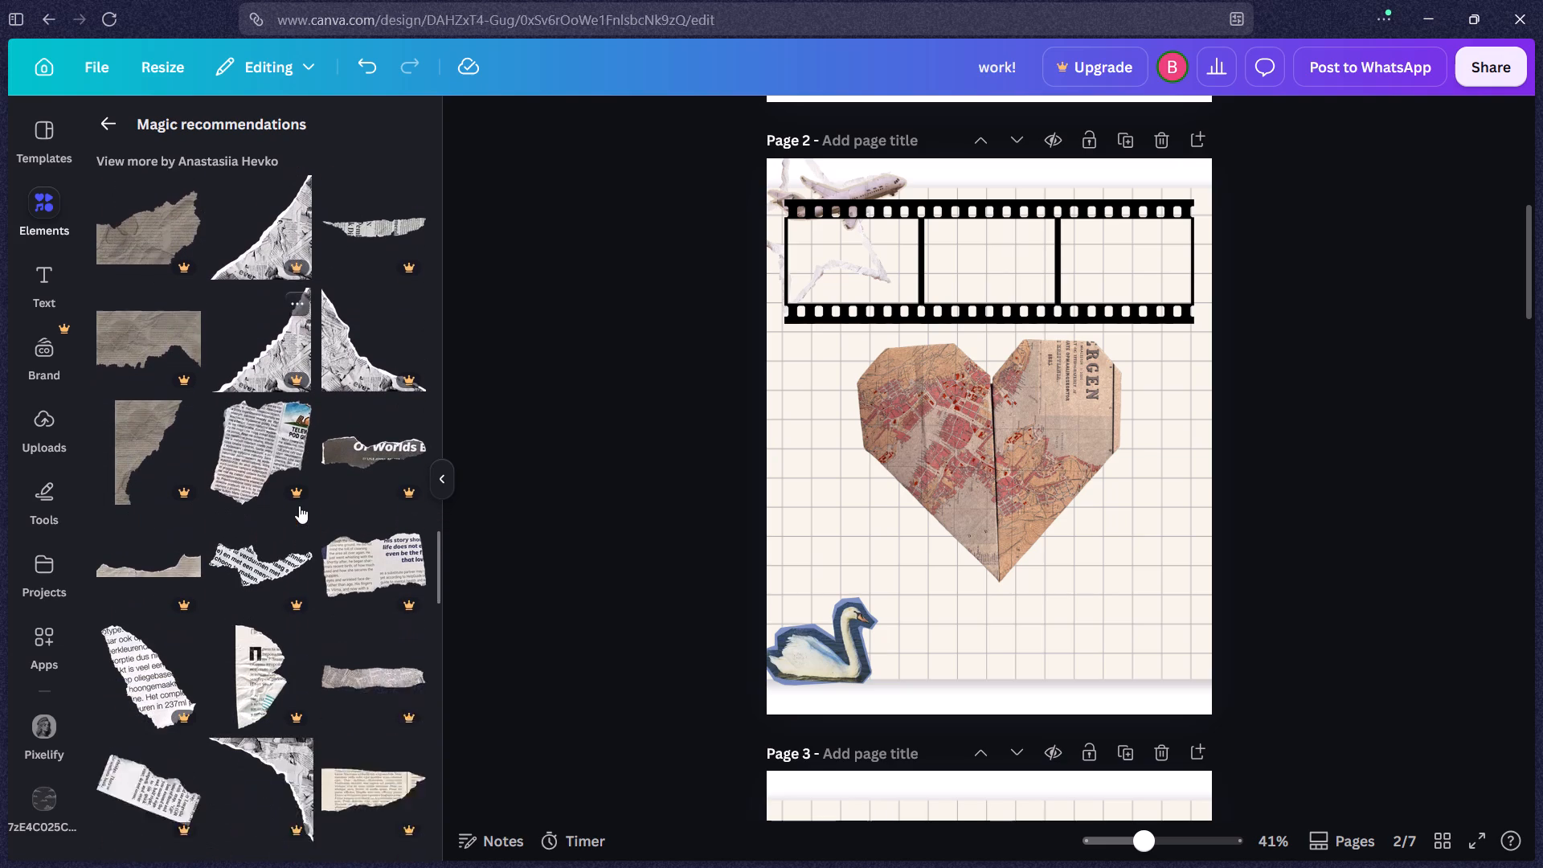
scroll(299, 505, down, 9)
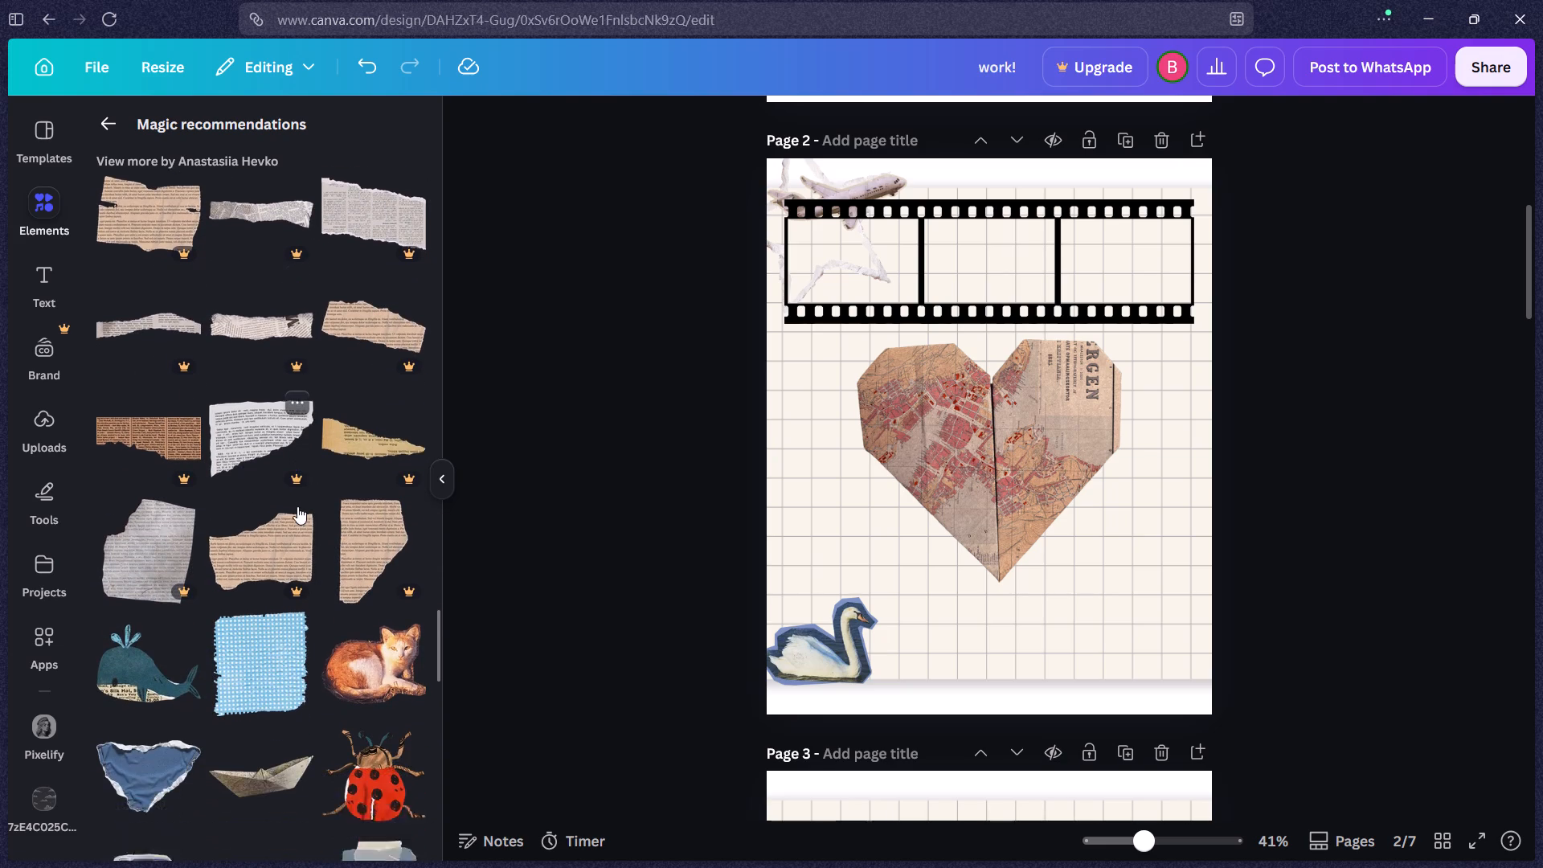
scroll(297, 506, down, 4)
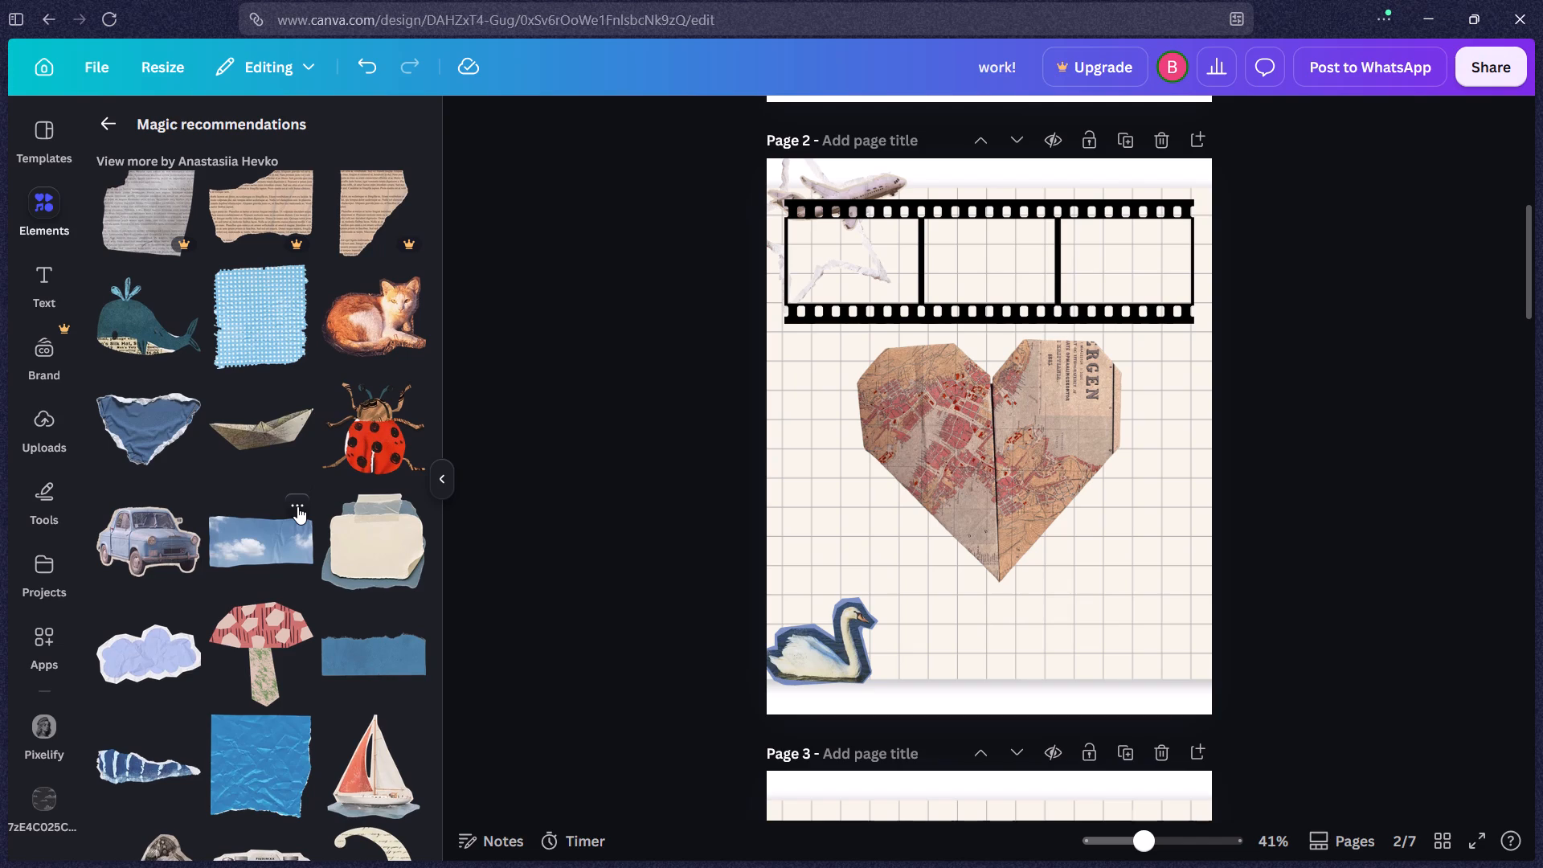
scroll(297, 506, down, 1)
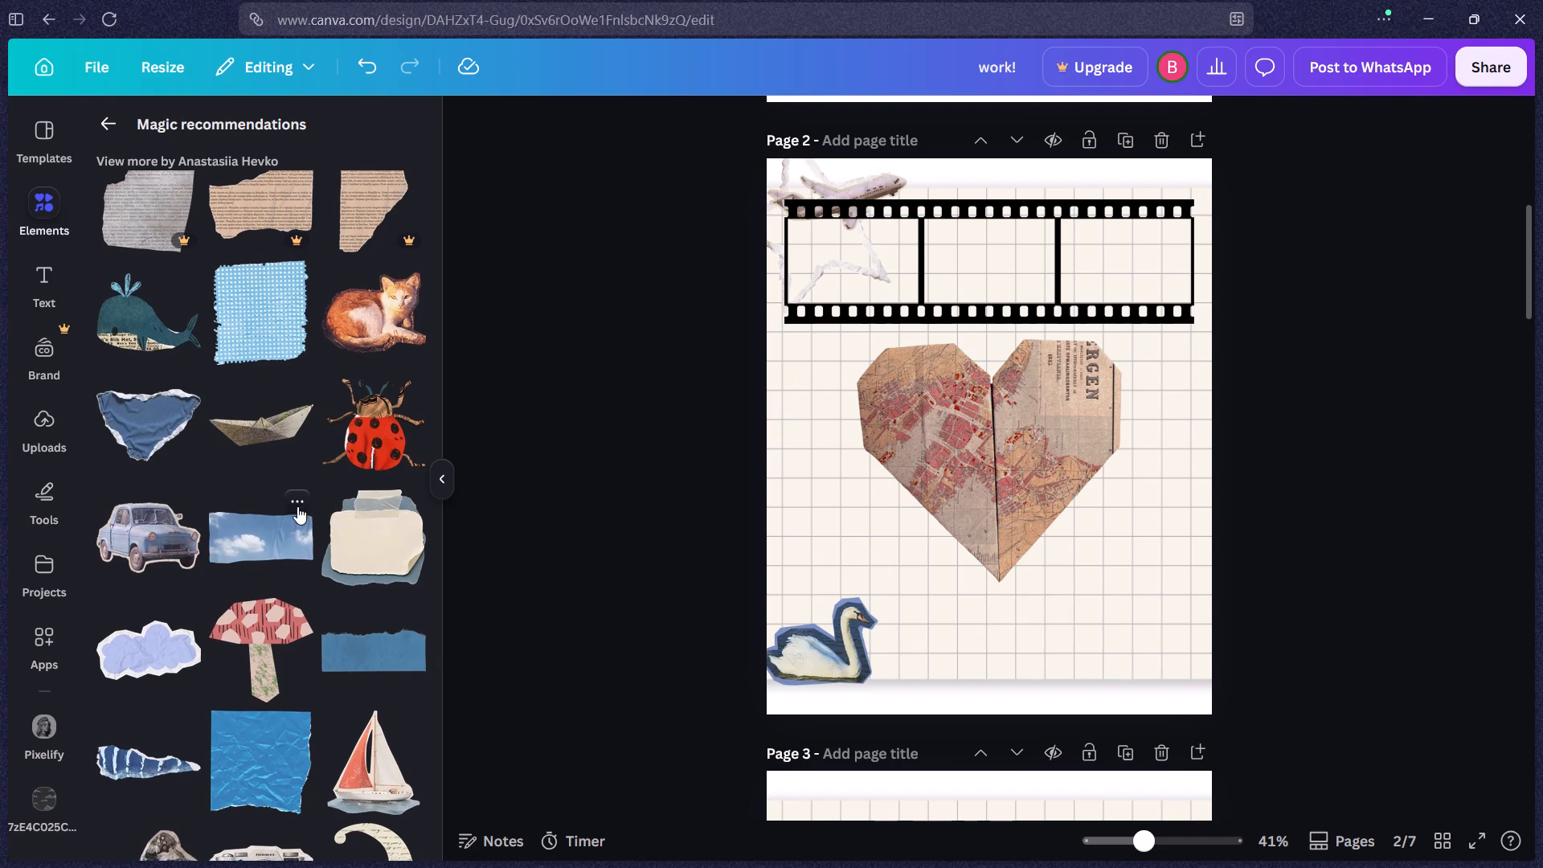
scroll(297, 506, down, 5)
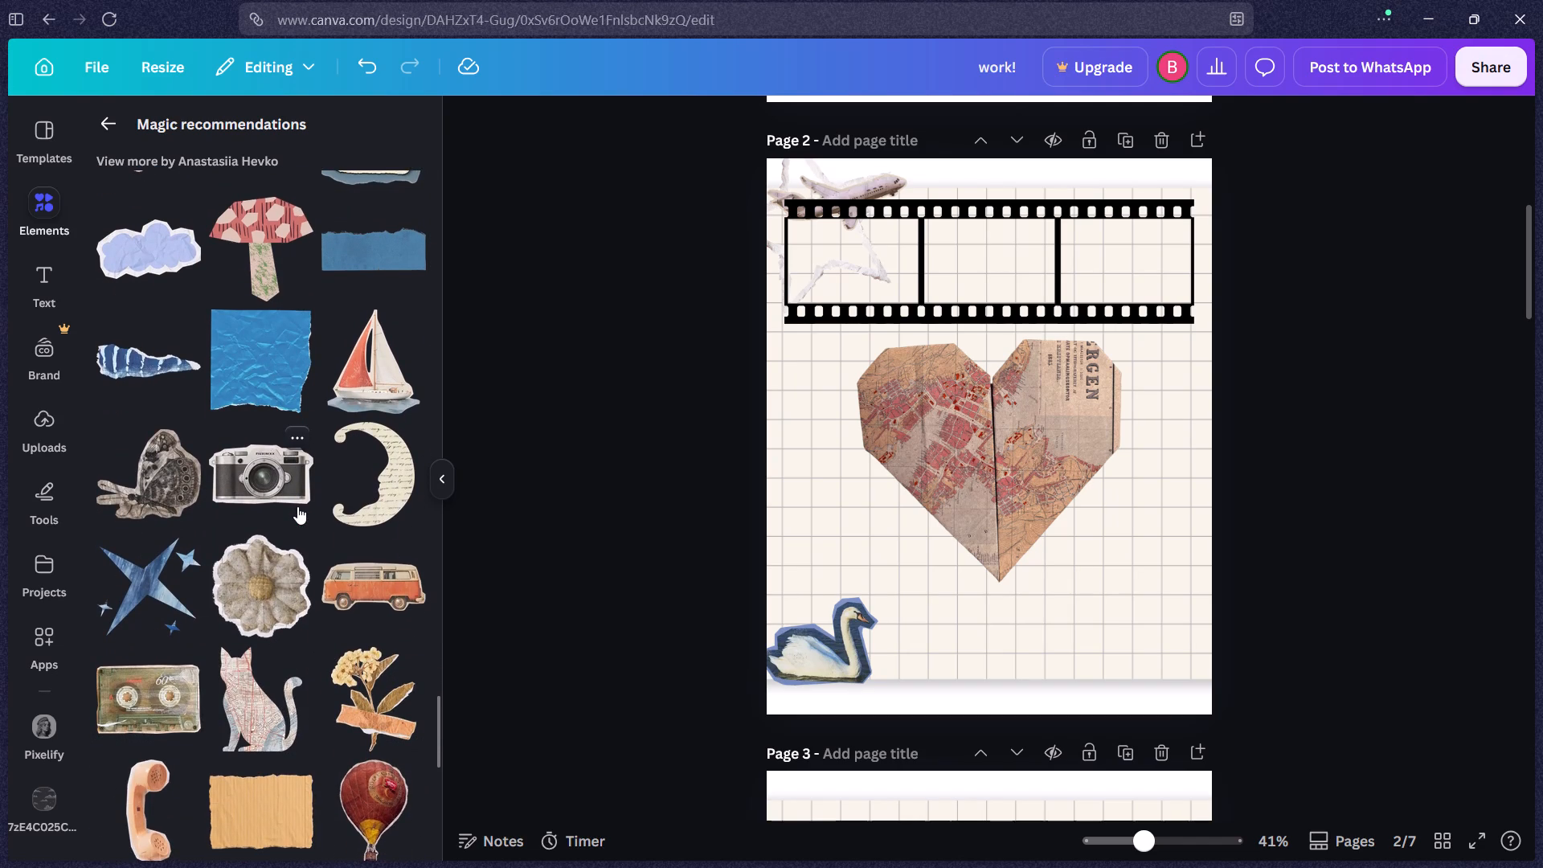
scroll(297, 506, down, 7)
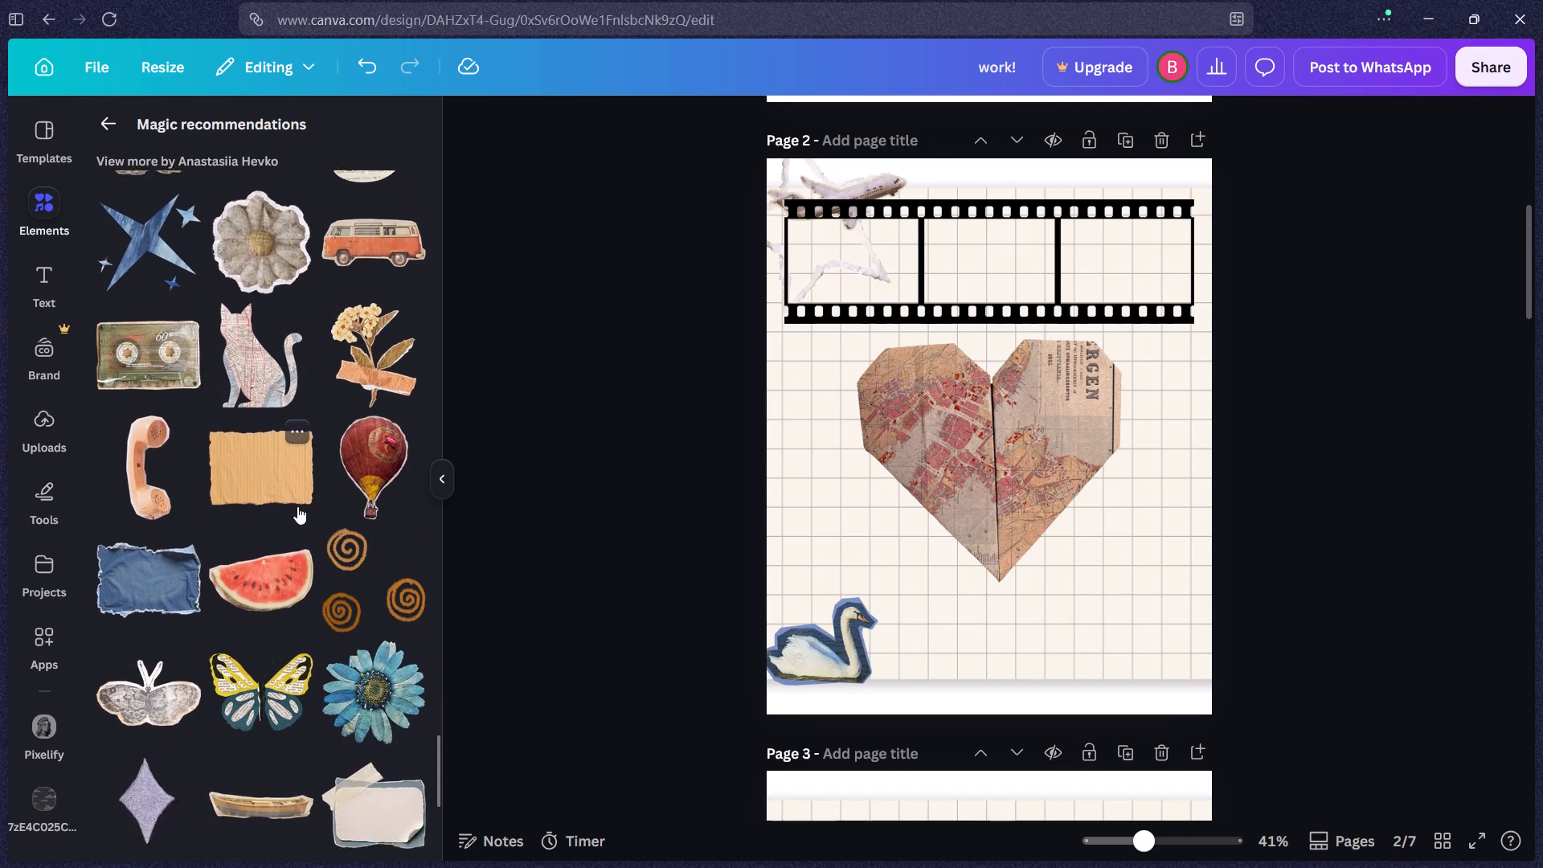
scroll(297, 506, down, 8)
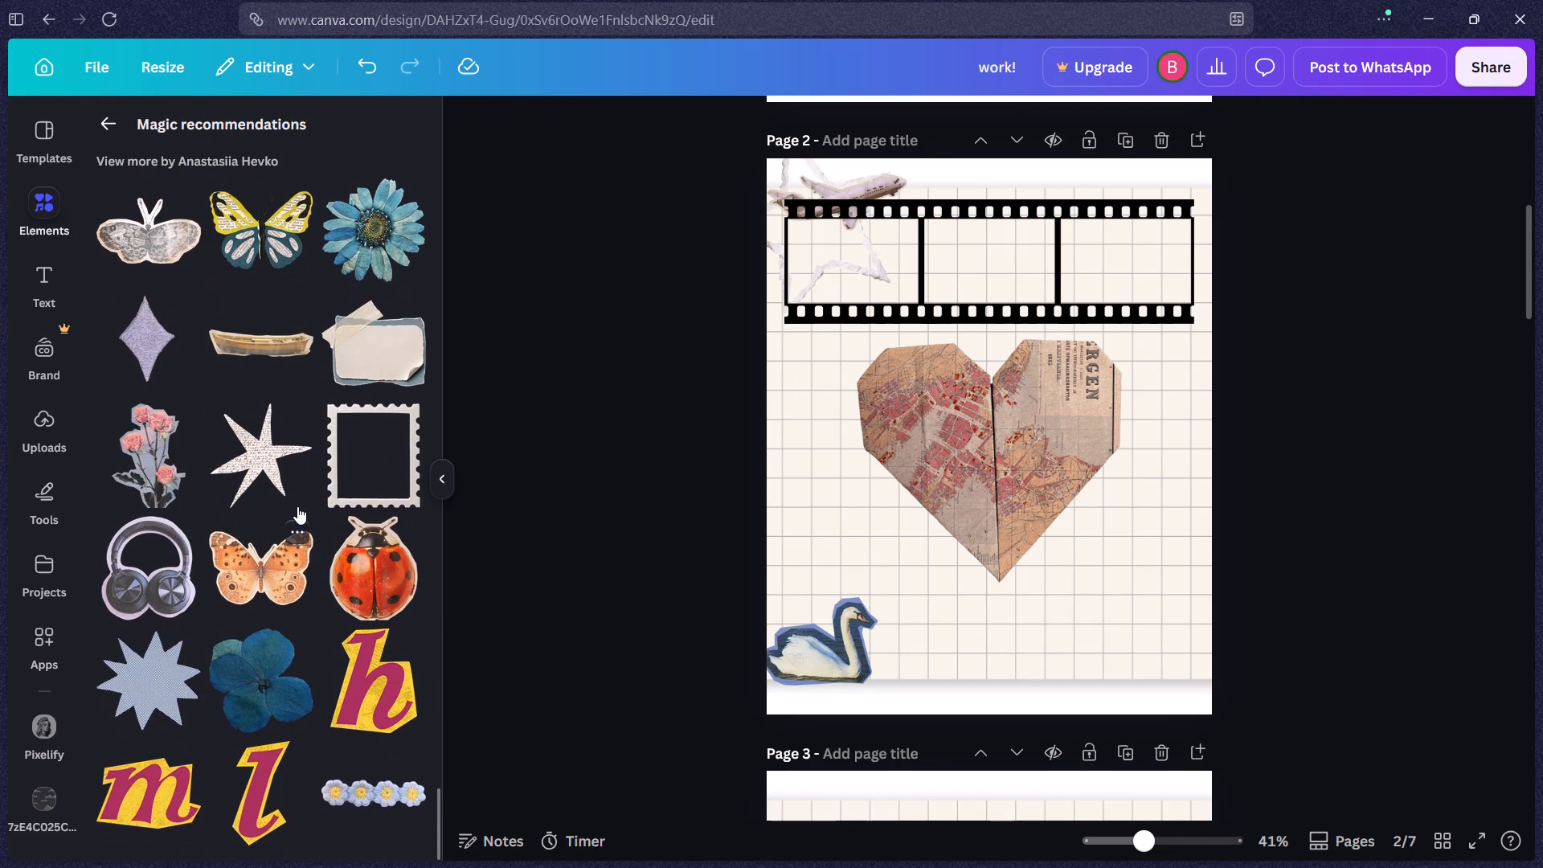
scroll(297, 506, down, 2)
scroll(297, 506, up, 20)
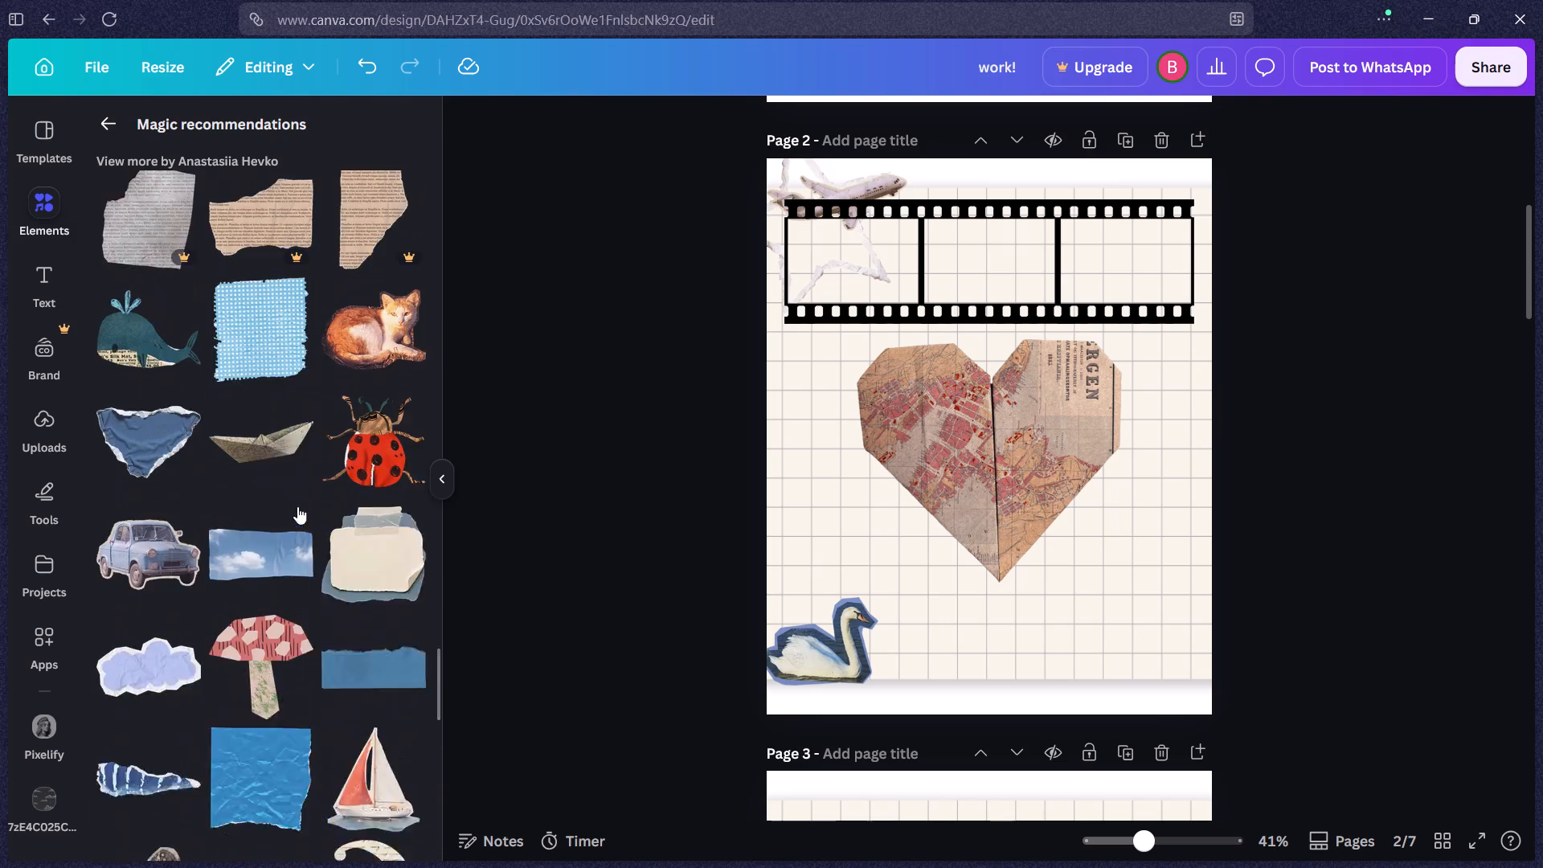
scroll(297, 506, up, 17)
scroll(296, 506, up, 14)
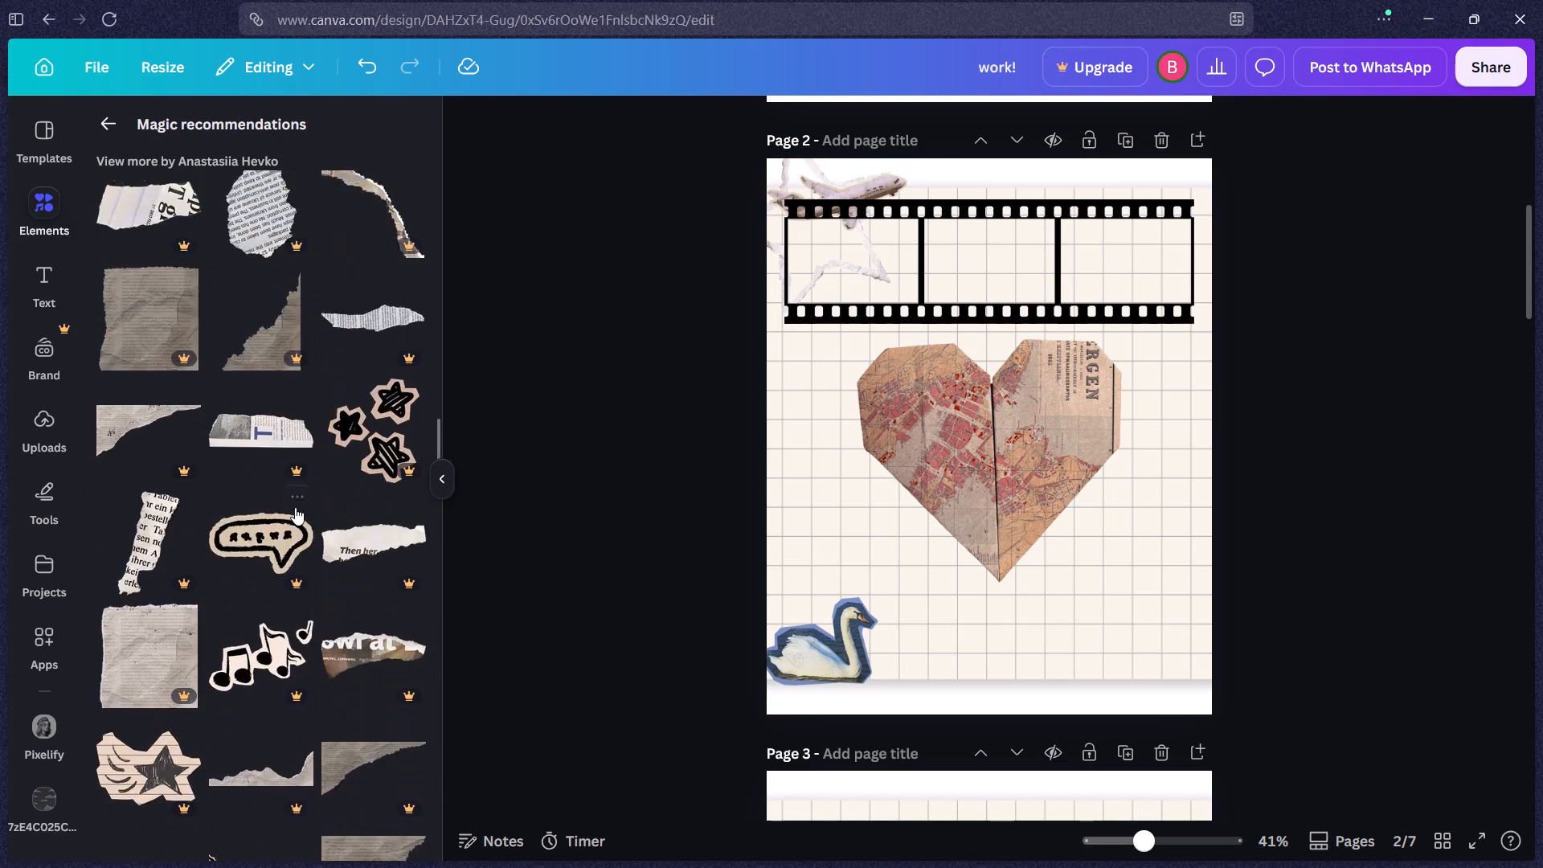
scroll(295, 507, up, 20)
scroll(295, 507, up, 11)
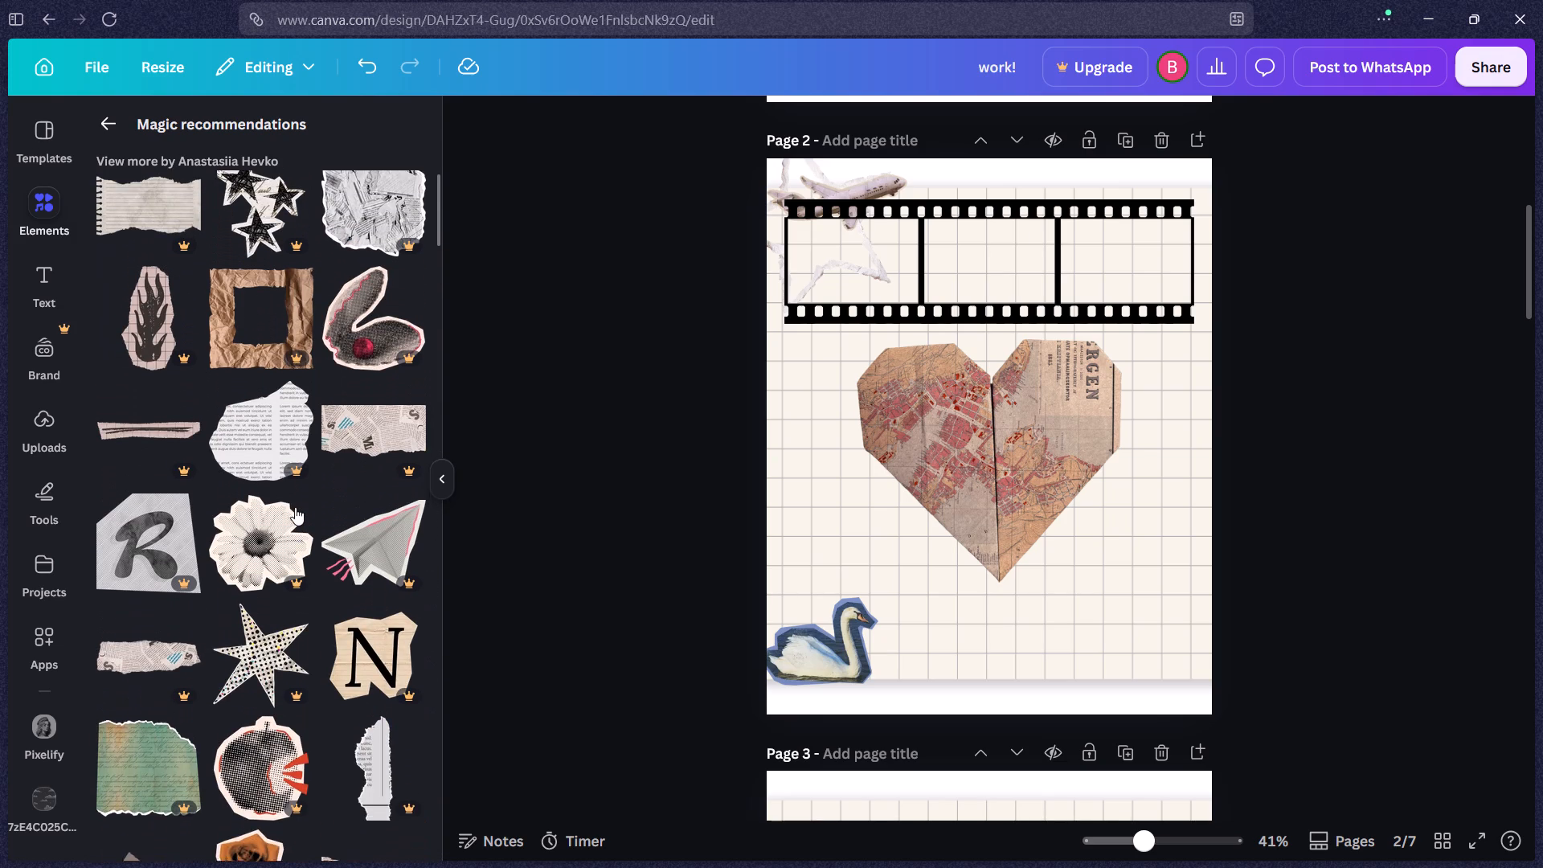
Examine the recommended collage graphics once more, from first to last and back, for torn papers and cut-outs that suit page 2.
scroll(295, 507, up, 4)
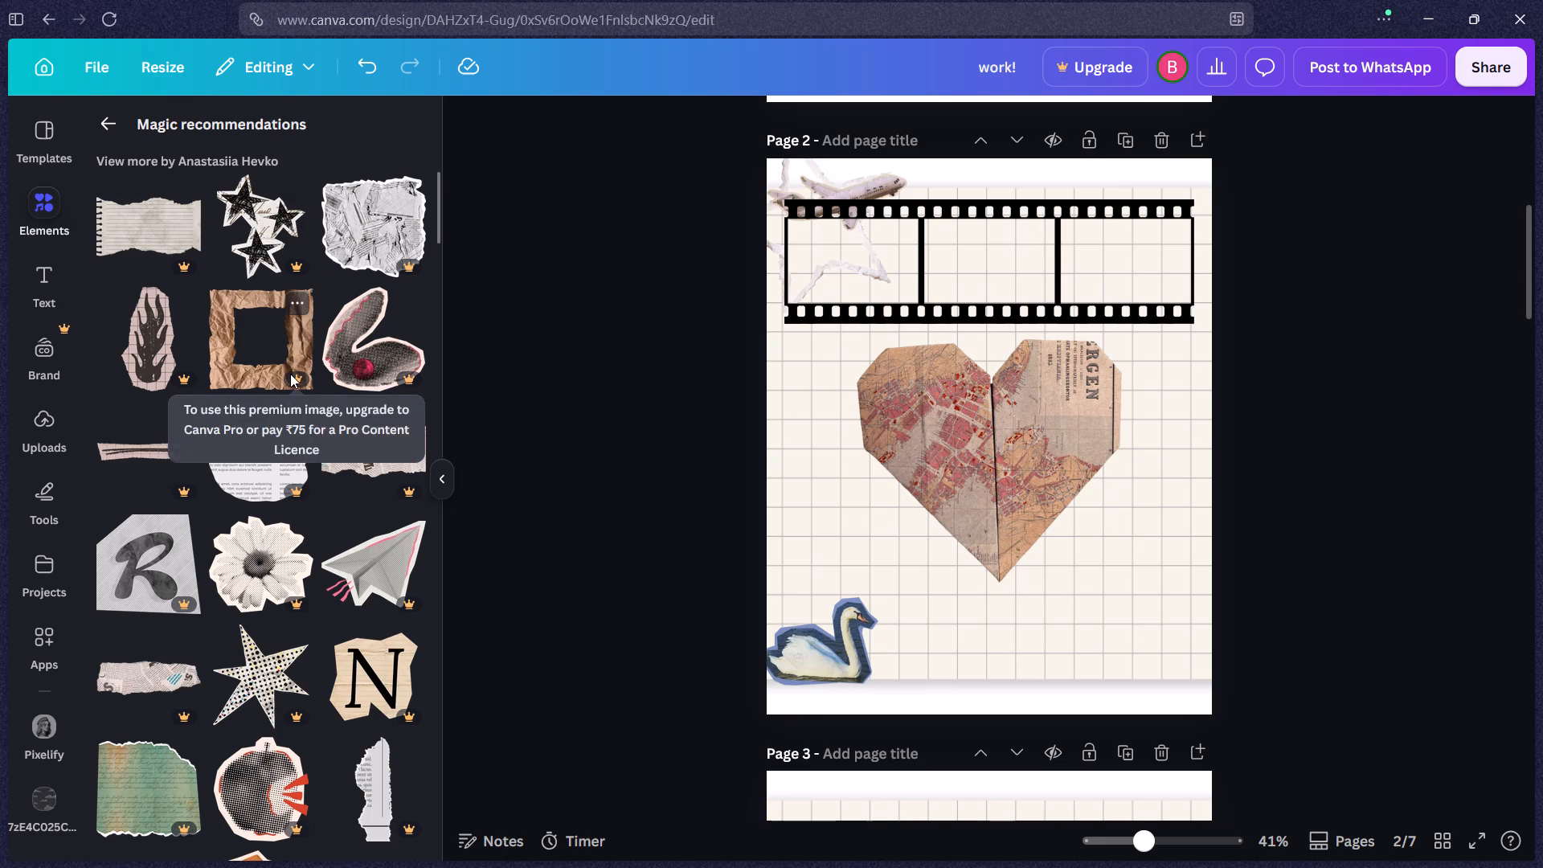
scroll(290, 374, down, 10)
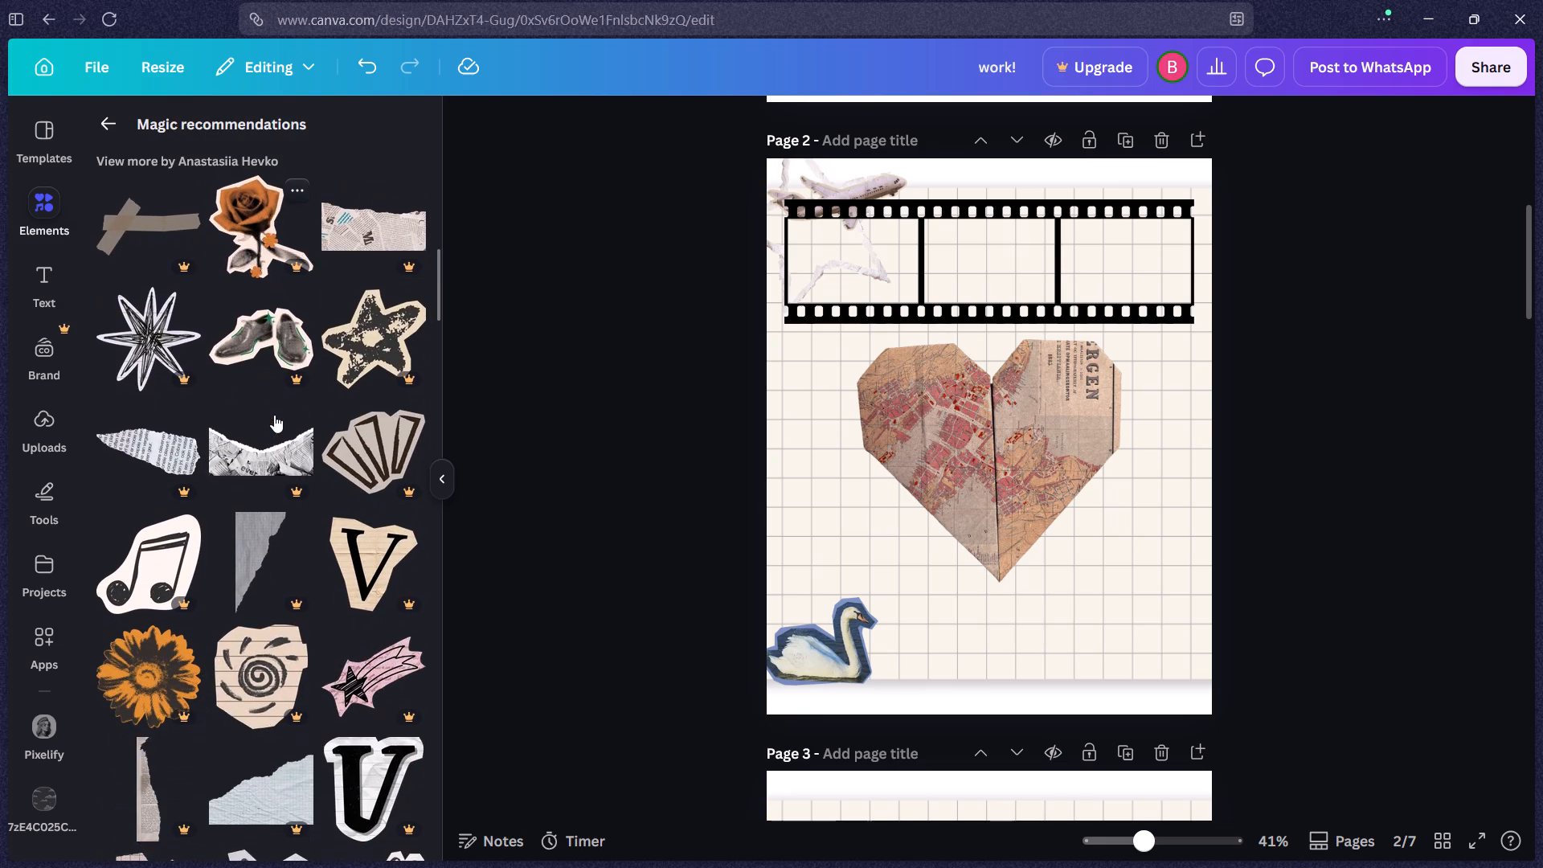
scroll(274, 415, down, 9)
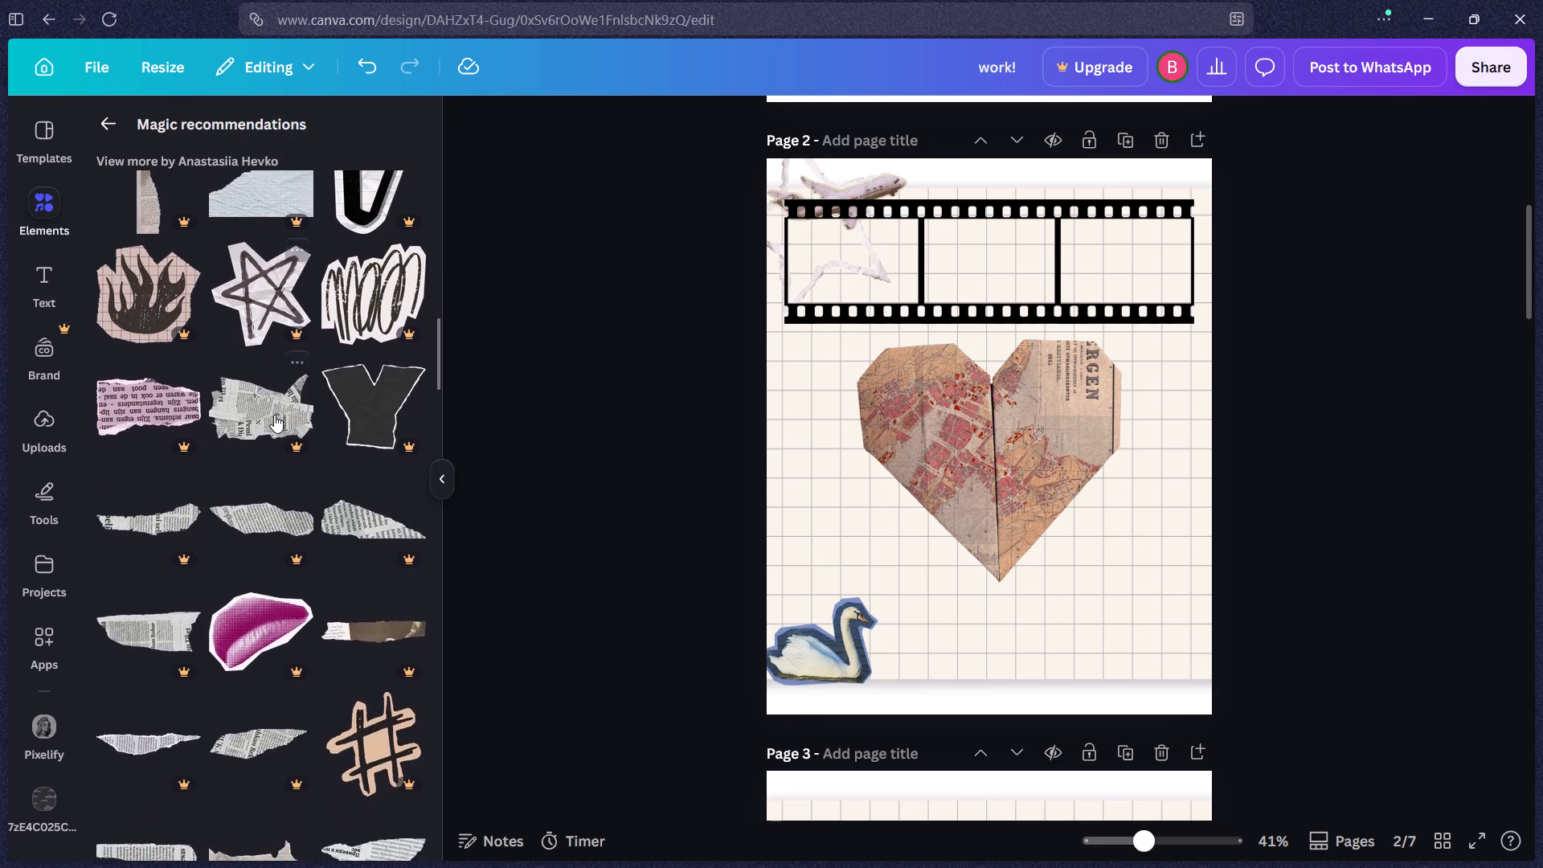
scroll(274, 415, down, 7)
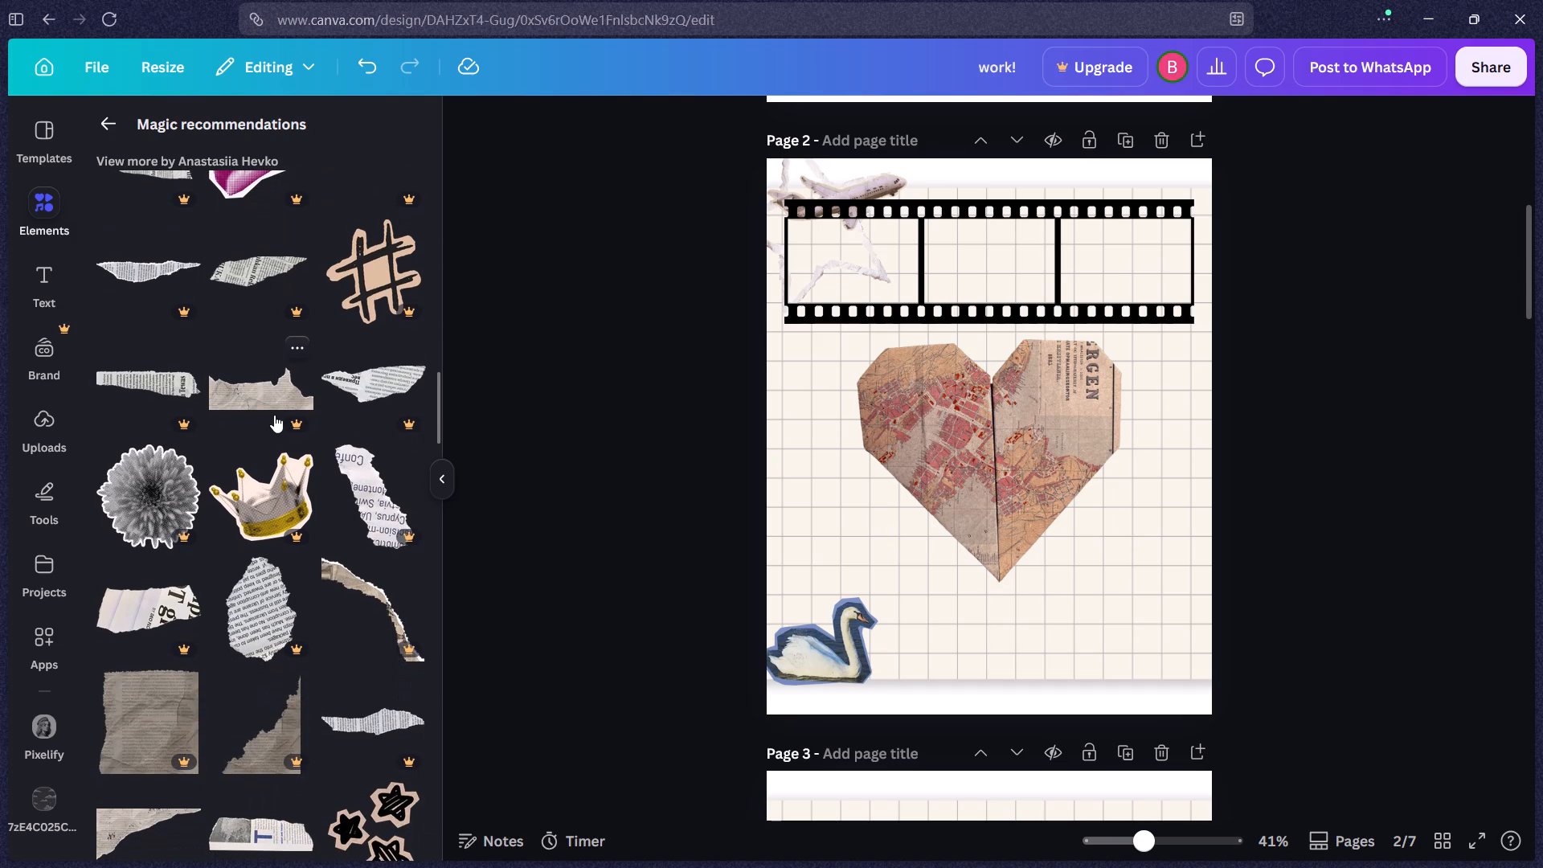
scroll(274, 415, down, 8)
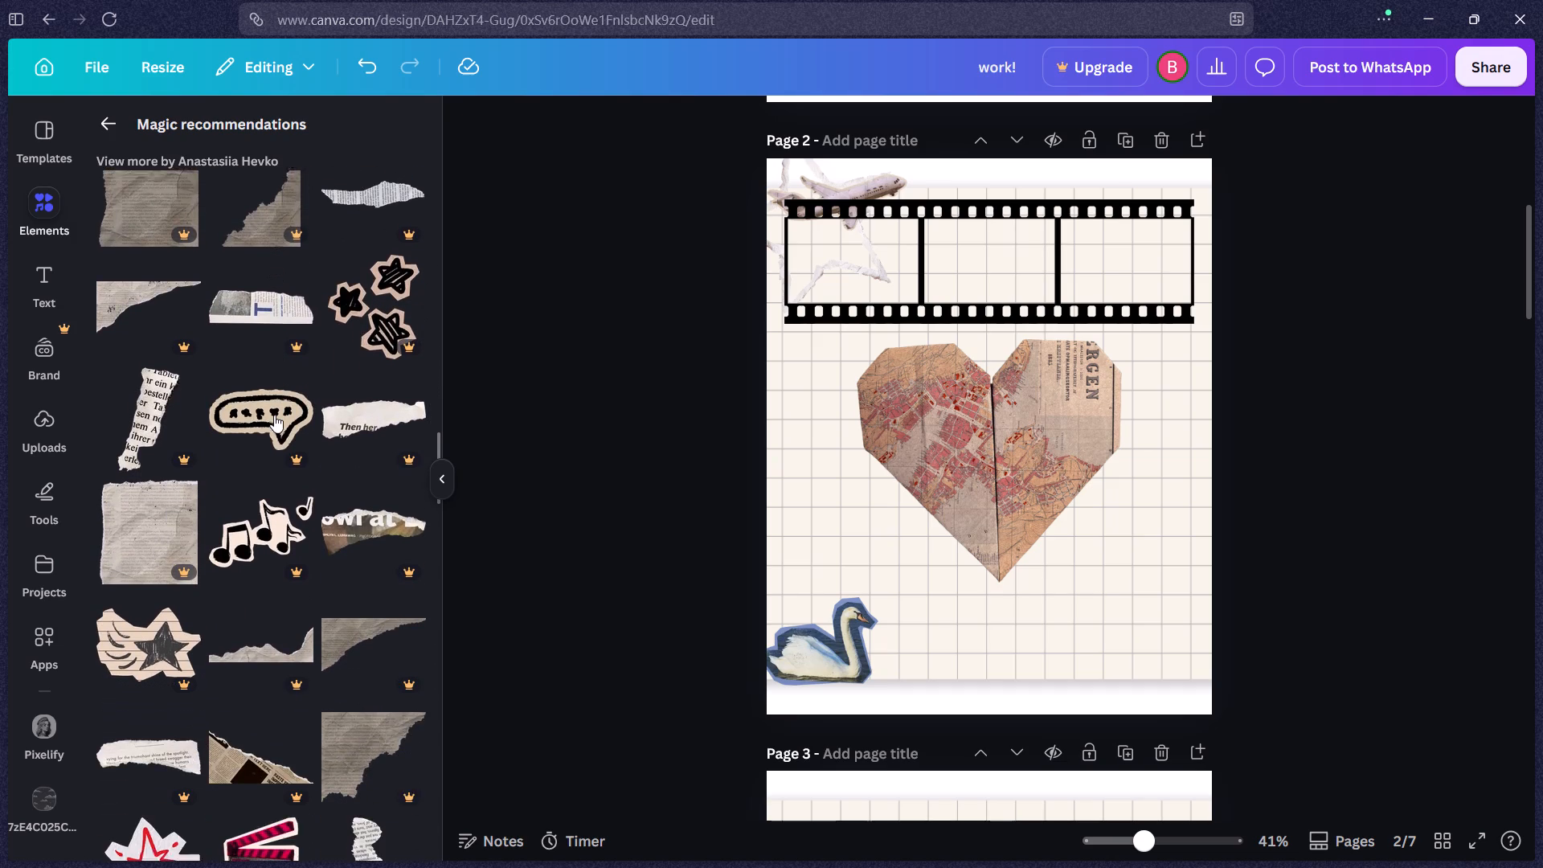
scroll(274, 415, down, 3)
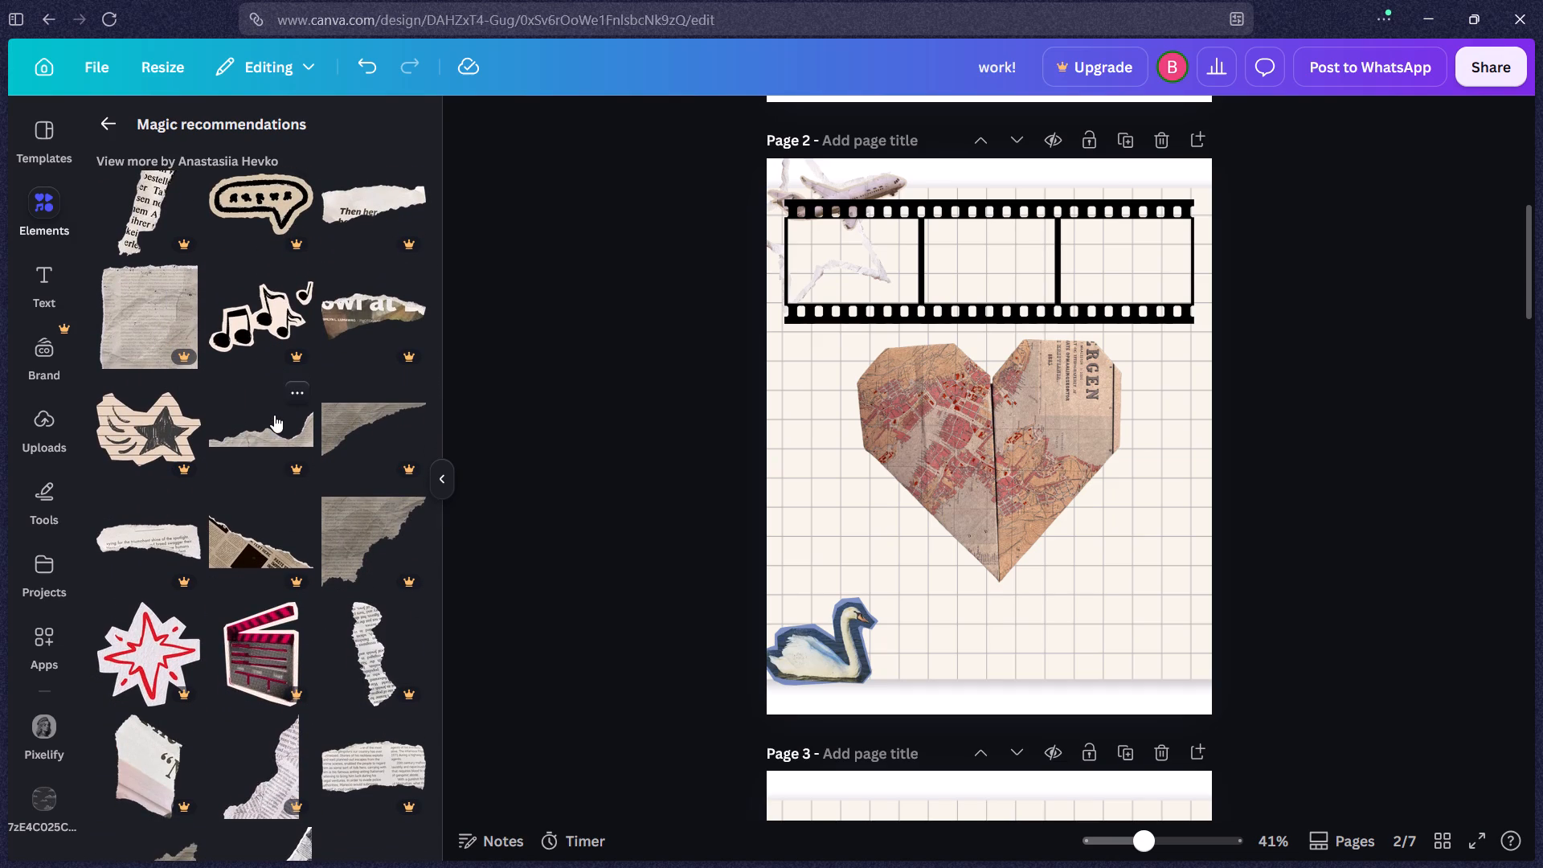
scroll(274, 415, down, 3)
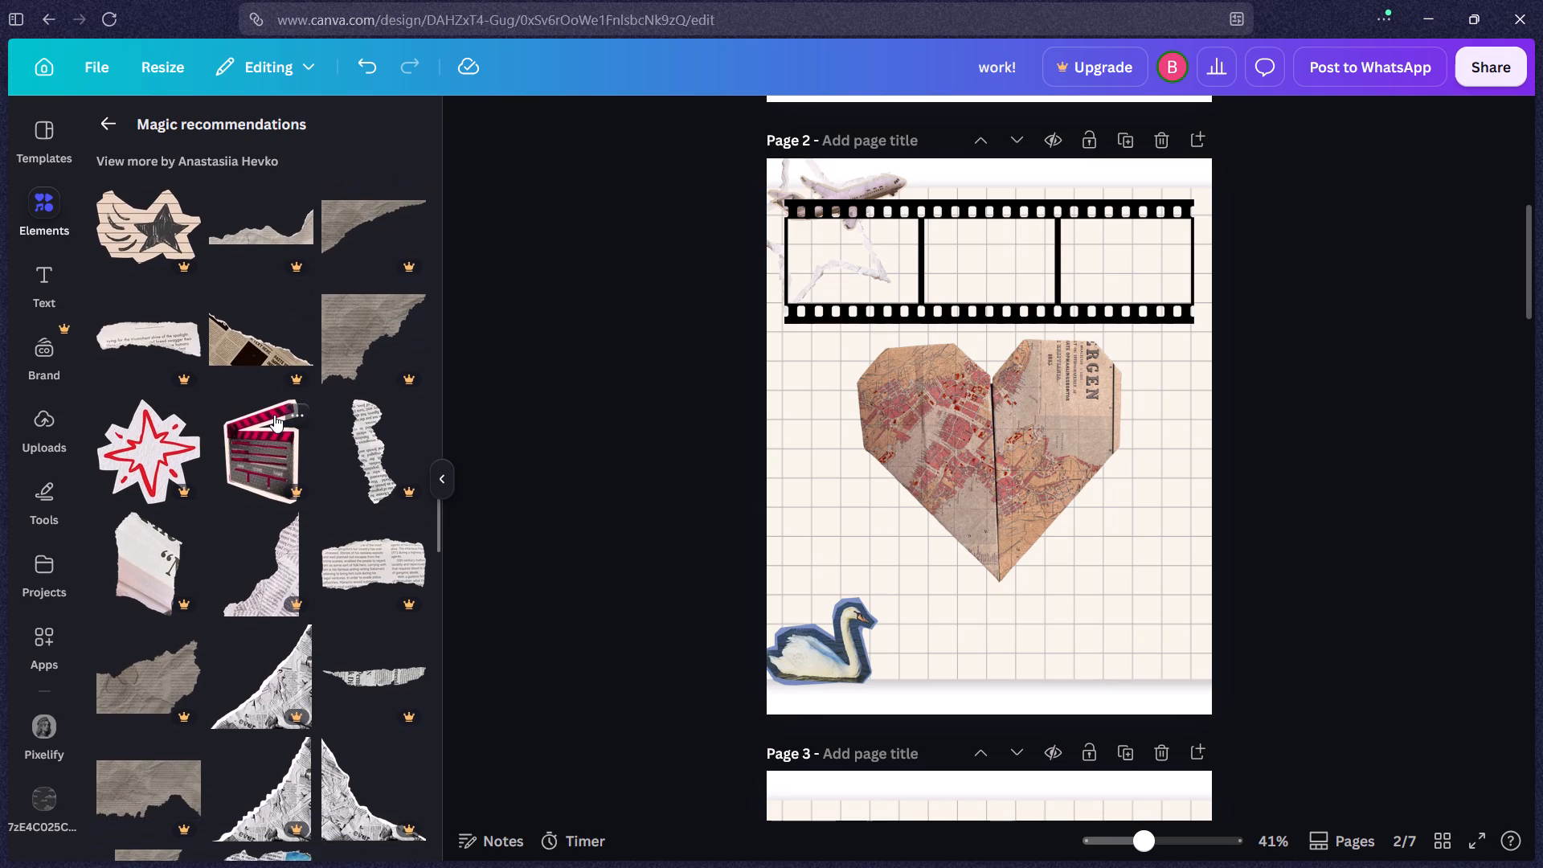
scroll(274, 415, down, 8)
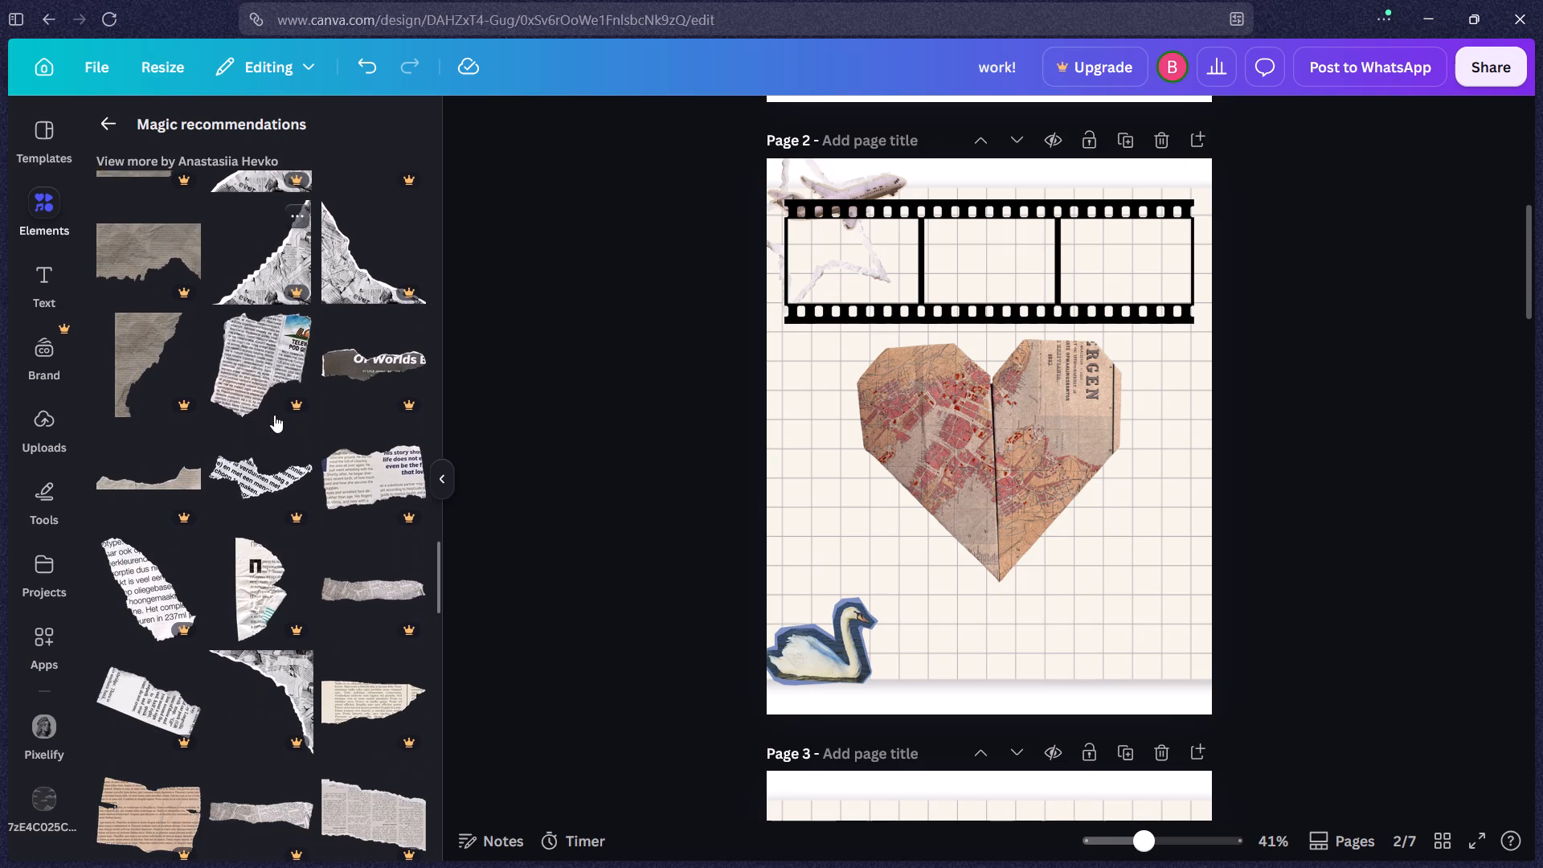
scroll(274, 415, down, 8)
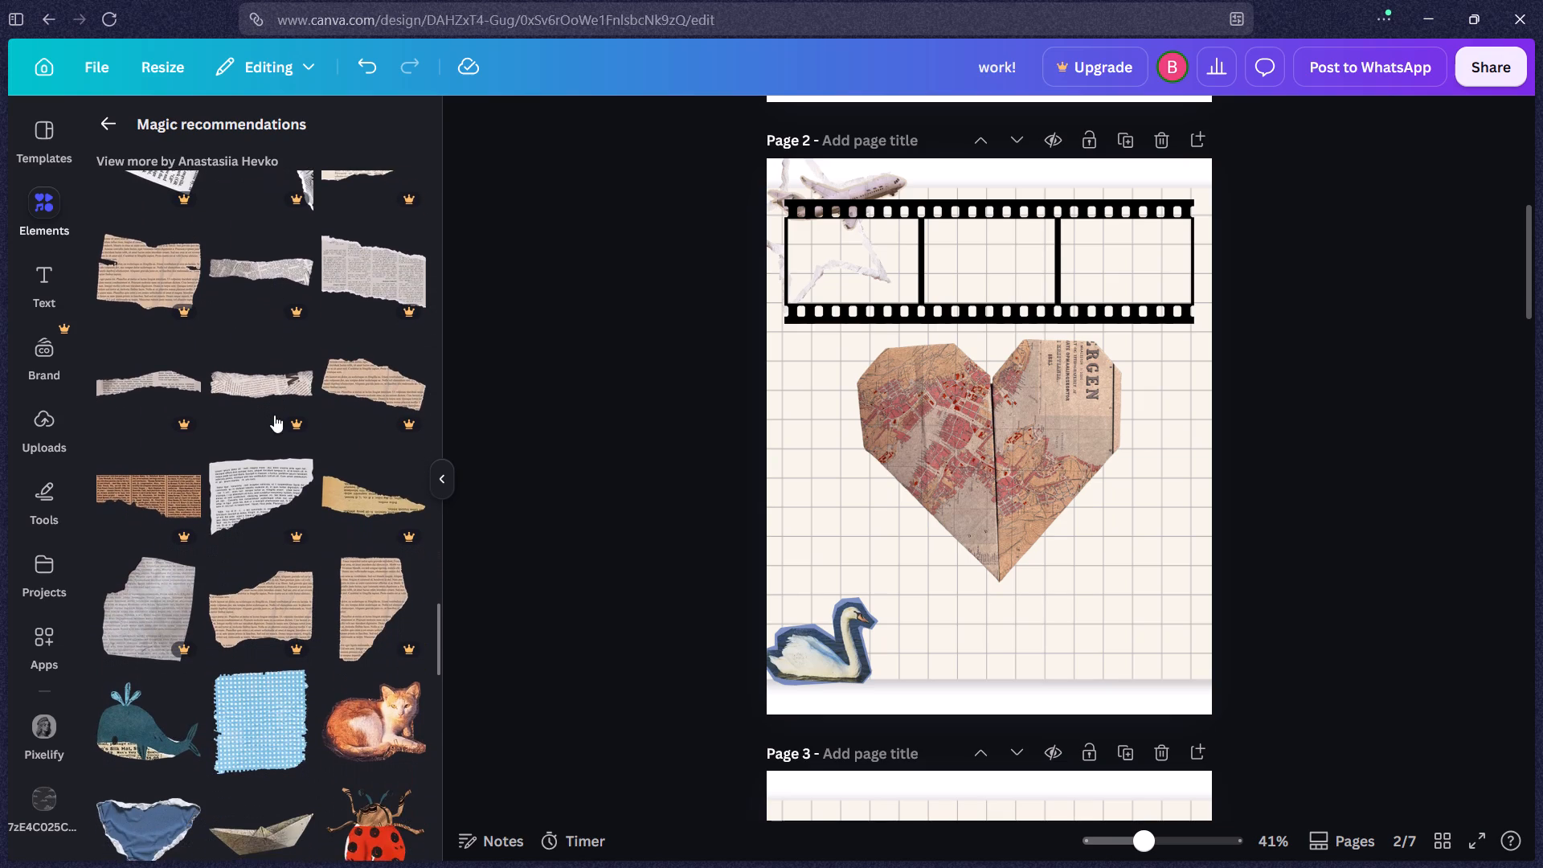
scroll(274, 415, down, 3)
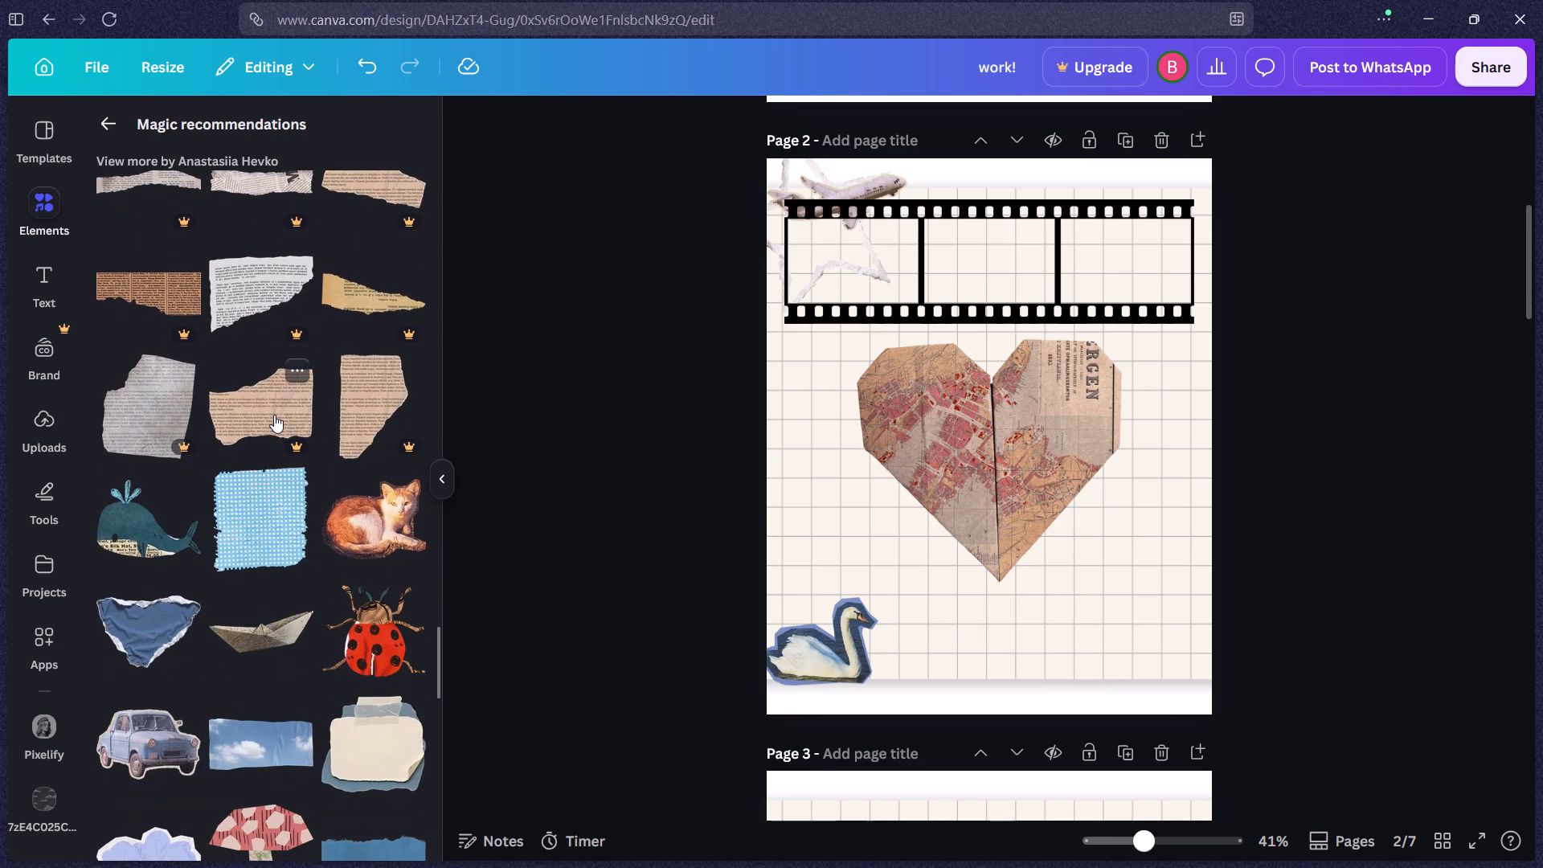
scroll(274, 415, down, 3)
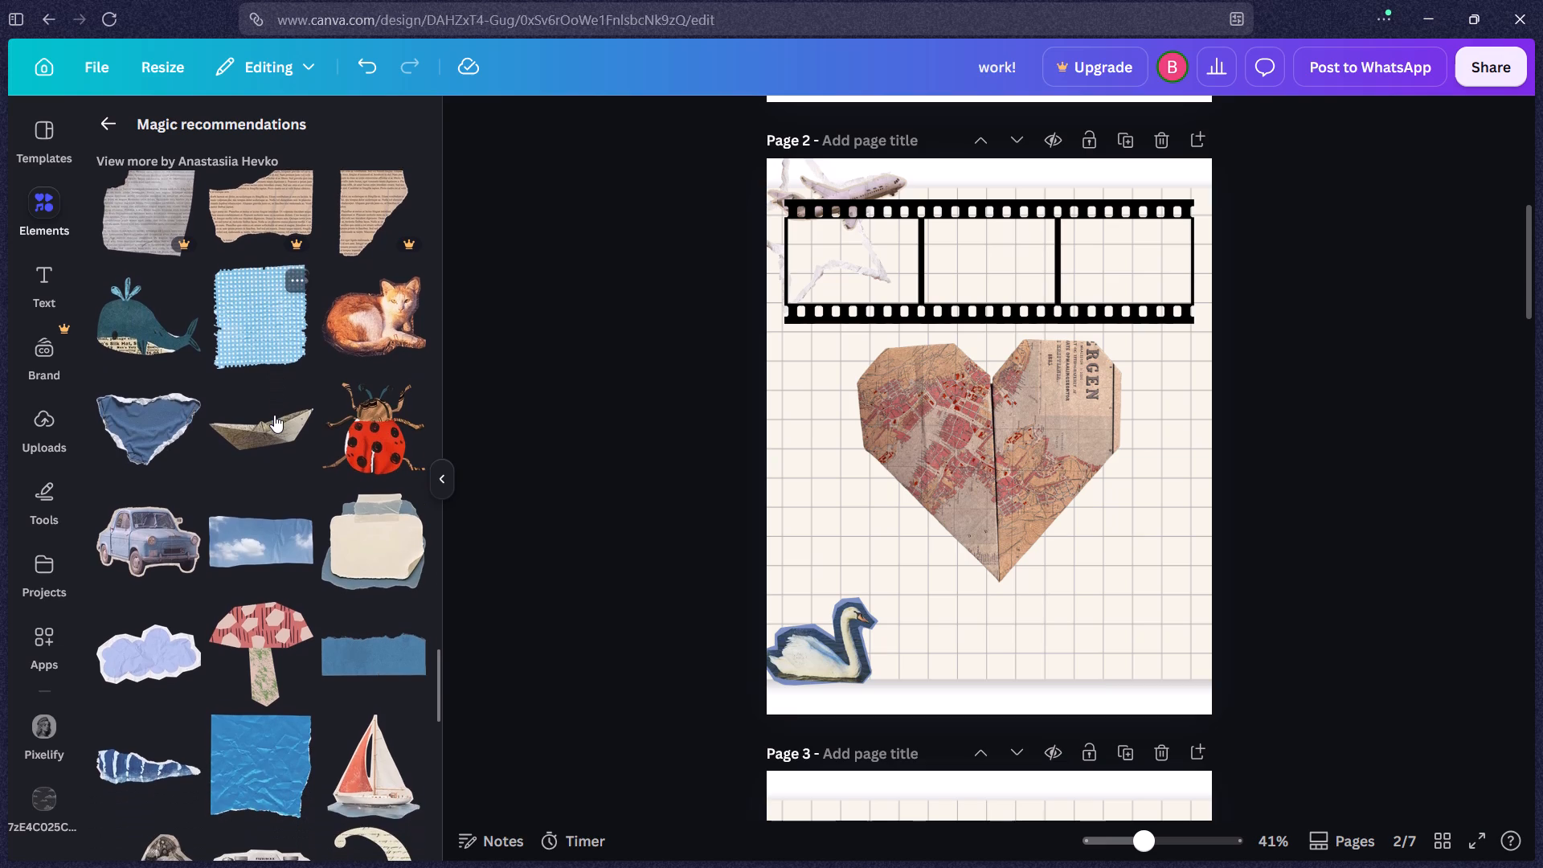
scroll(274, 415, down, 2)
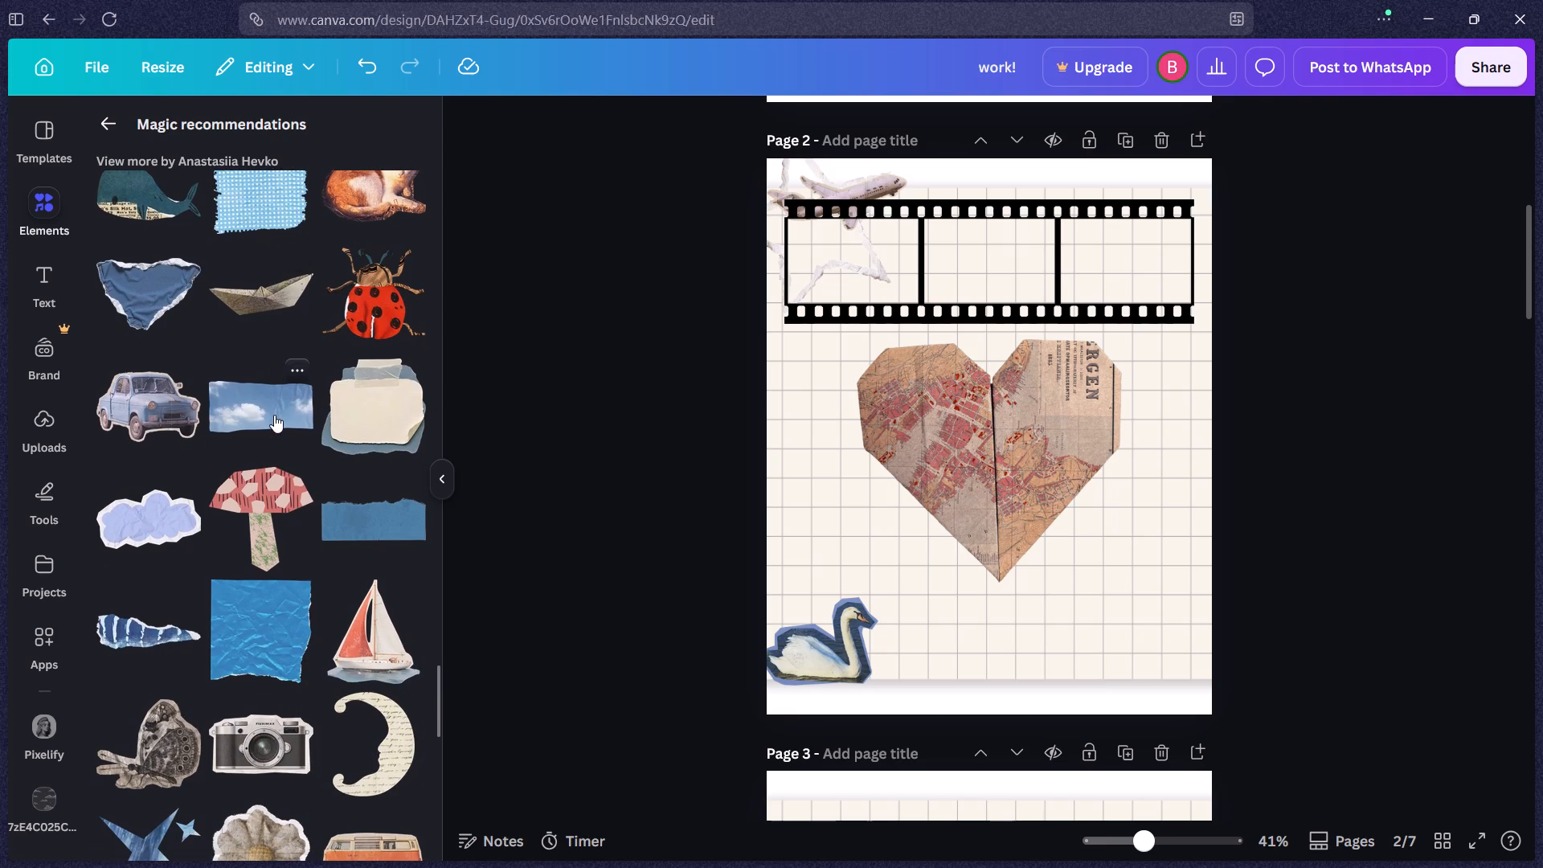
scroll(274, 415, down, 3)
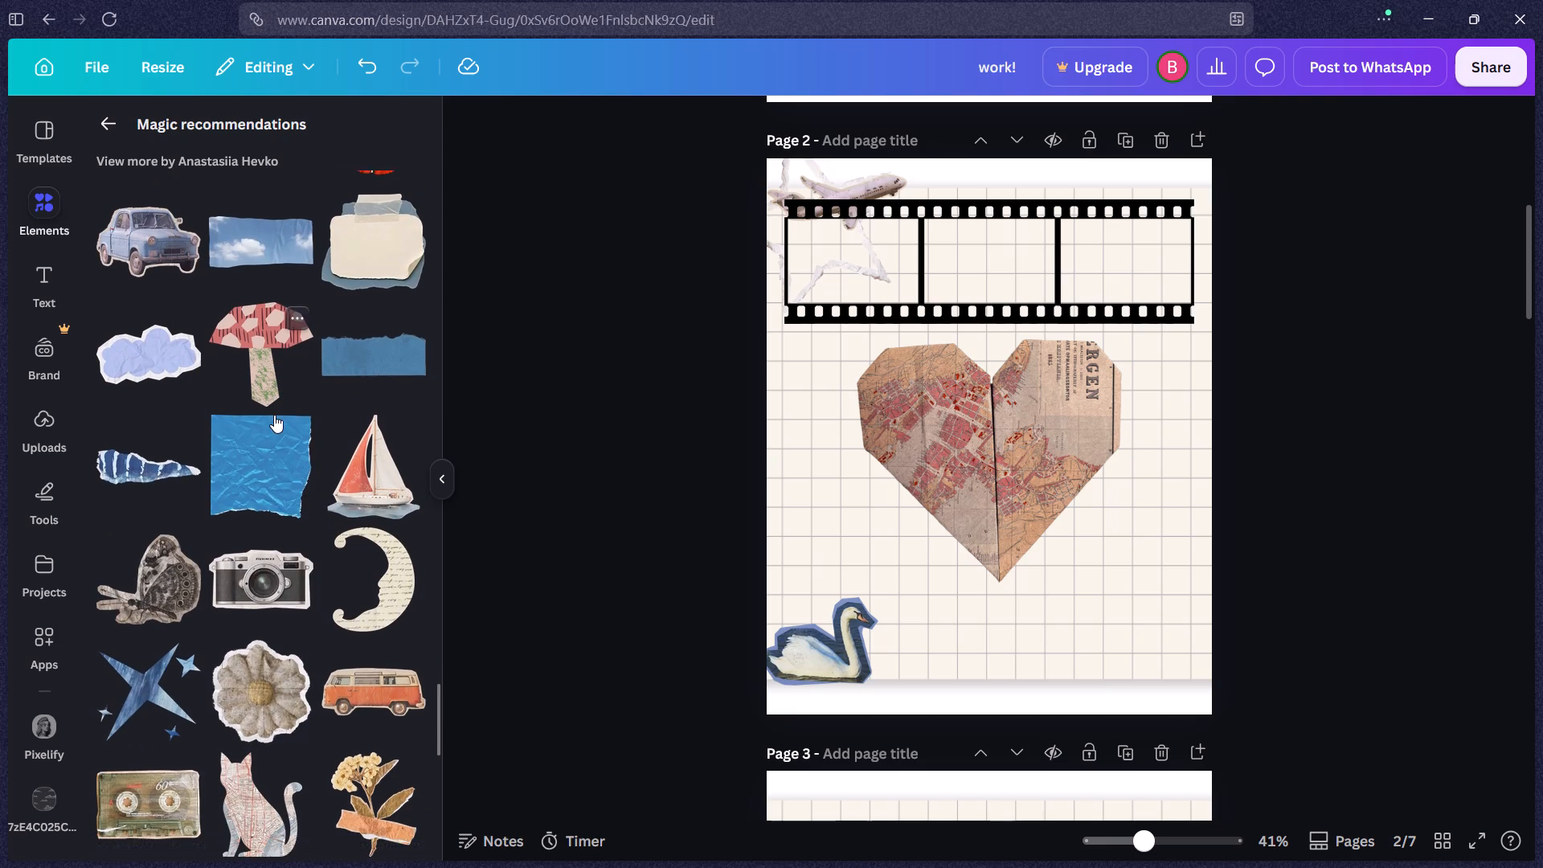
scroll(274, 415, down, 5)
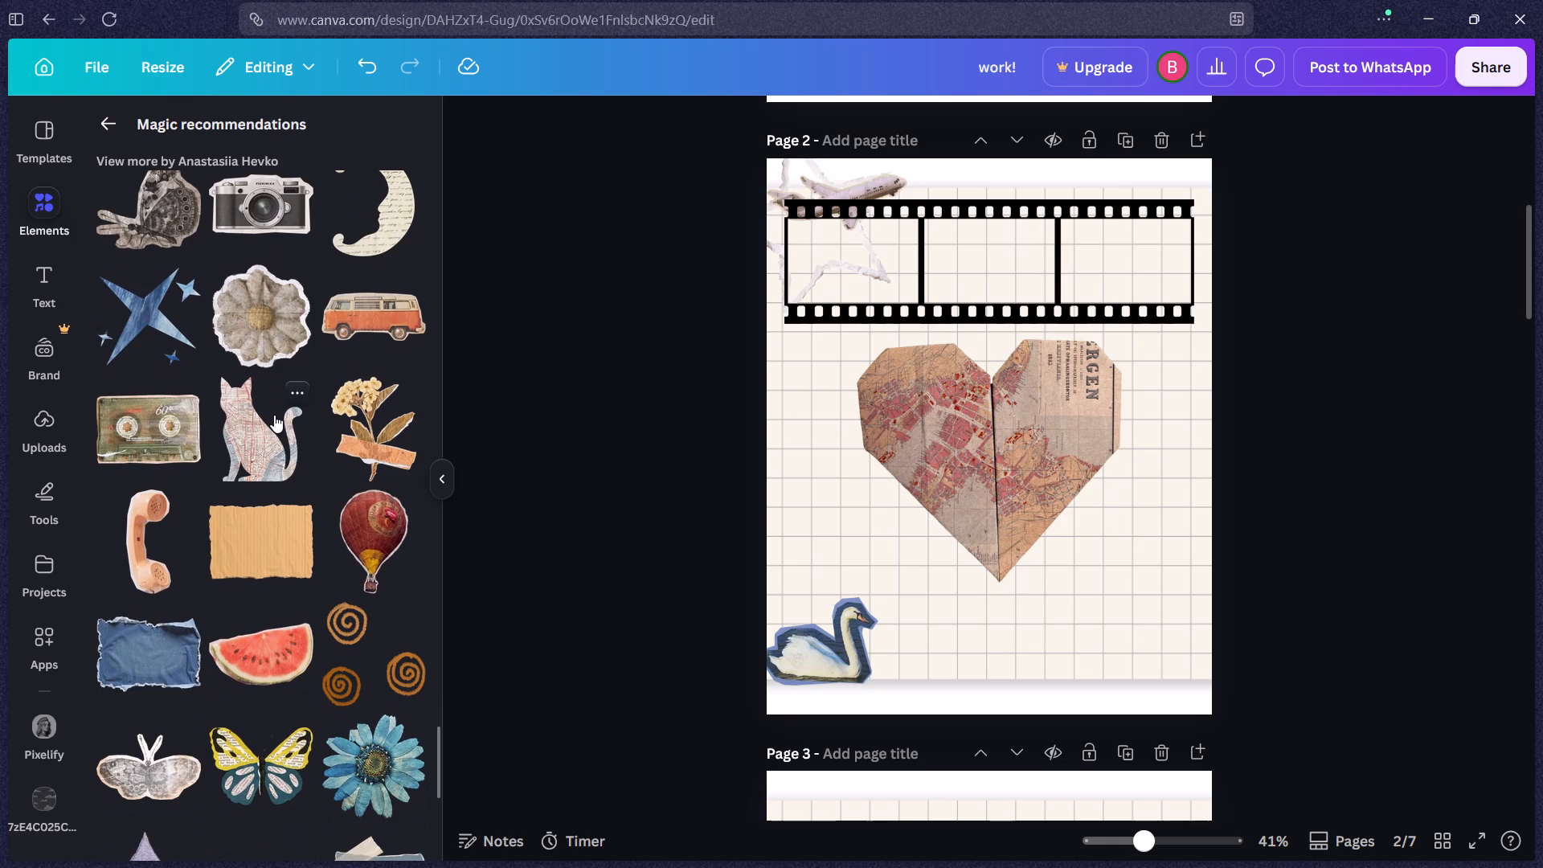
scroll(274, 415, down, 1)
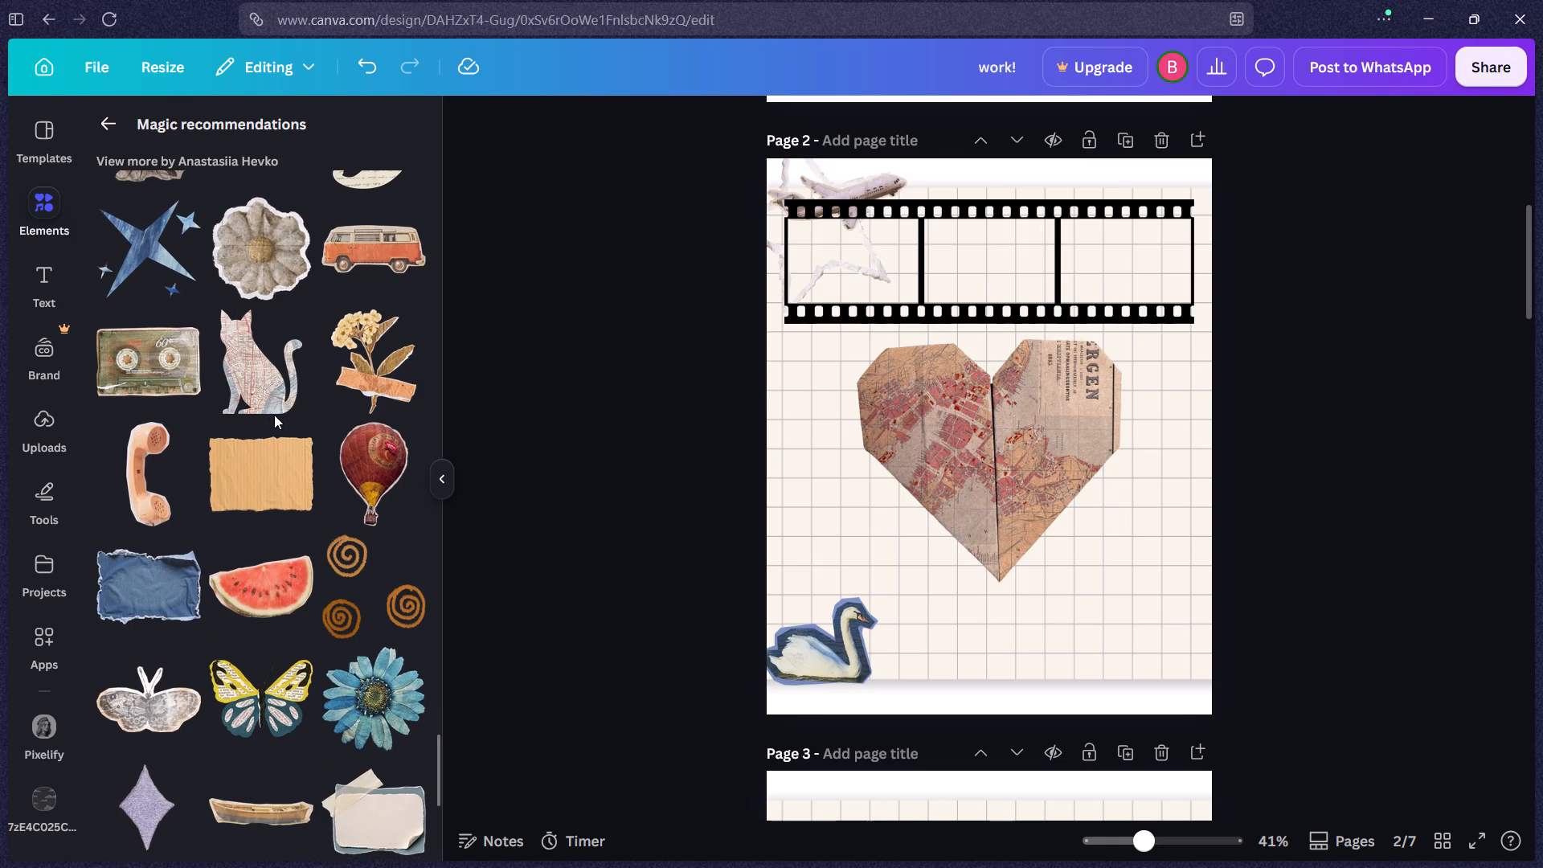
scroll(274, 415, down, 1)
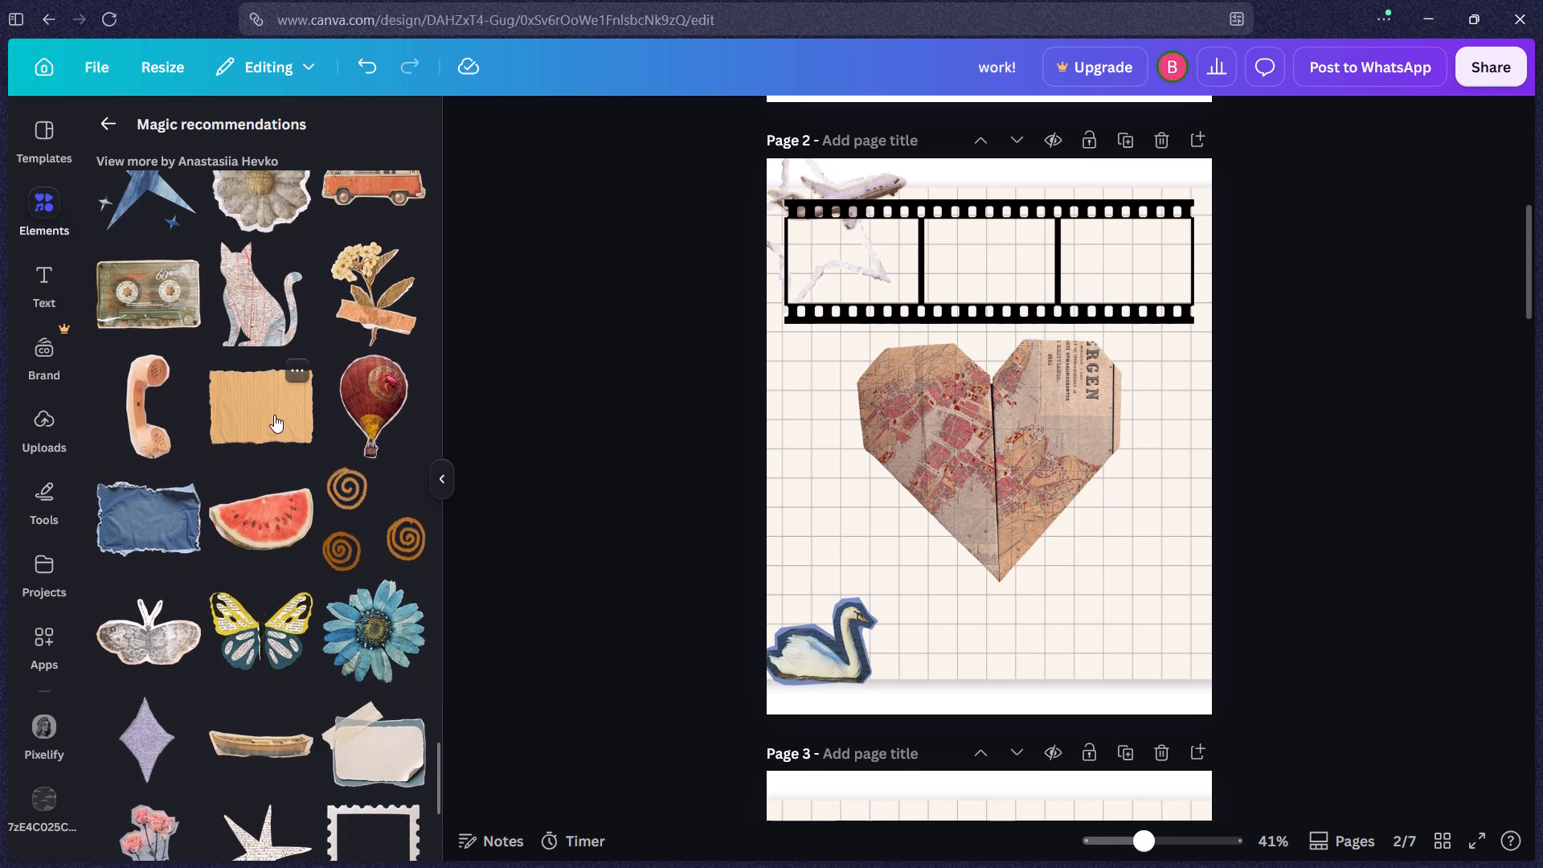
scroll(274, 415, down, 6)
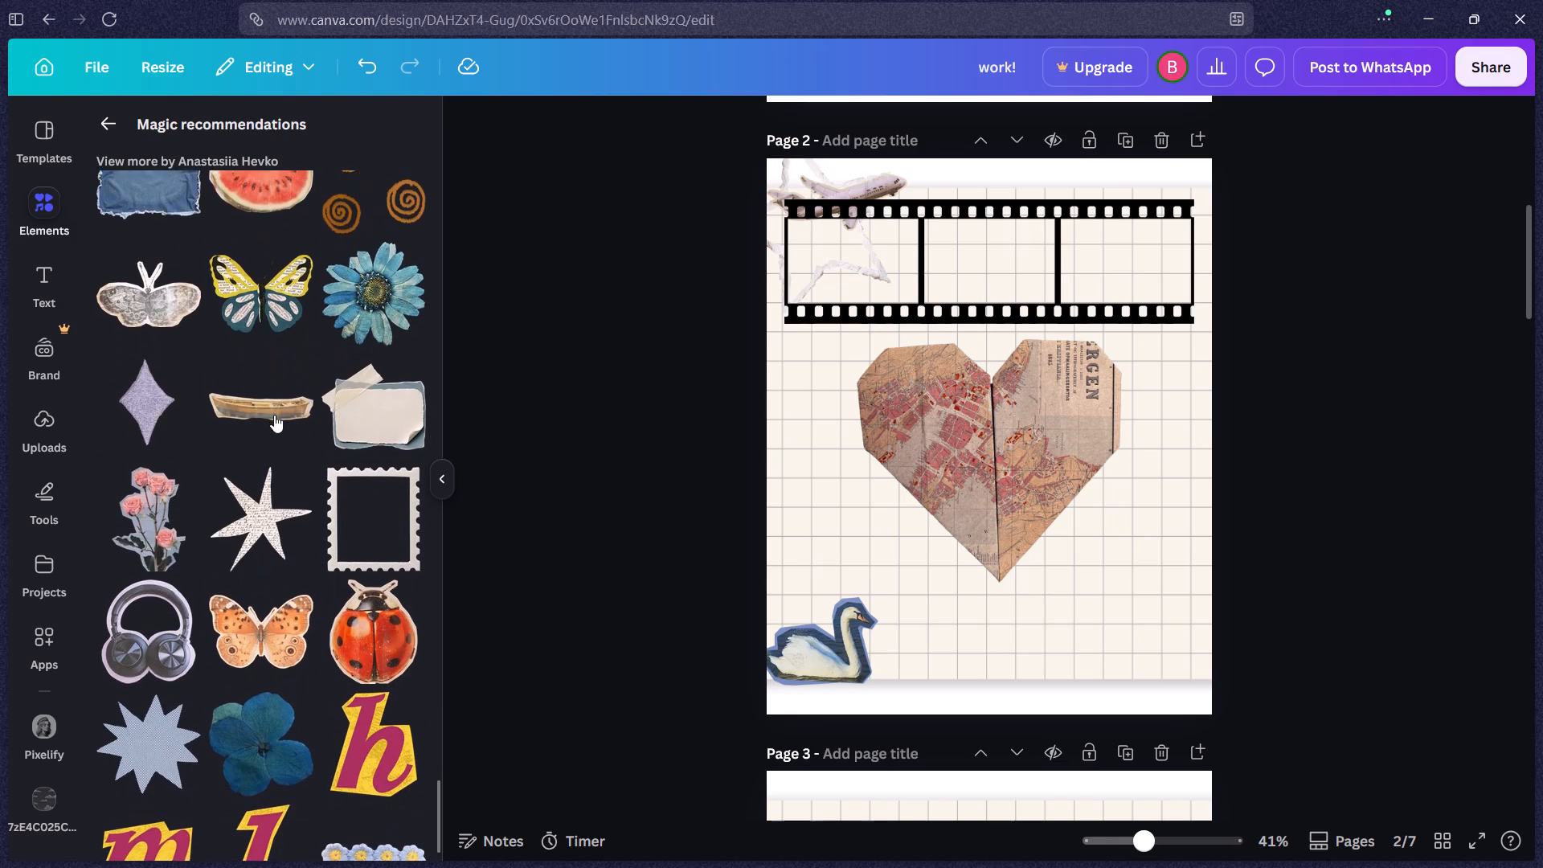
scroll(274, 415, down, 4)
scroll(225, 579, down, 3)
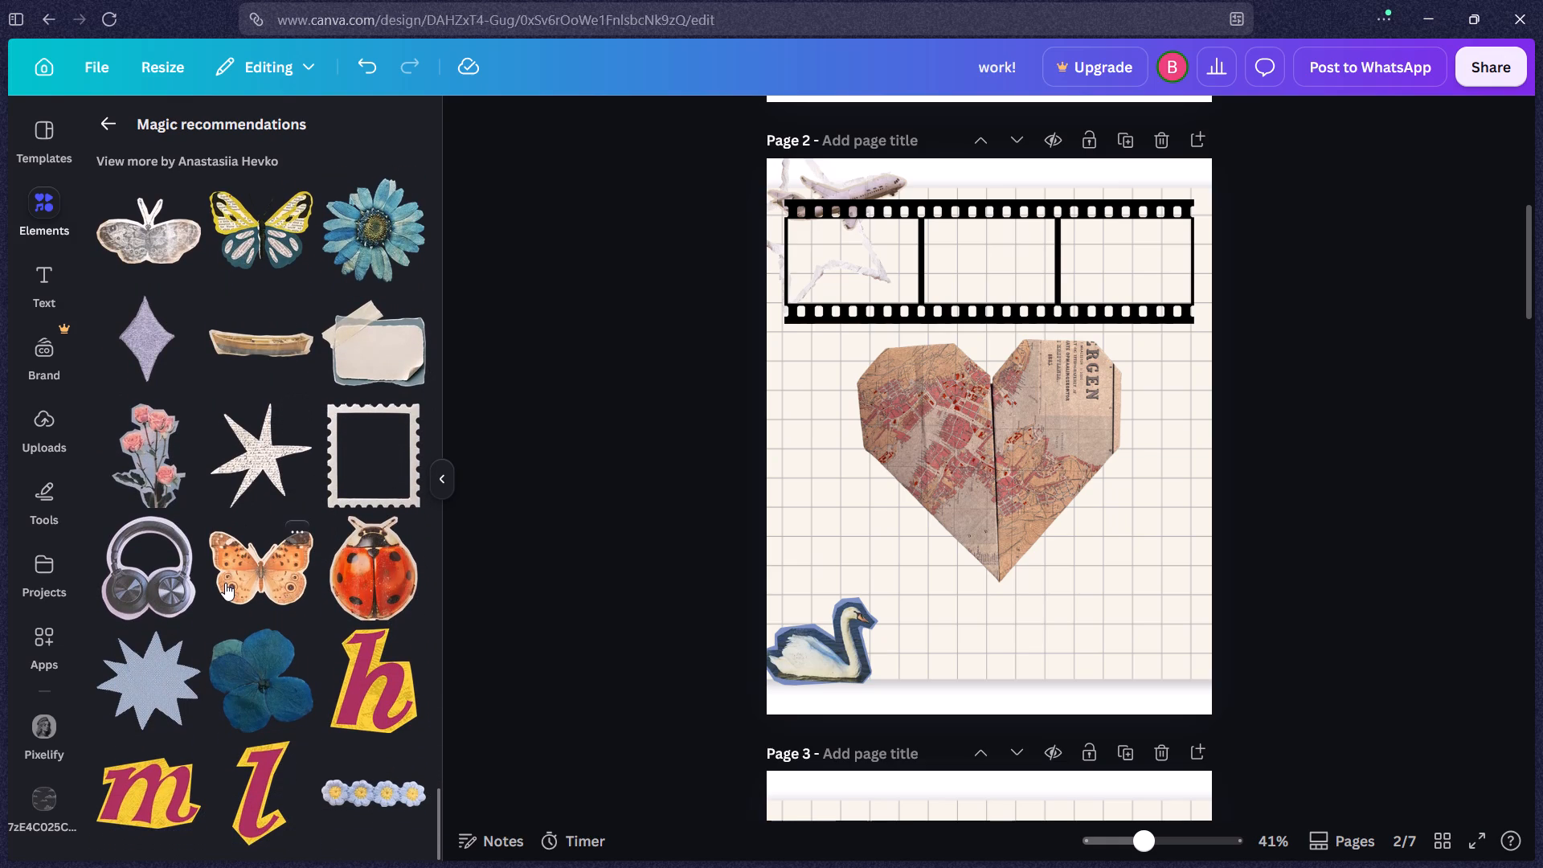
scroll(225, 583, down, 3)
scroll(225, 583, up, 15)
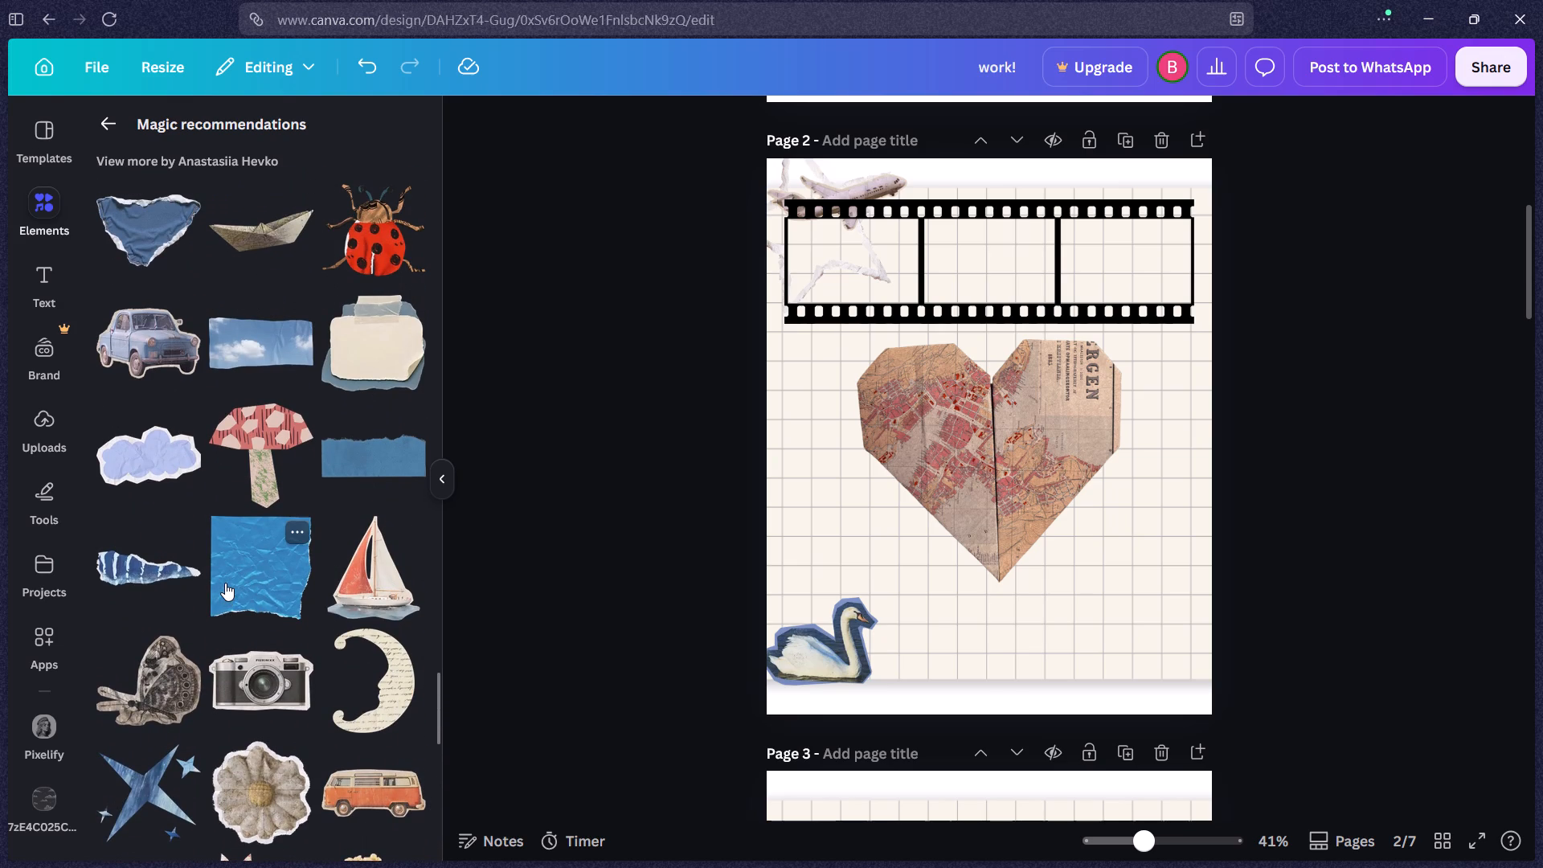
scroll(225, 583, up, 6)
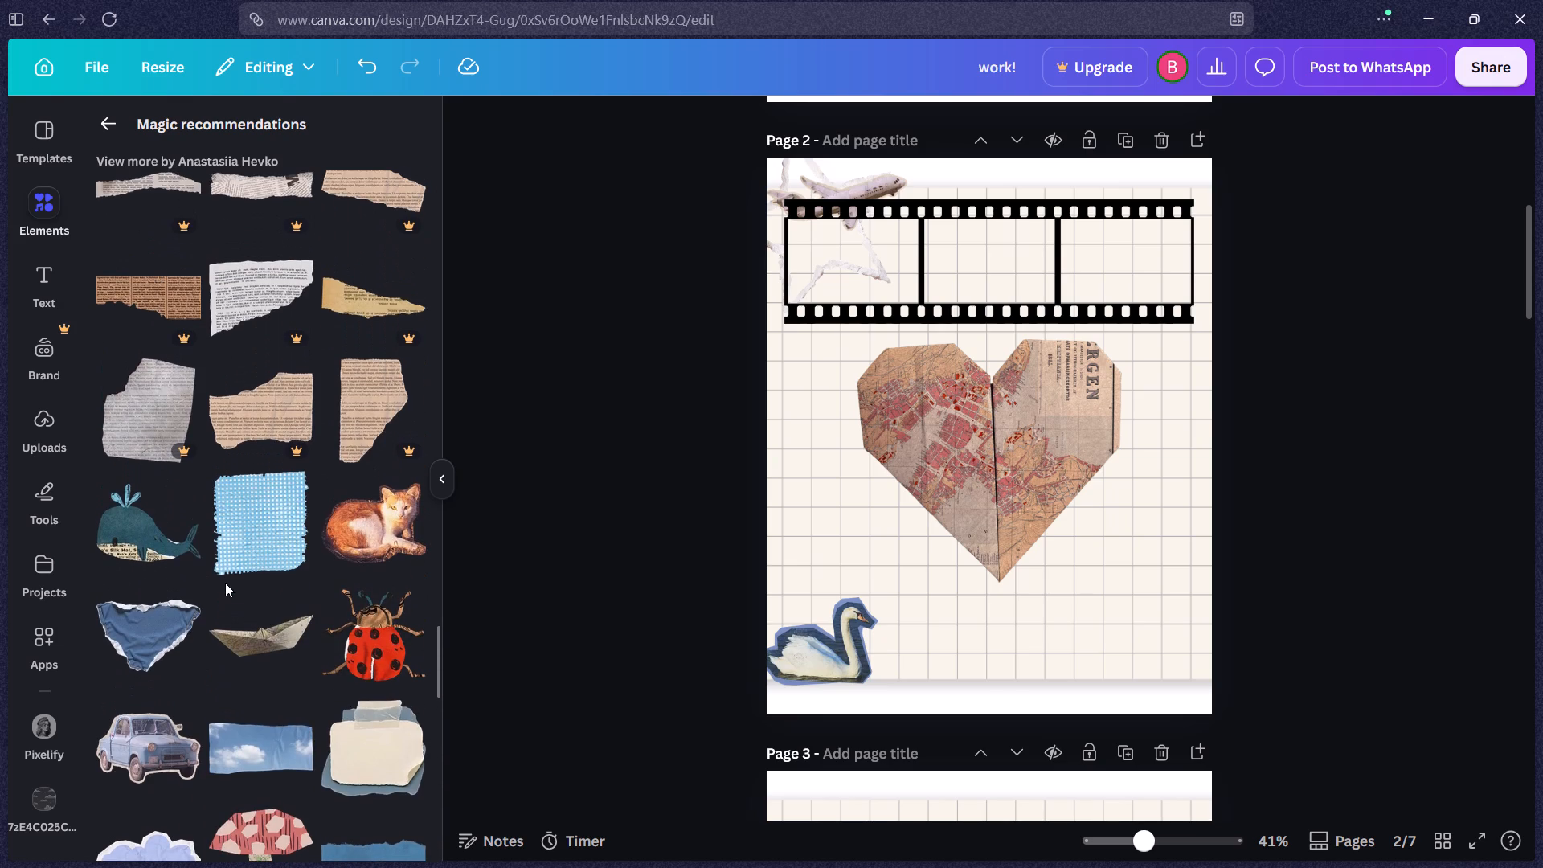
scroll(225, 583, up, 16)
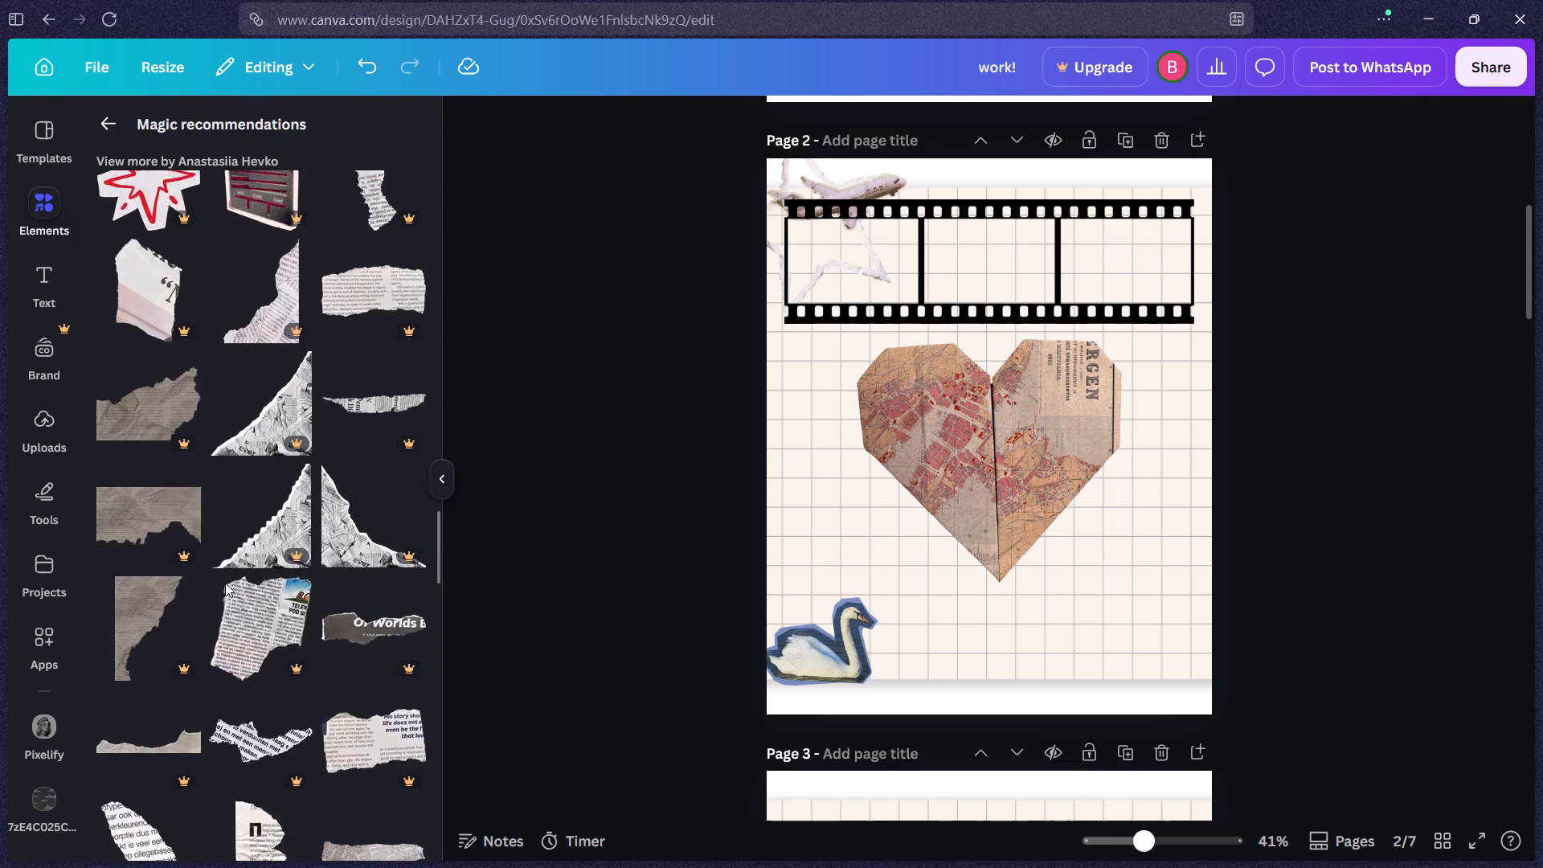
scroll(225, 583, up, 20)
scroll(225, 583, up, 18)
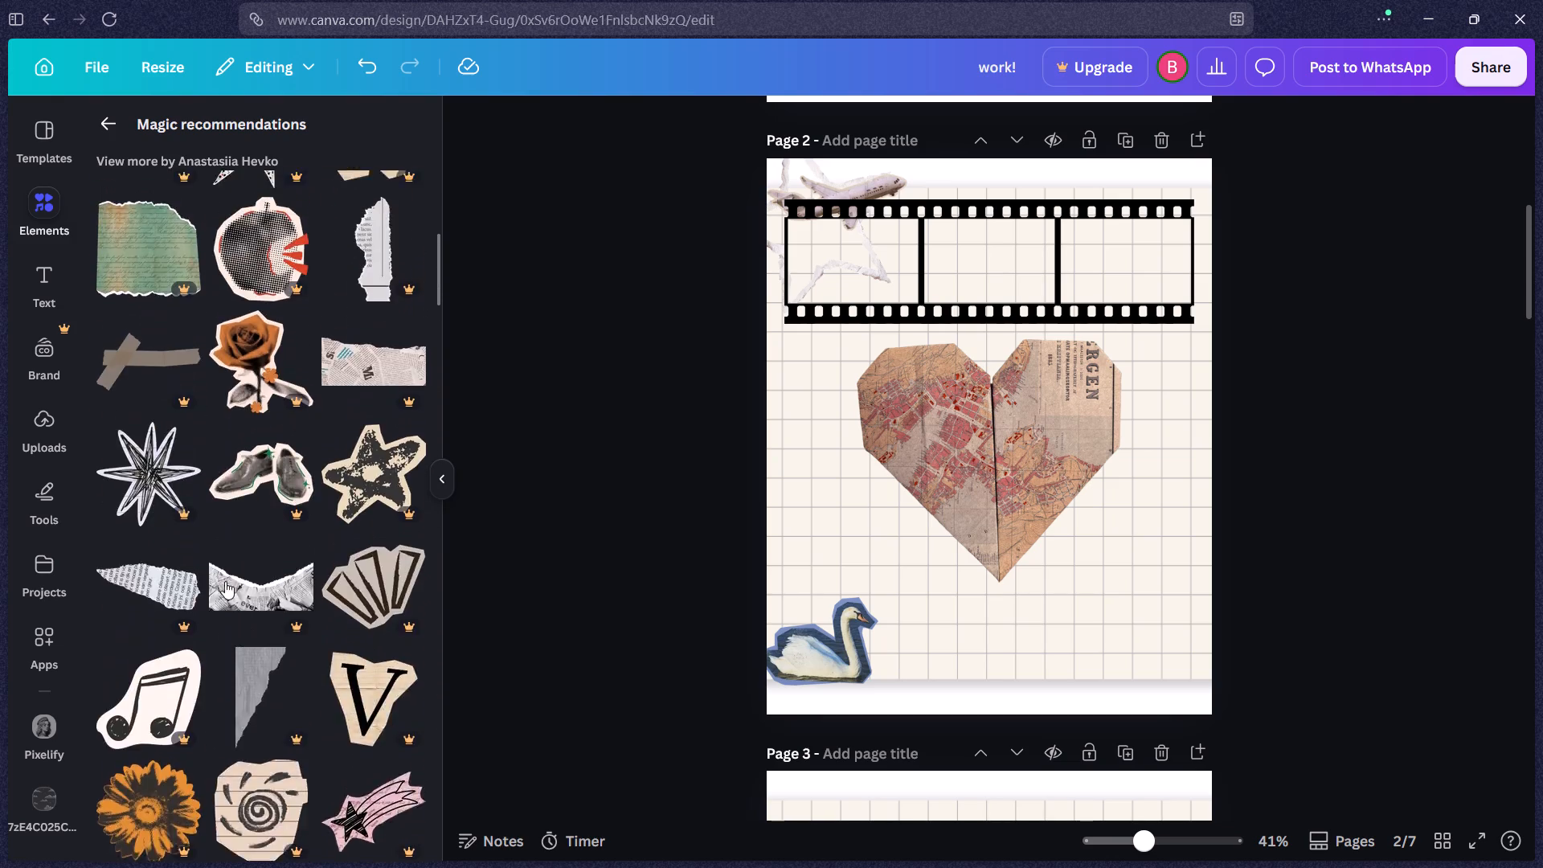
scroll(225, 581, up, 8)
Return to the paper graphics and examine them for torn, vintage or map-printed pieces that suit page 2.
click(113, 115)
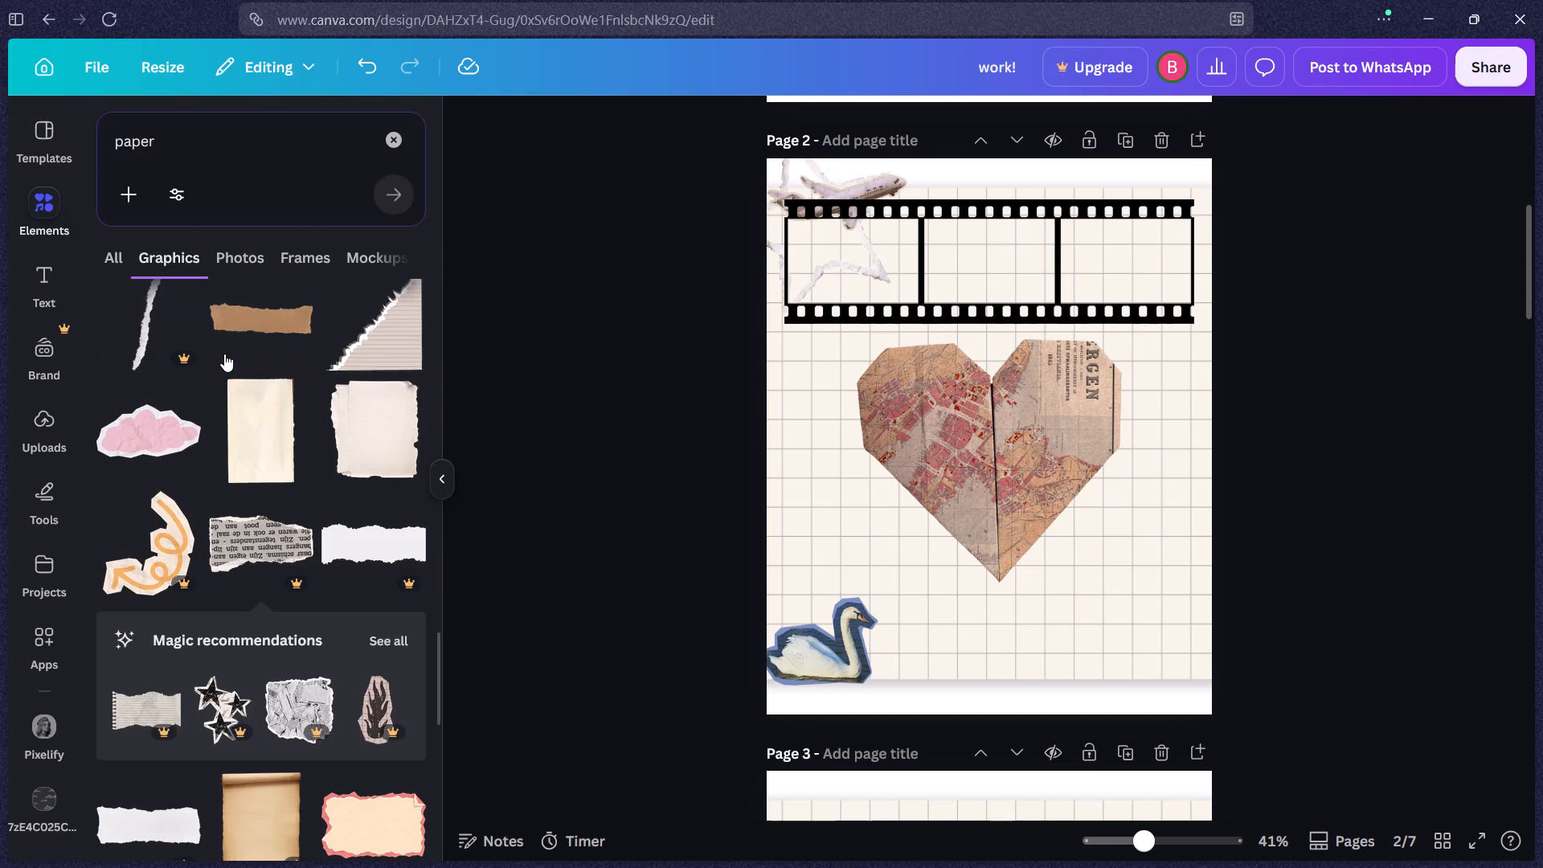
scroll(224, 354, down, 12)
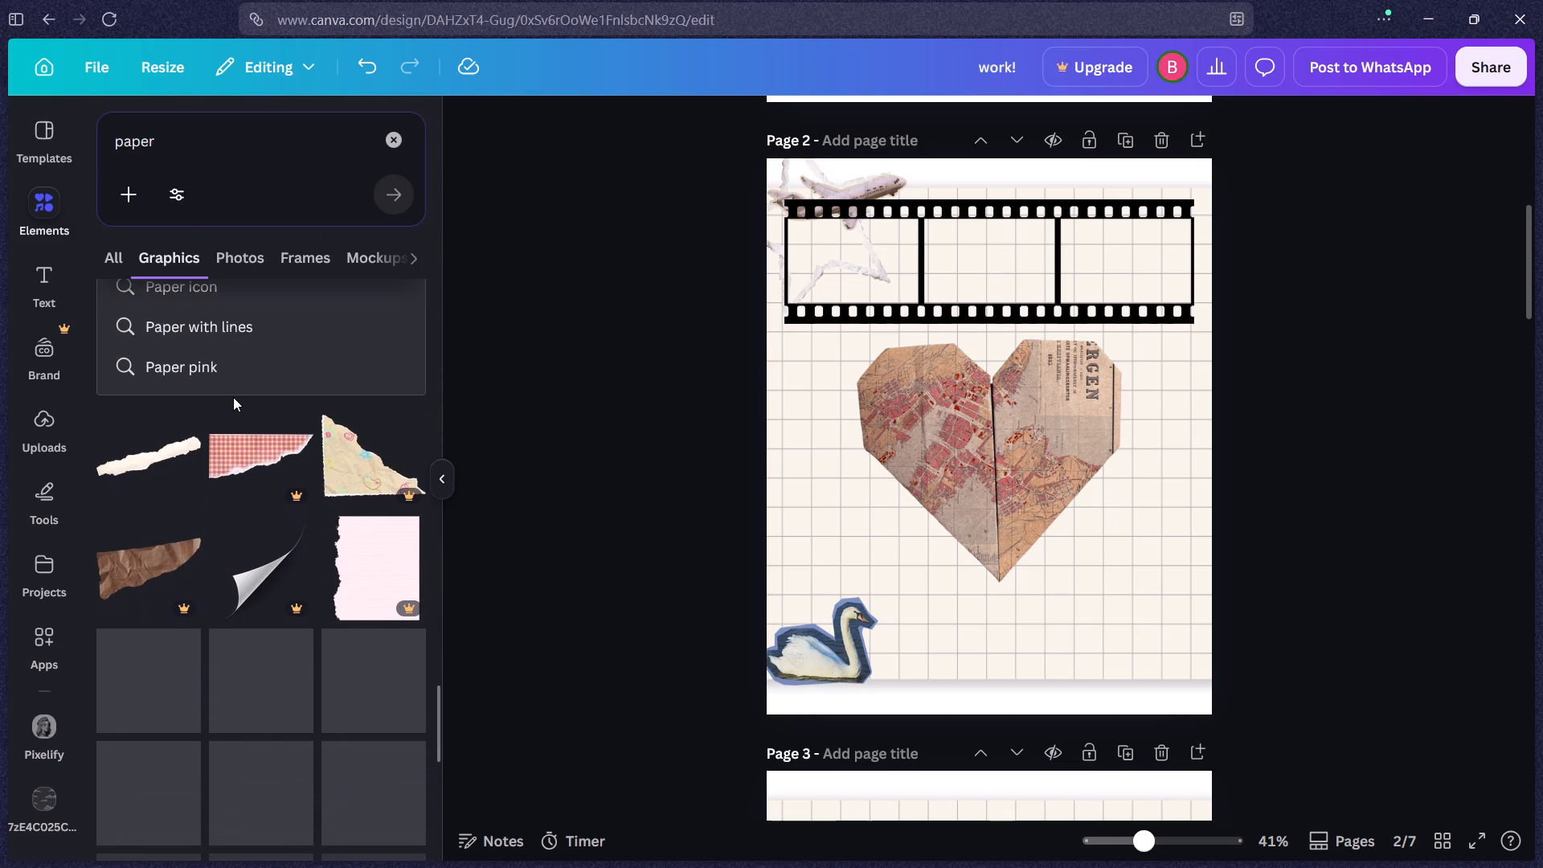
scroll(233, 397, down, 6)
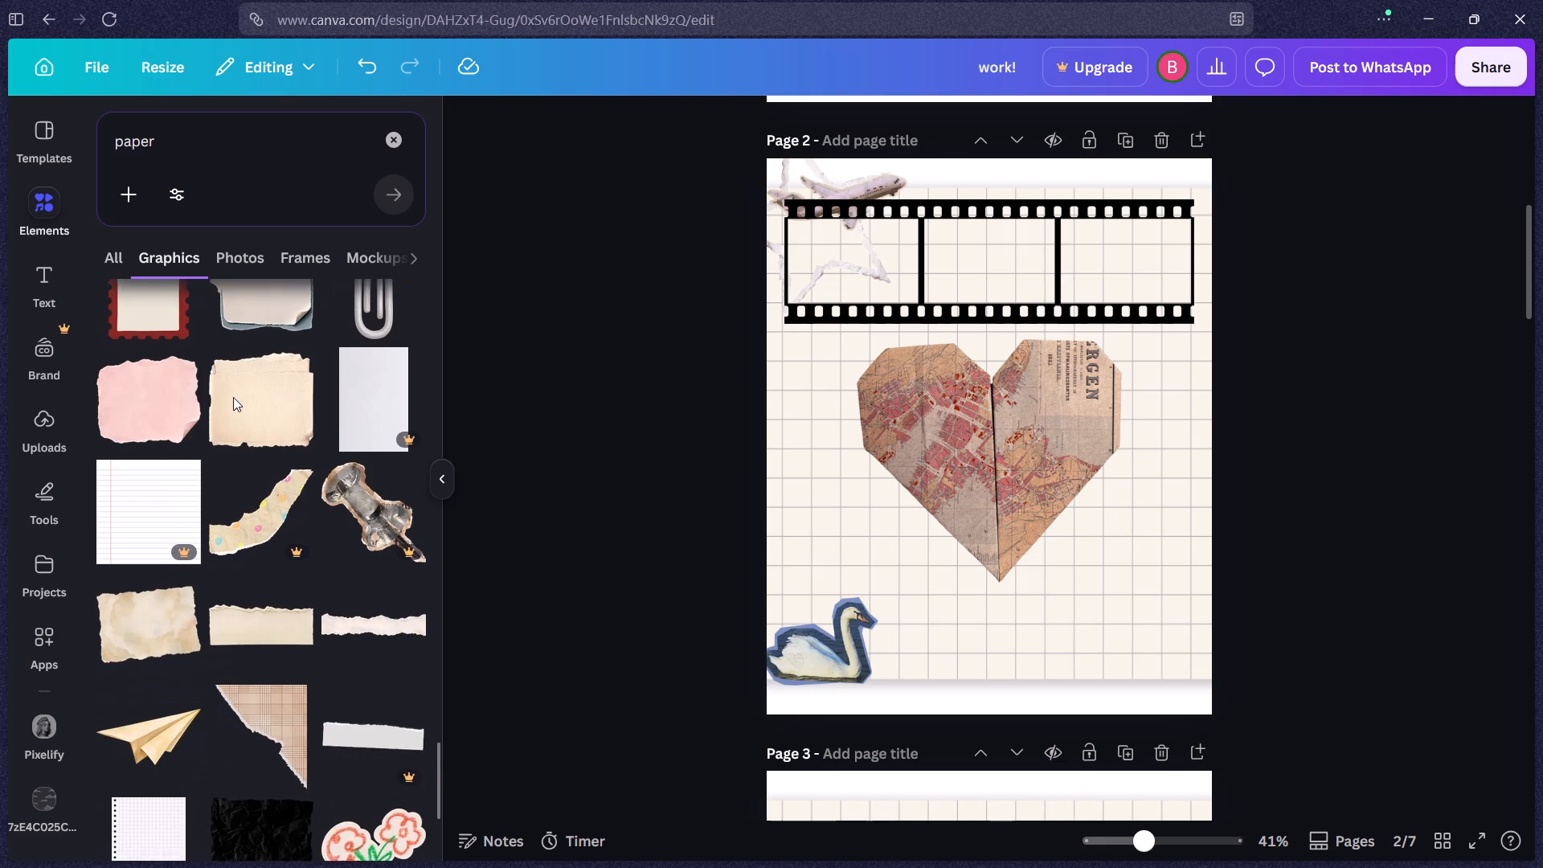
scroll(233, 397, down, 1)
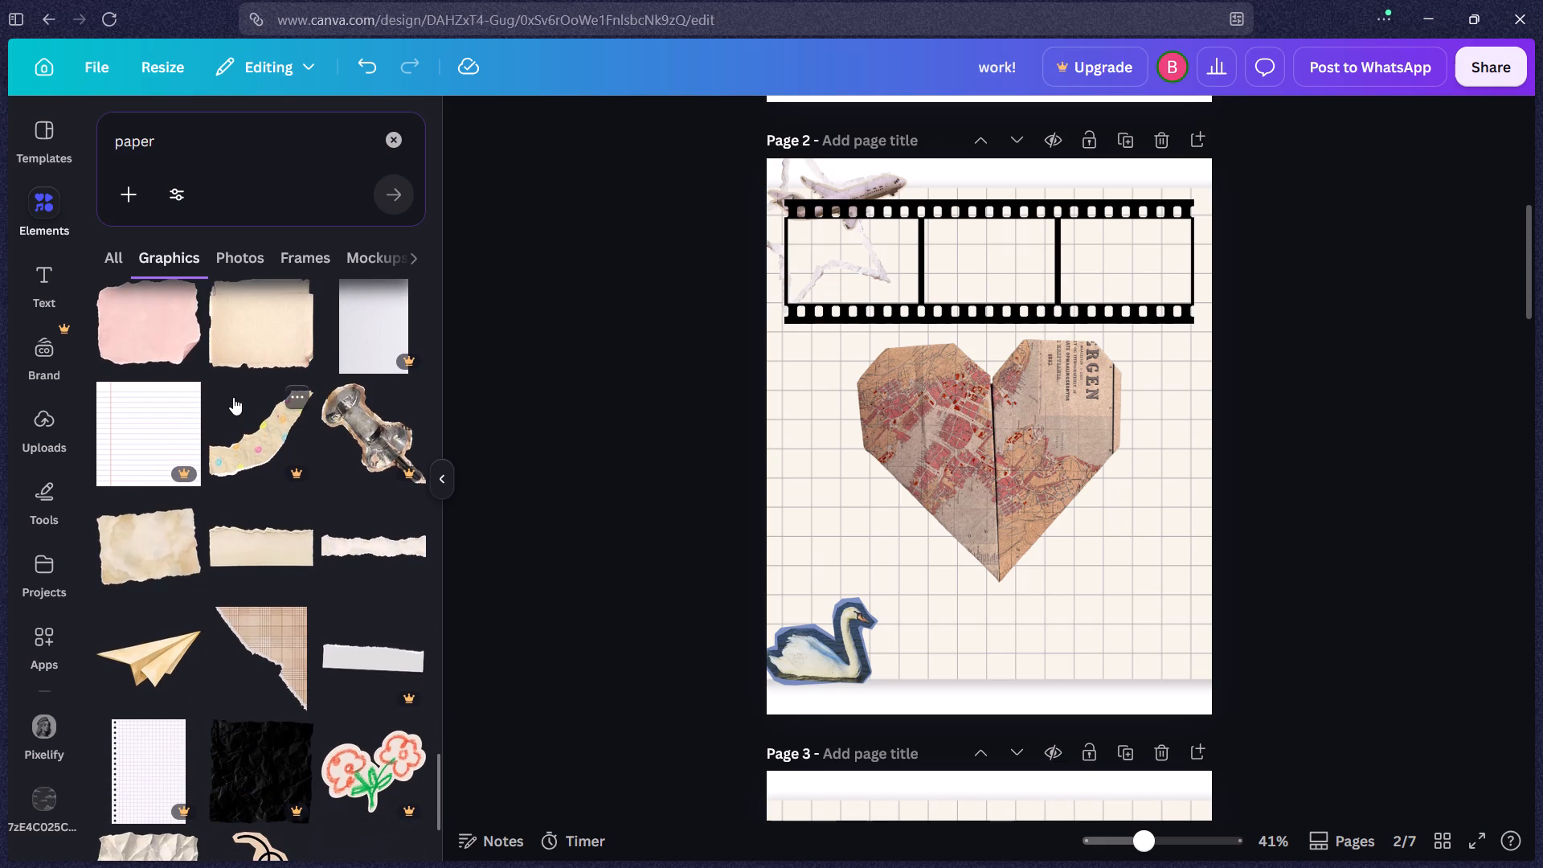
scroll(233, 397, down, 7)
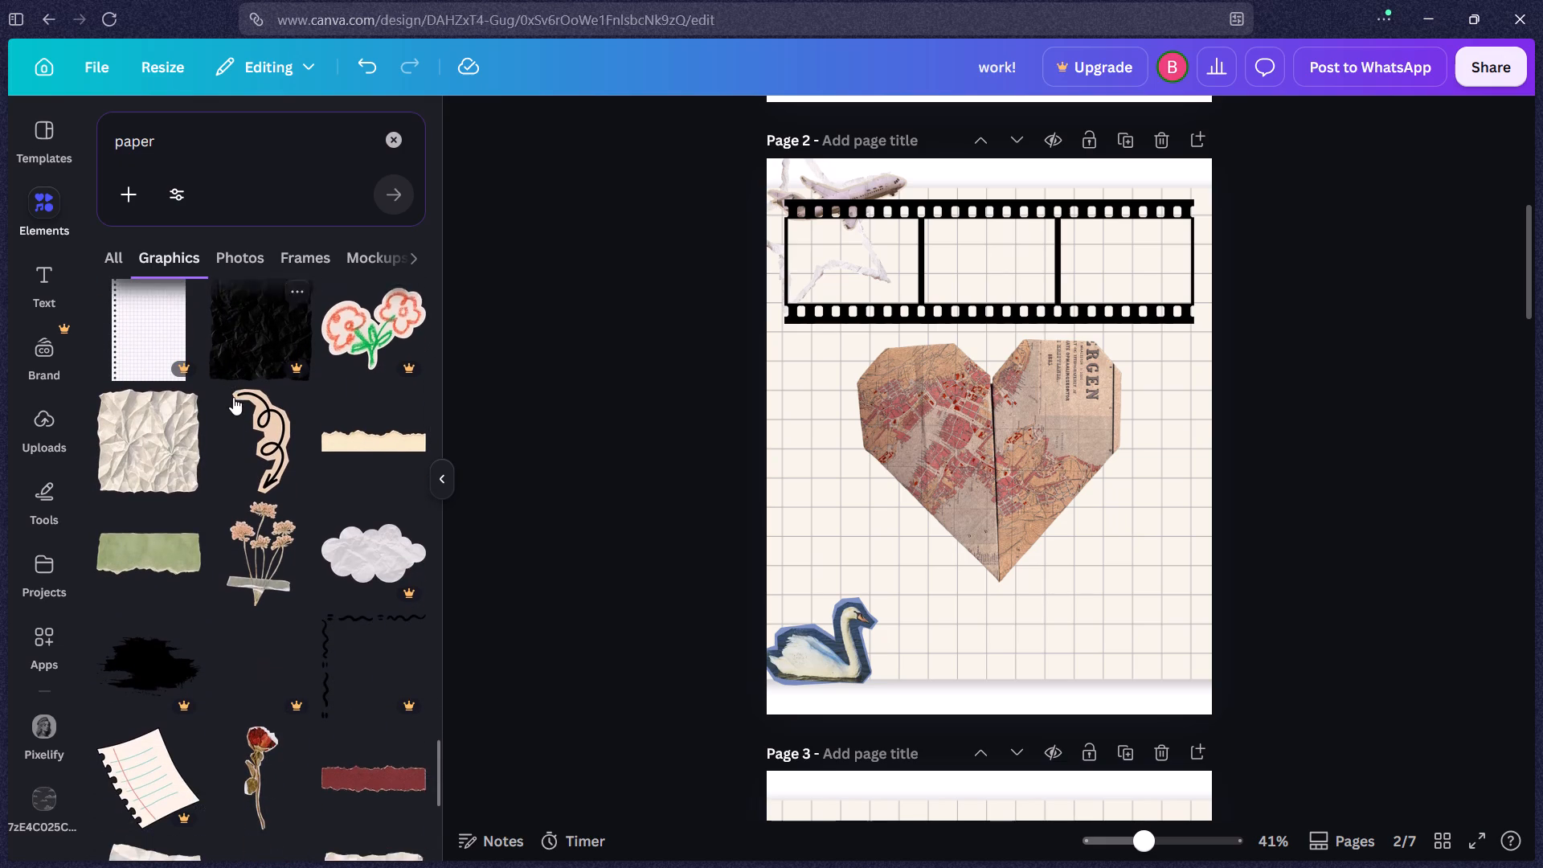
scroll(233, 397, down, 6)
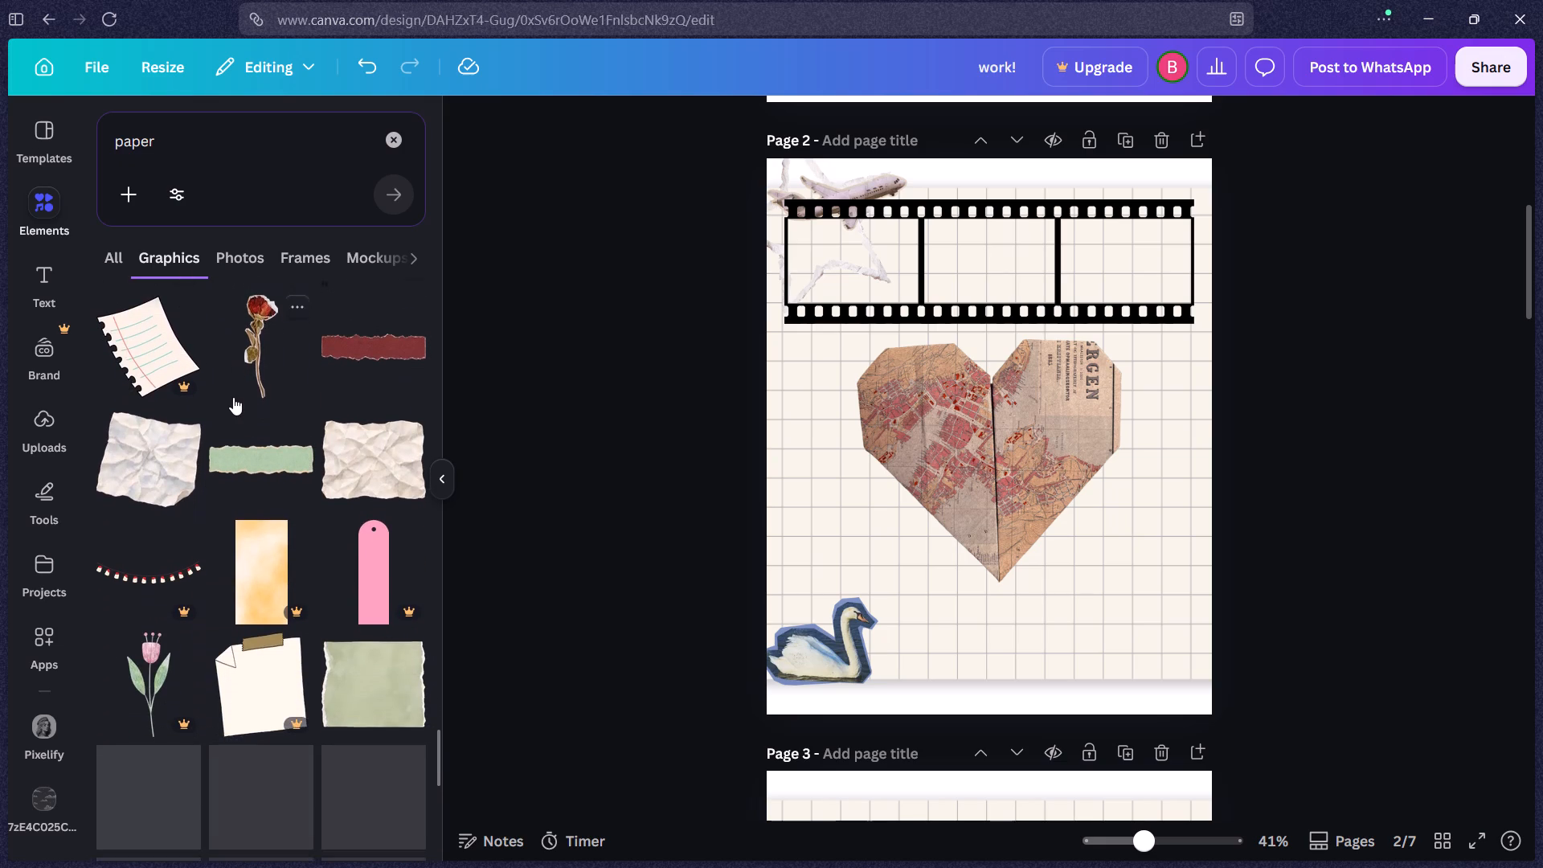
scroll(233, 397, down, 6)
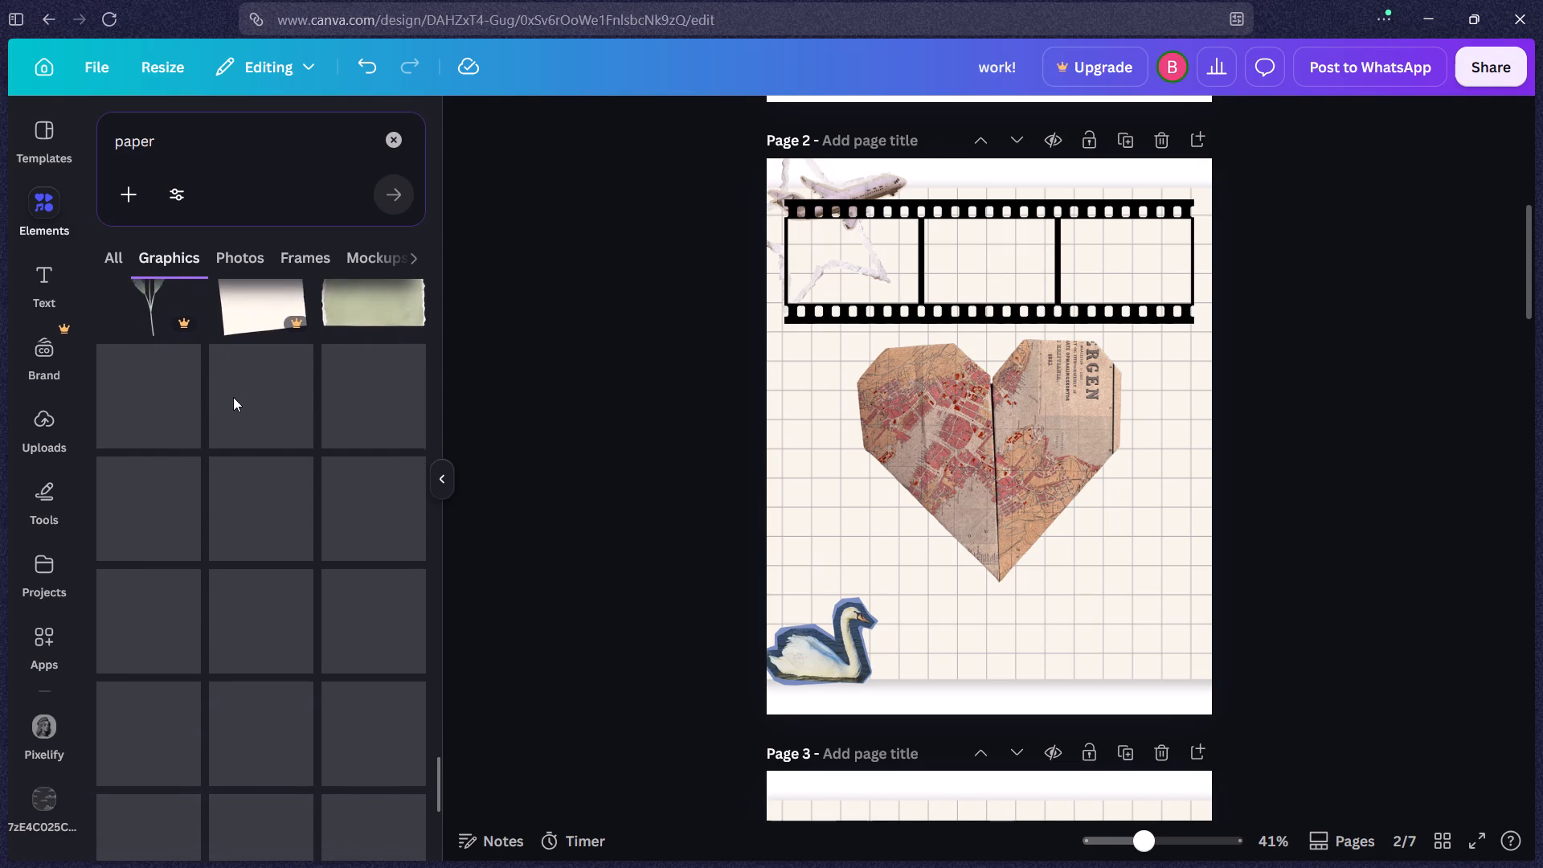
scroll(233, 397, down, 2)
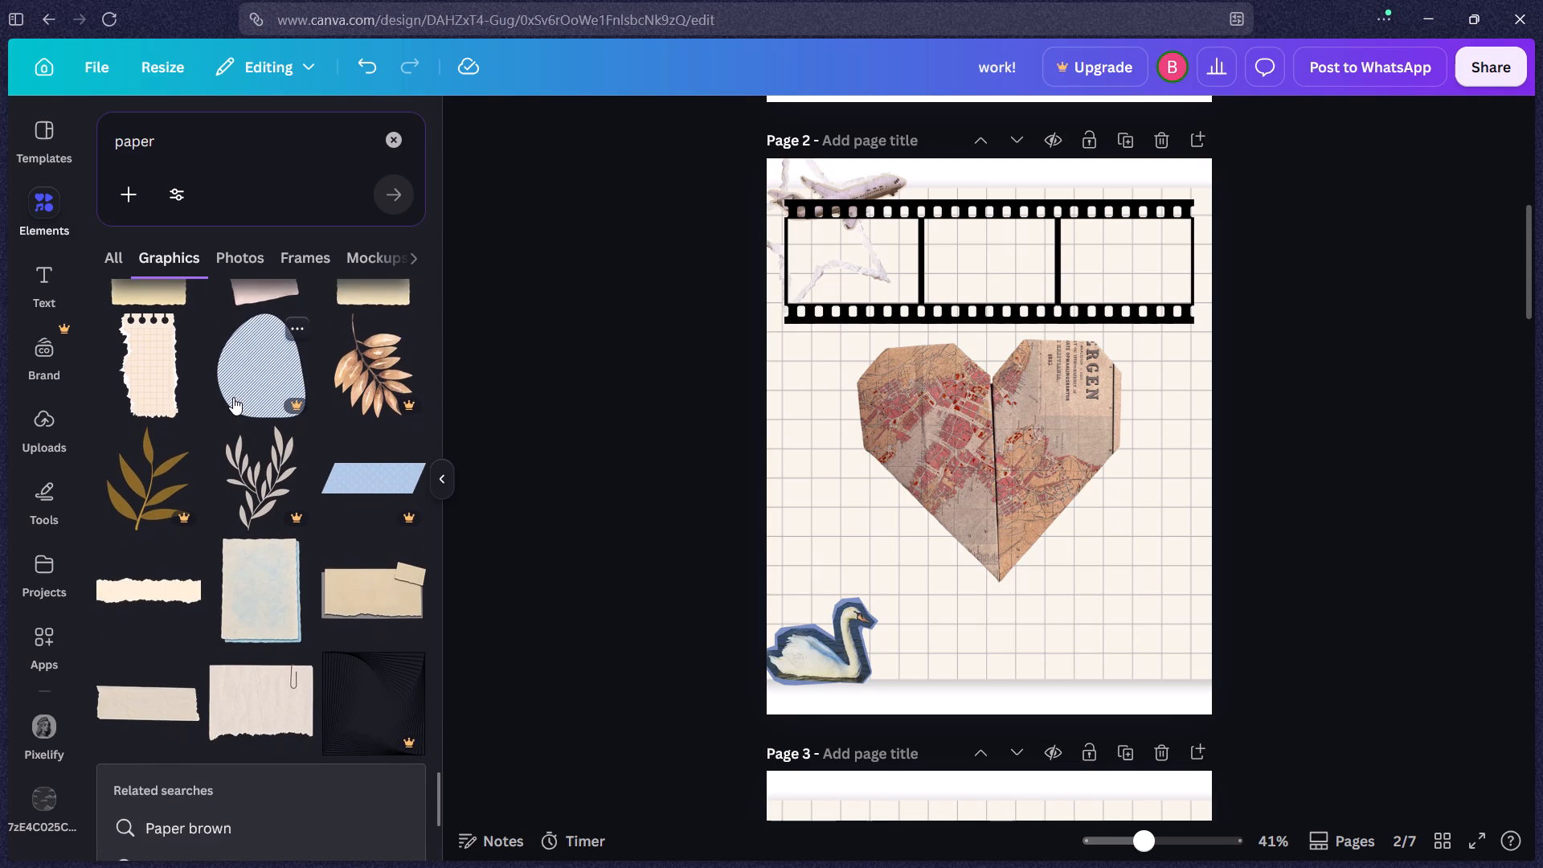
scroll(233, 397, down, 10)
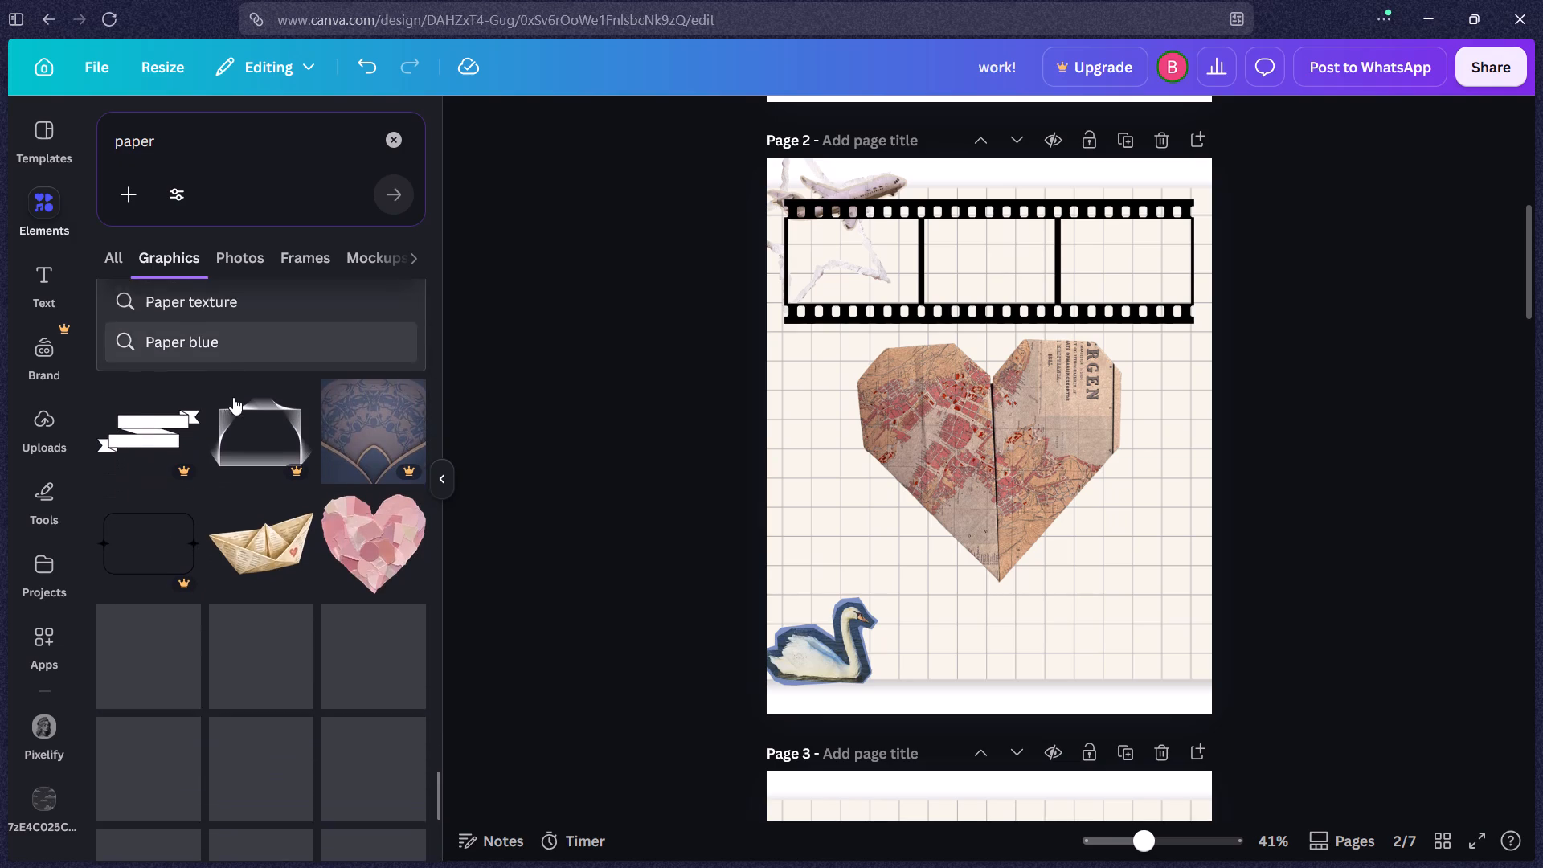
scroll(233, 397, down, 2)
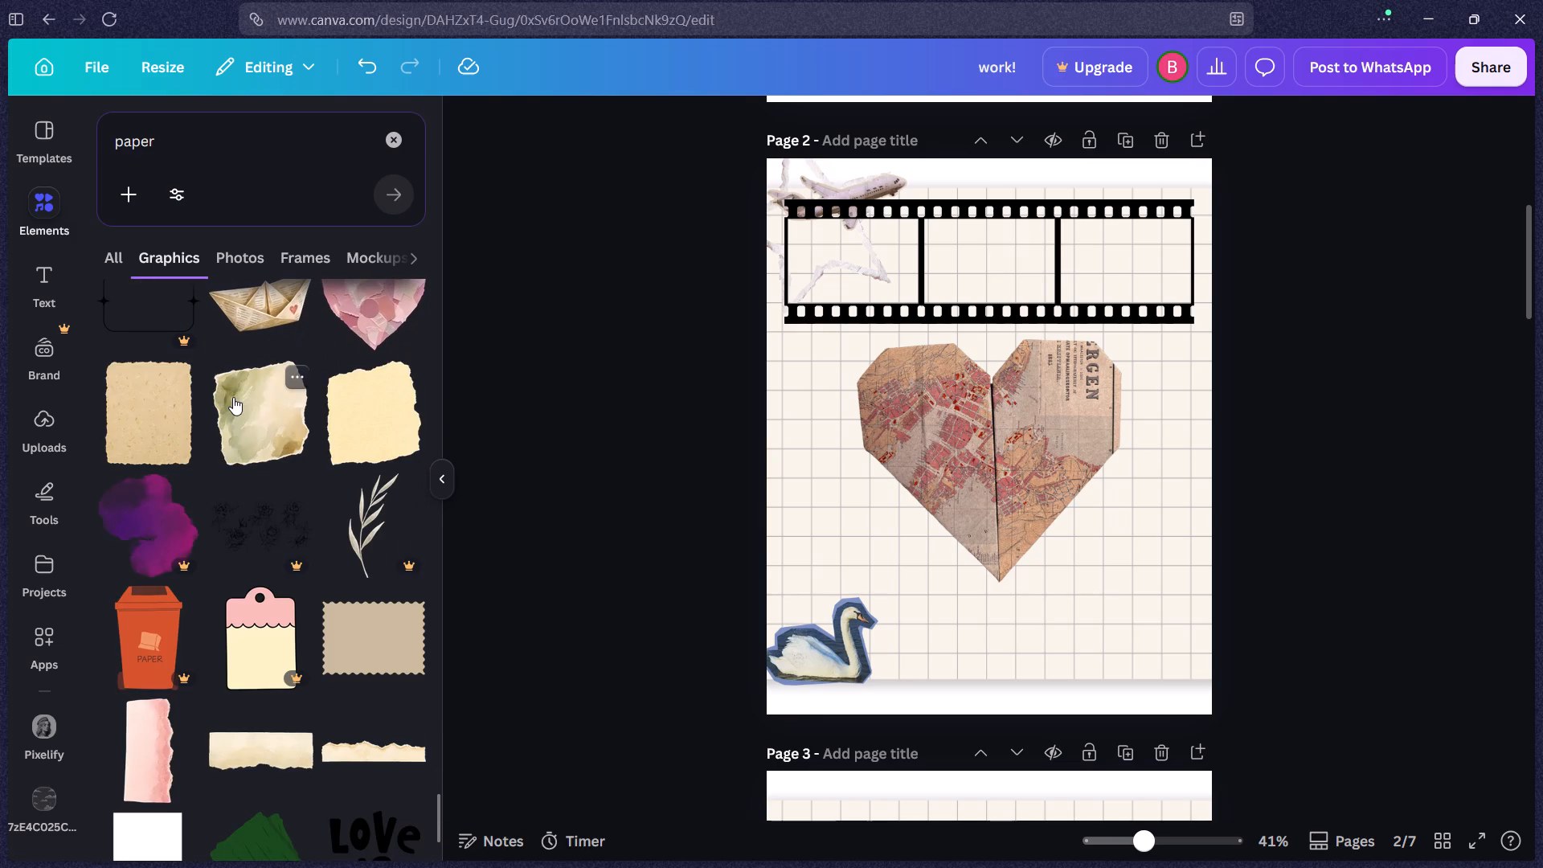
scroll(233, 397, down, 10)
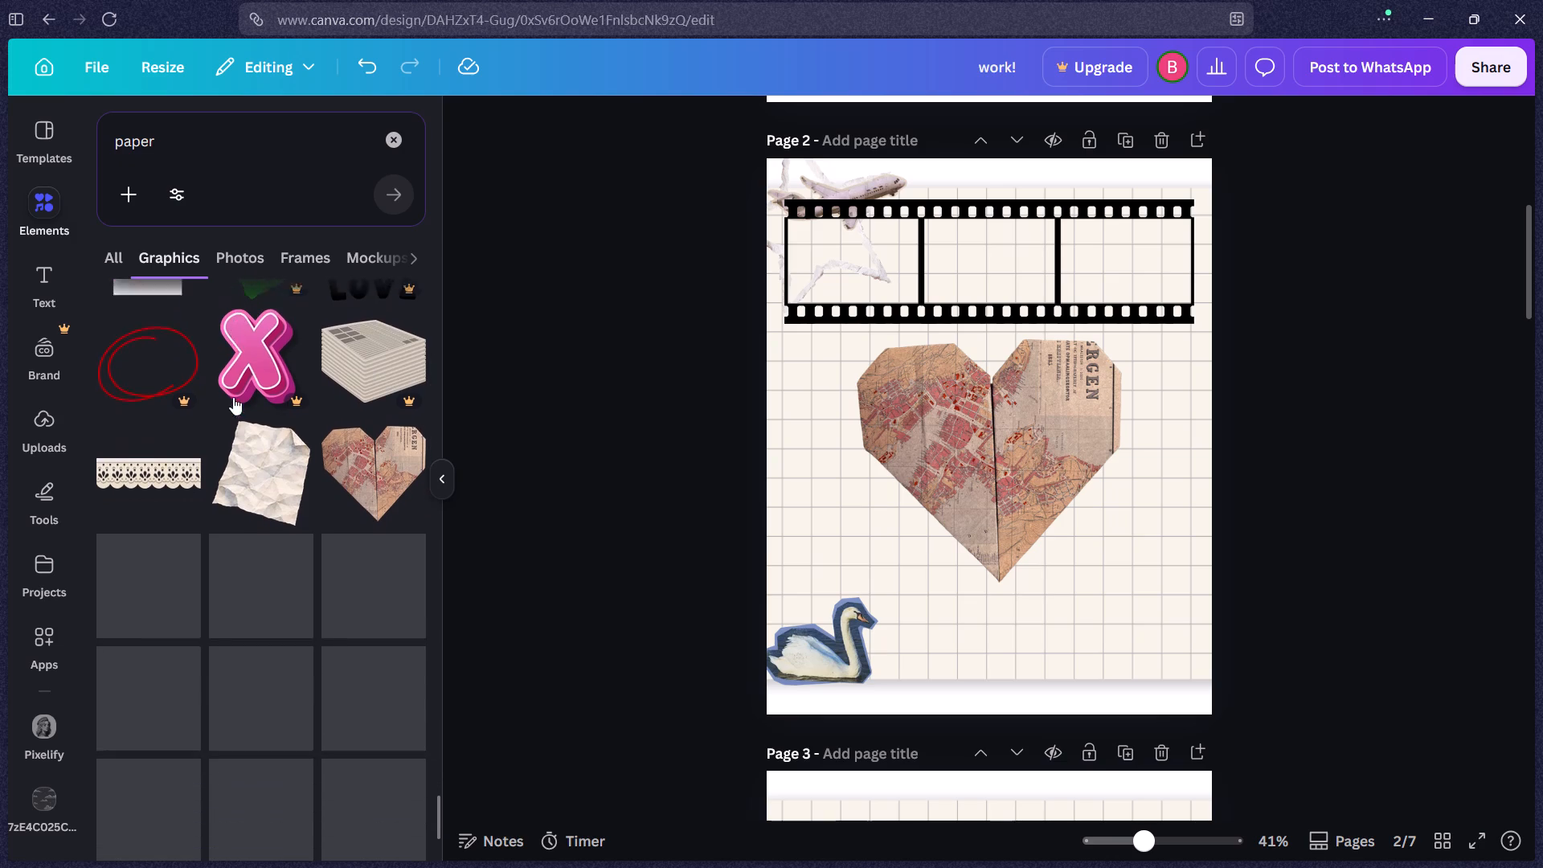
scroll(233, 397, down, 2)
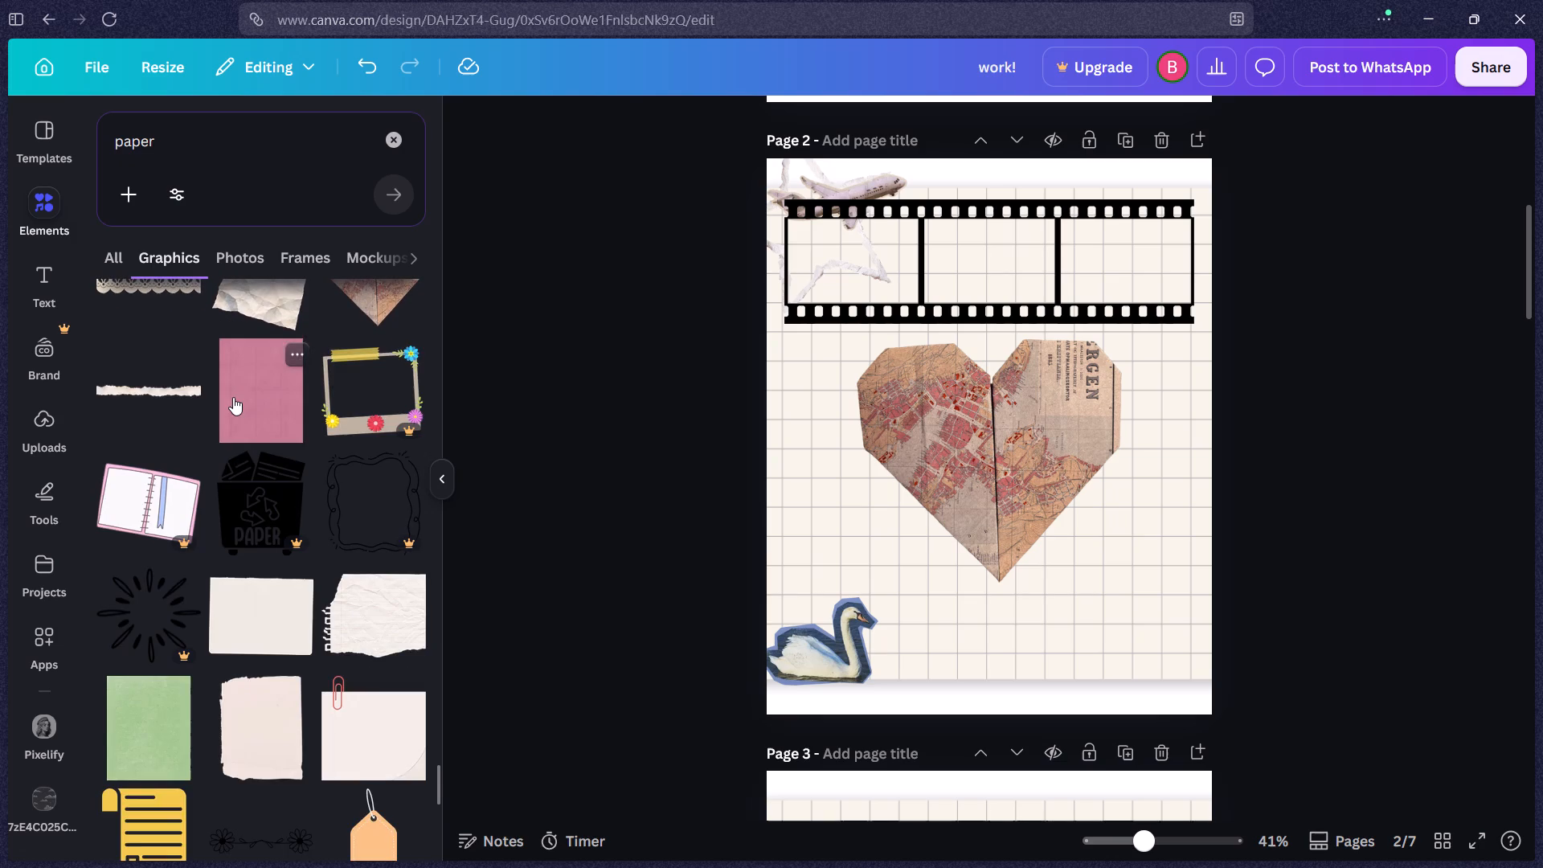
scroll(233, 397, down, 7)
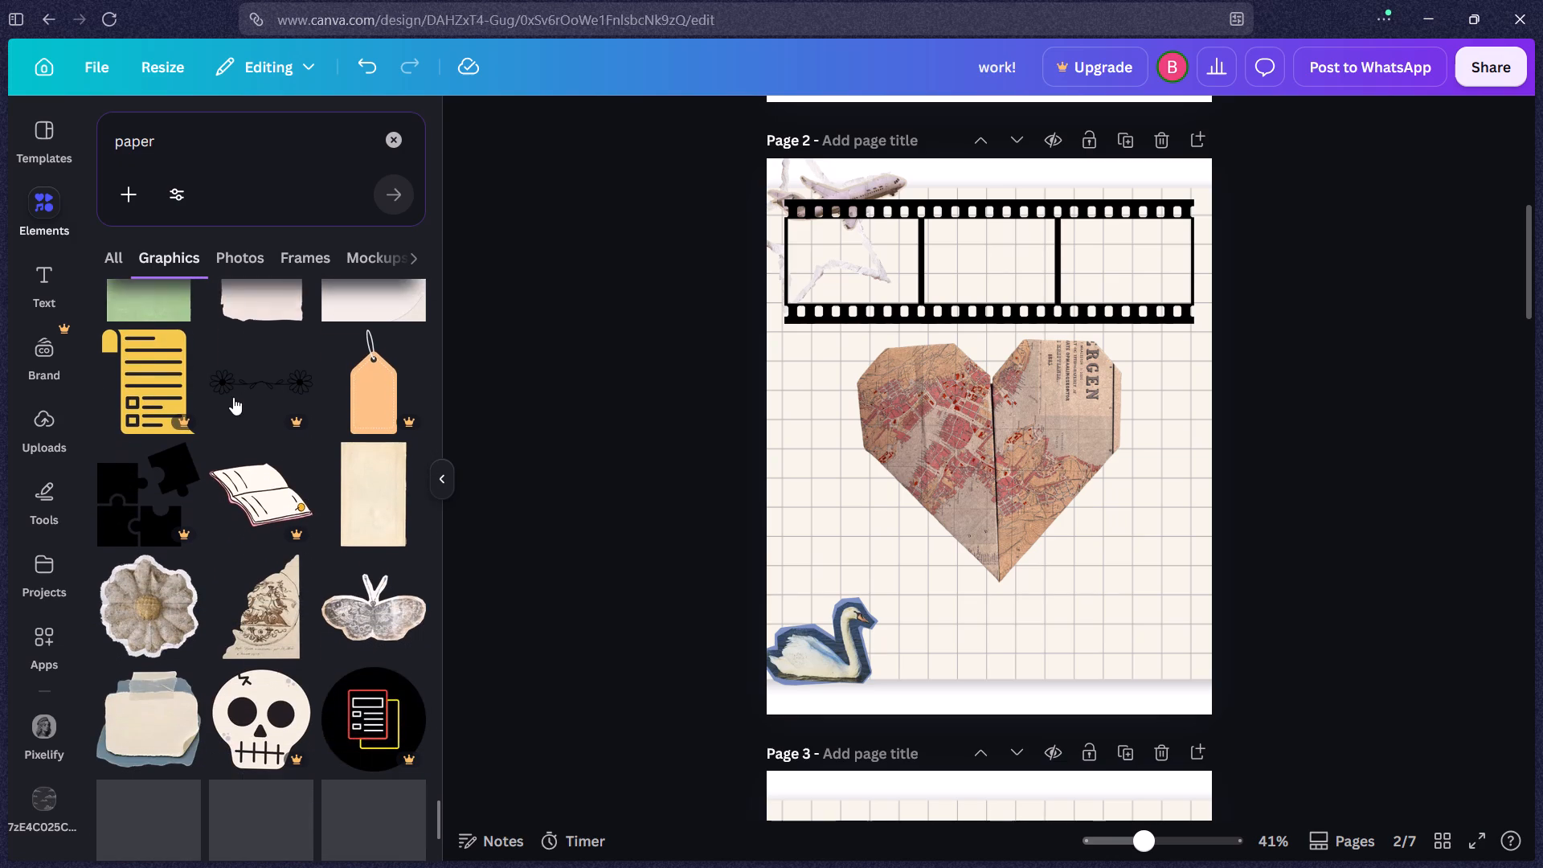
scroll(233, 397, down, 4)
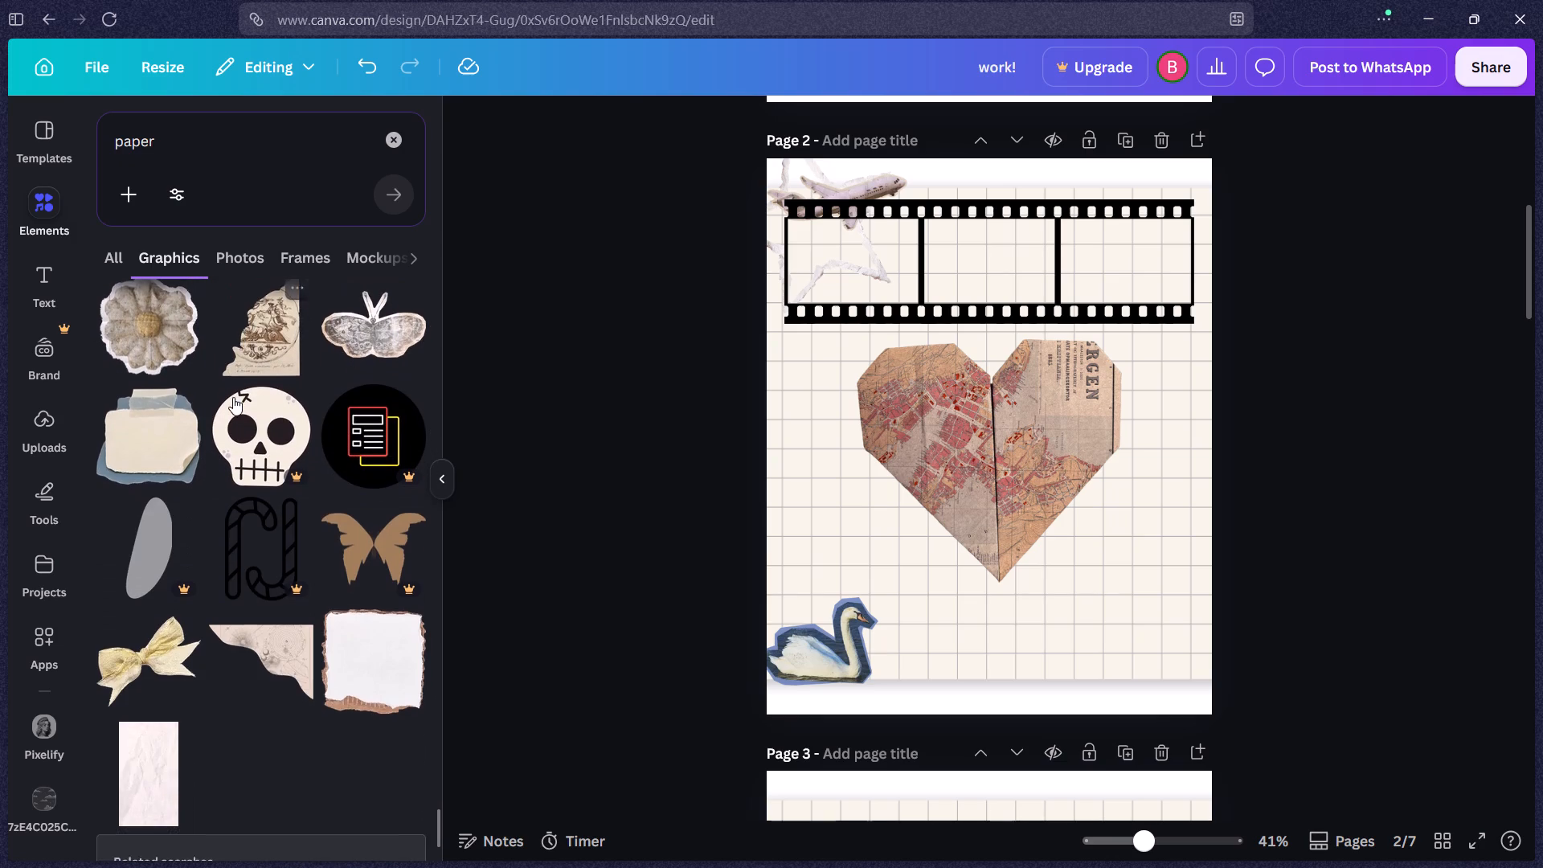
scroll(233, 397, down, 7)
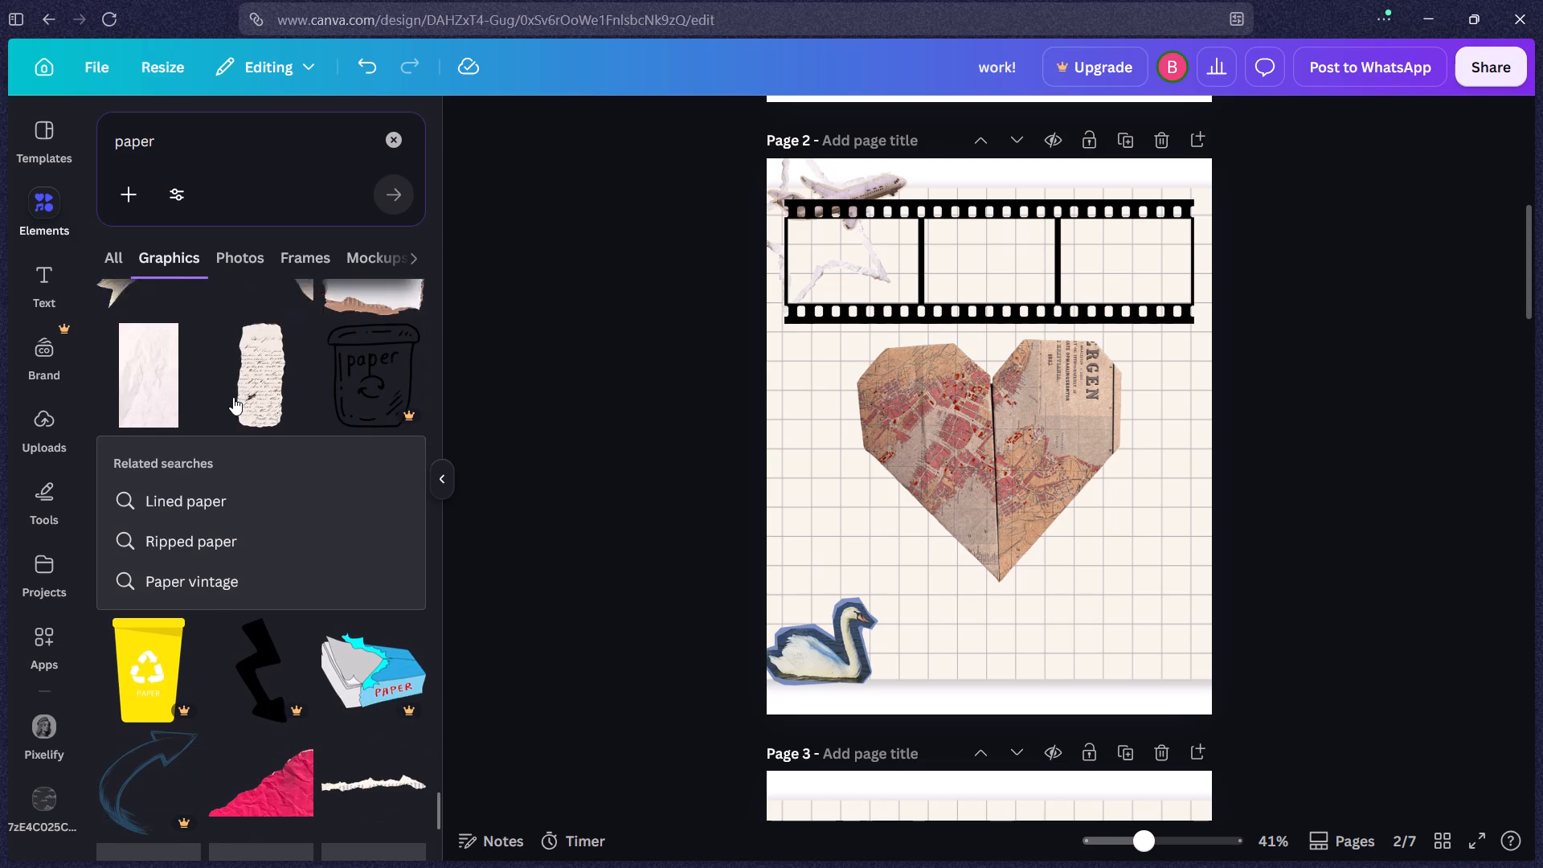
scroll(233, 397, down, 6)
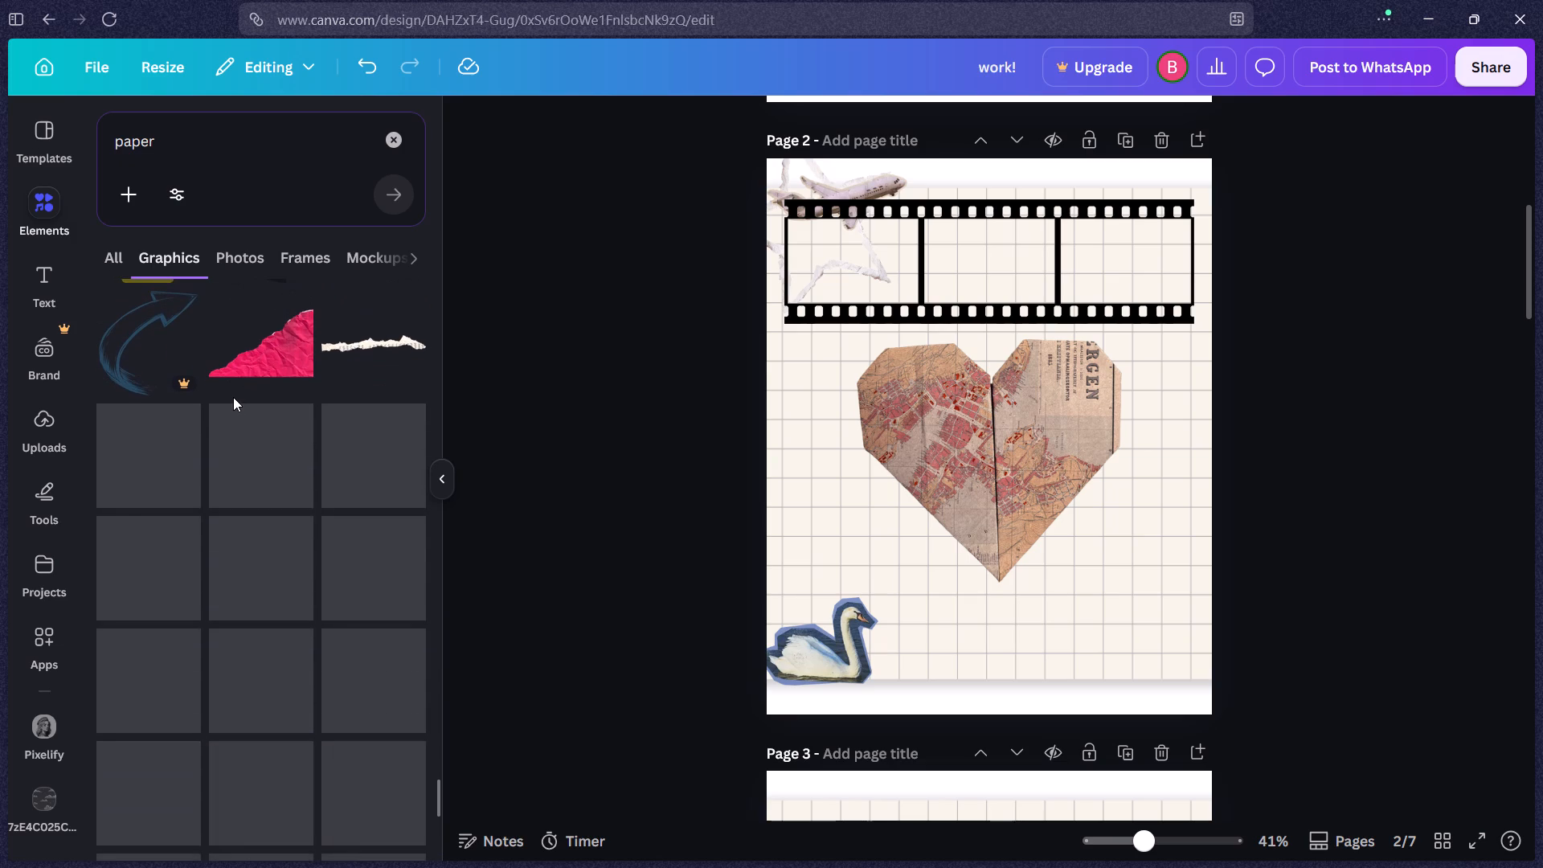
scroll(233, 397, down, 9)
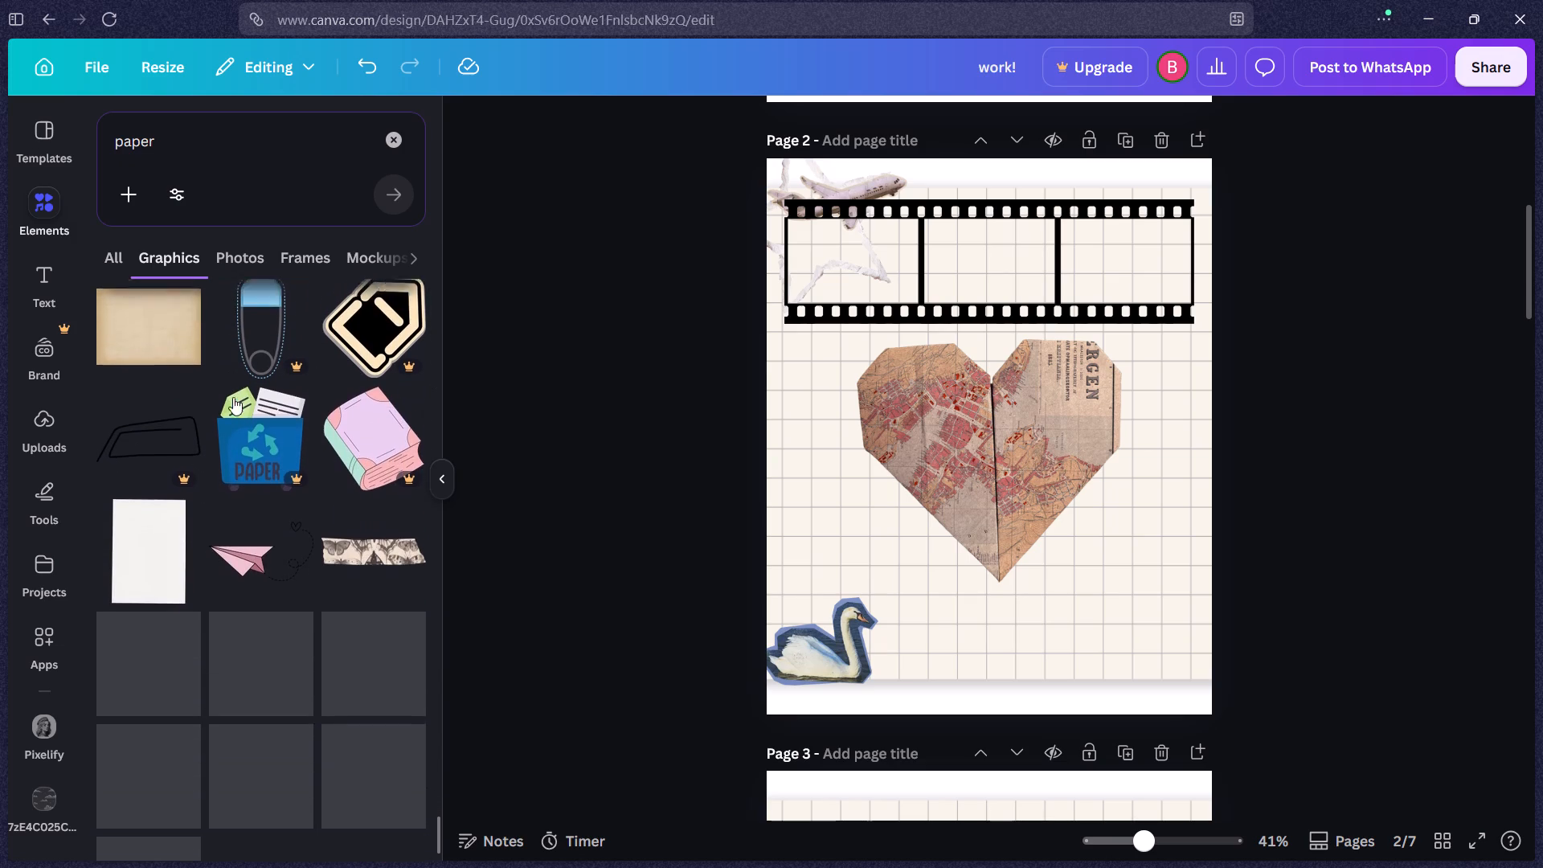
scroll(233, 397, down, 13)
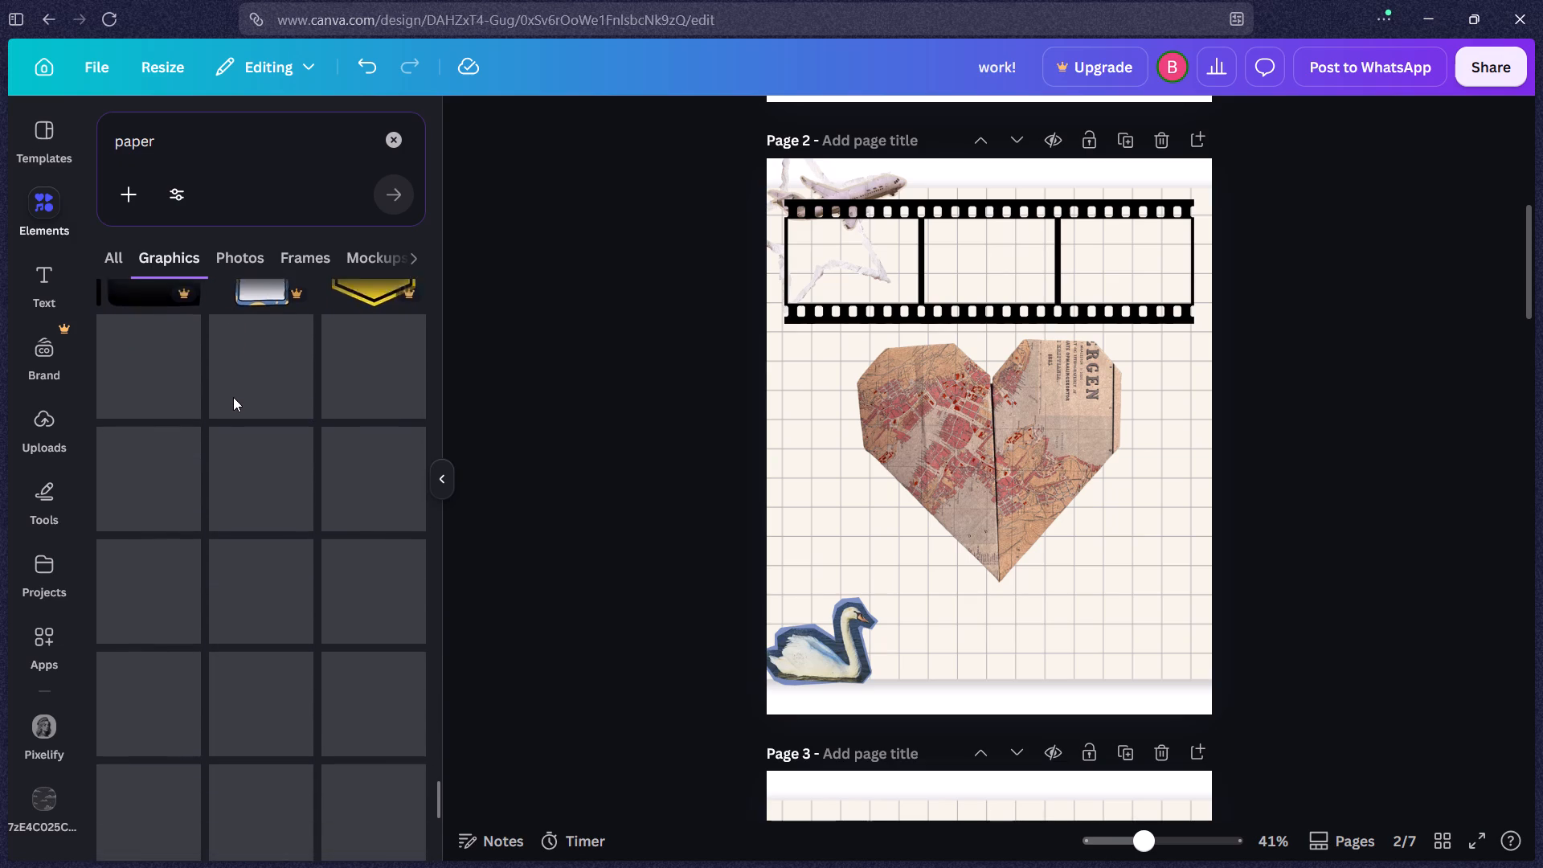
scroll(233, 397, up, 1)
scroll(233, 397, down, 2)
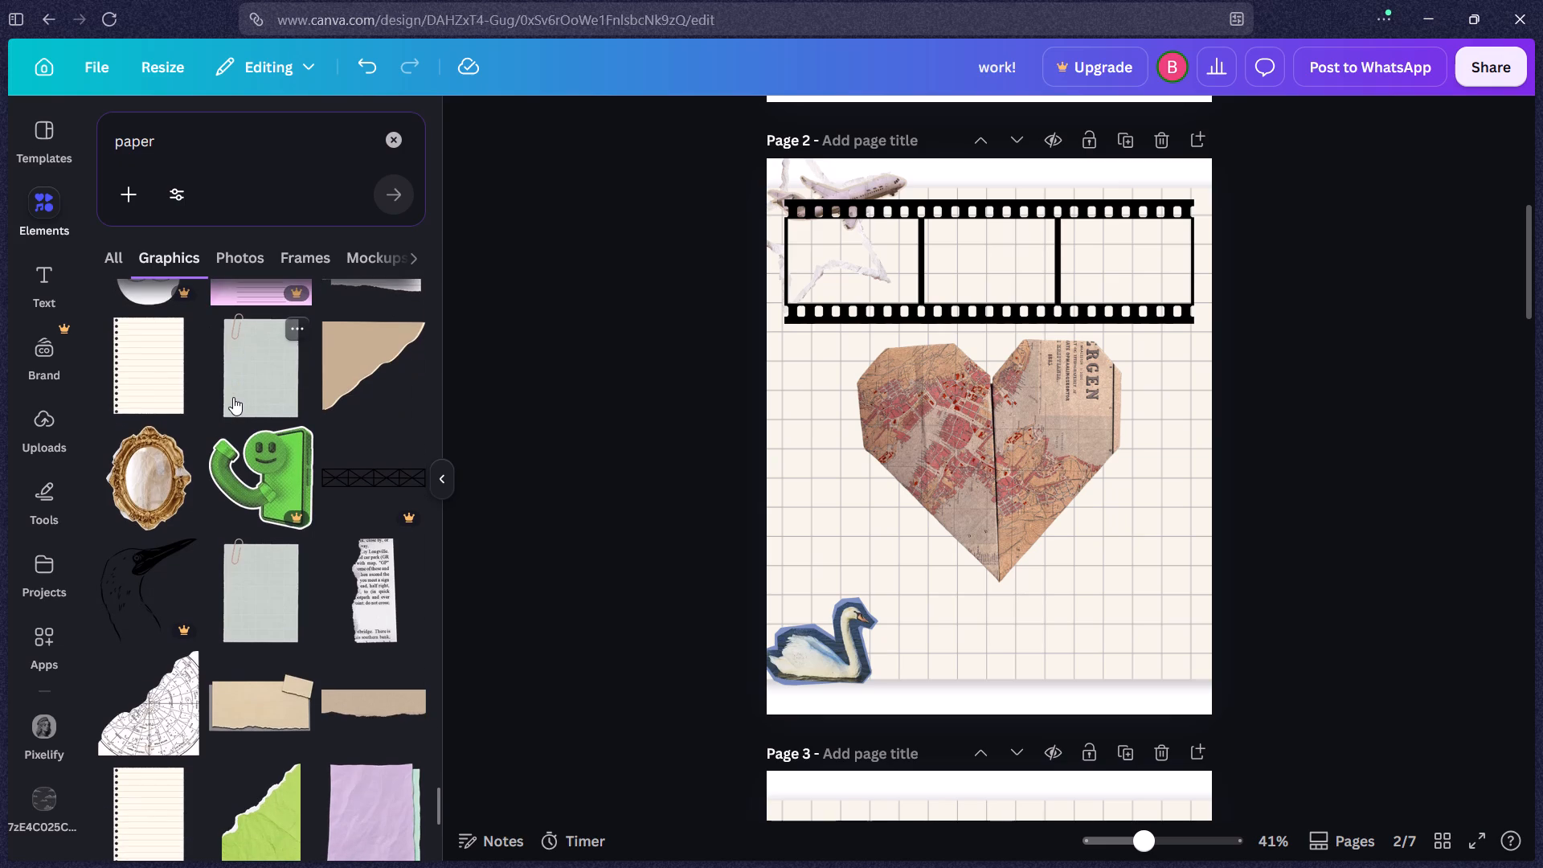
scroll(233, 397, down, 5)
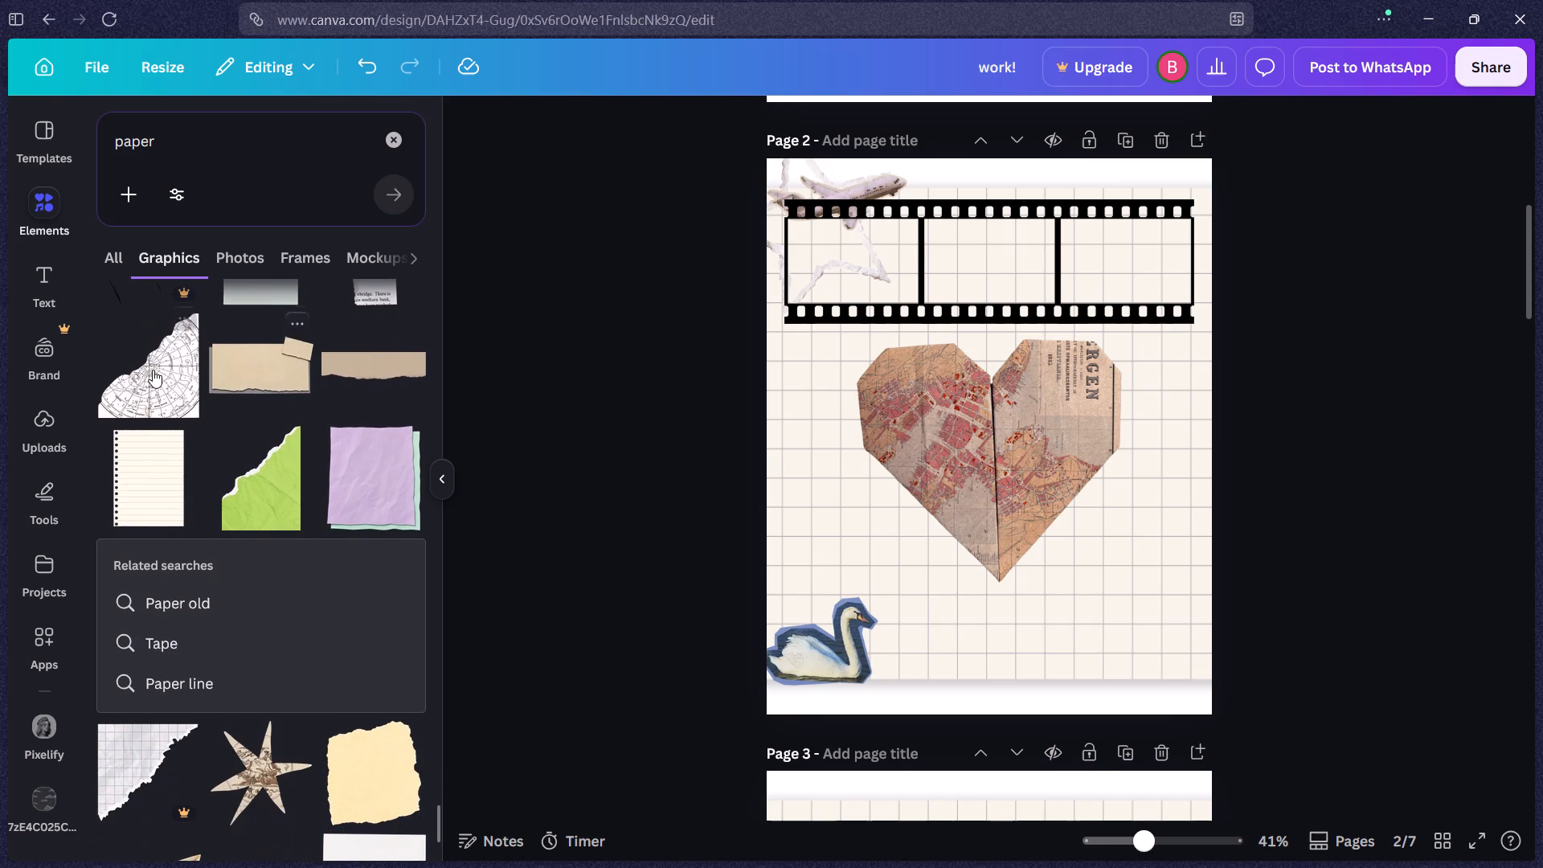
scroll(153, 370, down, 6)
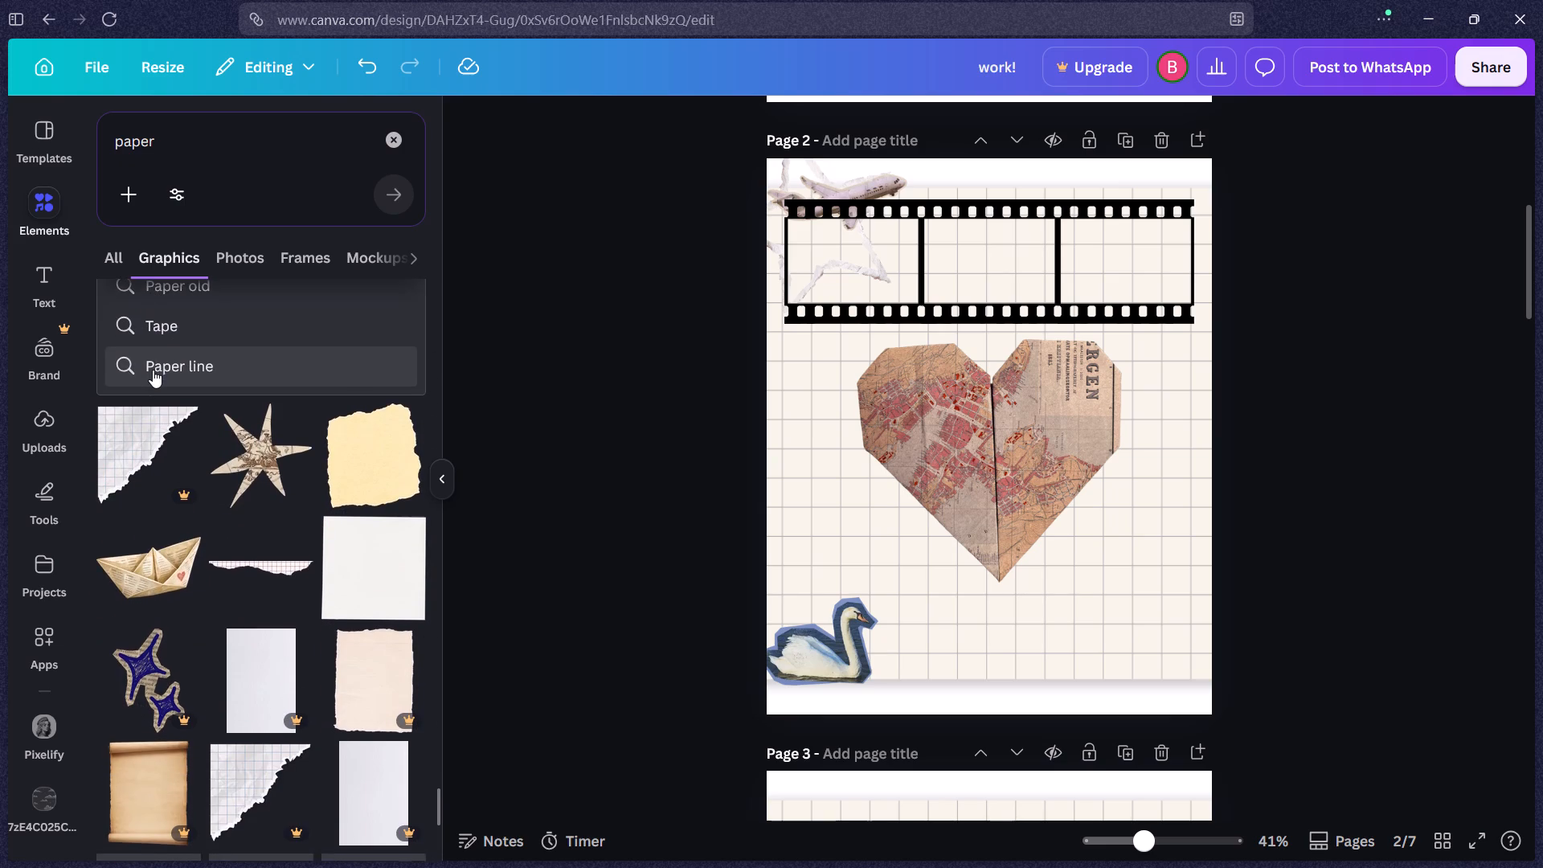
Add the newsprint cut-out with two scribbled dark-blue four-pointed stars to page 2.
scroll(153, 370, down, 1)
click(154, 493)
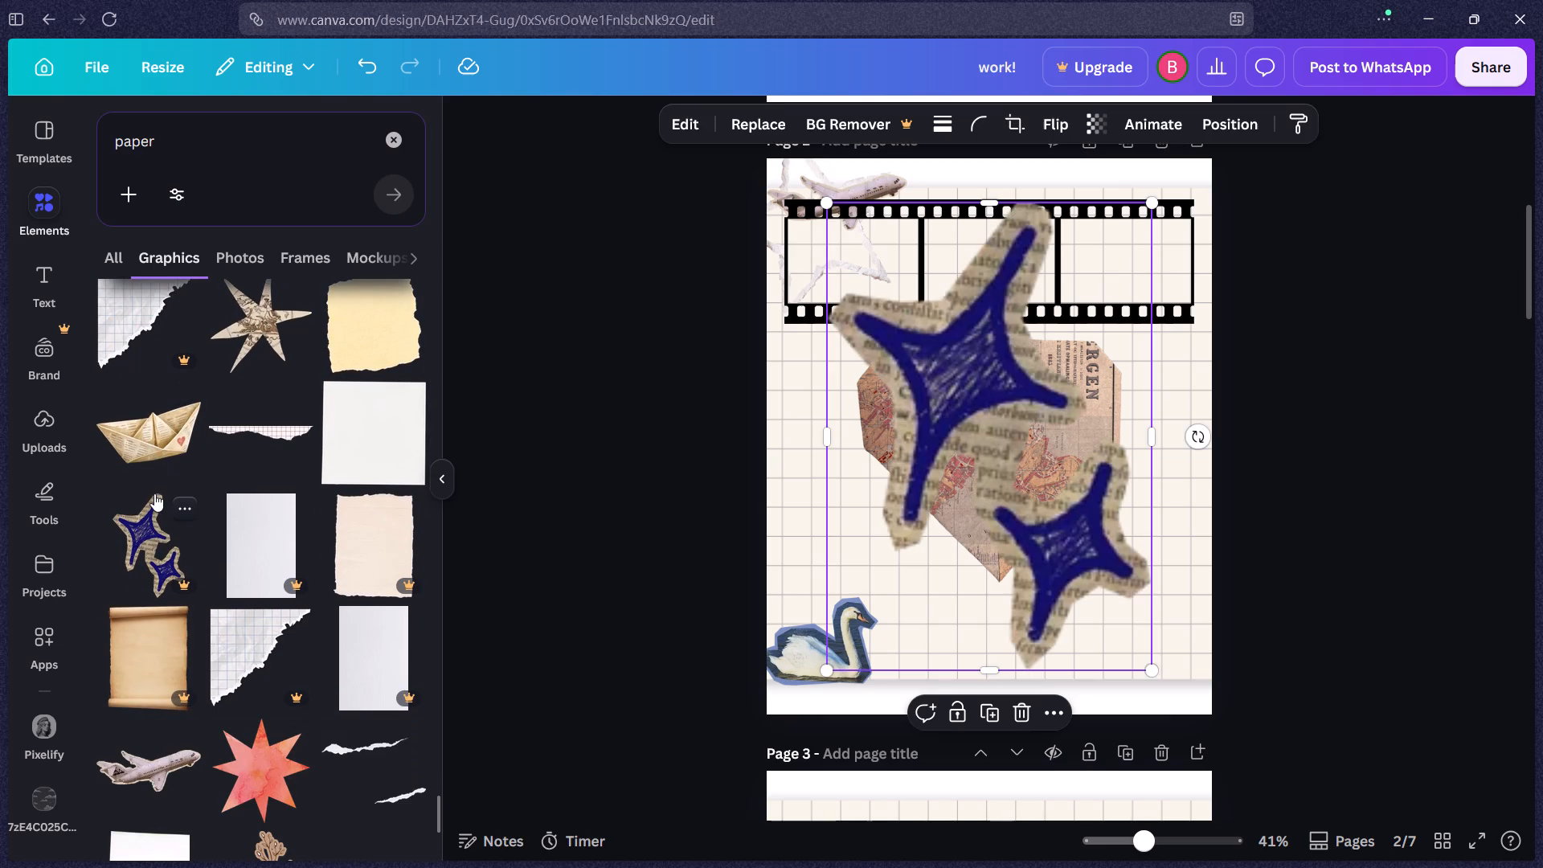
Examine the full set of recommendations related to the blue star cut-out for matching torn papers and stars.
click(407, 628)
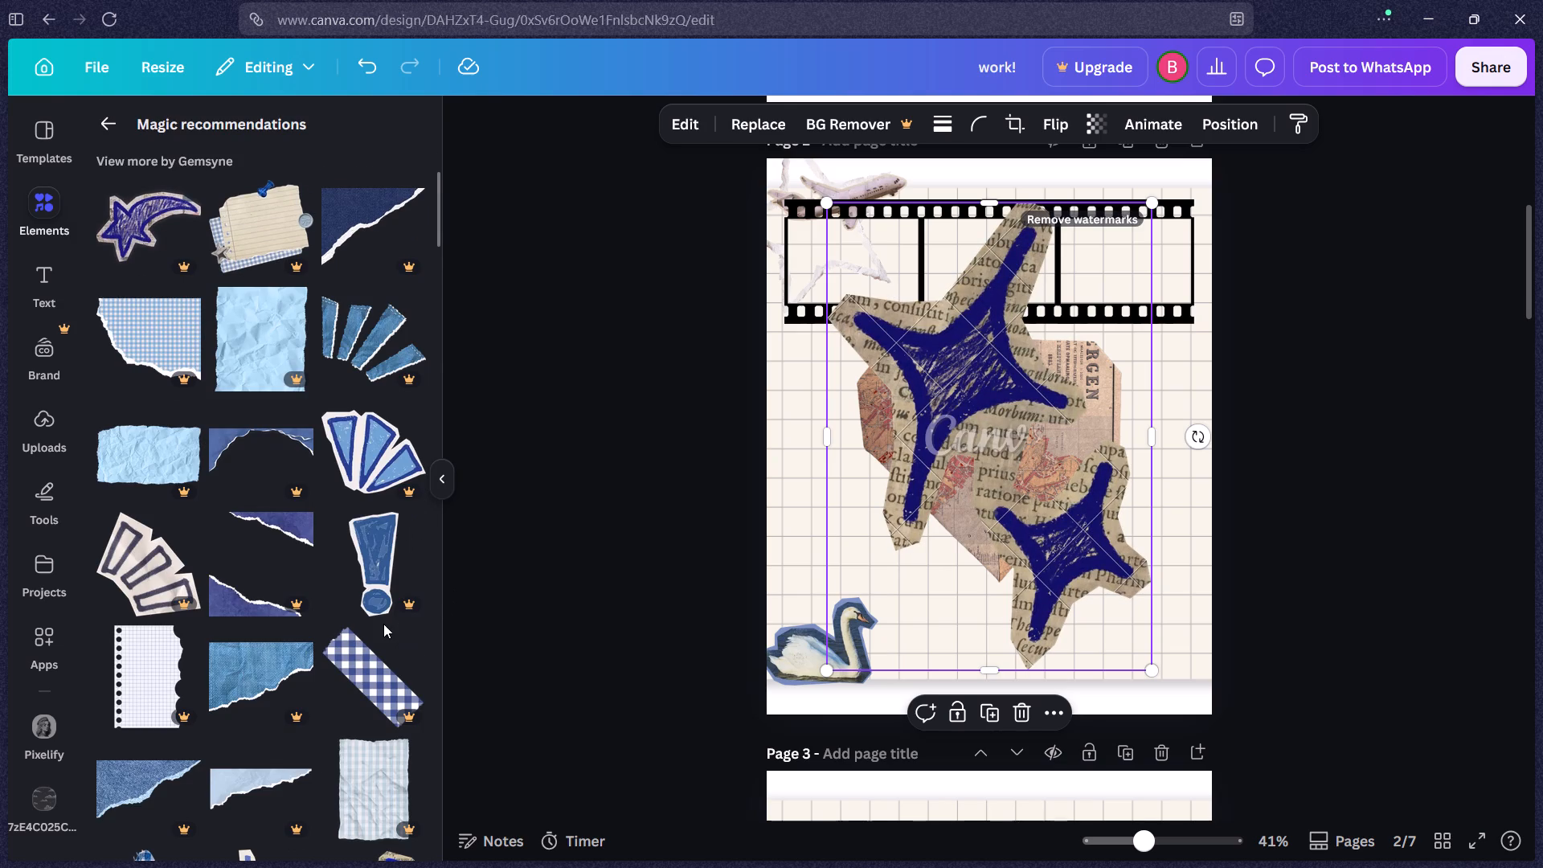
scroll(383, 624, down, 7)
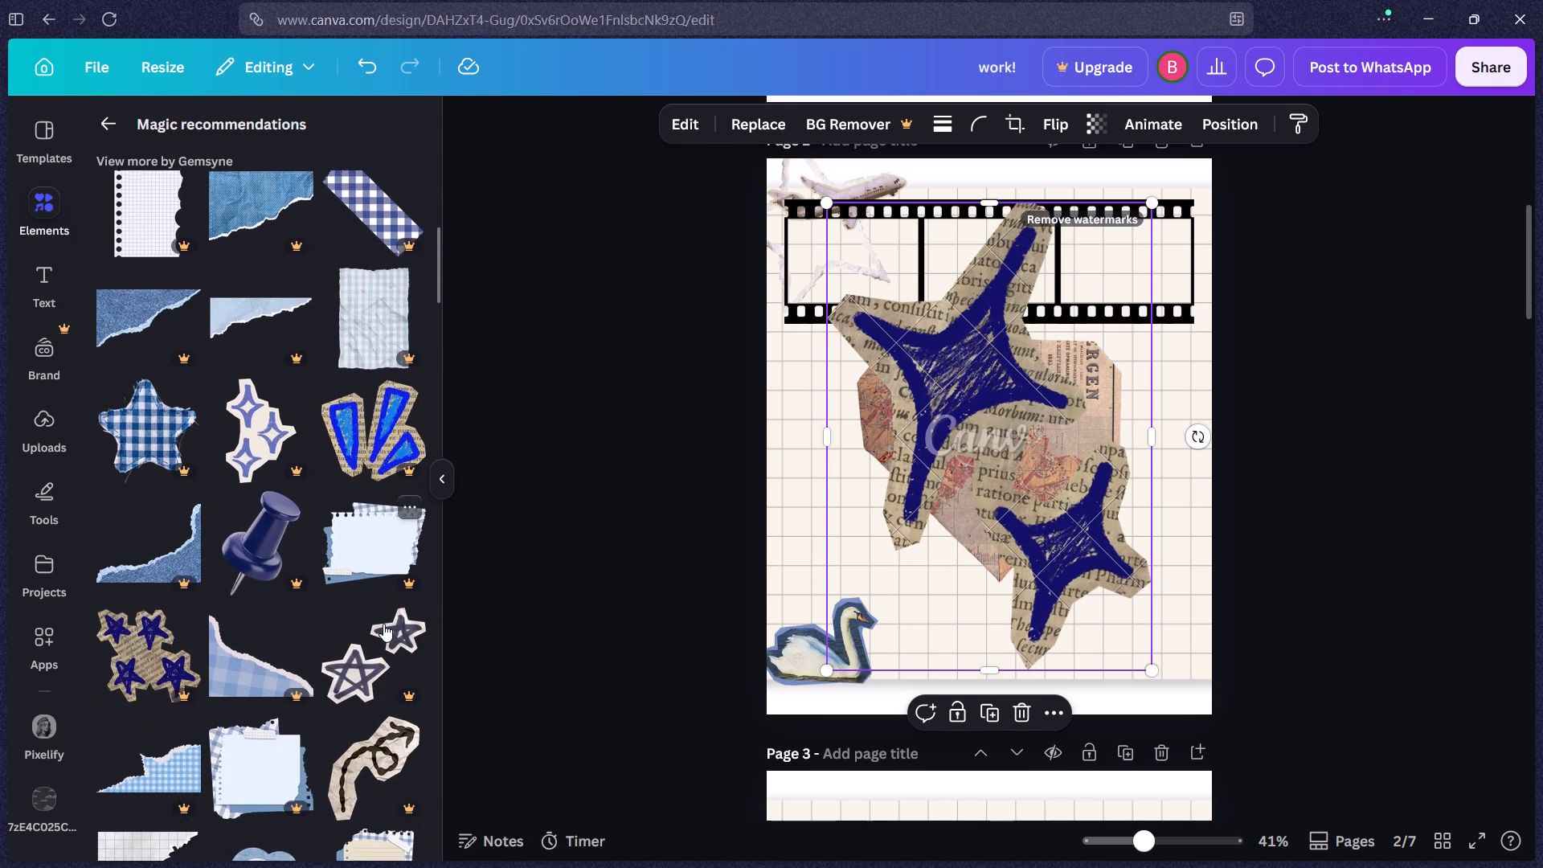
scroll(383, 624, down, 7)
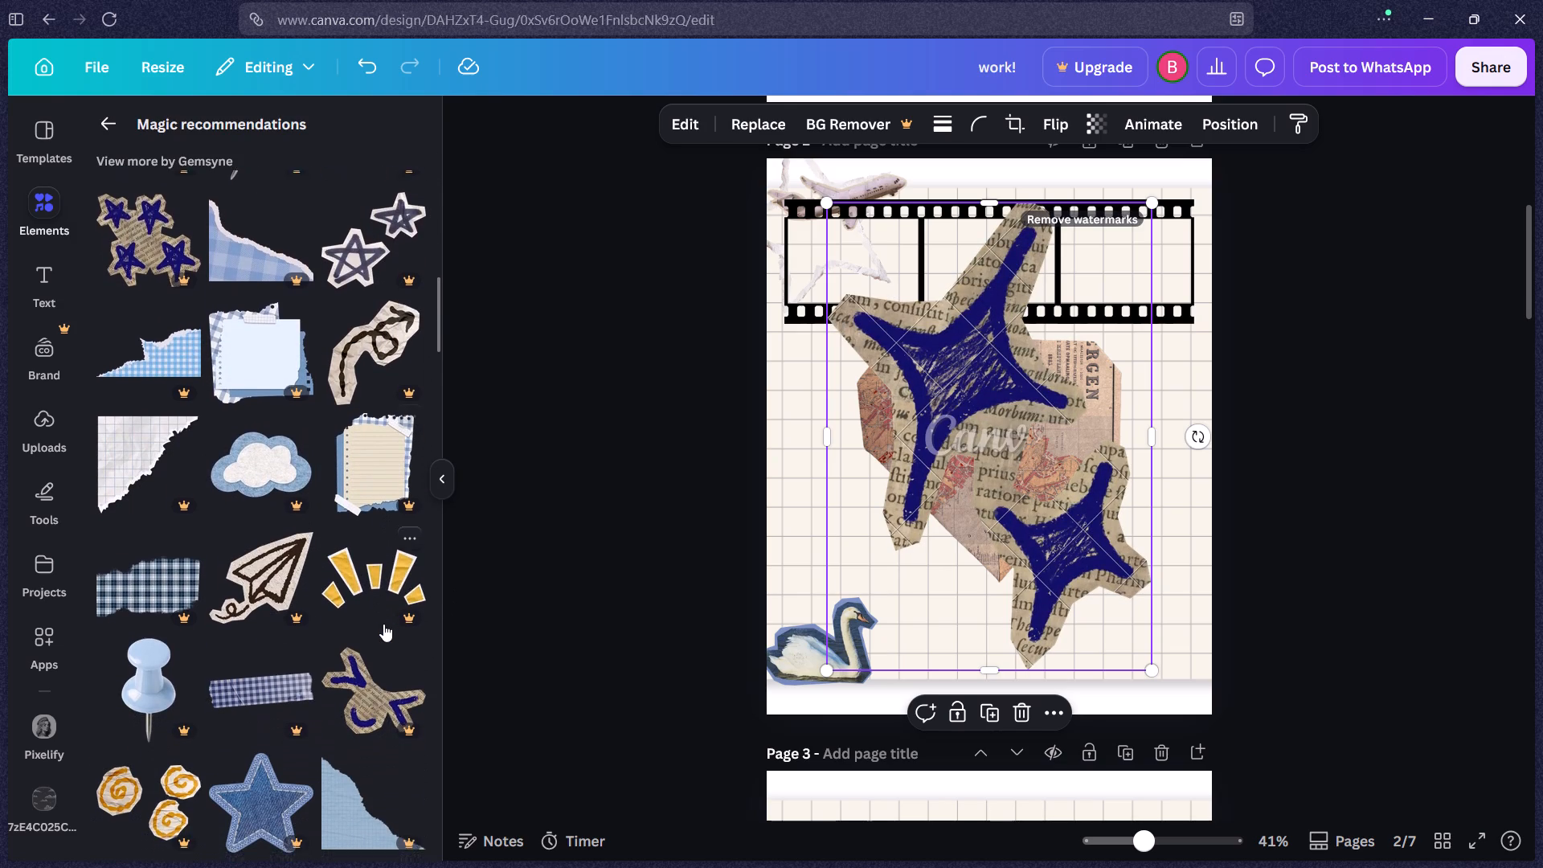
scroll(383, 624, down, 4)
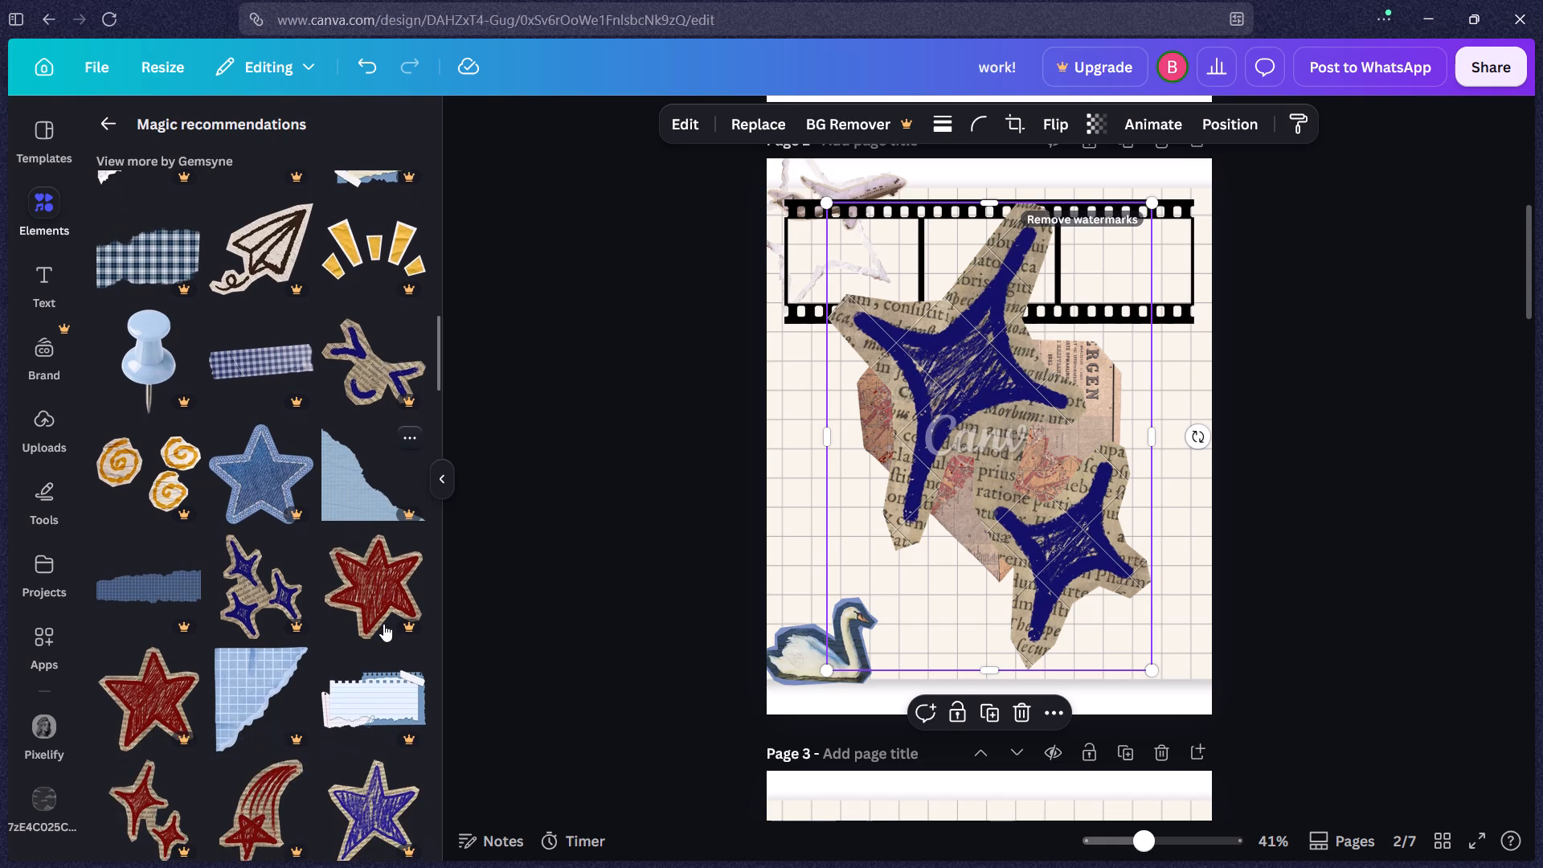
scroll(383, 624, down, 7)
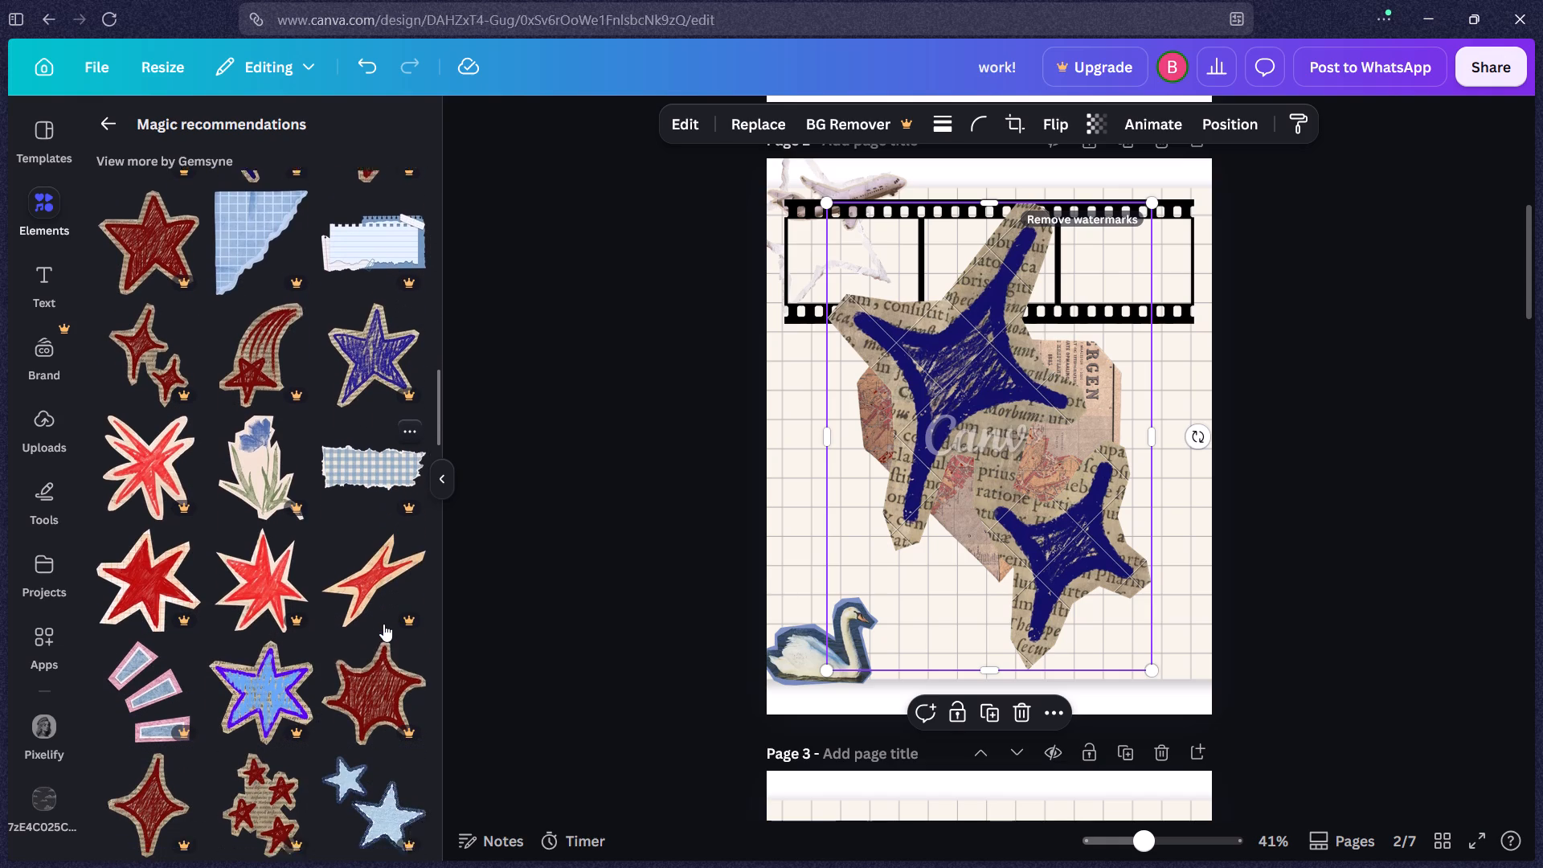
scroll(383, 624, down, 2)
Return to the paper graphics and examine further results for torn papers and vintage cut-outs that suit page 2.
click(118, 127)
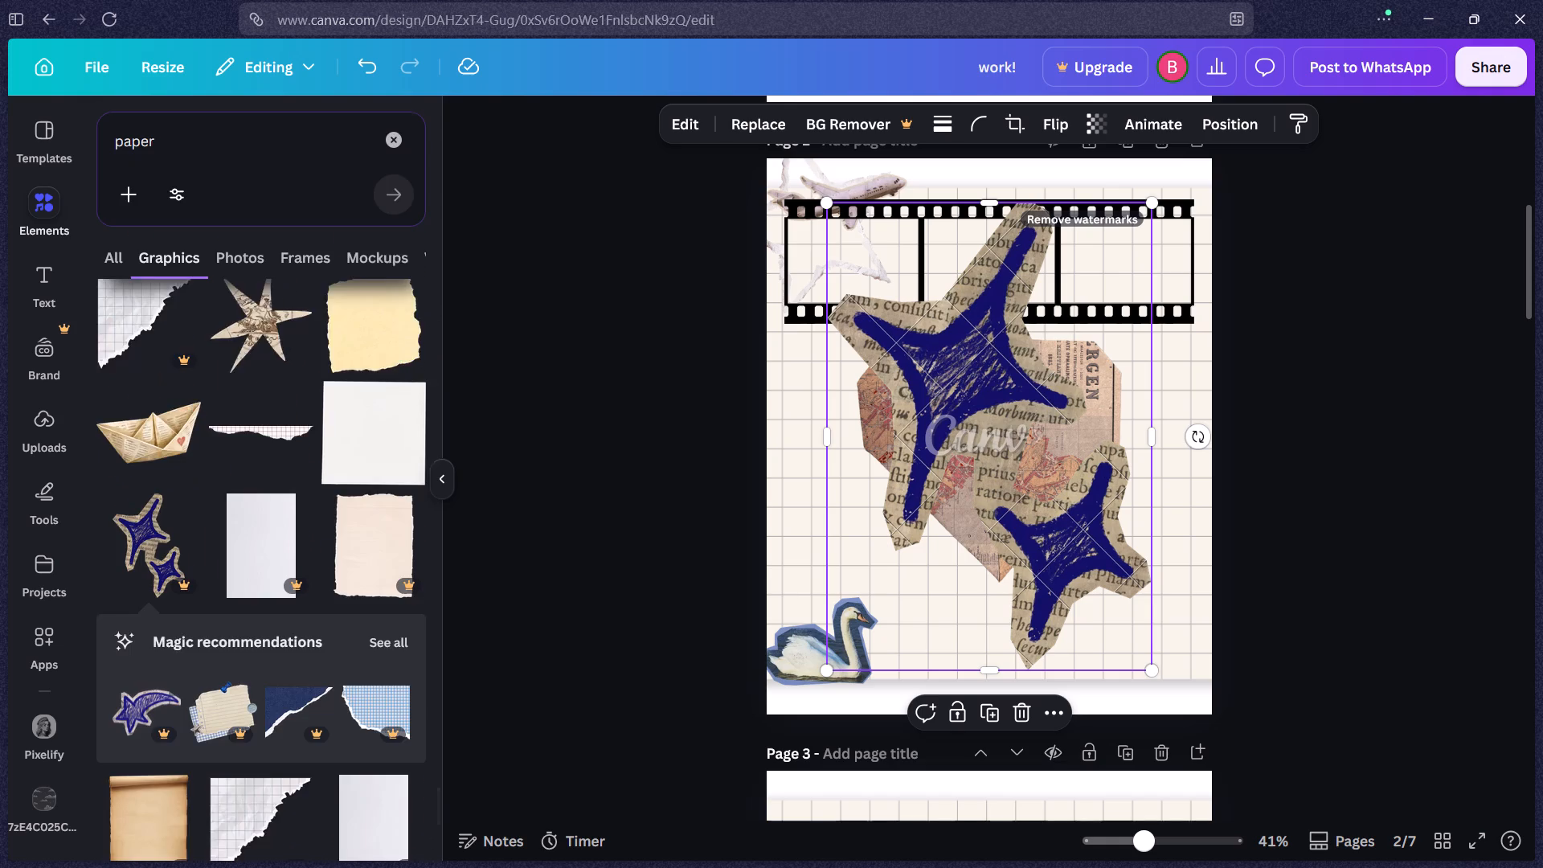
scroll(324, 416, down, 9)
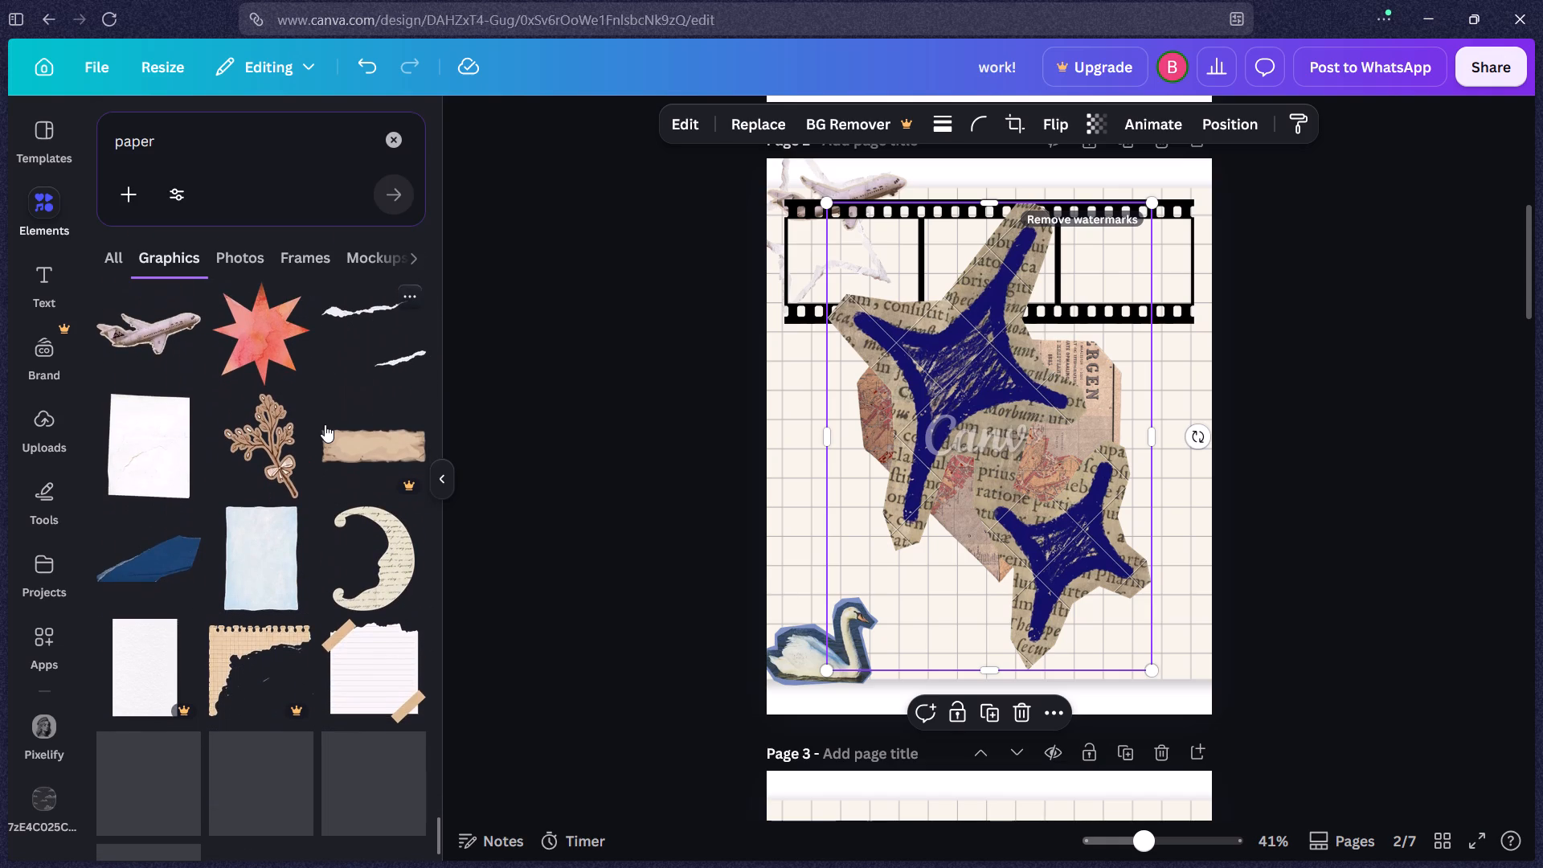
scroll(325, 424, down, 3)
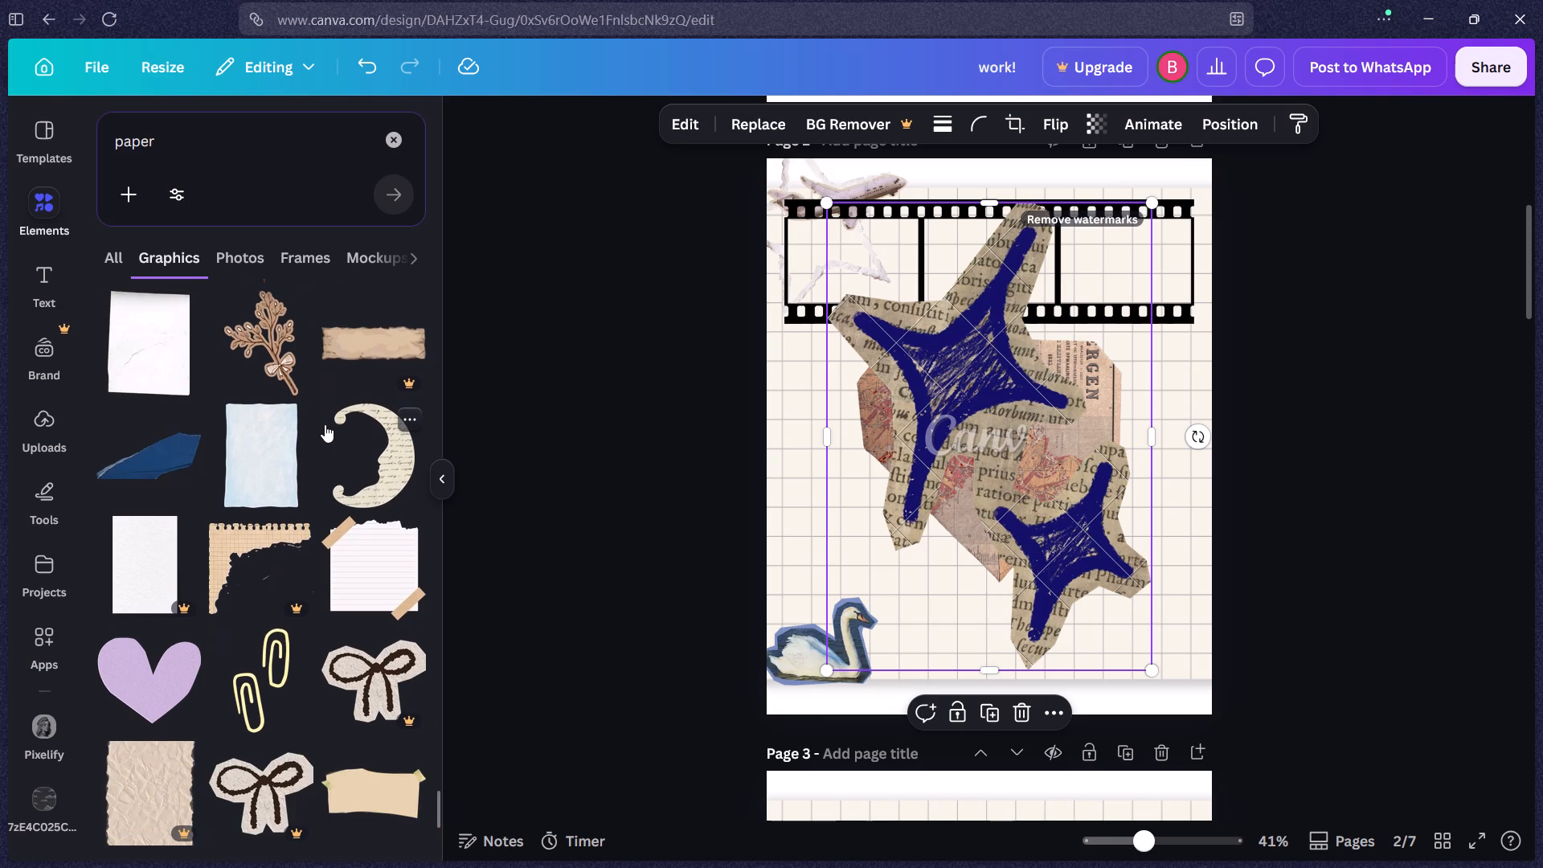
scroll(325, 424, down, 6)
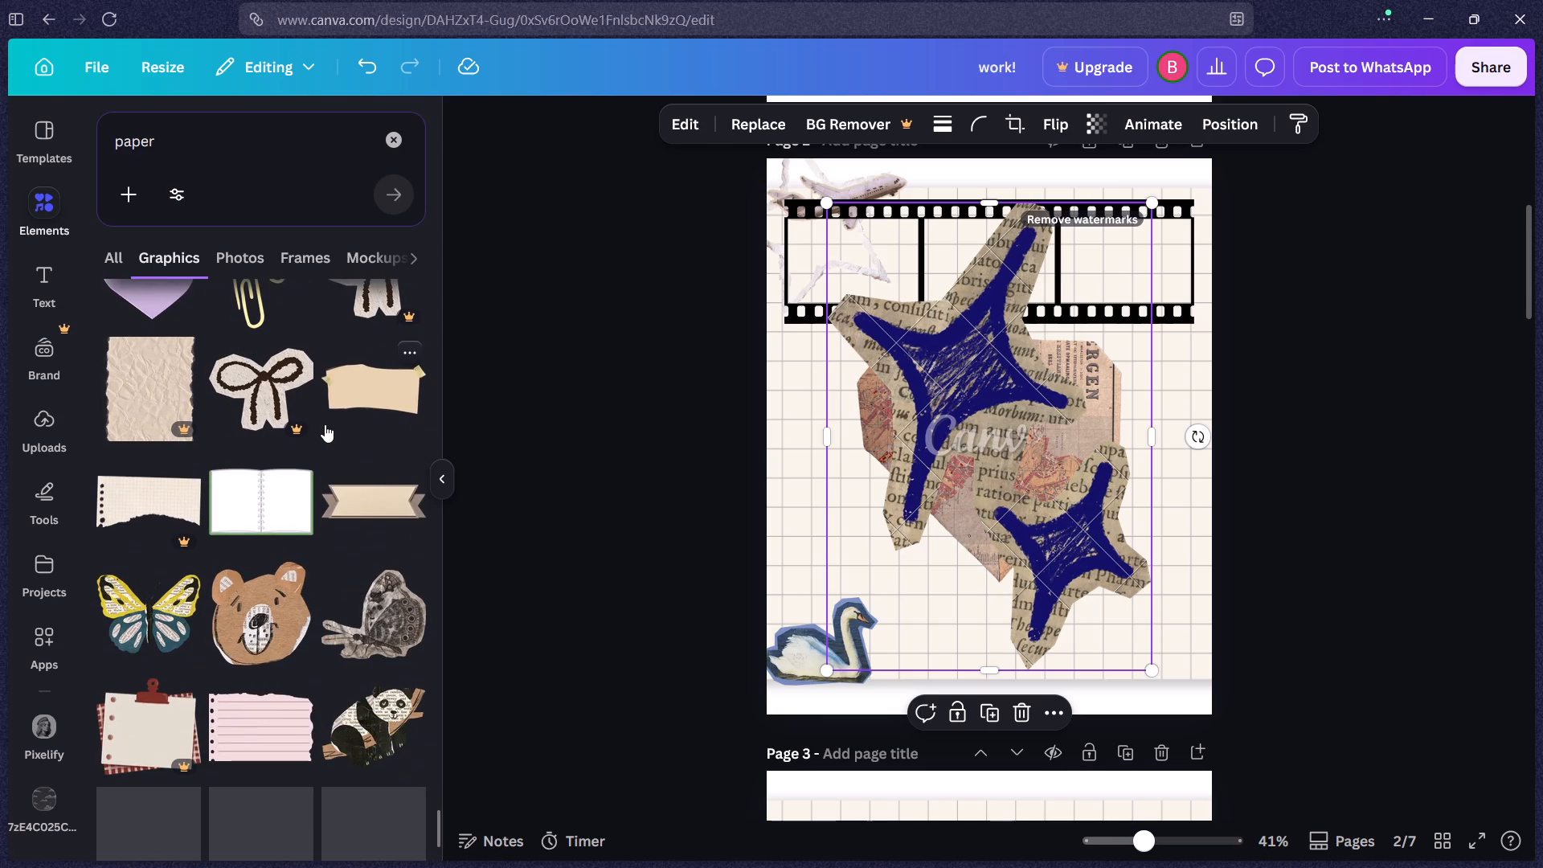
scroll(325, 424, down, 6)
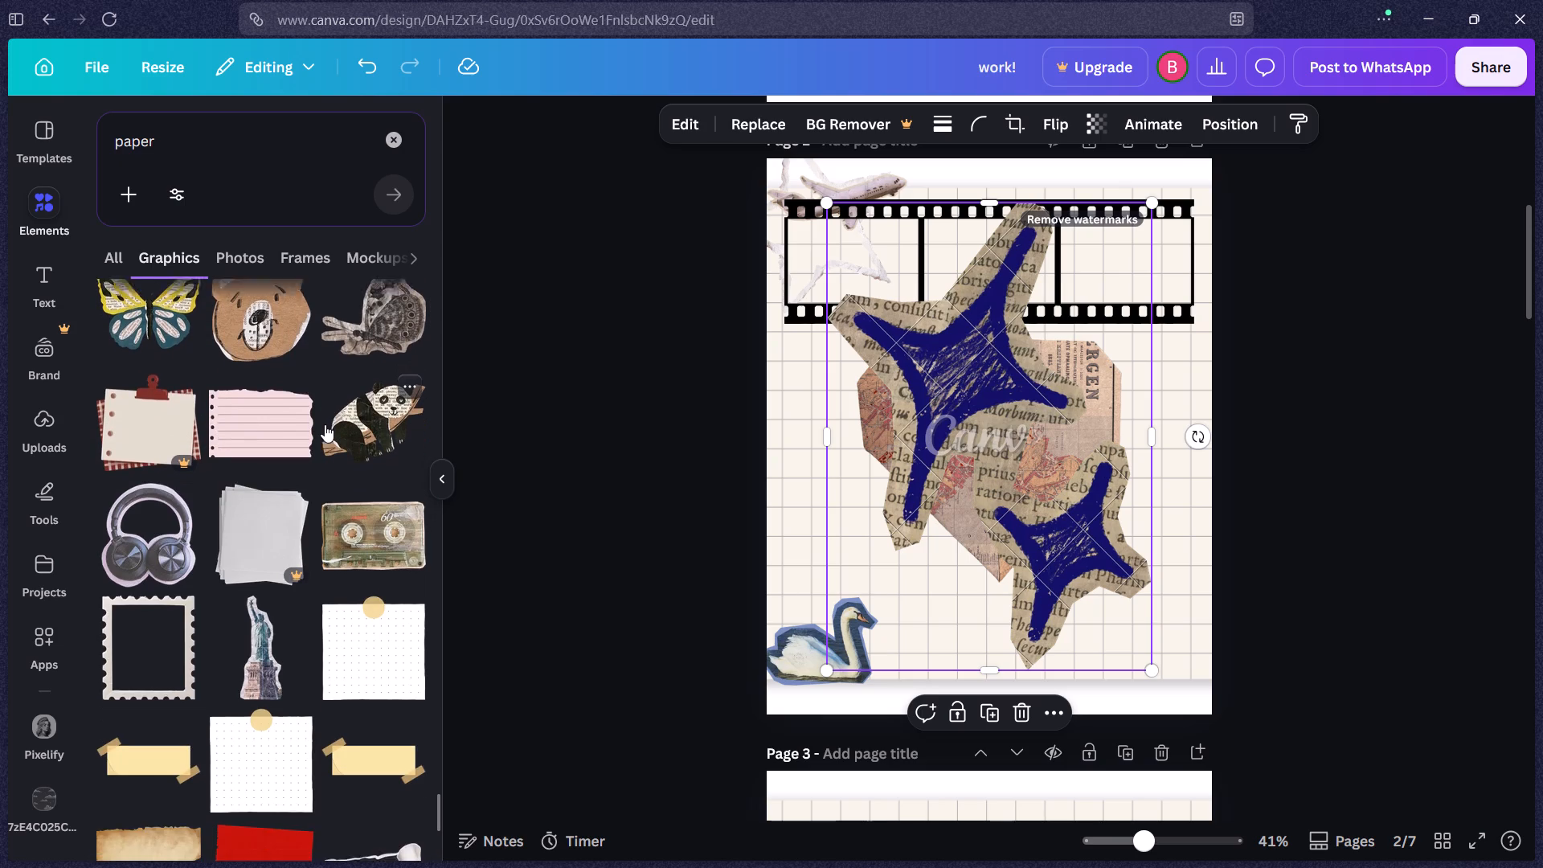
scroll(325, 424, down, 1)
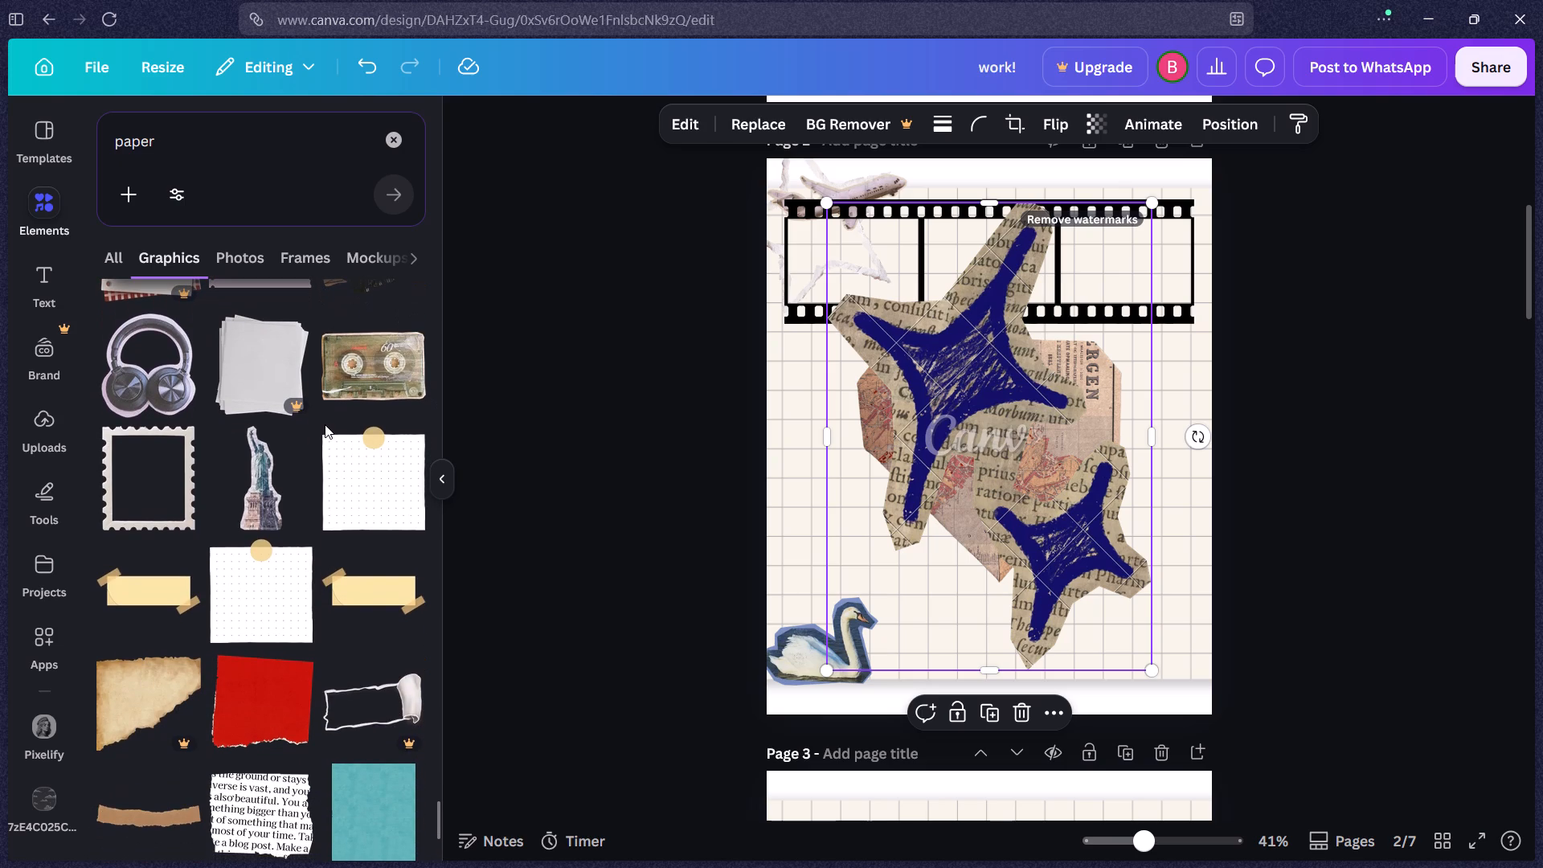
scroll(325, 424, down, 5)
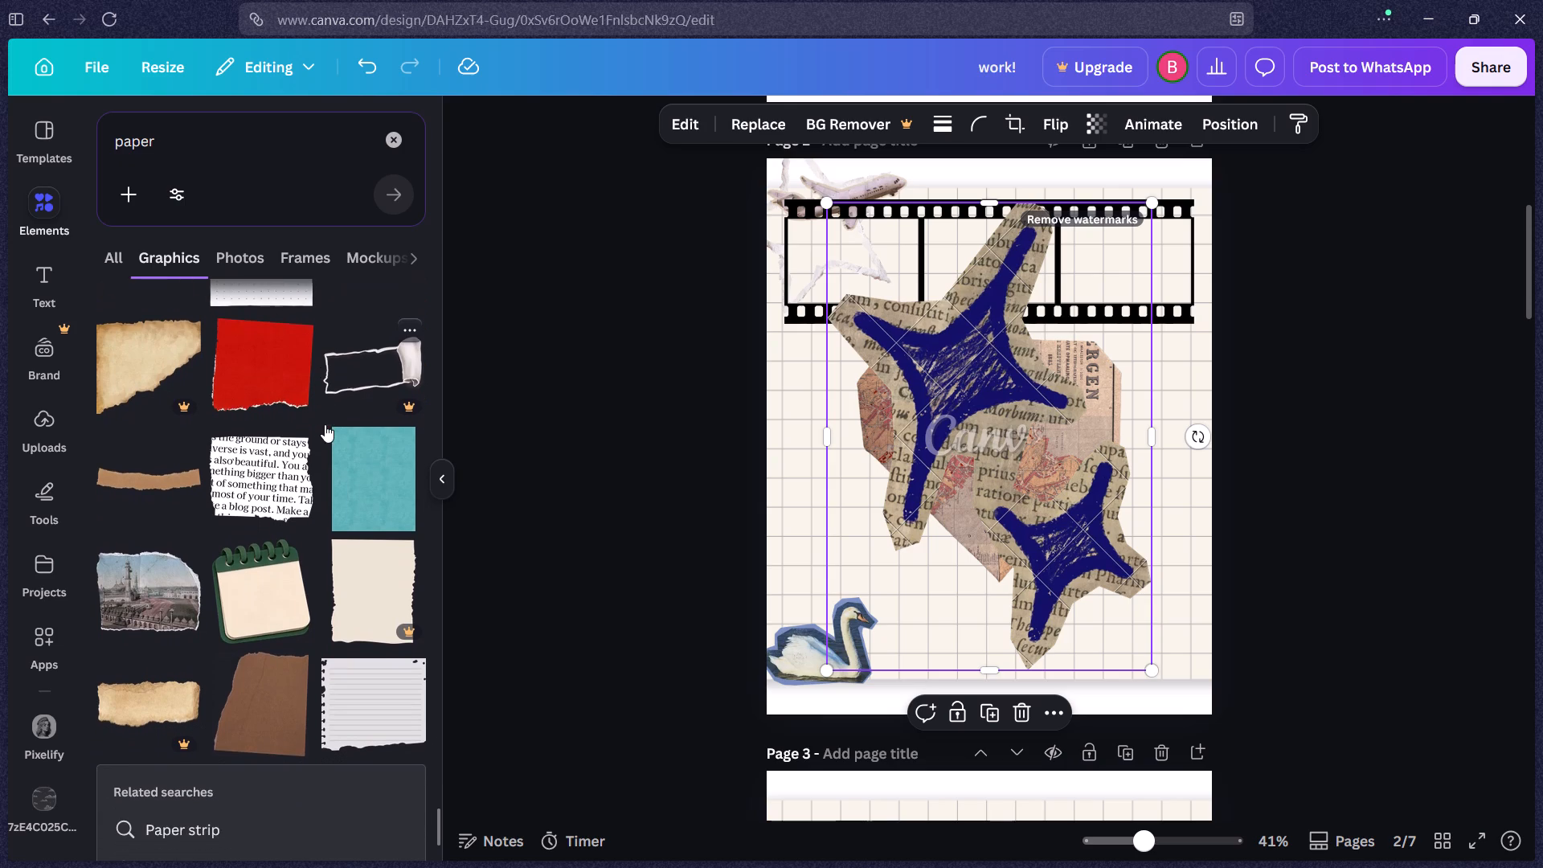
scroll(325, 424, down, 3)
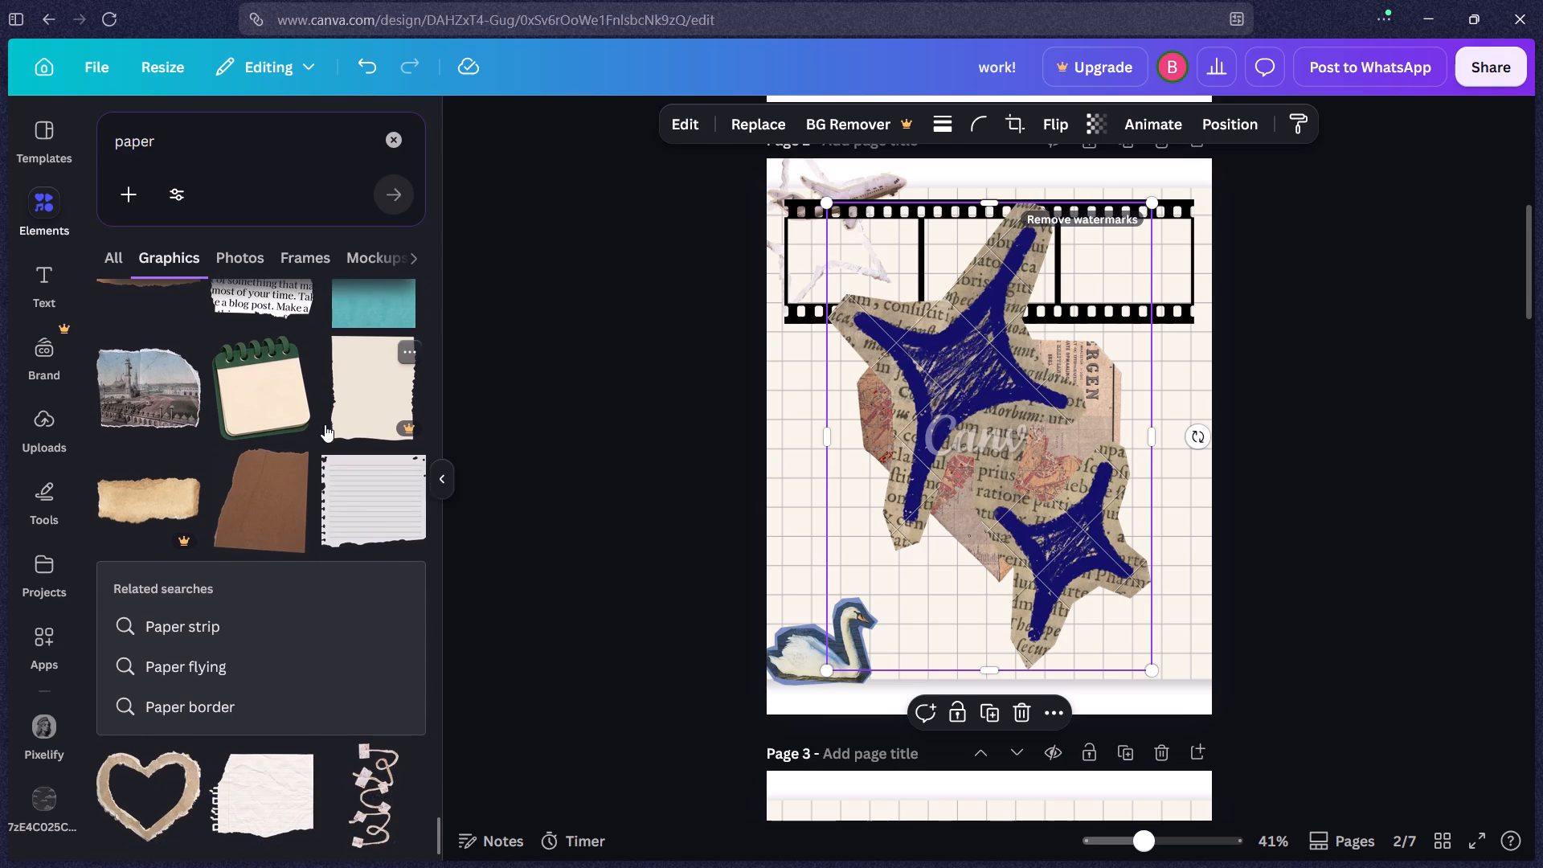
scroll(325, 424, down, 6)
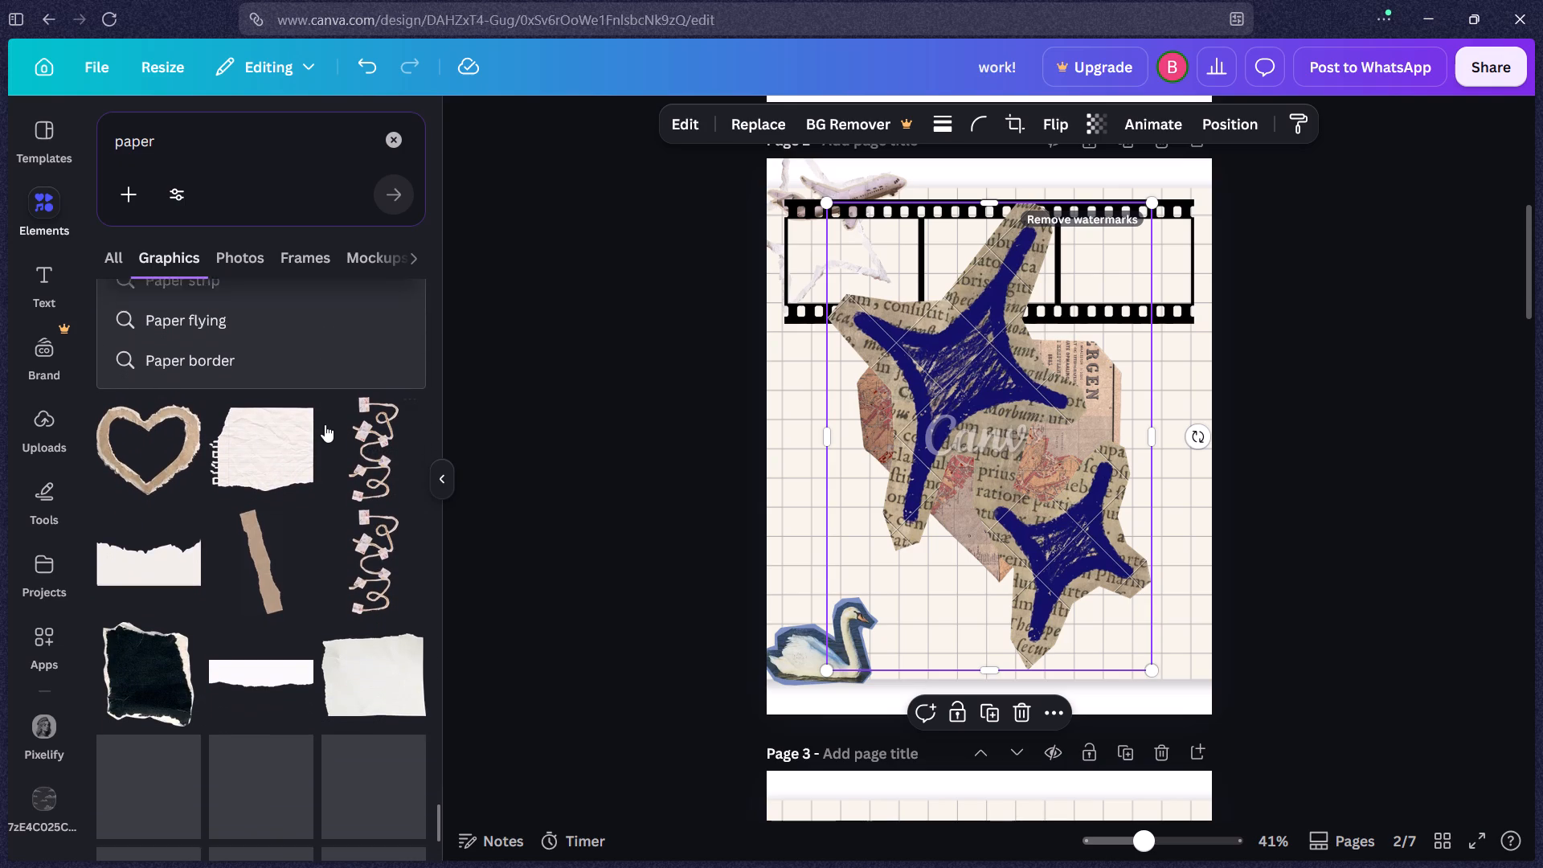
scroll(325, 424, down, 1)
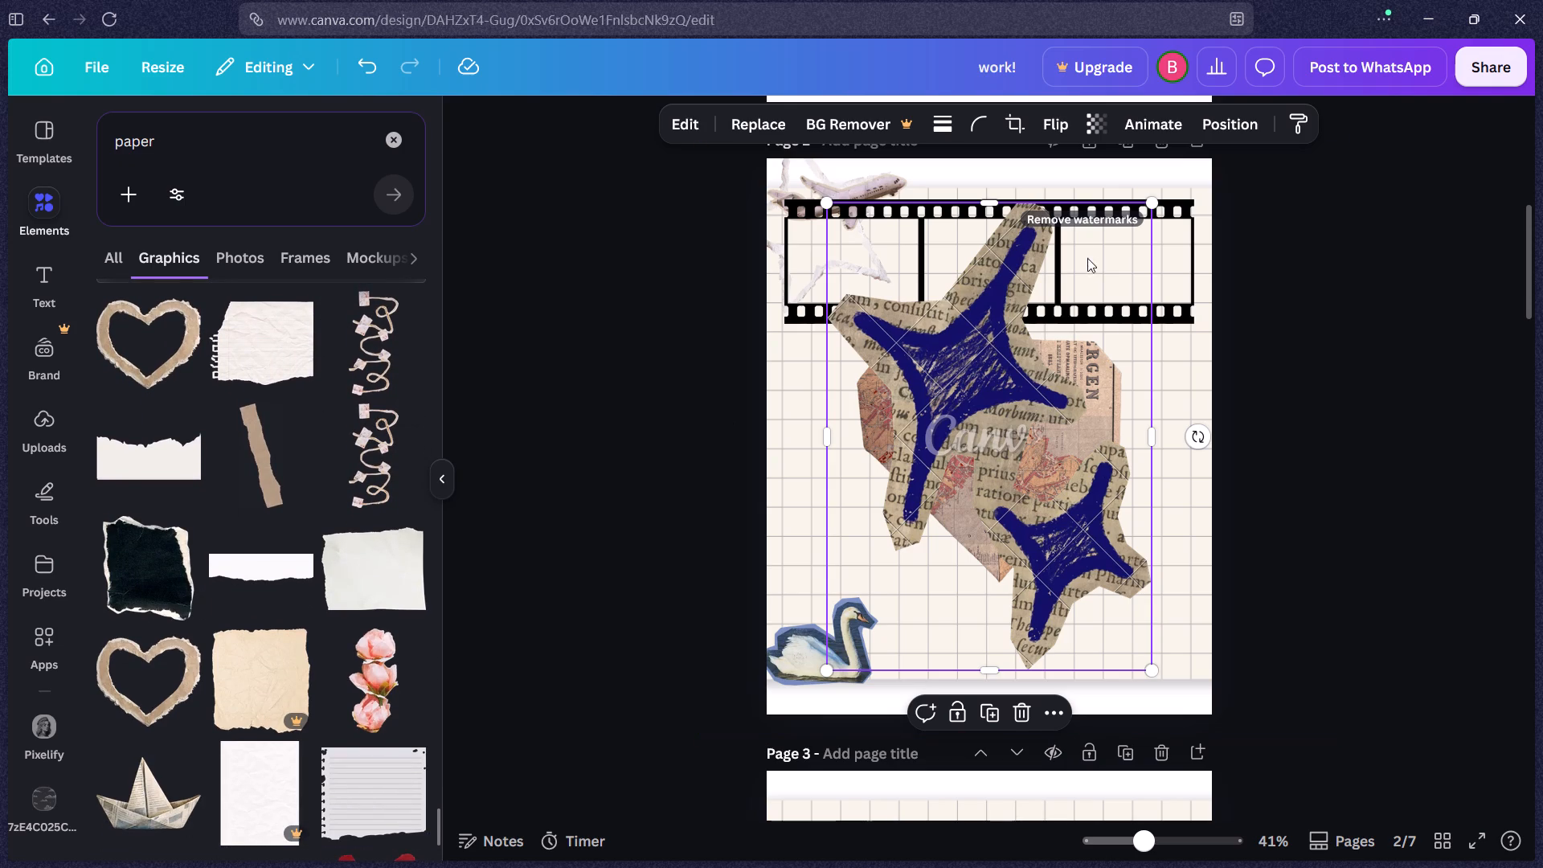
Delete the newsprint cut-out with the two dark-blue stars from page 2.
click(1009, 700)
click(1013, 704)
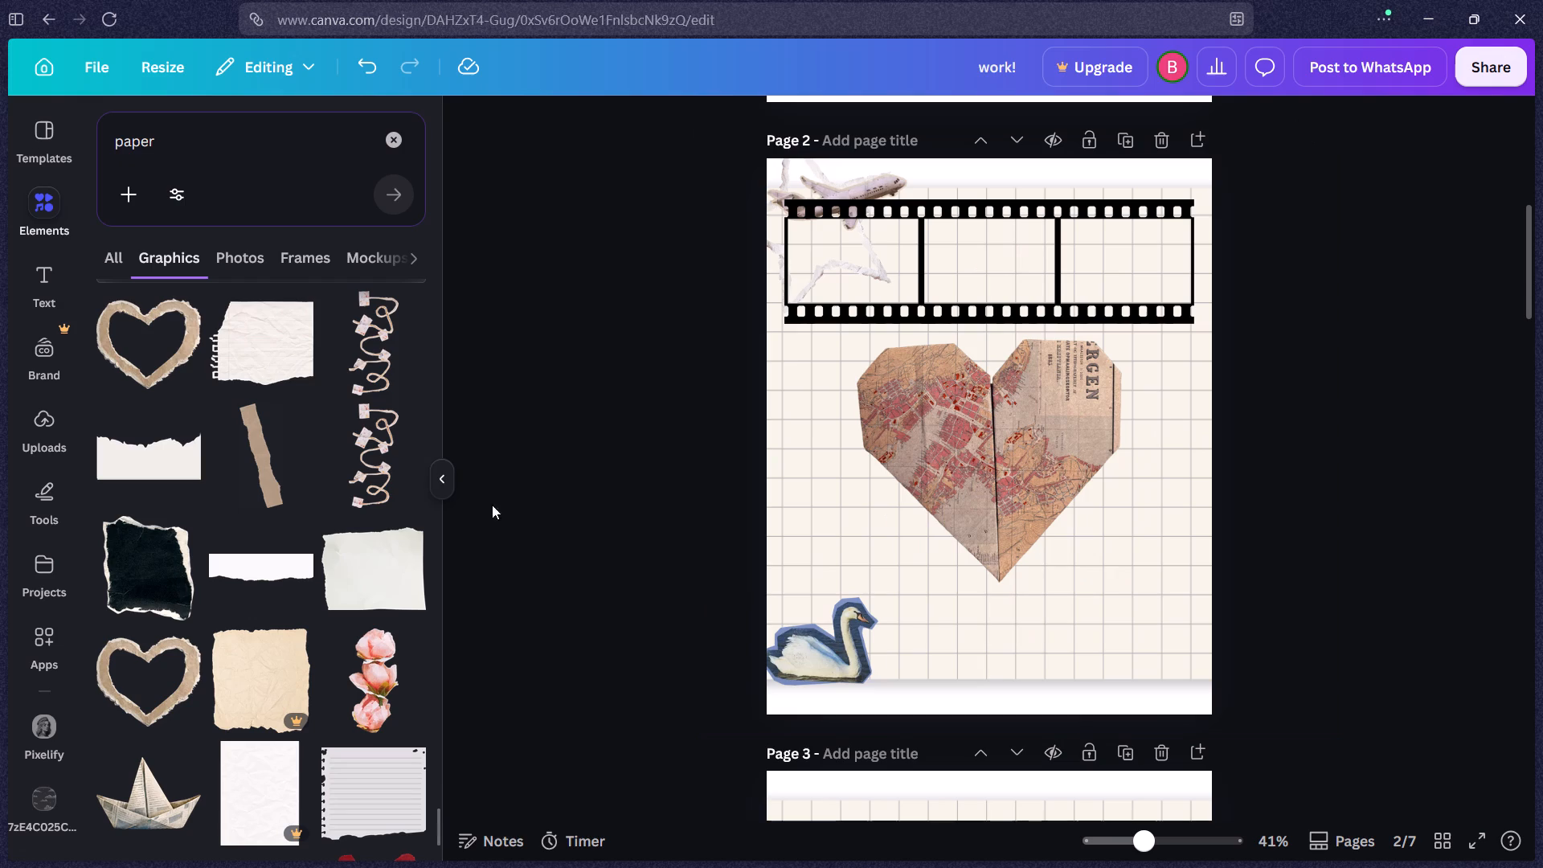
Add the torn brown-paper heart outline to page 2, shrunk and running partly off the page's lower-right corner.
click(166, 344)
drag(964, 442, 1036, 555)
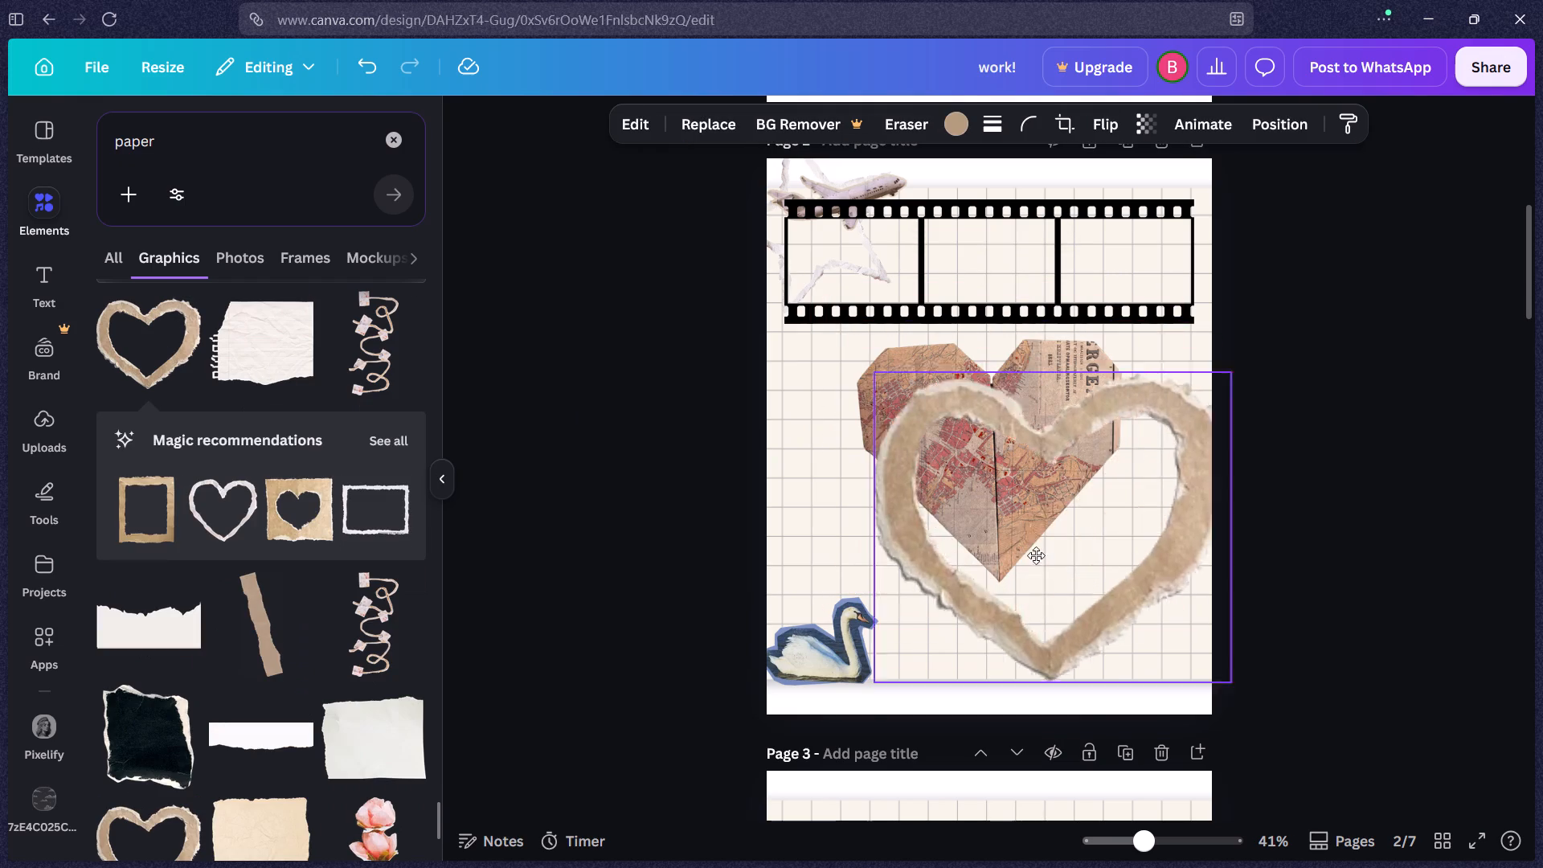
drag(1036, 555, 1066, 646)
drag(1099, 614, 1105, 621)
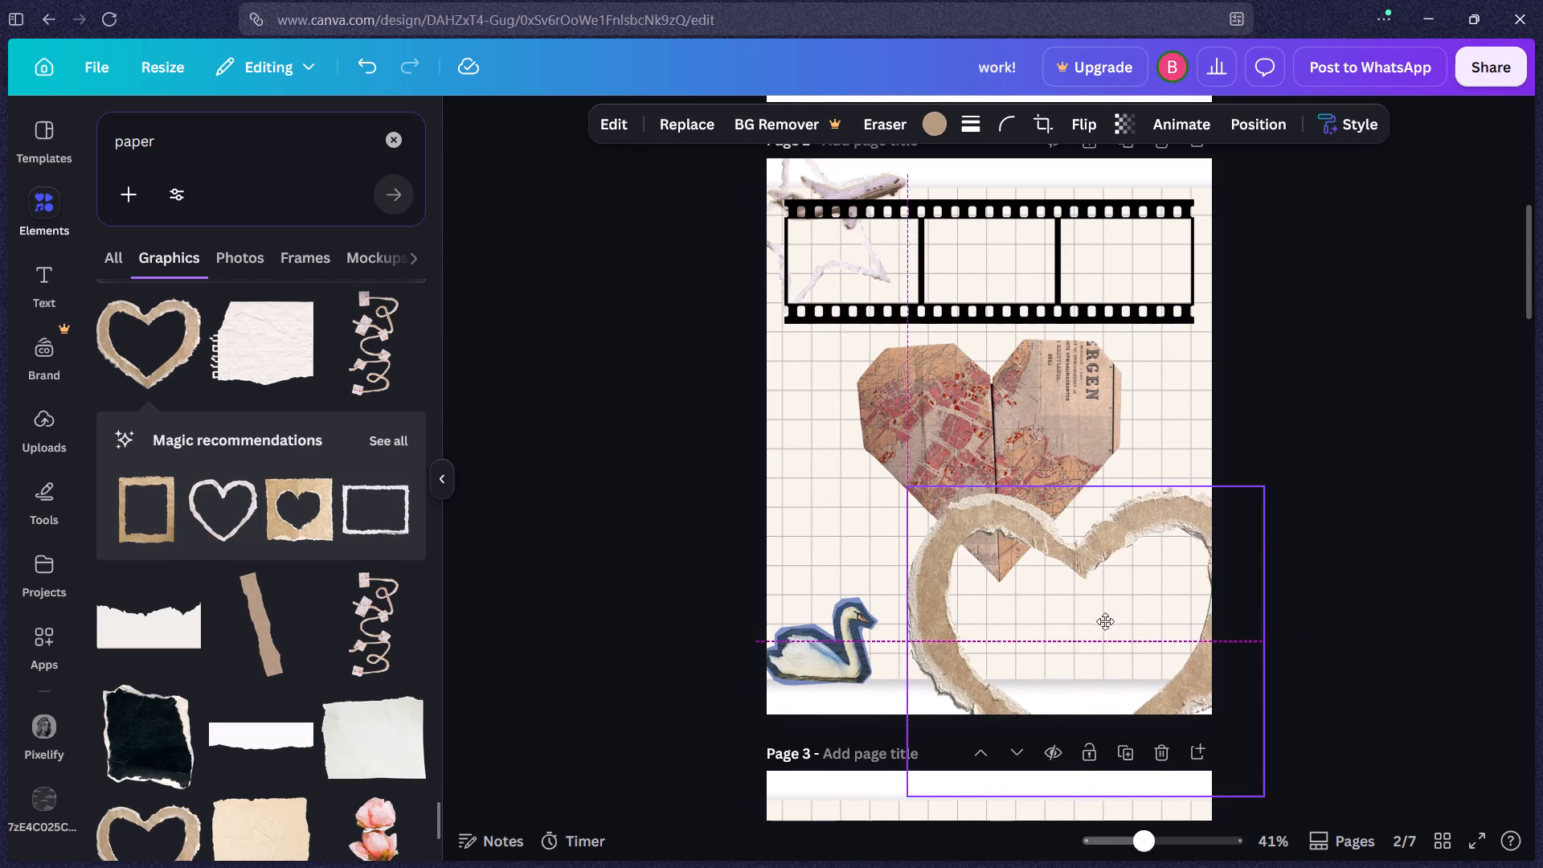
drag(1105, 621, 1186, 674)
drag(1353, 546, 1352, 549)
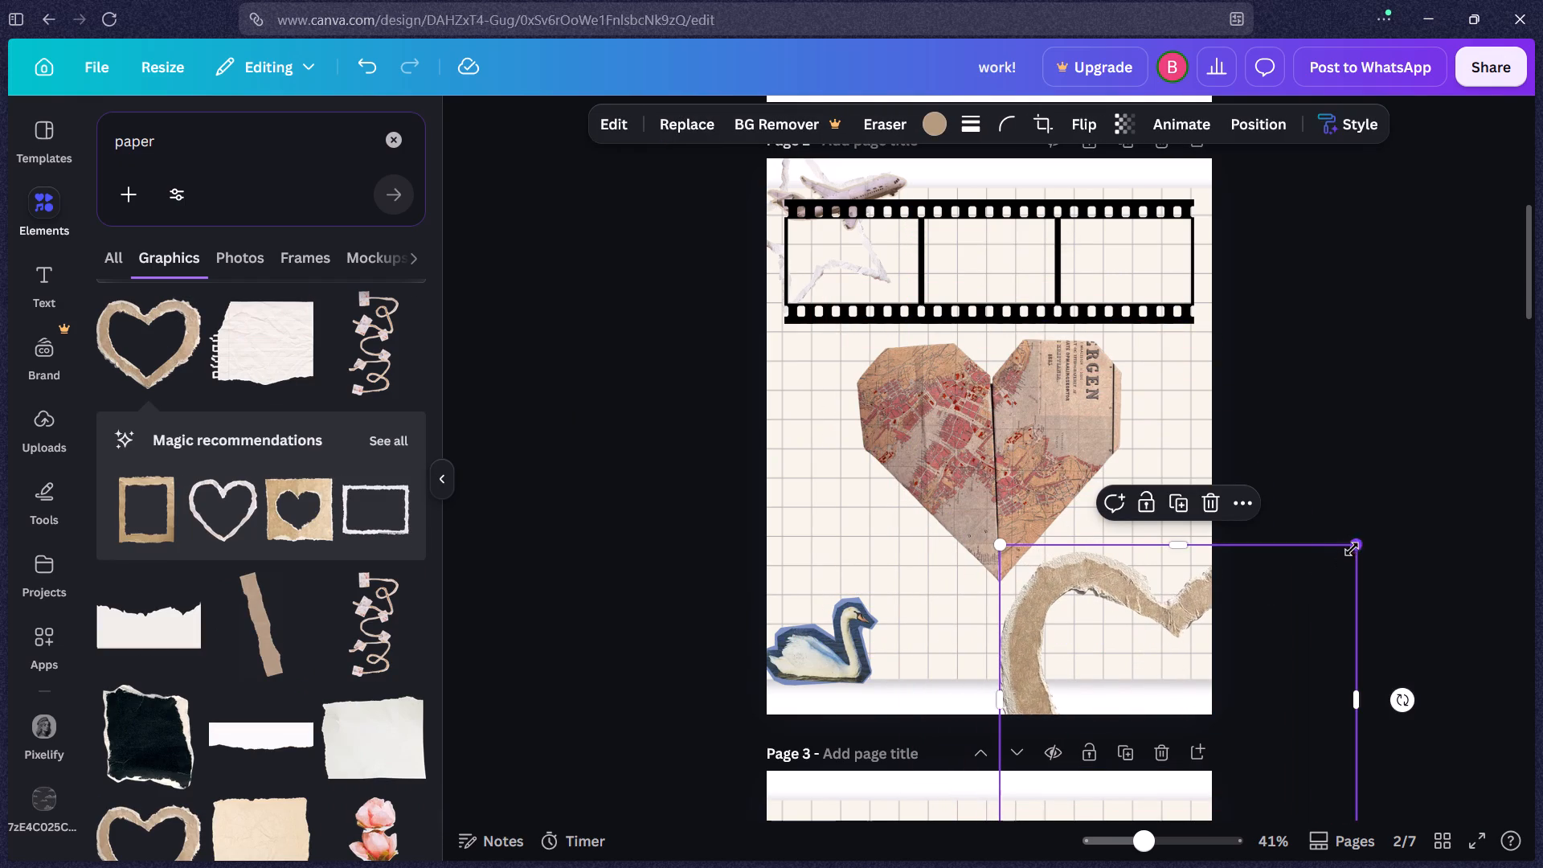
drag(1352, 549, 1206, 643)
drag(1158, 698, 1221, 600)
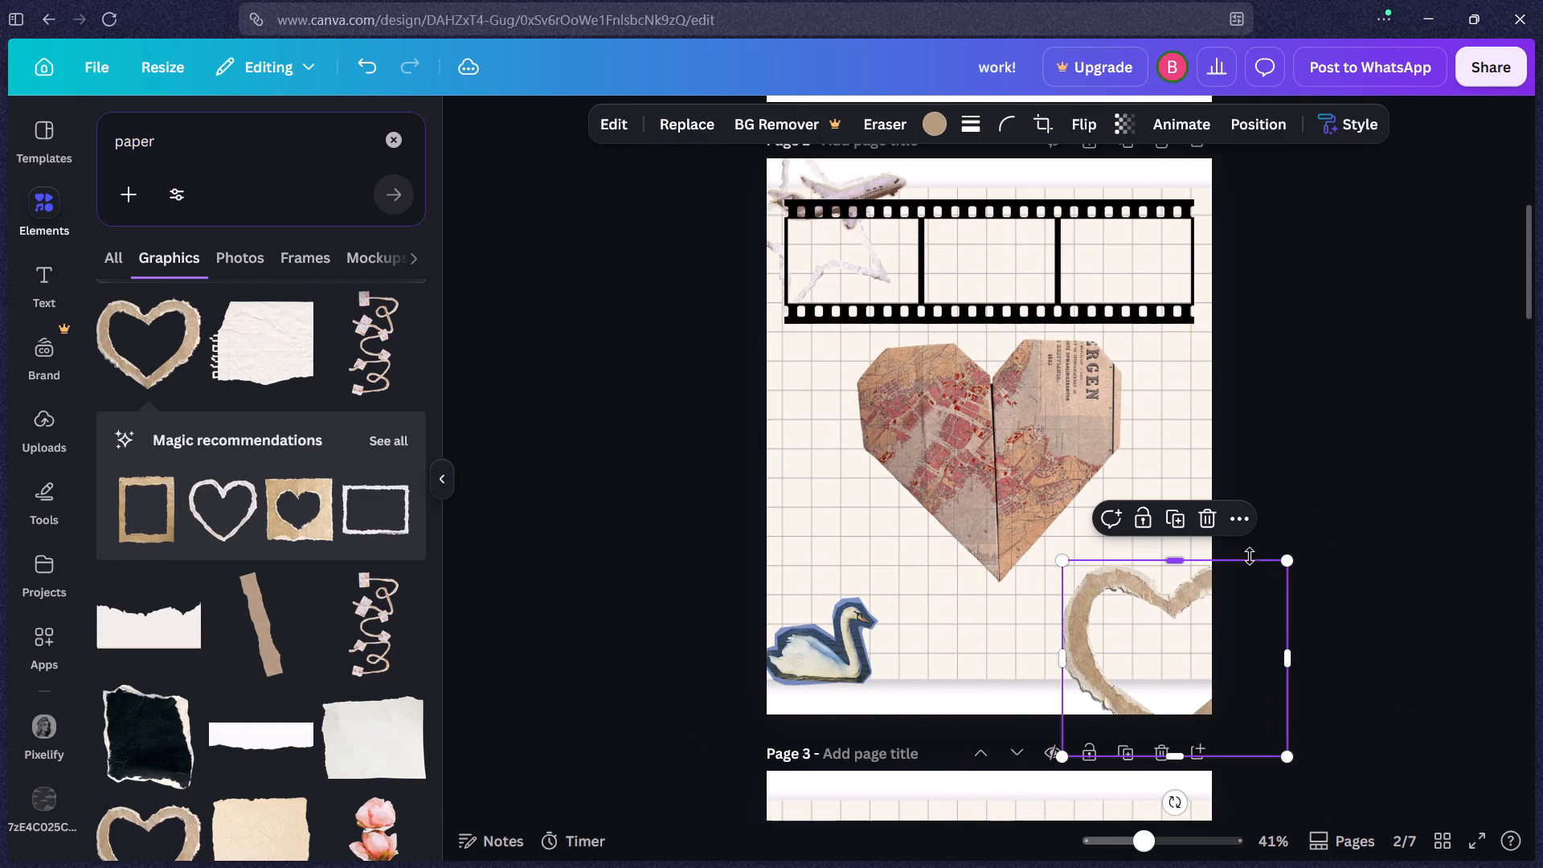
drag(1290, 565, 1254, 602)
drag(1177, 641, 1180, 628)
click(1324, 517)
Examine more of the paper graphics for torn strips, stars and collage cut-outs that go with page 2's hearts and filmstrip.
scroll(364, 541, down, 2)
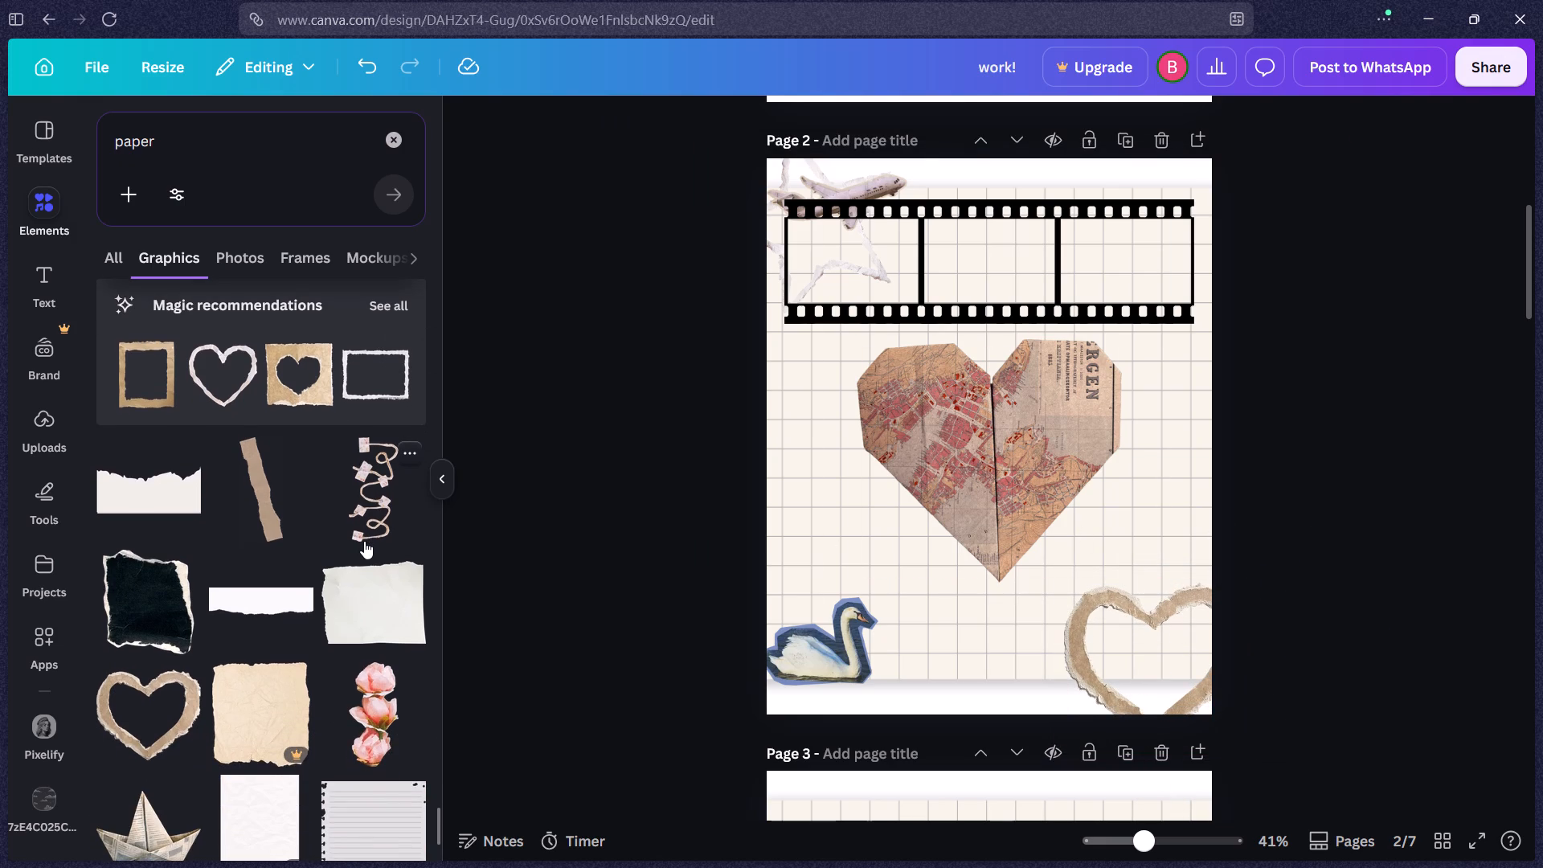
scroll(364, 541, down, 2)
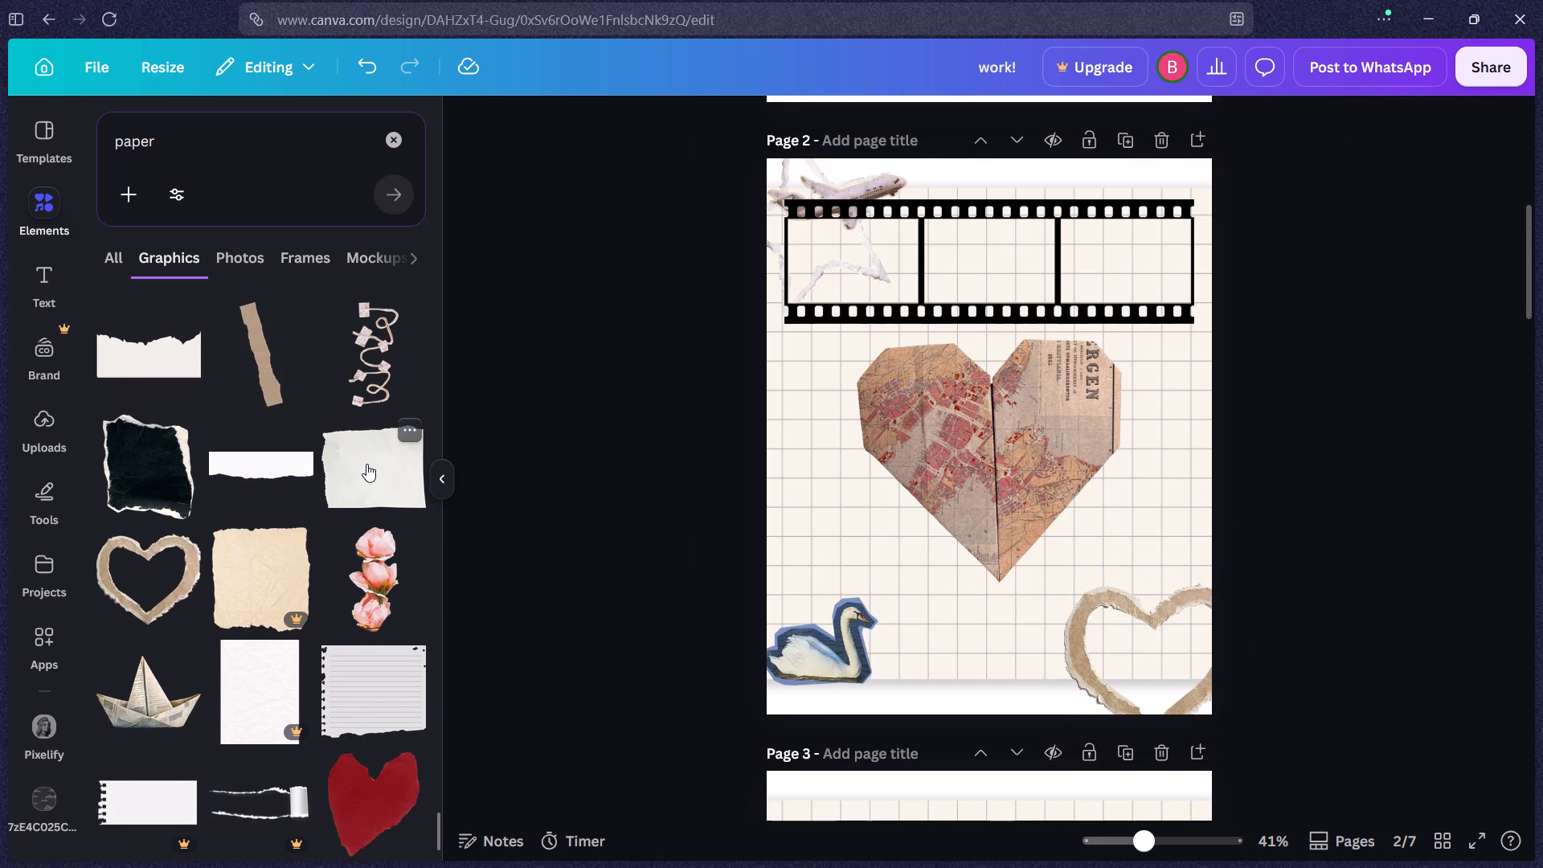
scroll(366, 464, down, 2)
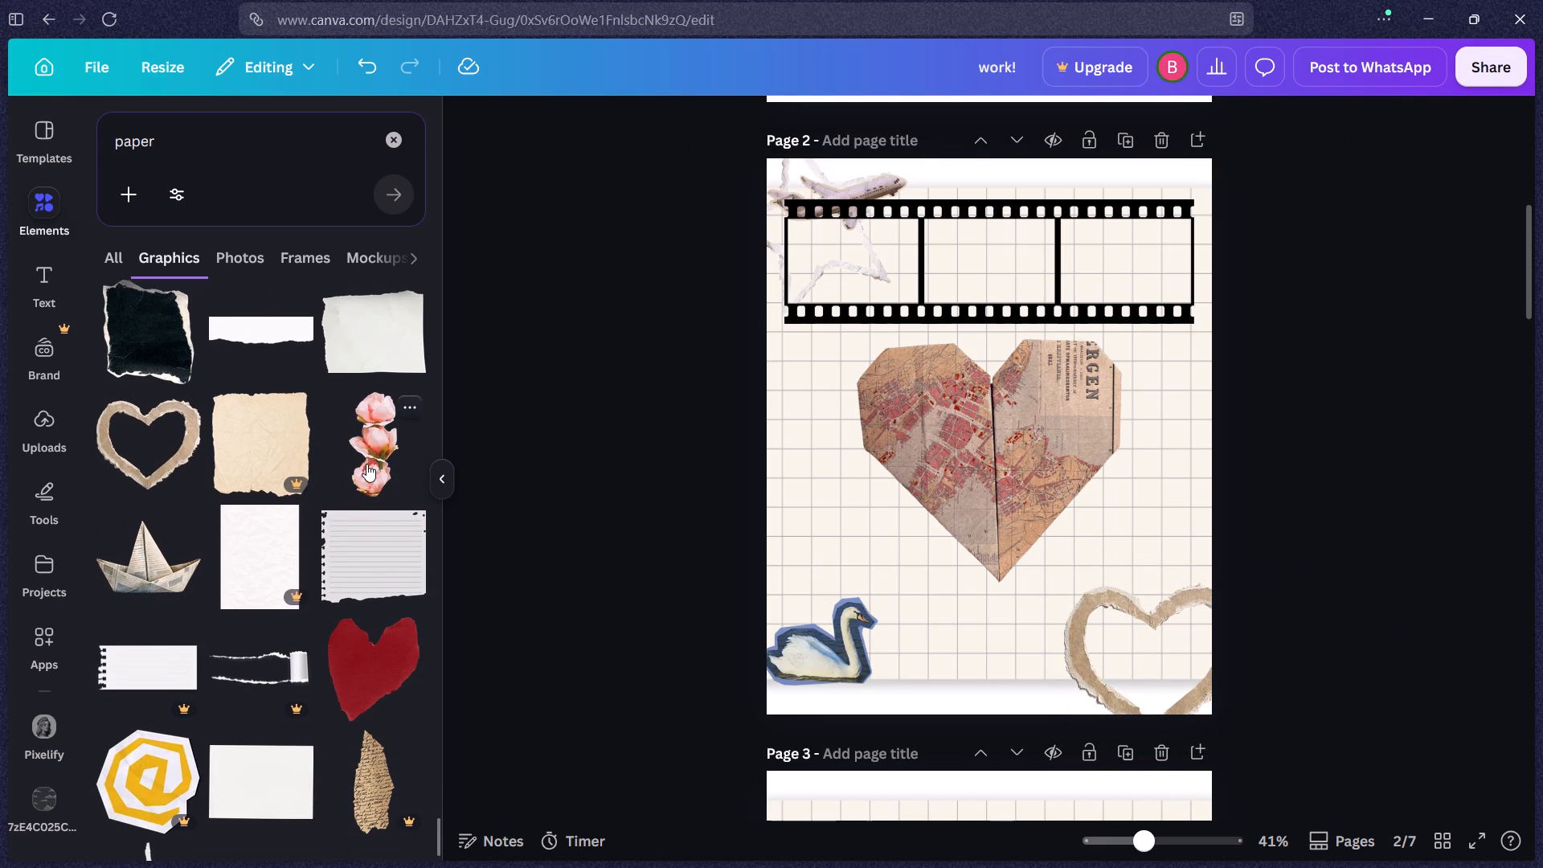
scroll(518, 474, down, 3)
scroll(355, 509, down, 5)
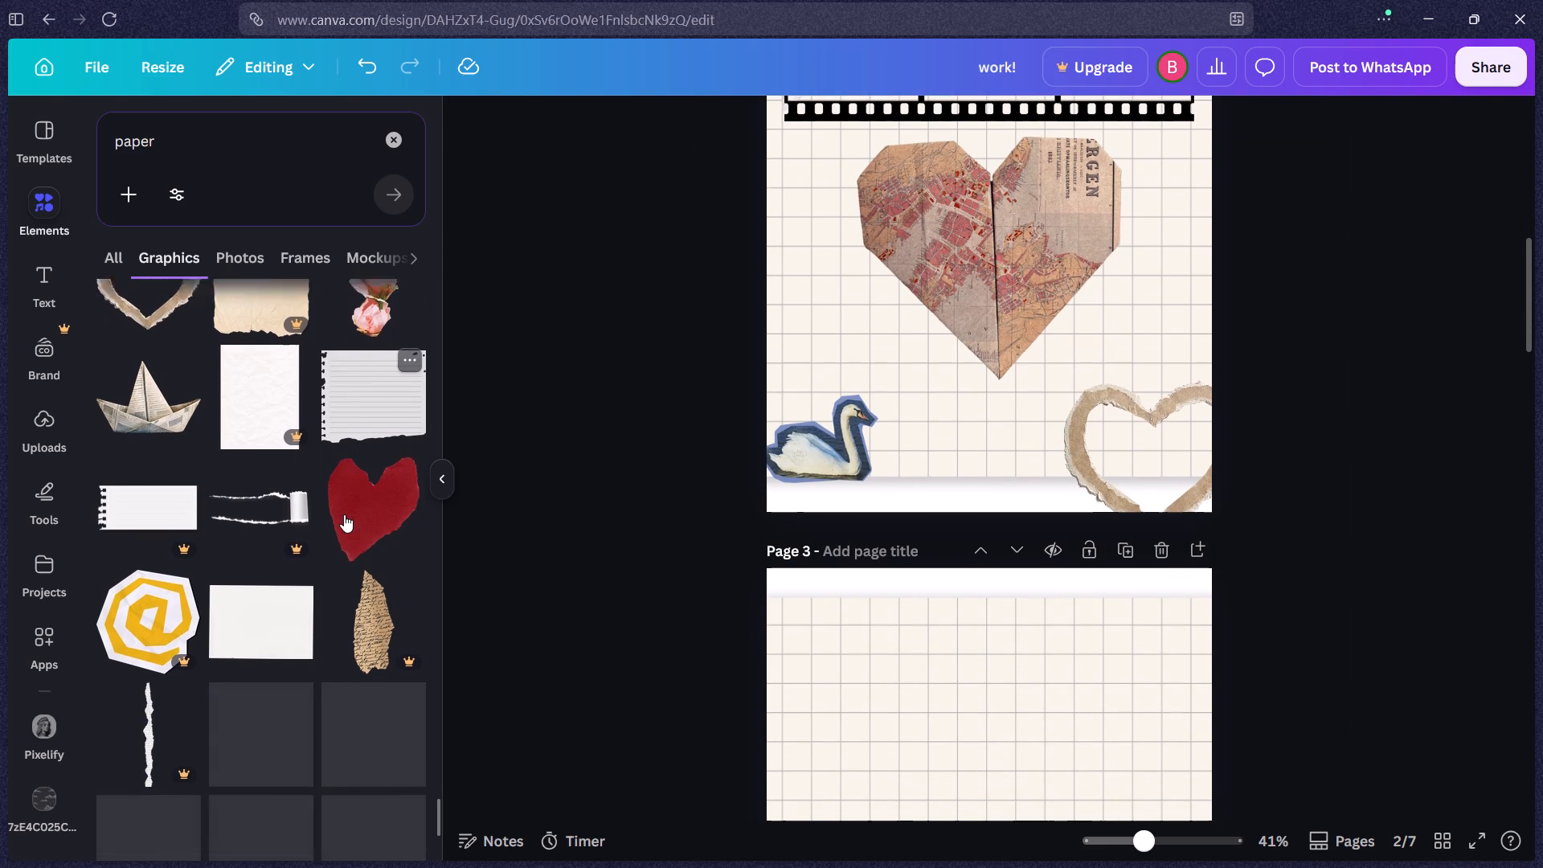
scroll(1082, 479, up, 5)
scroll(1221, 460, down, 1)
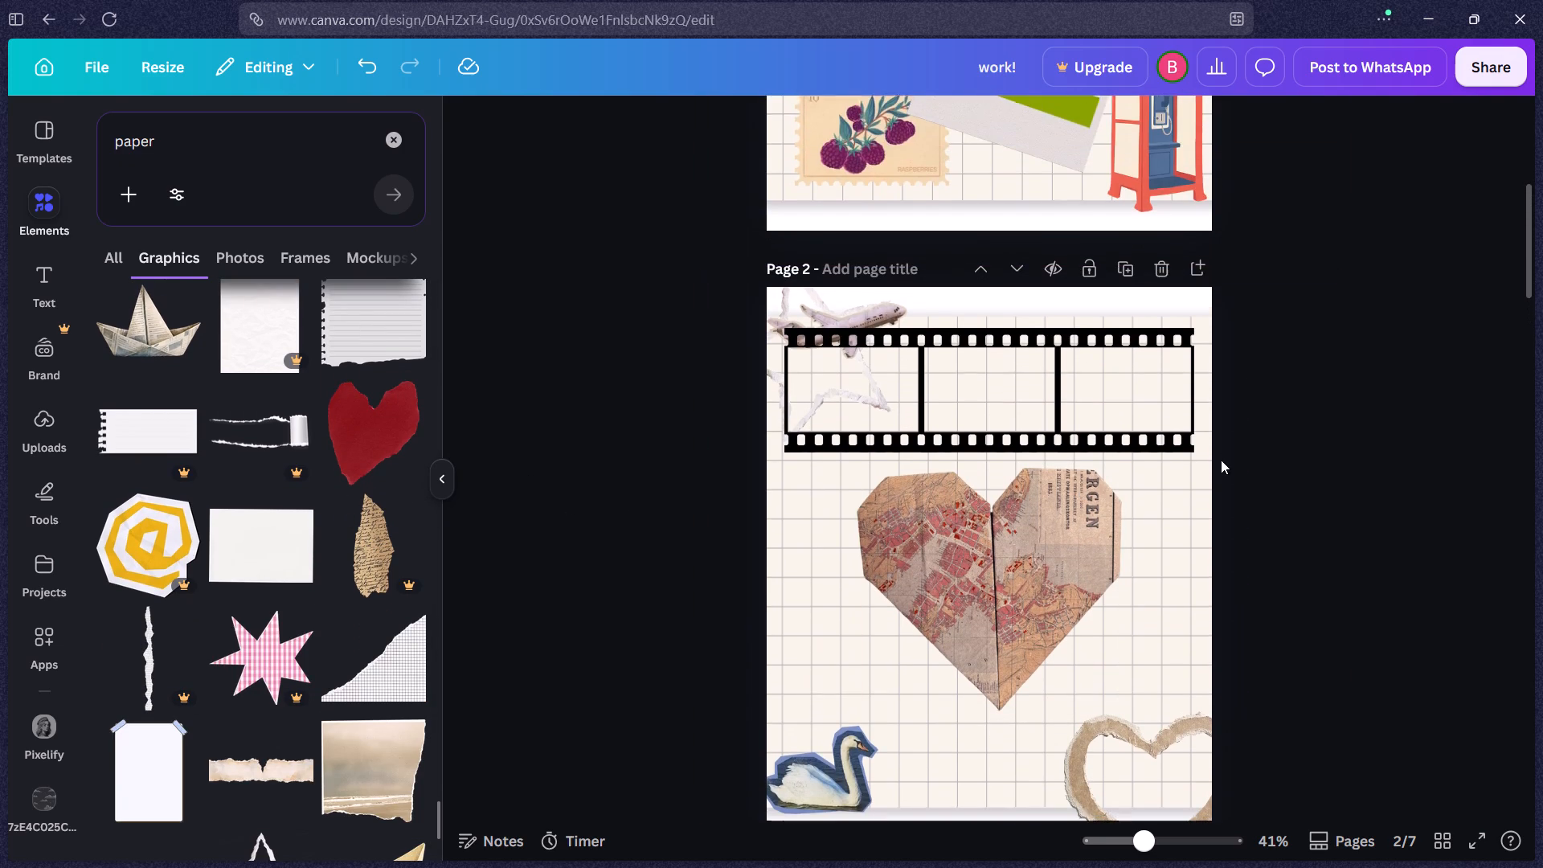
scroll(1221, 460, down, 1)
scroll(264, 538, down, 5)
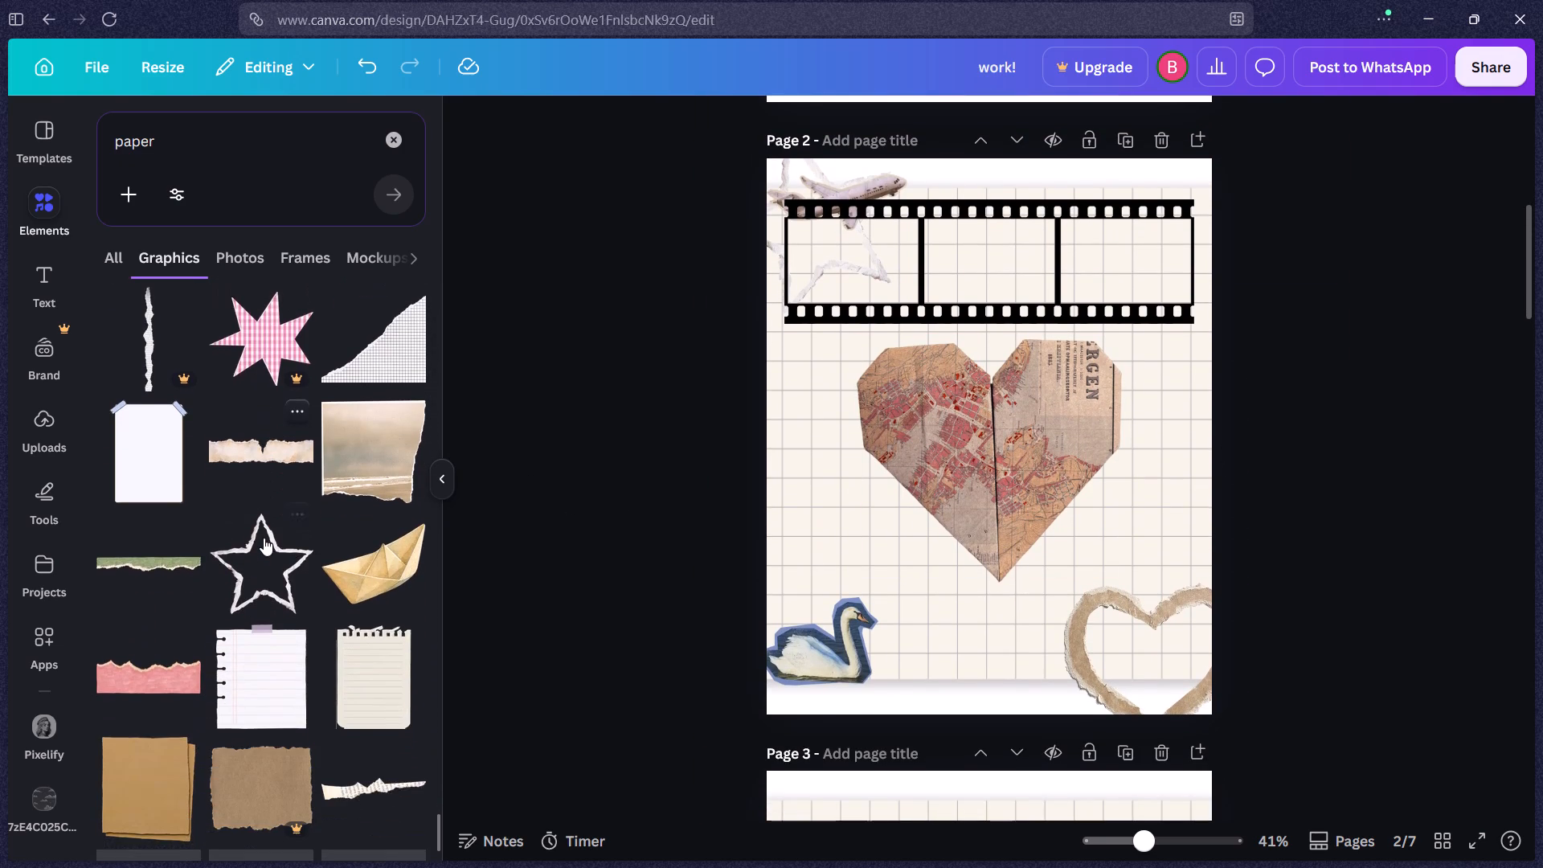
scroll(264, 538, down, 3)
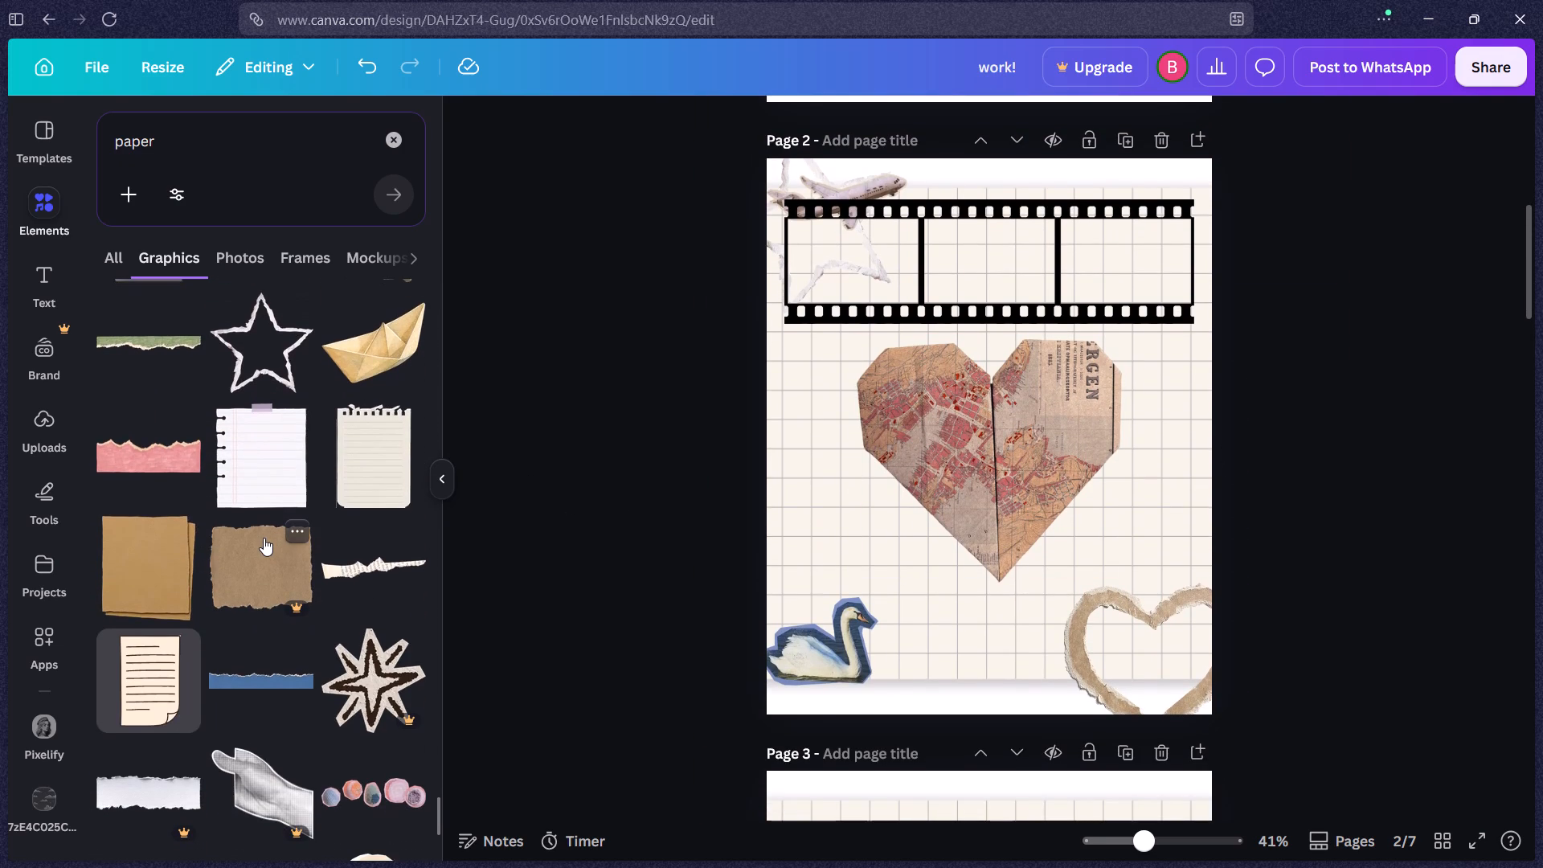
scroll(264, 538, down, 4)
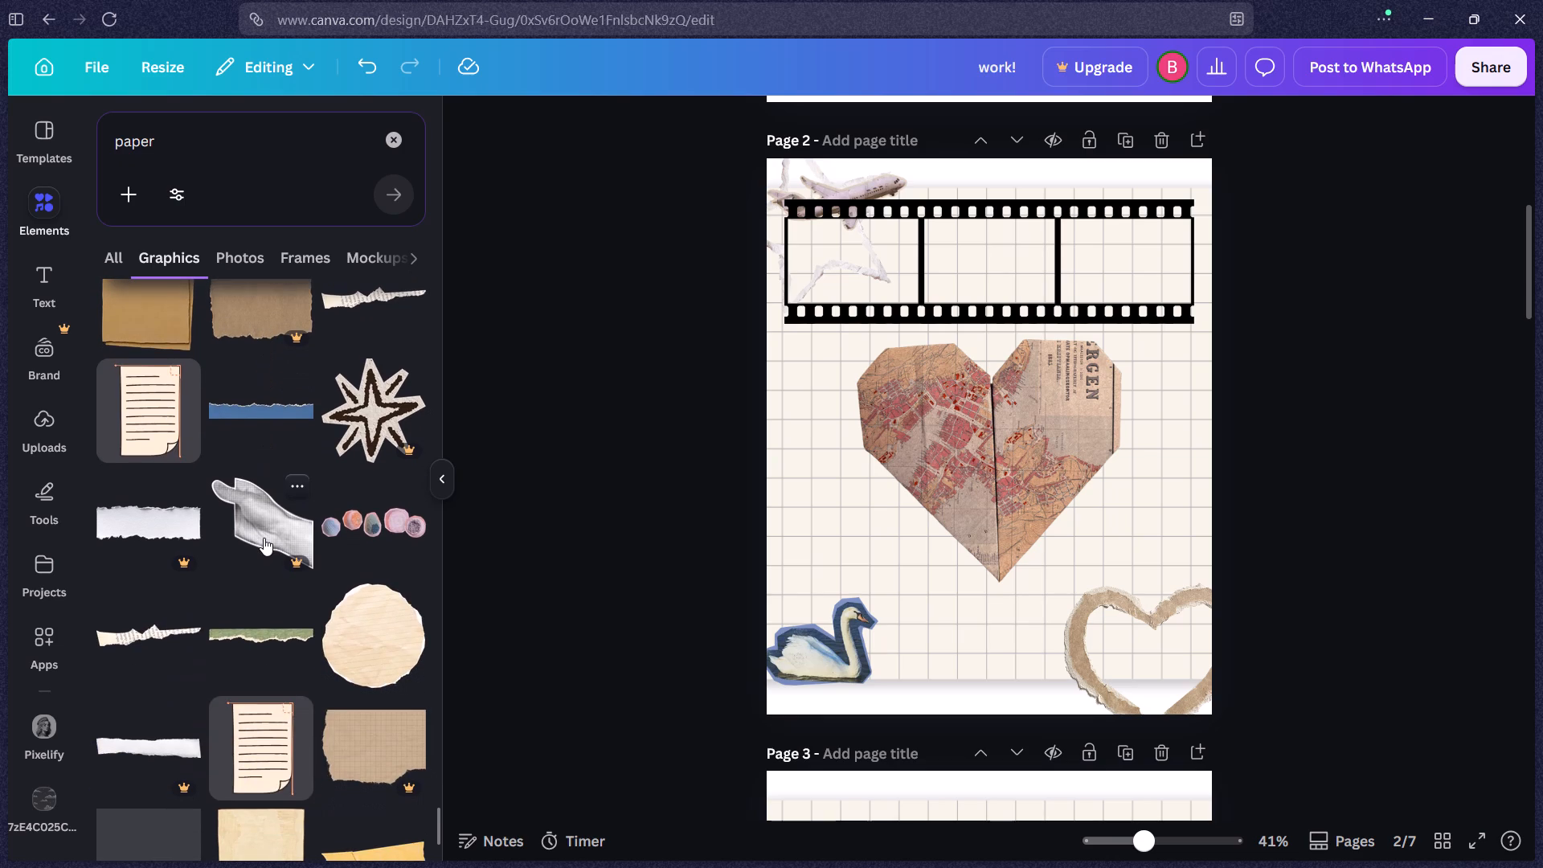
scroll(264, 538, down, 2)
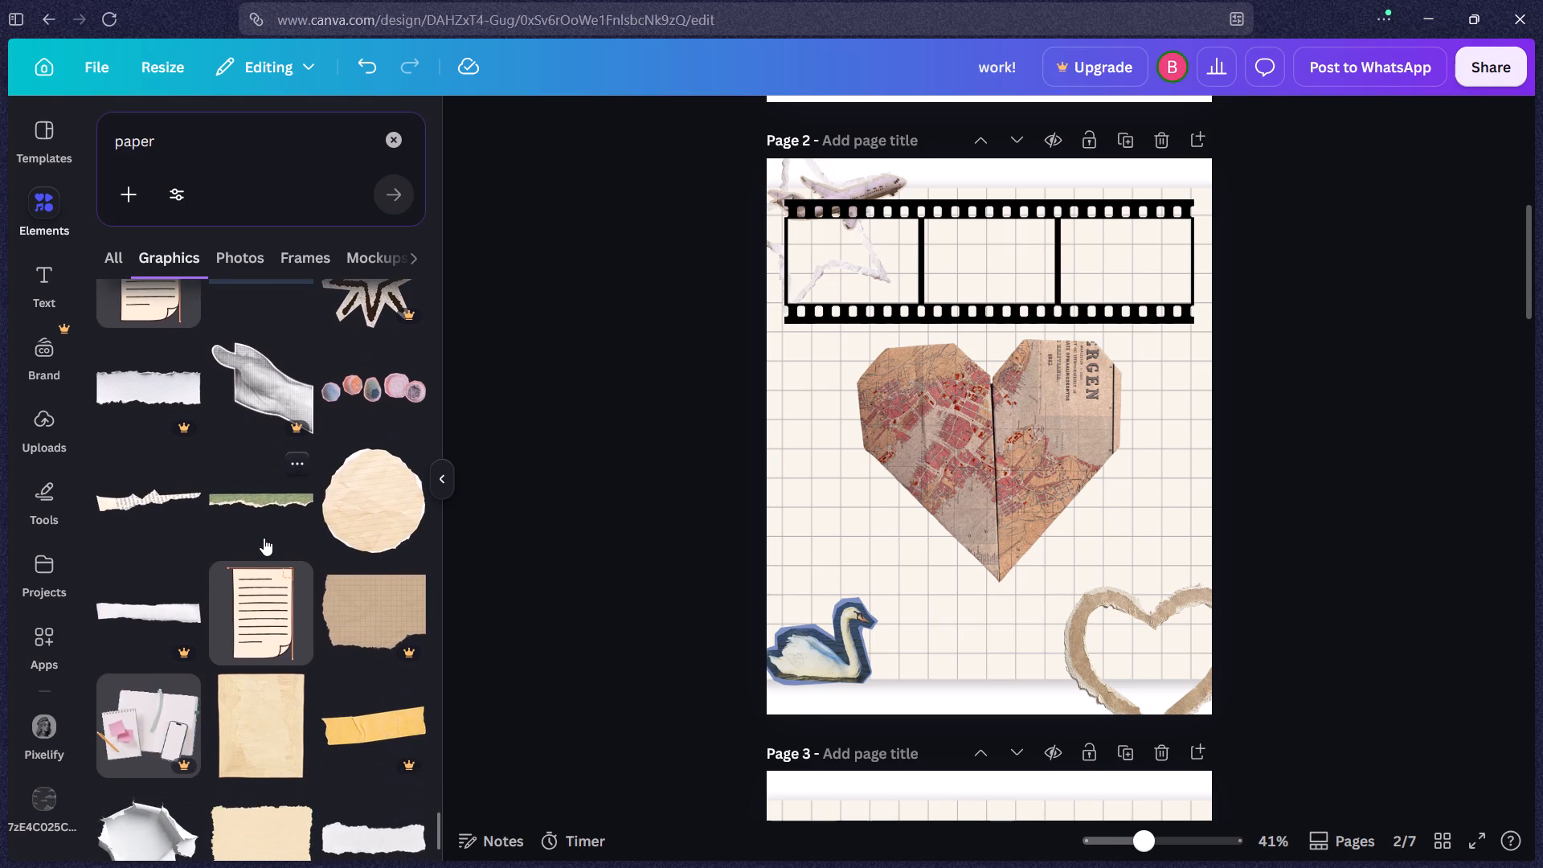
scroll(264, 538, down, 1)
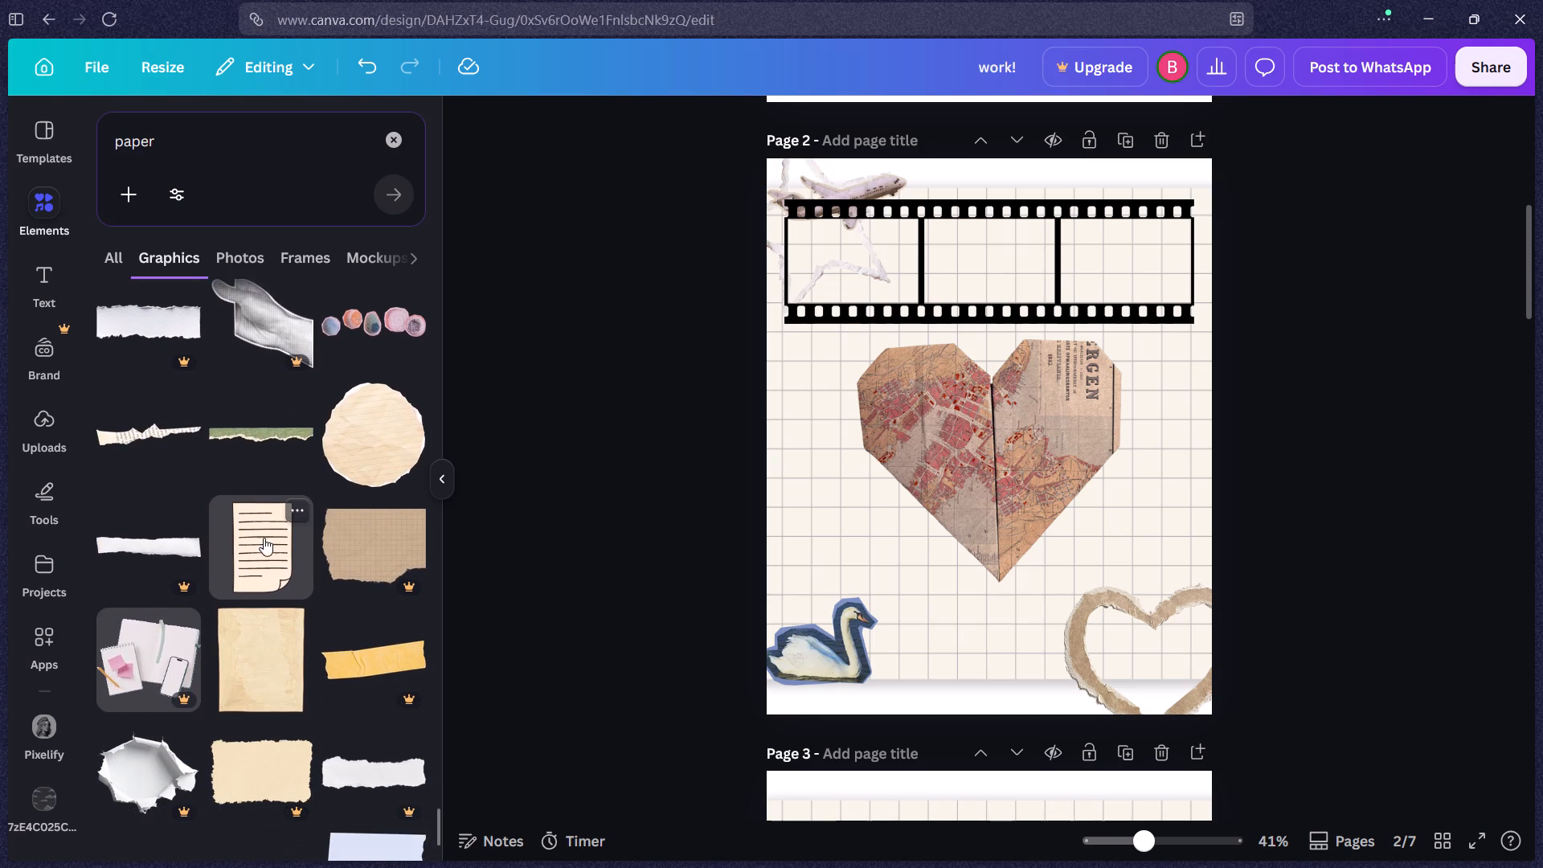
scroll(264, 538, down, 10)
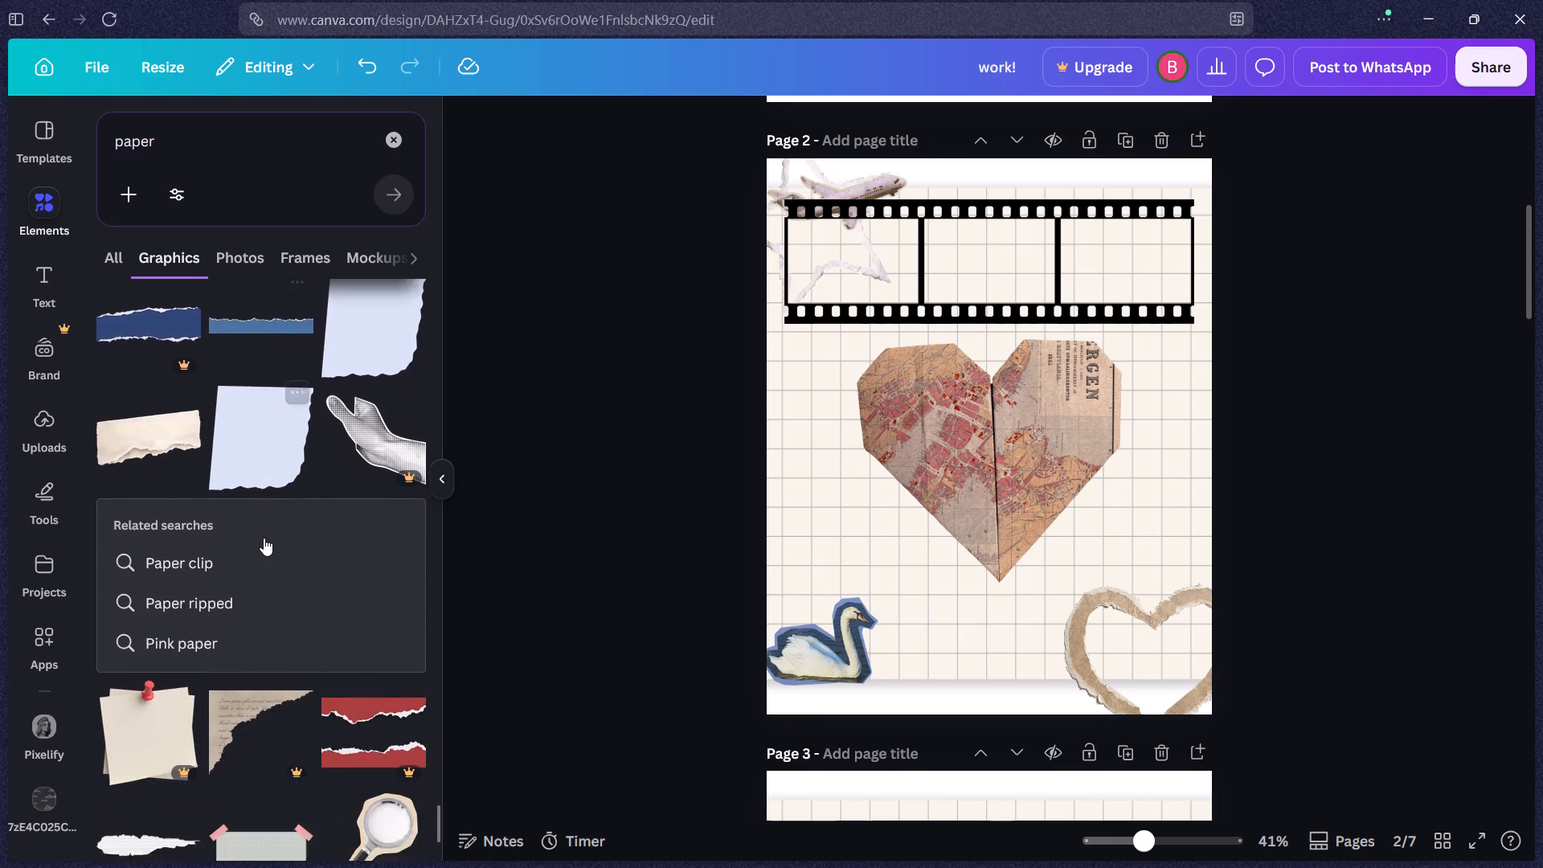
scroll(264, 538, down, 7)
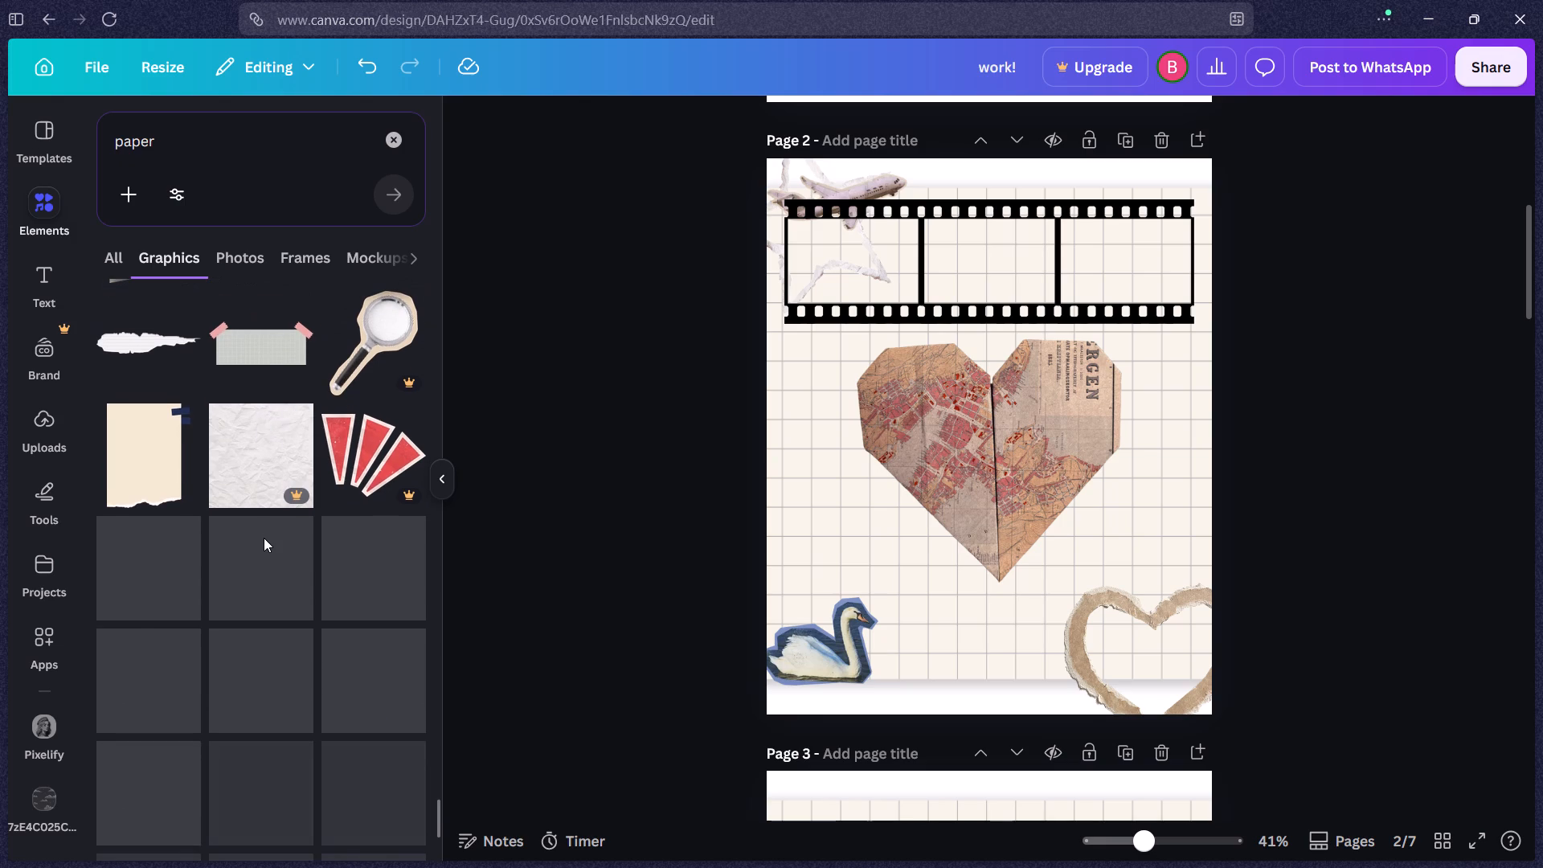
scroll(264, 538, down, 3)
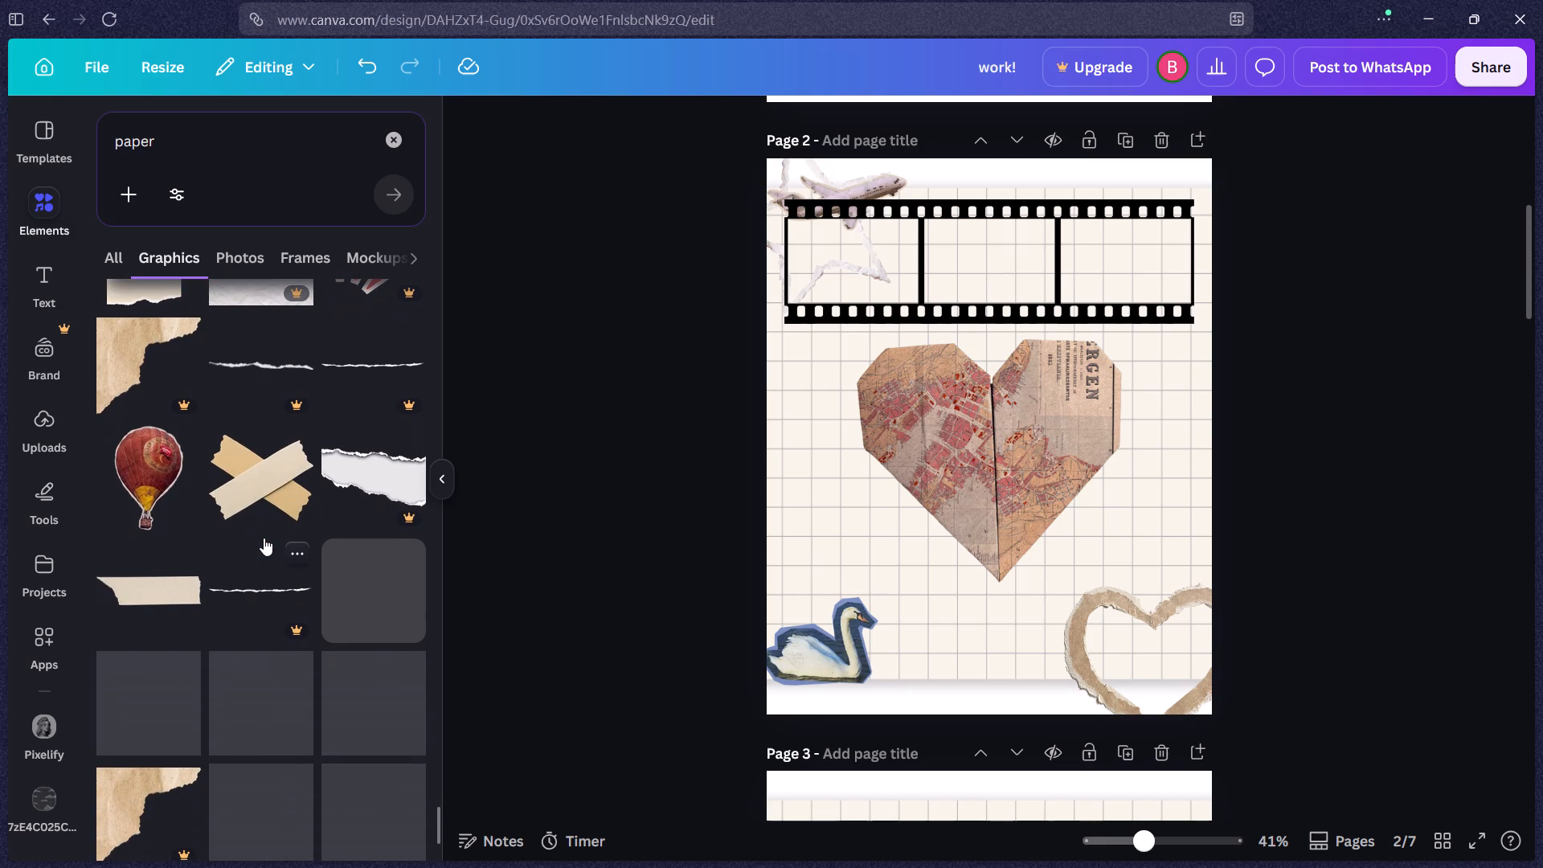
scroll(264, 538, up, 1)
scroll(264, 538, down, 1)
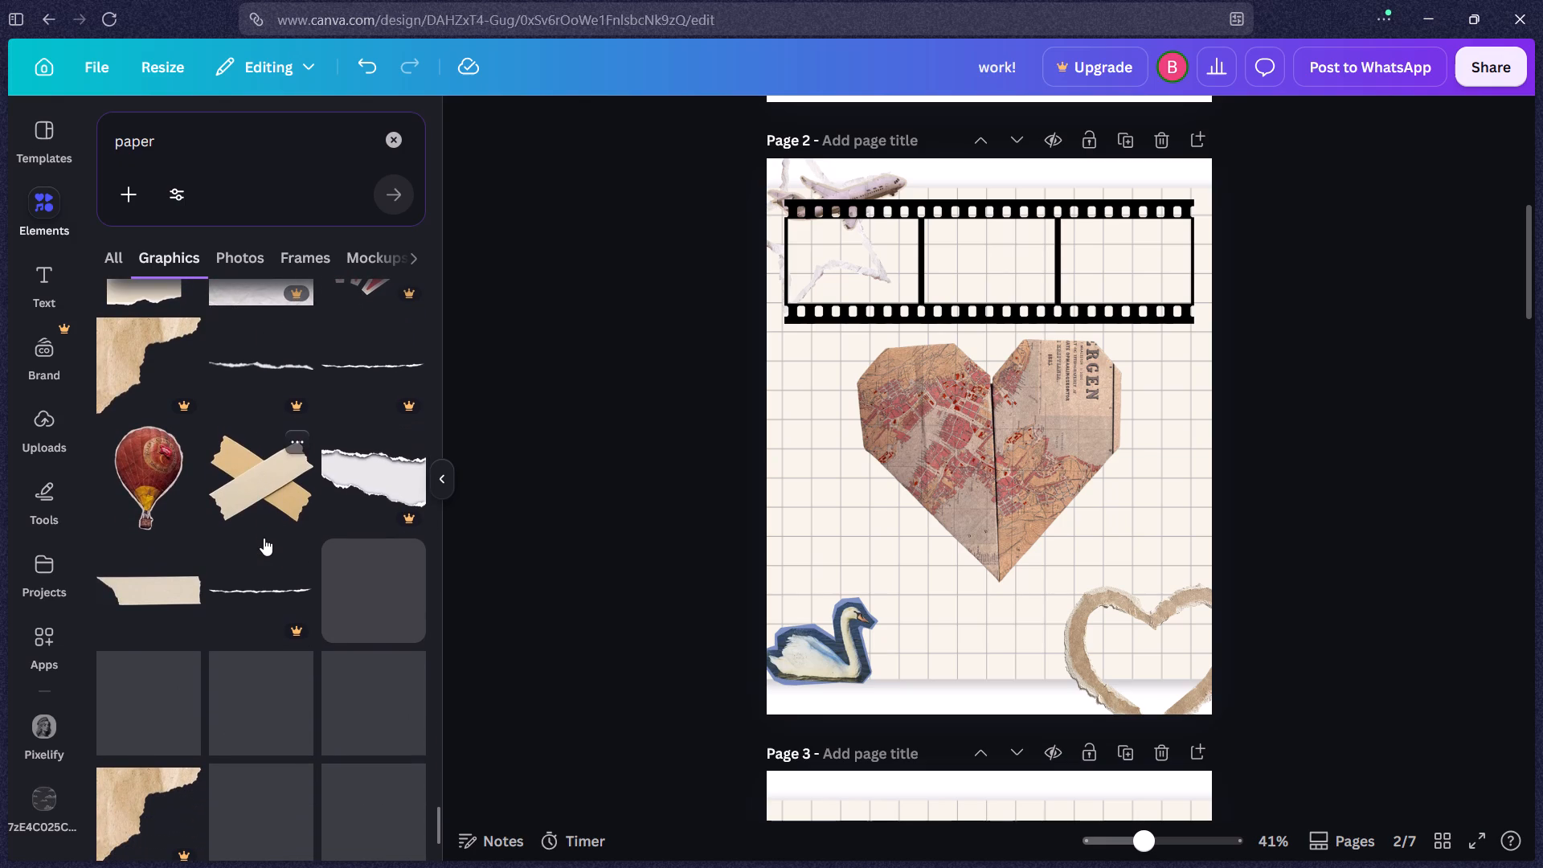
scroll(264, 538, down, 1)
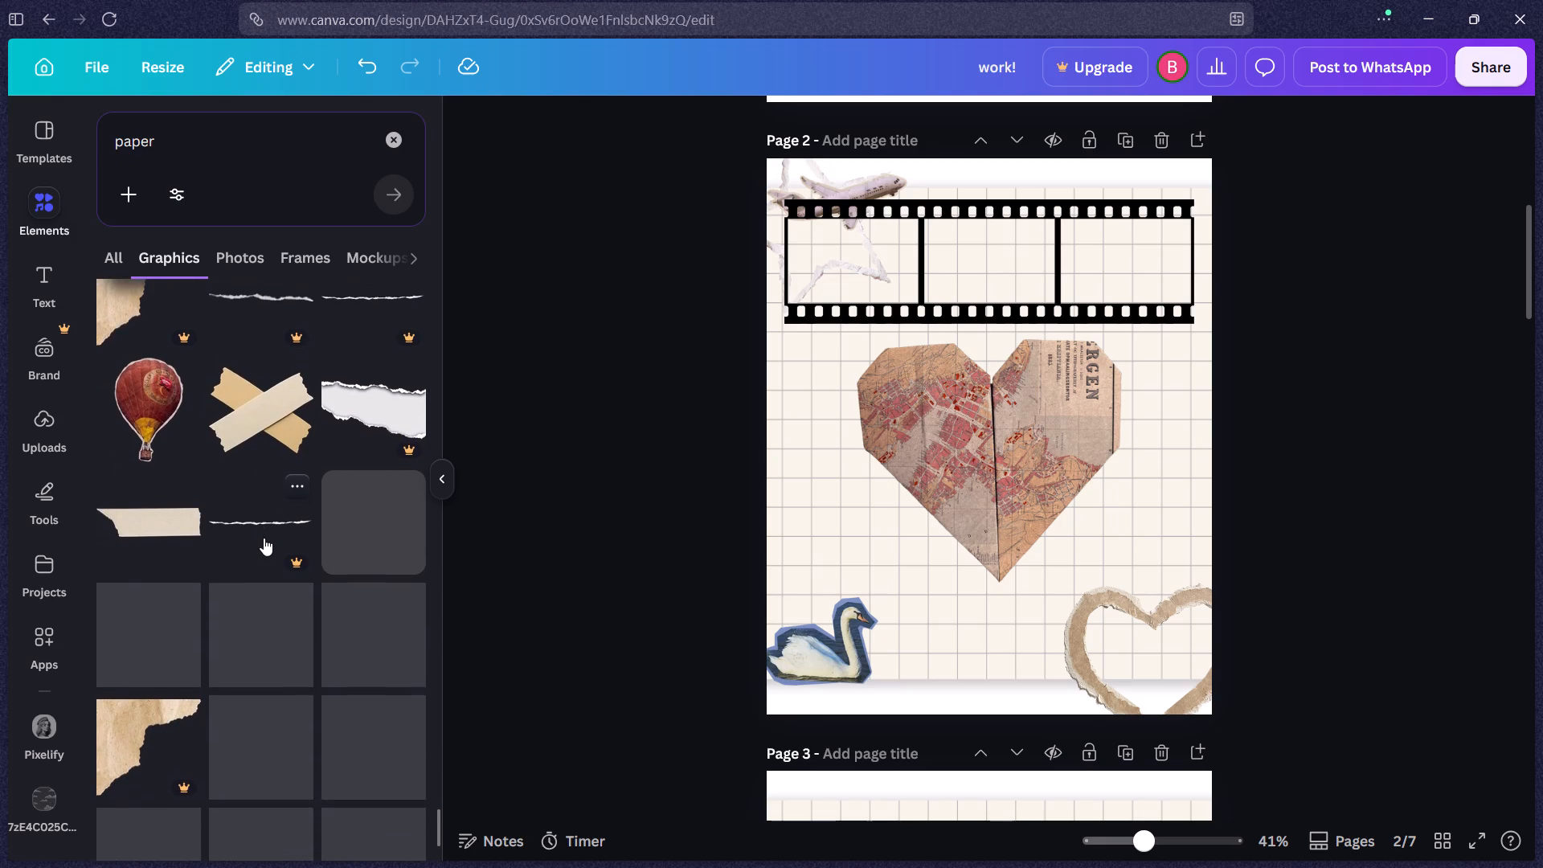
scroll(264, 538, down, 4)
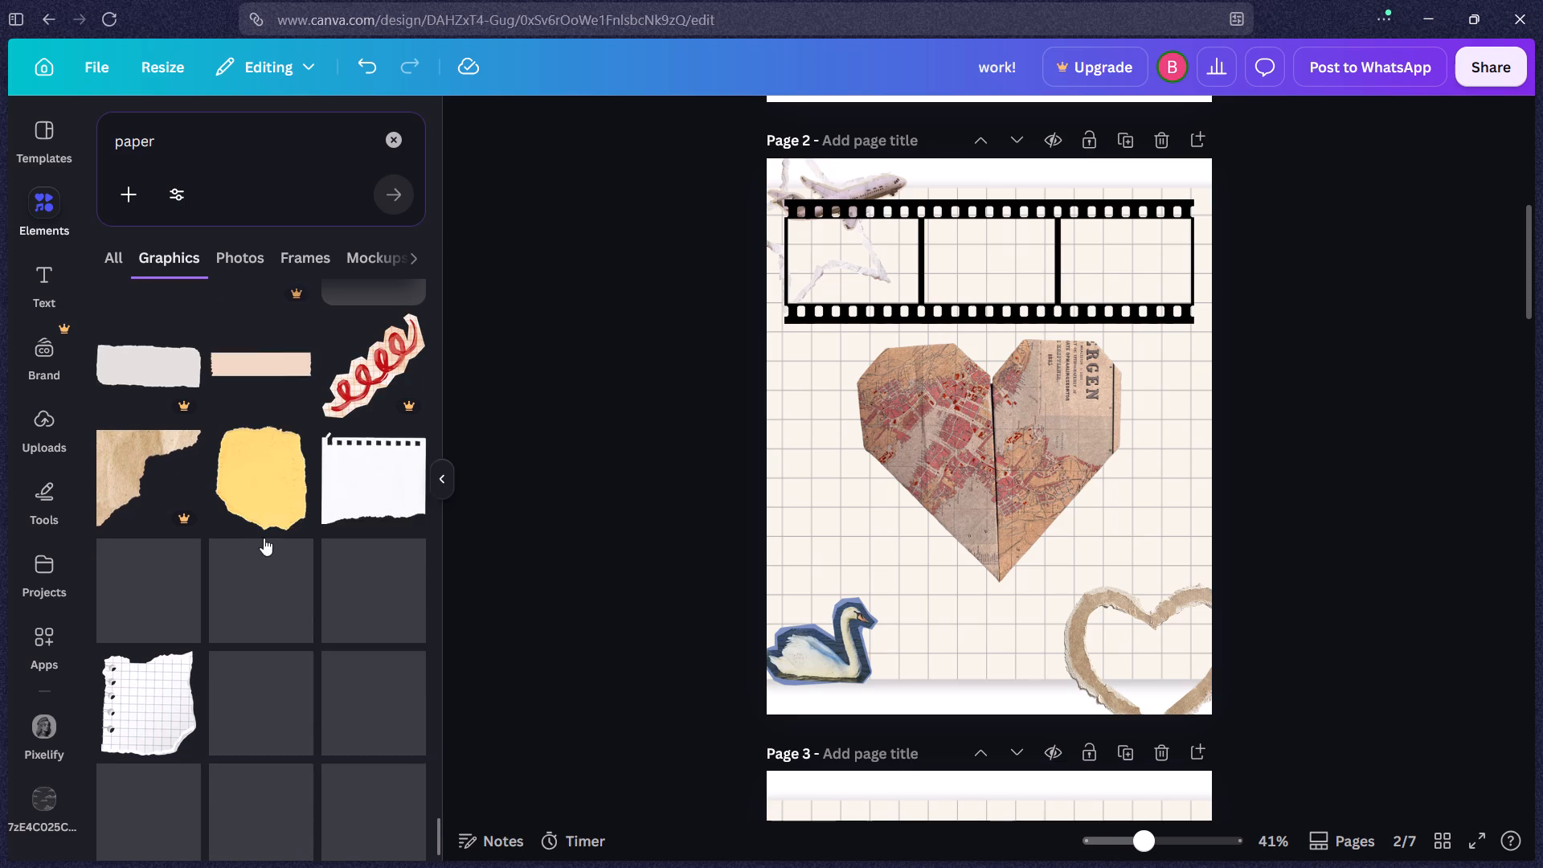
scroll(264, 538, up, 1)
scroll(264, 538, down, 3)
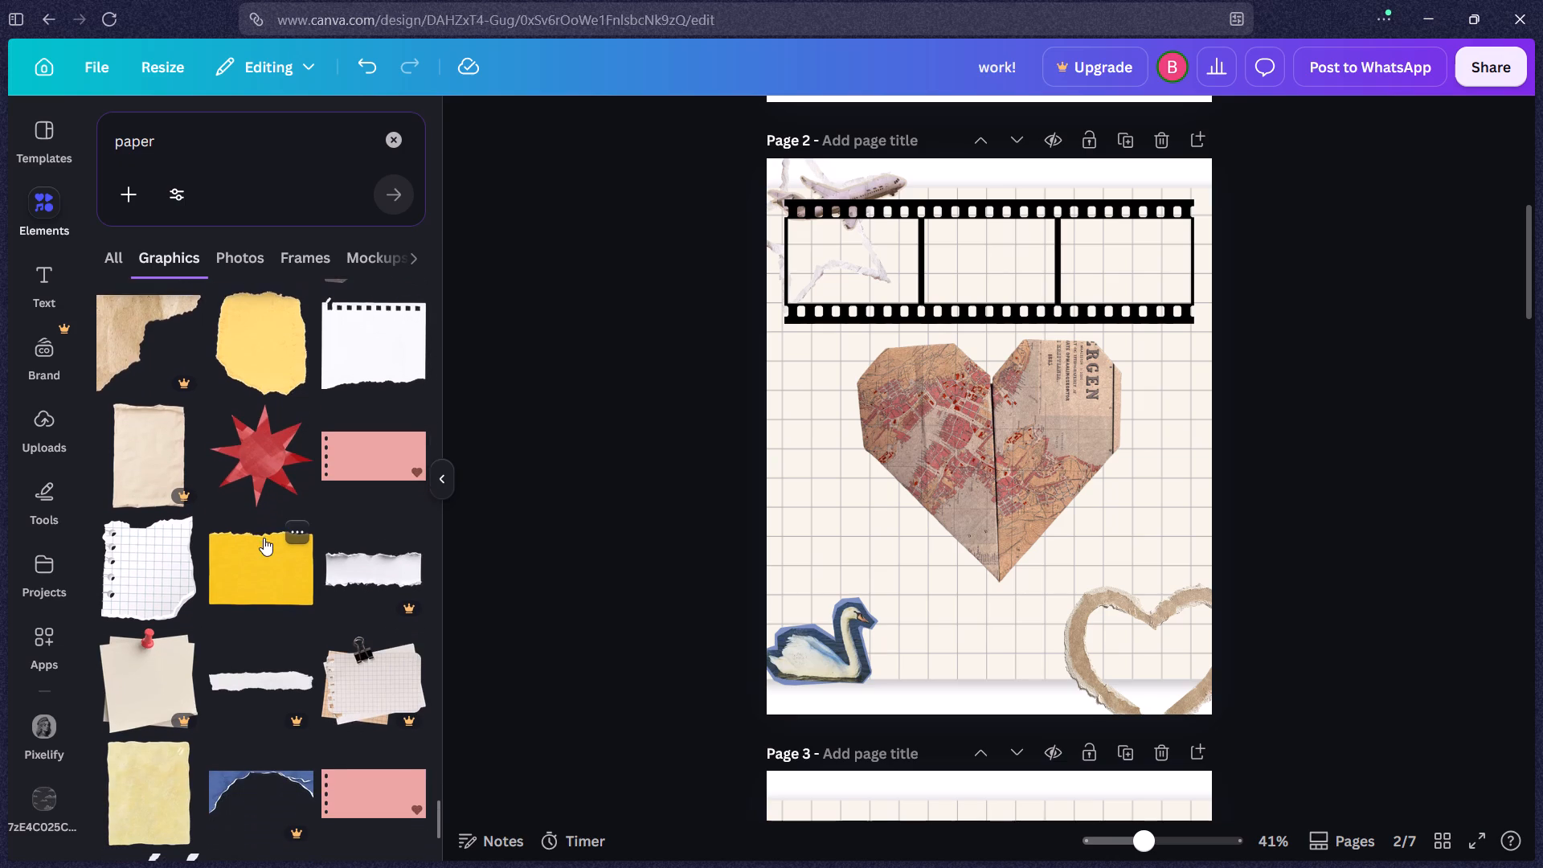
scroll(264, 538, down, 3)
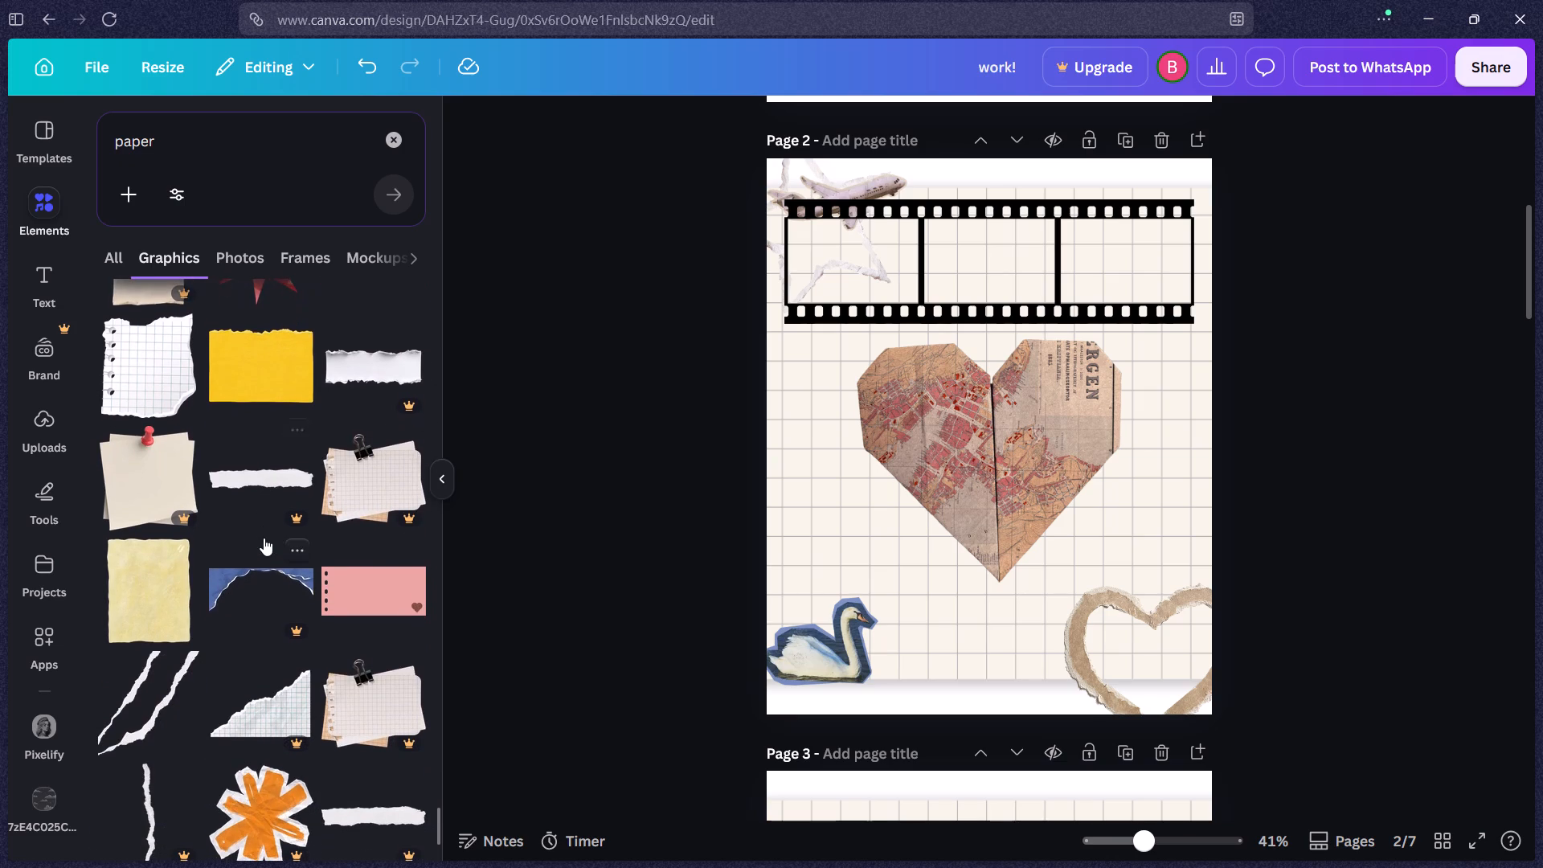
scroll(264, 538, down, 2)
scroll(264, 538, up, 1)
scroll(264, 538, down, 2)
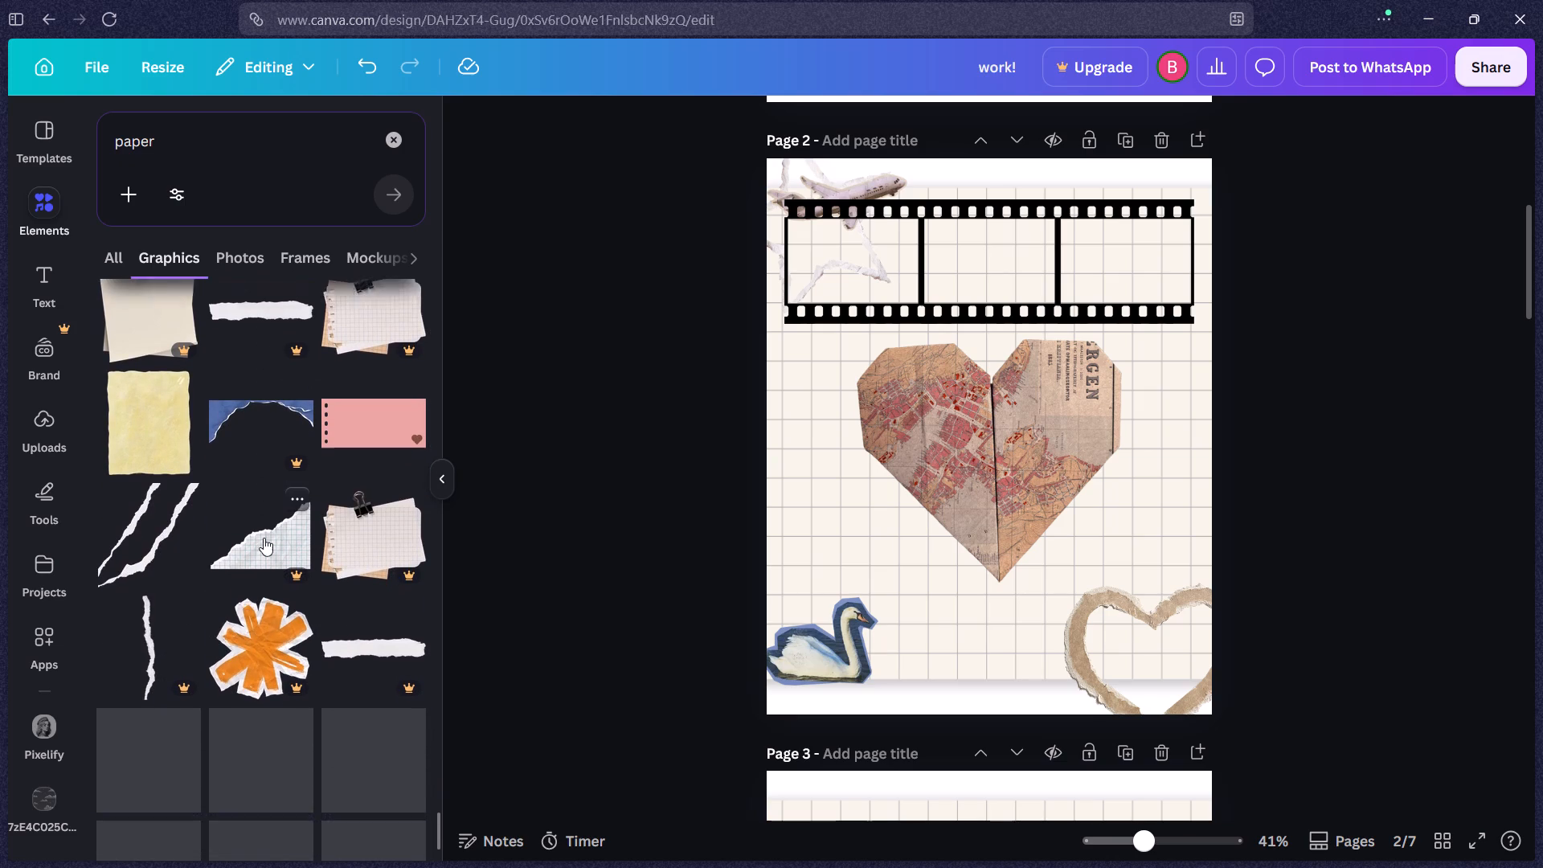
scroll(264, 538, down, 2)
scroll(264, 538, up, 1)
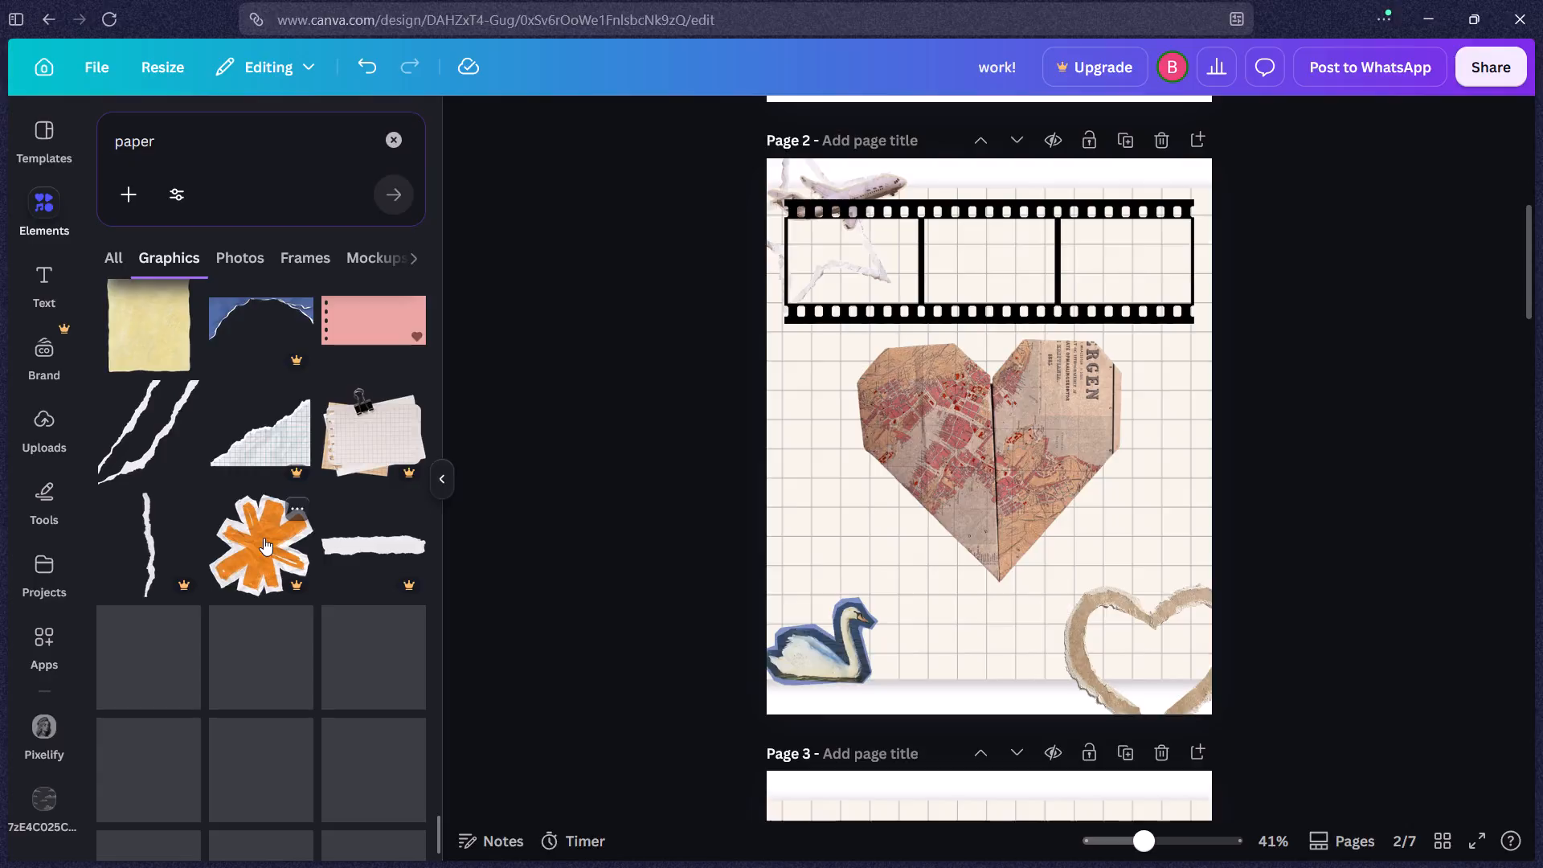
Look through further paper graphics for cut-outs, torn edges and stars that match the swan, hearts and filmstrip on page 2.
scroll(264, 538, down, 8)
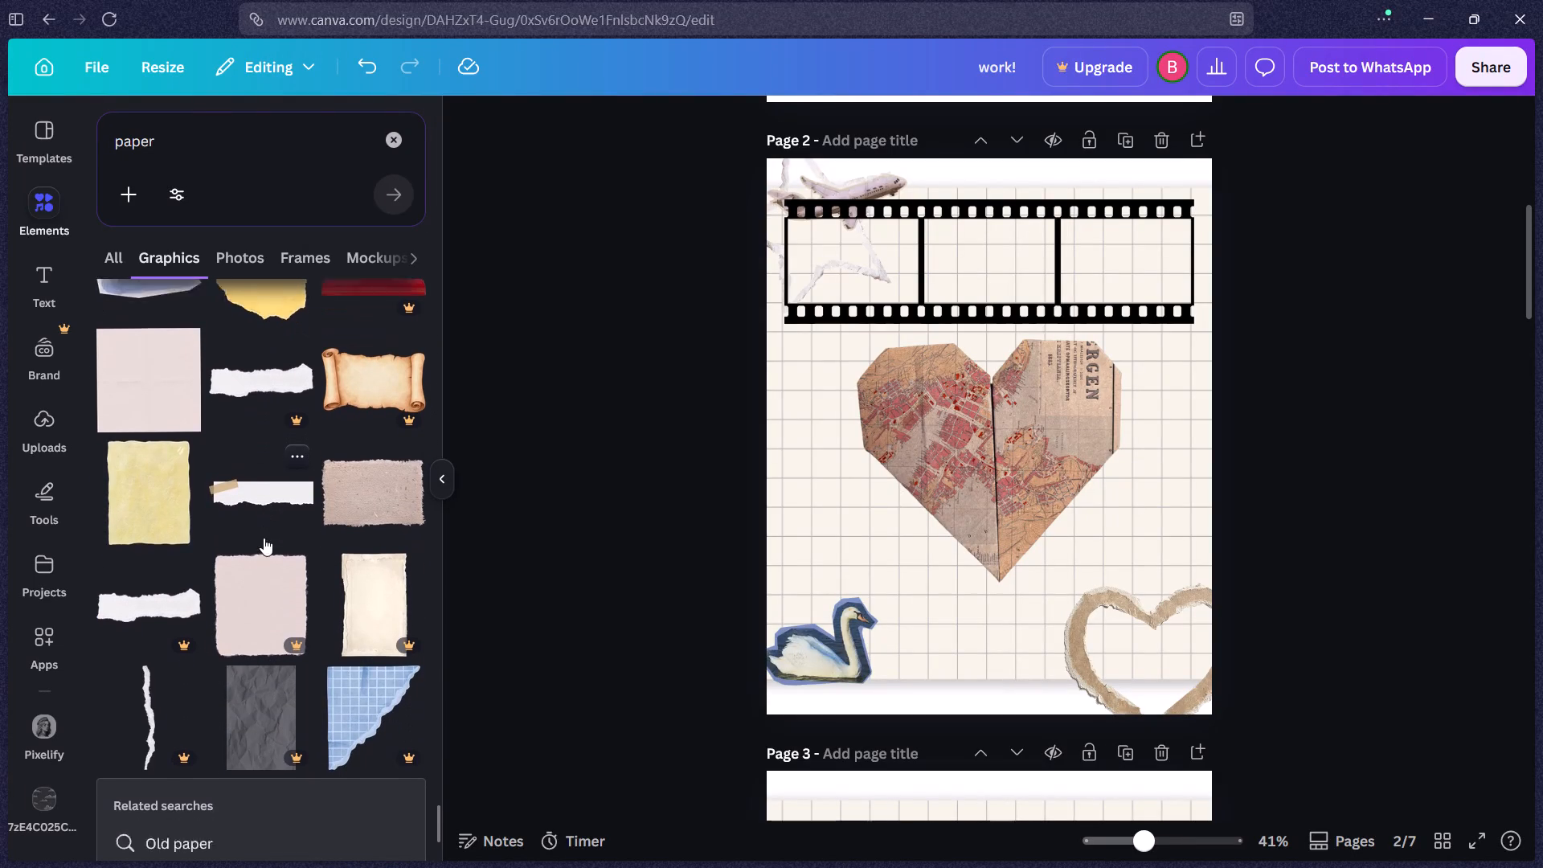
scroll(264, 538, up, 1)
scroll(264, 538, down, 4)
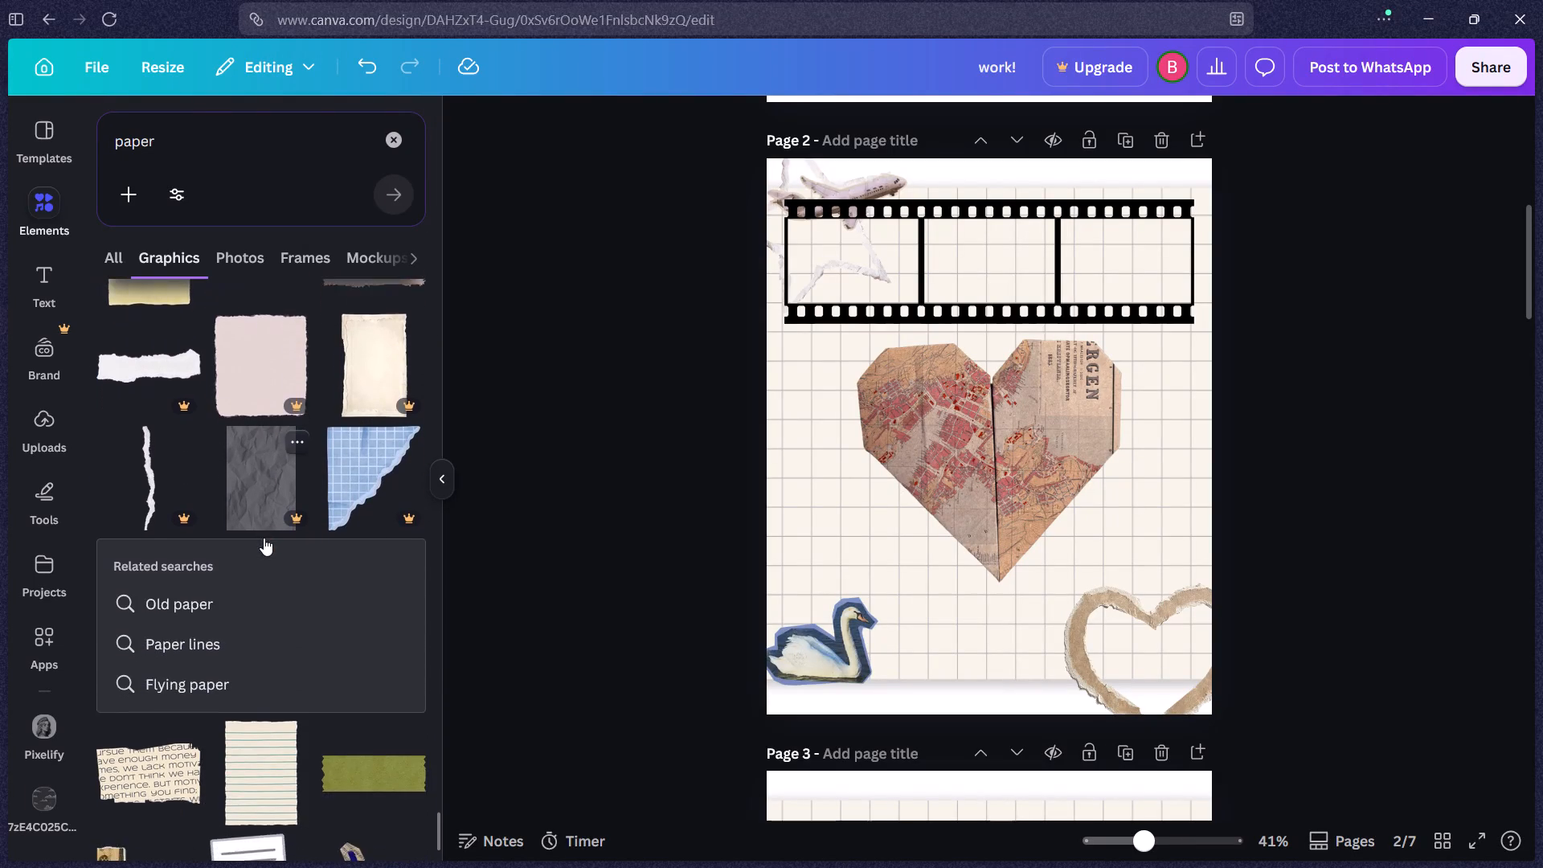
scroll(264, 538, down, 6)
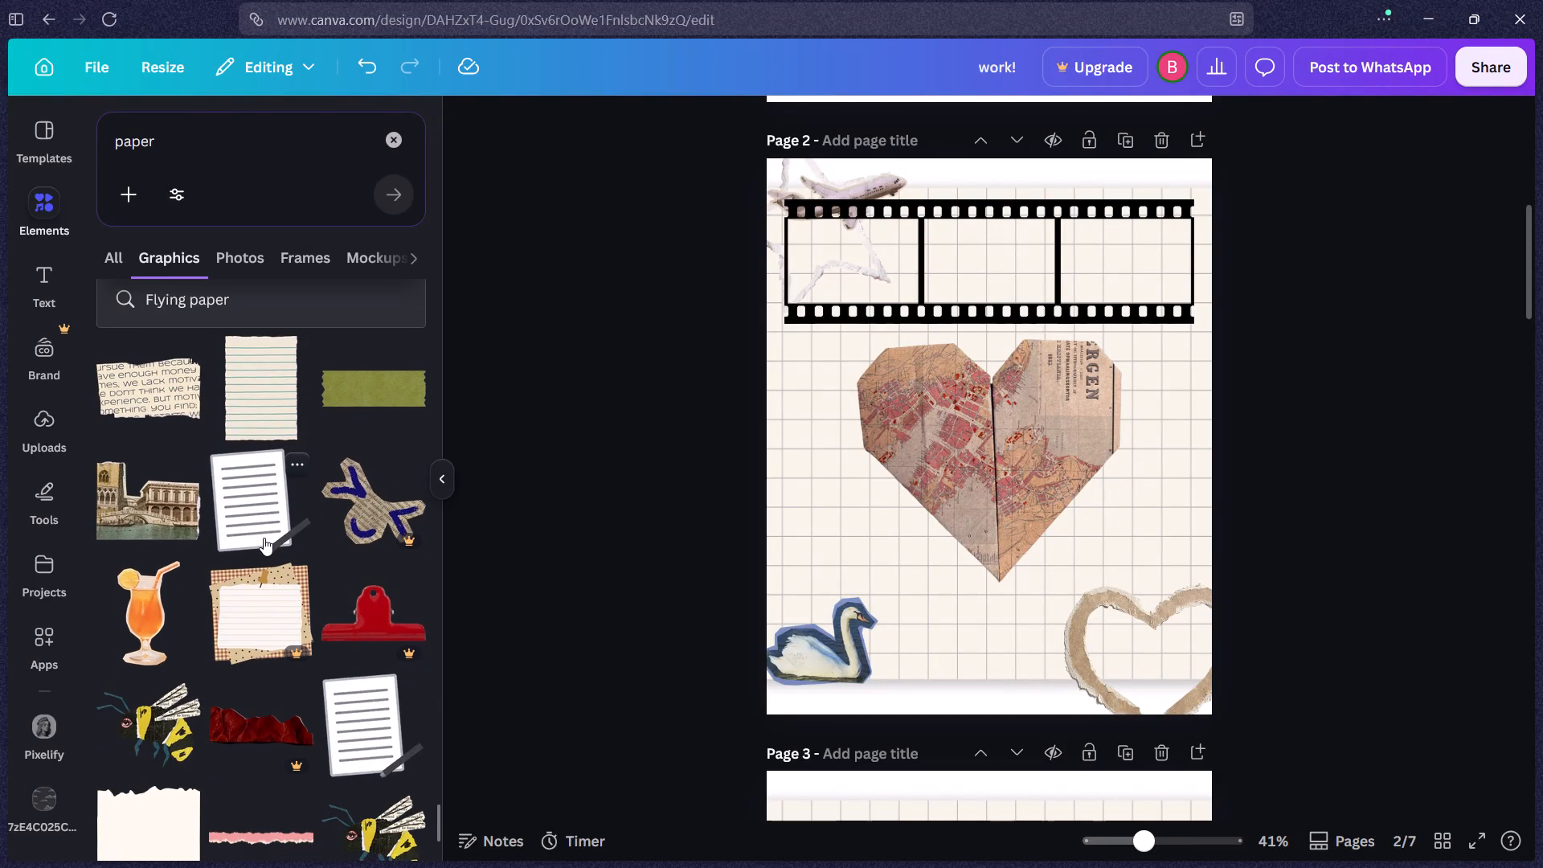
scroll(264, 538, down, 2)
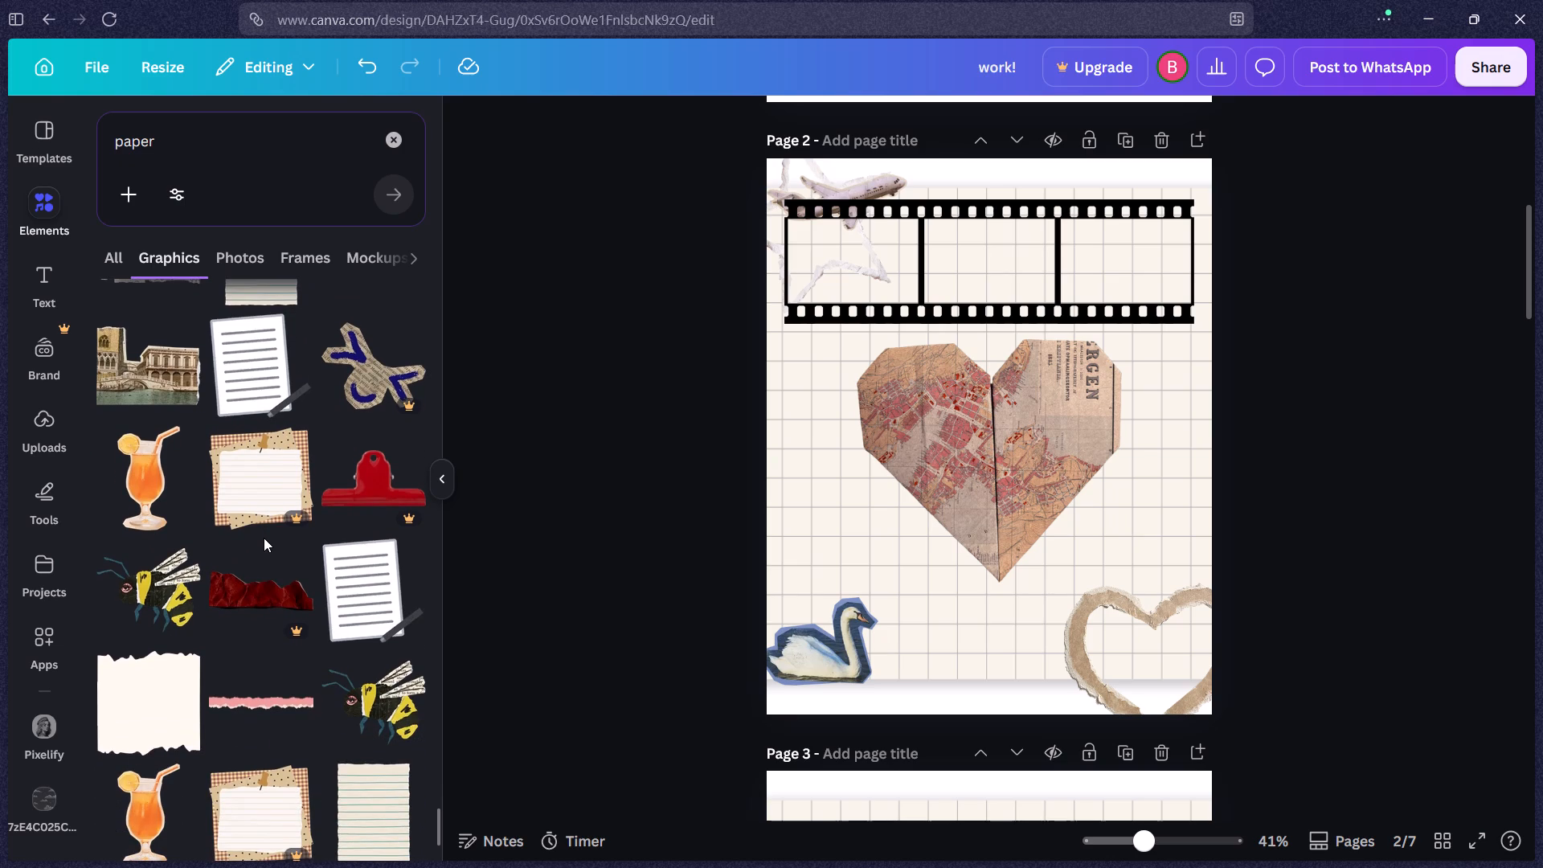
scroll(264, 538, down, 5)
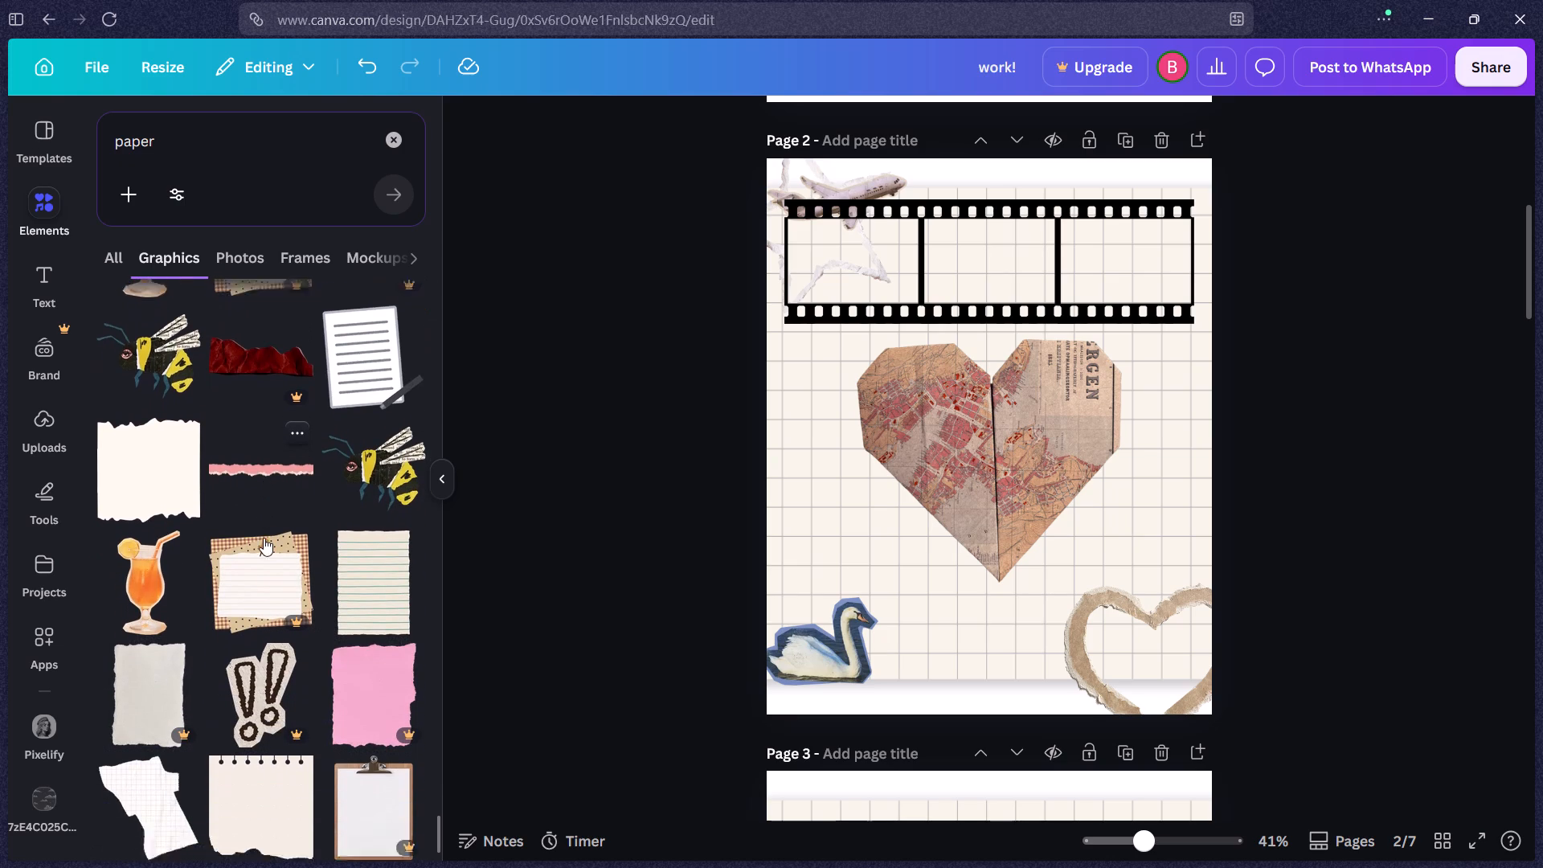
scroll(264, 538, down, 3)
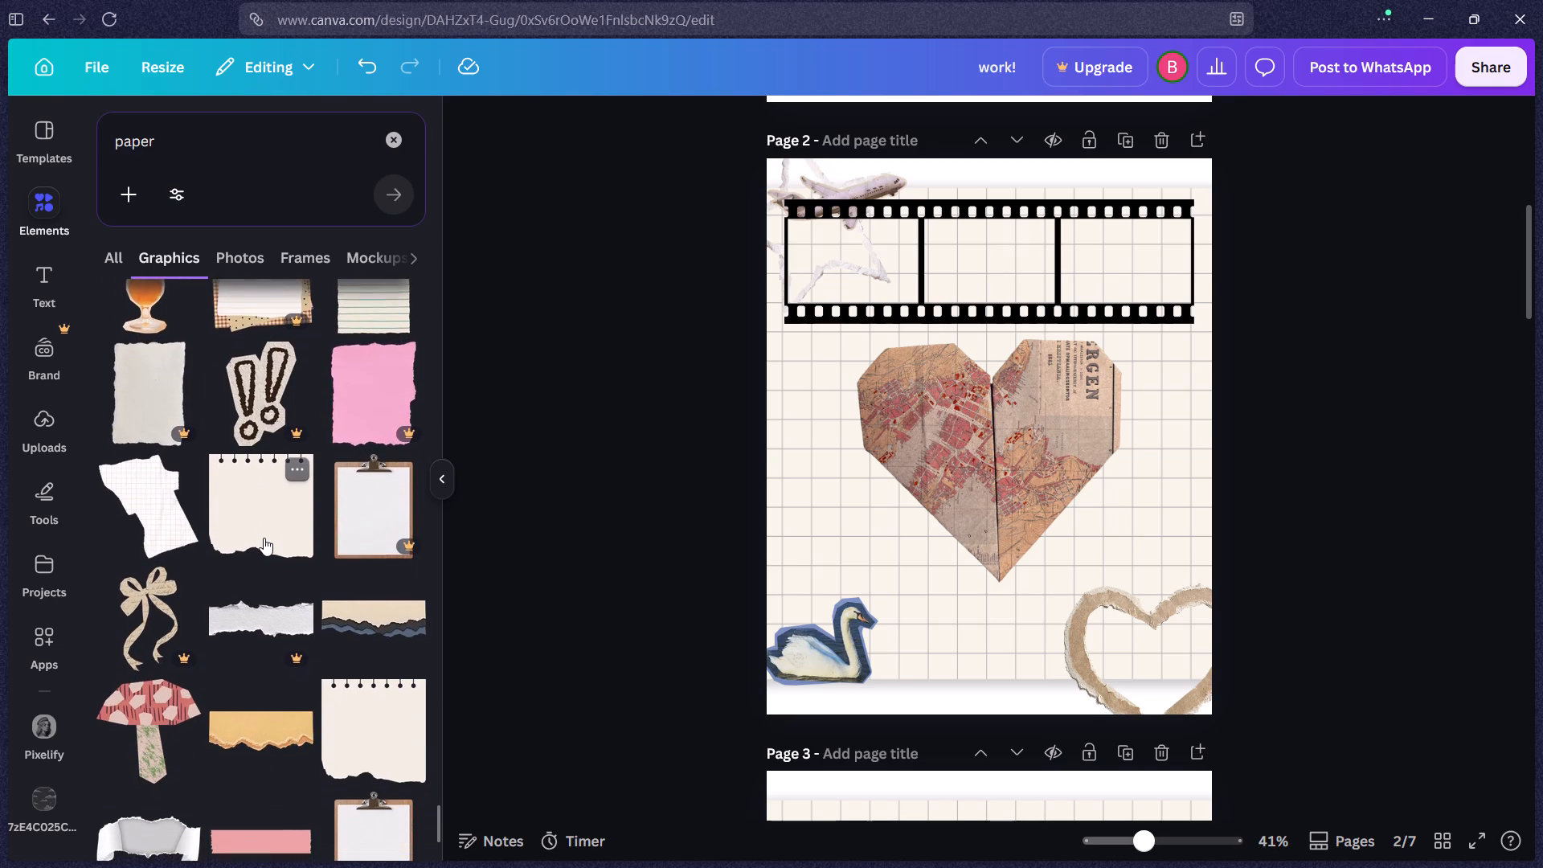
scroll(264, 538, down, 3)
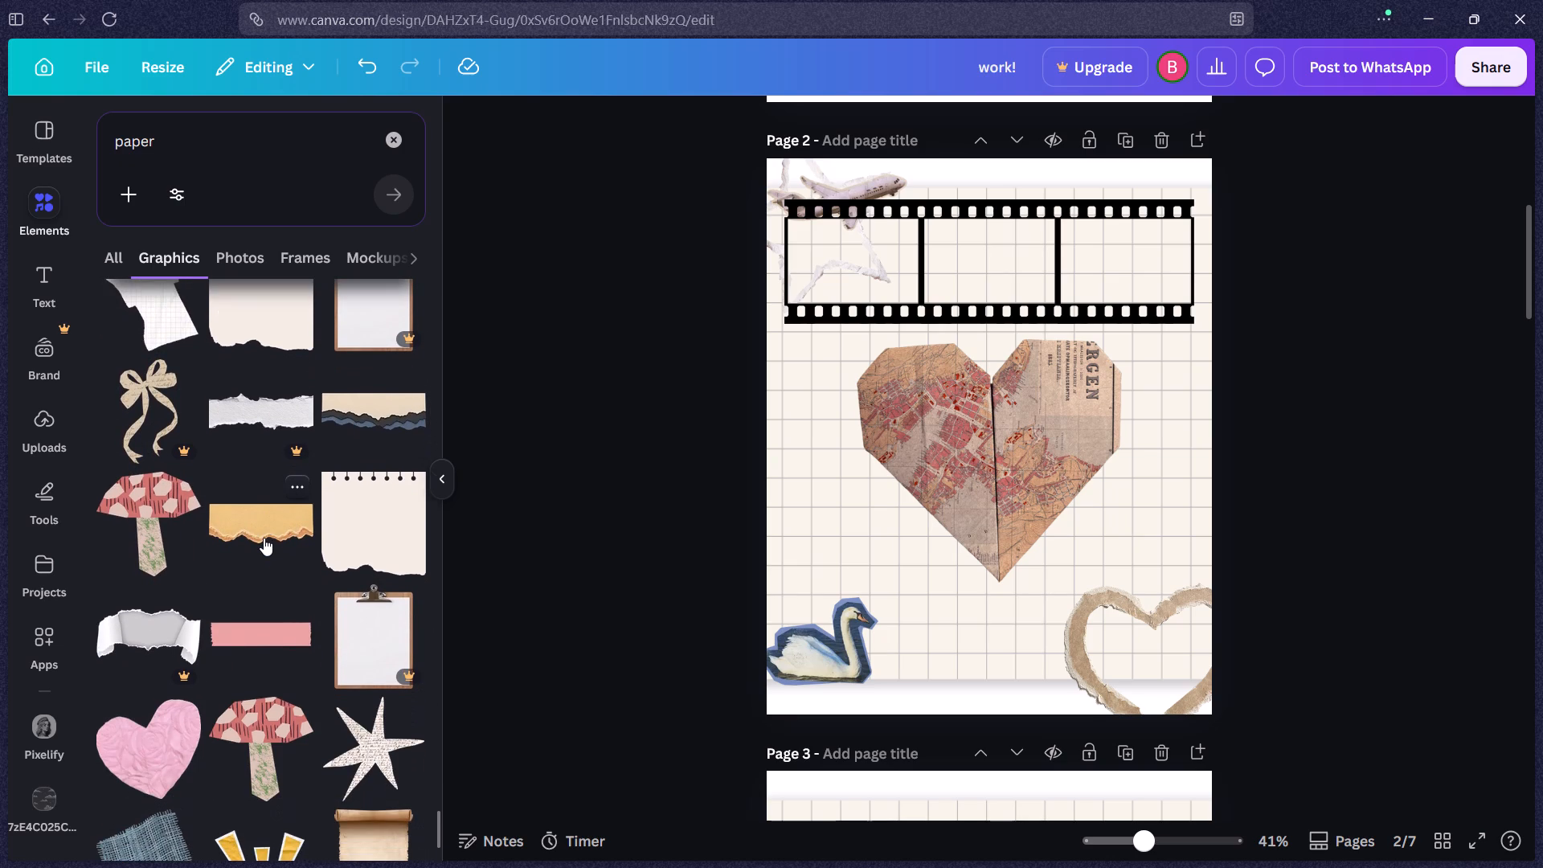
scroll(264, 538, down, 1)
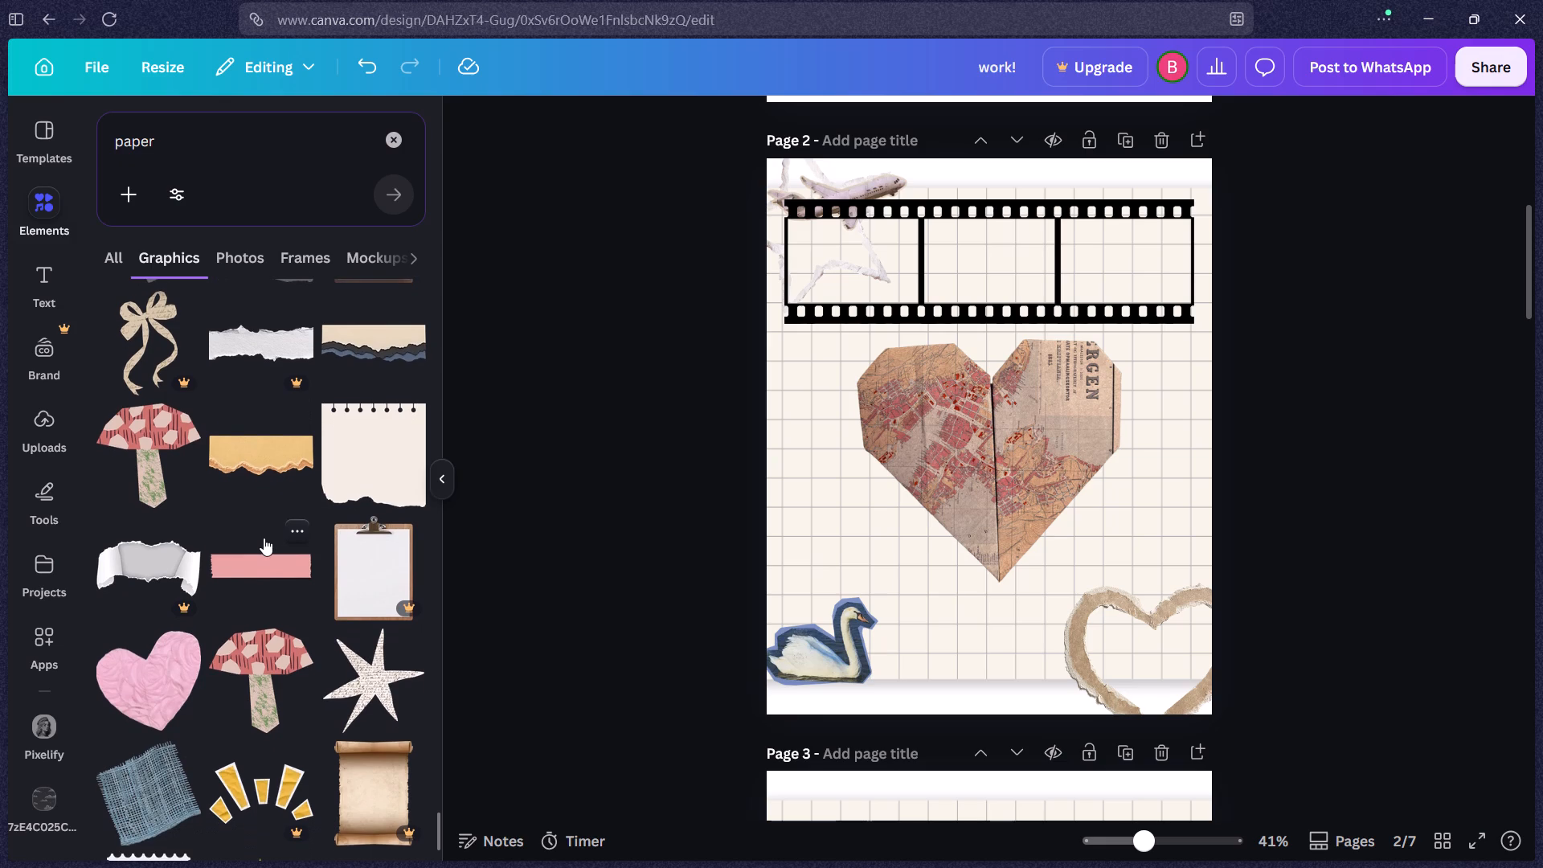
scroll(264, 538, down, 3)
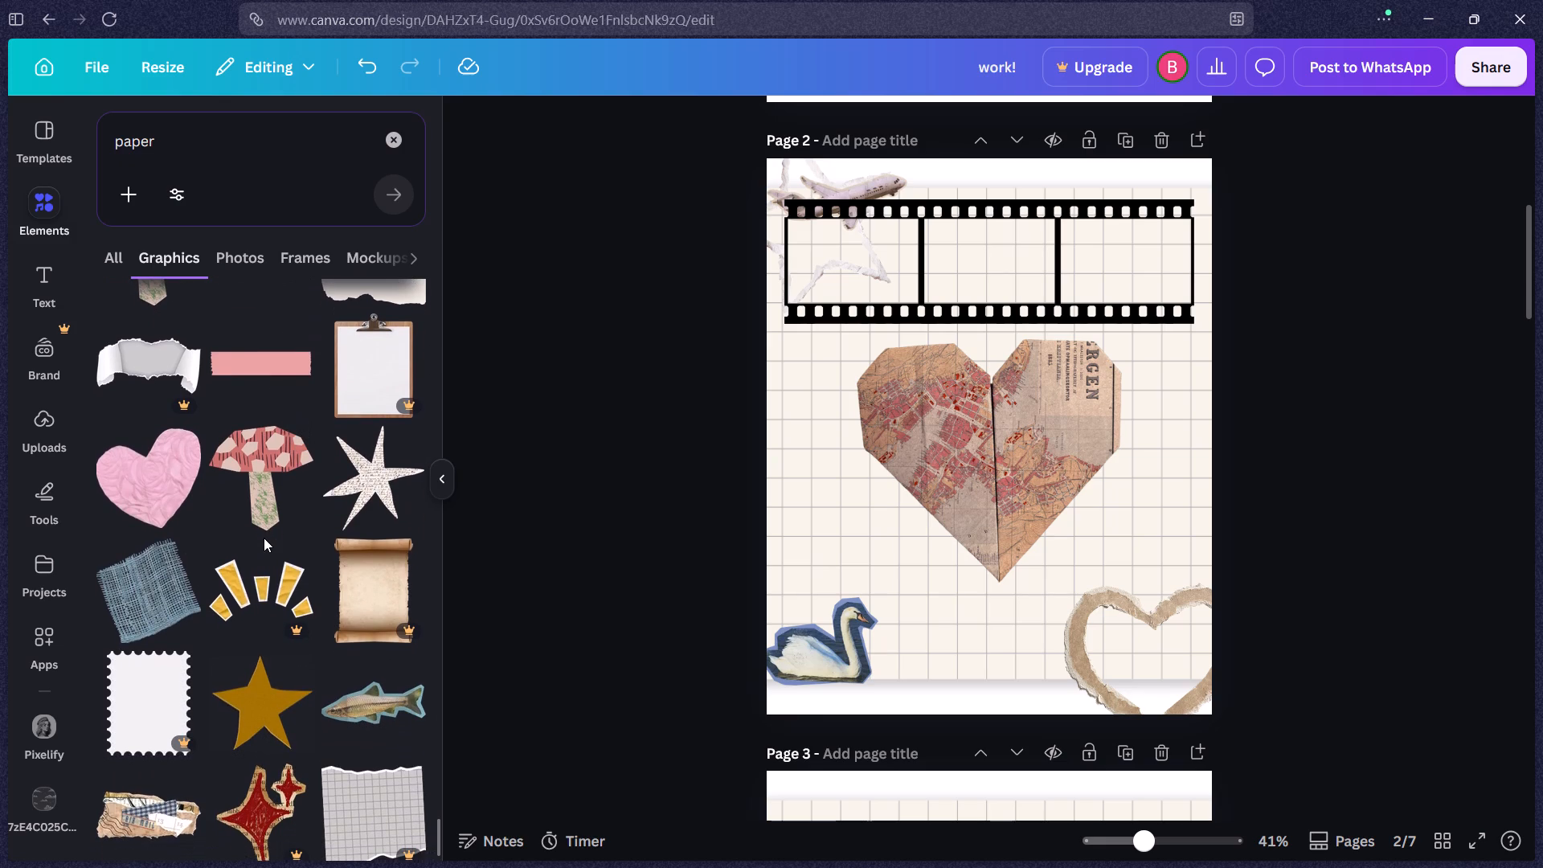
scroll(264, 538, down, 4)
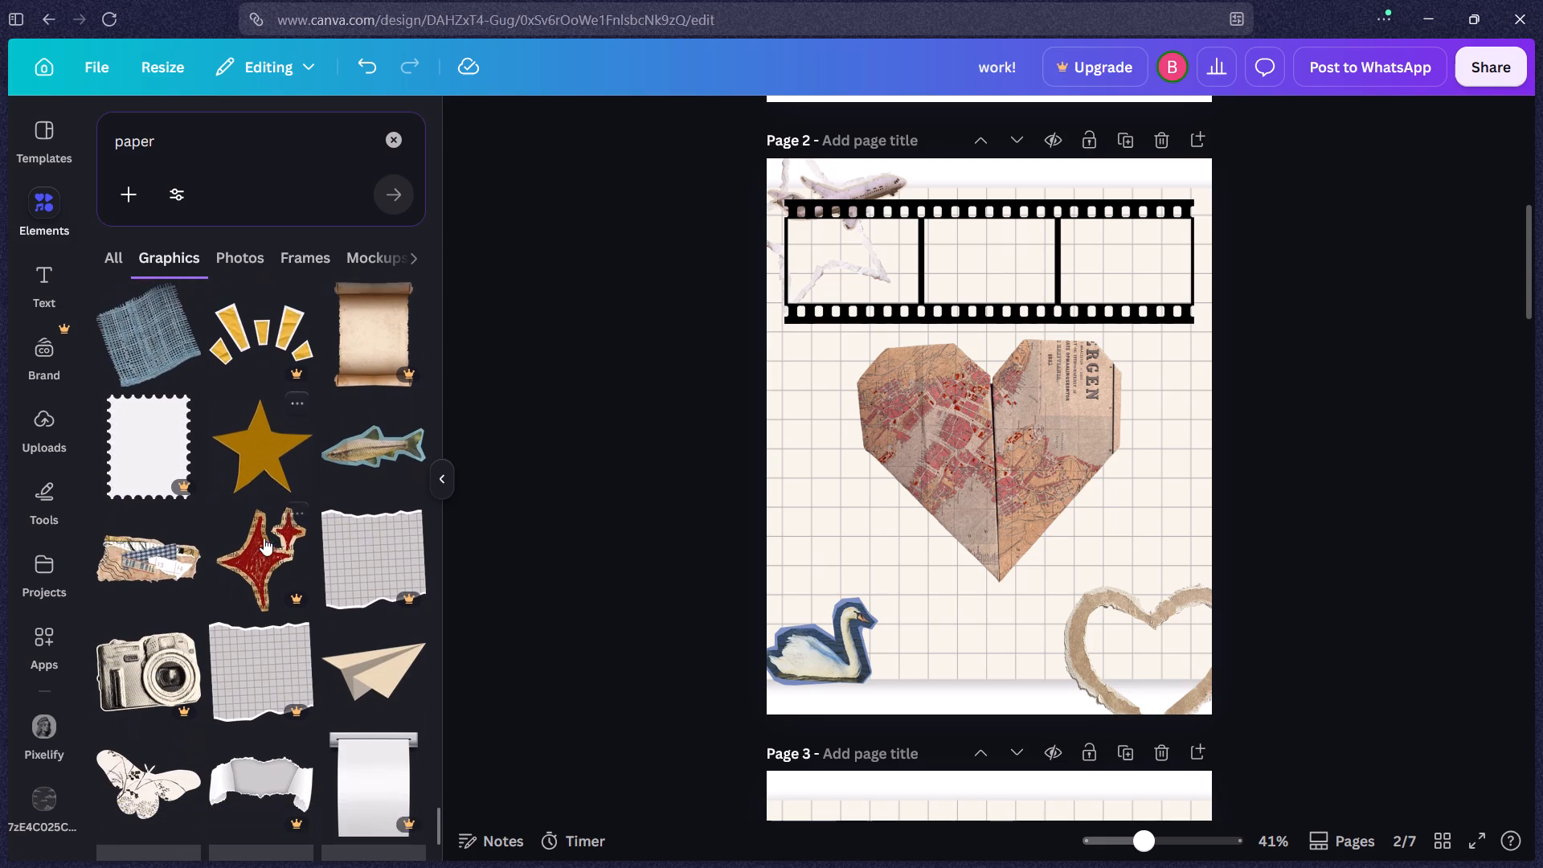
scroll(264, 538, down, 6)
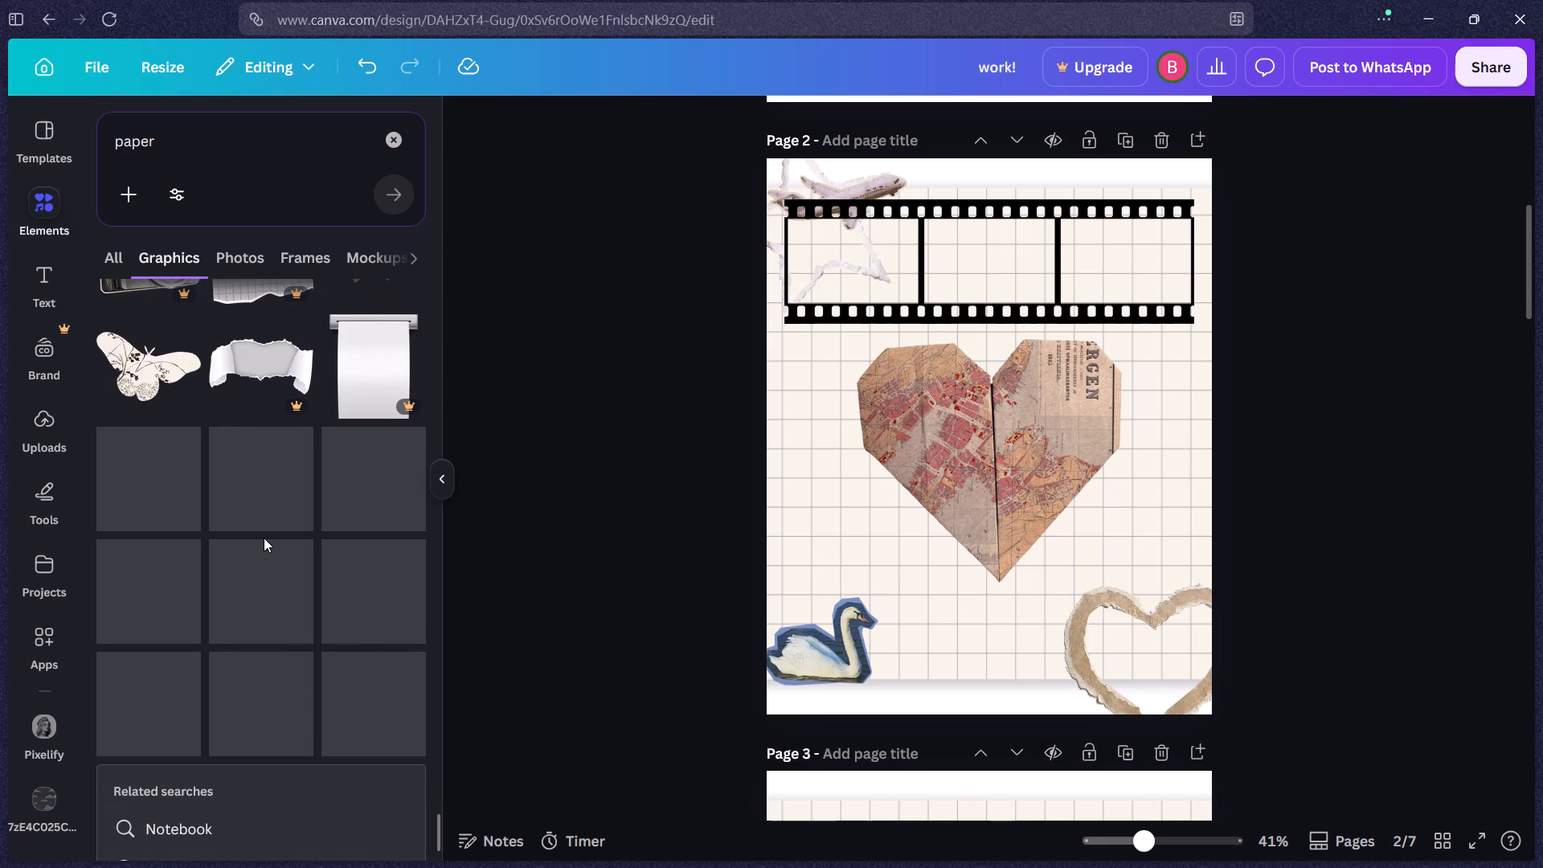
scroll(264, 538, up, 2)
scroll(264, 538, down, 3)
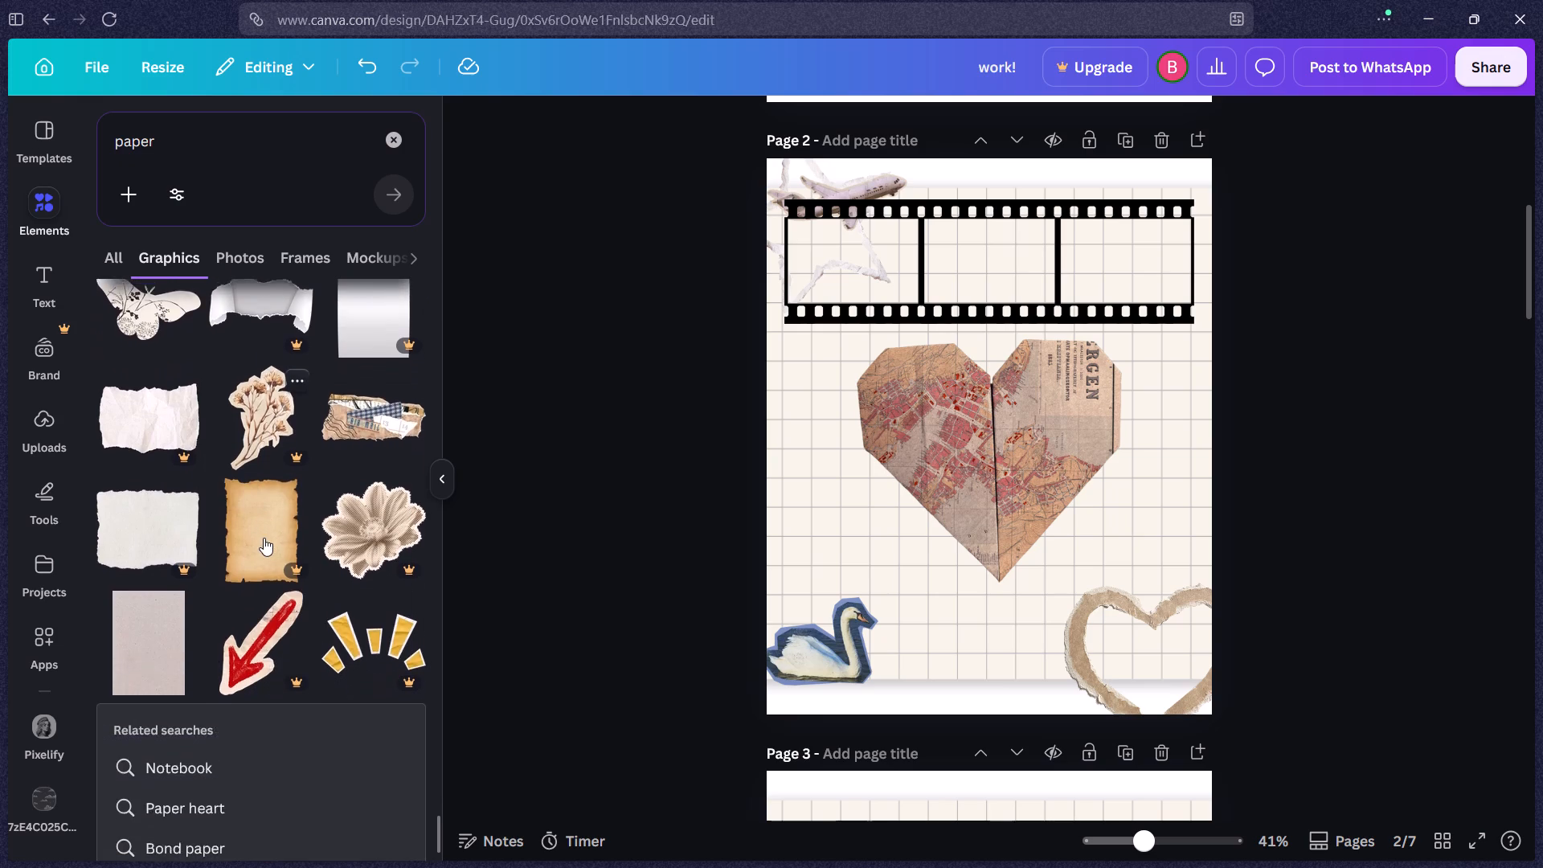
scroll(264, 538, down, 3)
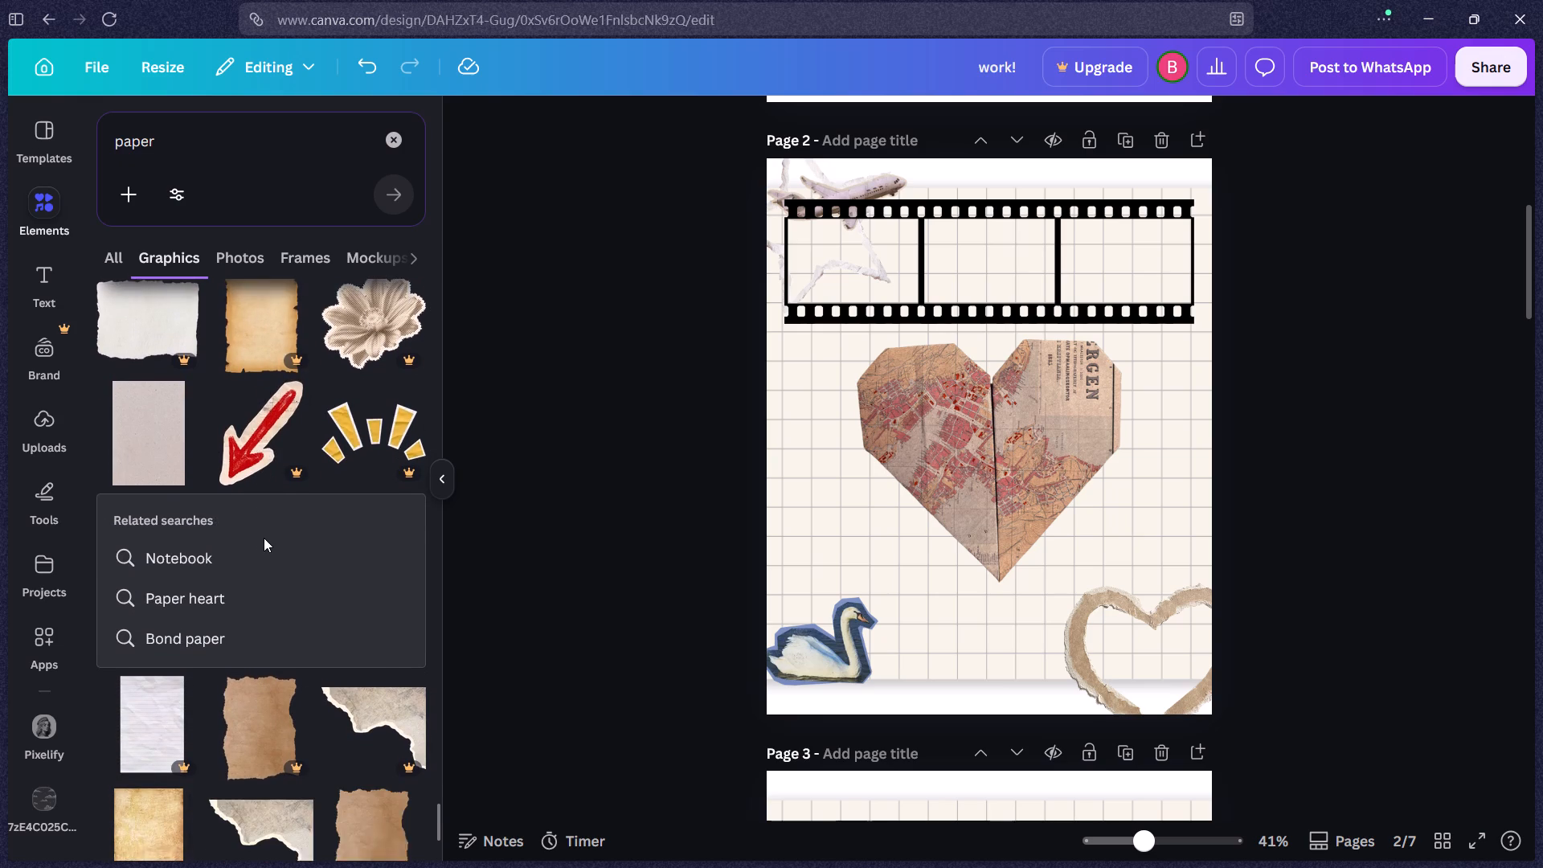
scroll(264, 538, down, 6)
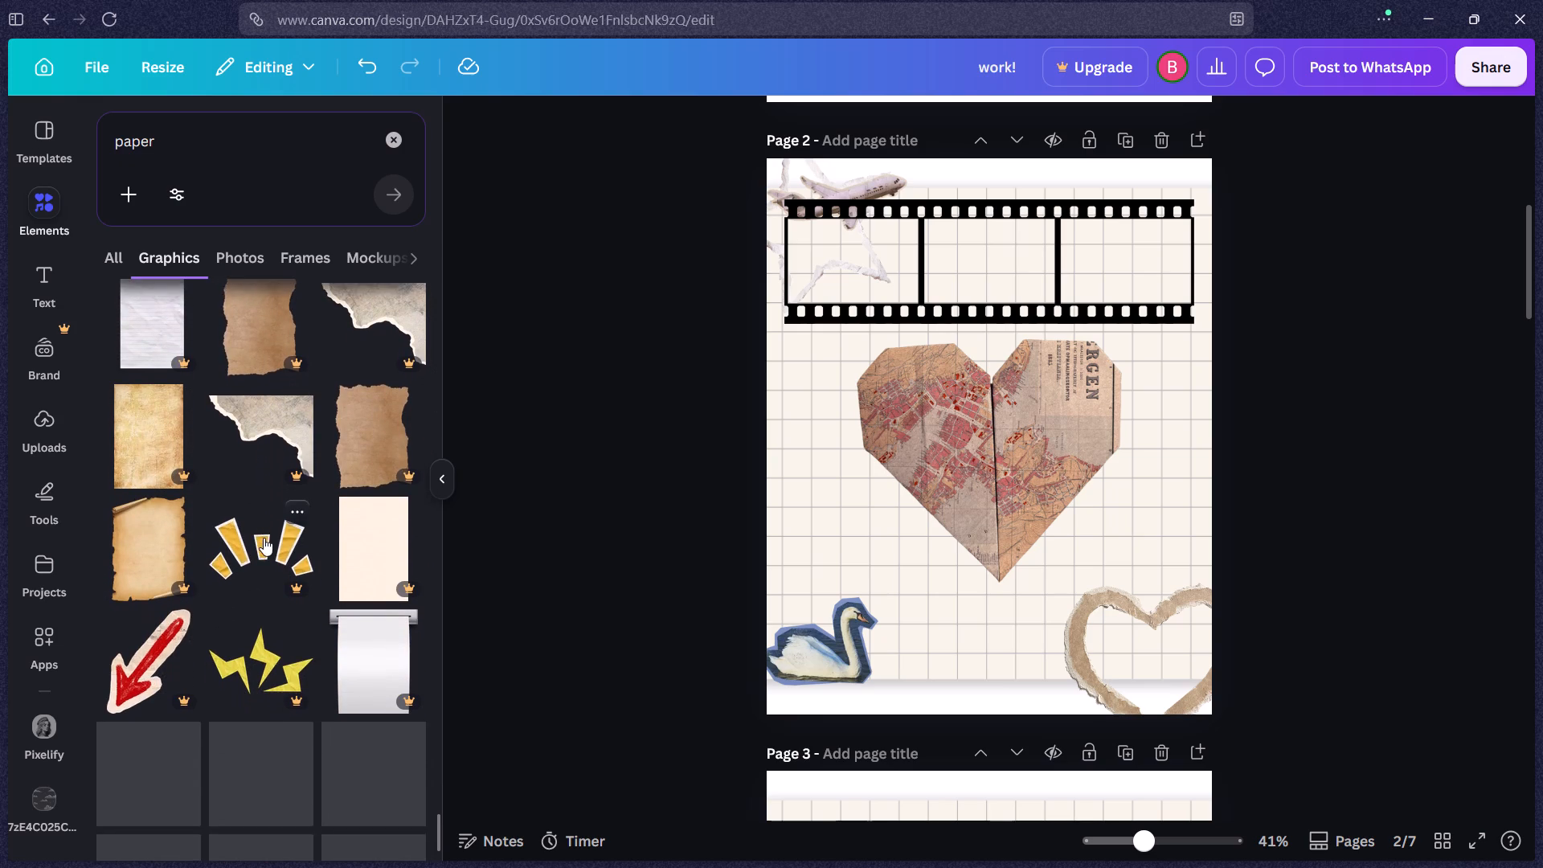
scroll(264, 538, down, 2)
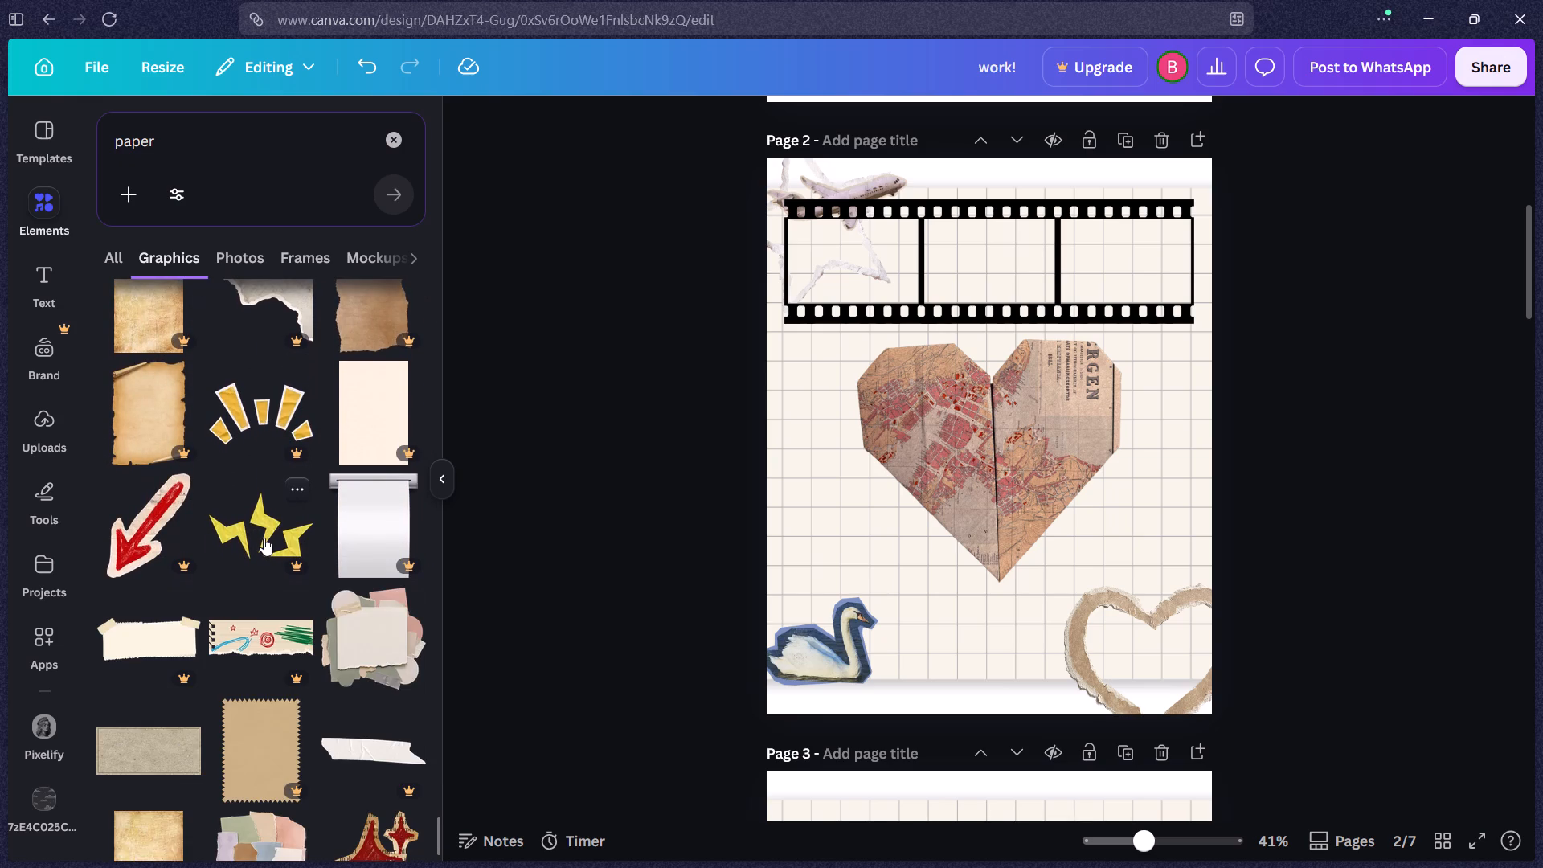
scroll(264, 538, down, 2)
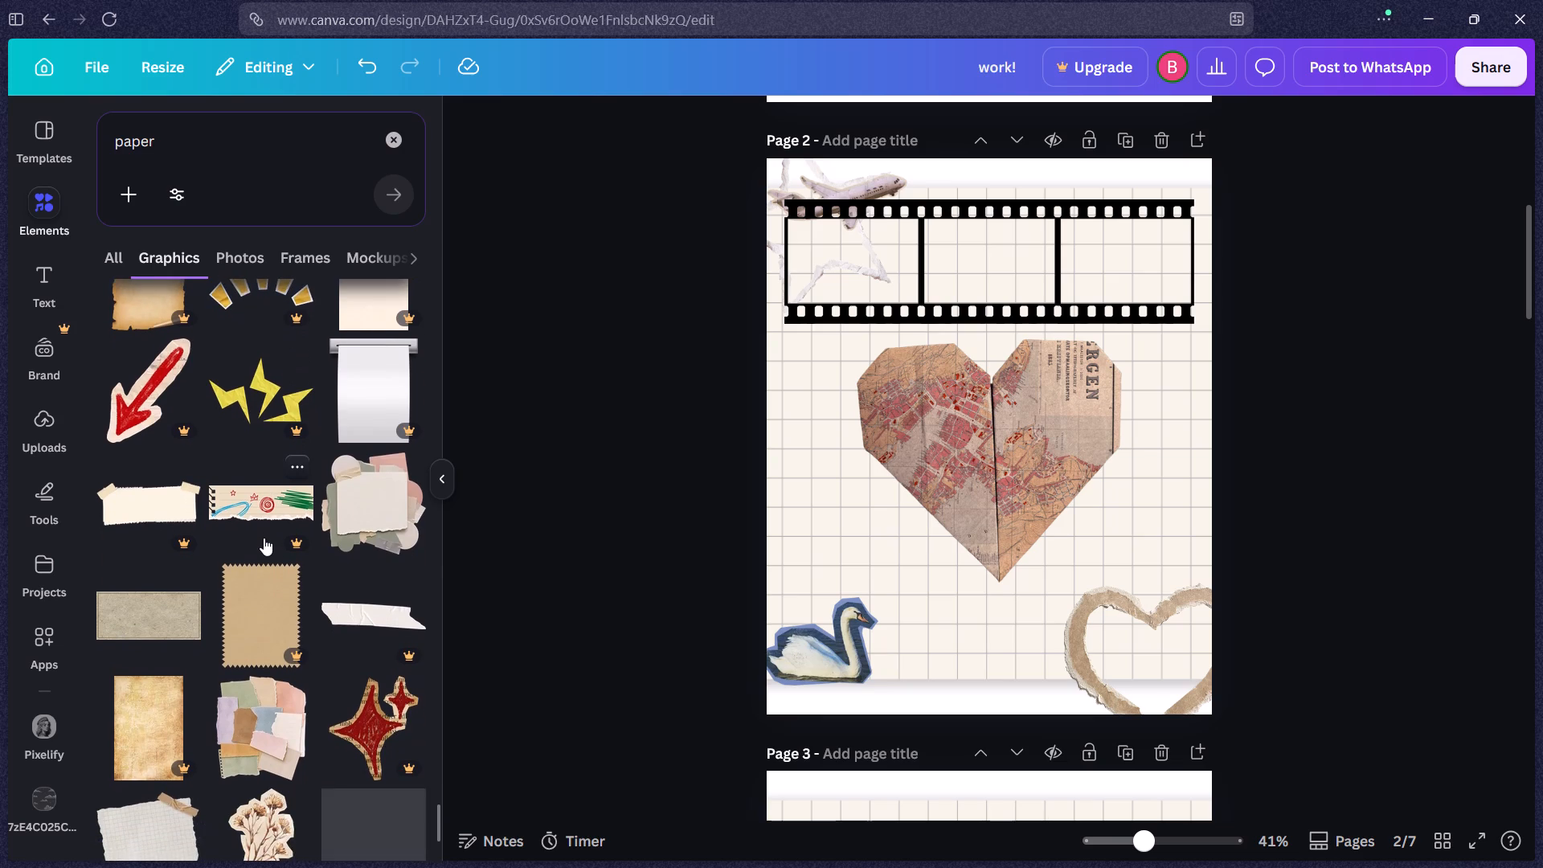
scroll(264, 538, down, 5)
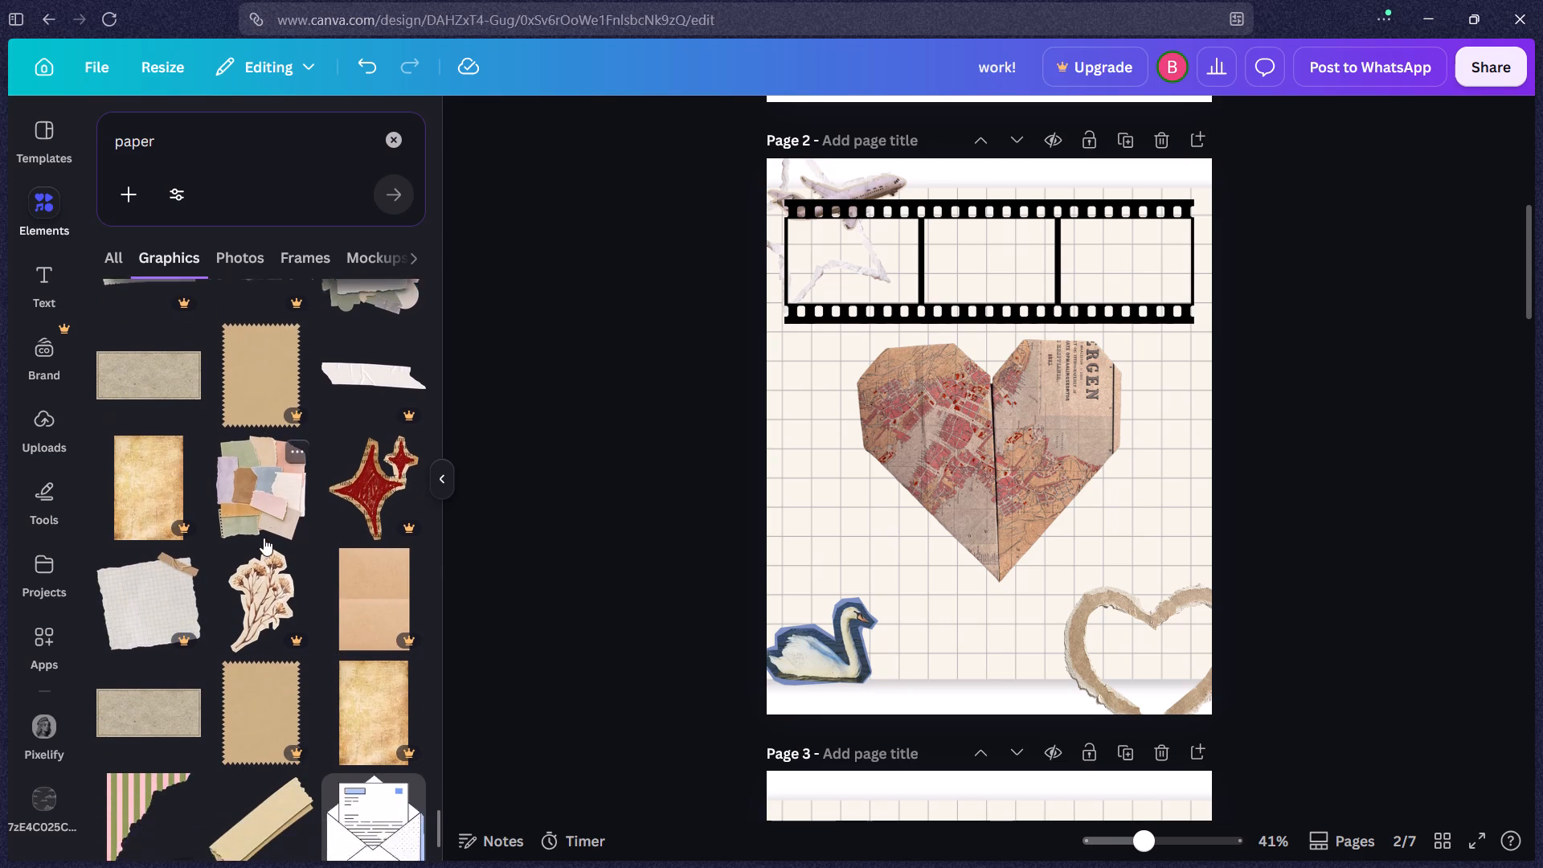
scroll(264, 538, down, 4)
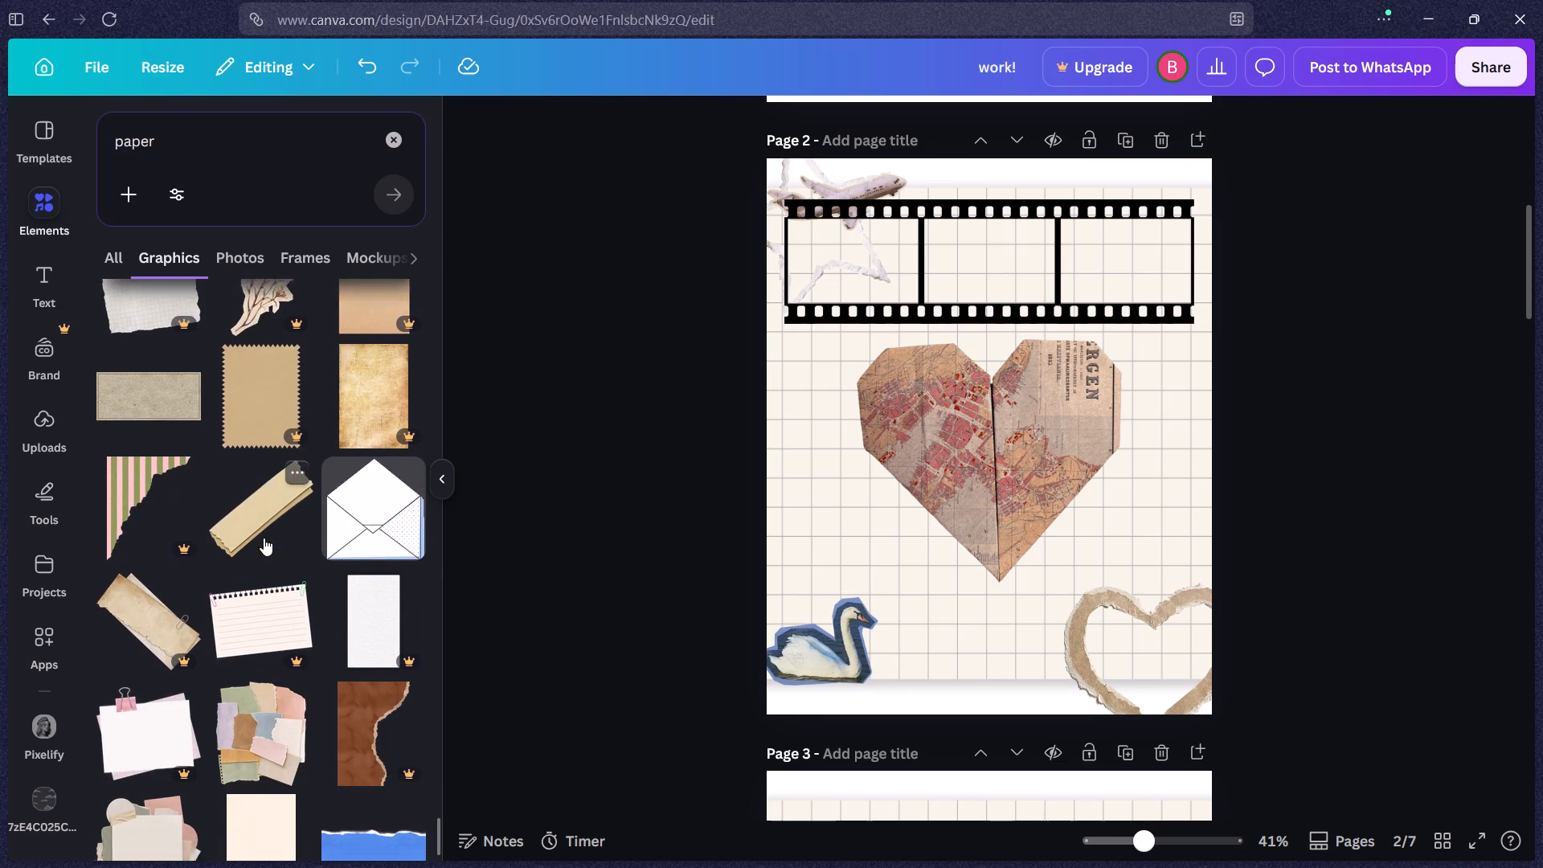
scroll(264, 538, down, 5)
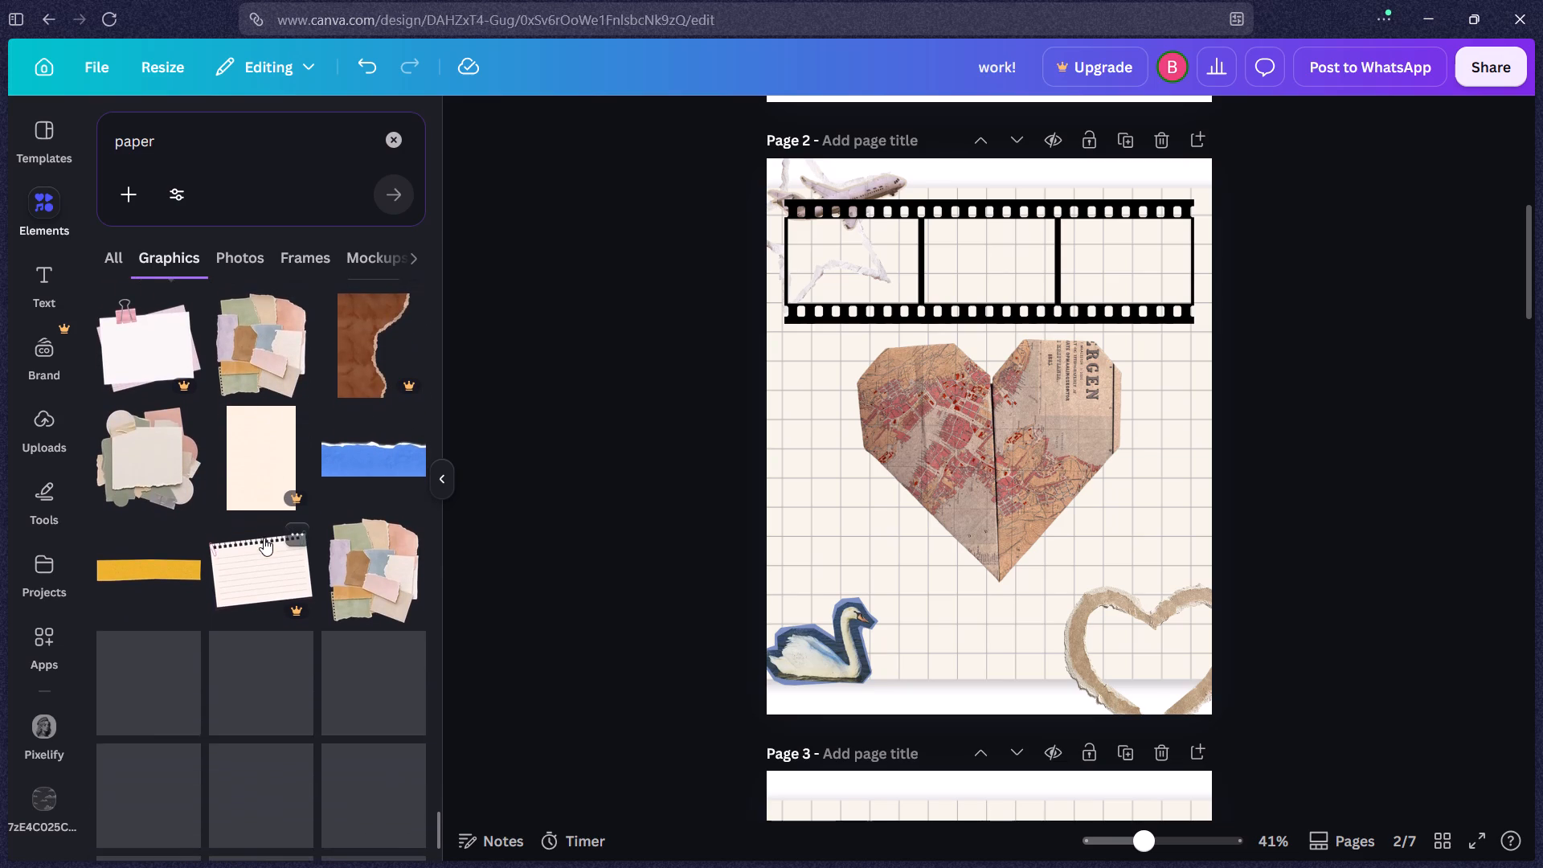
scroll(264, 538, down, 3)
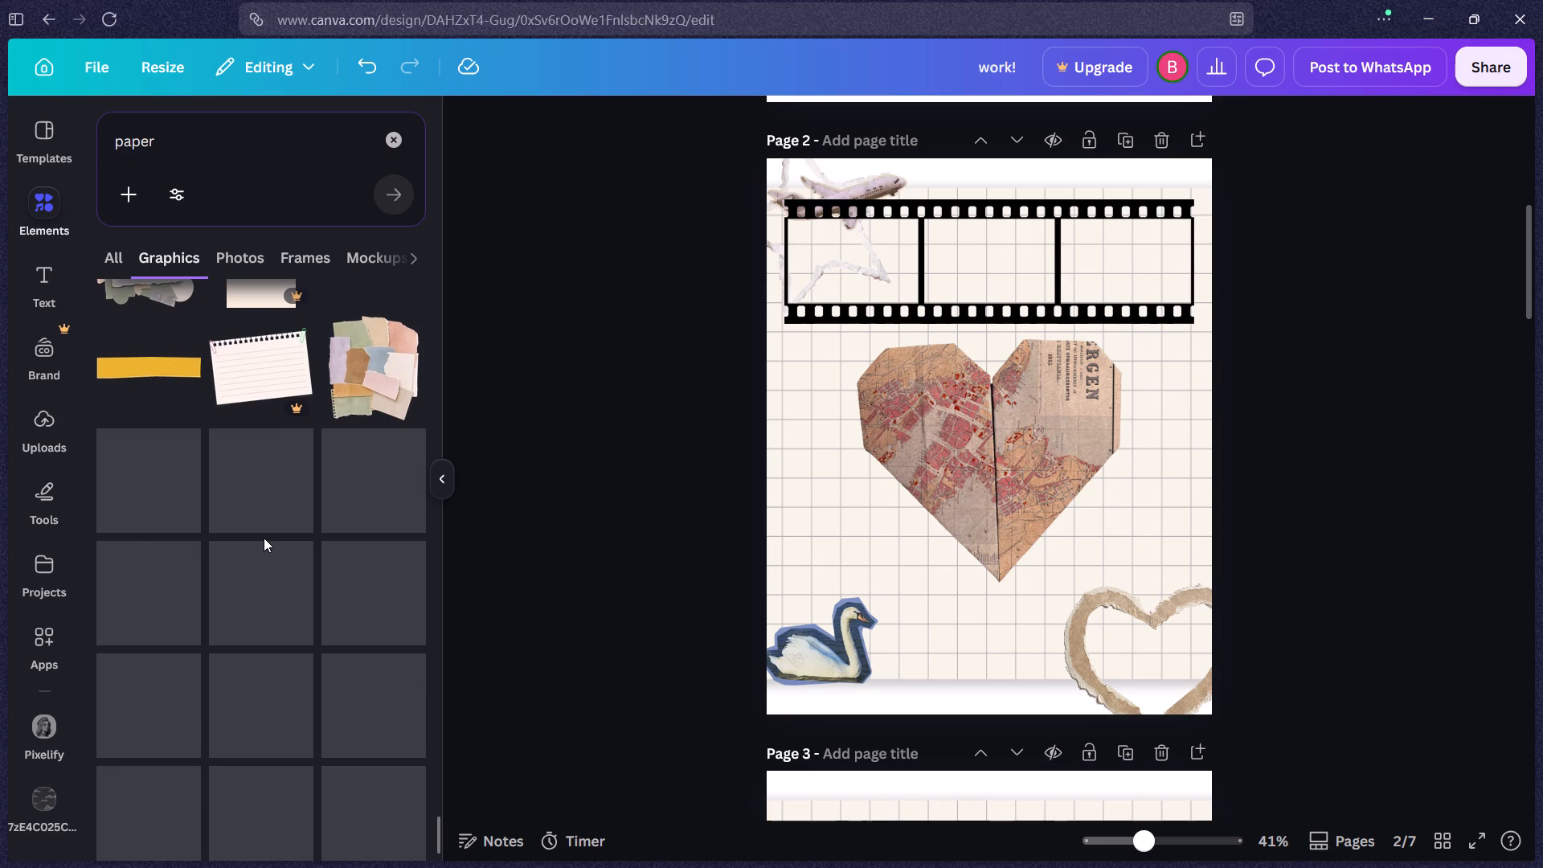
scroll(264, 538, down, 3)
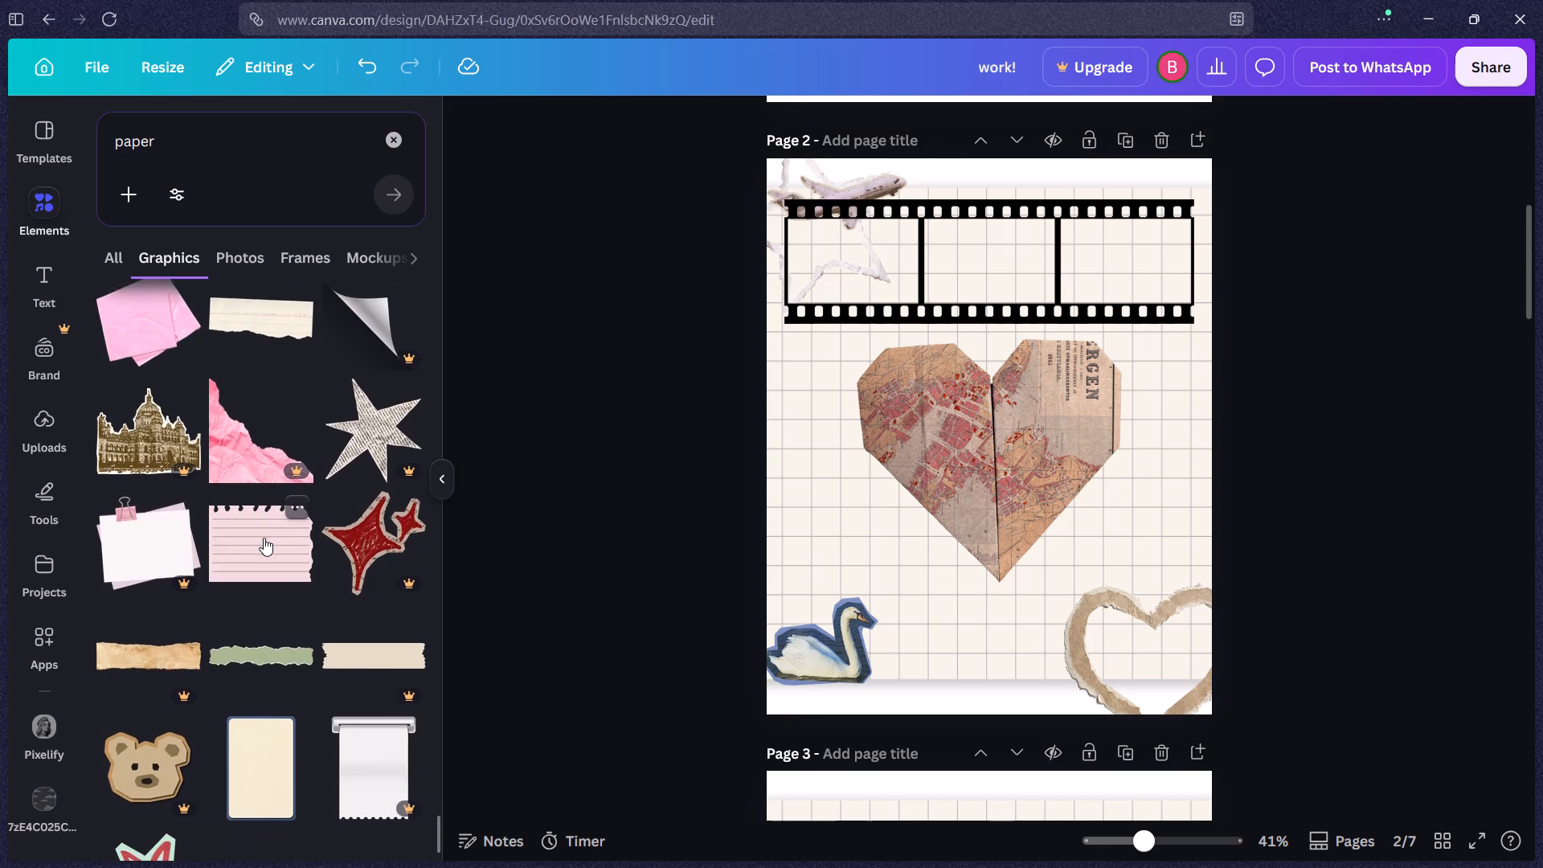
scroll(264, 538, down, 2)
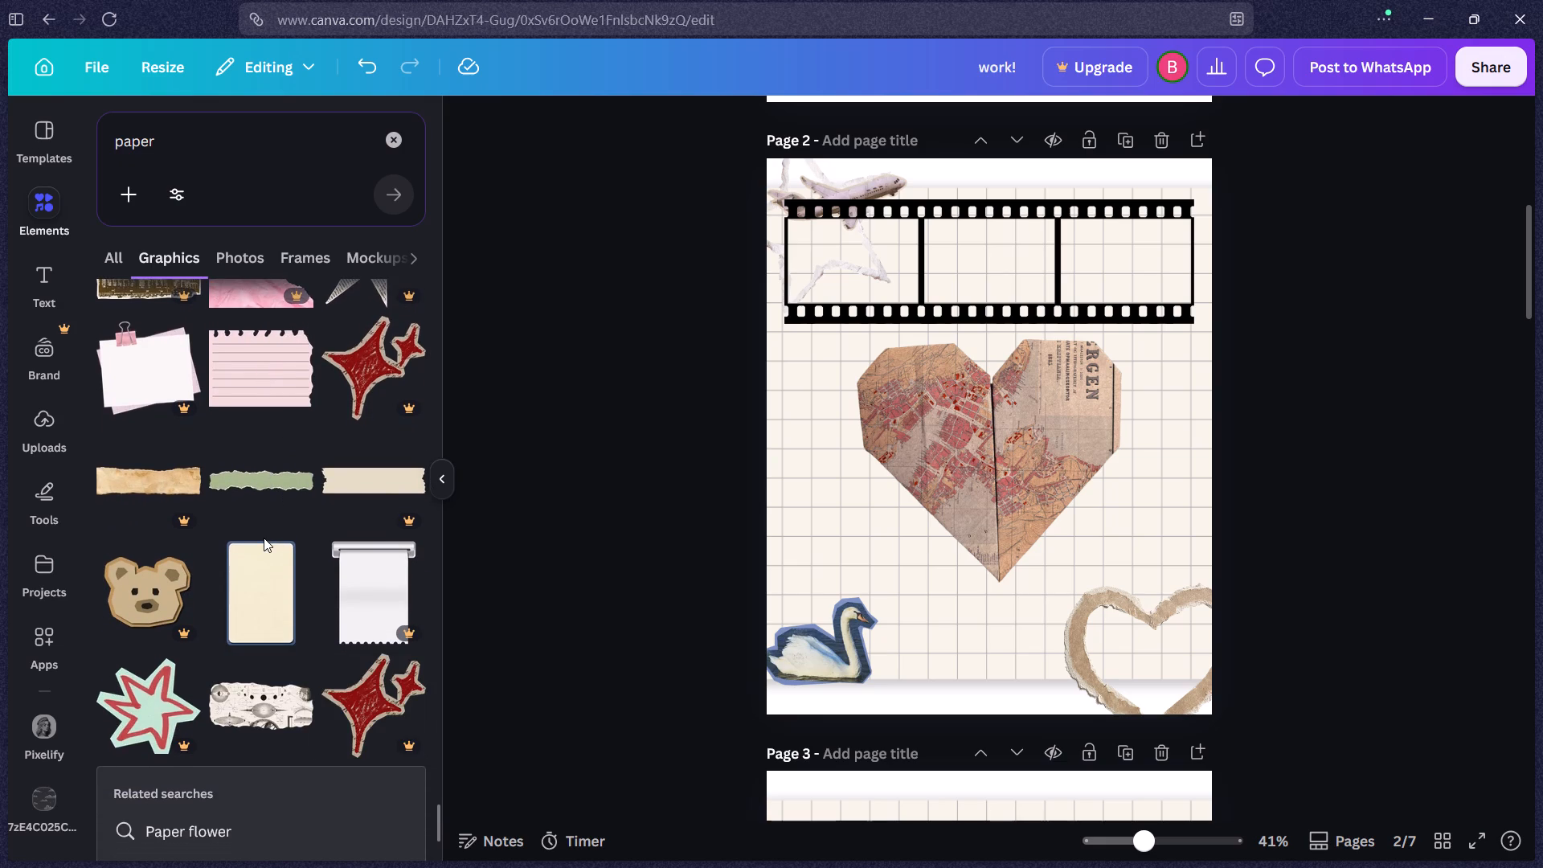
scroll(264, 538, down, 5)
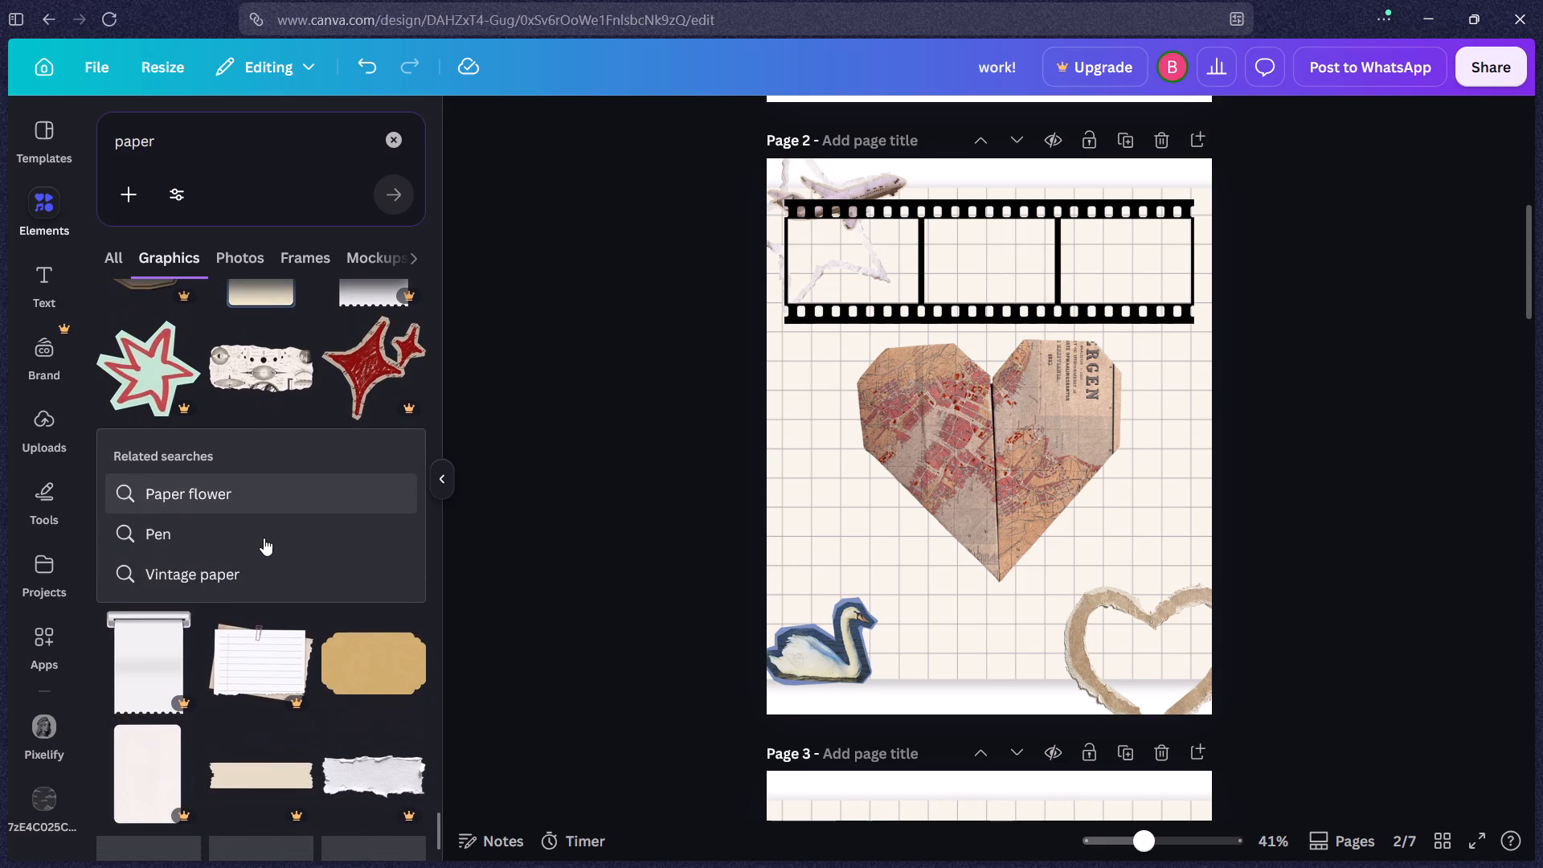
scroll(264, 538, down, 9)
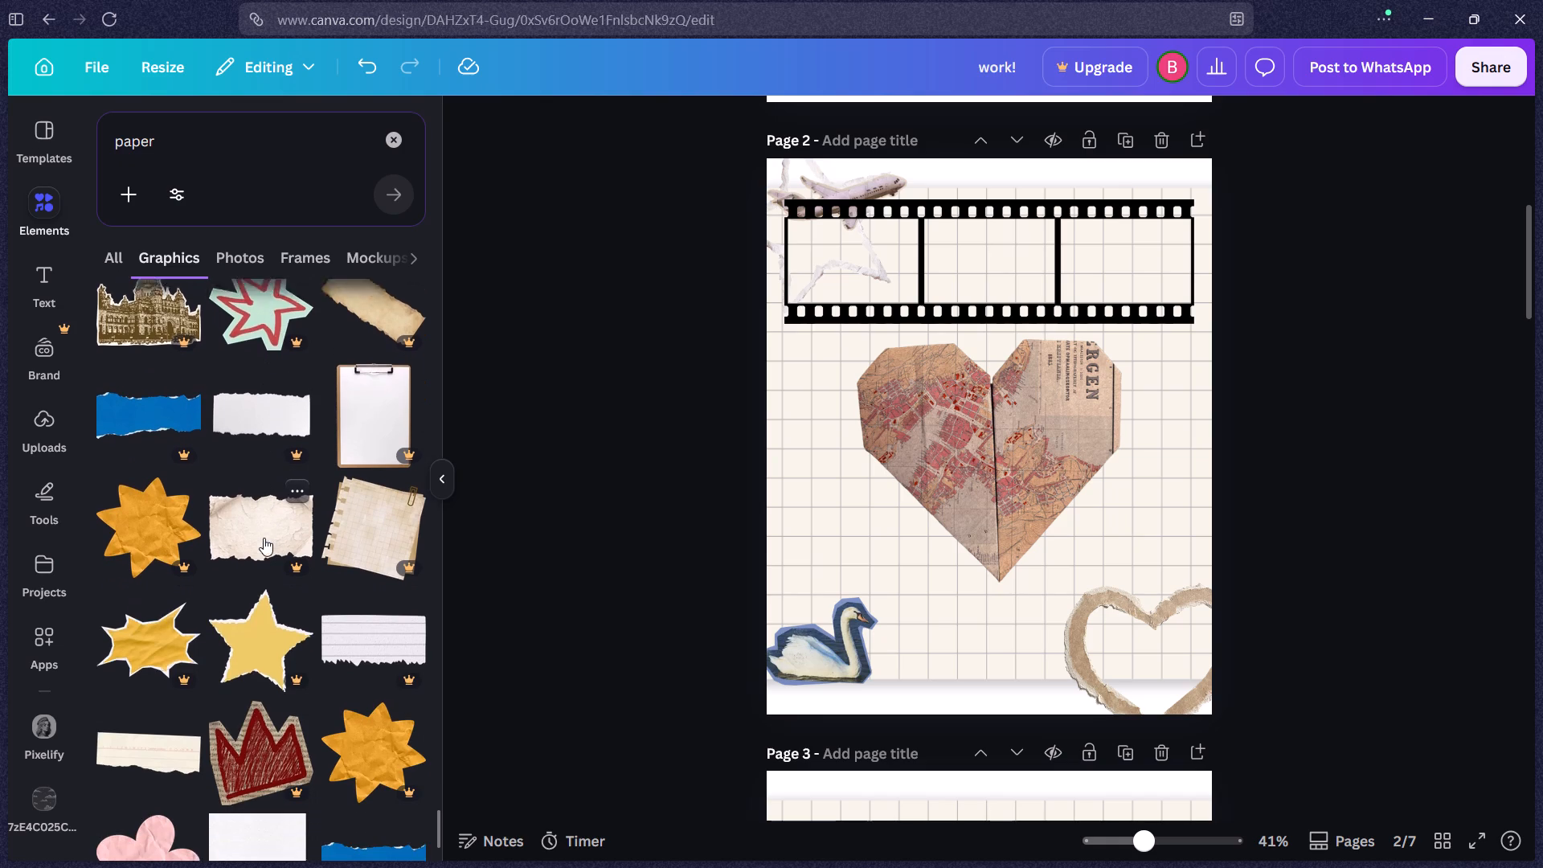
scroll(264, 538, down, 4)
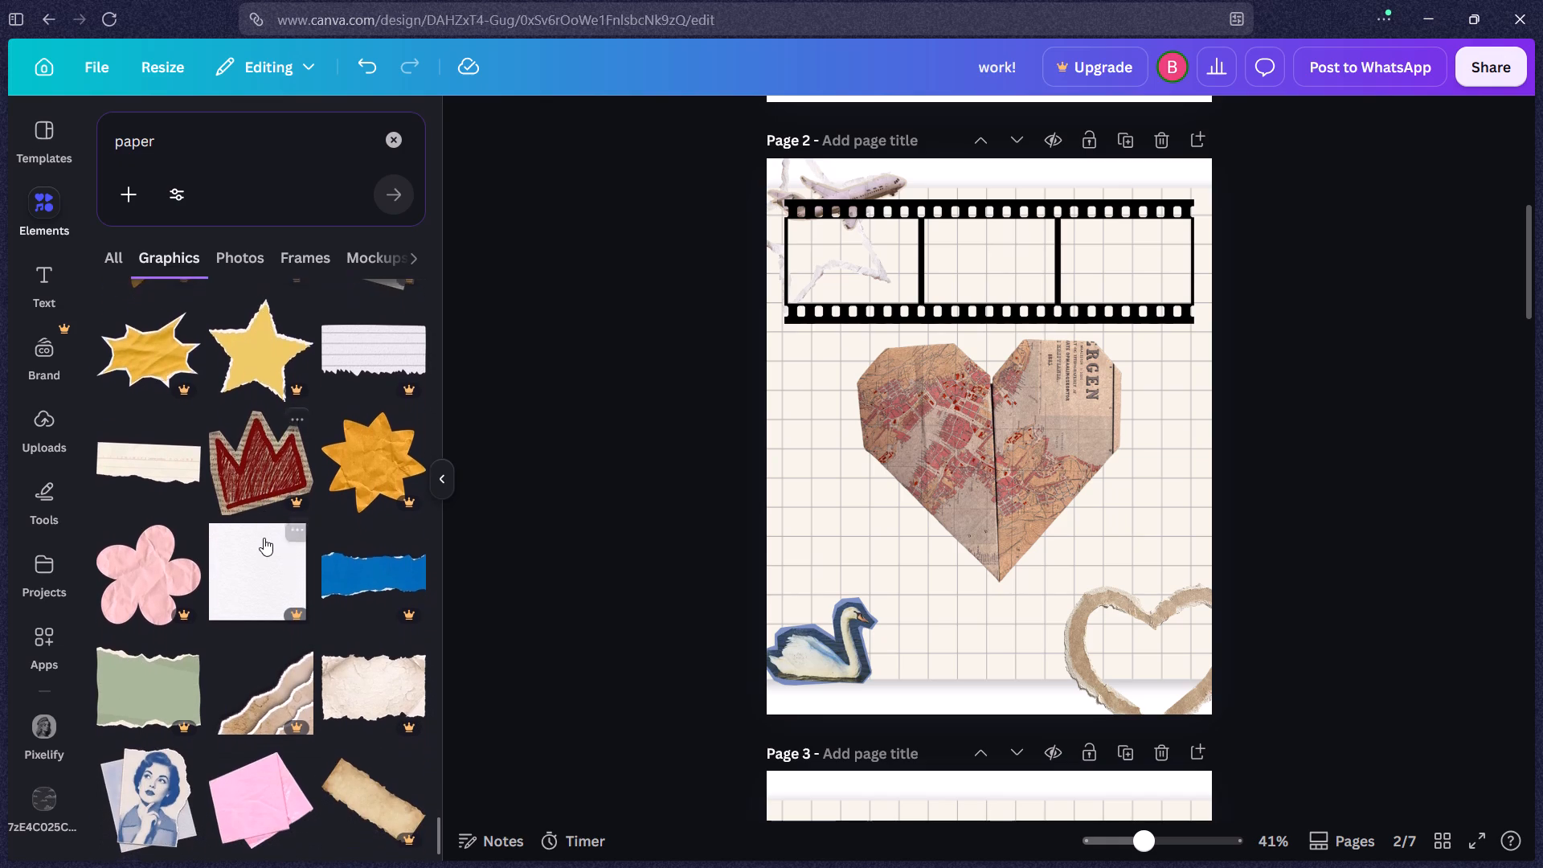
scroll(264, 538, down, 5)
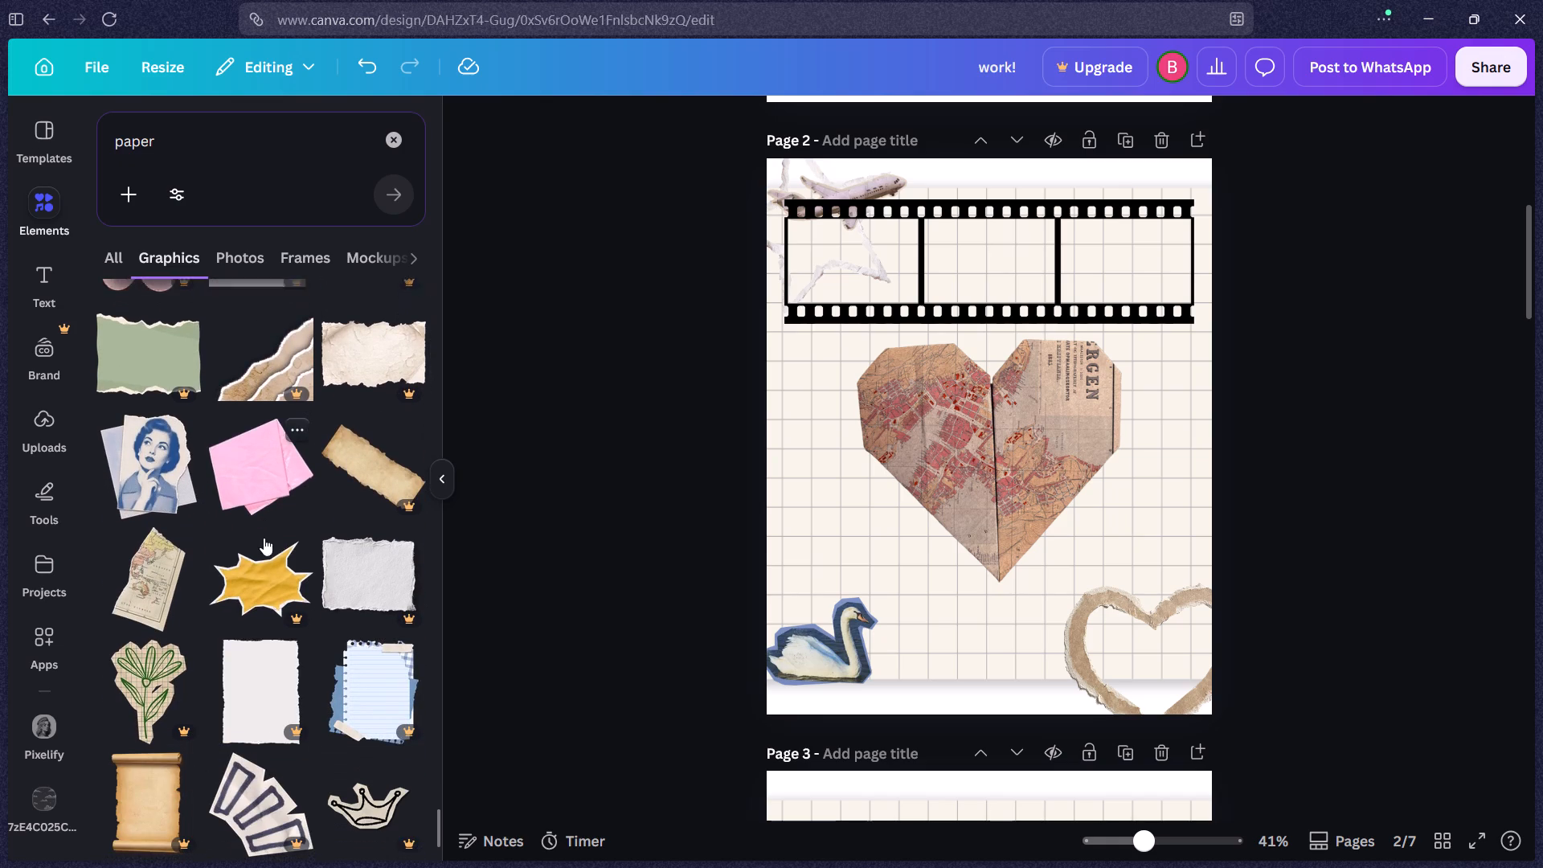
scroll(264, 538, down, 3)
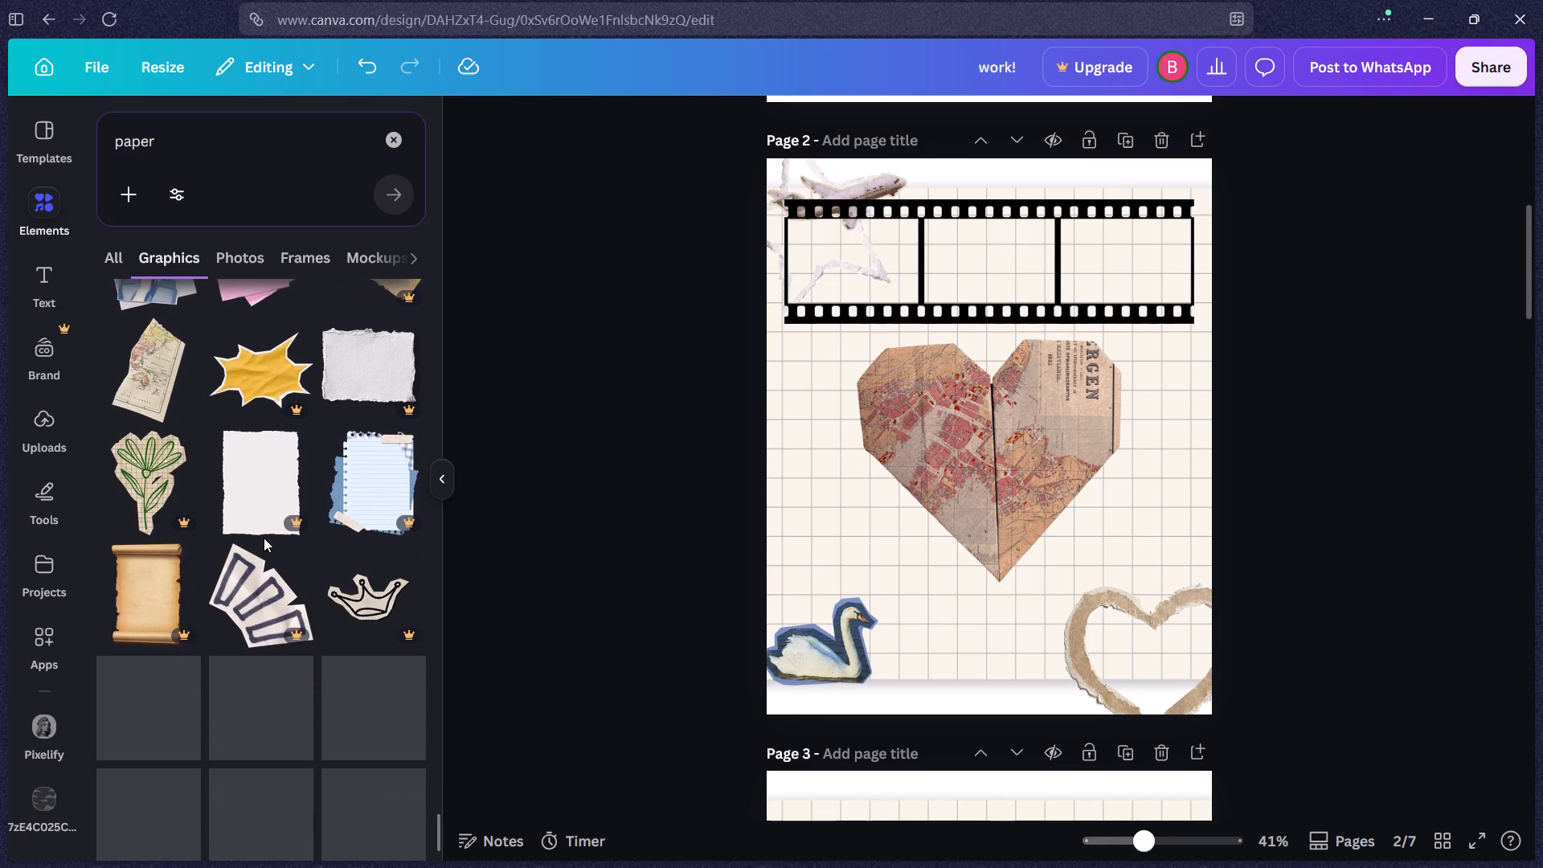
scroll(264, 538, down, 1)
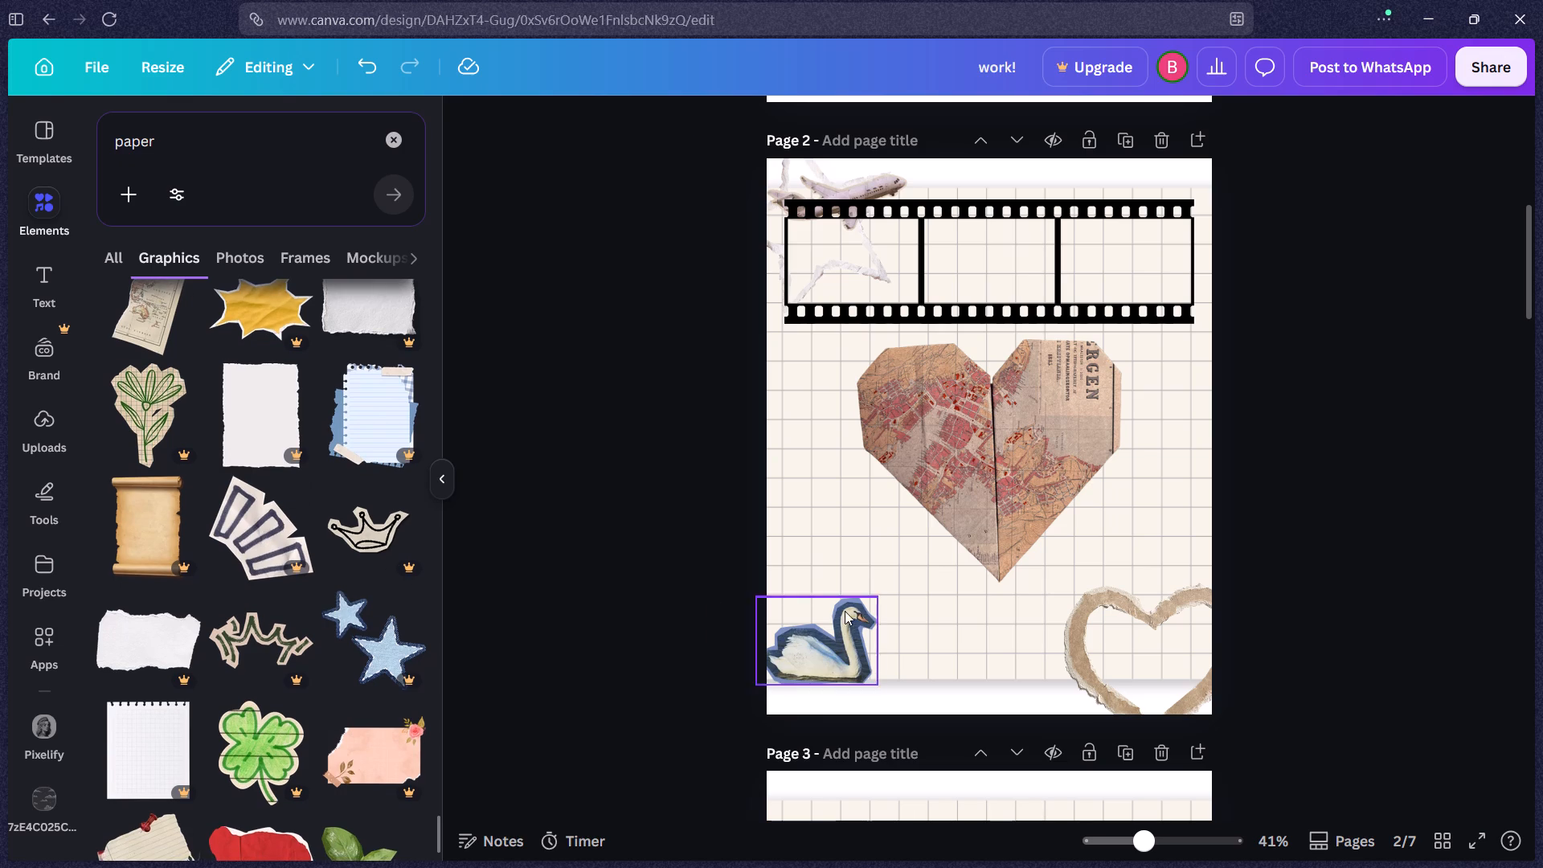
click(829, 631)
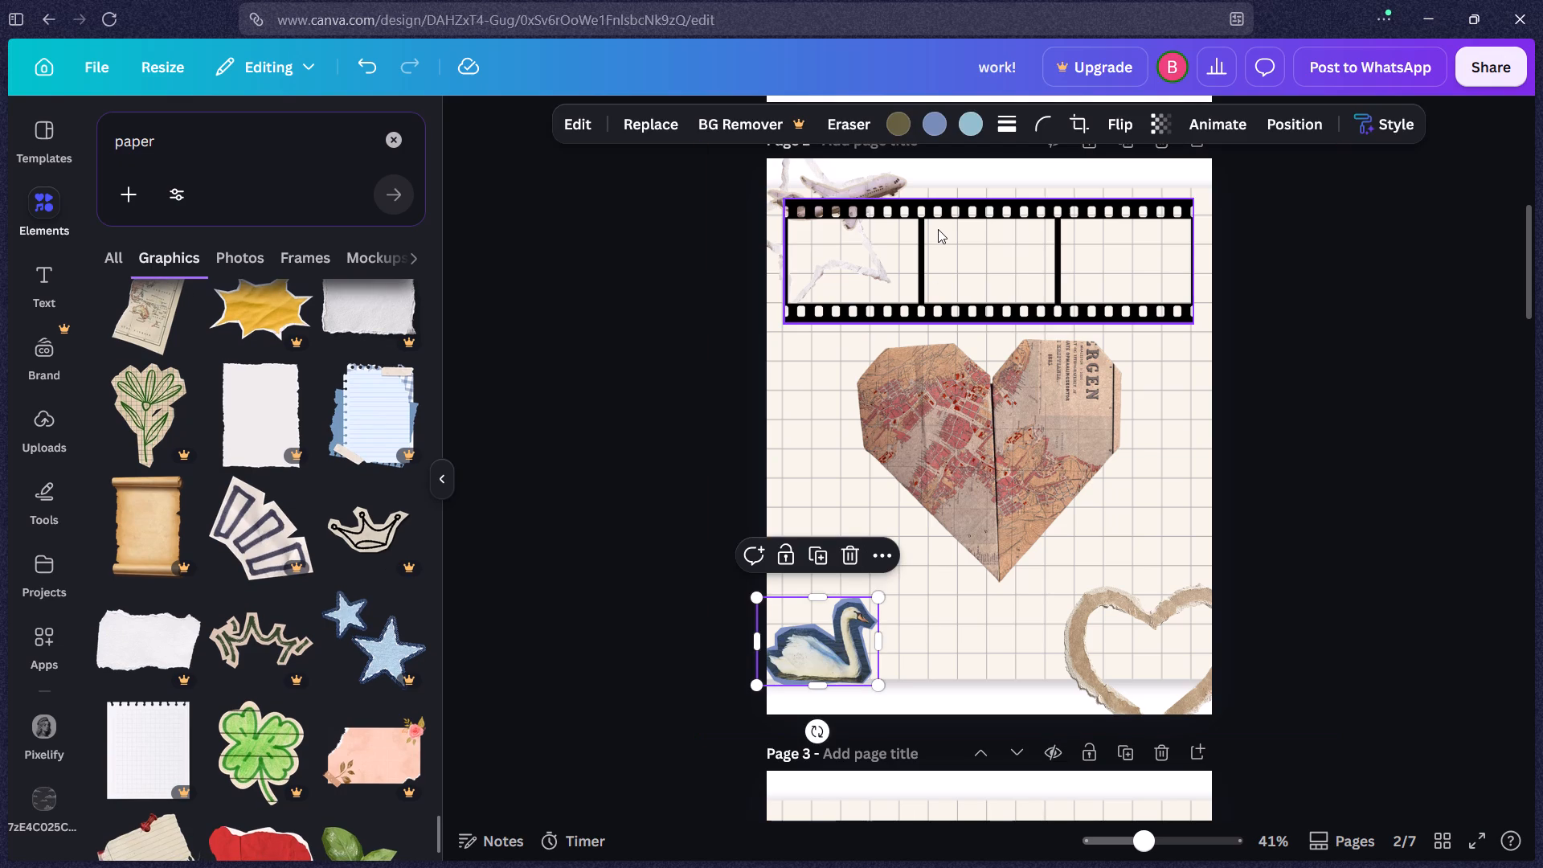
scroll(298, 486, down, 1)
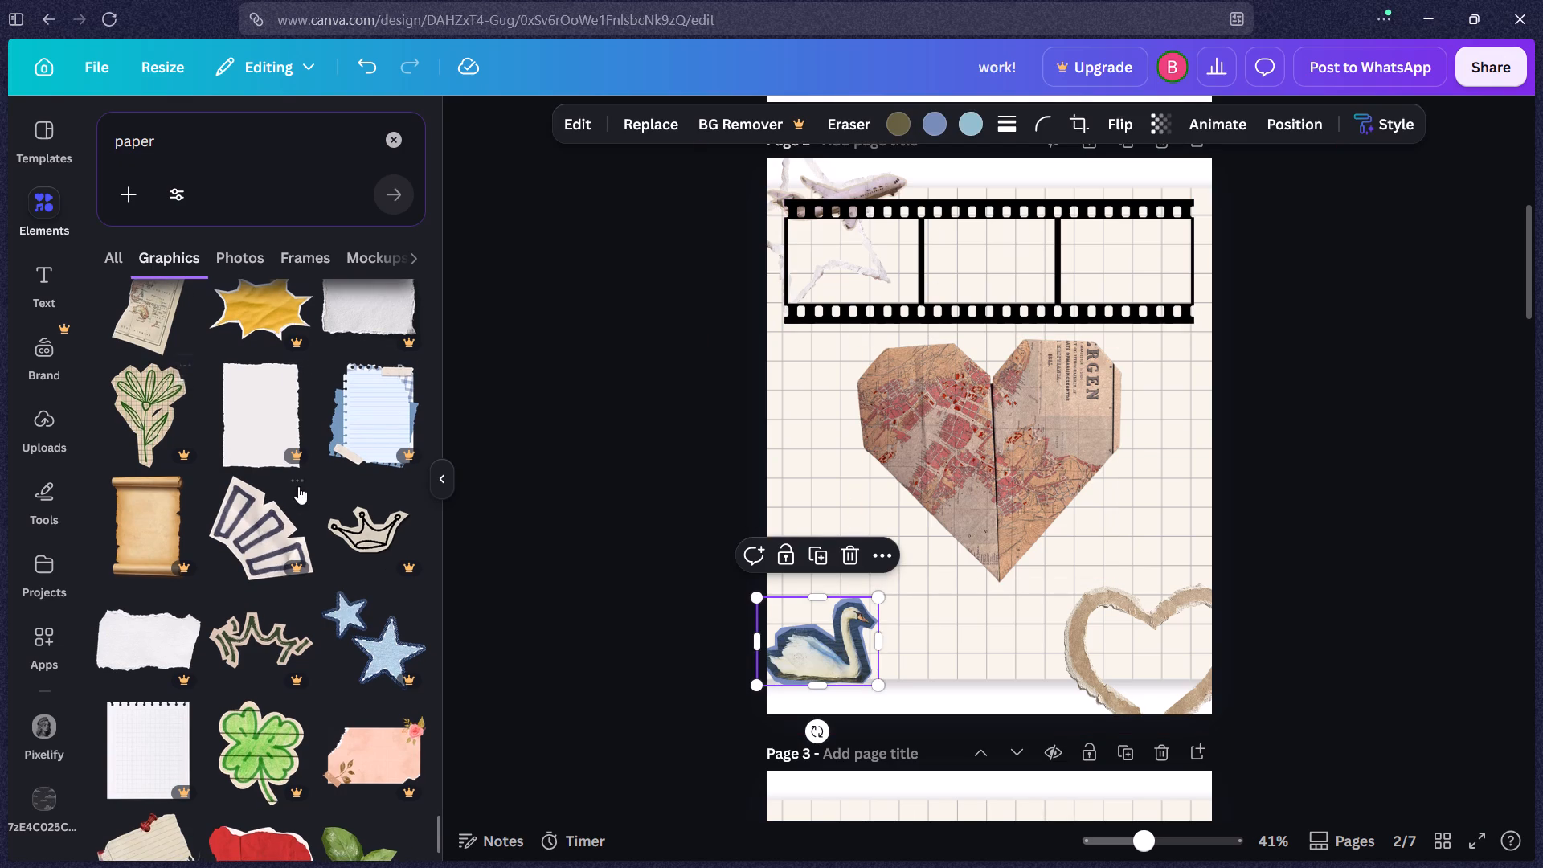
scroll(298, 486, down, 1)
scroll(223, 571, down, 2)
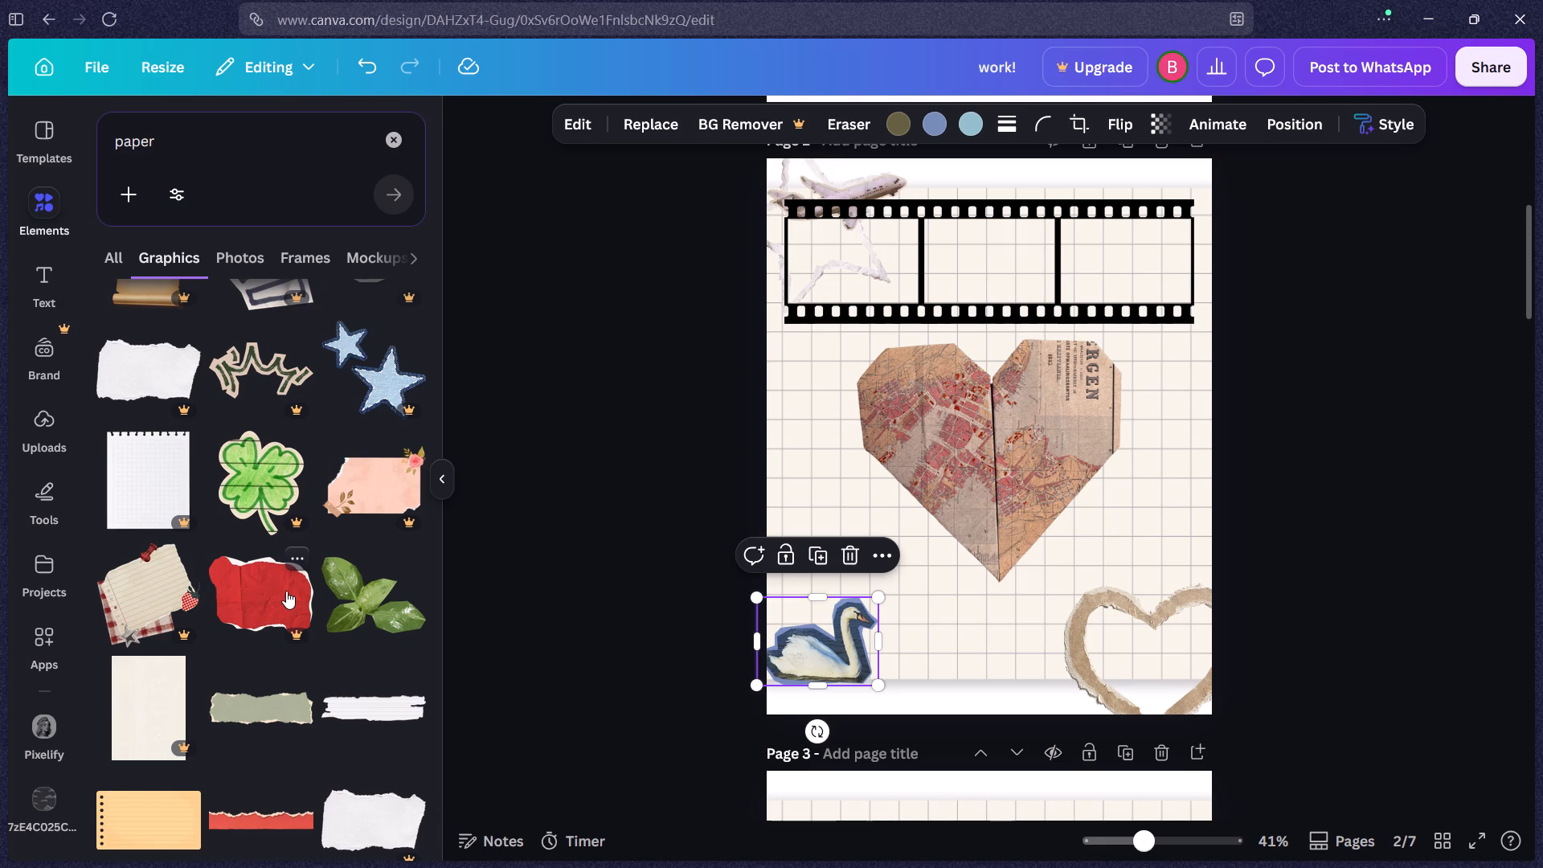
scroll(293, 577, down, 2)
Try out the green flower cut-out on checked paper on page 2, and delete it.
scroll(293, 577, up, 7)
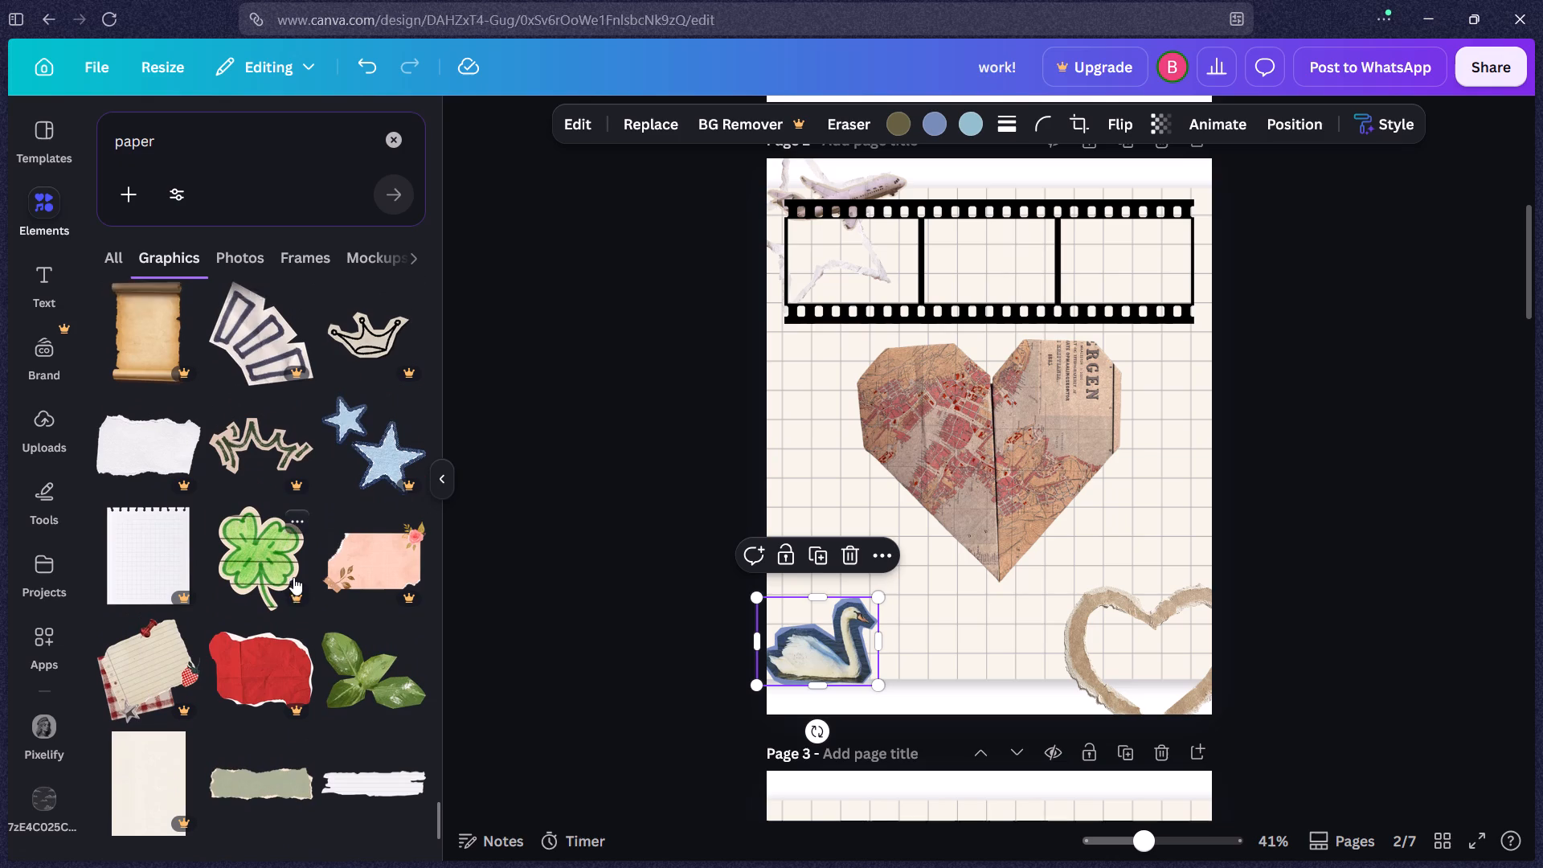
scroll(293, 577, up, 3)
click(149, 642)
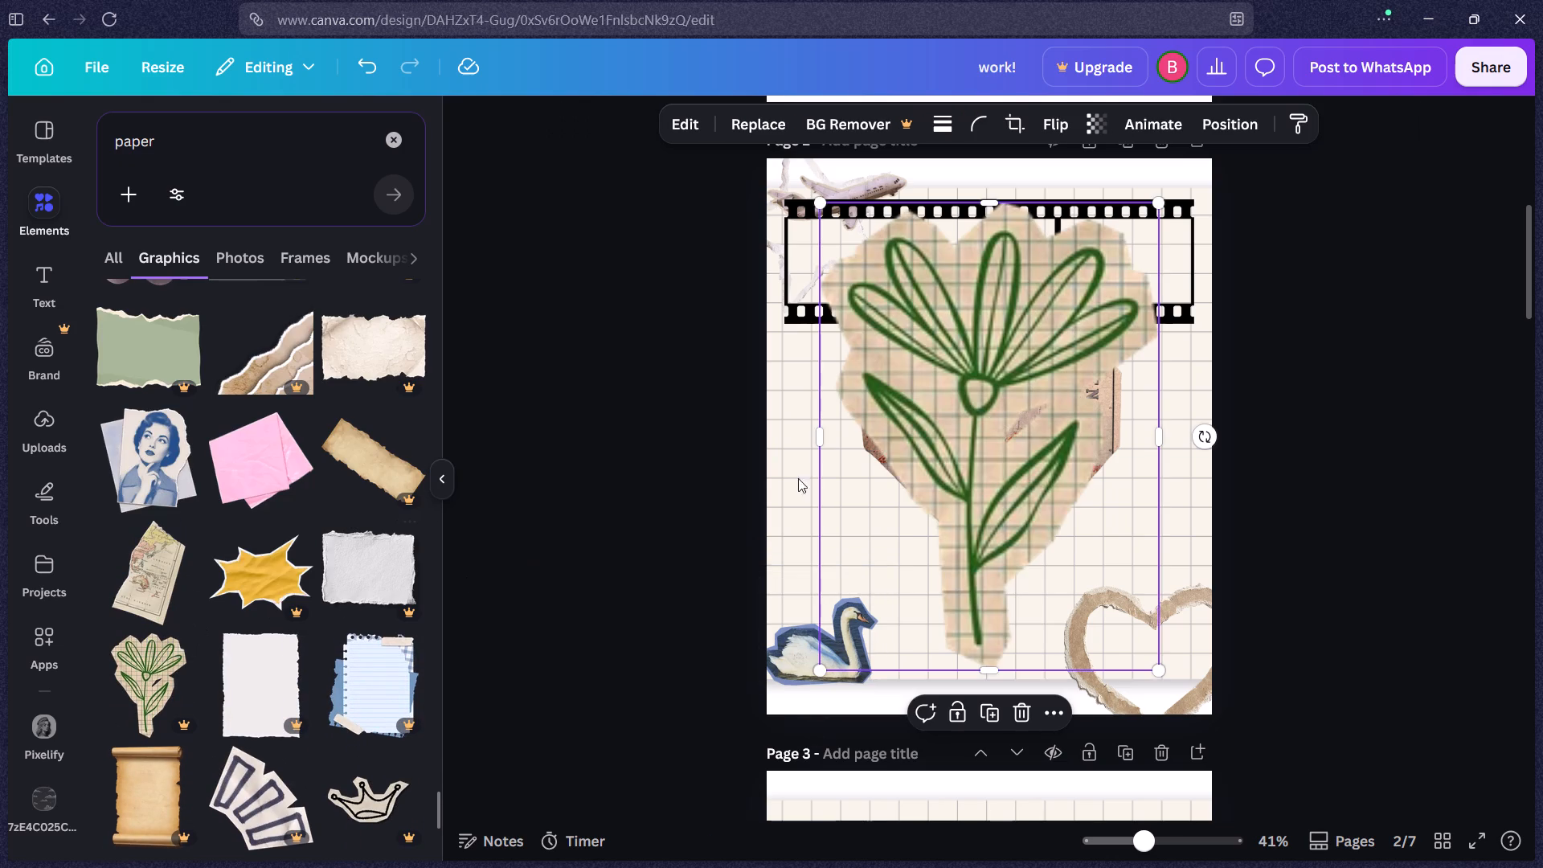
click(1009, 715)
Examine further paper graphics for free cut-outs, torn strips, stars and flowers that suit page 2's map heart, swan and filmstrip.
scroll(360, 664, down, 7)
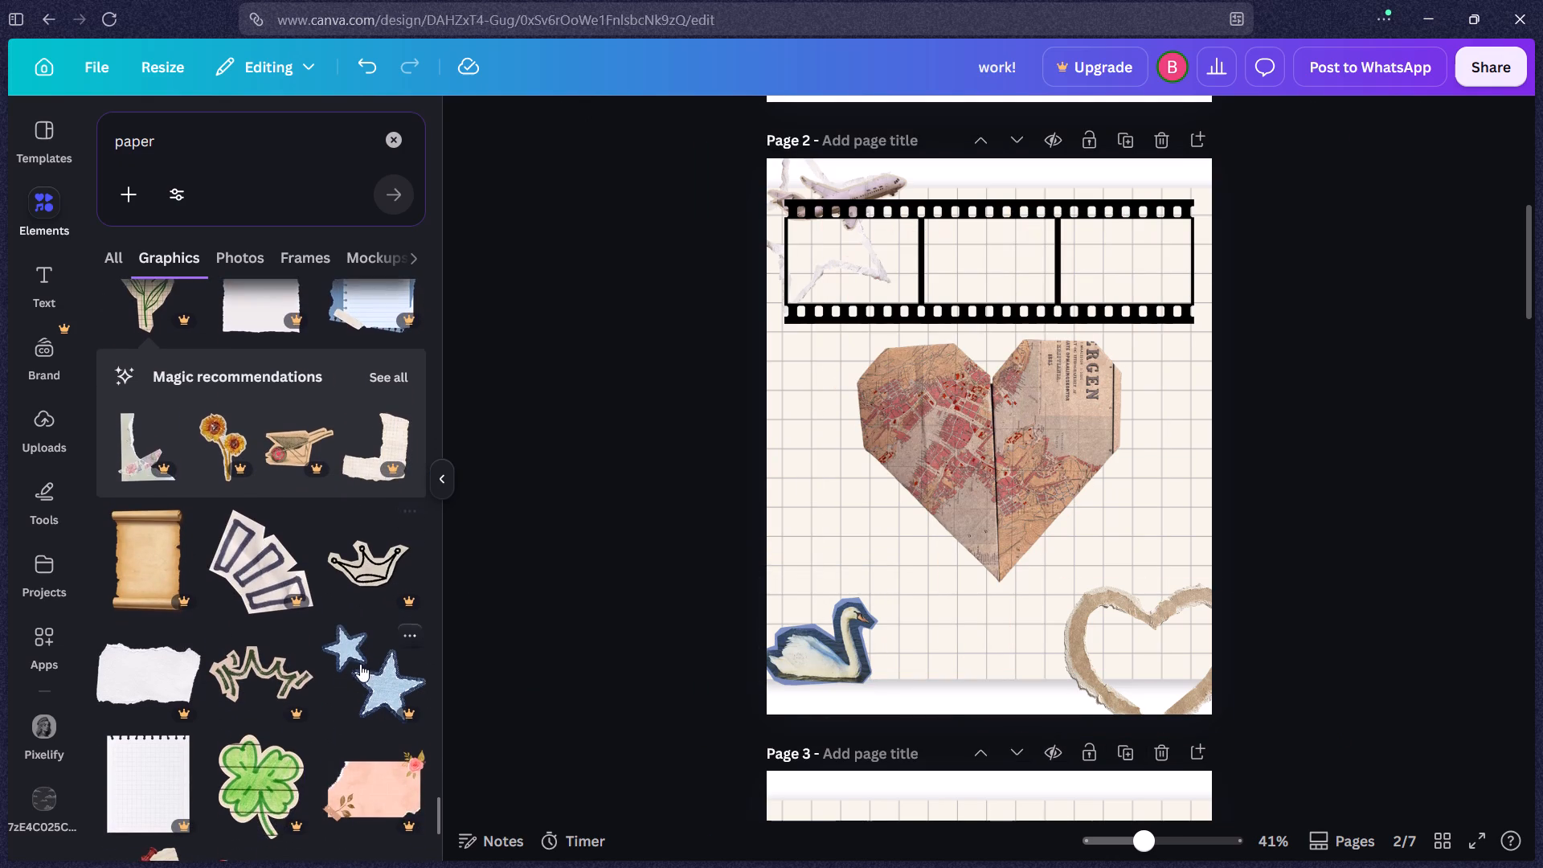
scroll(360, 664, down, 7)
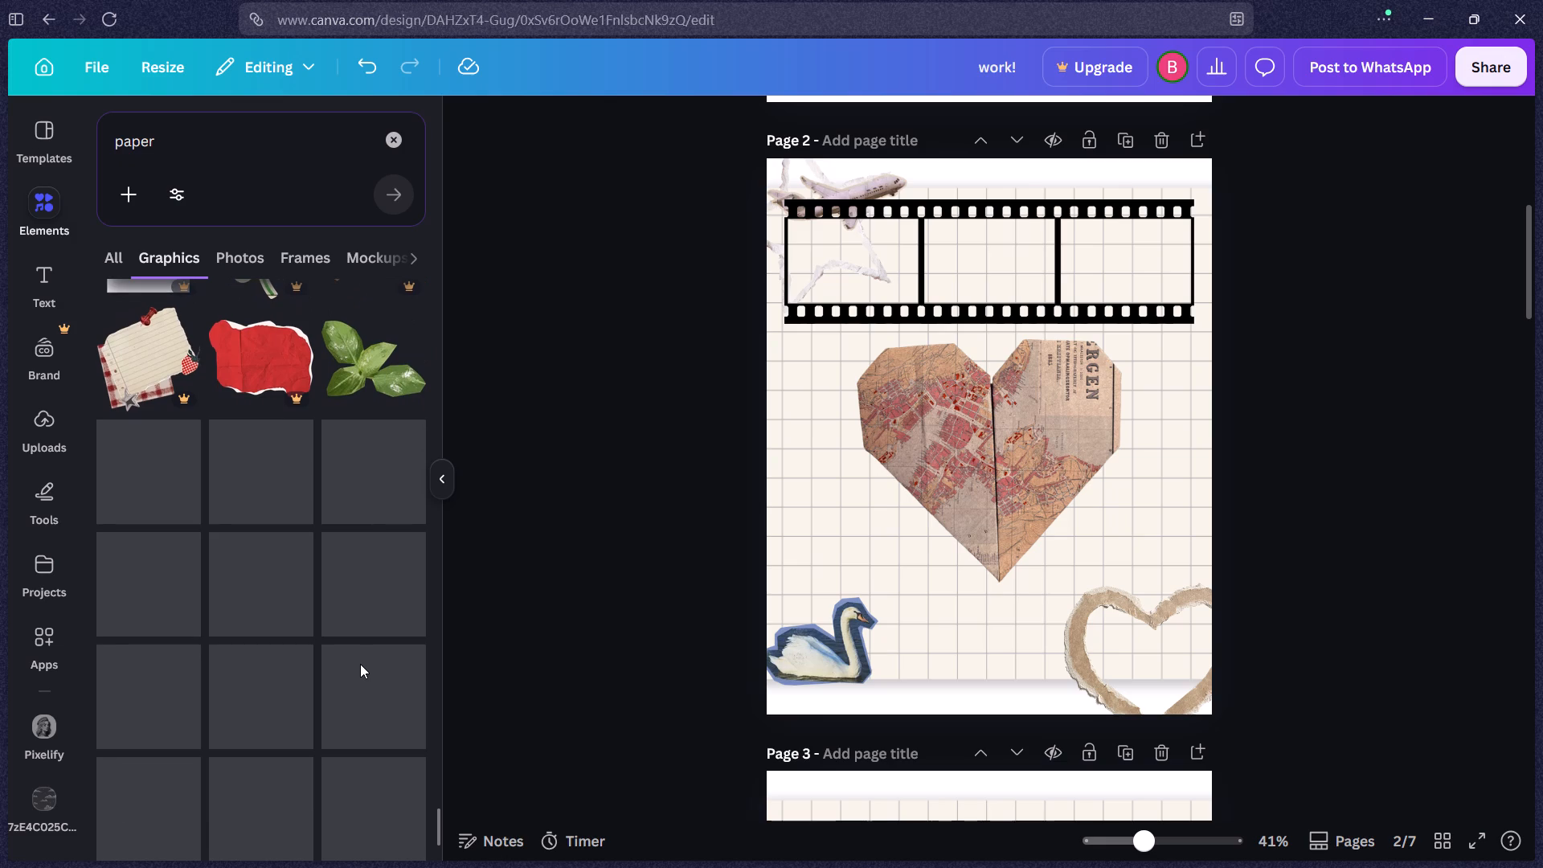
scroll(360, 664, down, 3)
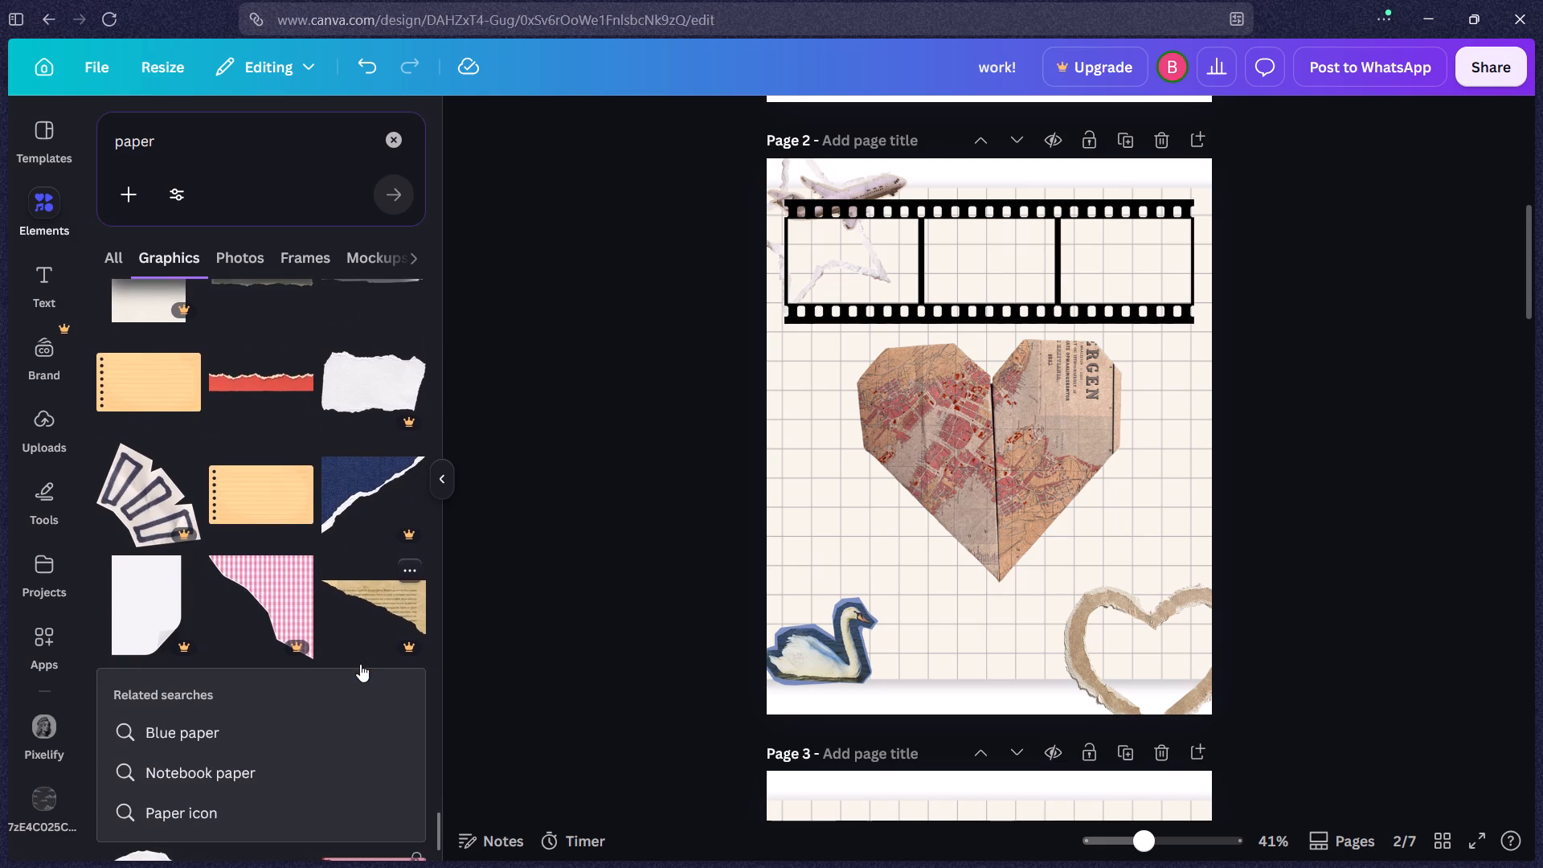
scroll(360, 664, down, 5)
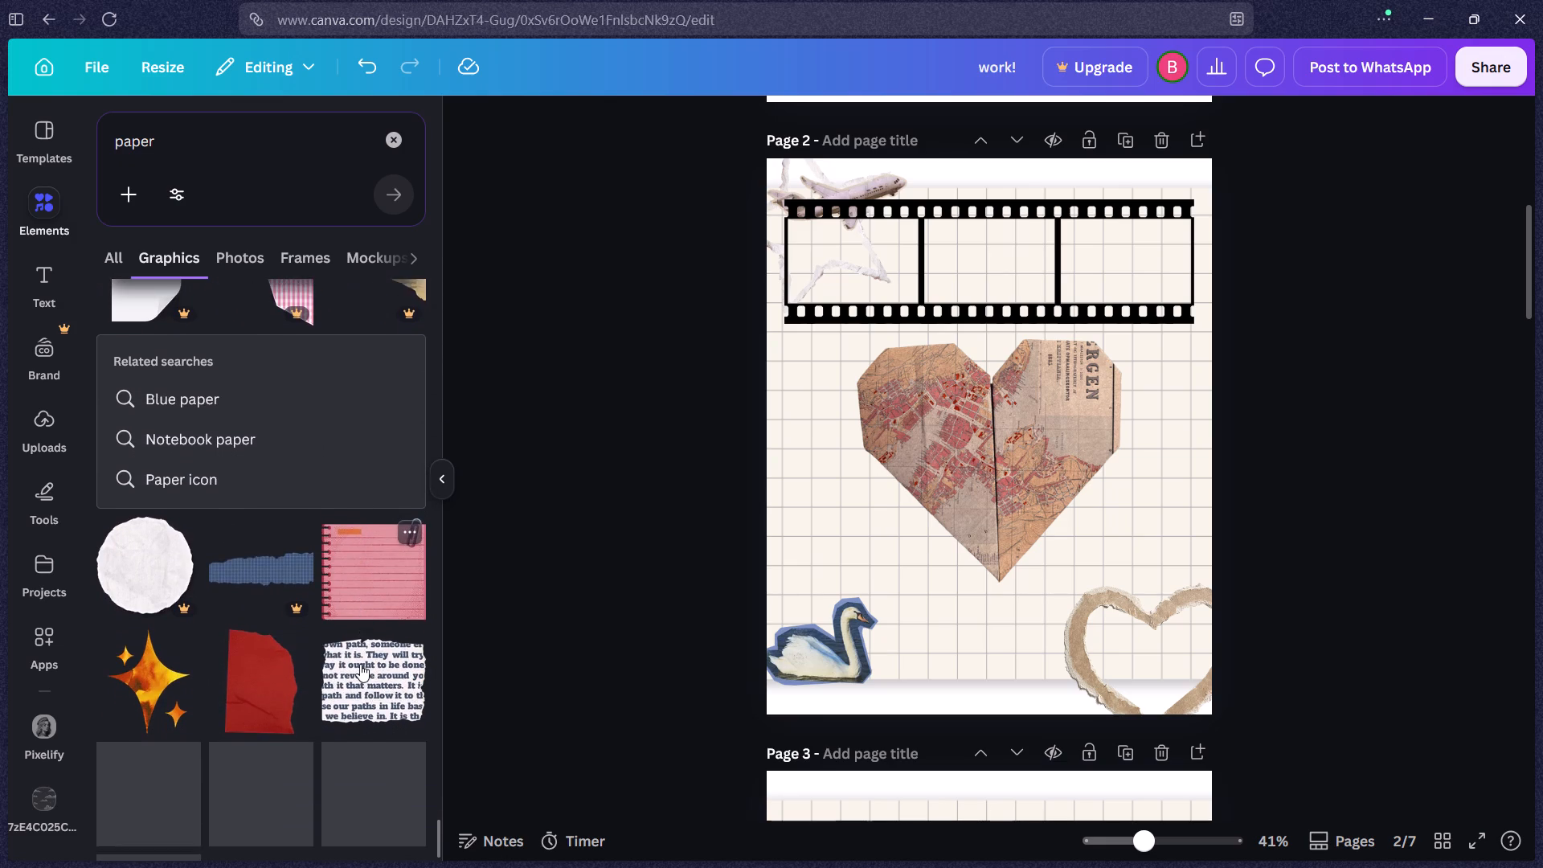
scroll(360, 664, down, 4)
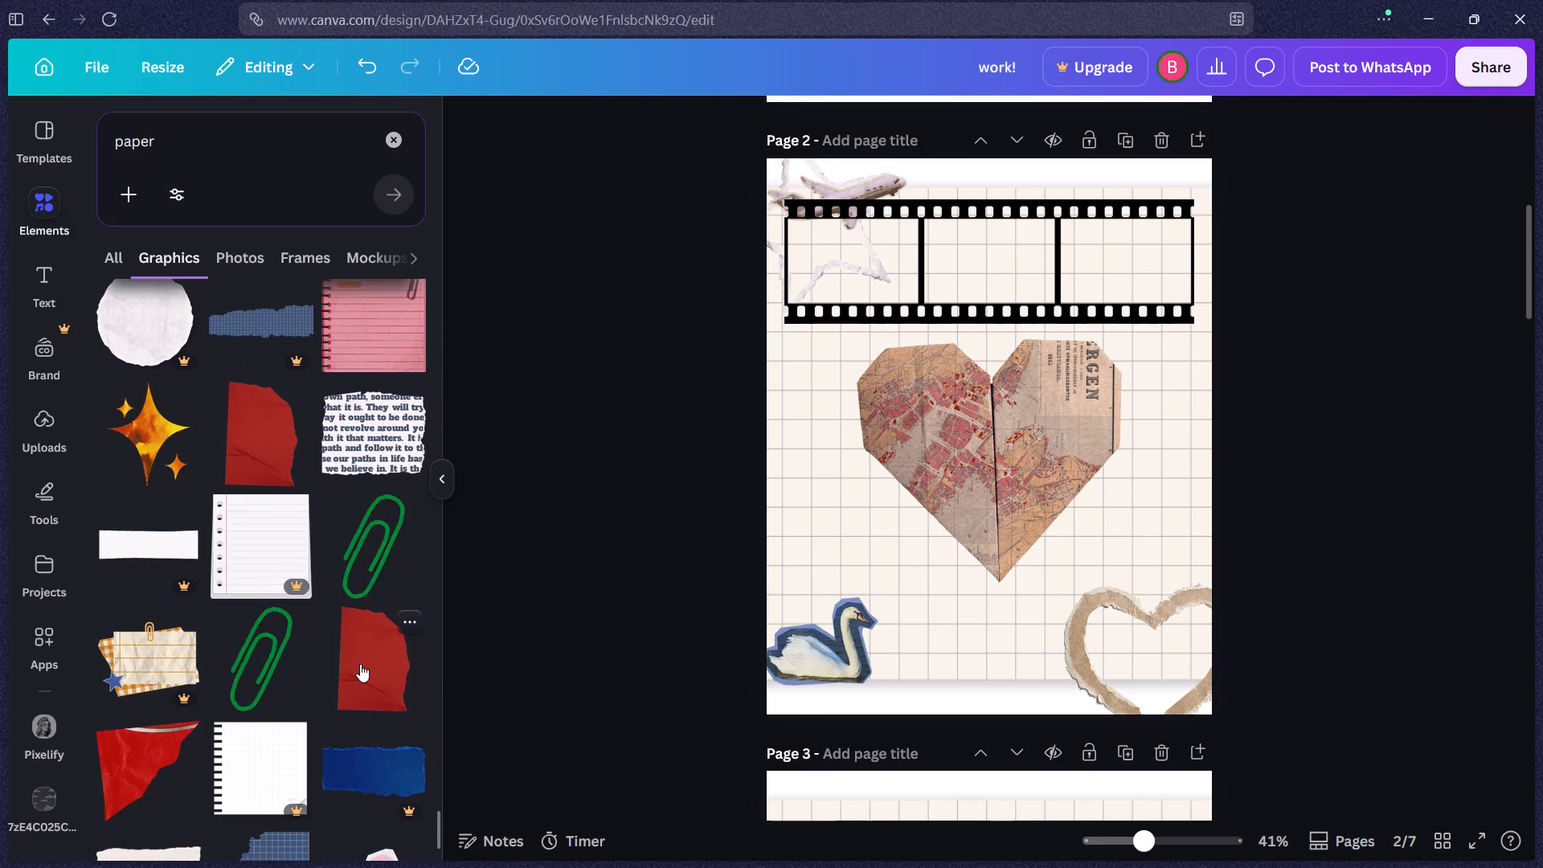
scroll(360, 664, down, 3)
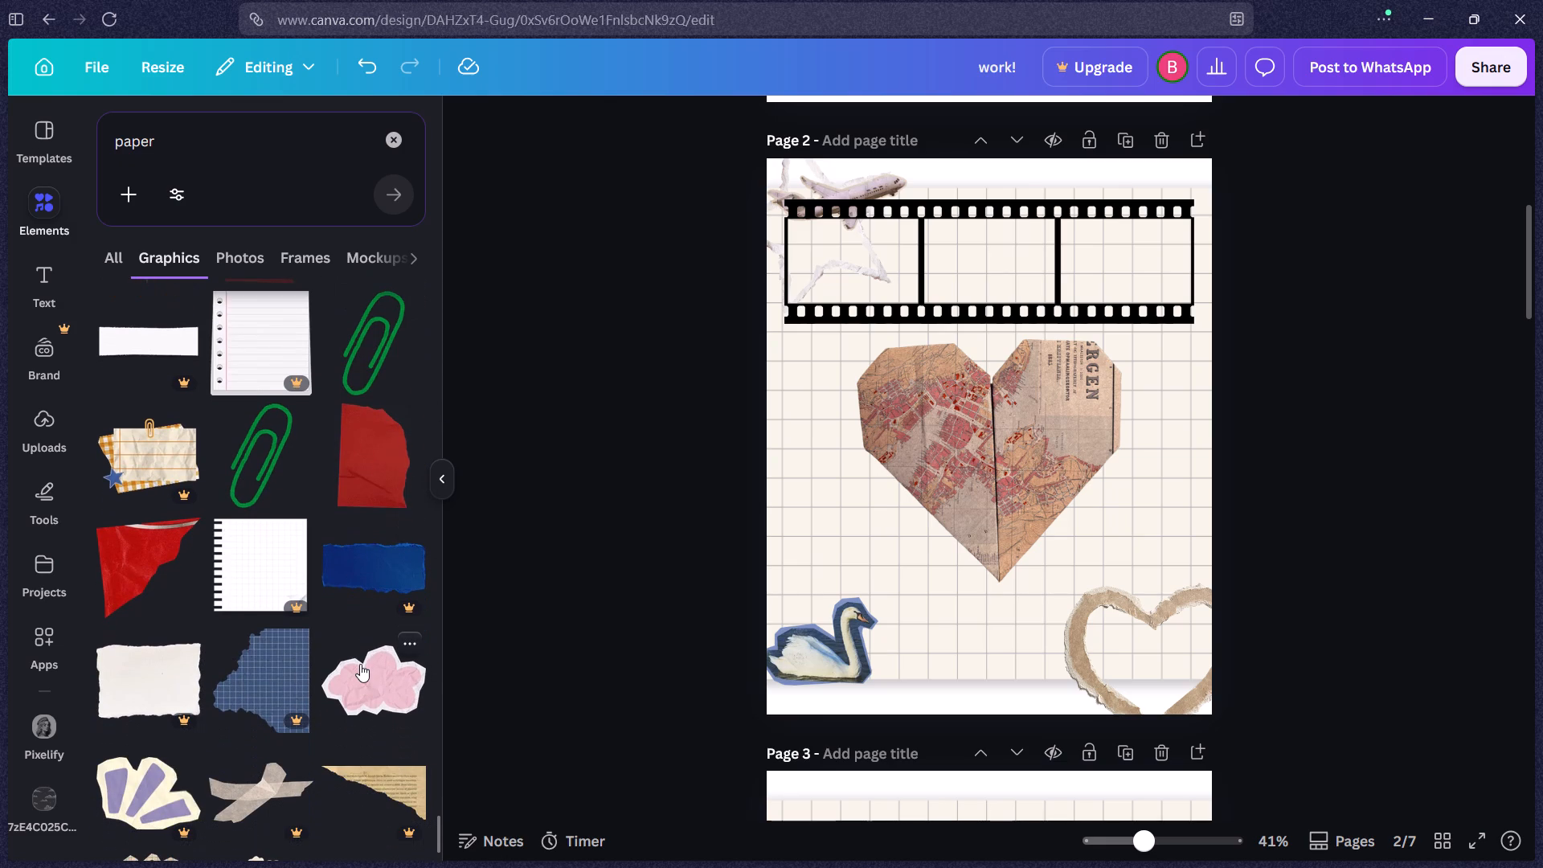
scroll(360, 664, down, 2)
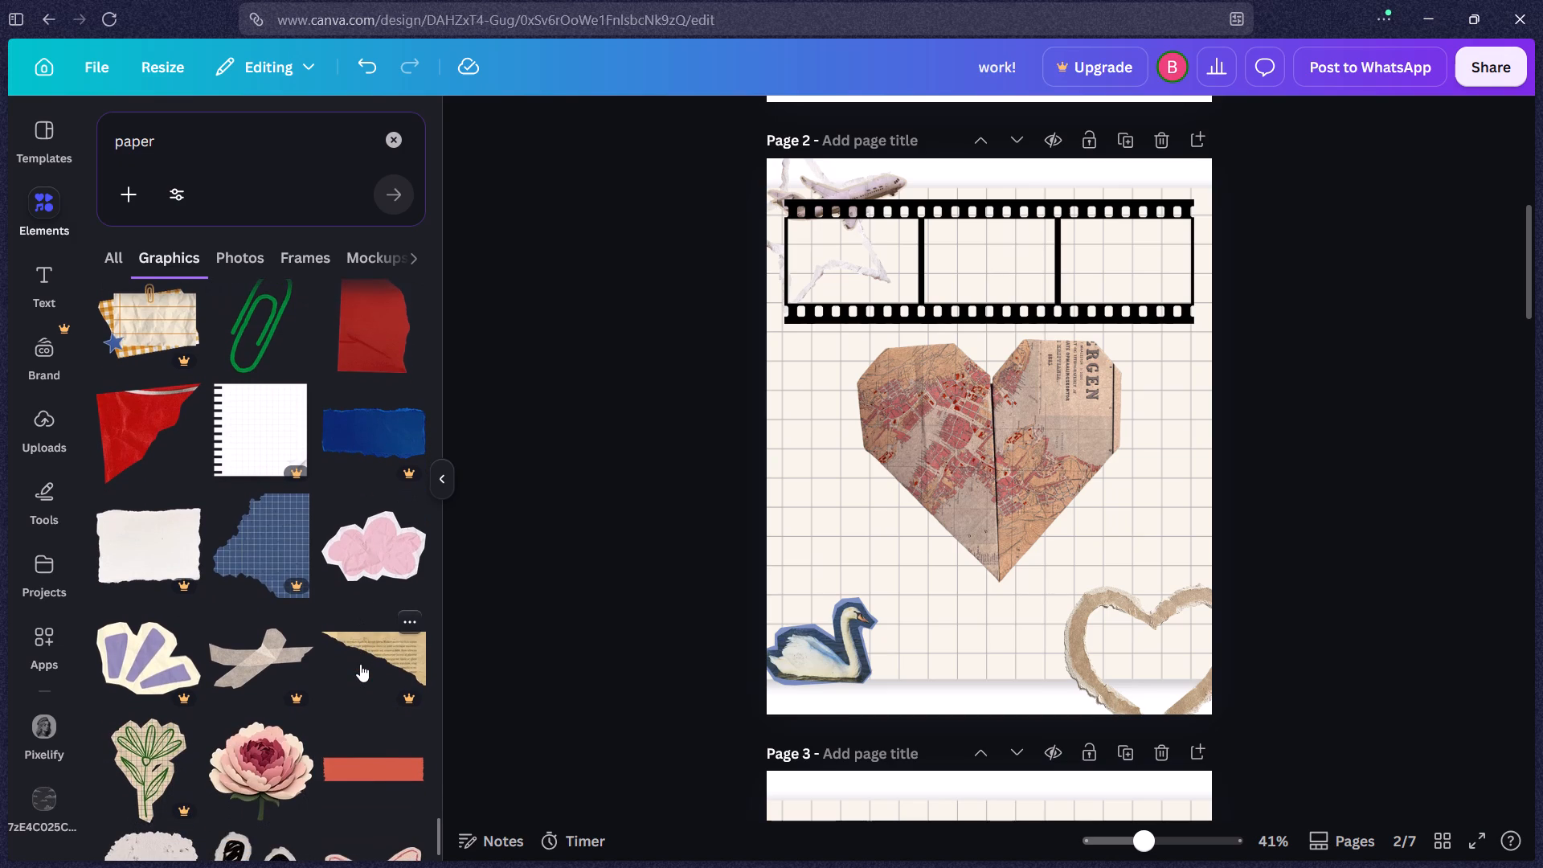
scroll(360, 664, down, 1)
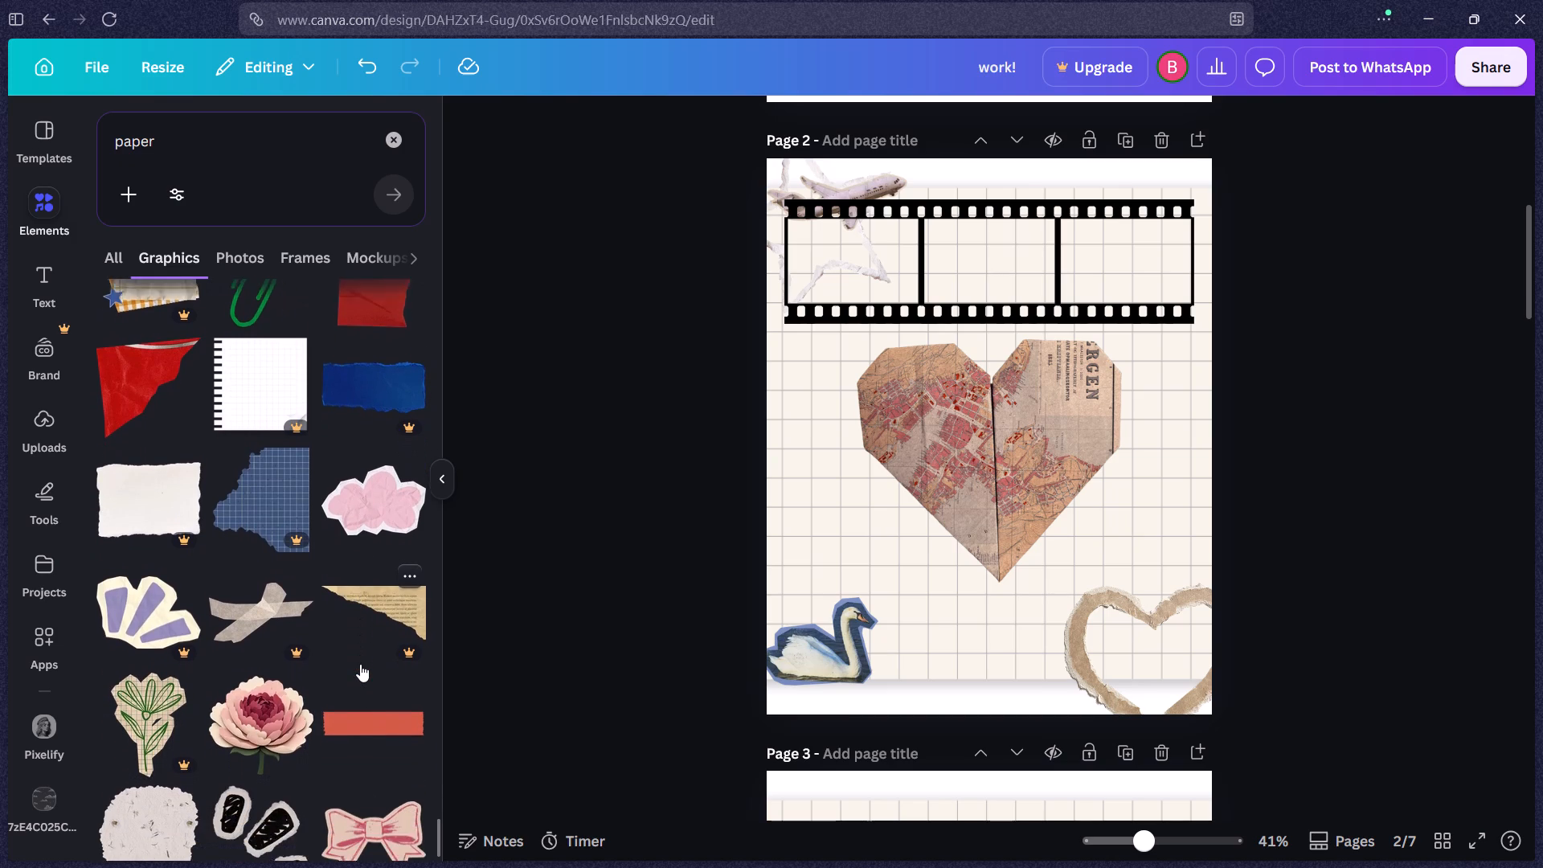
scroll(360, 664, down, 1)
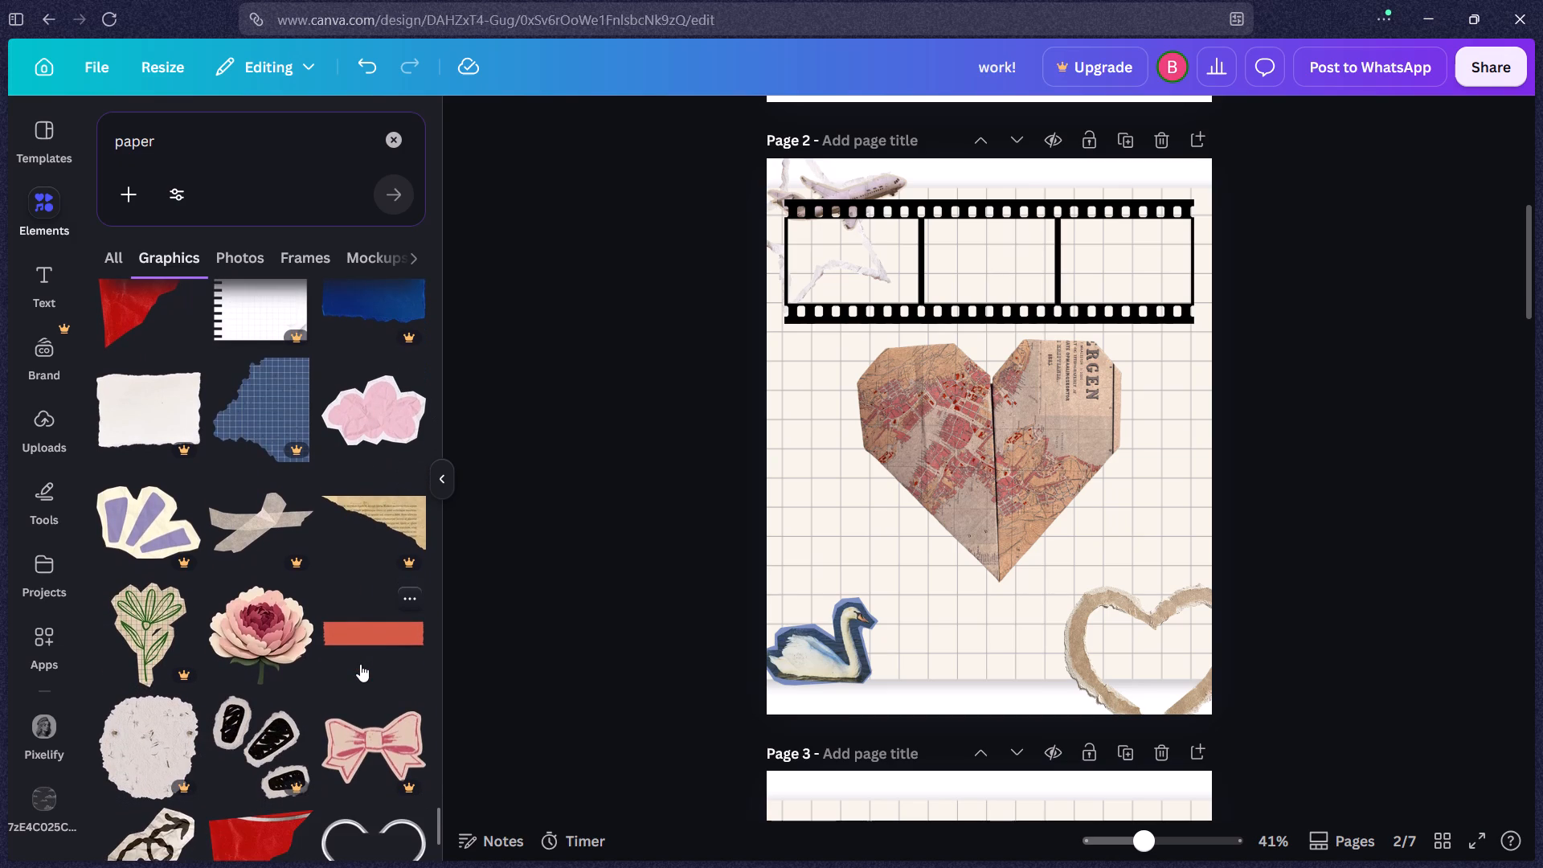
scroll(360, 664, down, 6)
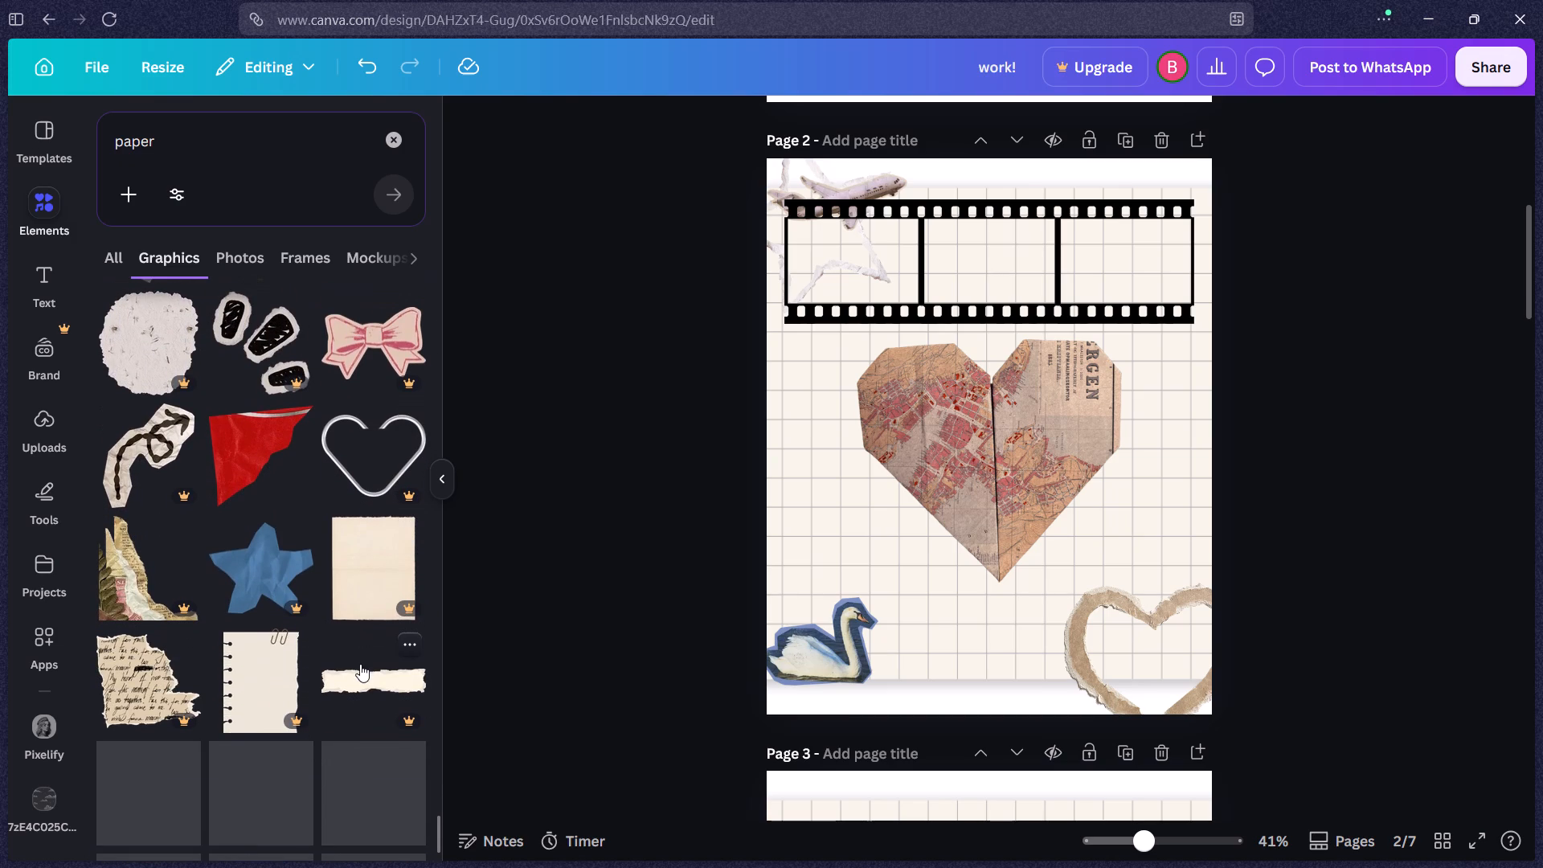
scroll(360, 664, down, 5)
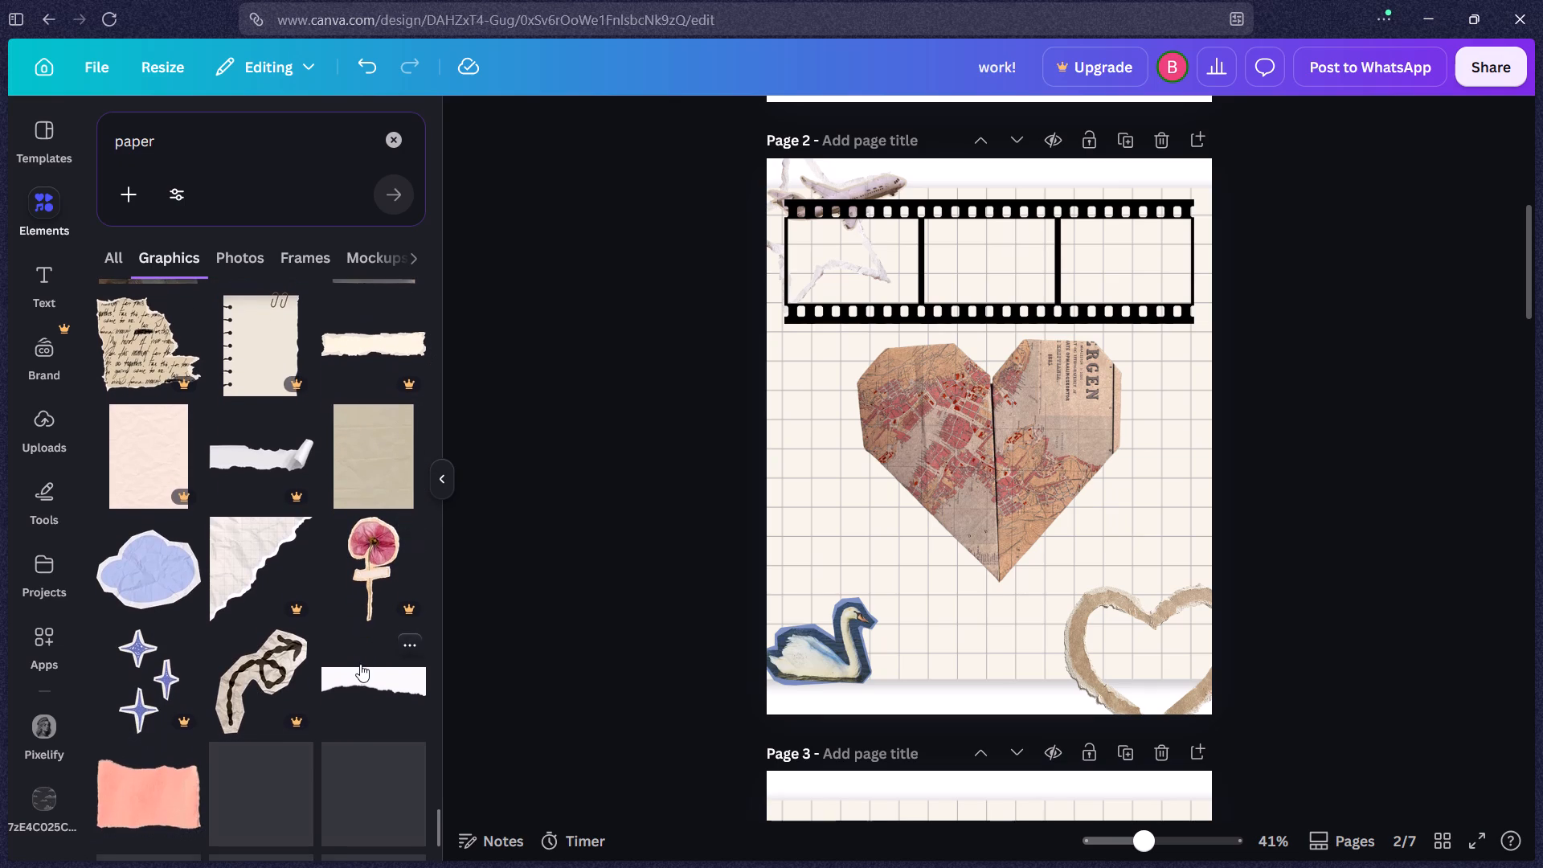
scroll(360, 664, down, 4)
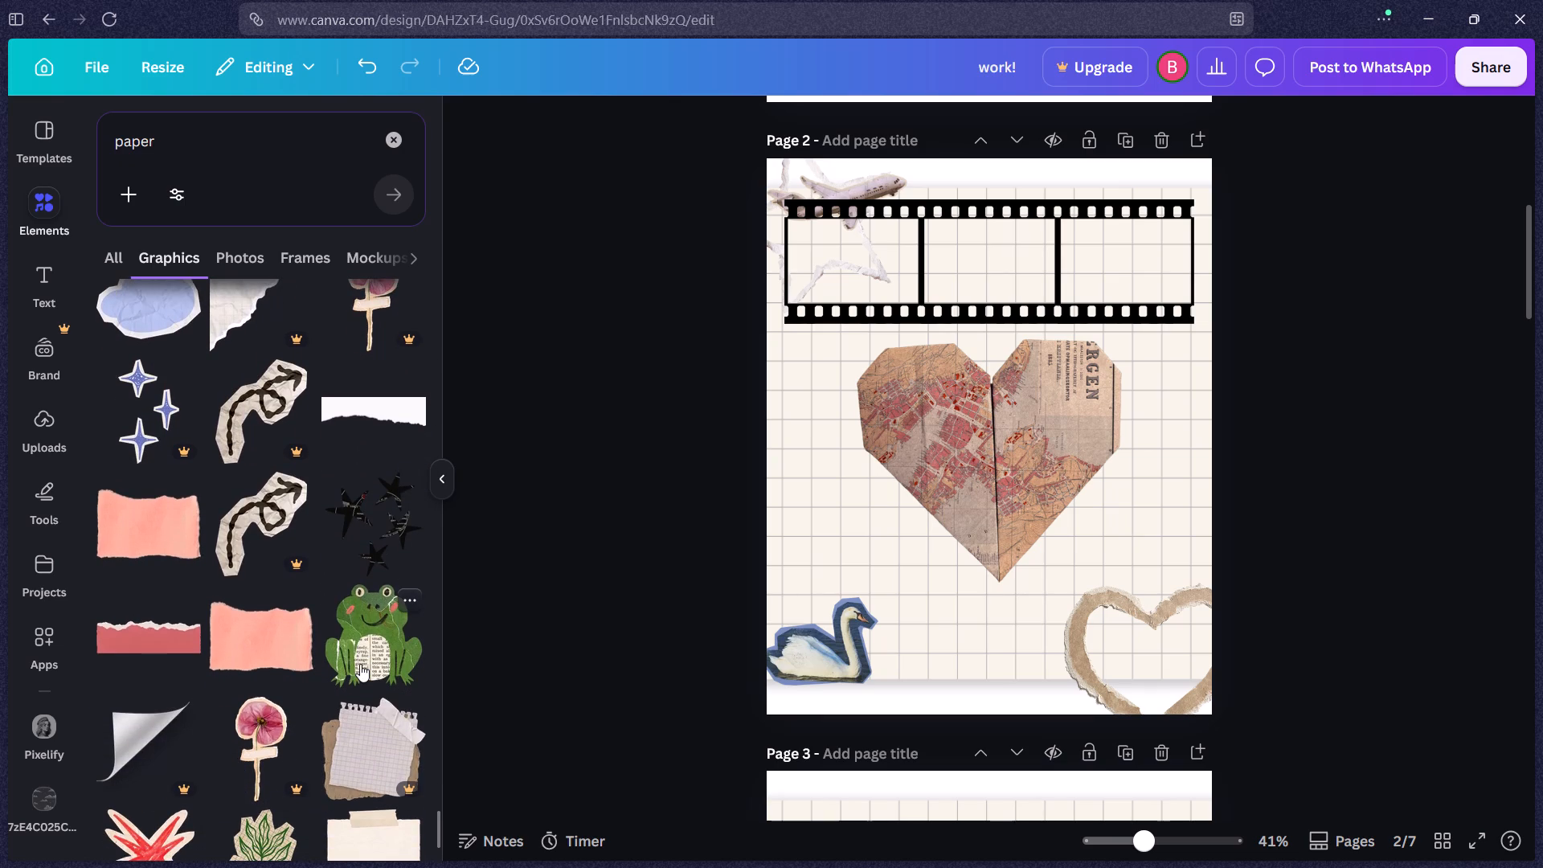
scroll(360, 664, down, 1)
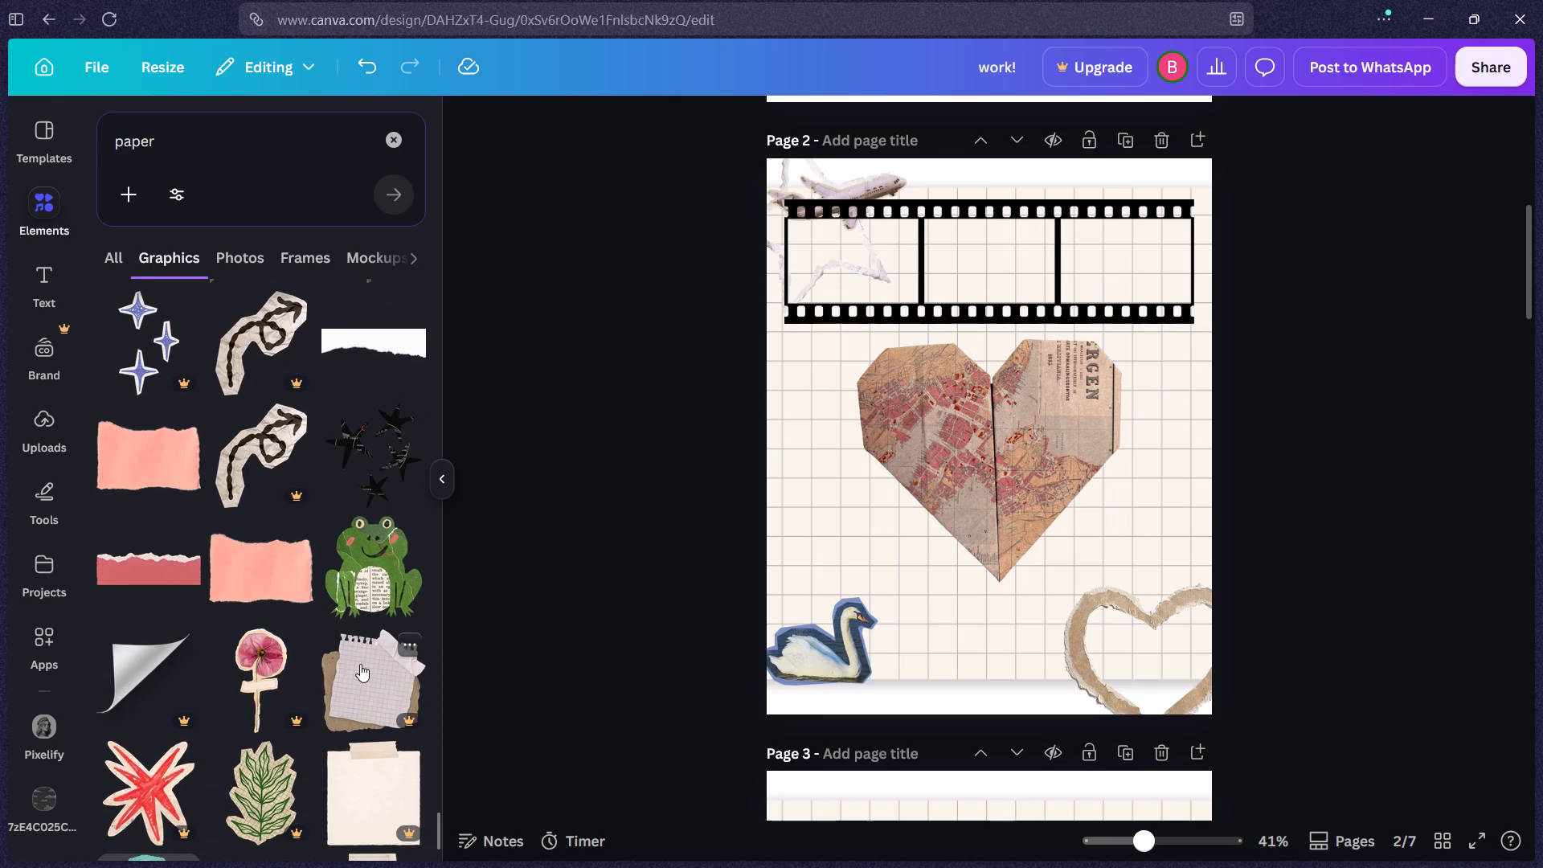
scroll(360, 664, down, 6)
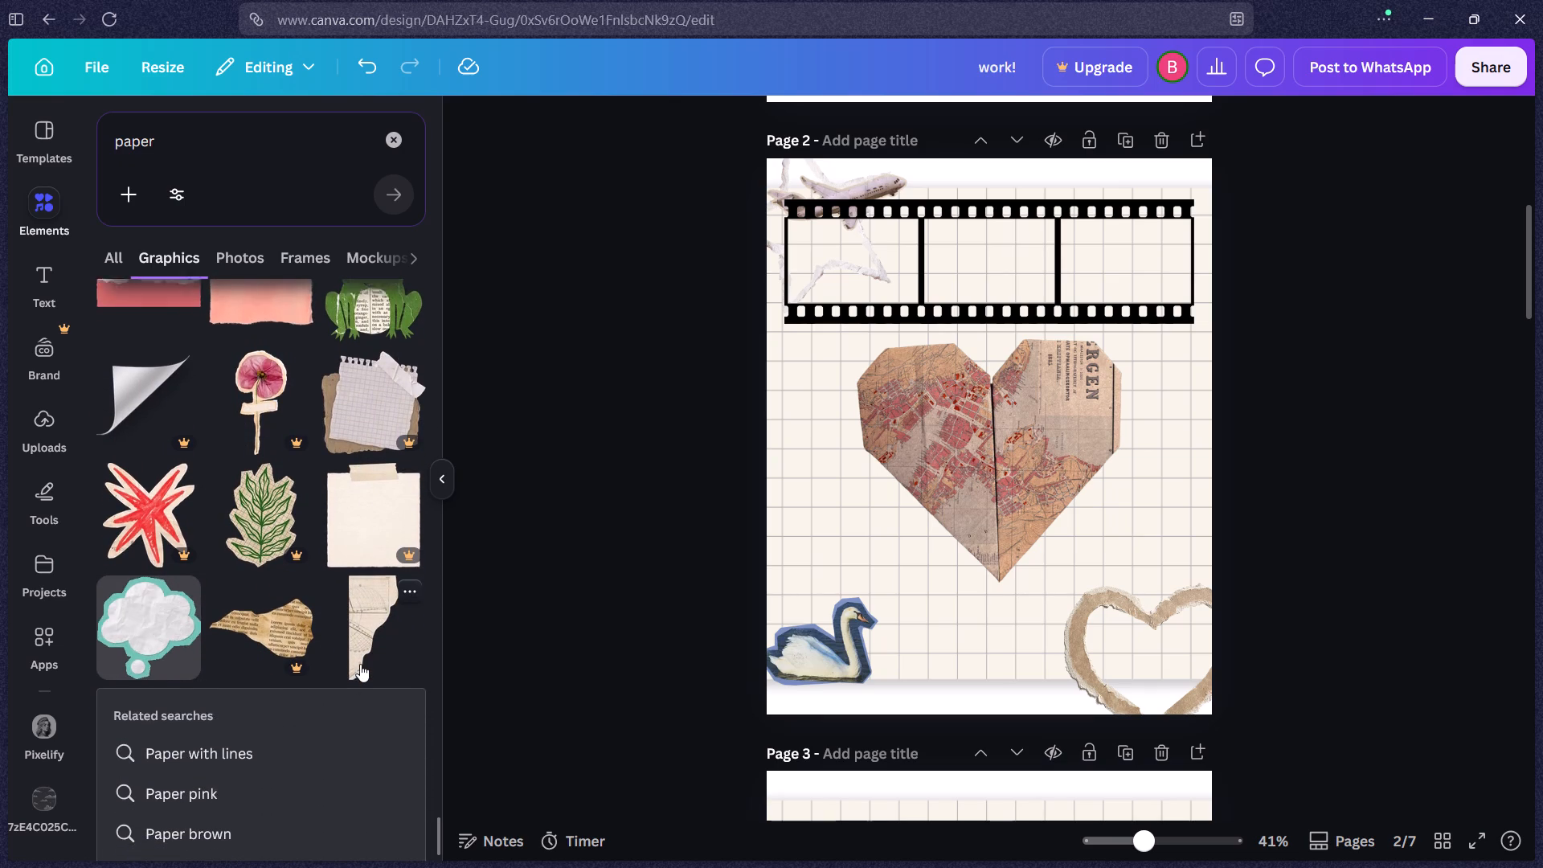
scroll(360, 664, down, 9)
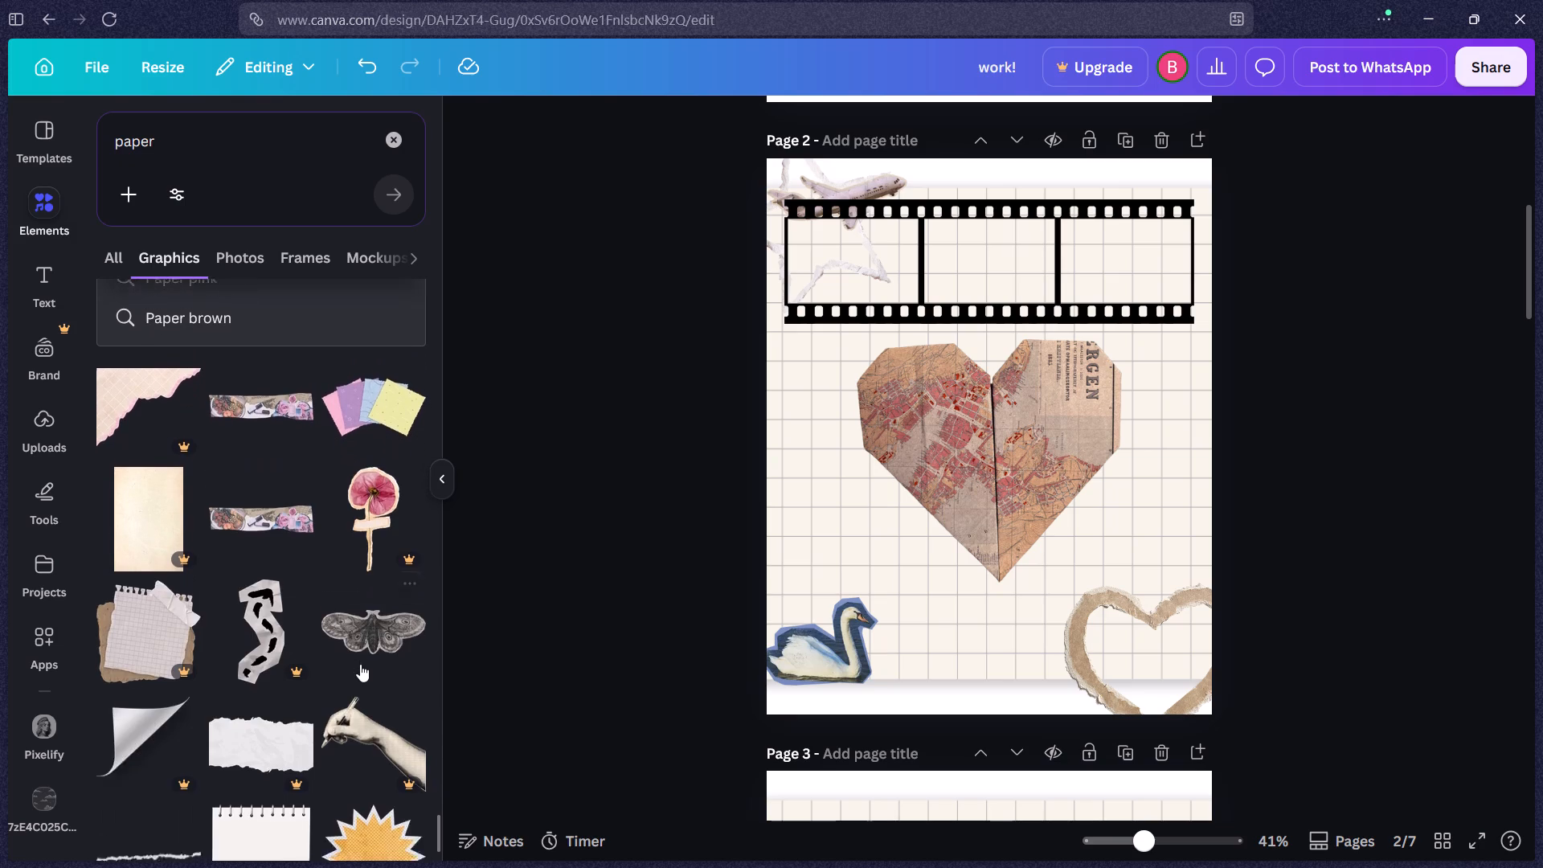
scroll(360, 664, down, 2)
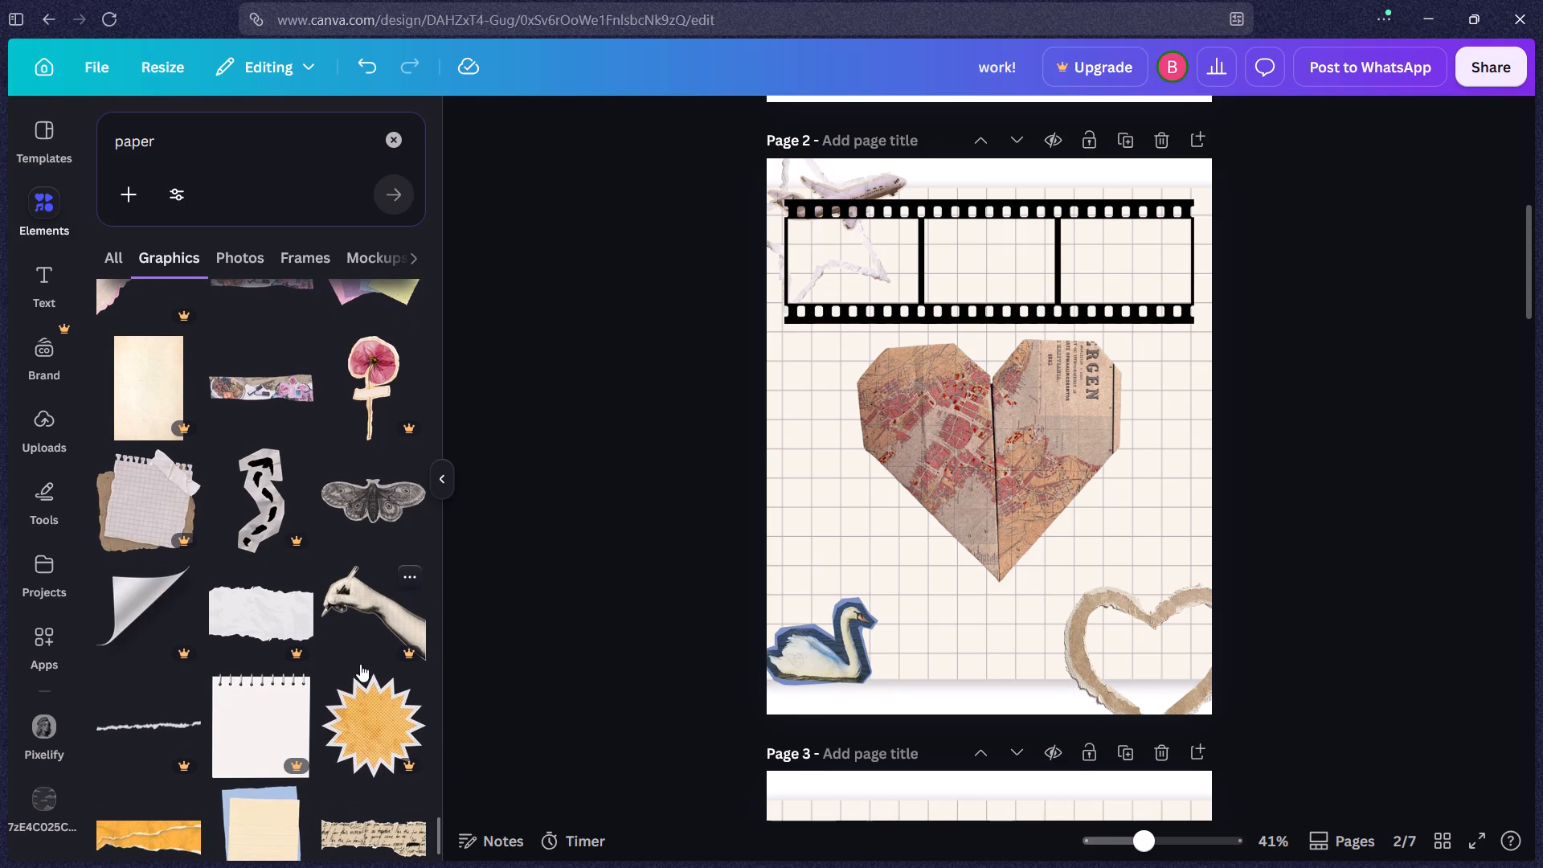
scroll(360, 664, down, 6)
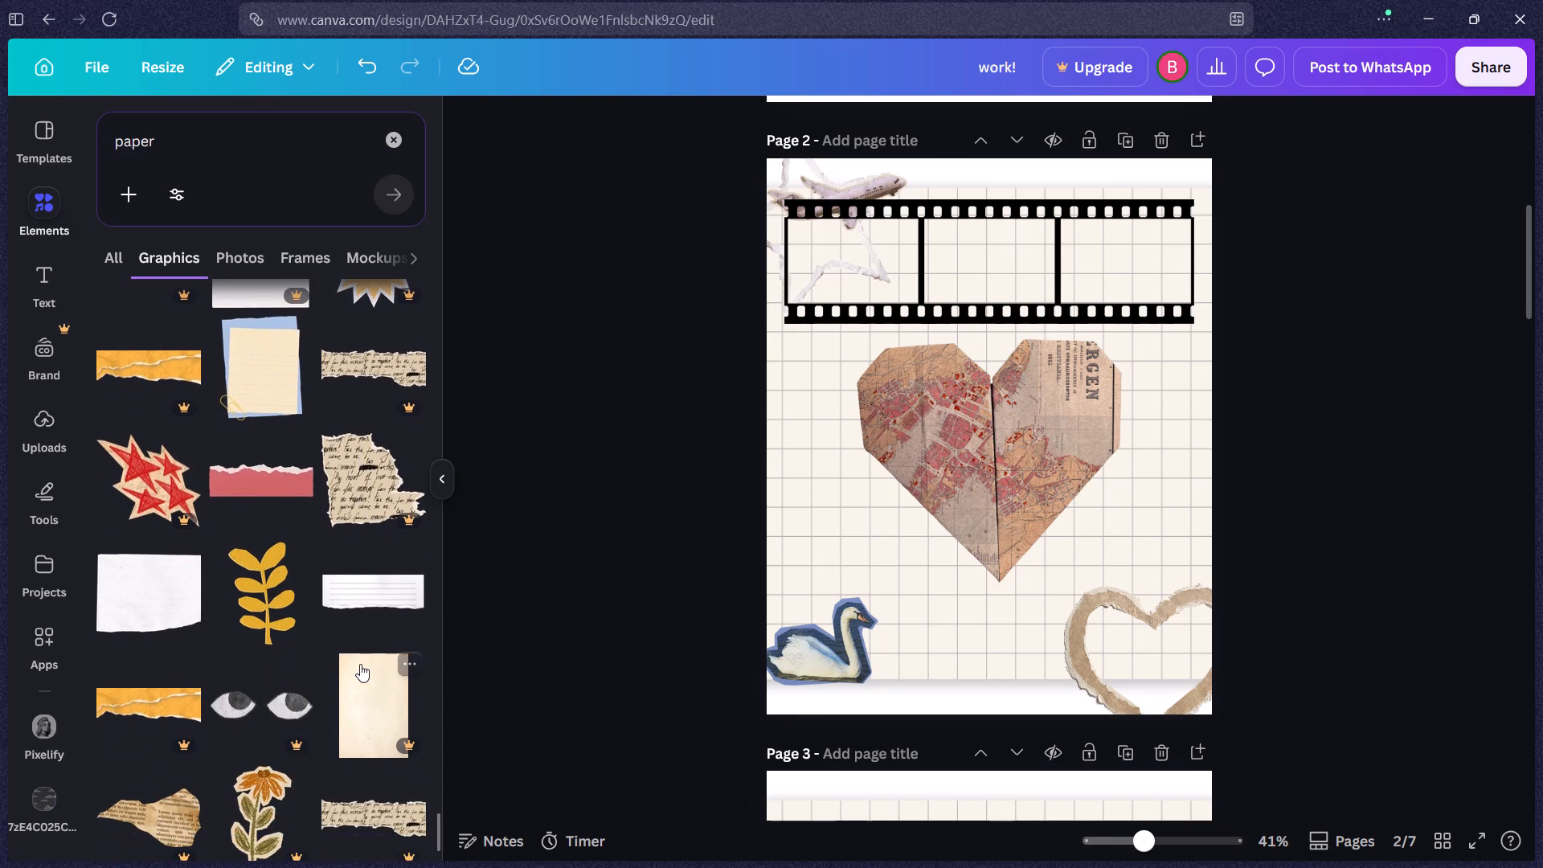
scroll(360, 664, down, 4)
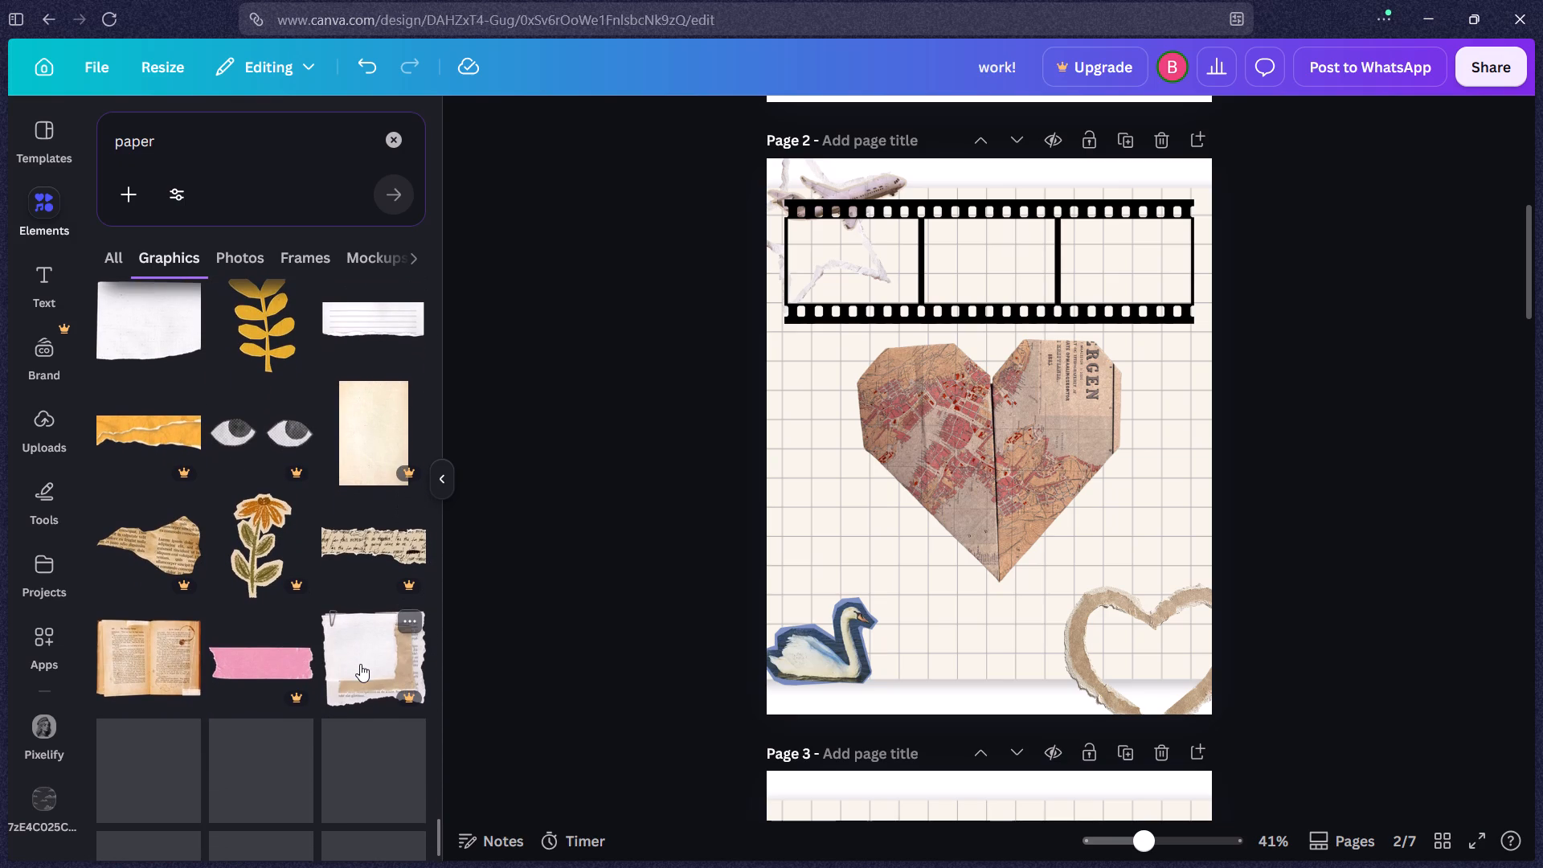
scroll(360, 664, down, 3)
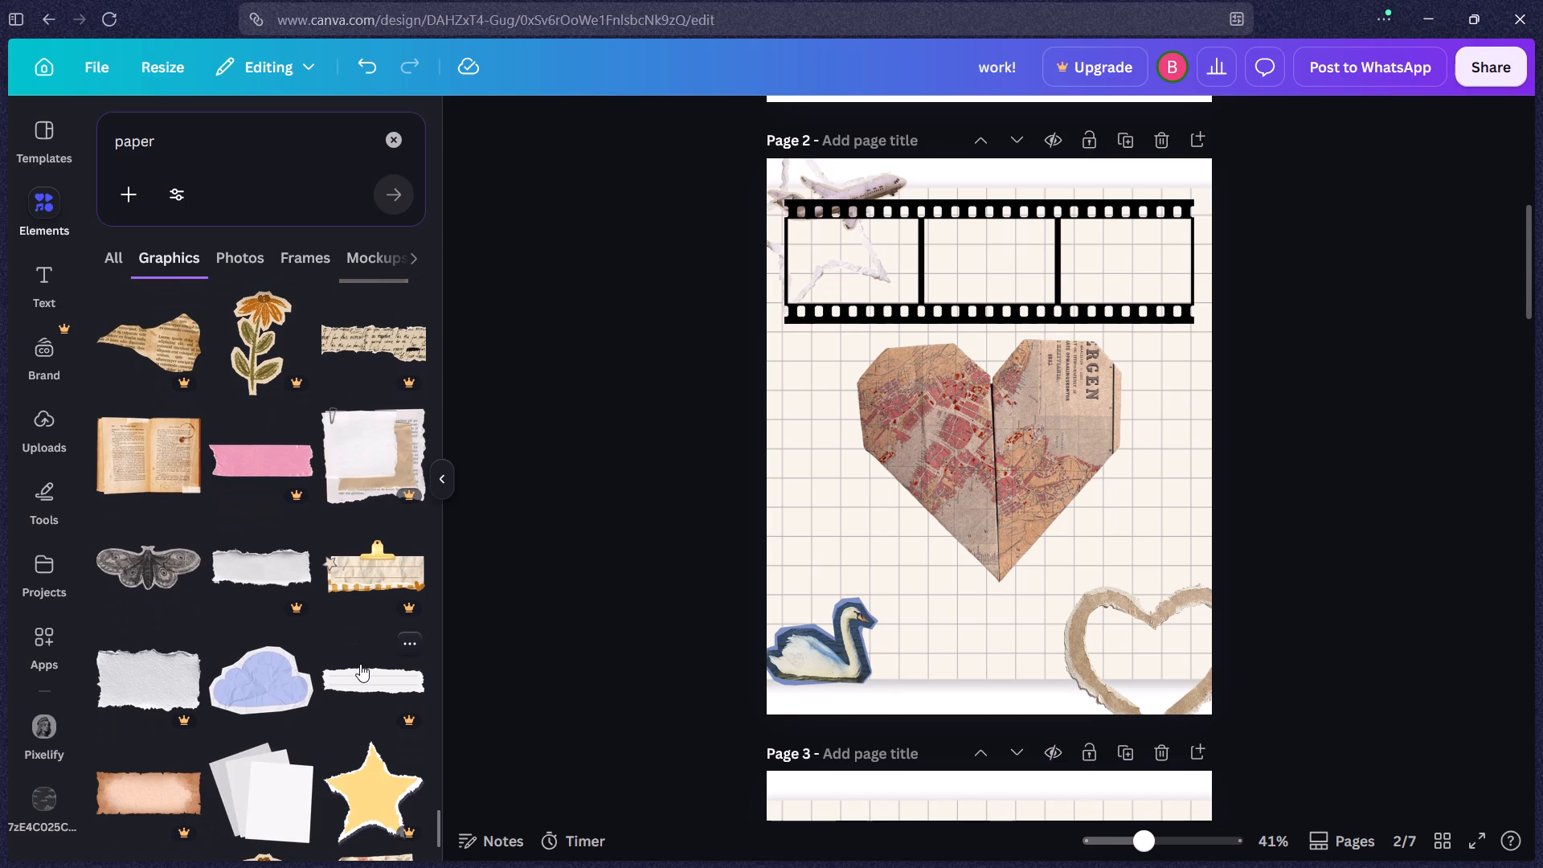
scroll(360, 664, down, 6)
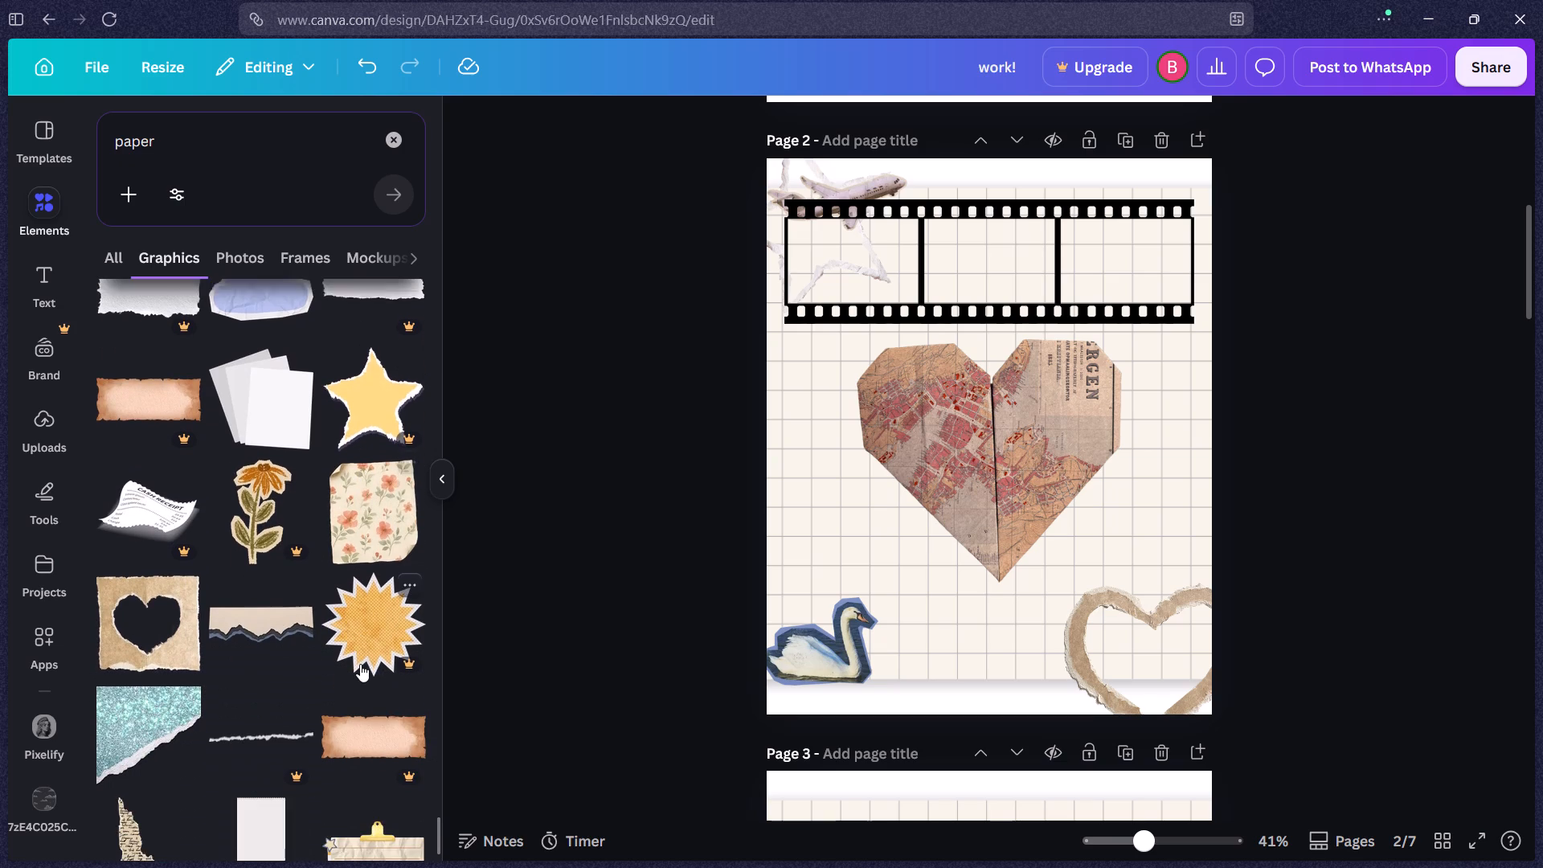
scroll(360, 664, down, 5)
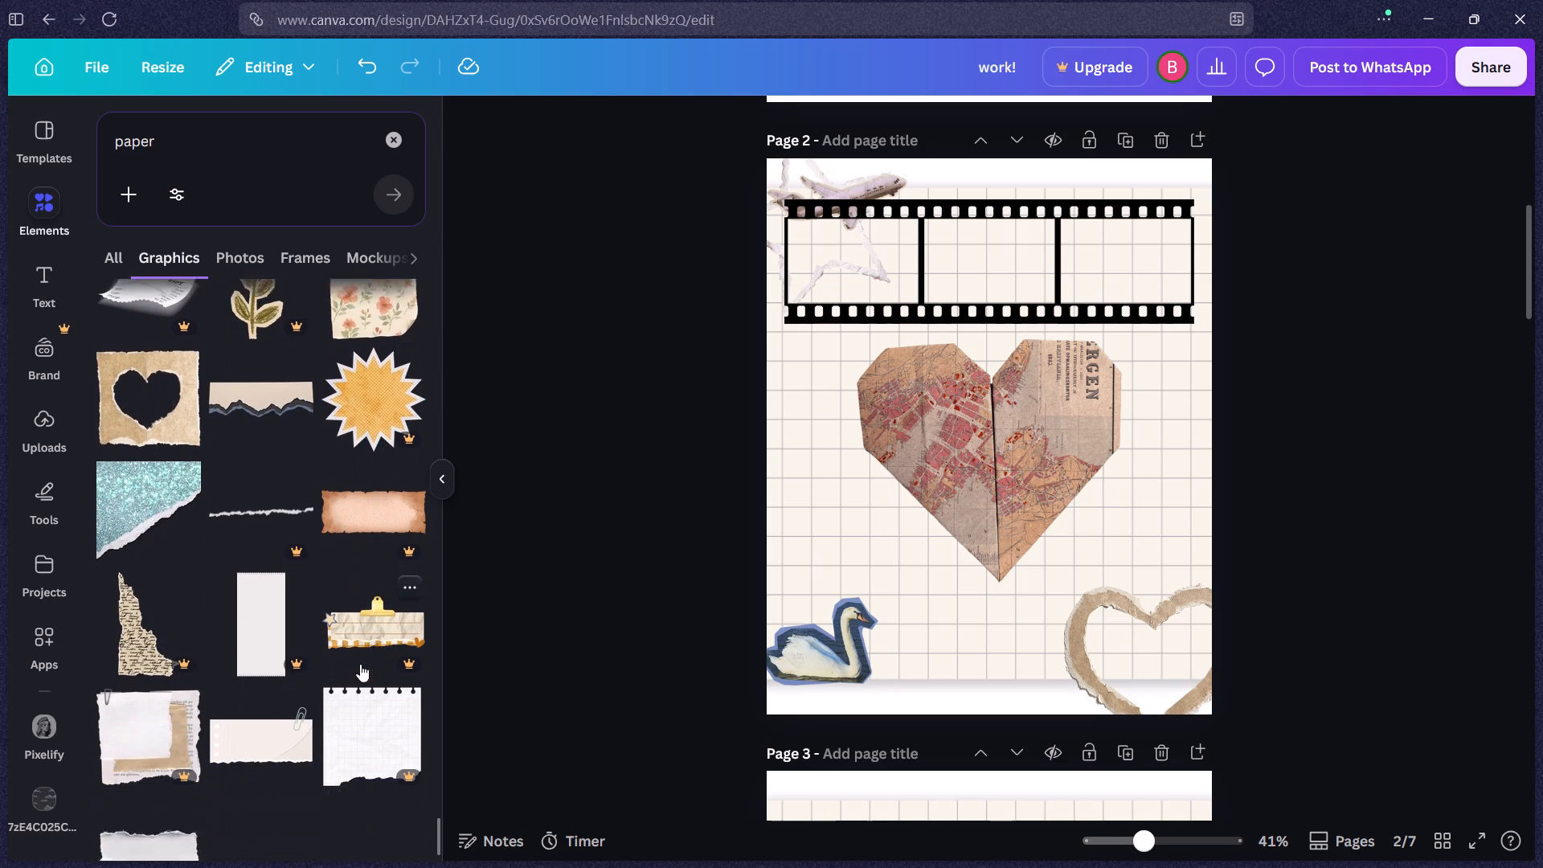
scroll(360, 664, down, 9)
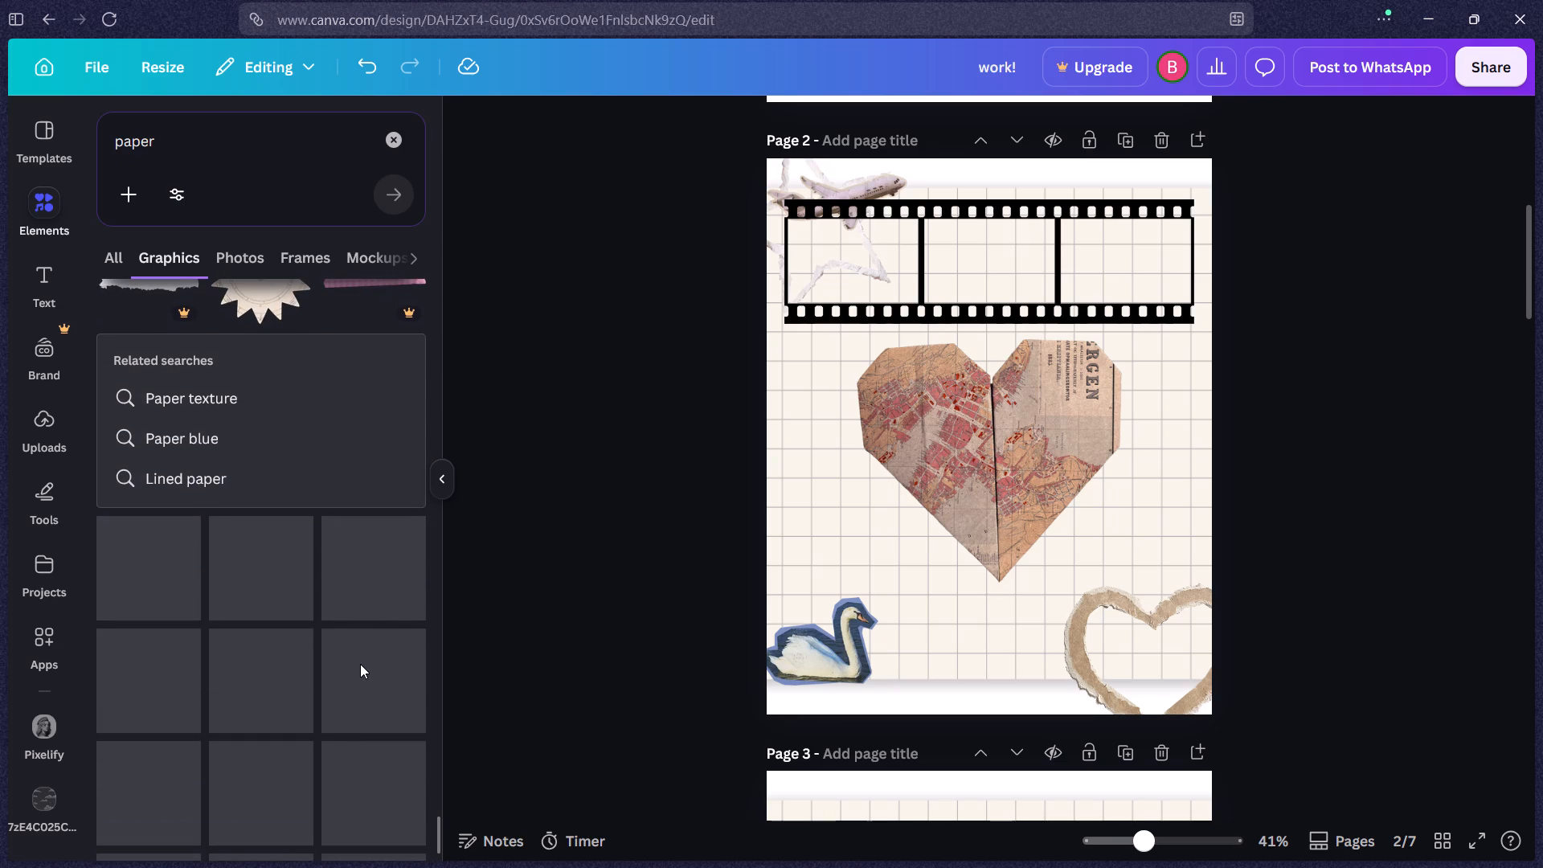
scroll(360, 664, down, 2)
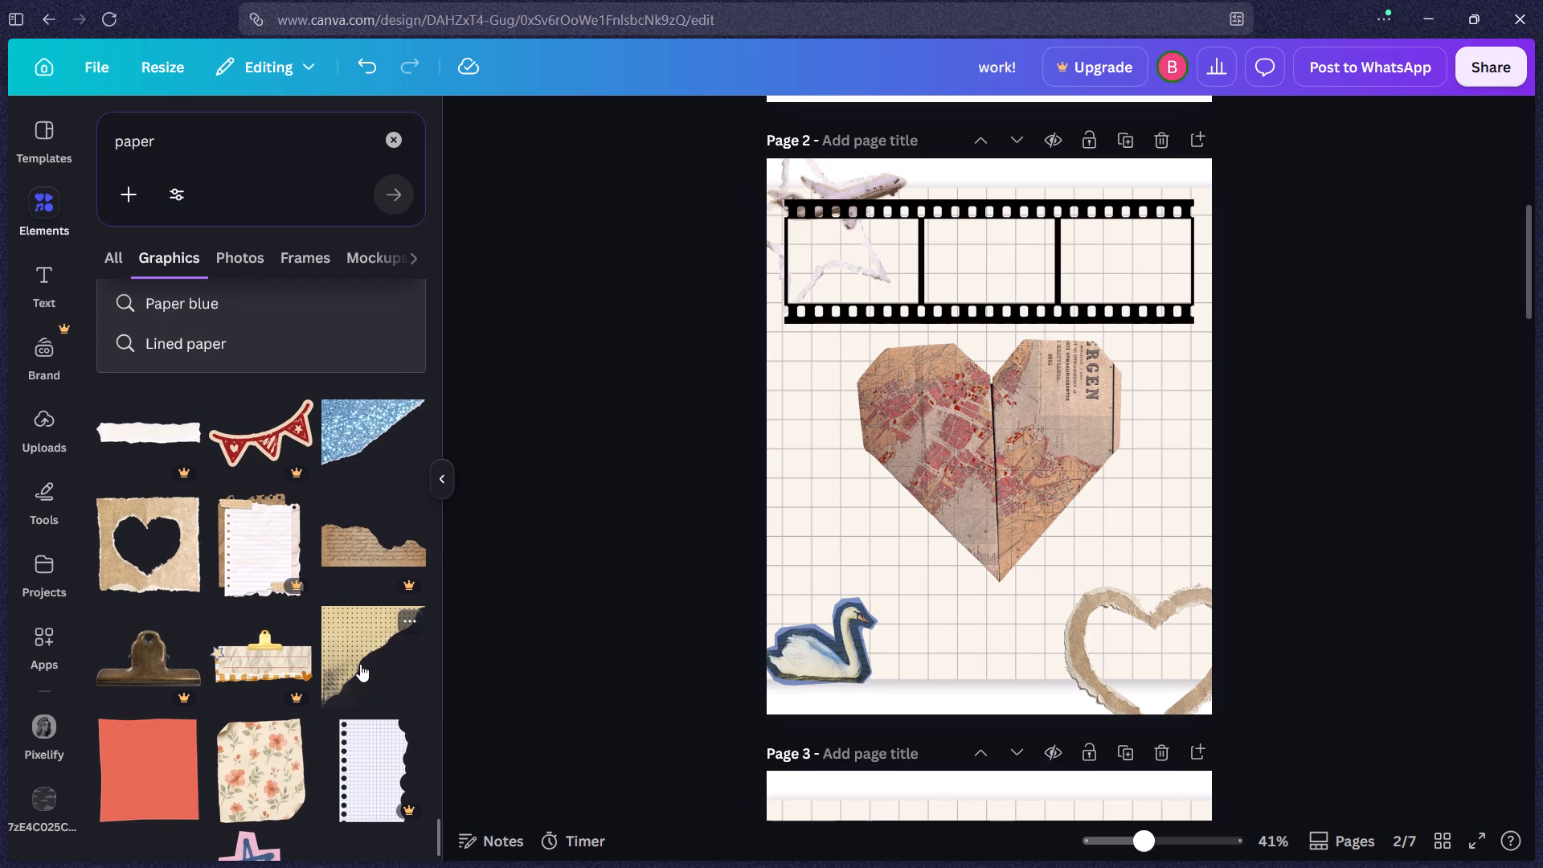
scroll(360, 664, down, 2)
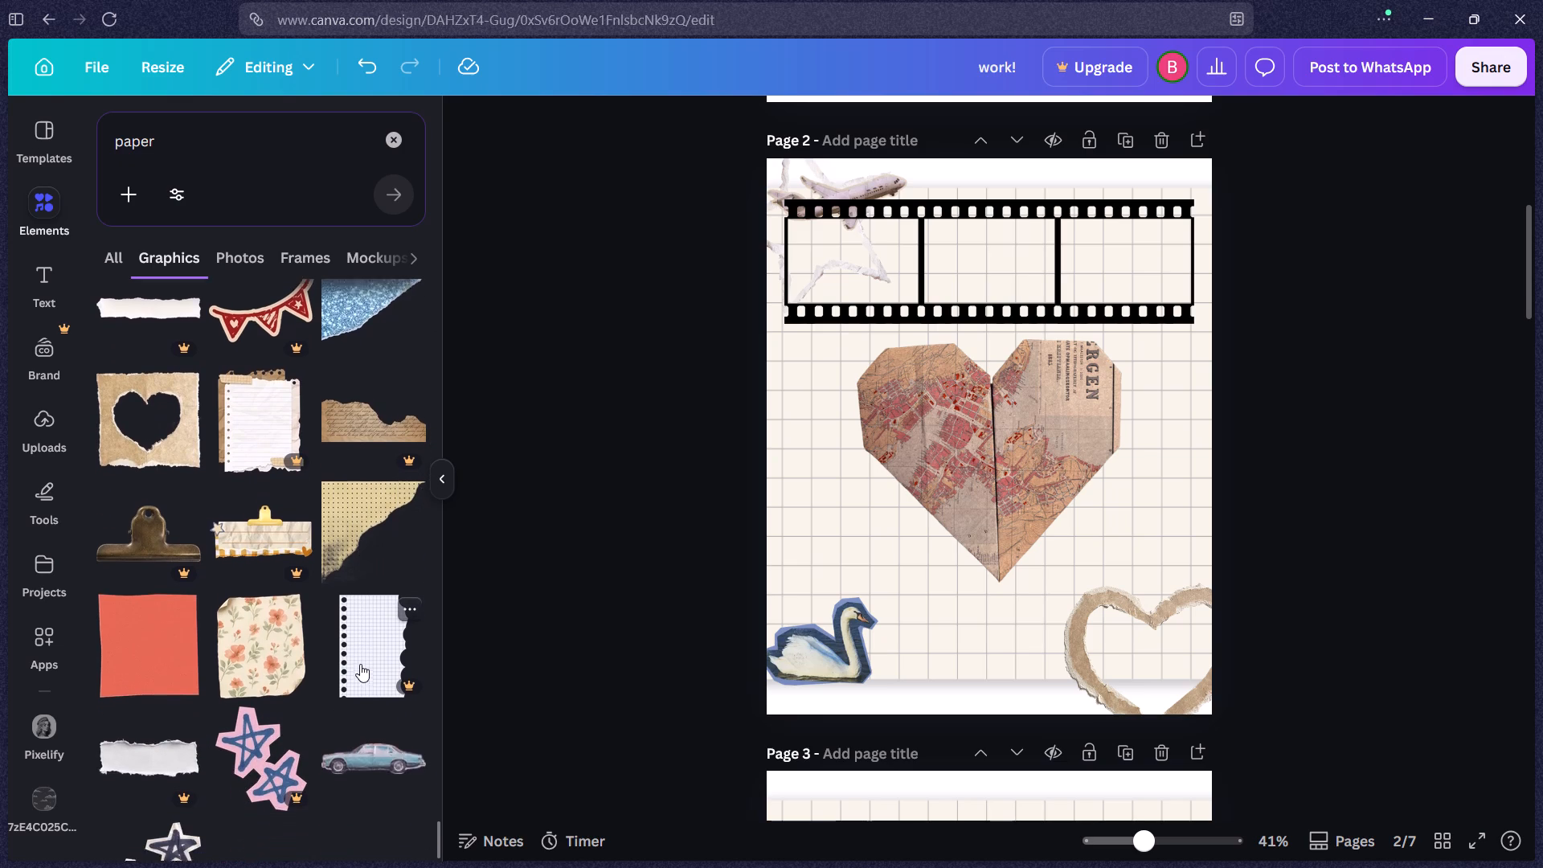
scroll(360, 664, down, 4)
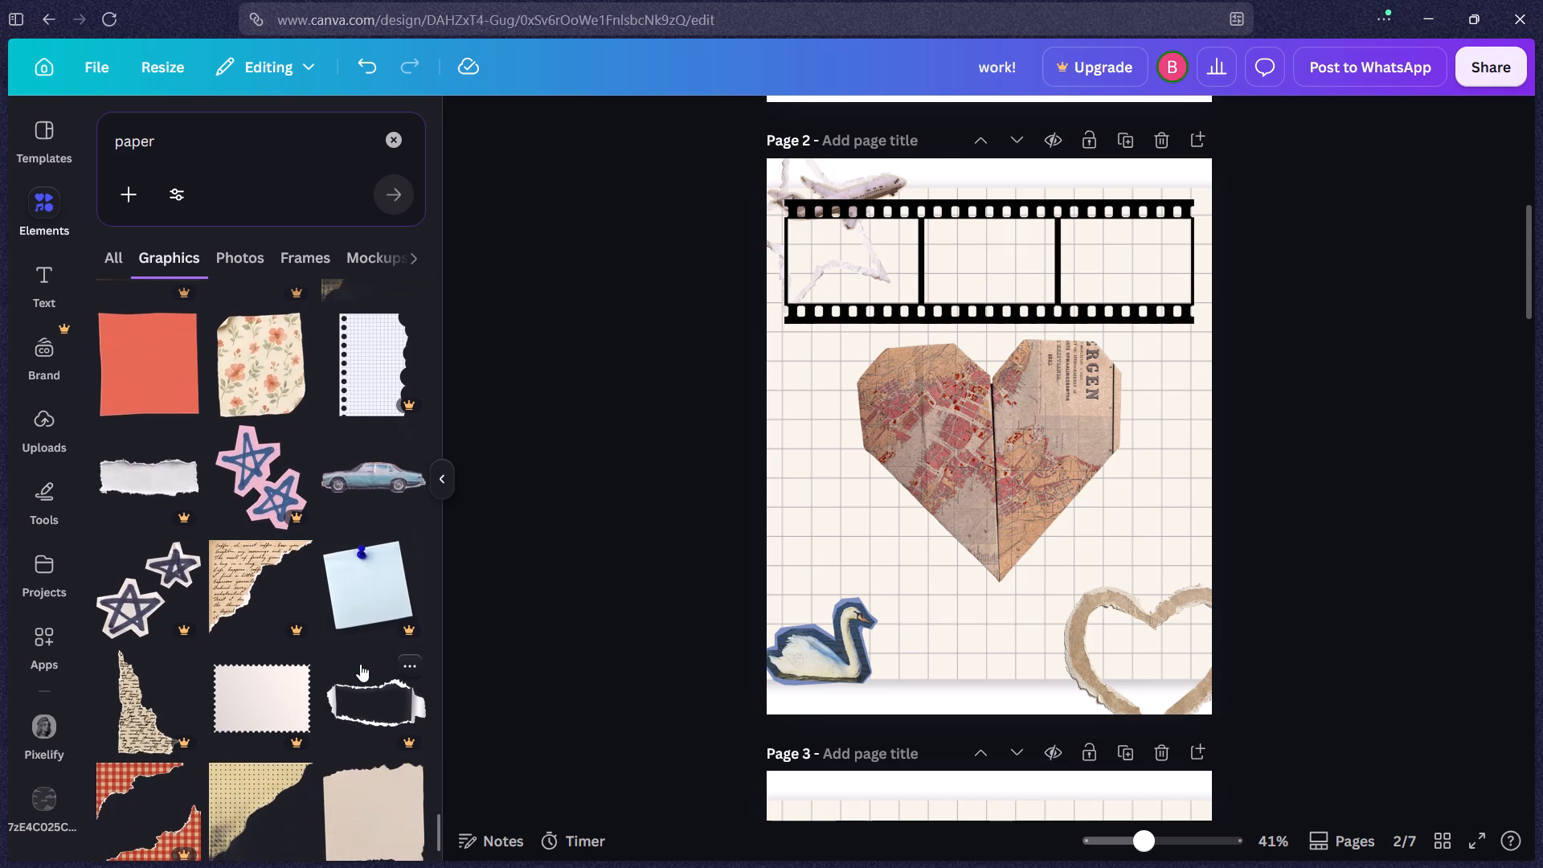
scroll(360, 664, down, 6)
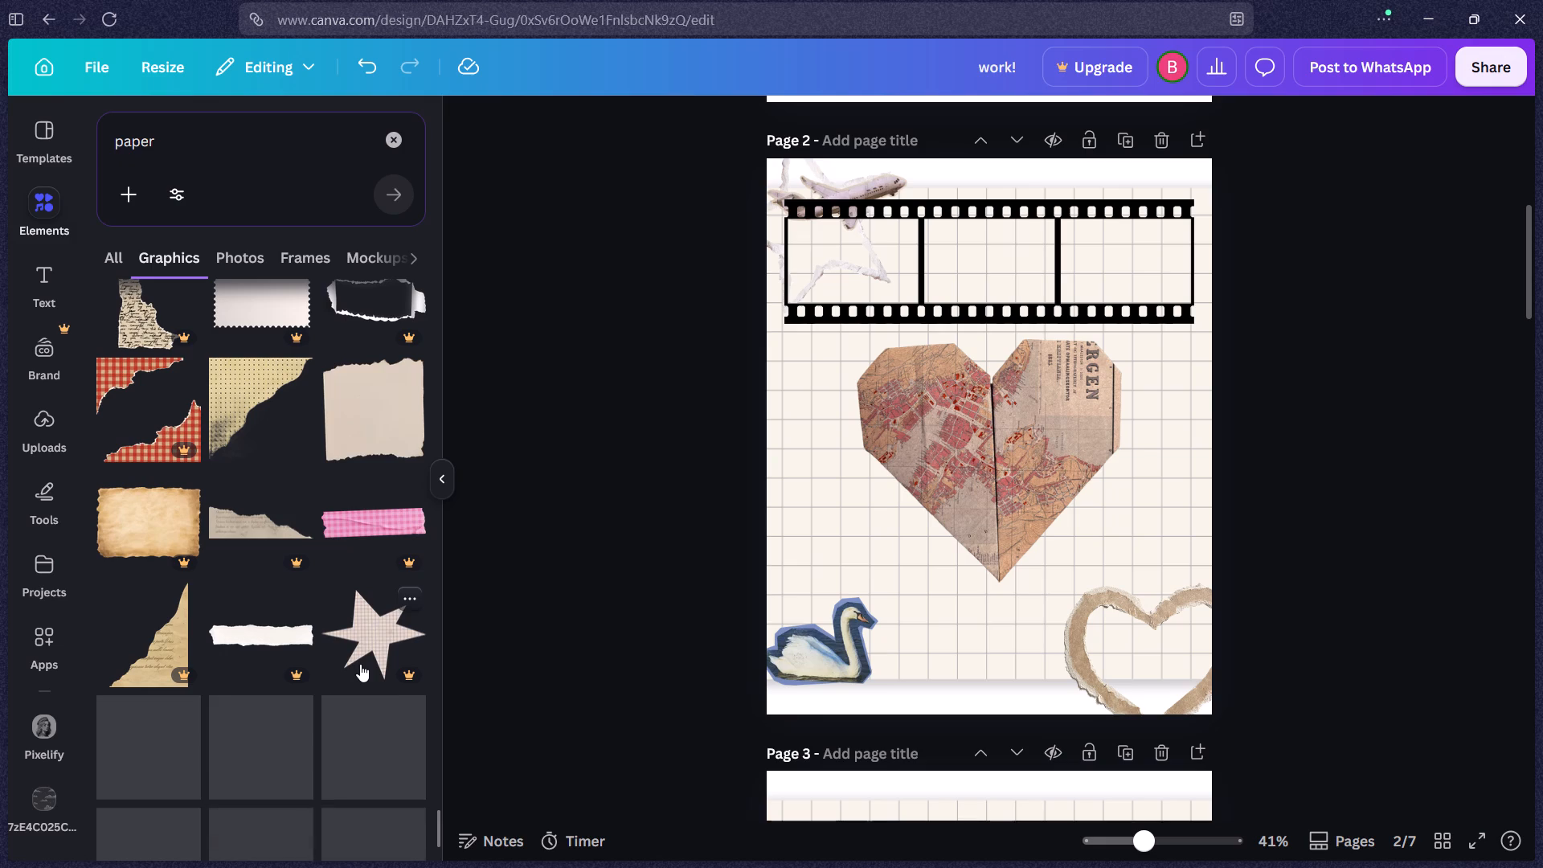
scroll(360, 664, down, 3)
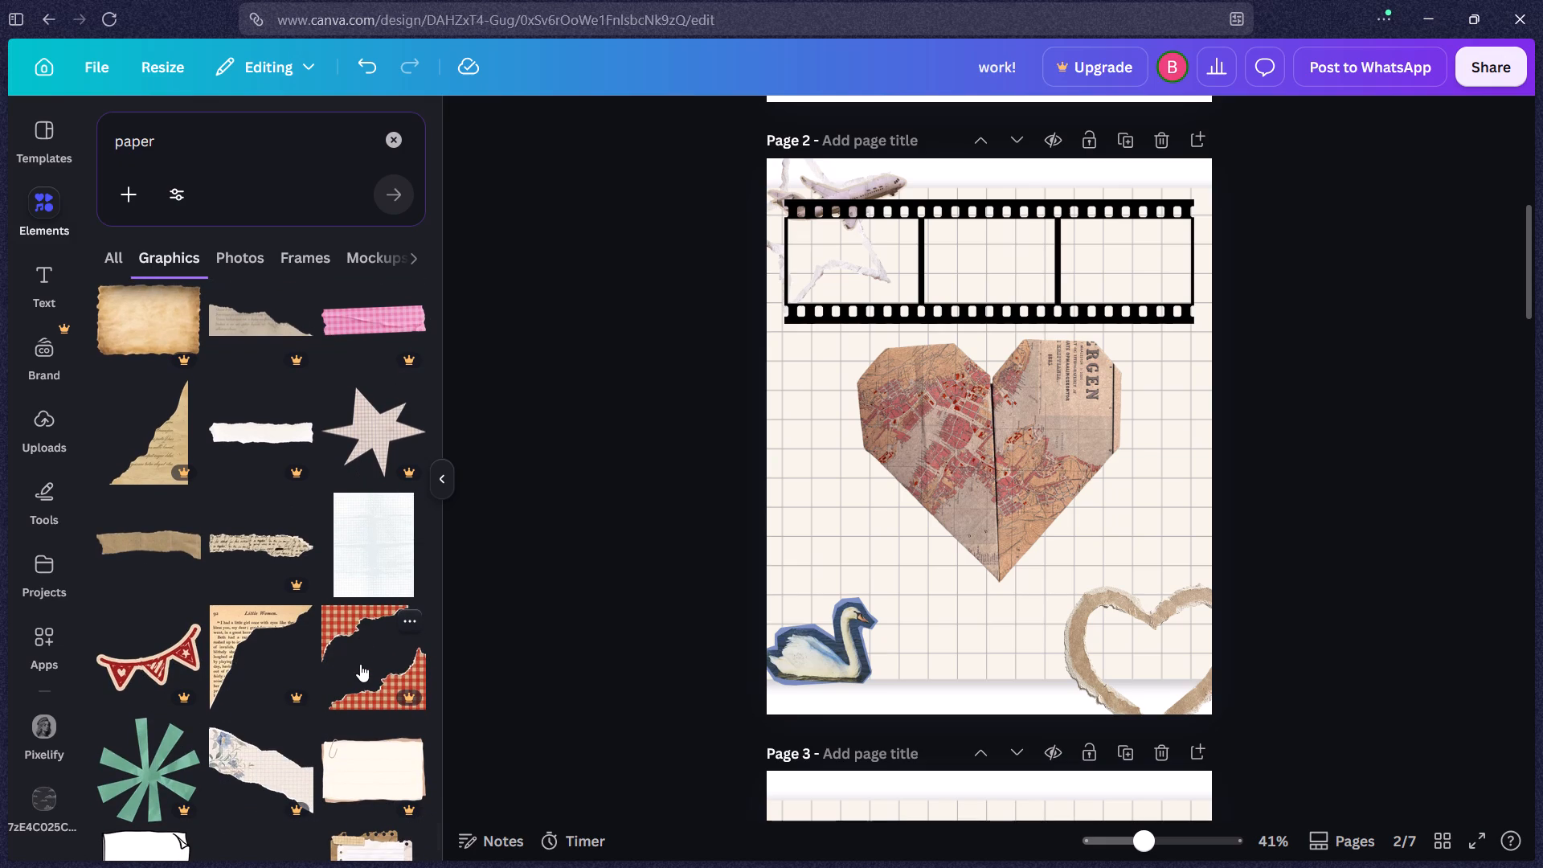
scroll(360, 664, down, 1)
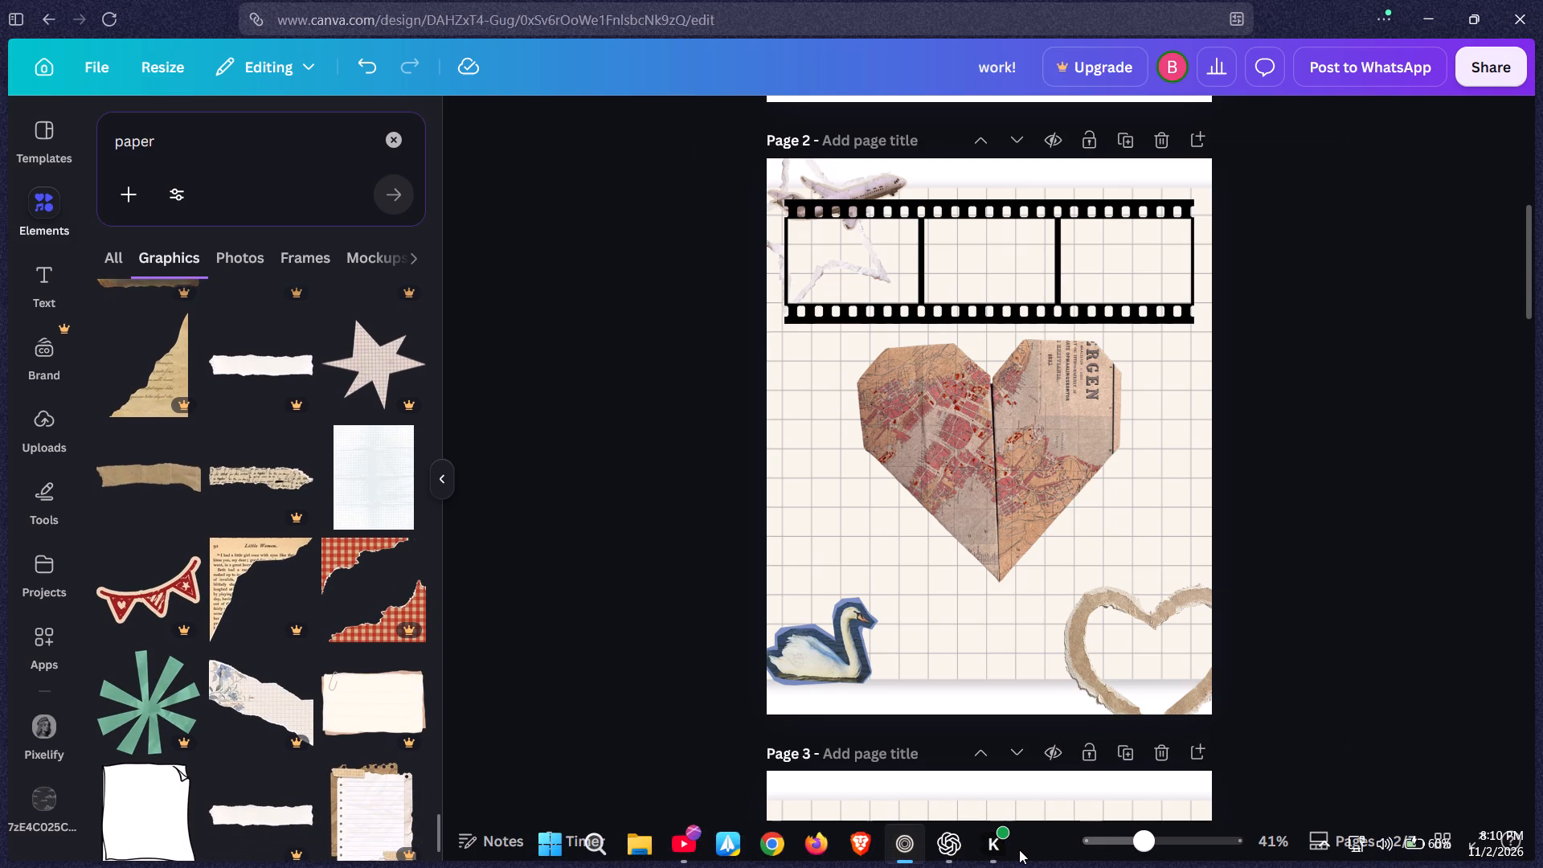